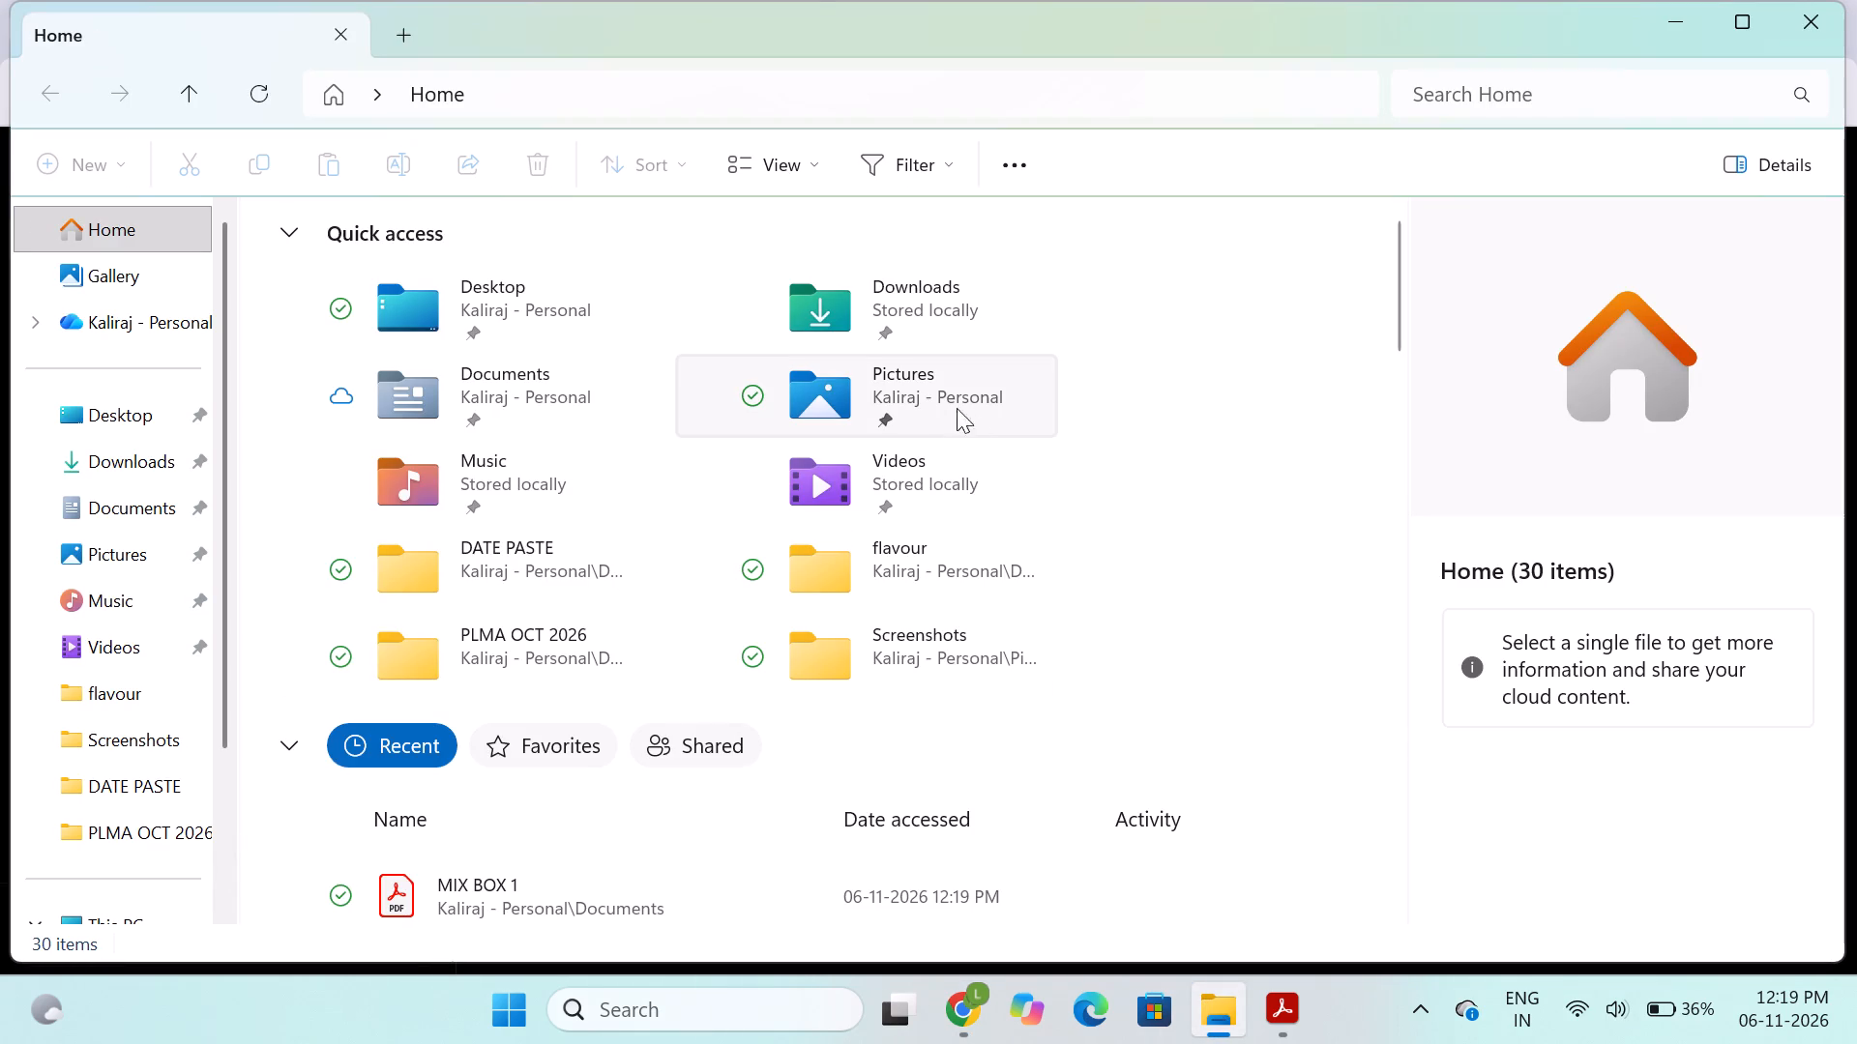
double_click(828, 336)
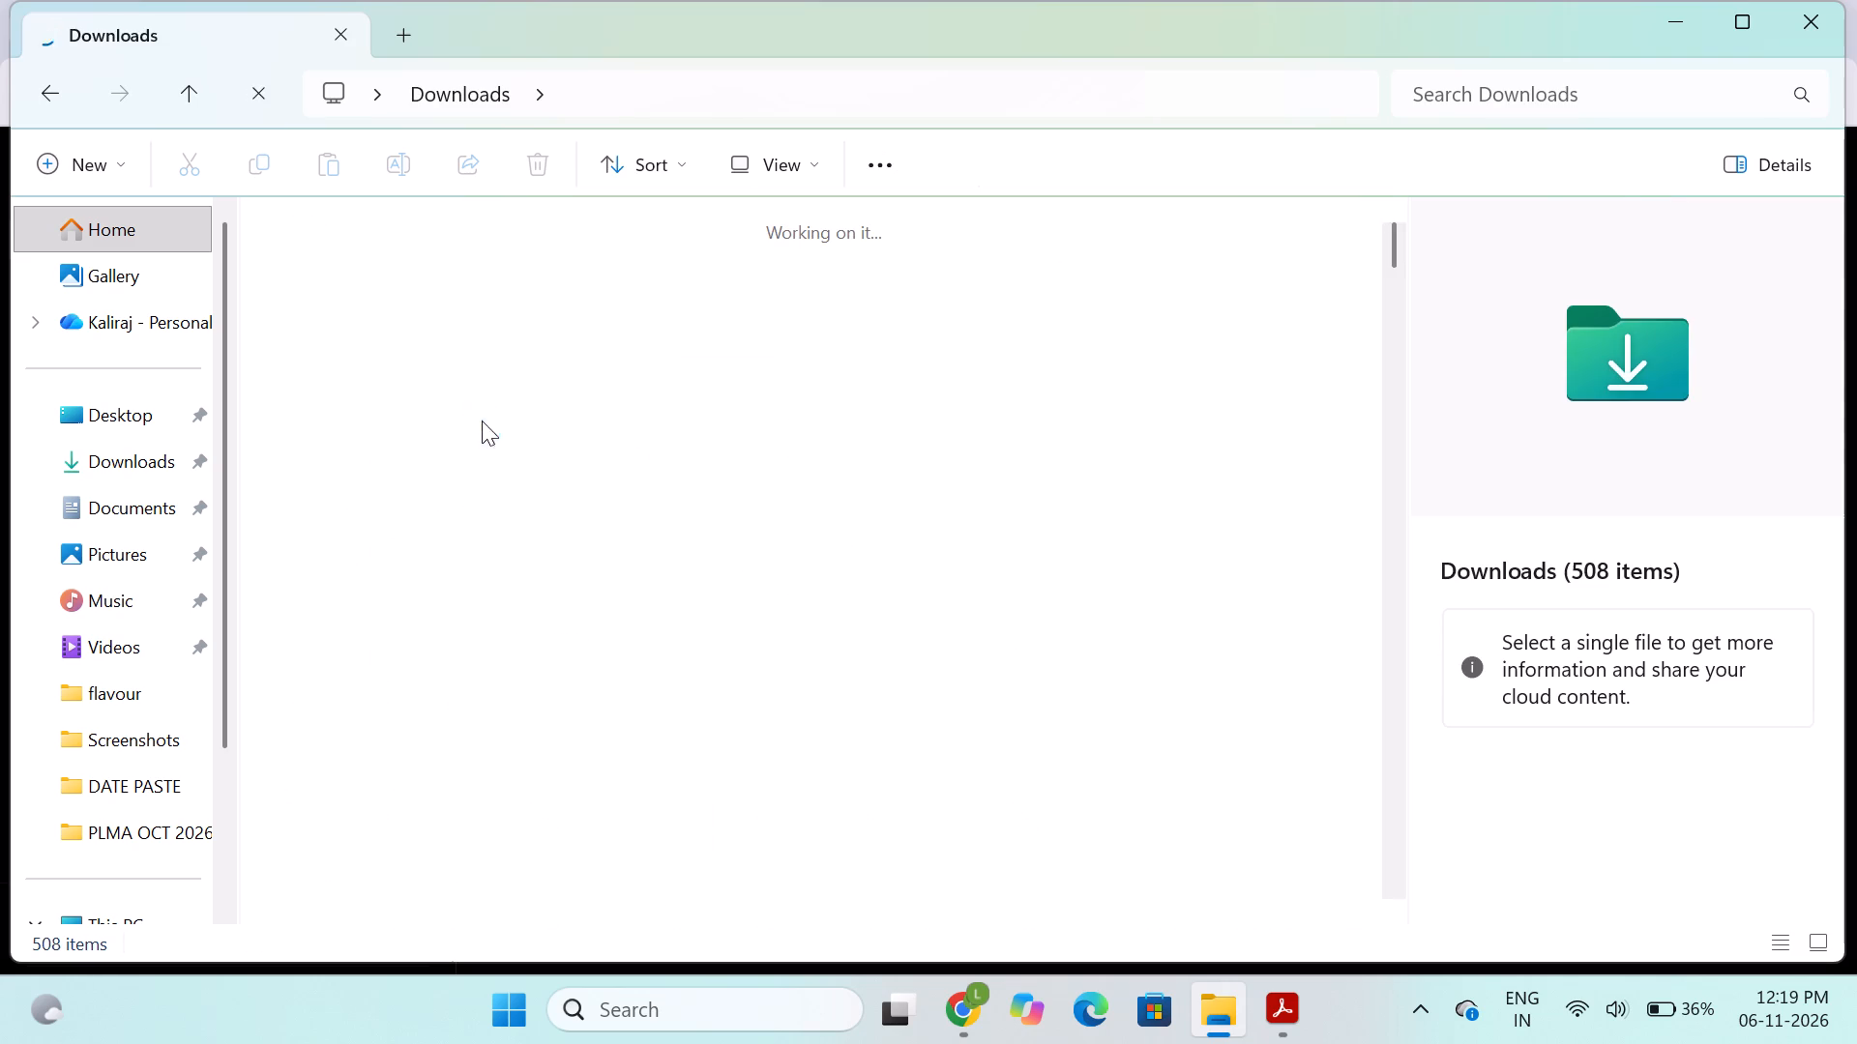
scroll(482, 420, "down", 4)
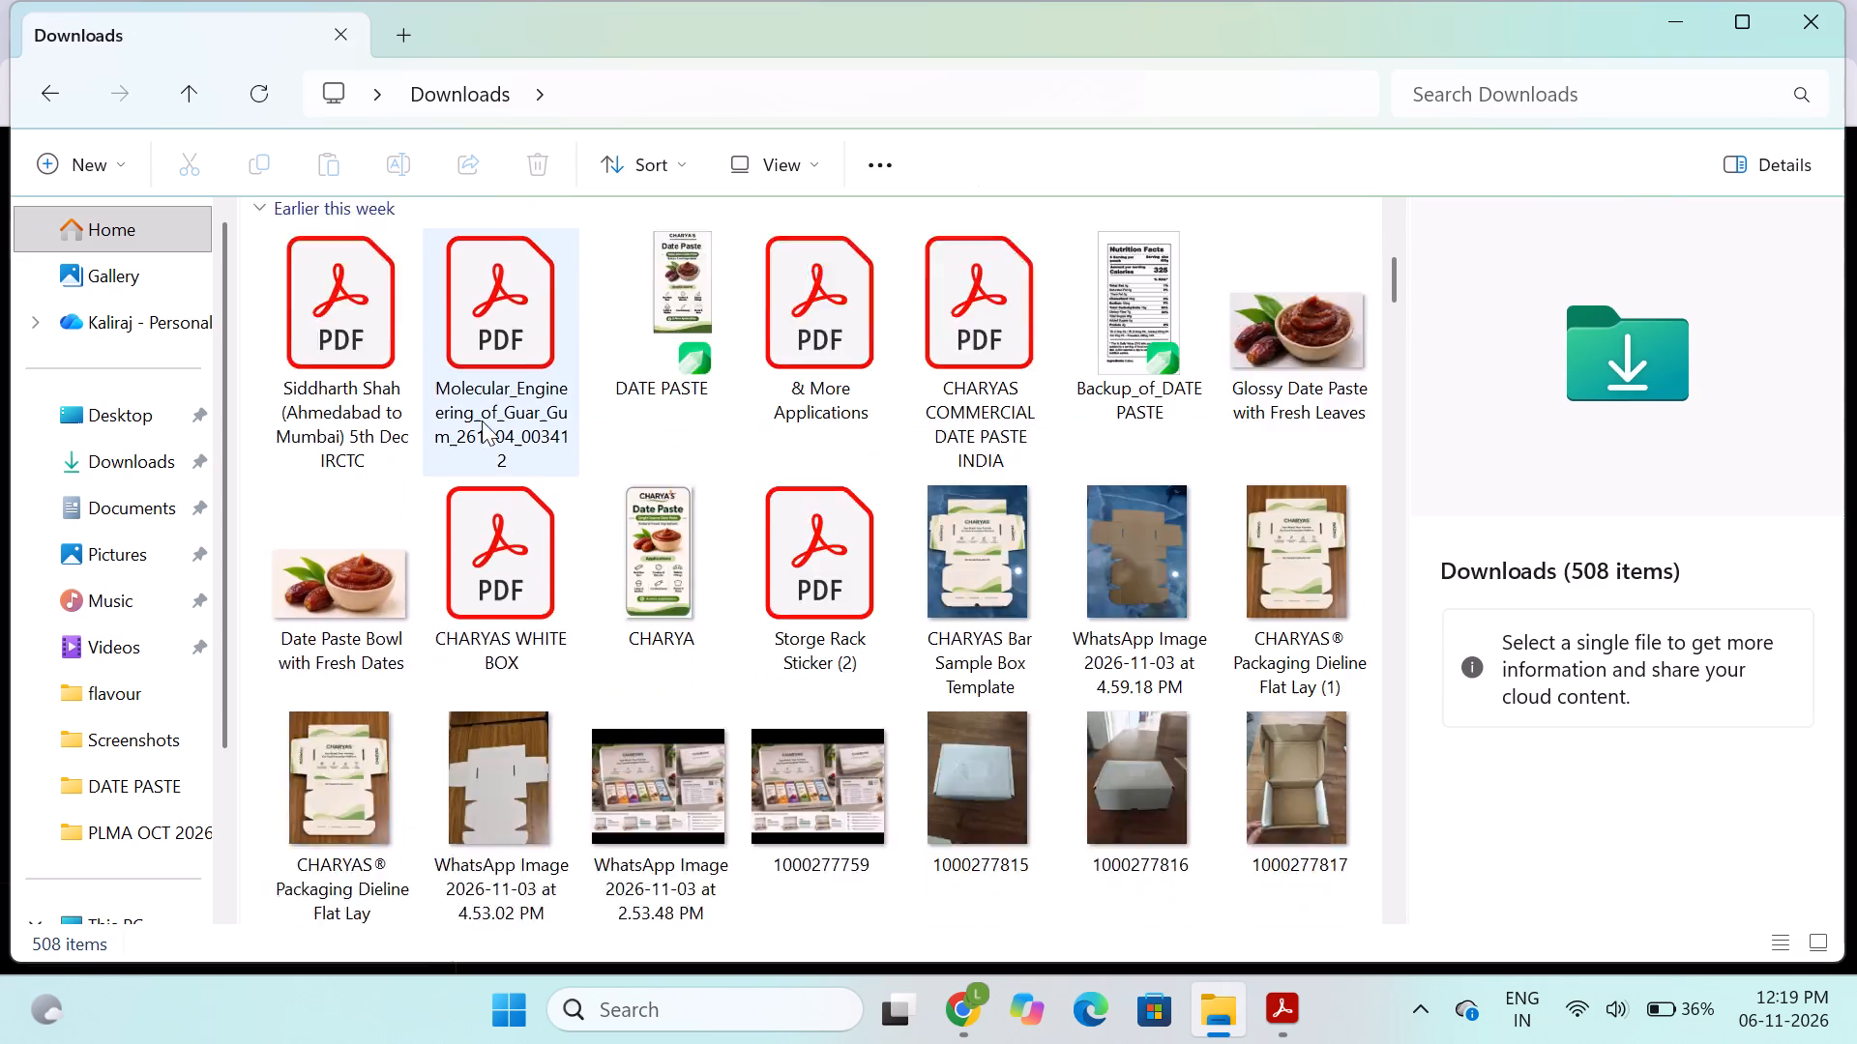
scroll(482, 420, "down", 4)
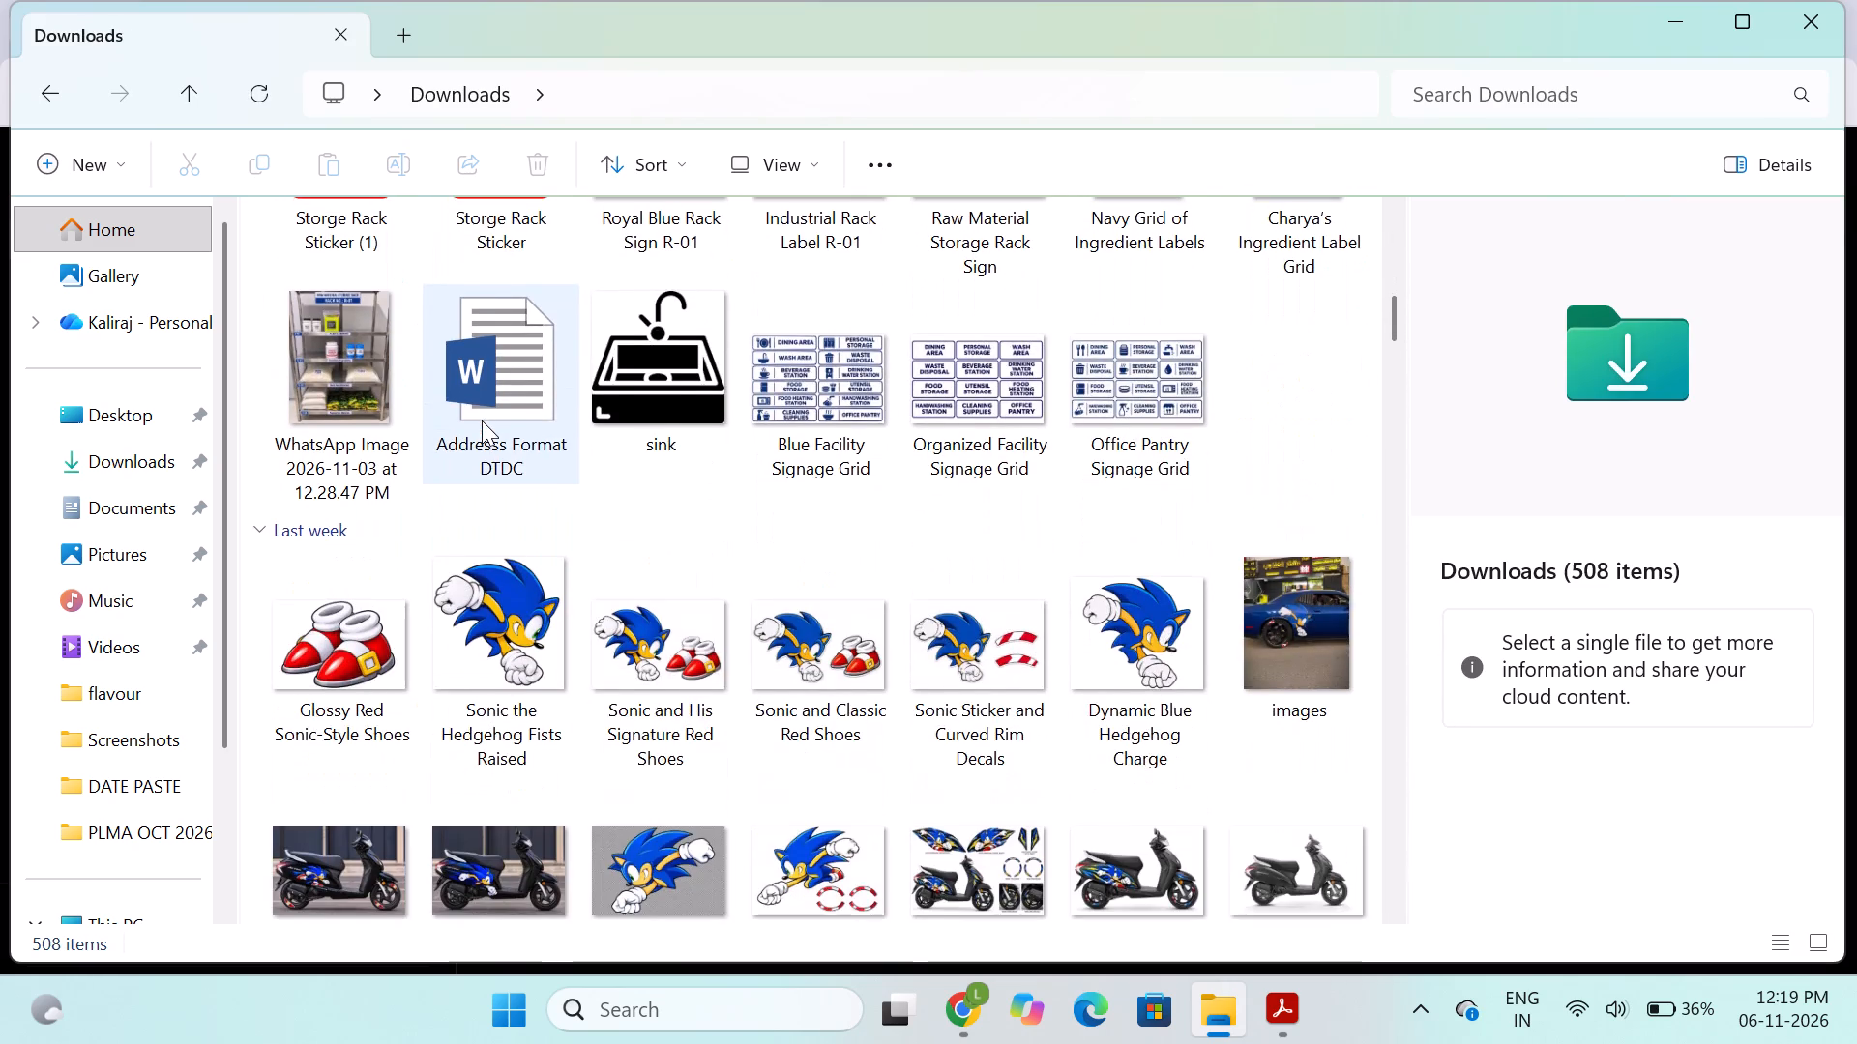
scroll(482, 420, "down", 6)
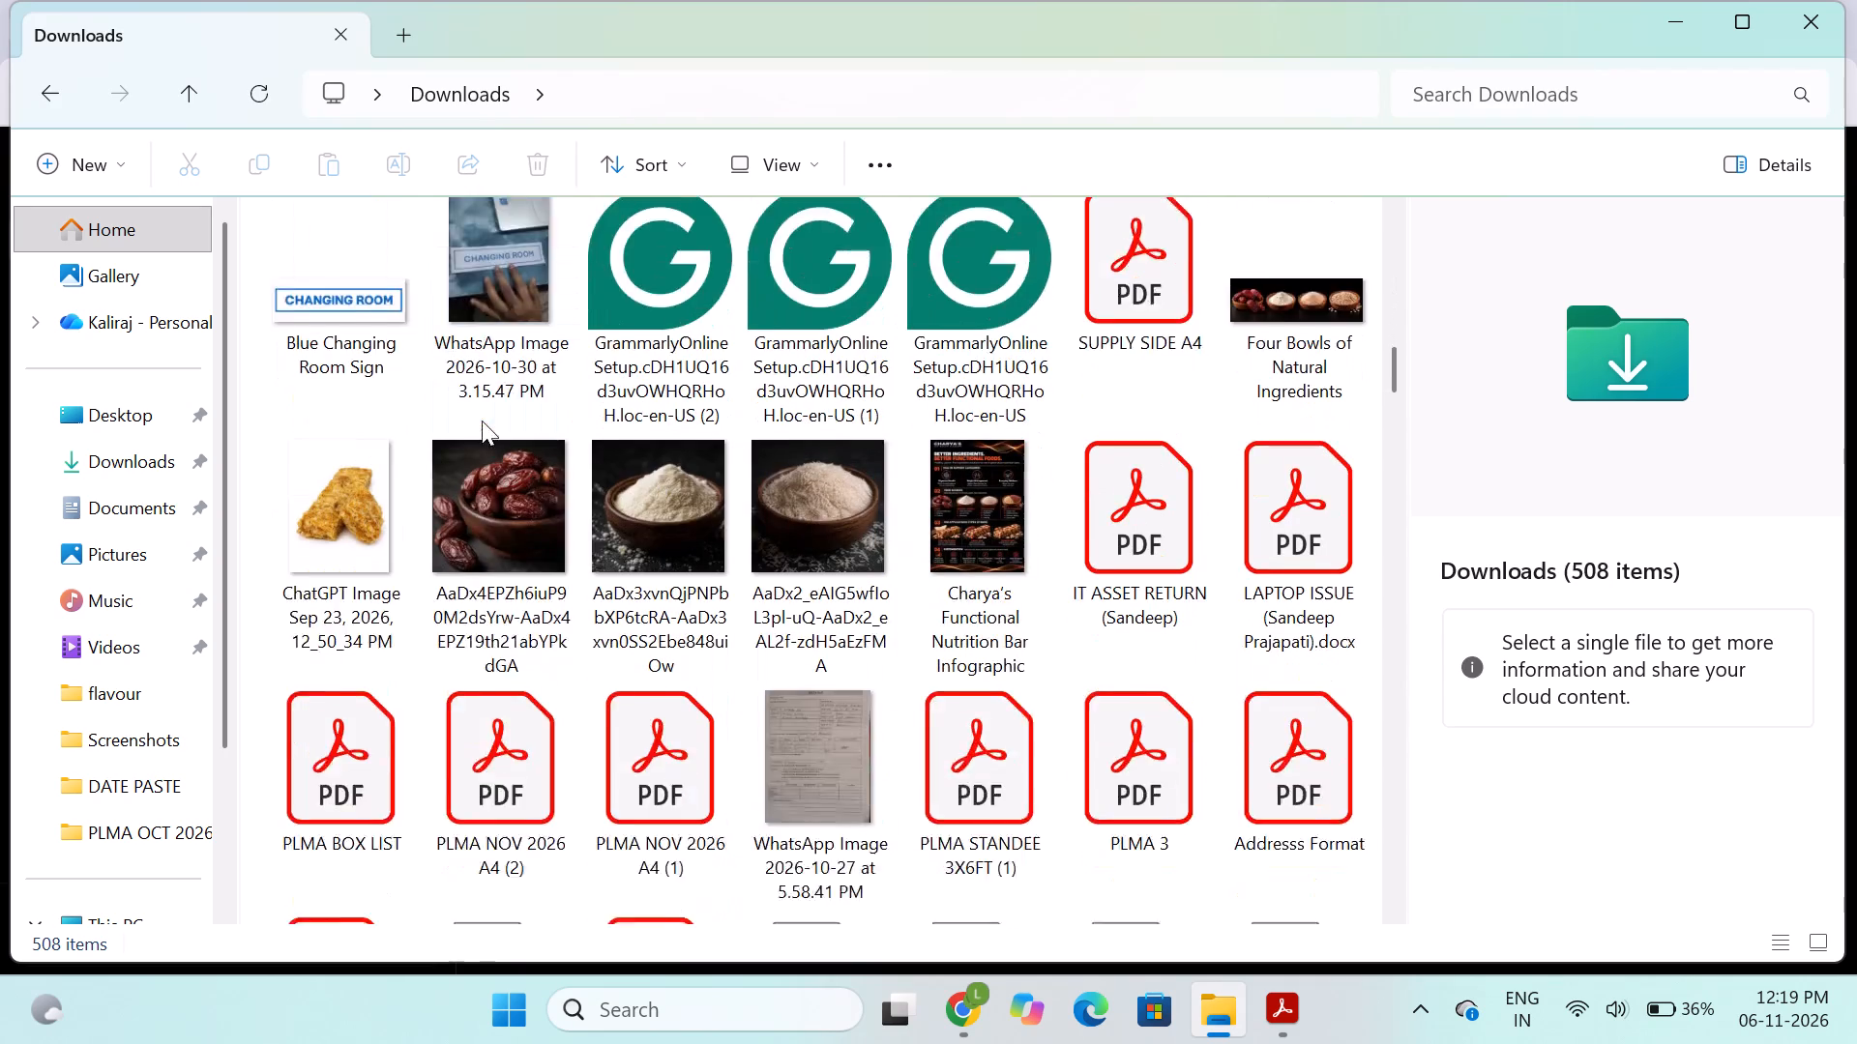
scroll(482, 420, "up", 1)
scroll(482, 420, "down", 3)
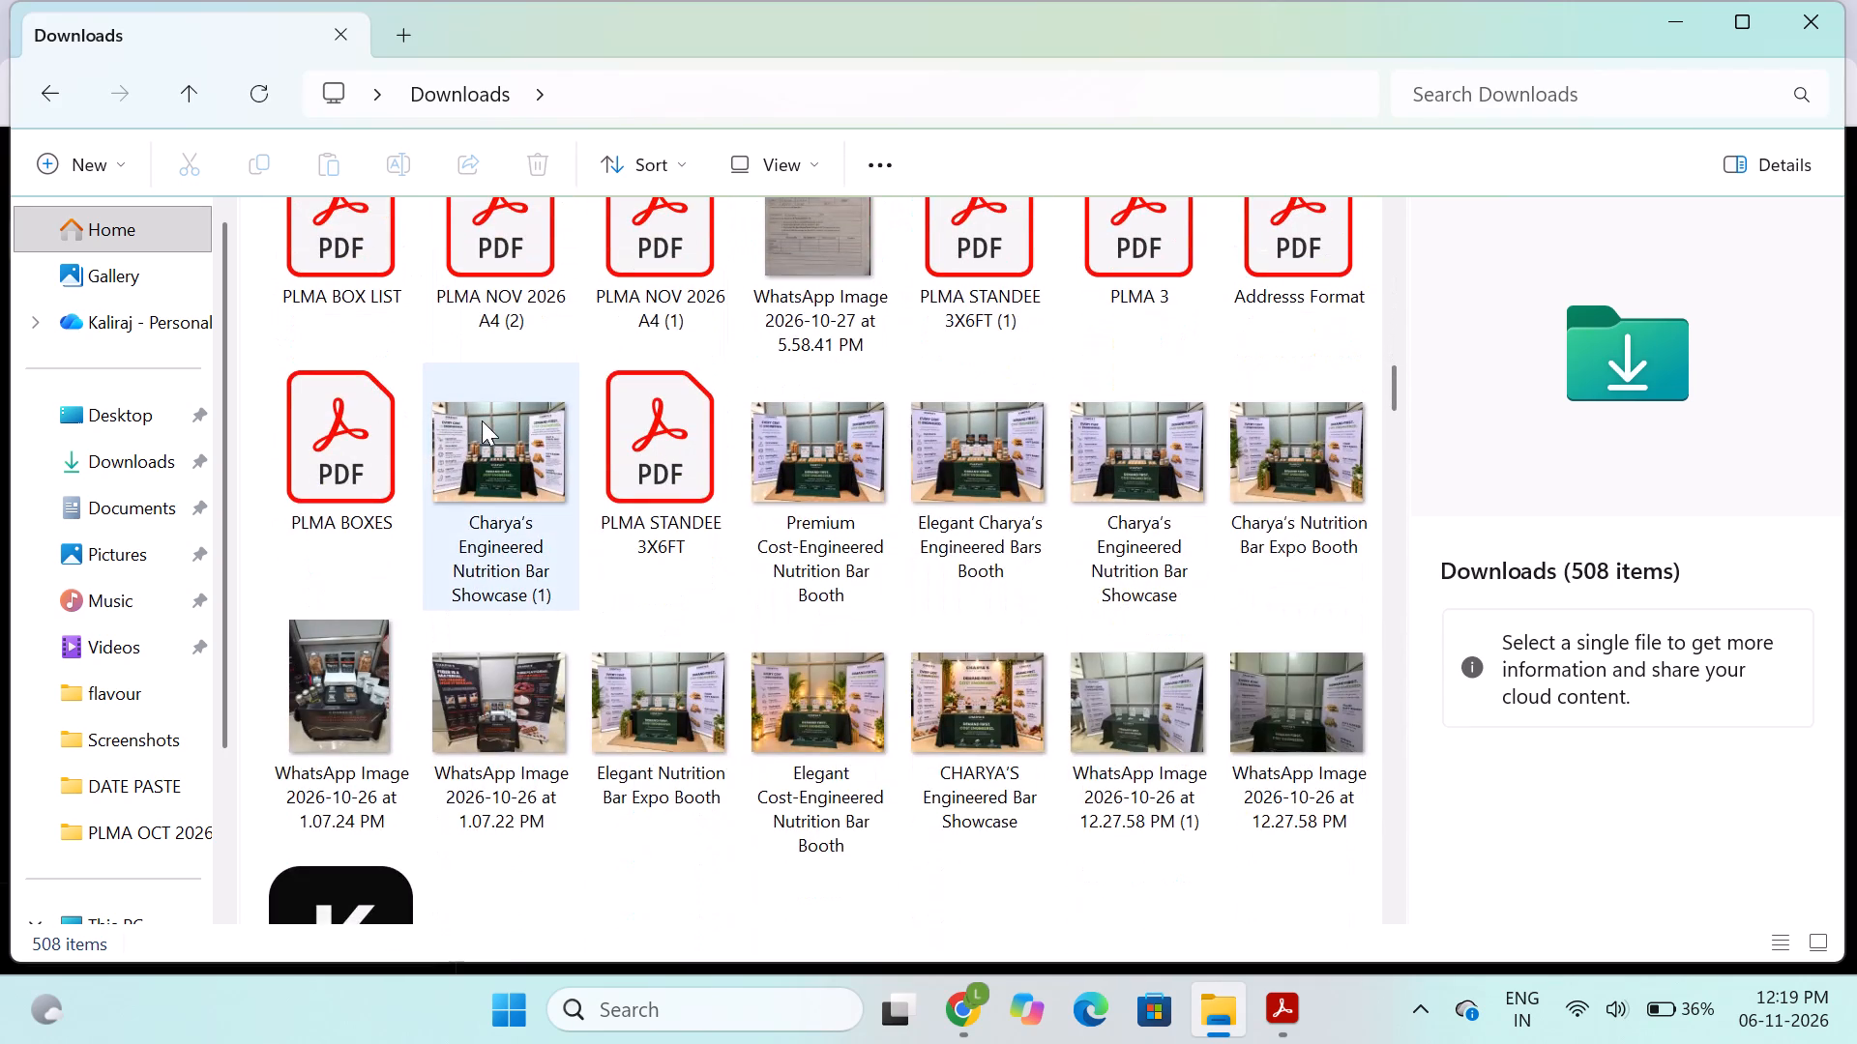
scroll(482, 420, "down", 2)
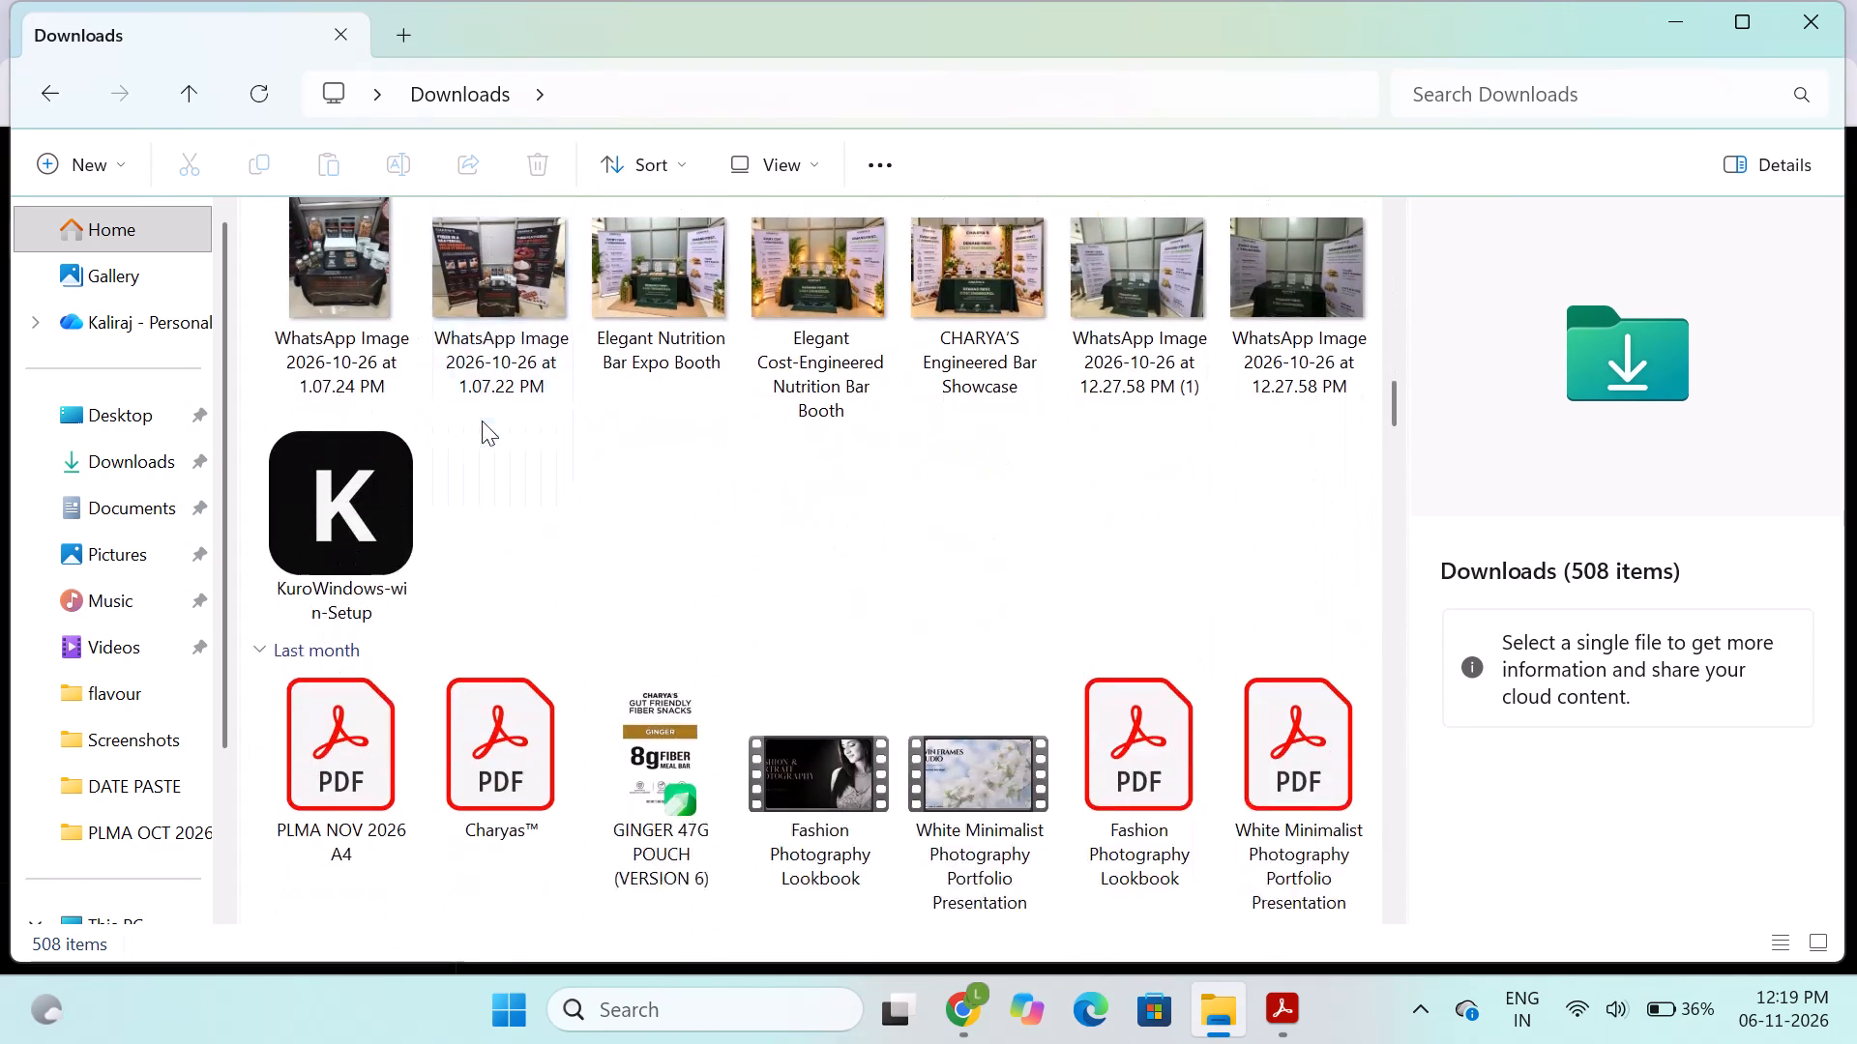
scroll(482, 420, "down", 3)
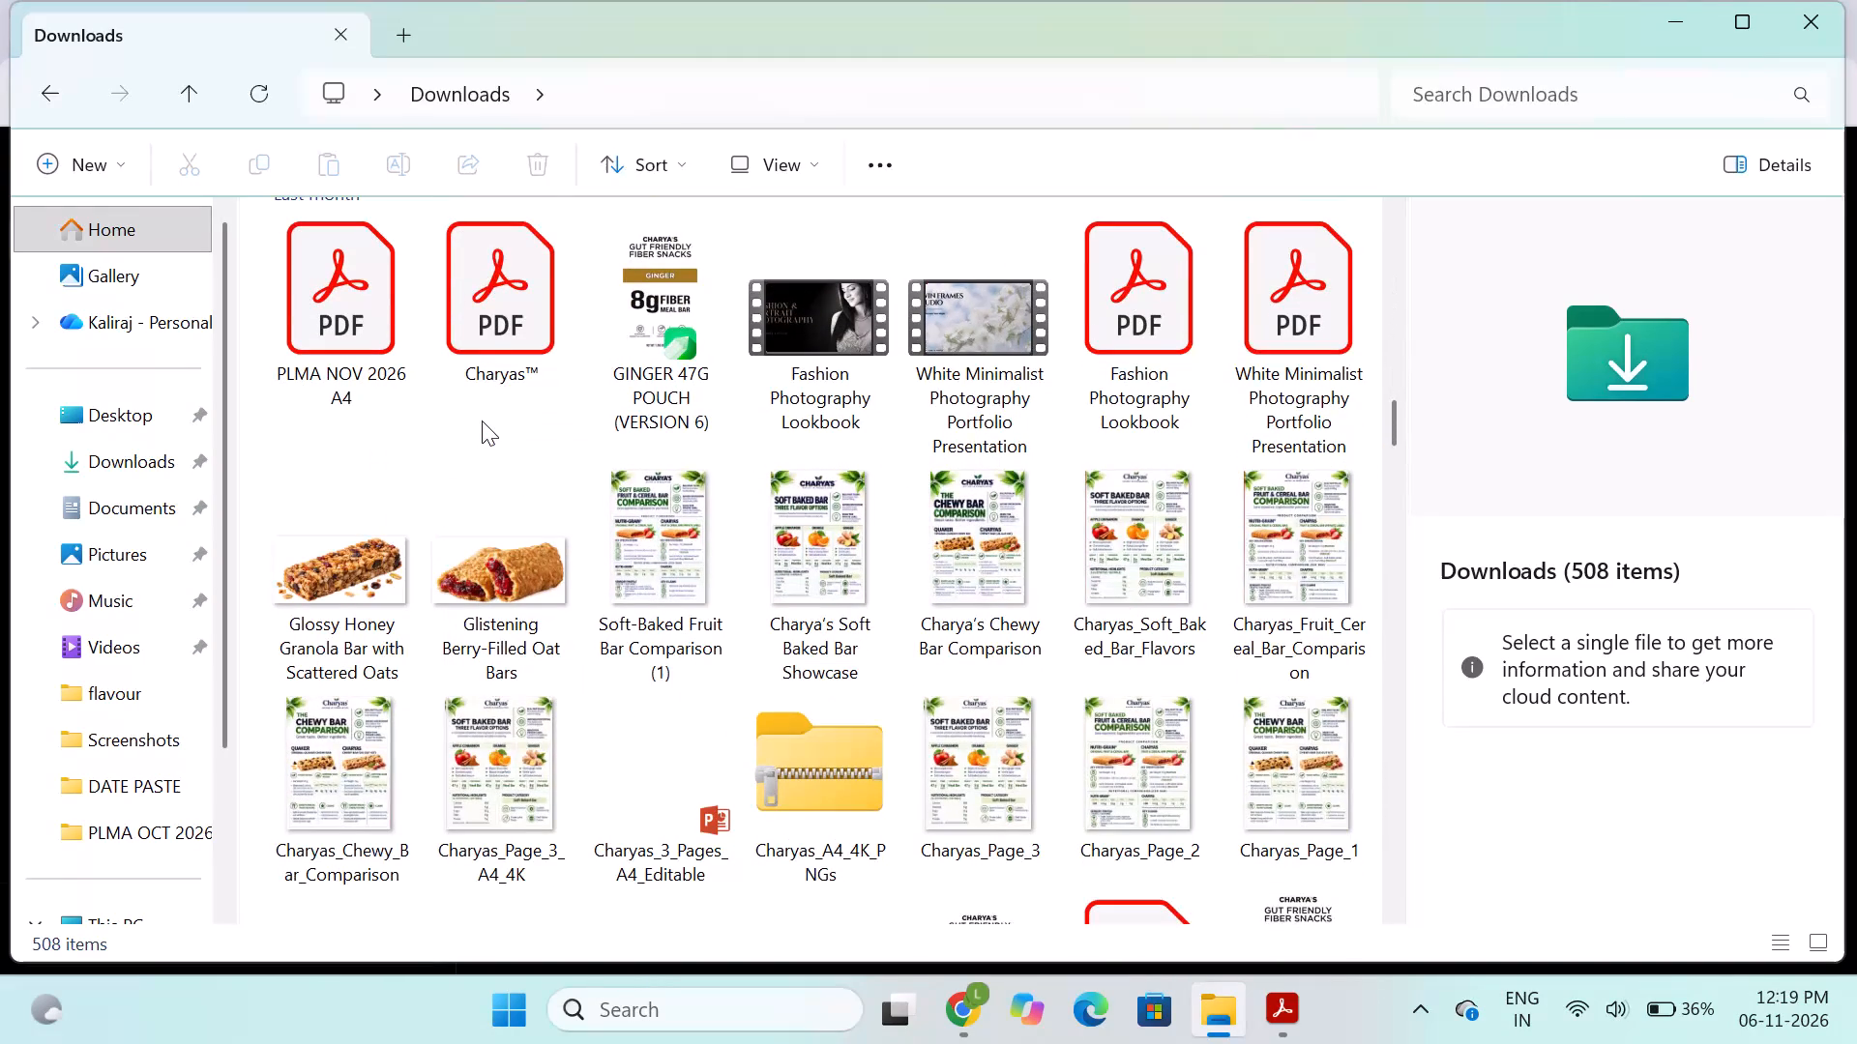
scroll(482, 420, "down", 3)
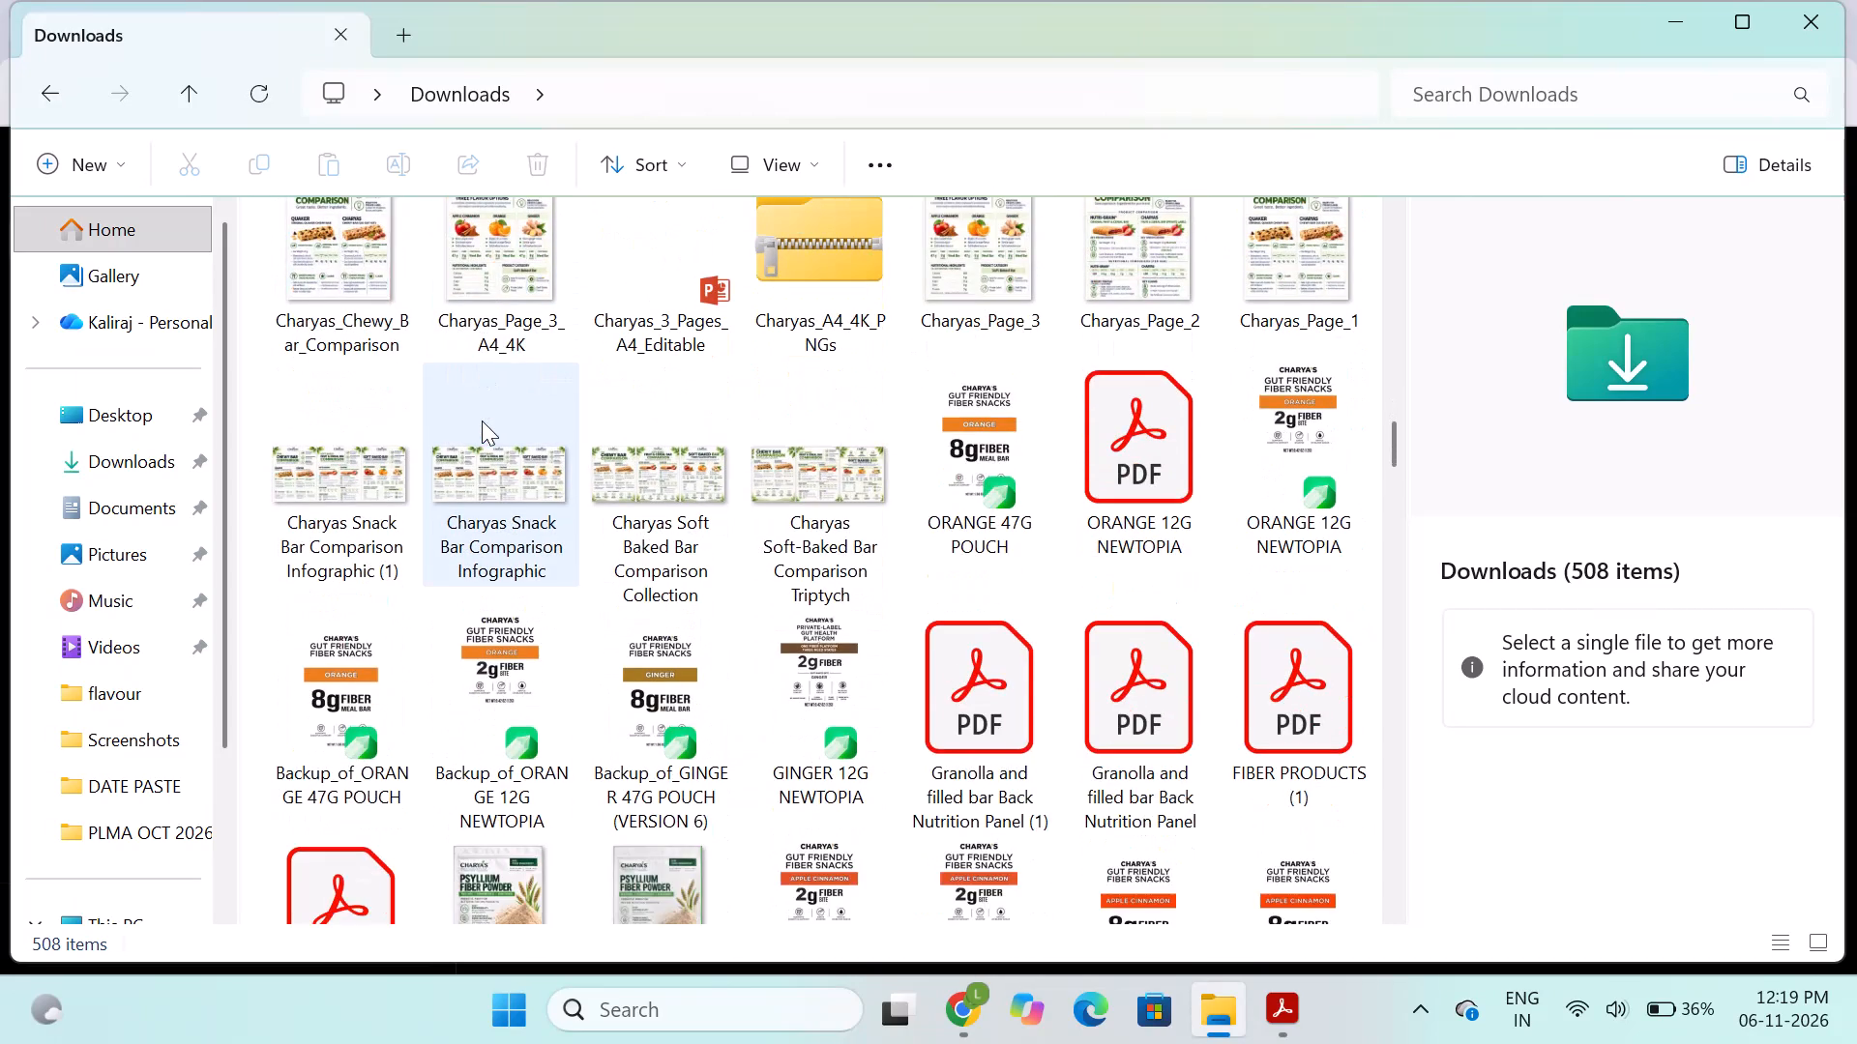
scroll(920, 499, "down", 3)
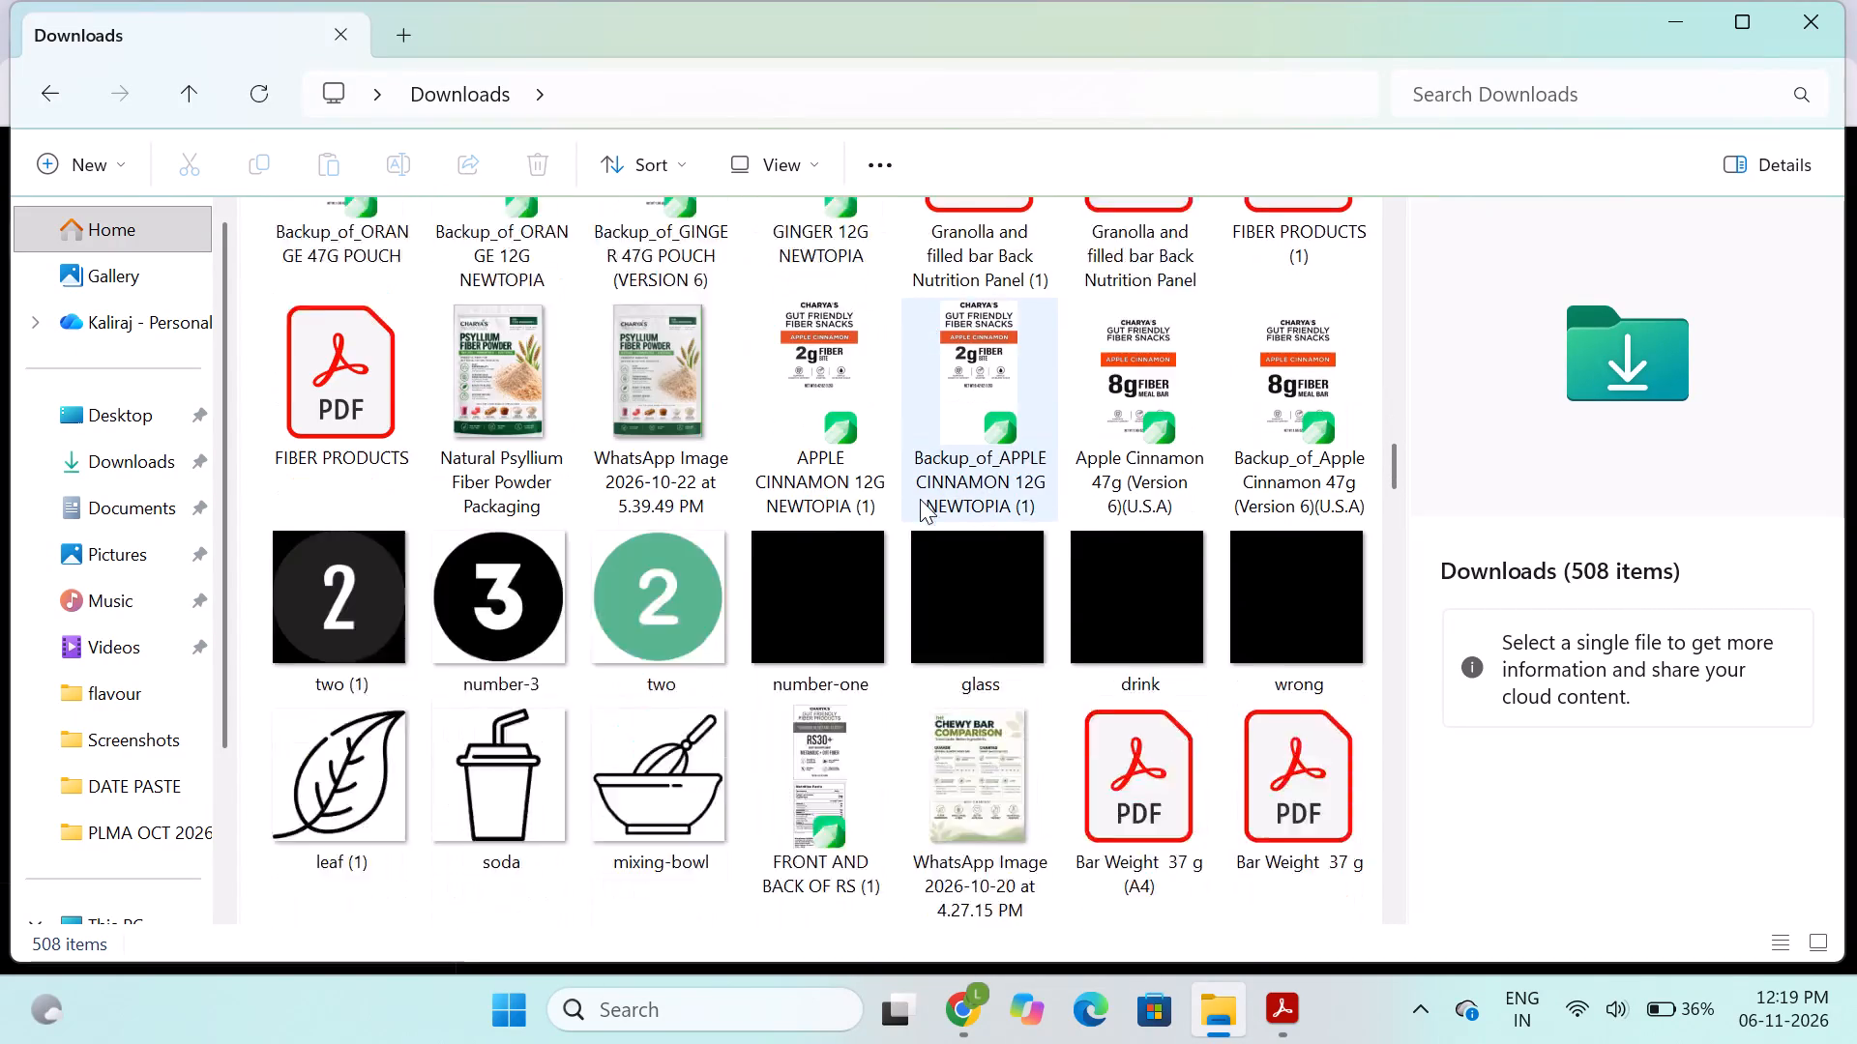
scroll(920, 499, "down", 3)
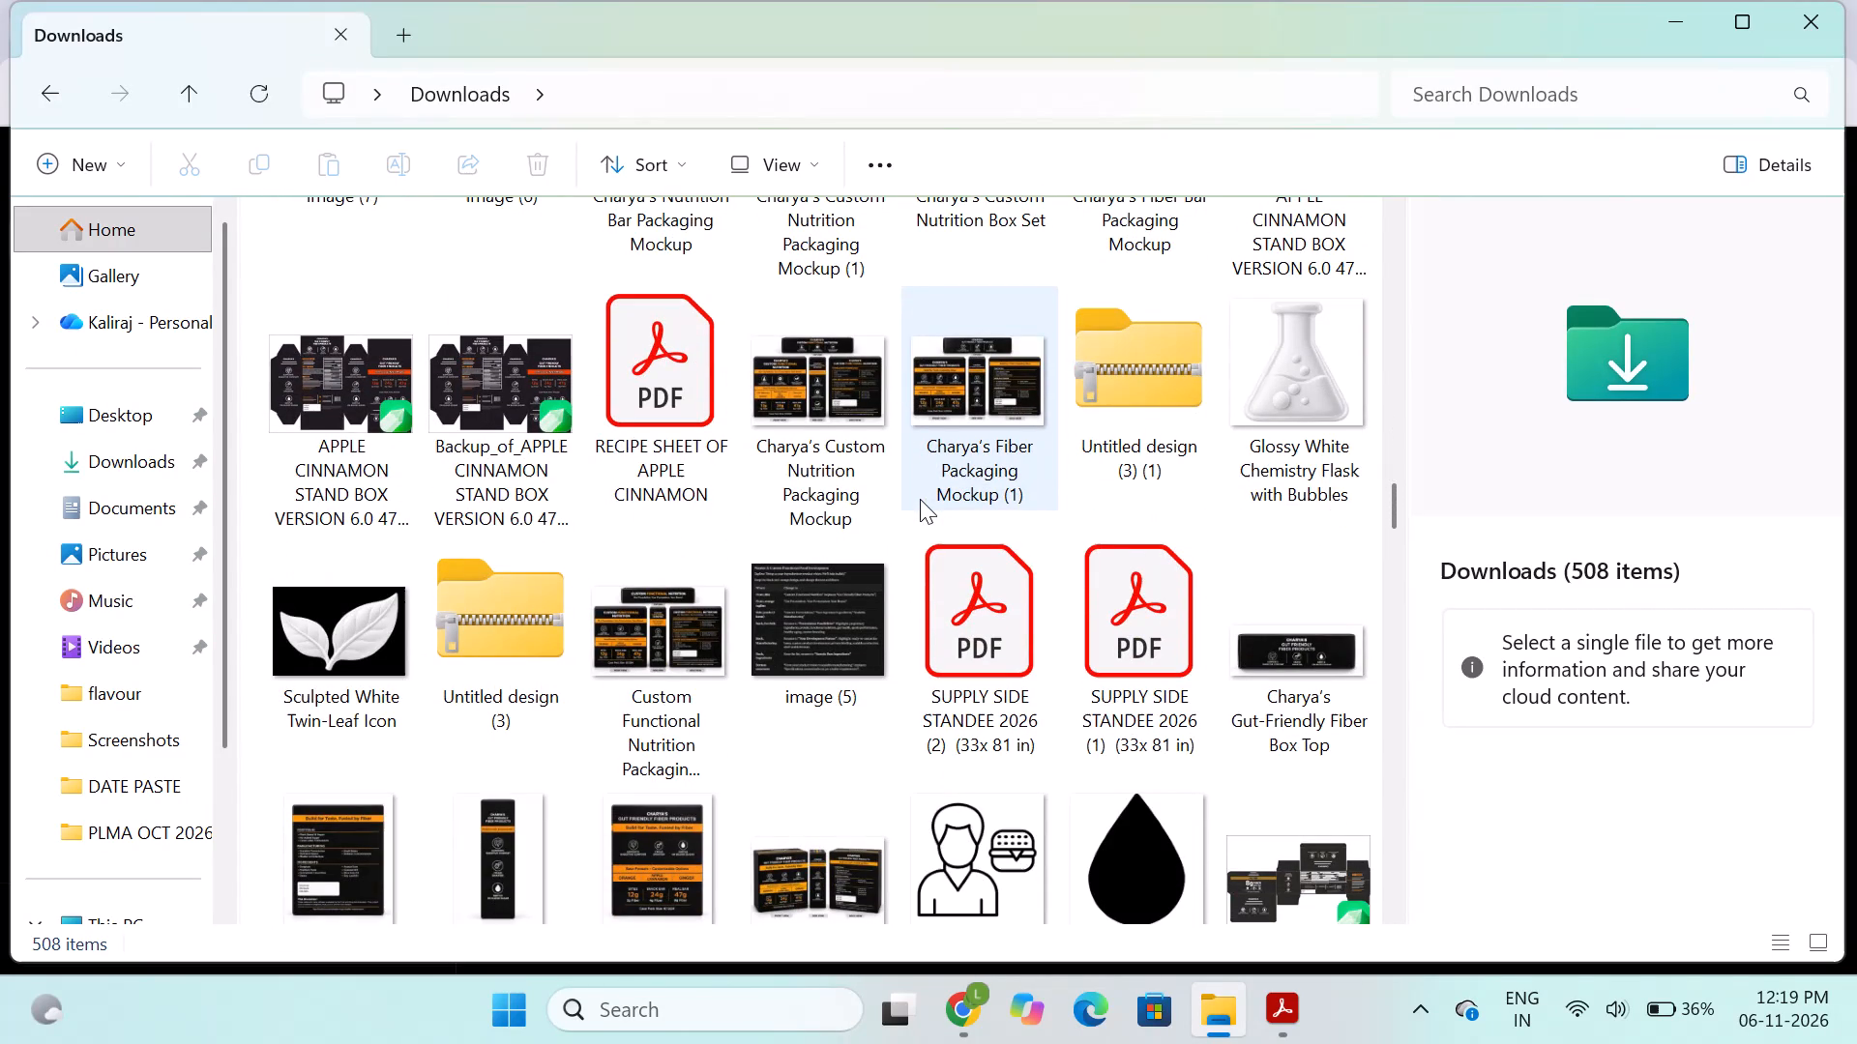
scroll(770, 591, "down", 3)
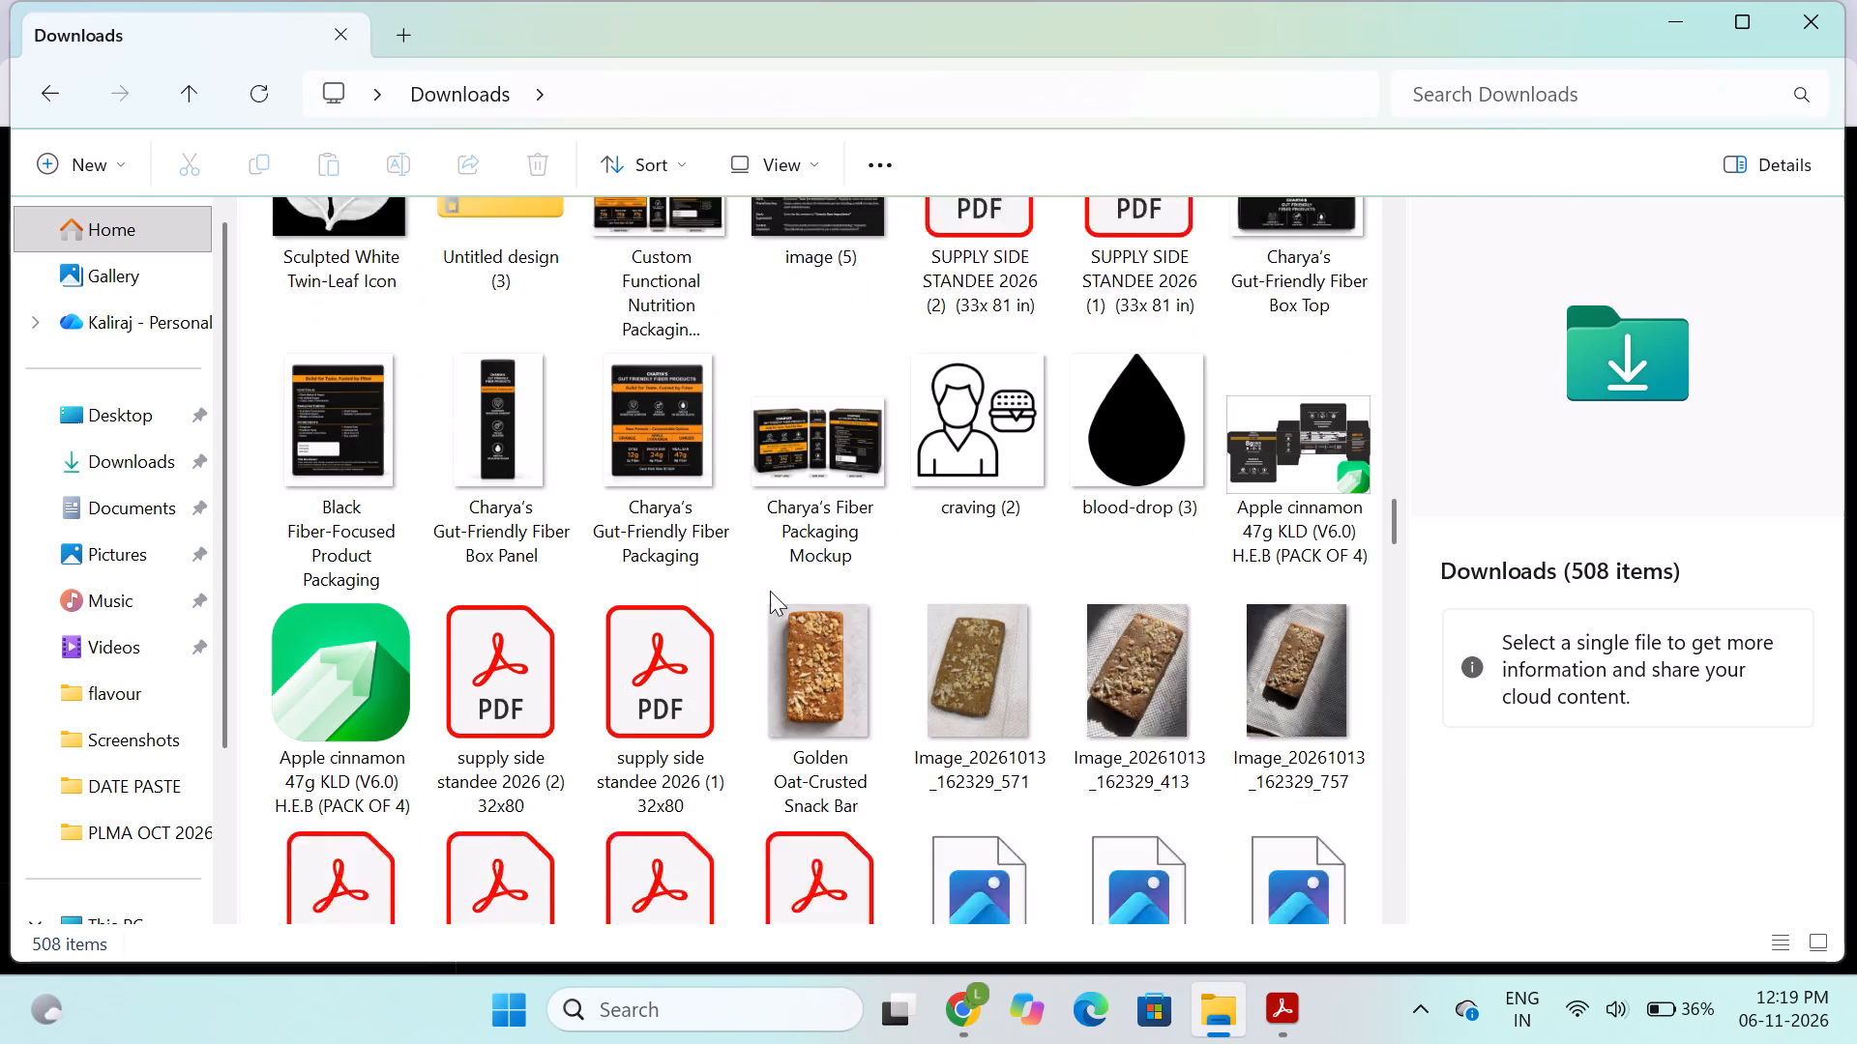
left_click(625, 549)
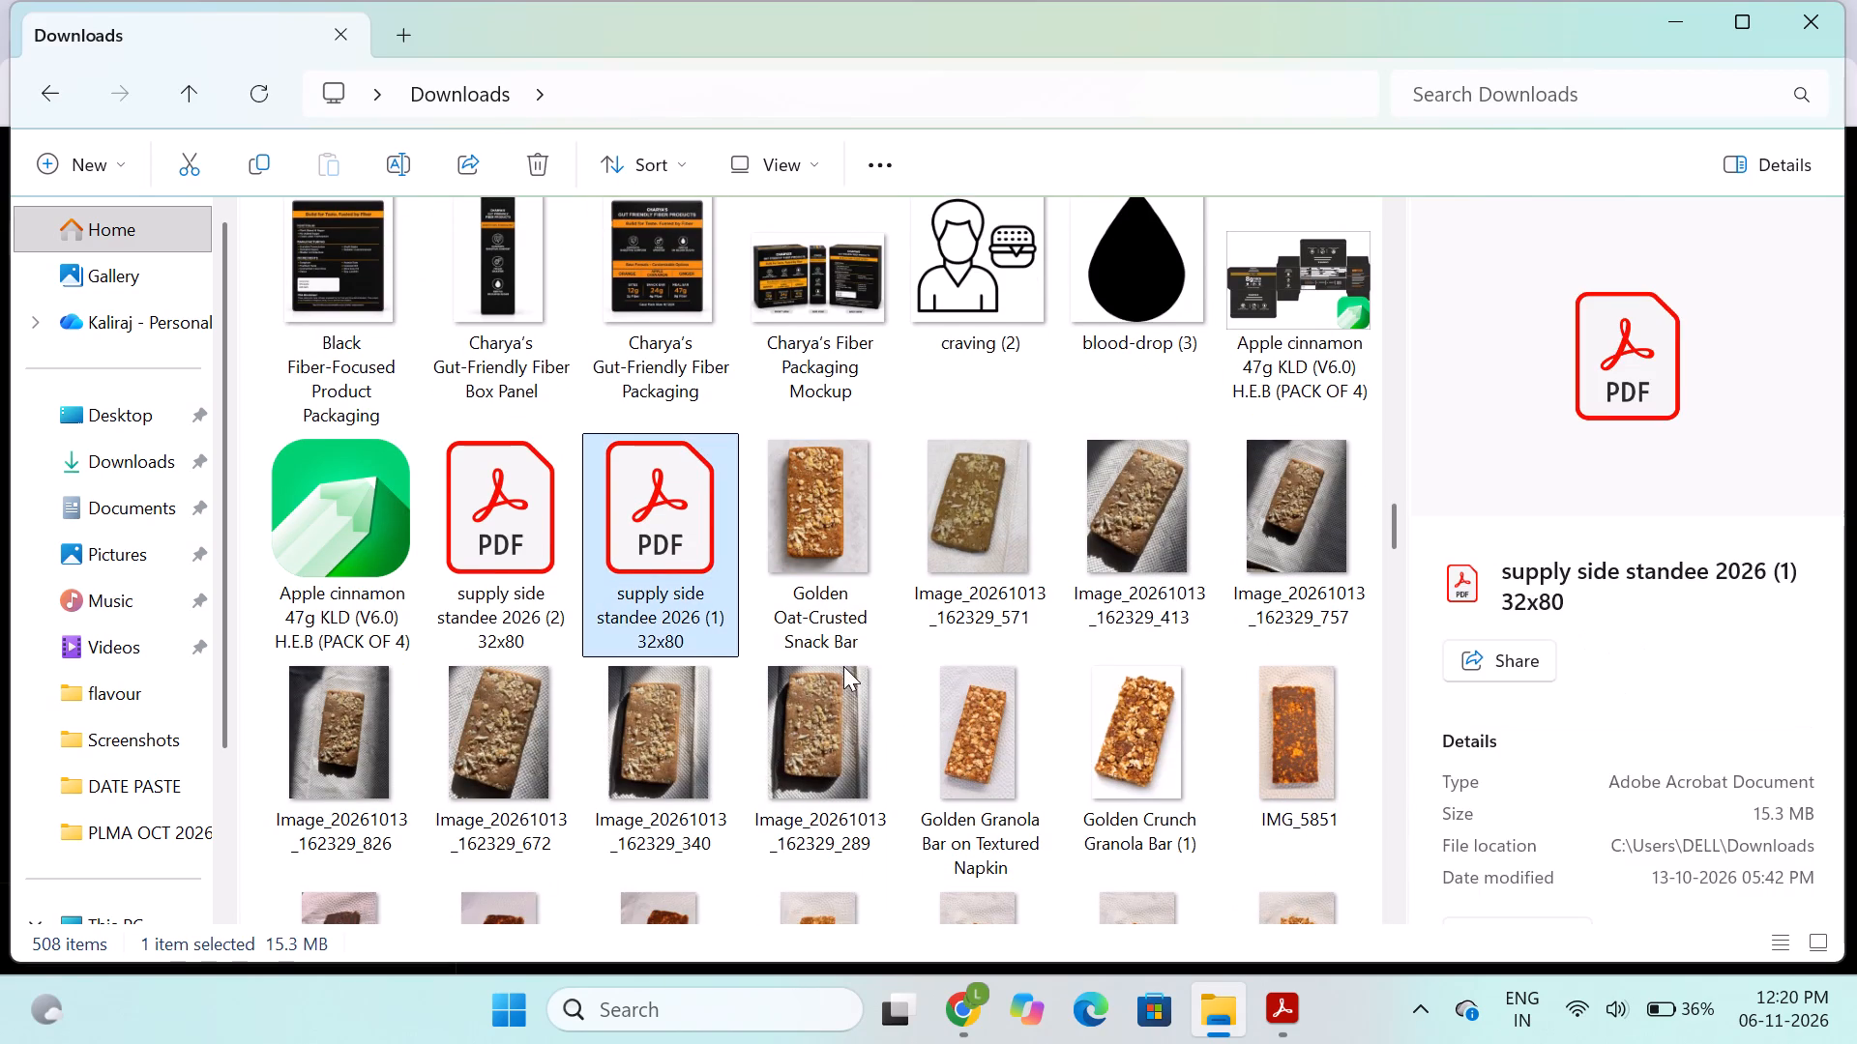
scroll(843, 666, "down", 5)
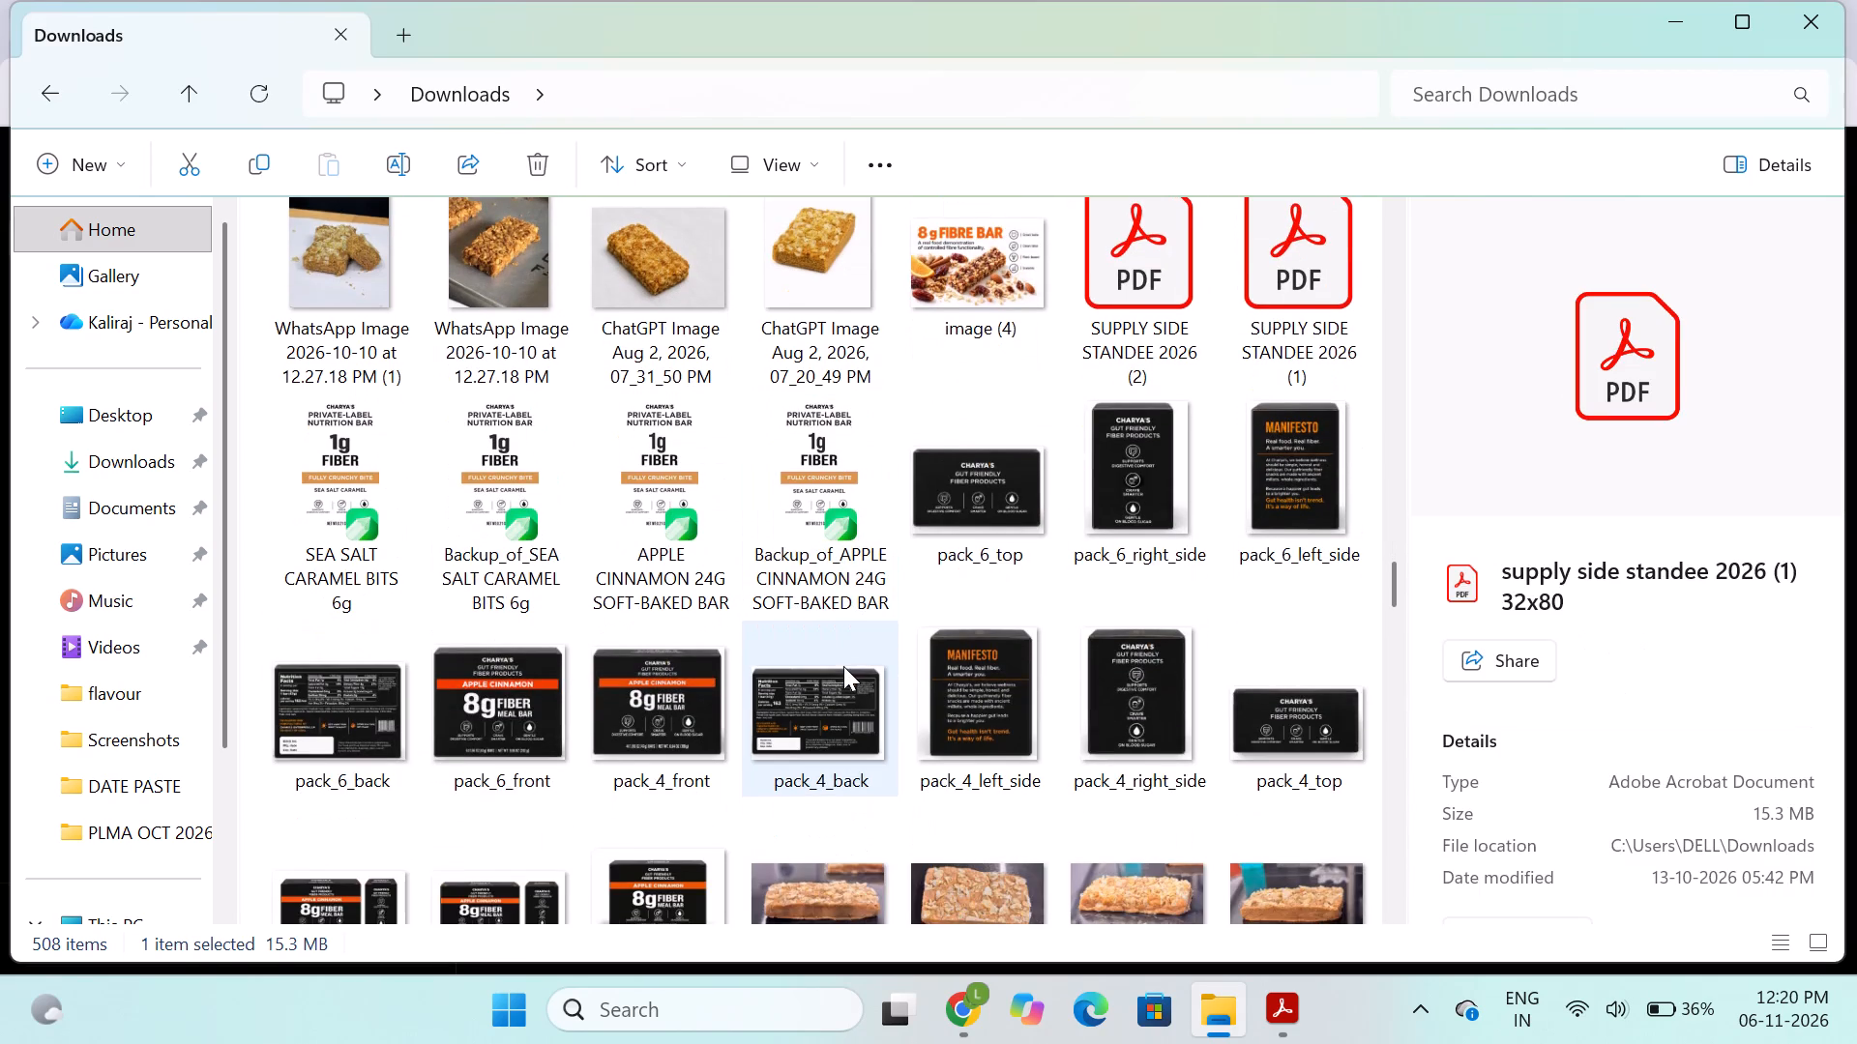
scroll(843, 666, "down", 3)
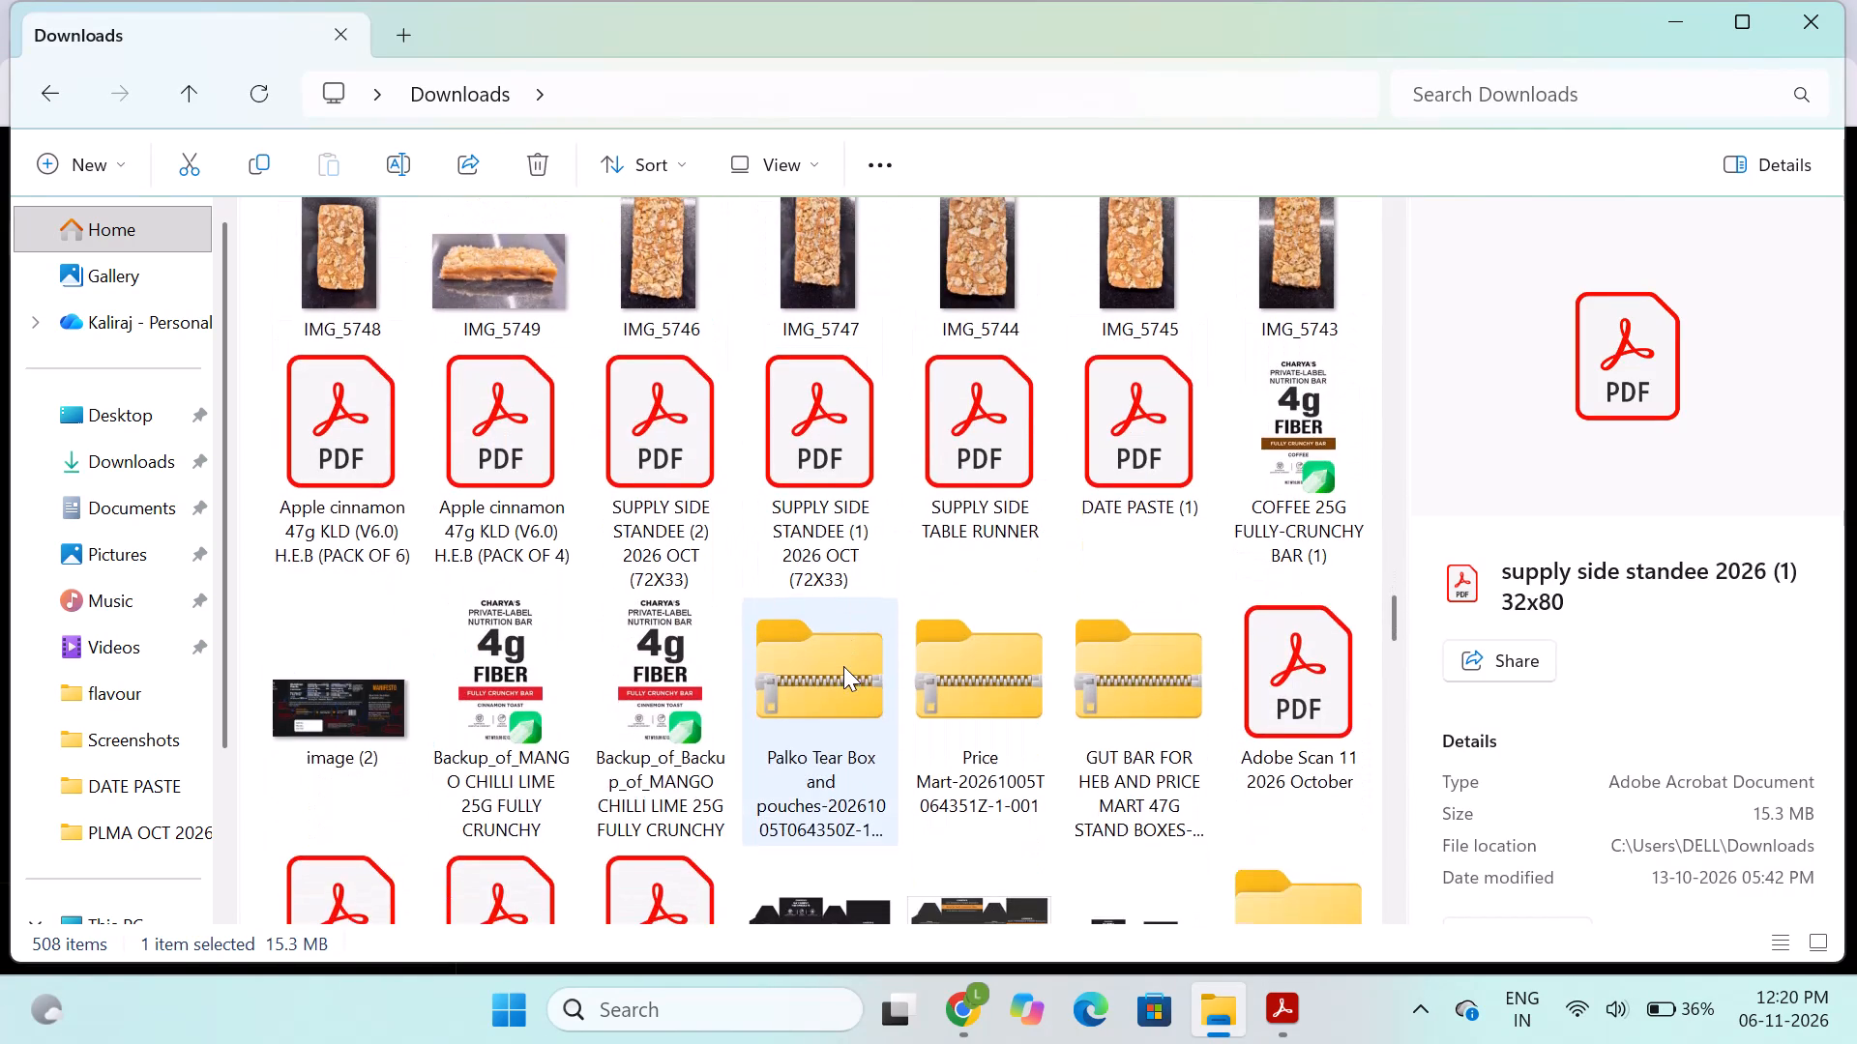
scroll(843, 666, "down", 3)
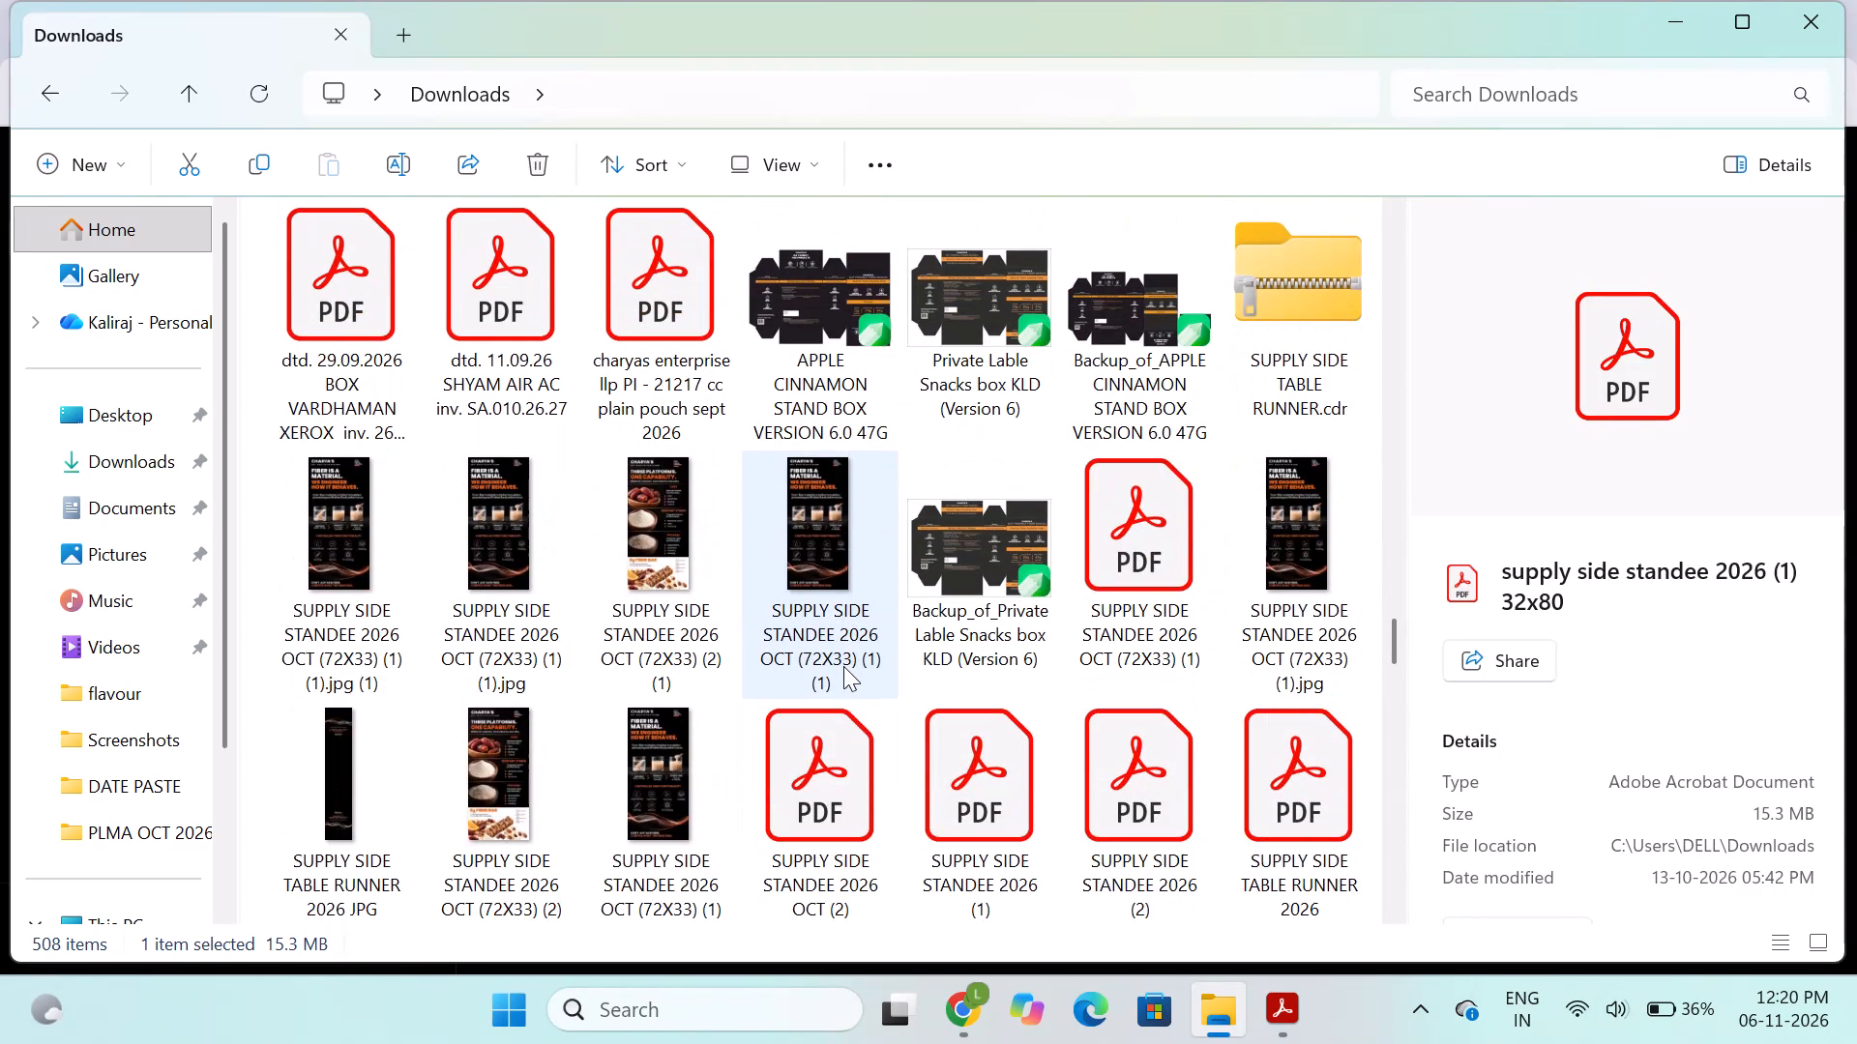
scroll(843, 666, "down", 3)
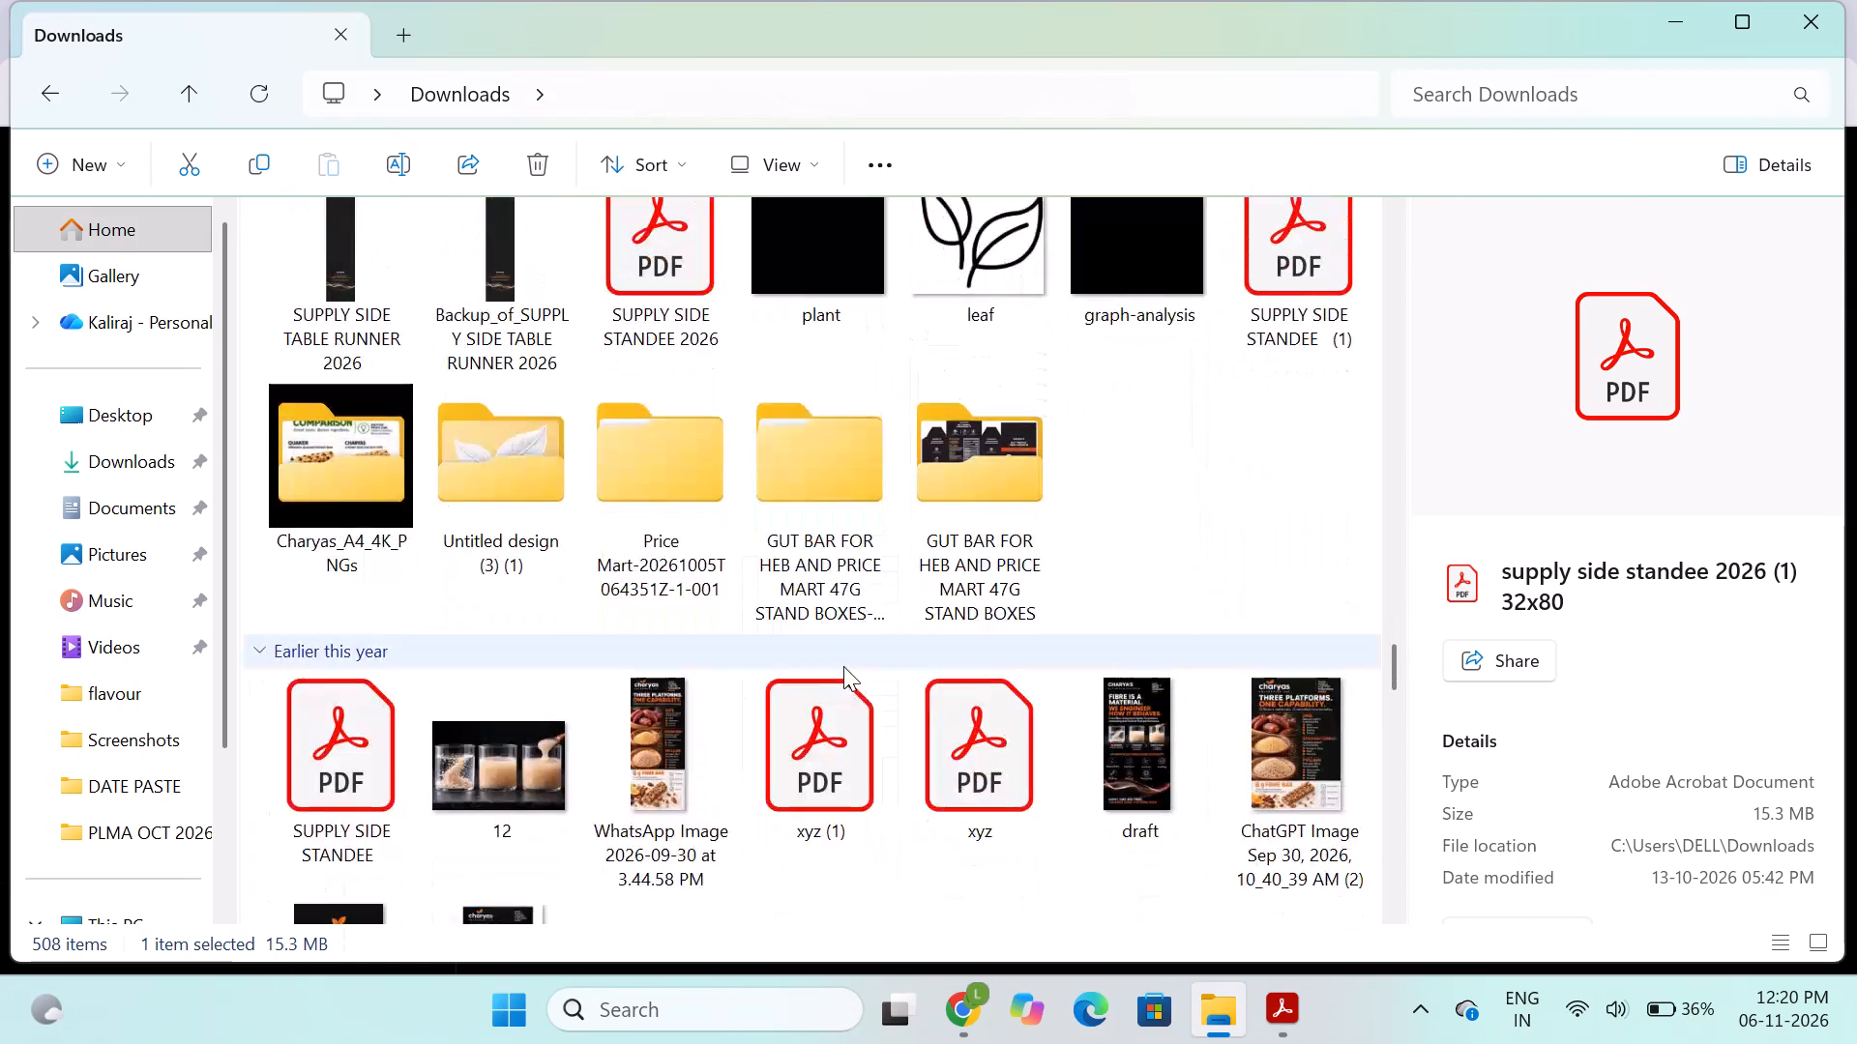
scroll(843, 666, "down", 2)
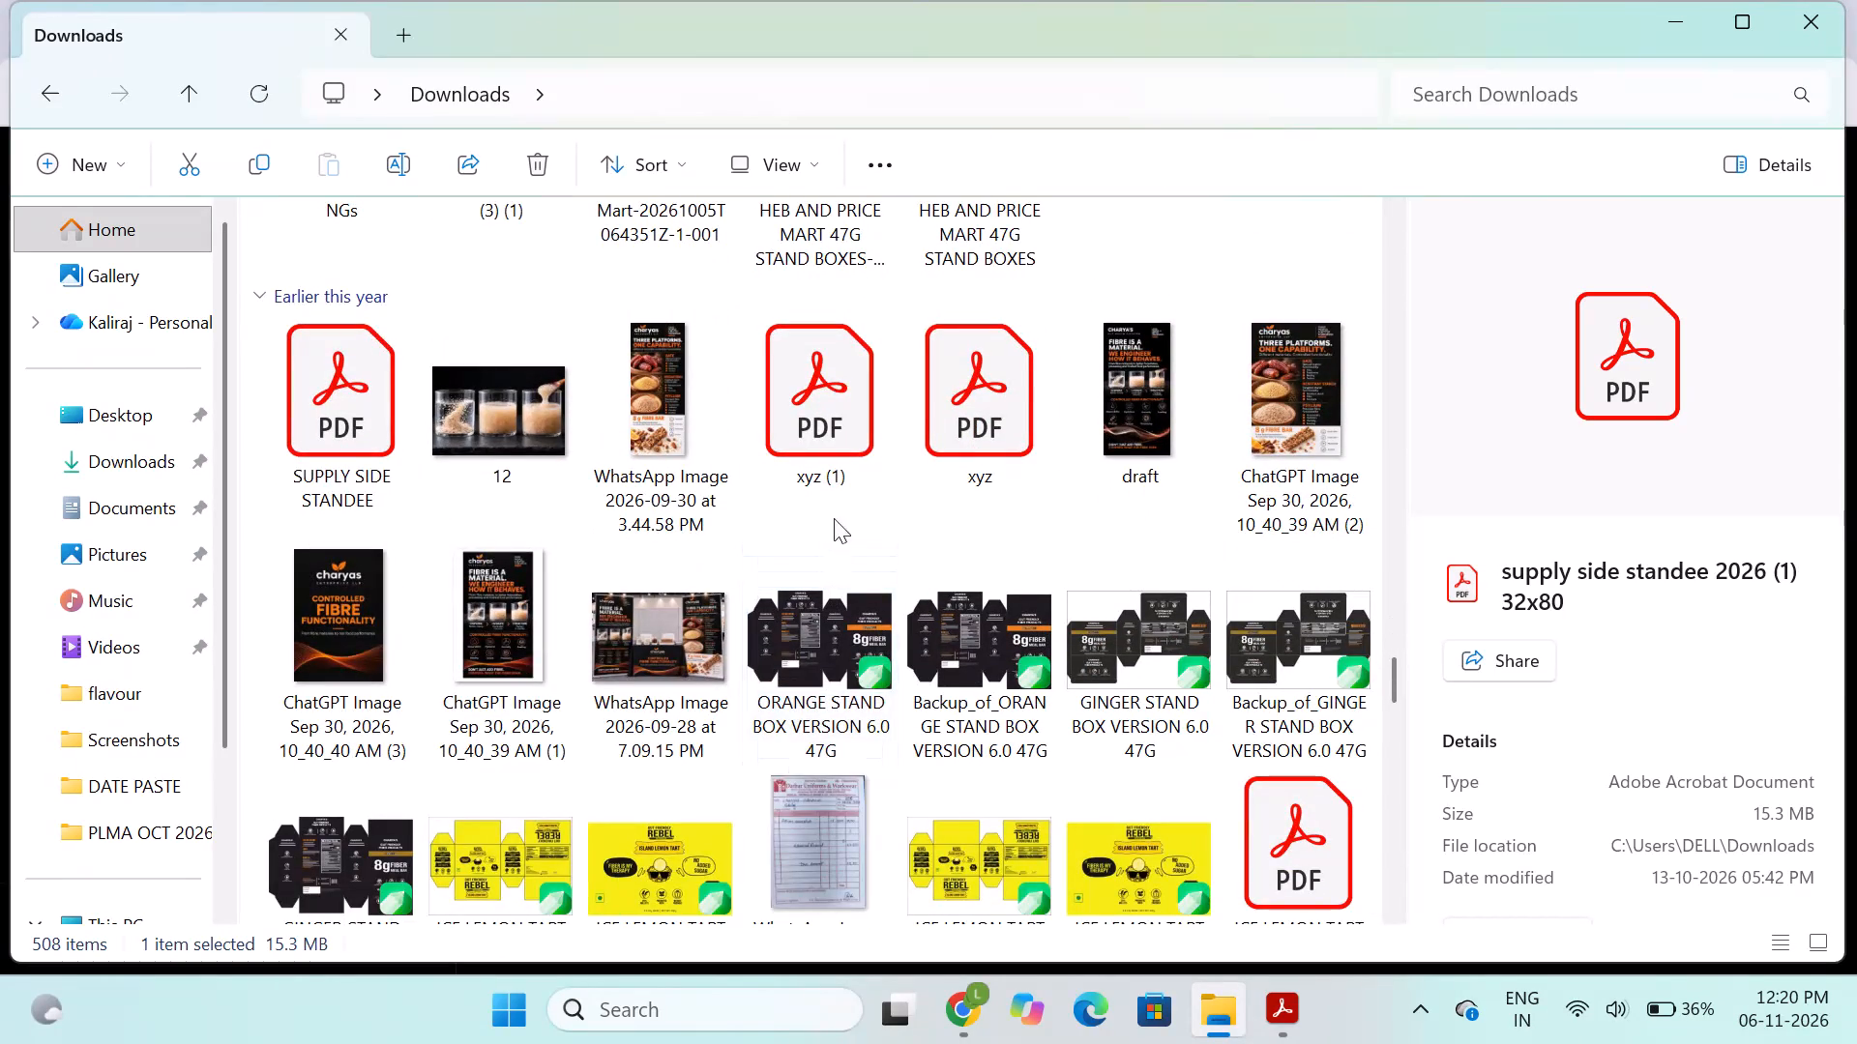
scroll(808, 616, "down", 2)
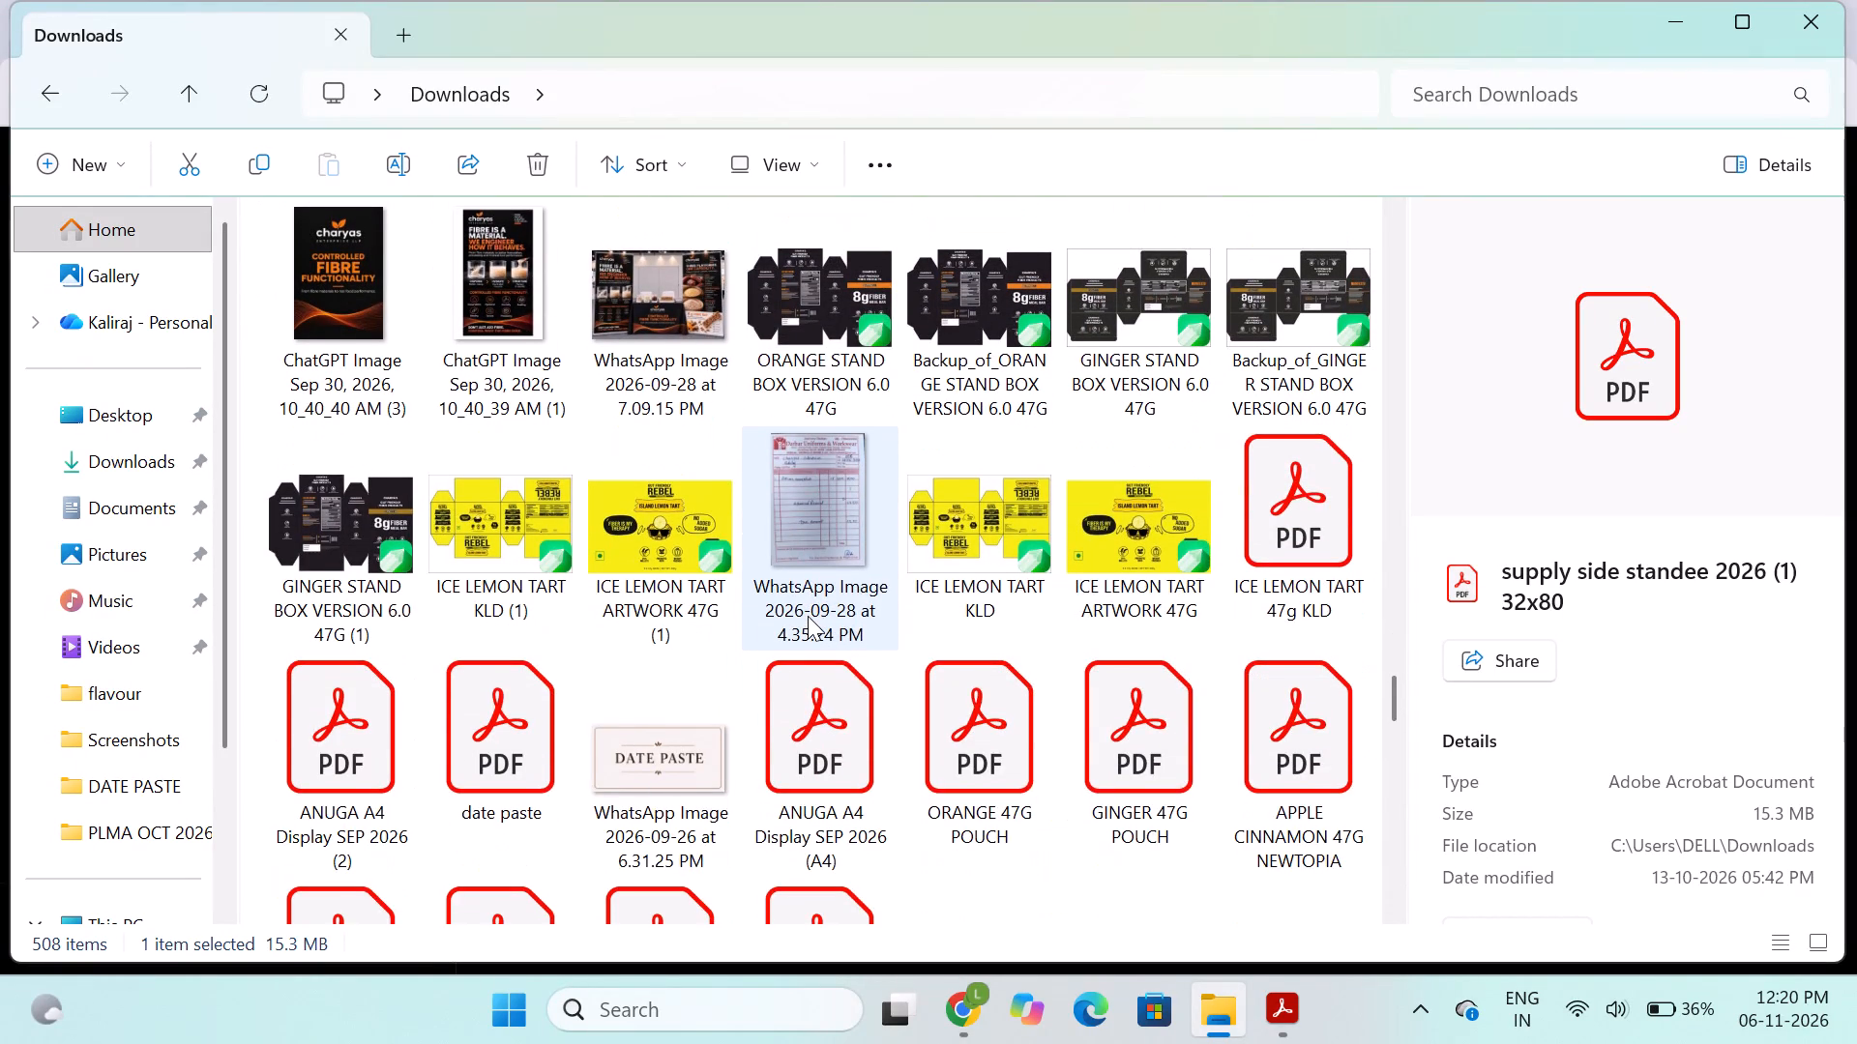
Look back through the Downloads files, examining the stand box dielines and Charya's packaging mockup images.
scroll(808, 616, "up", 4)
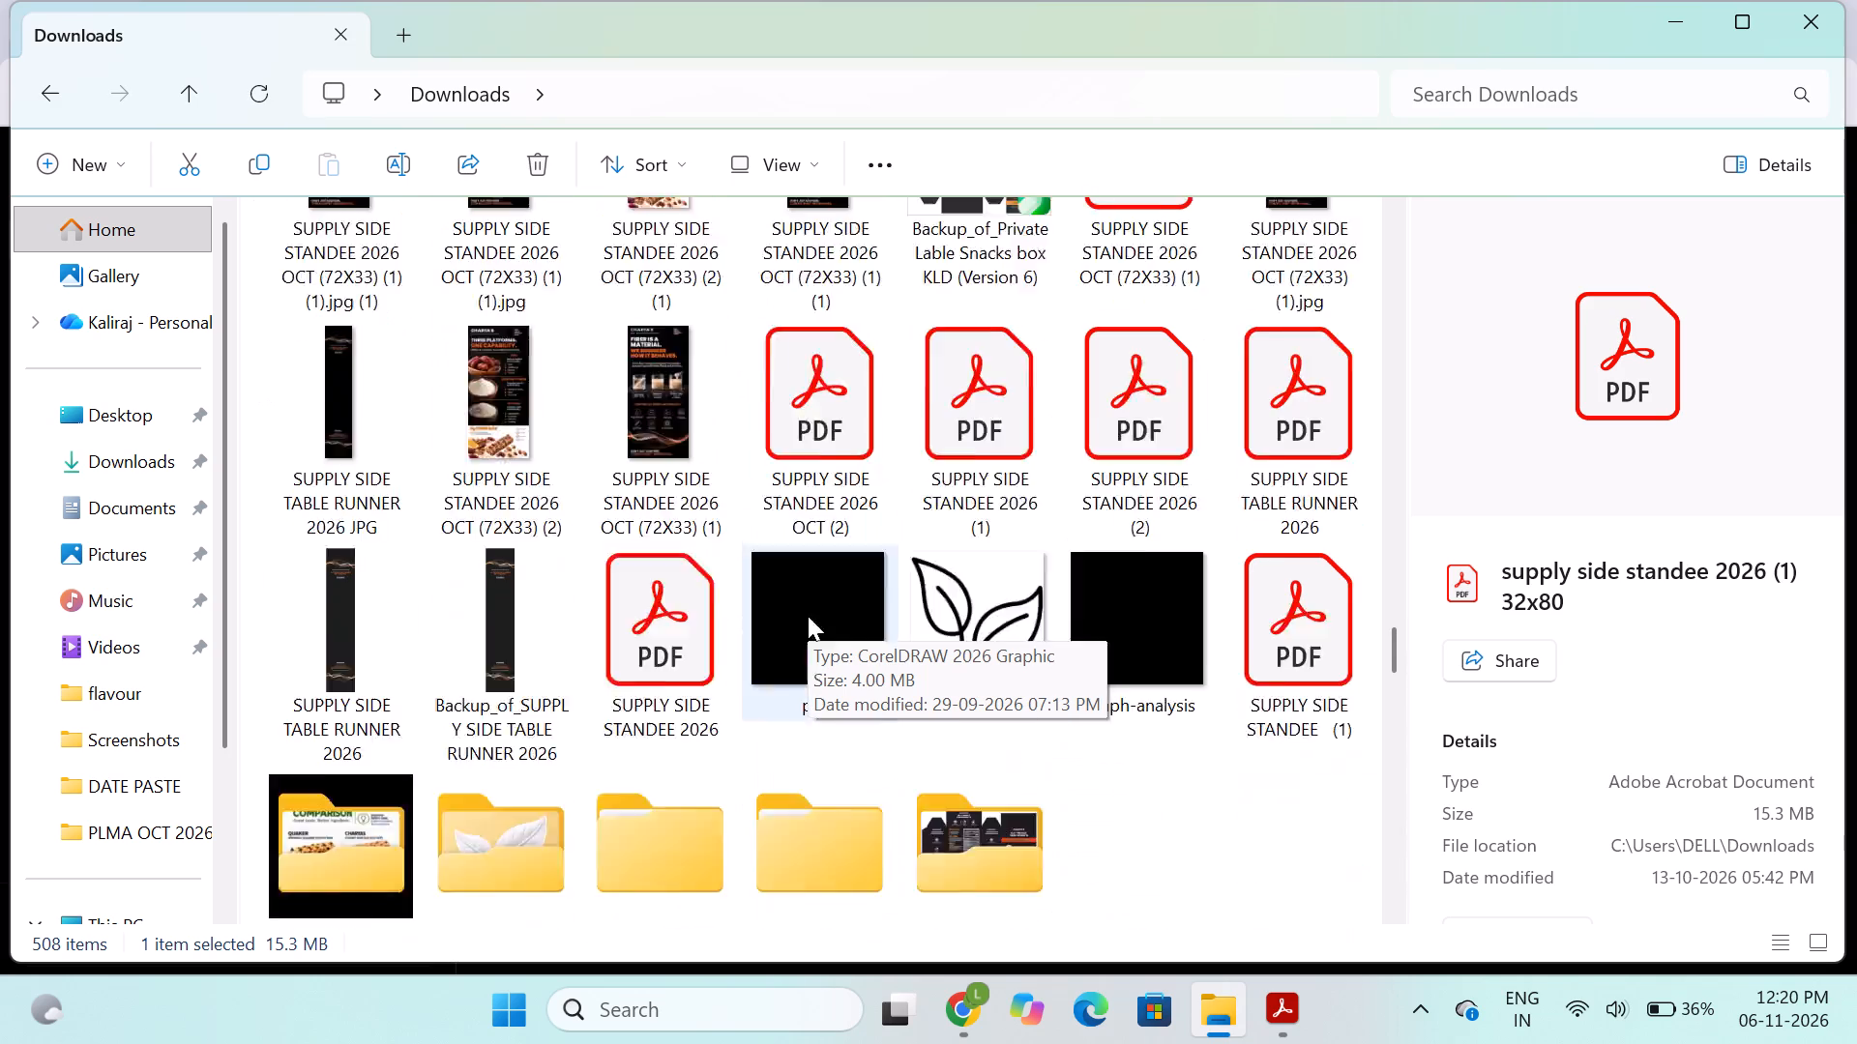
scroll(808, 616, "up", 2)
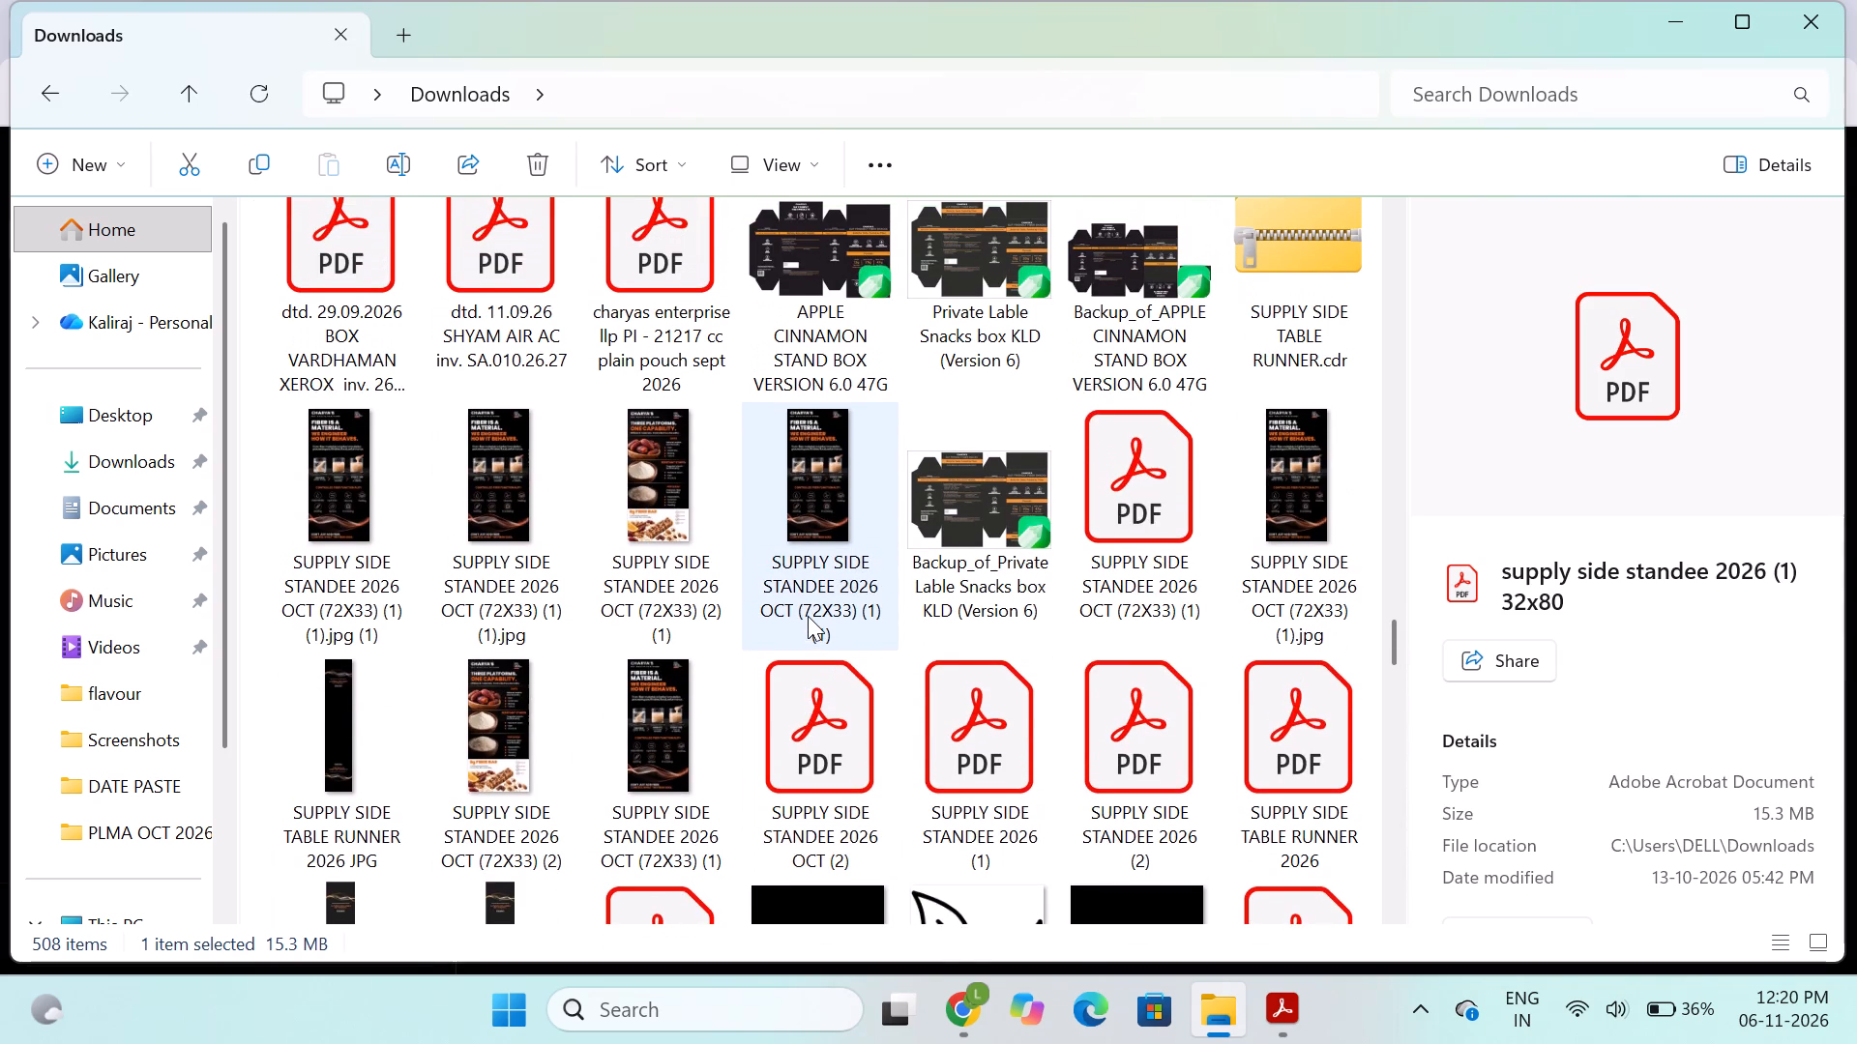
scroll(808, 616, "up", 2)
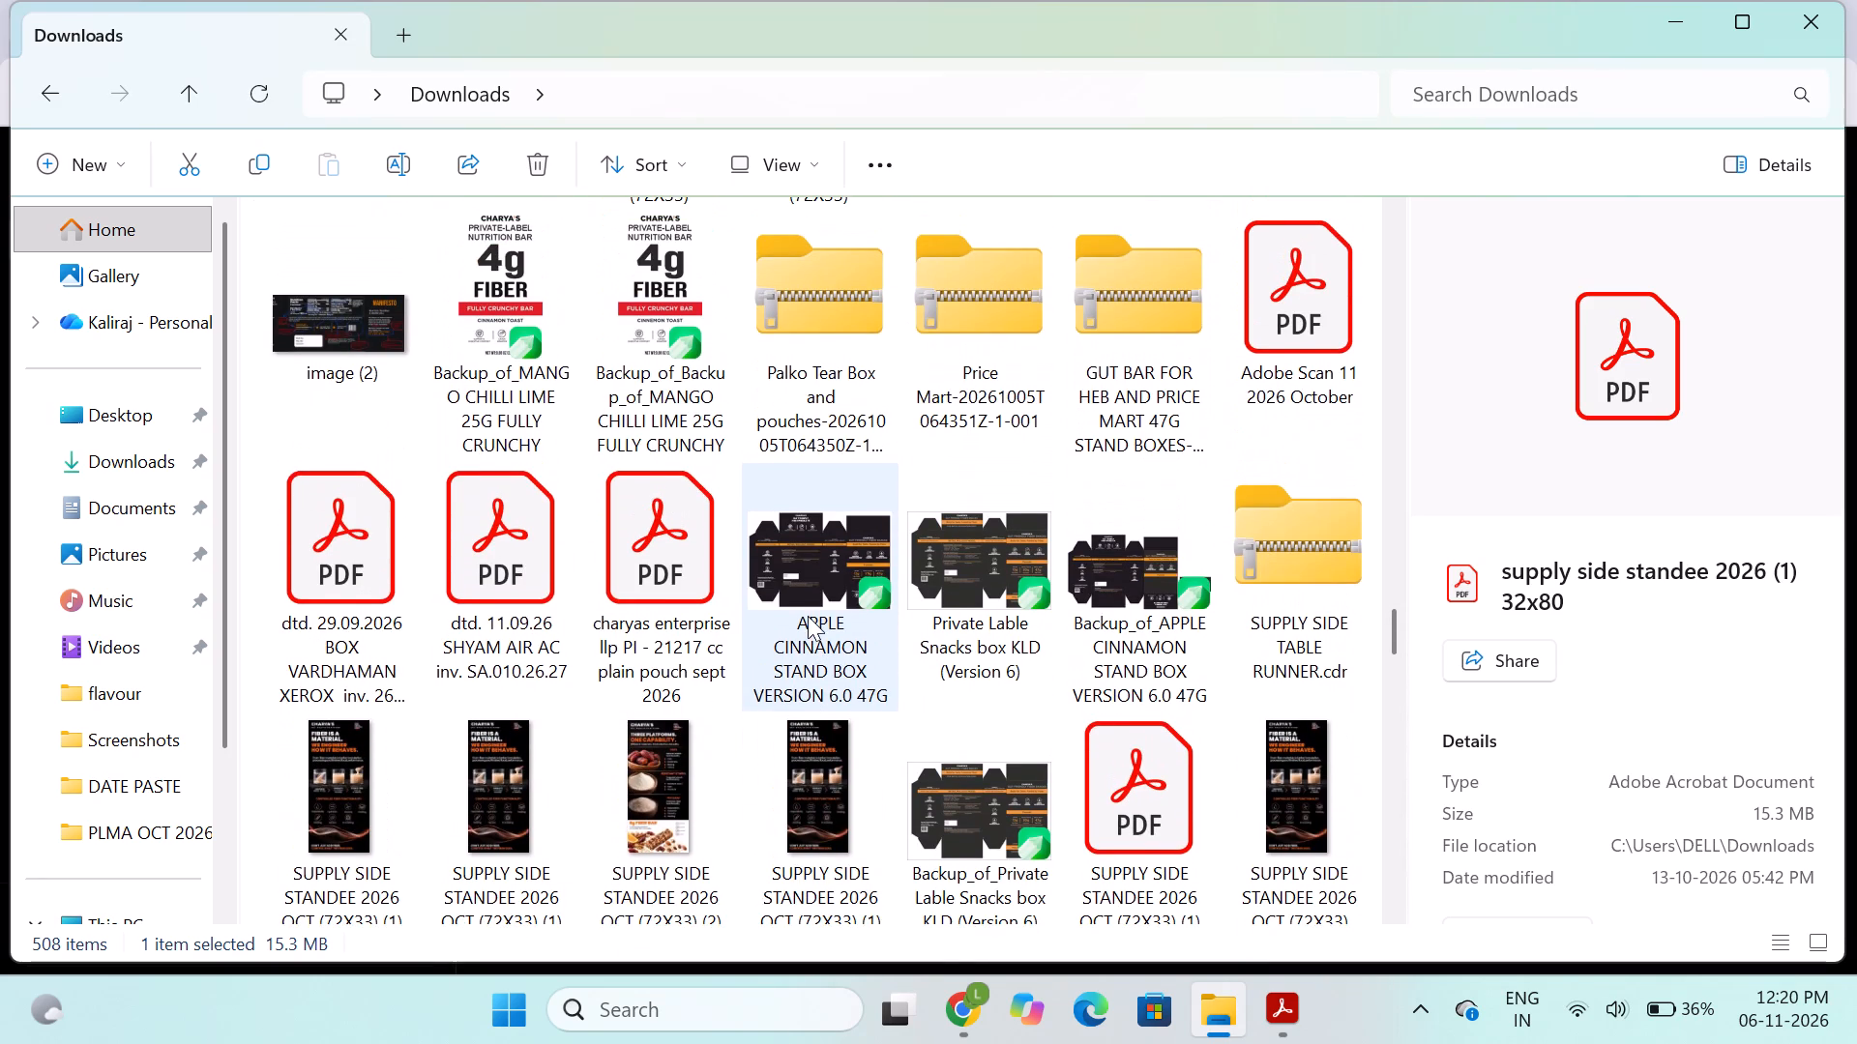
scroll(808, 616, "up", 2)
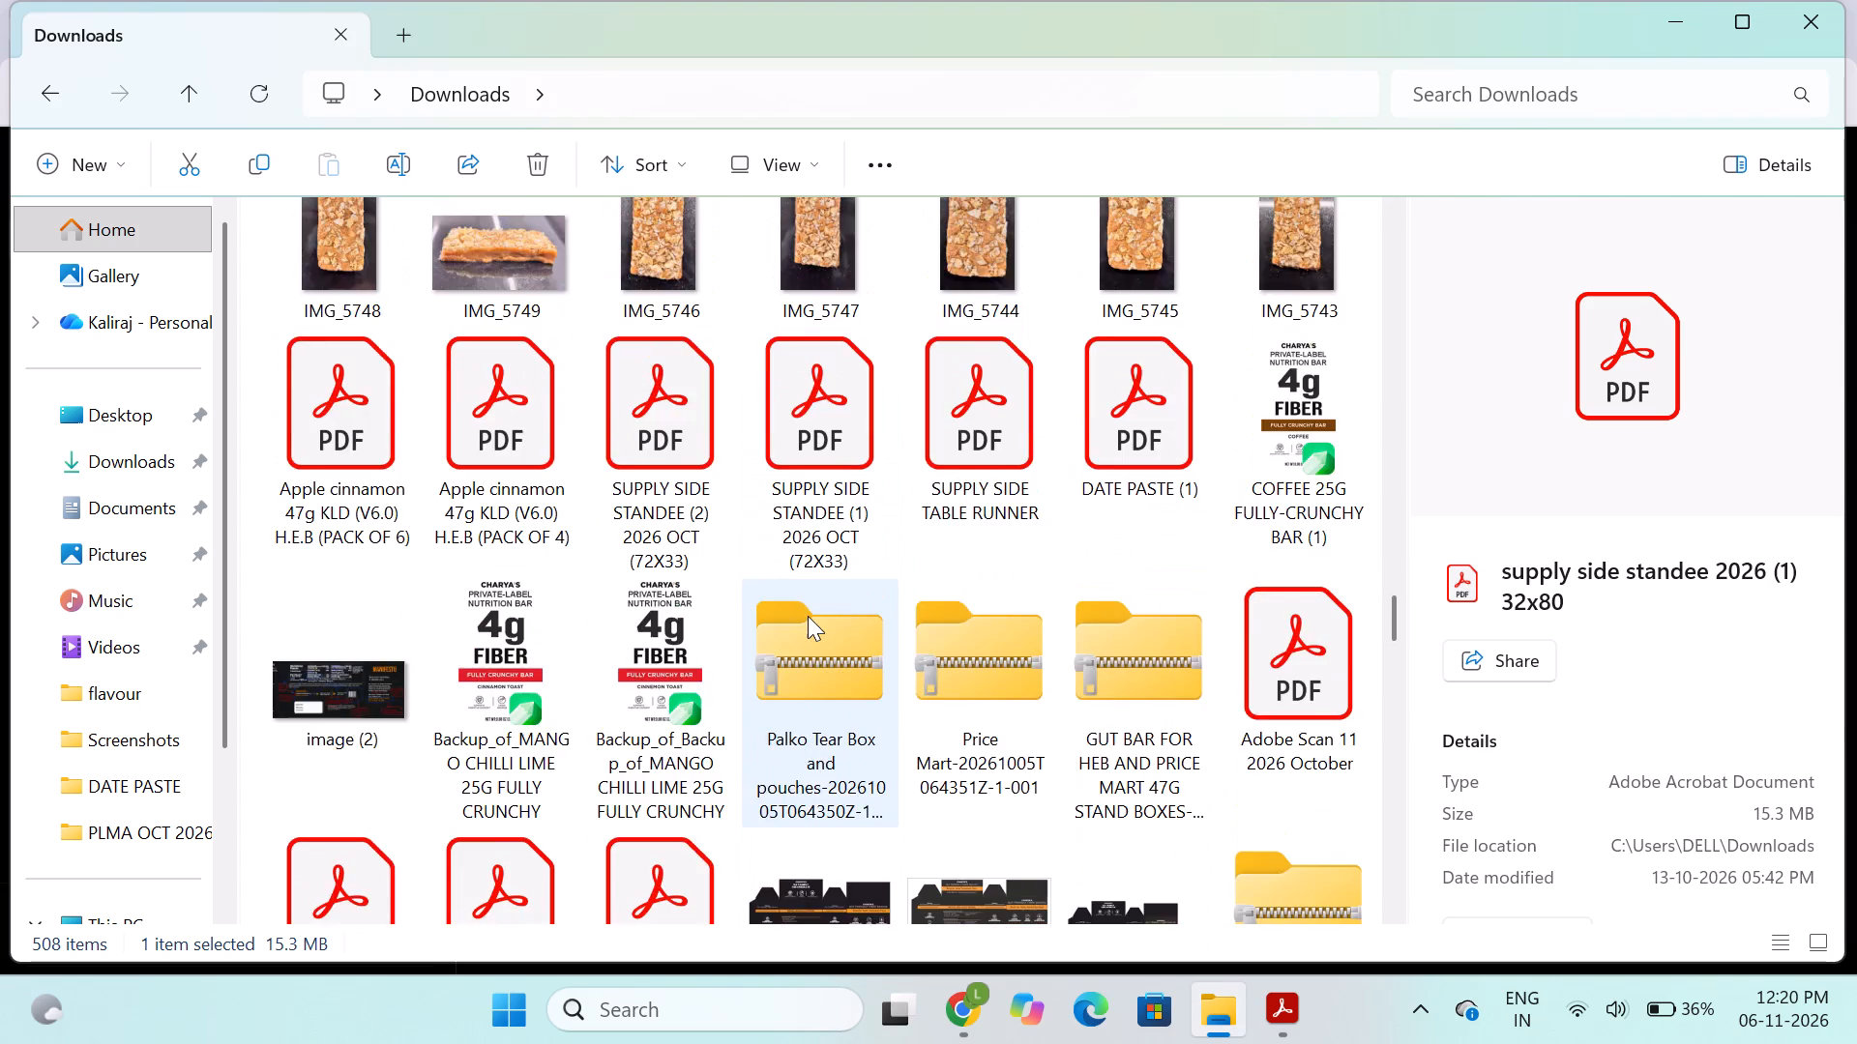
scroll(808, 616, "up", 7)
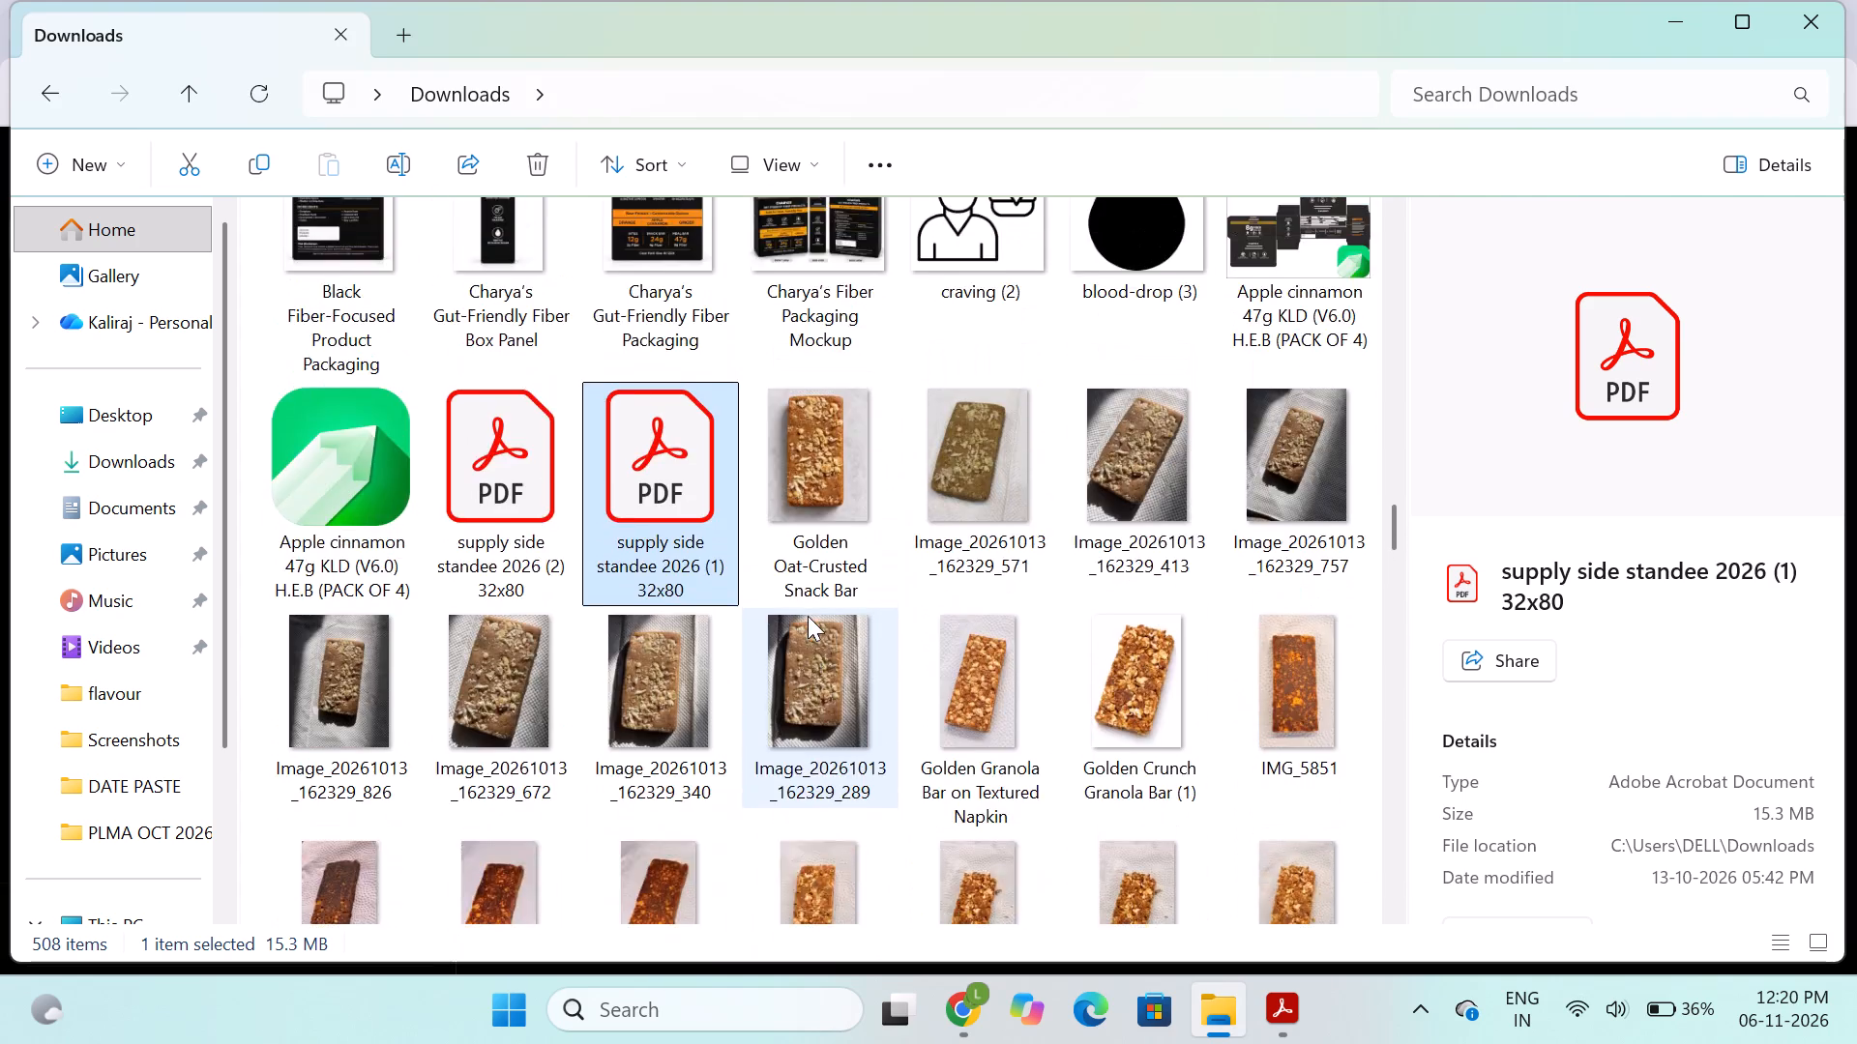
scroll(808, 616, "up", 1)
scroll(808, 616, "down", 1)
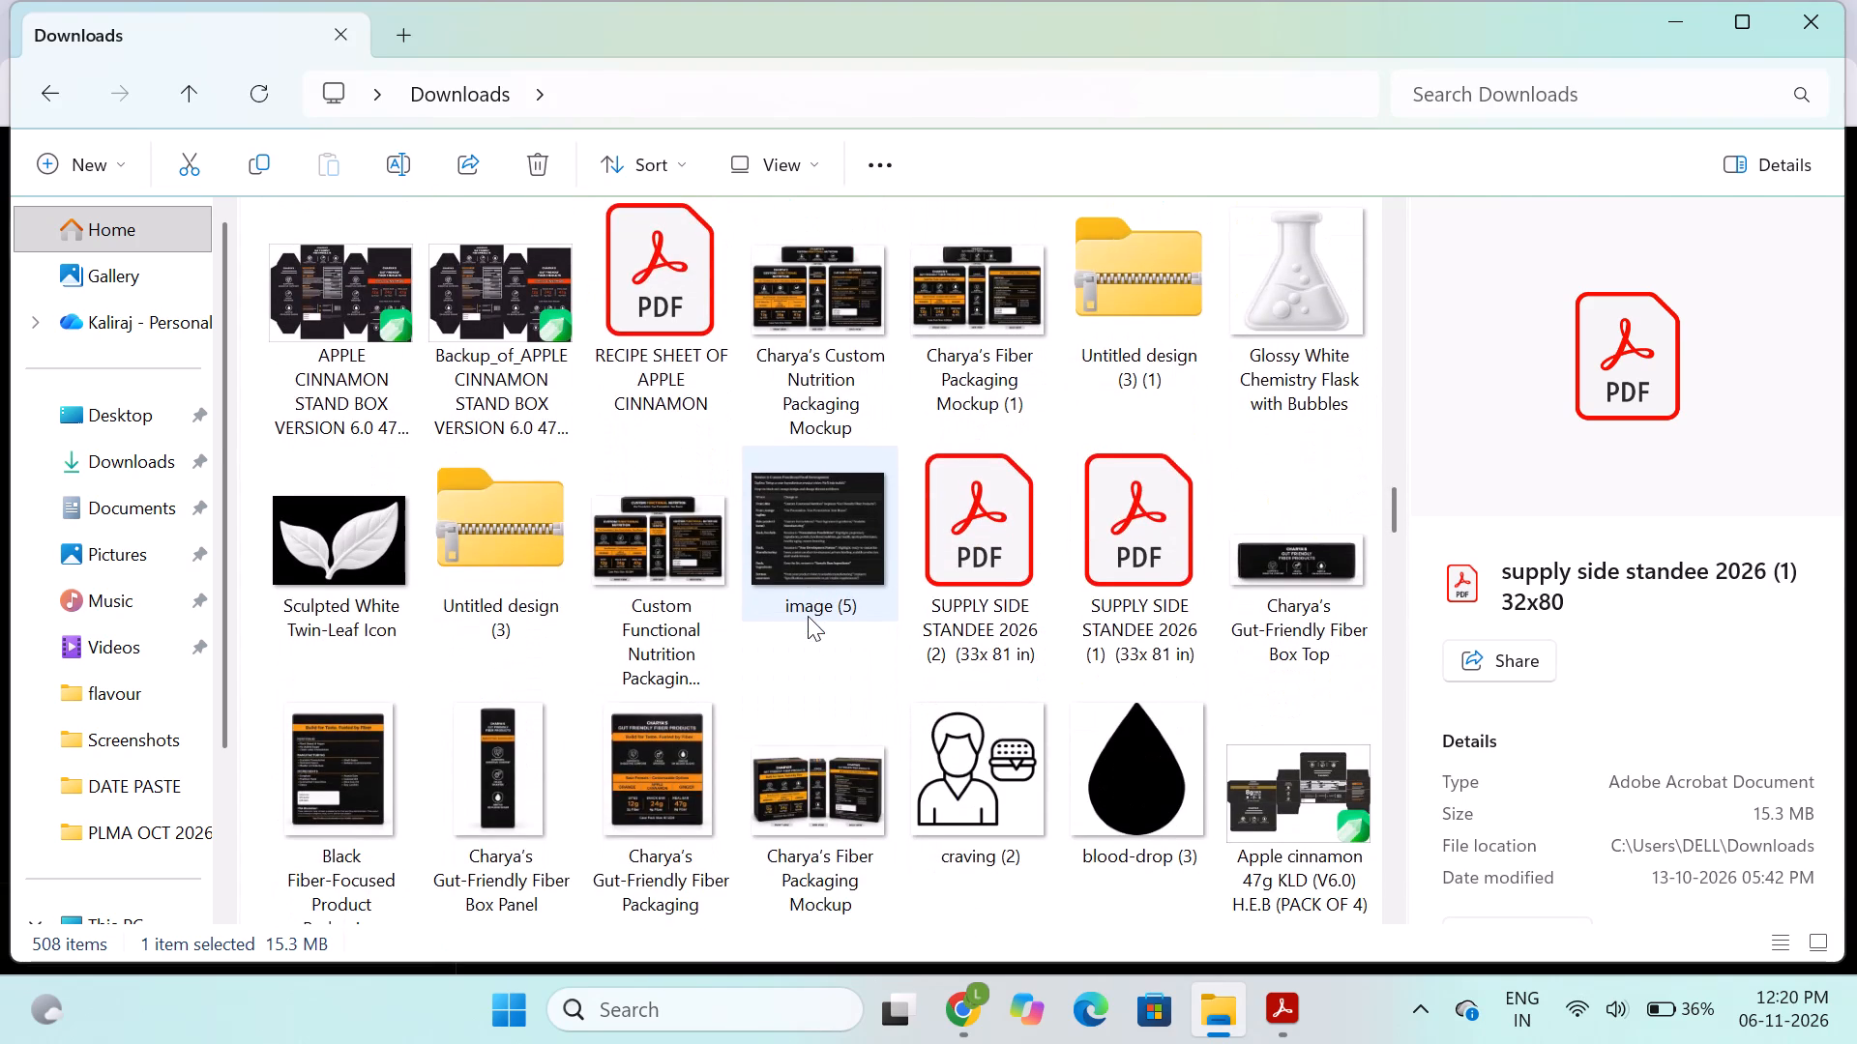
scroll(661, 719, "down", 1)
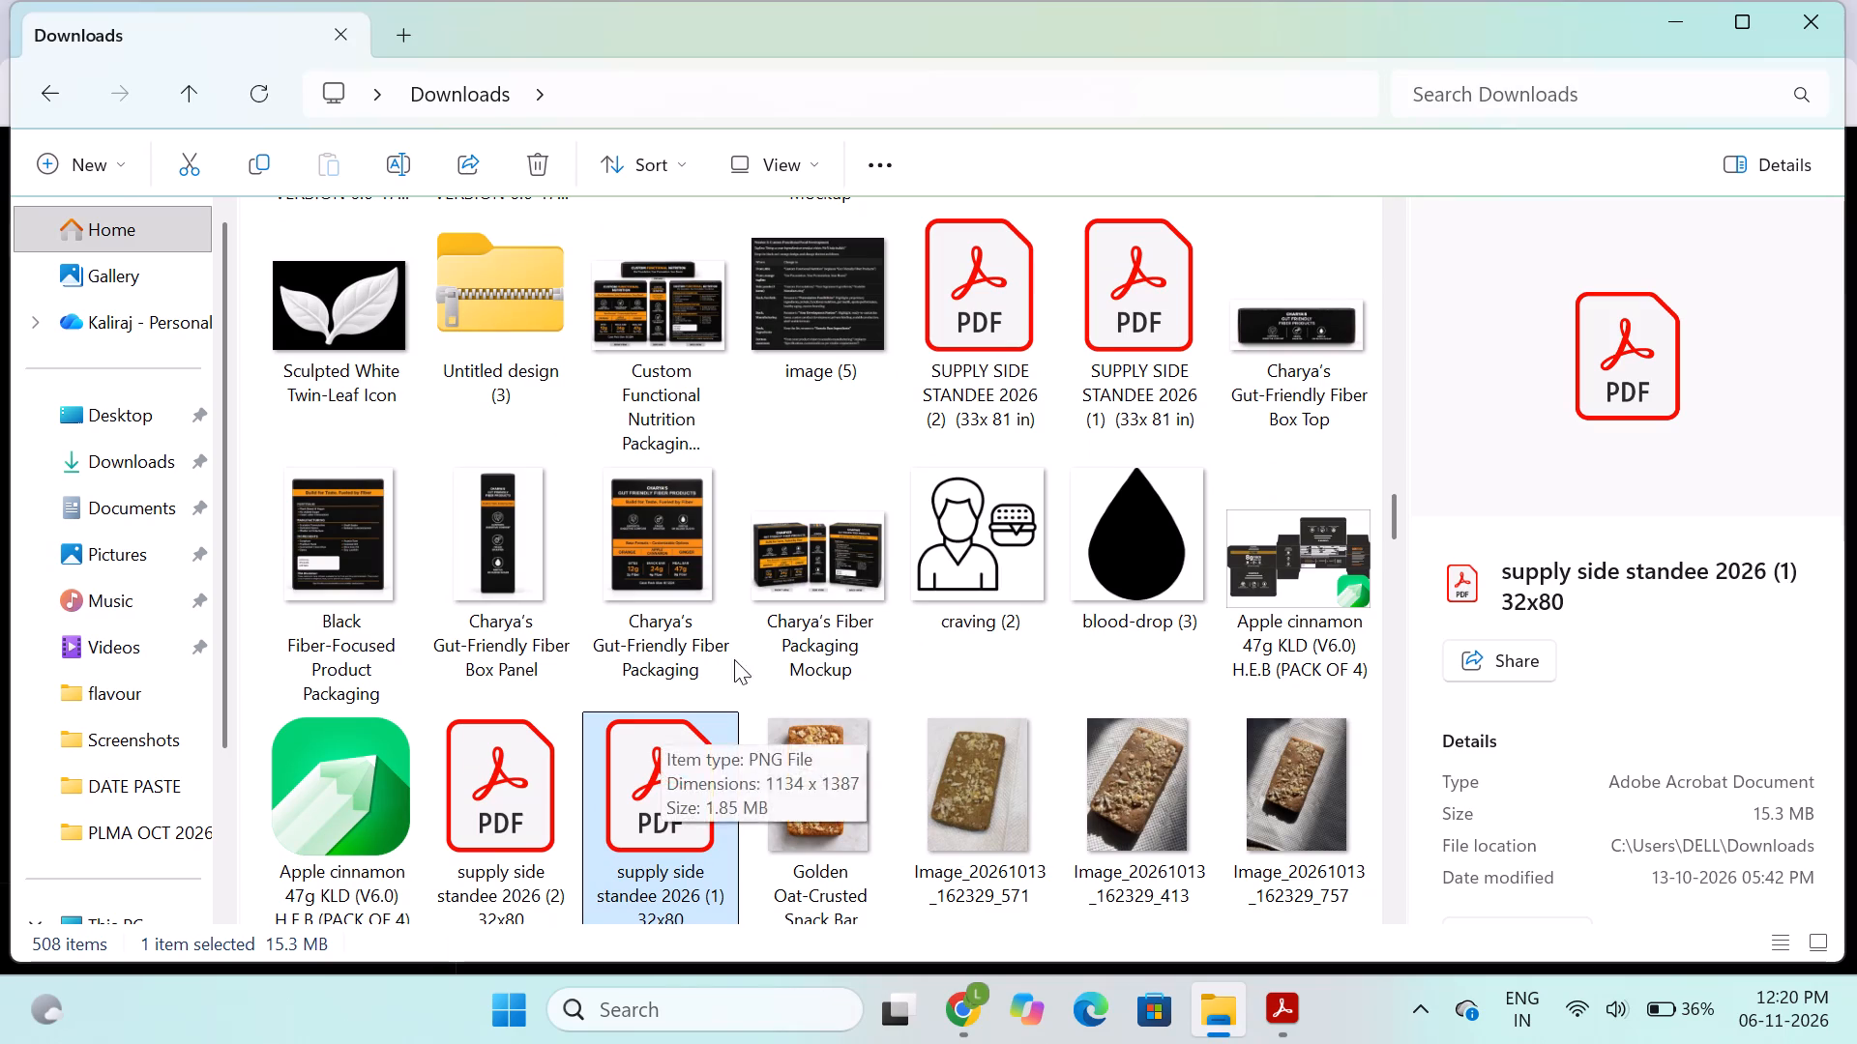
scroll(669, 579, "up", 1)
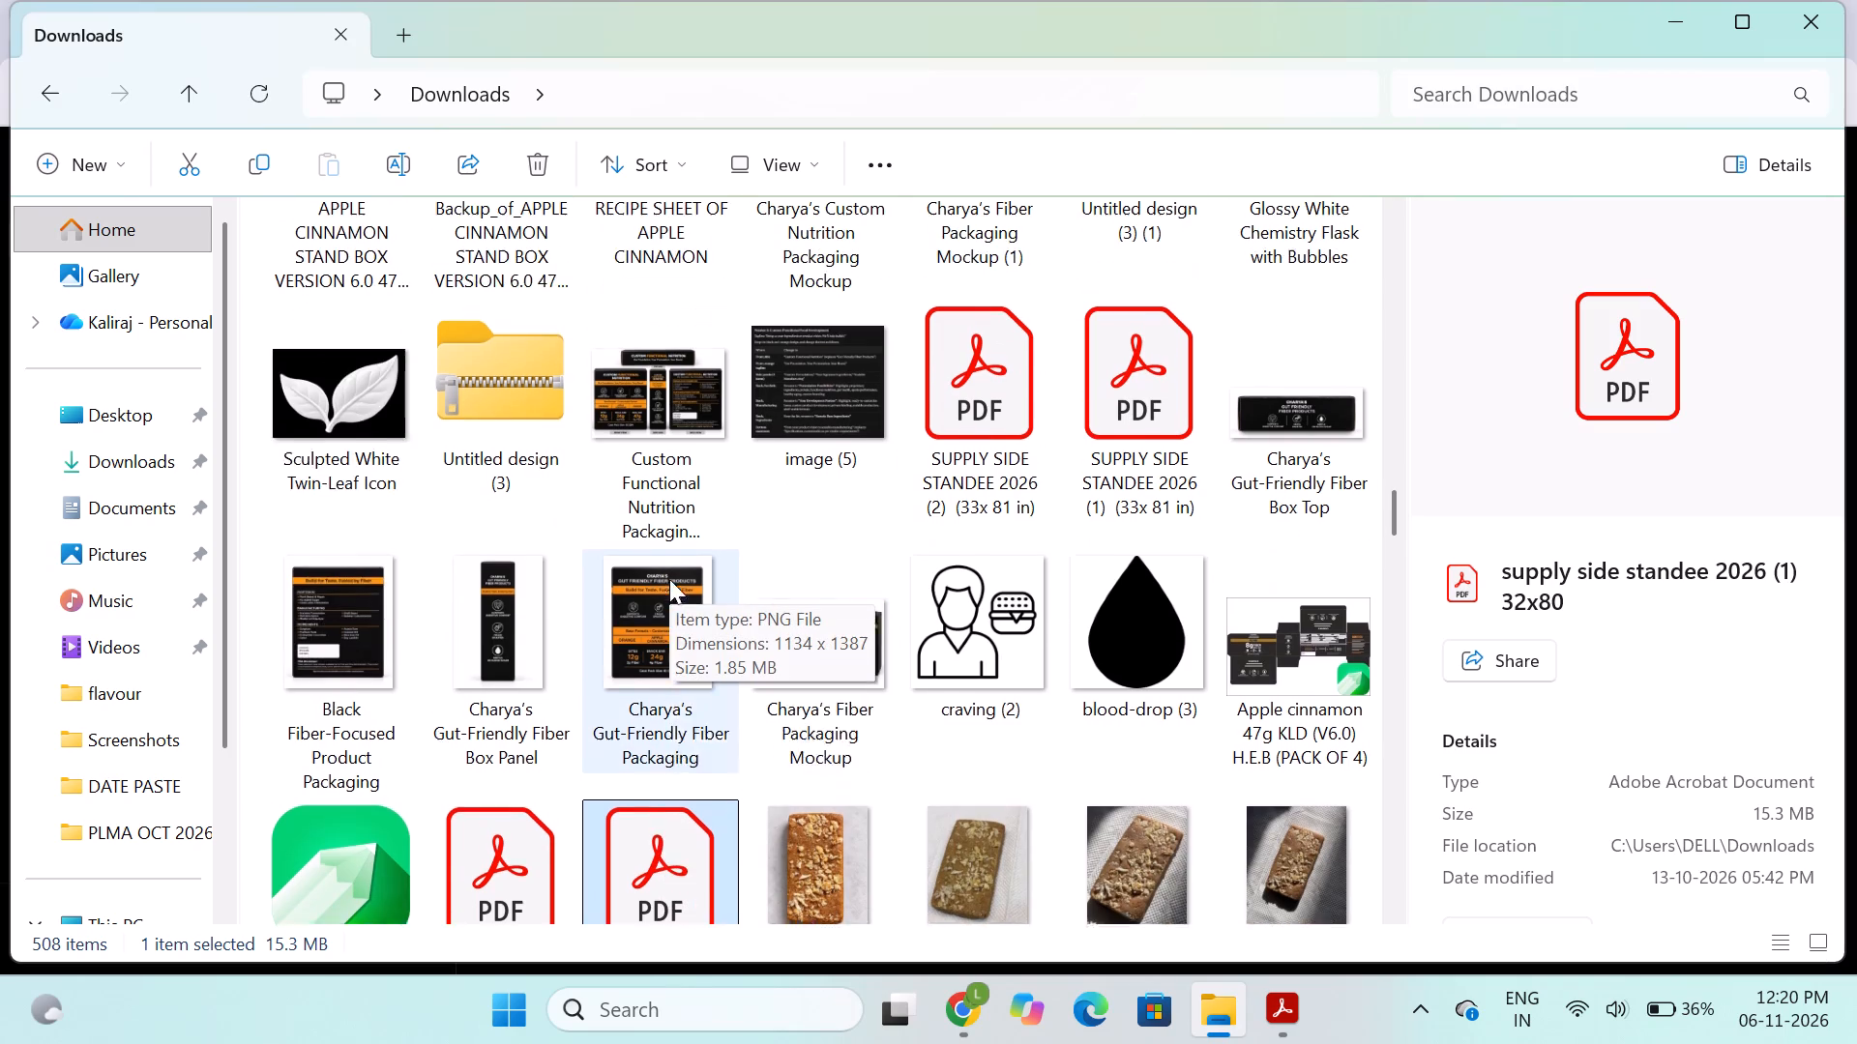
scroll(669, 579, "up", 1)
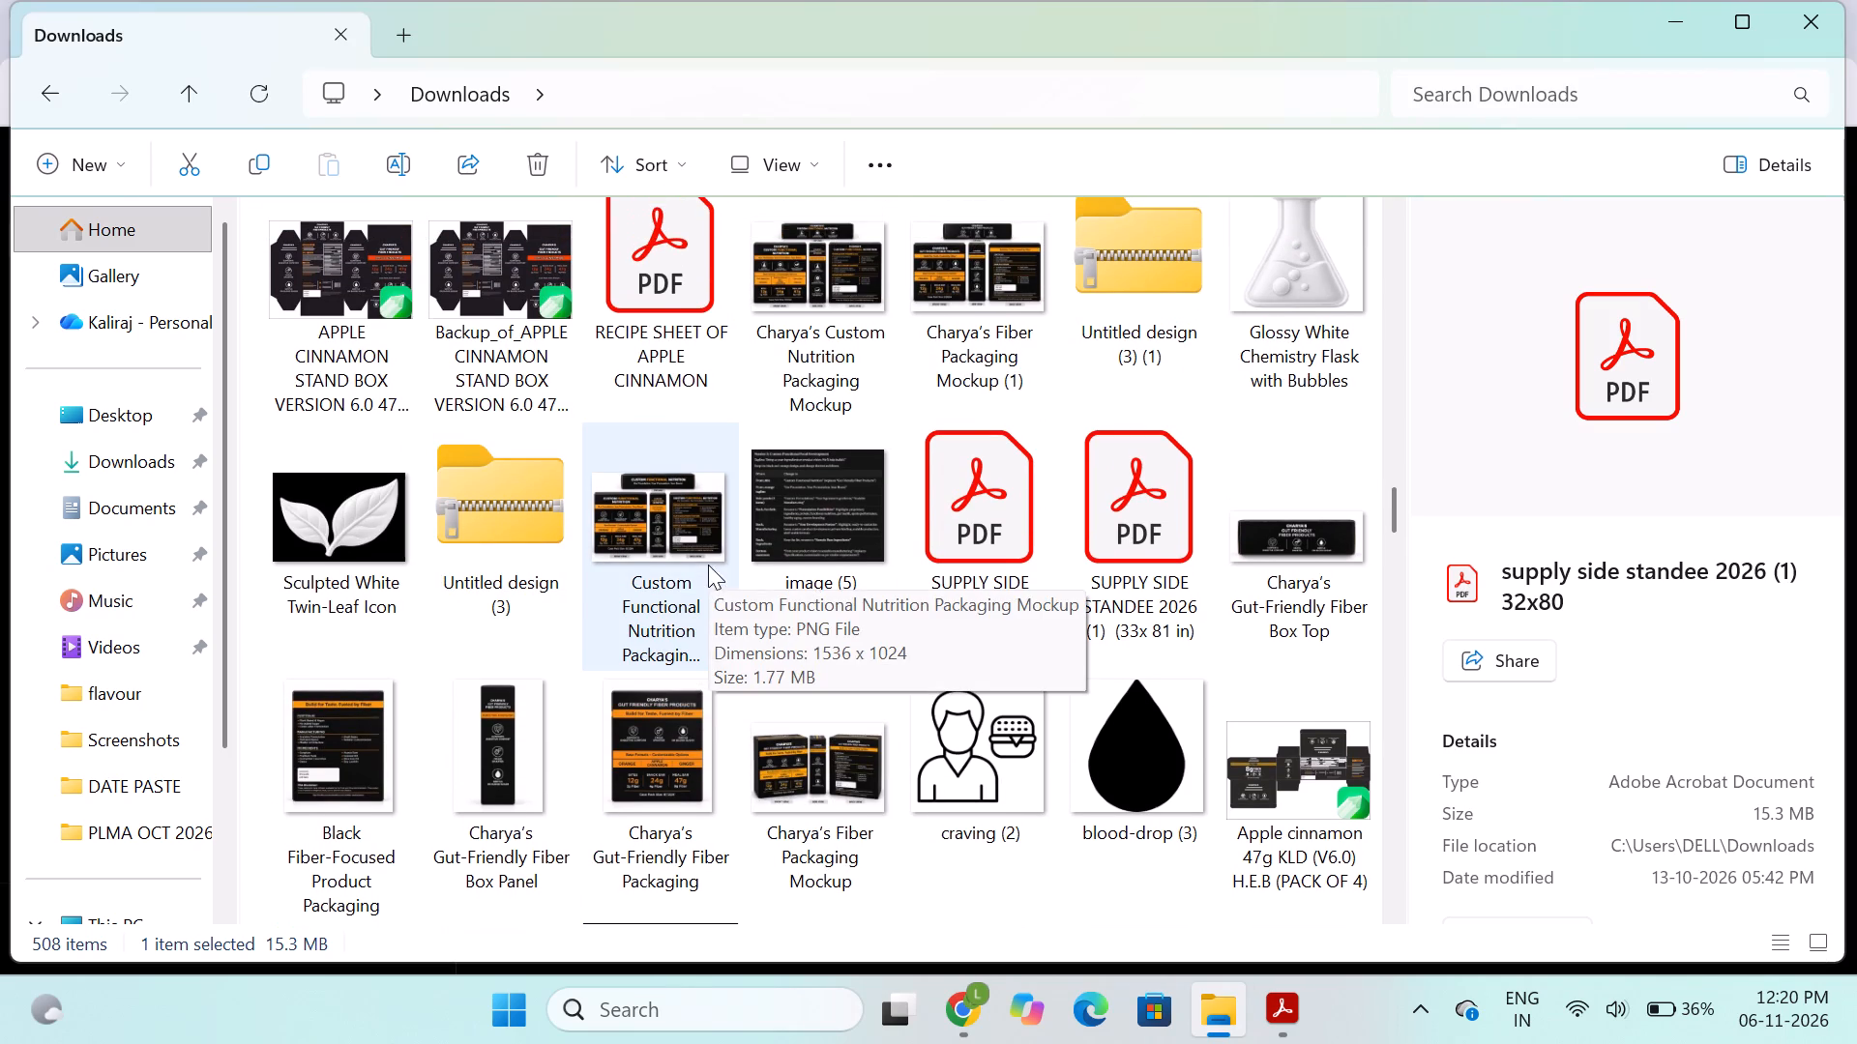
scroll(687, 569, "up", 1)
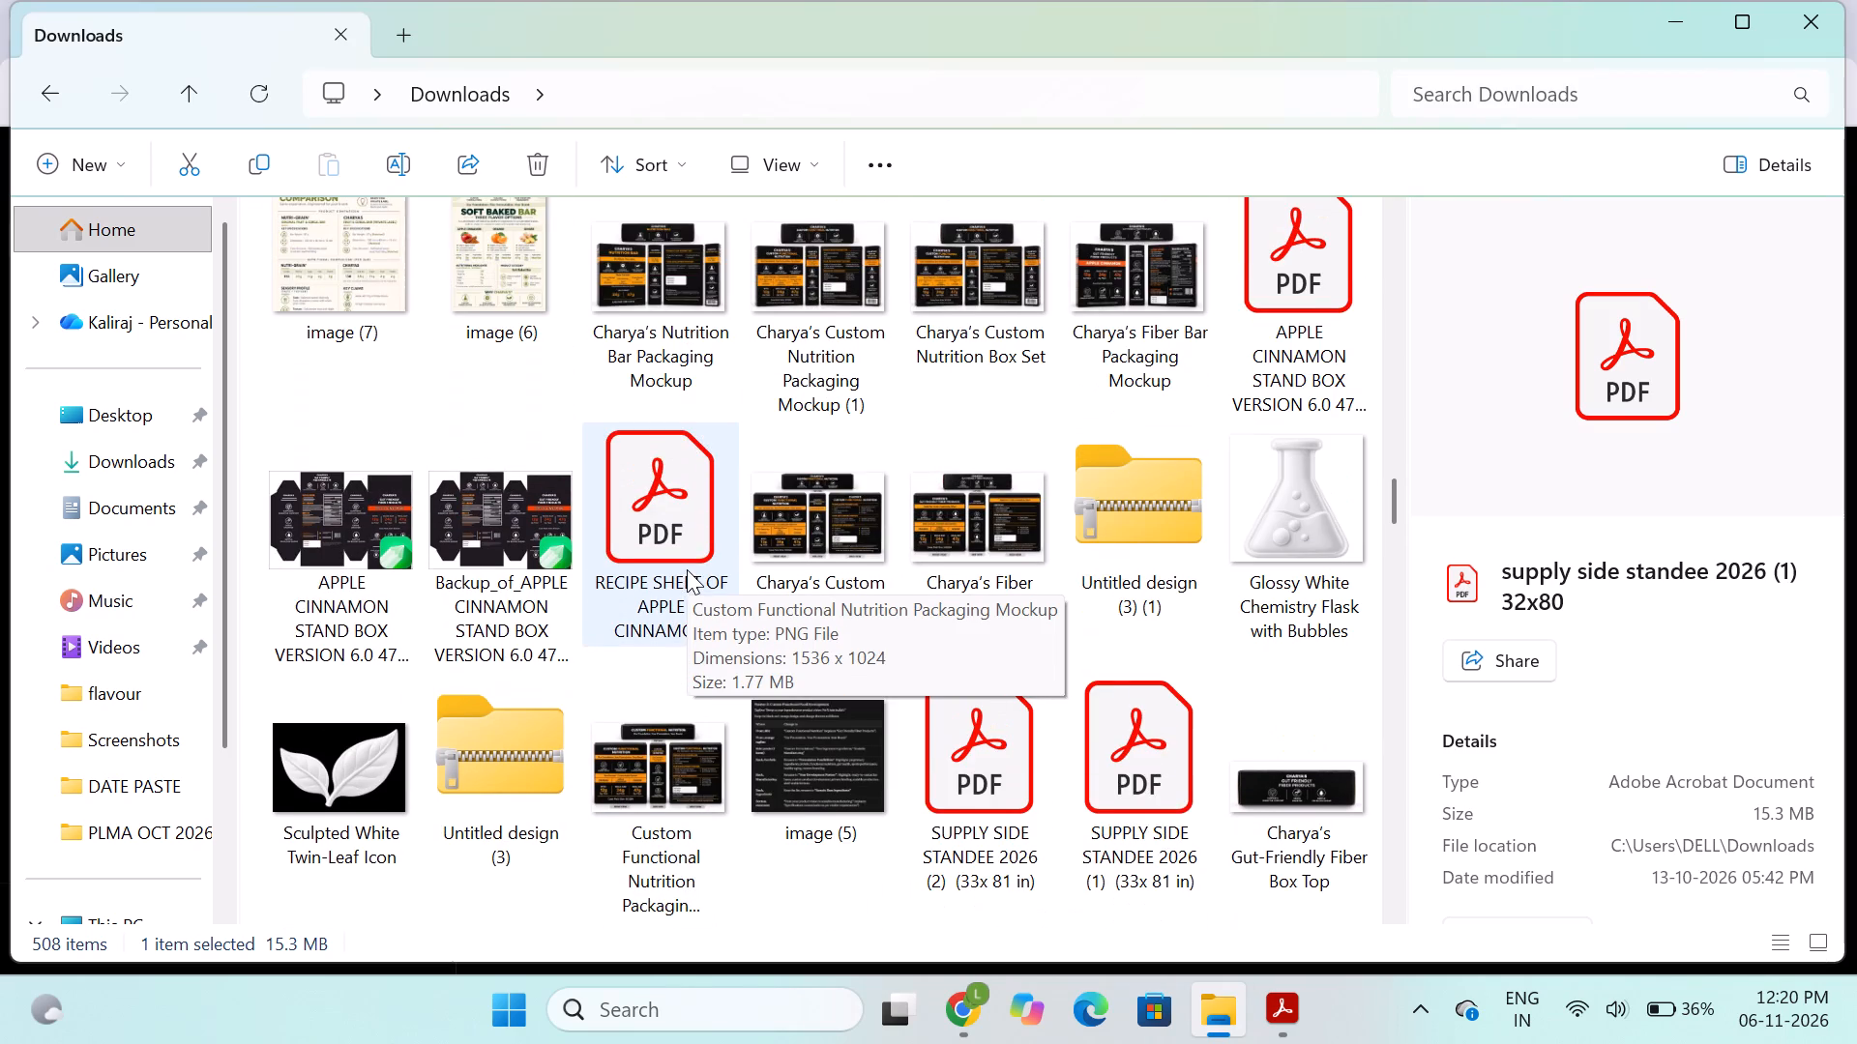
View the RECIPE SHEET OF APPLE CINNAMON PDF in Acrobat and close all of its open tabs.
double_click(720, 555)
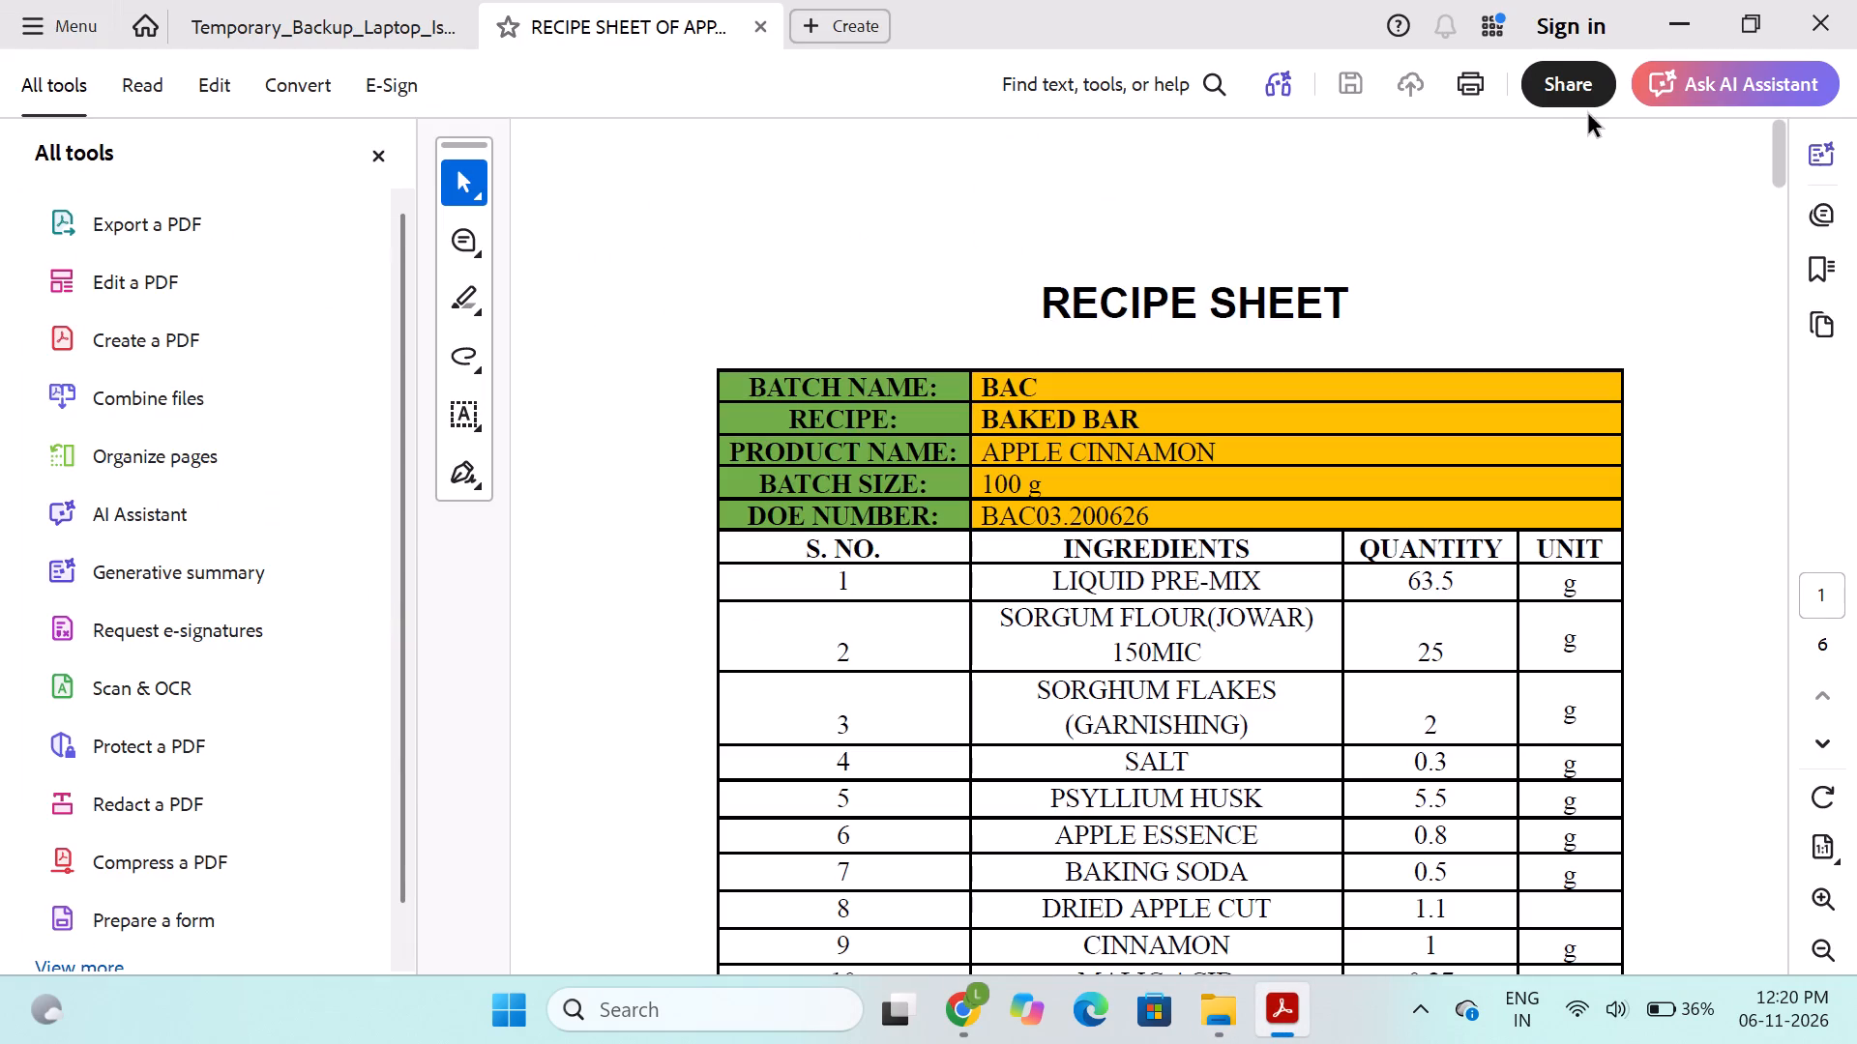
left_click(1804, 5)
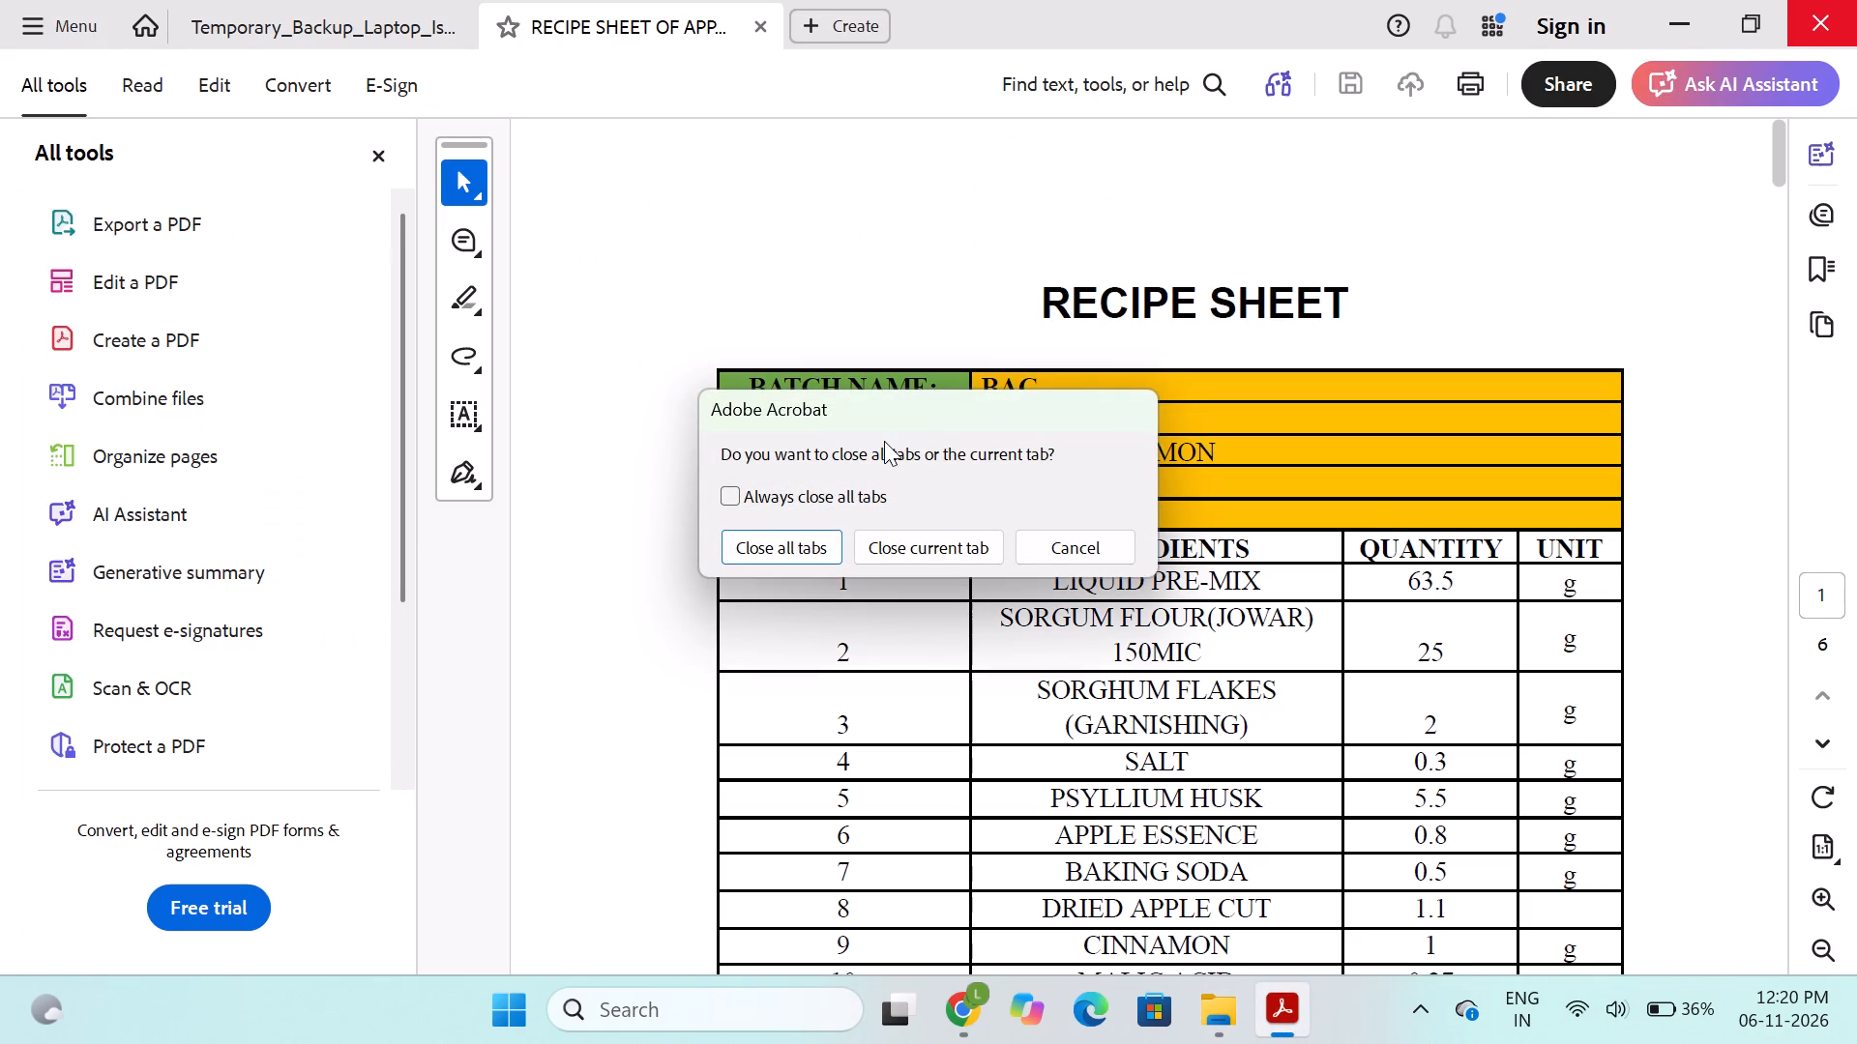
left_click(769, 552)
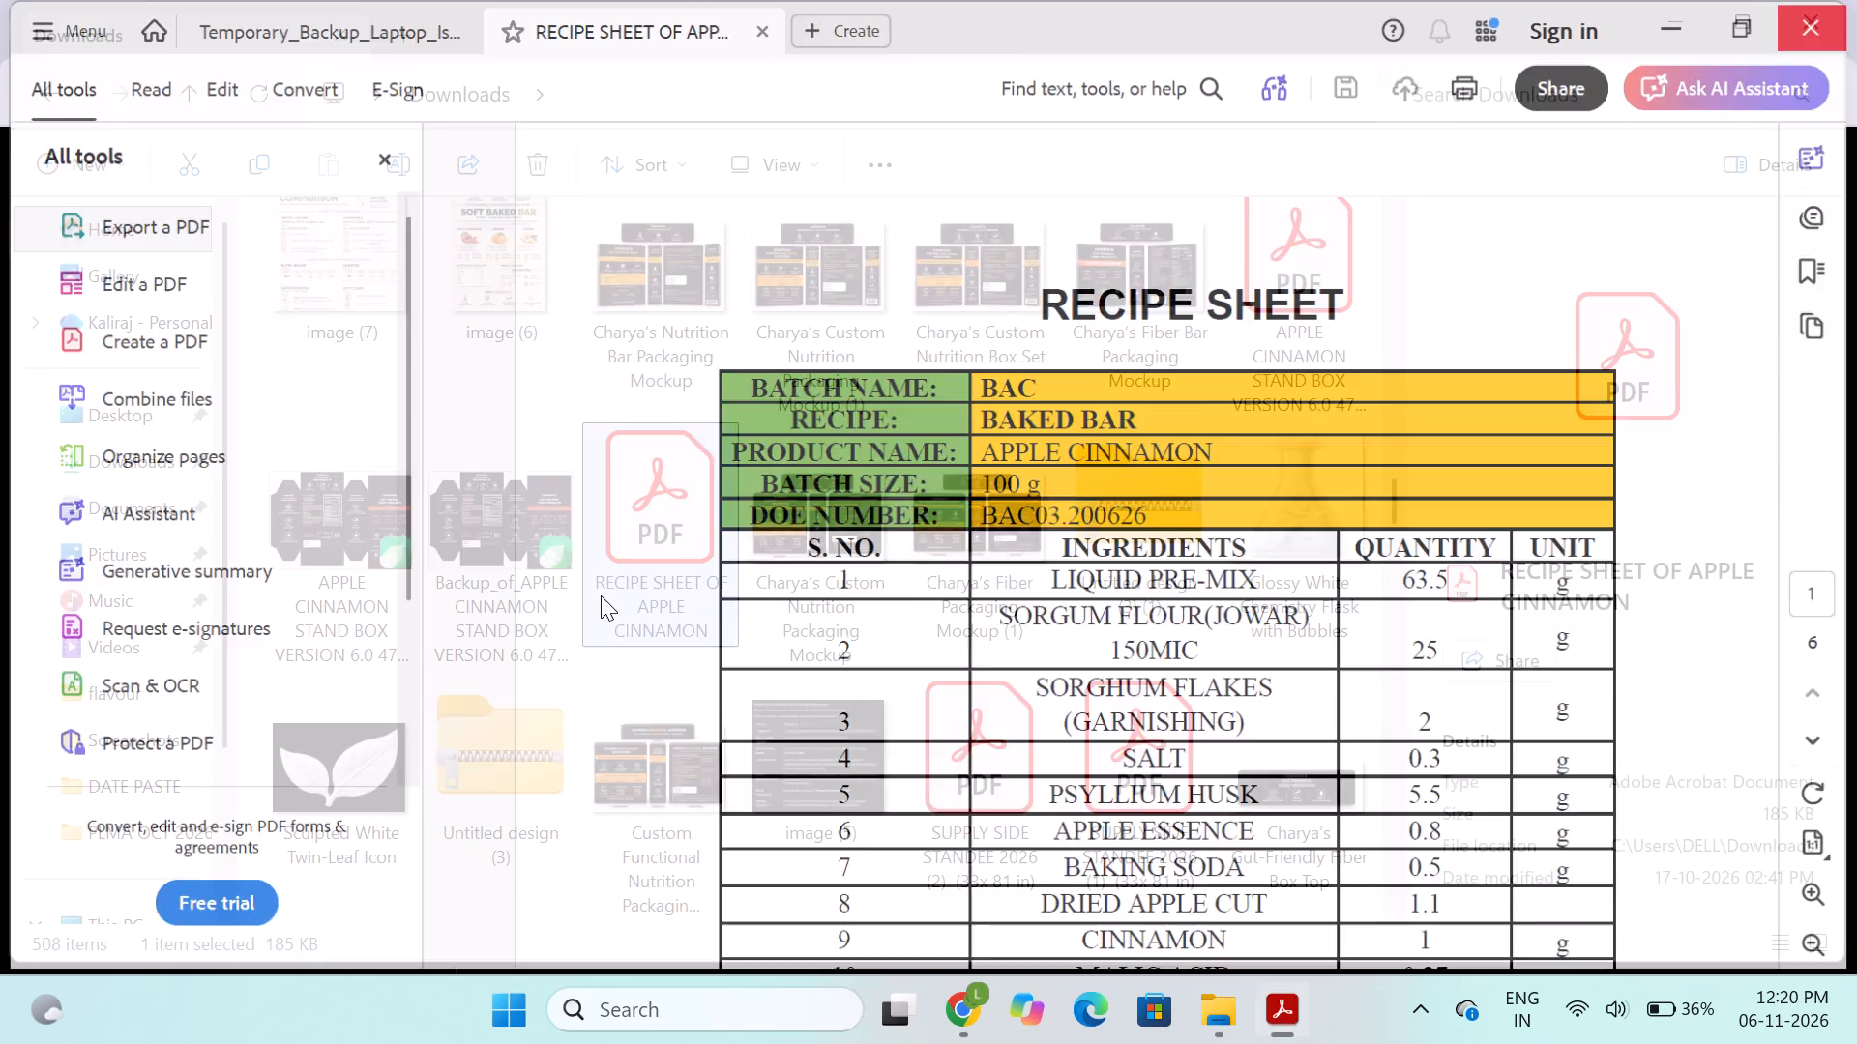
Look through the Downloads files around the RECIPE SHEET OF APPLE CINNAMON PDF for the Charya's packaging box artwork.
scroll(852, 485, "up", 3, "ctrl")
scroll(852, 485, "down", 1)
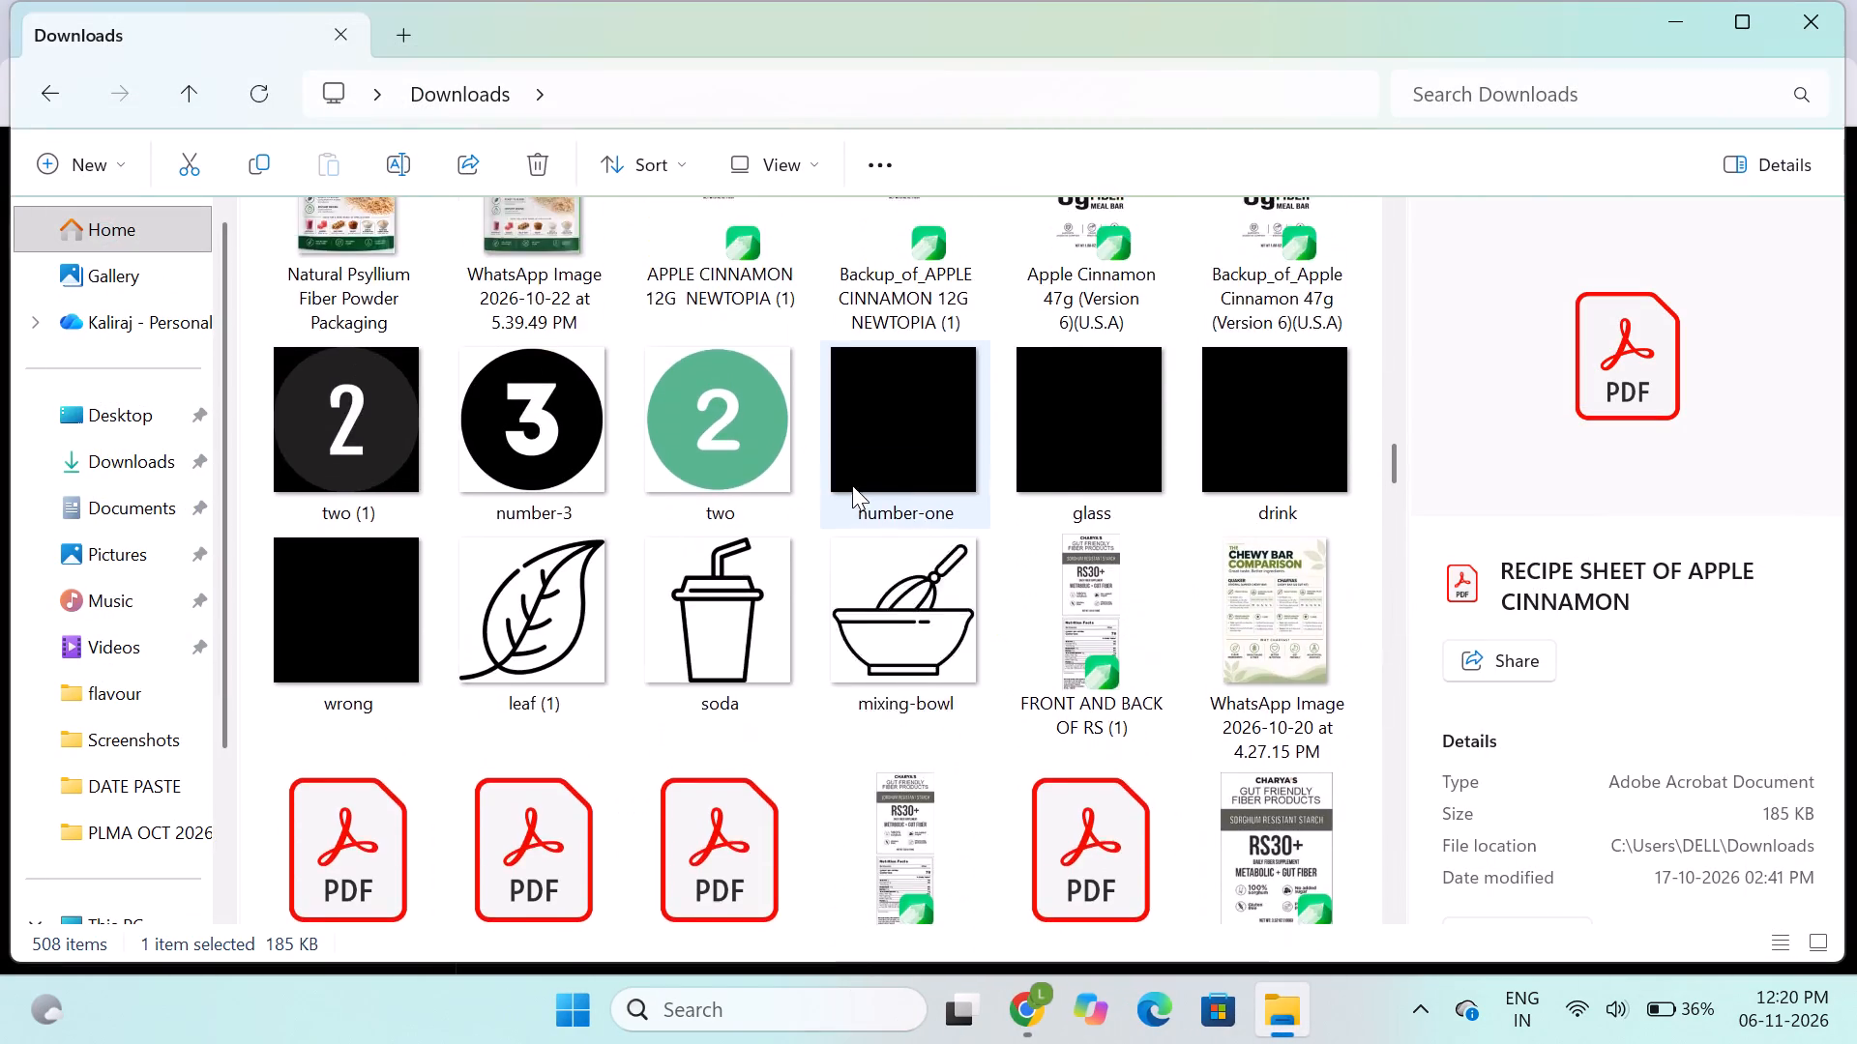
scroll(852, 485, "down", 2)
scroll(852, 485, "up", 3, "ctrl")
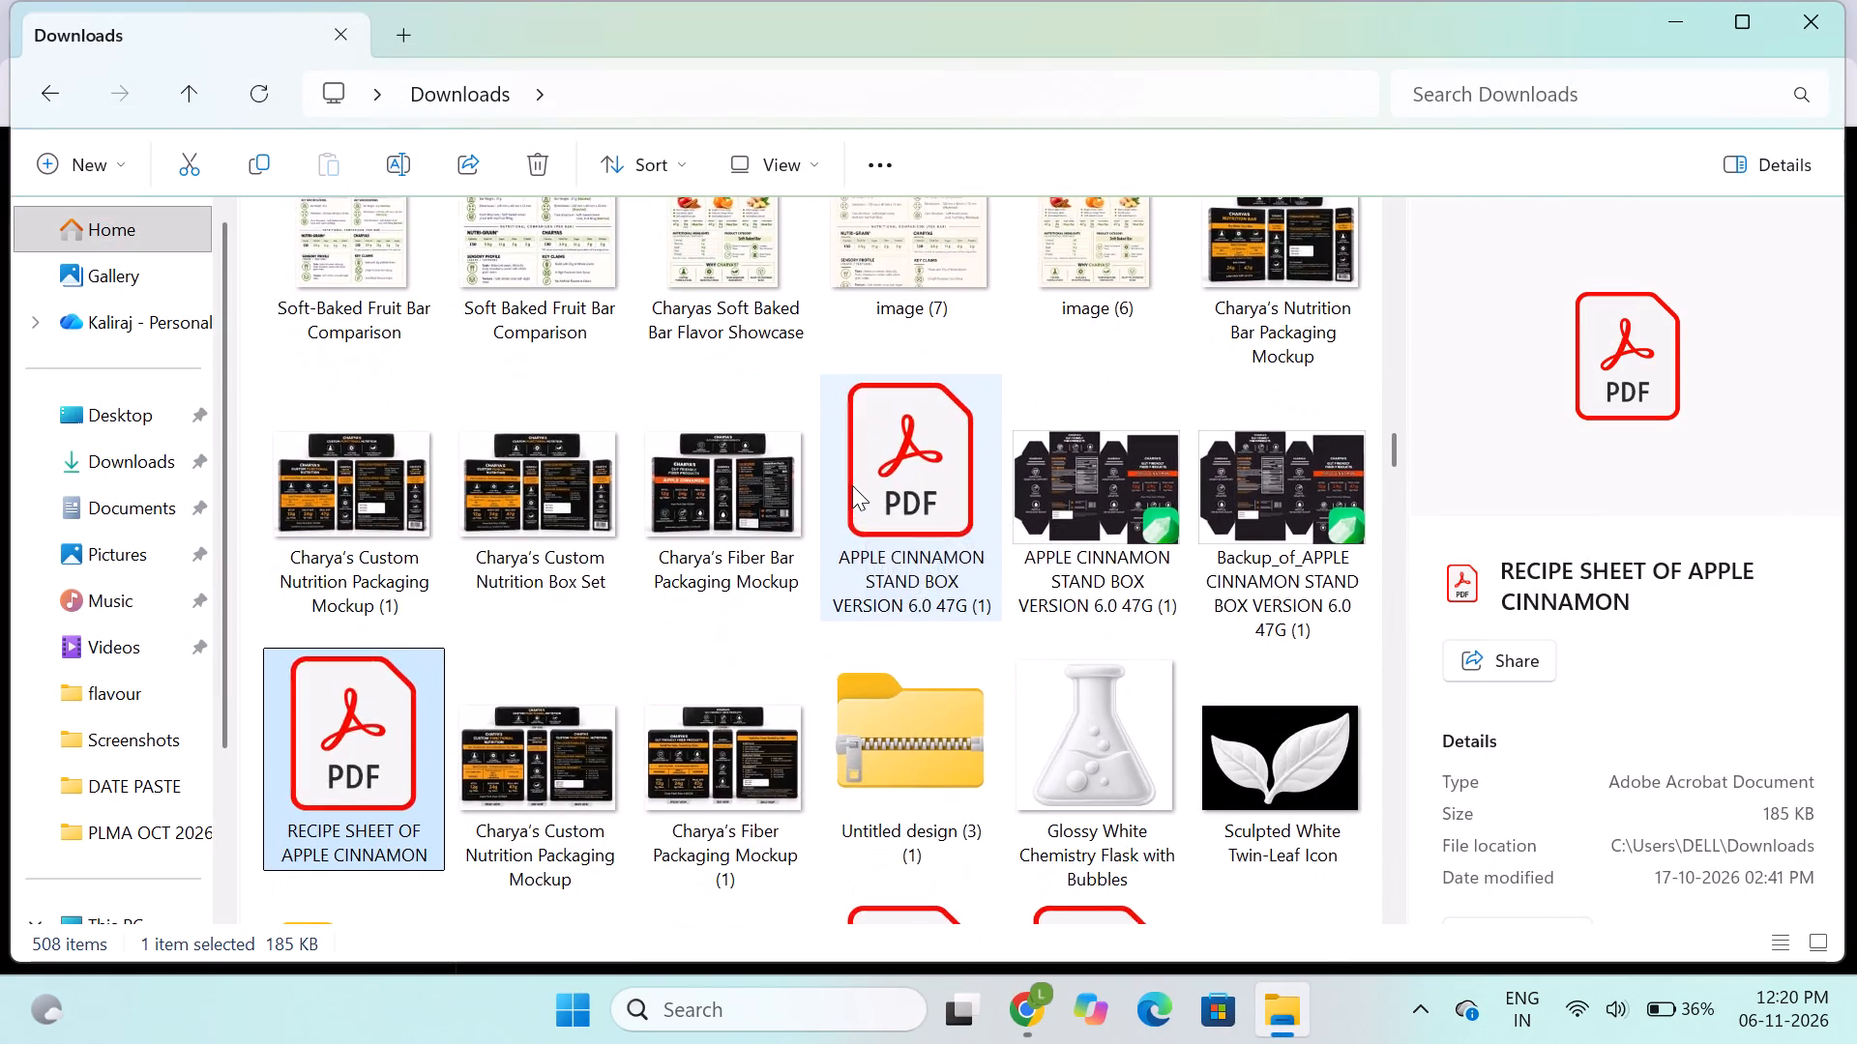
scroll(852, 485, "up", 2)
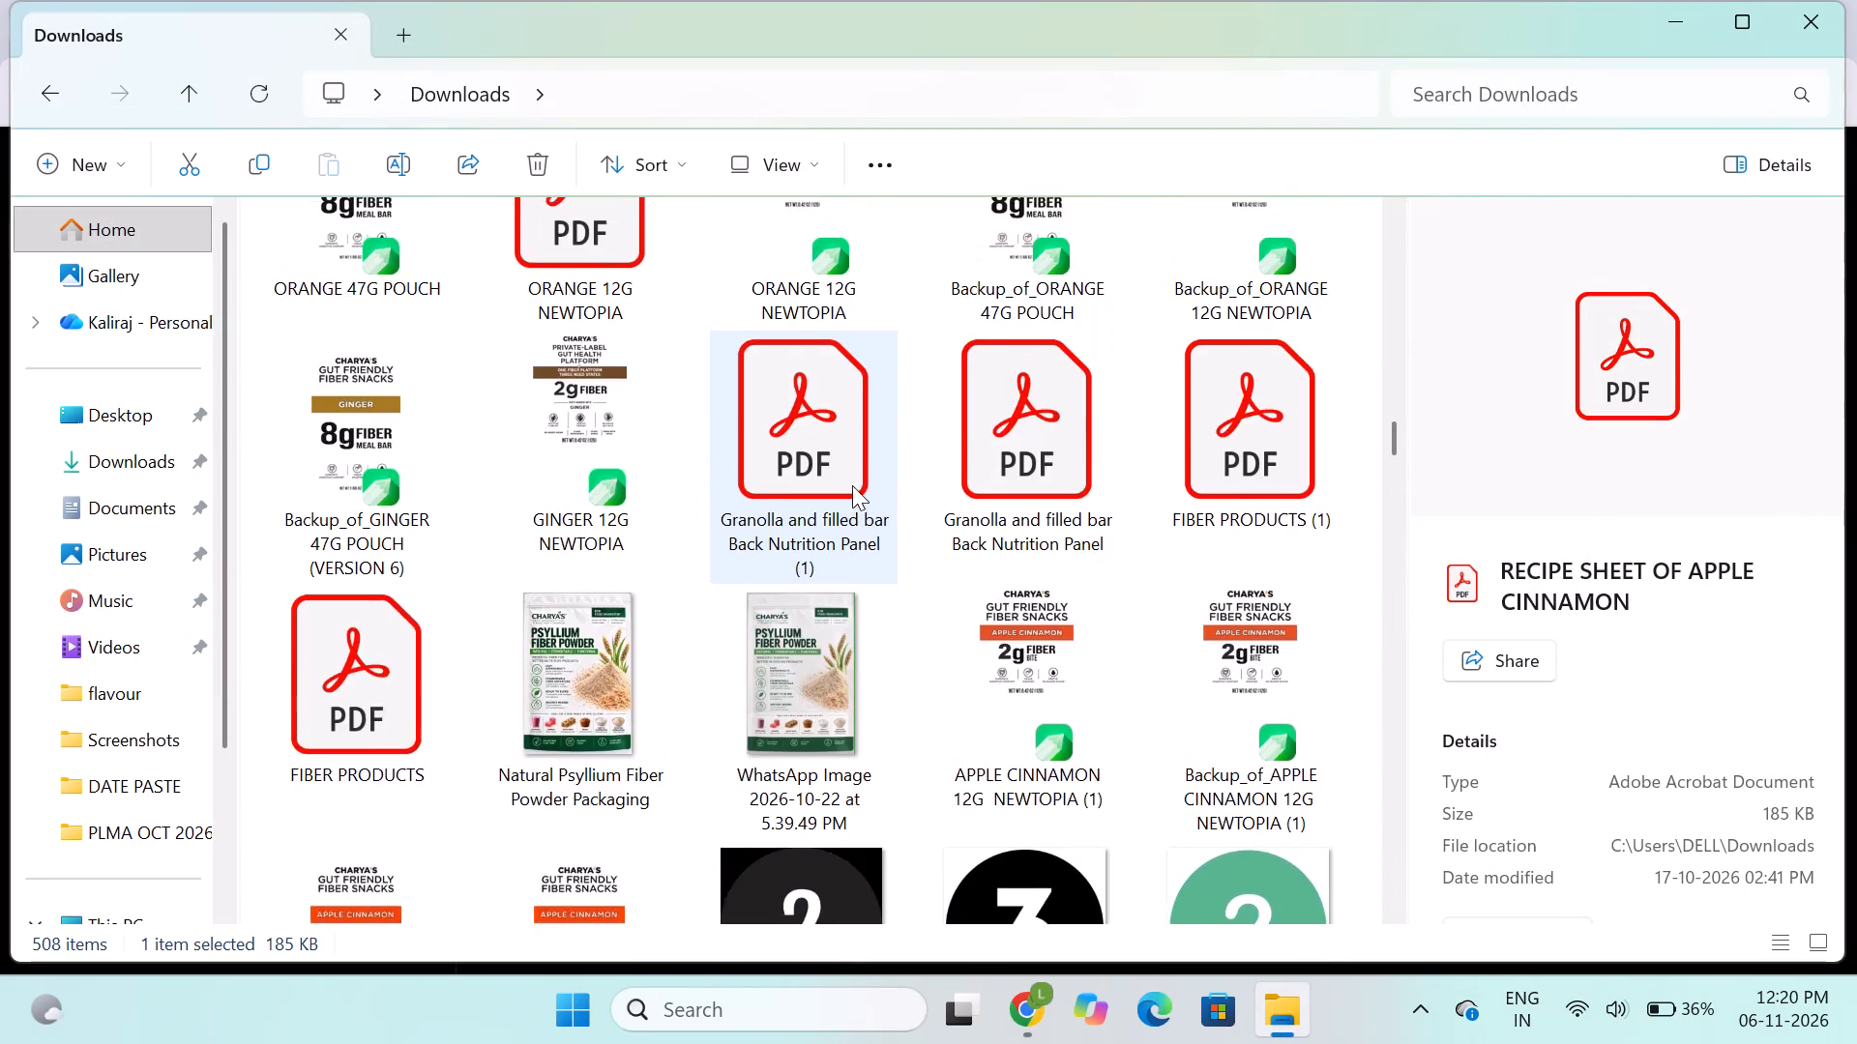
scroll(852, 485, "up", 3)
scroll(852, 485, "down", 2)
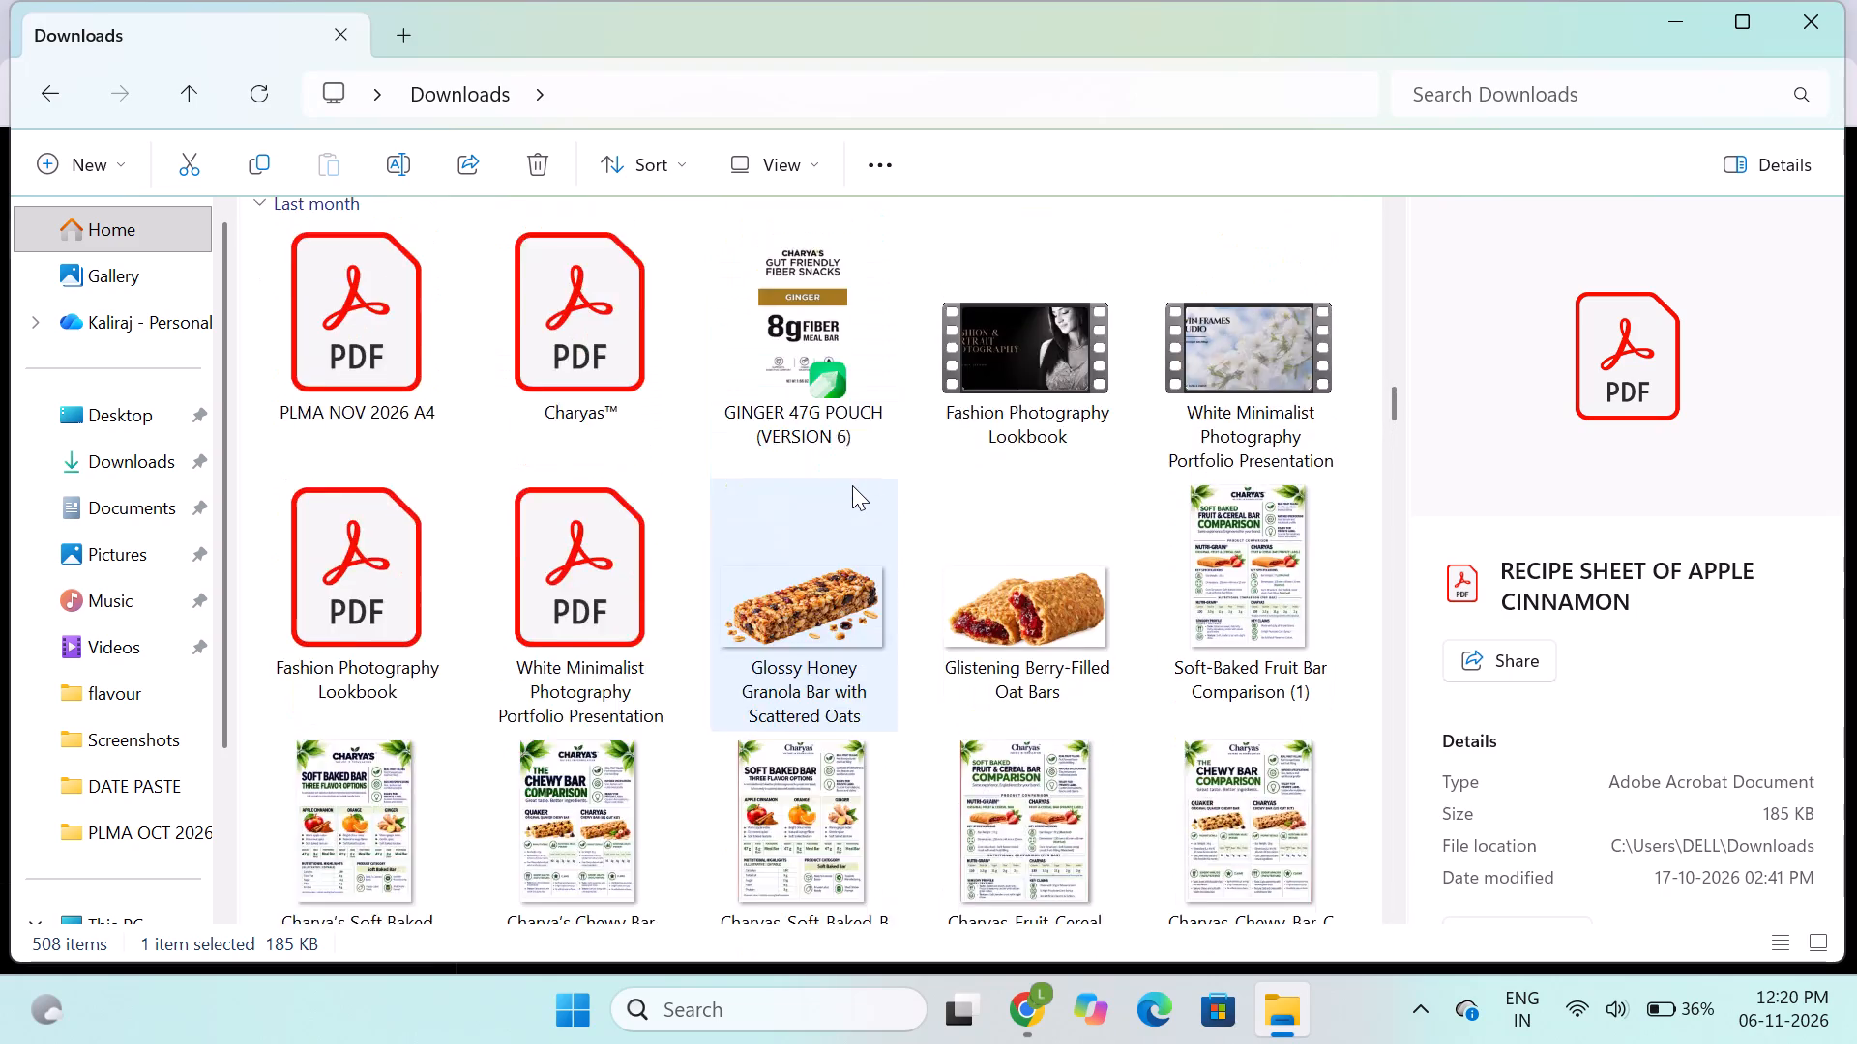
scroll(852, 485, "down", 8)
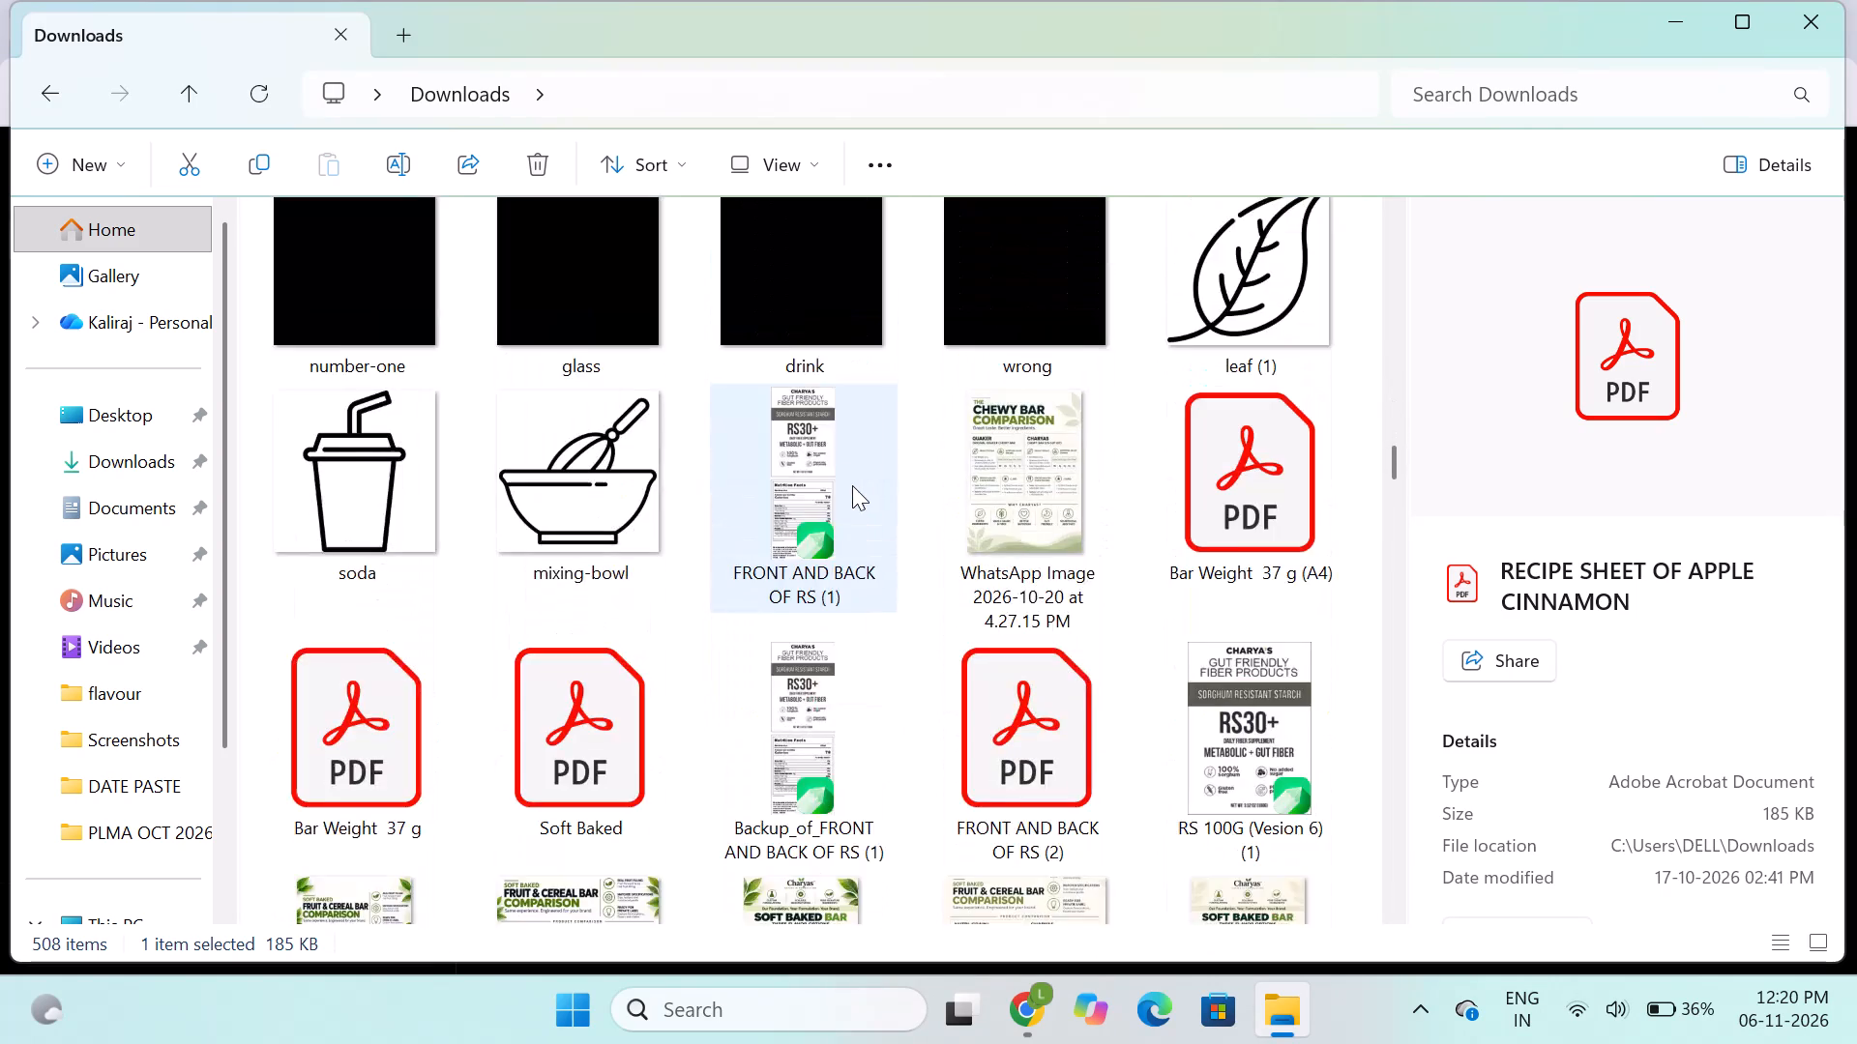
scroll(852, 485, "down", 2)
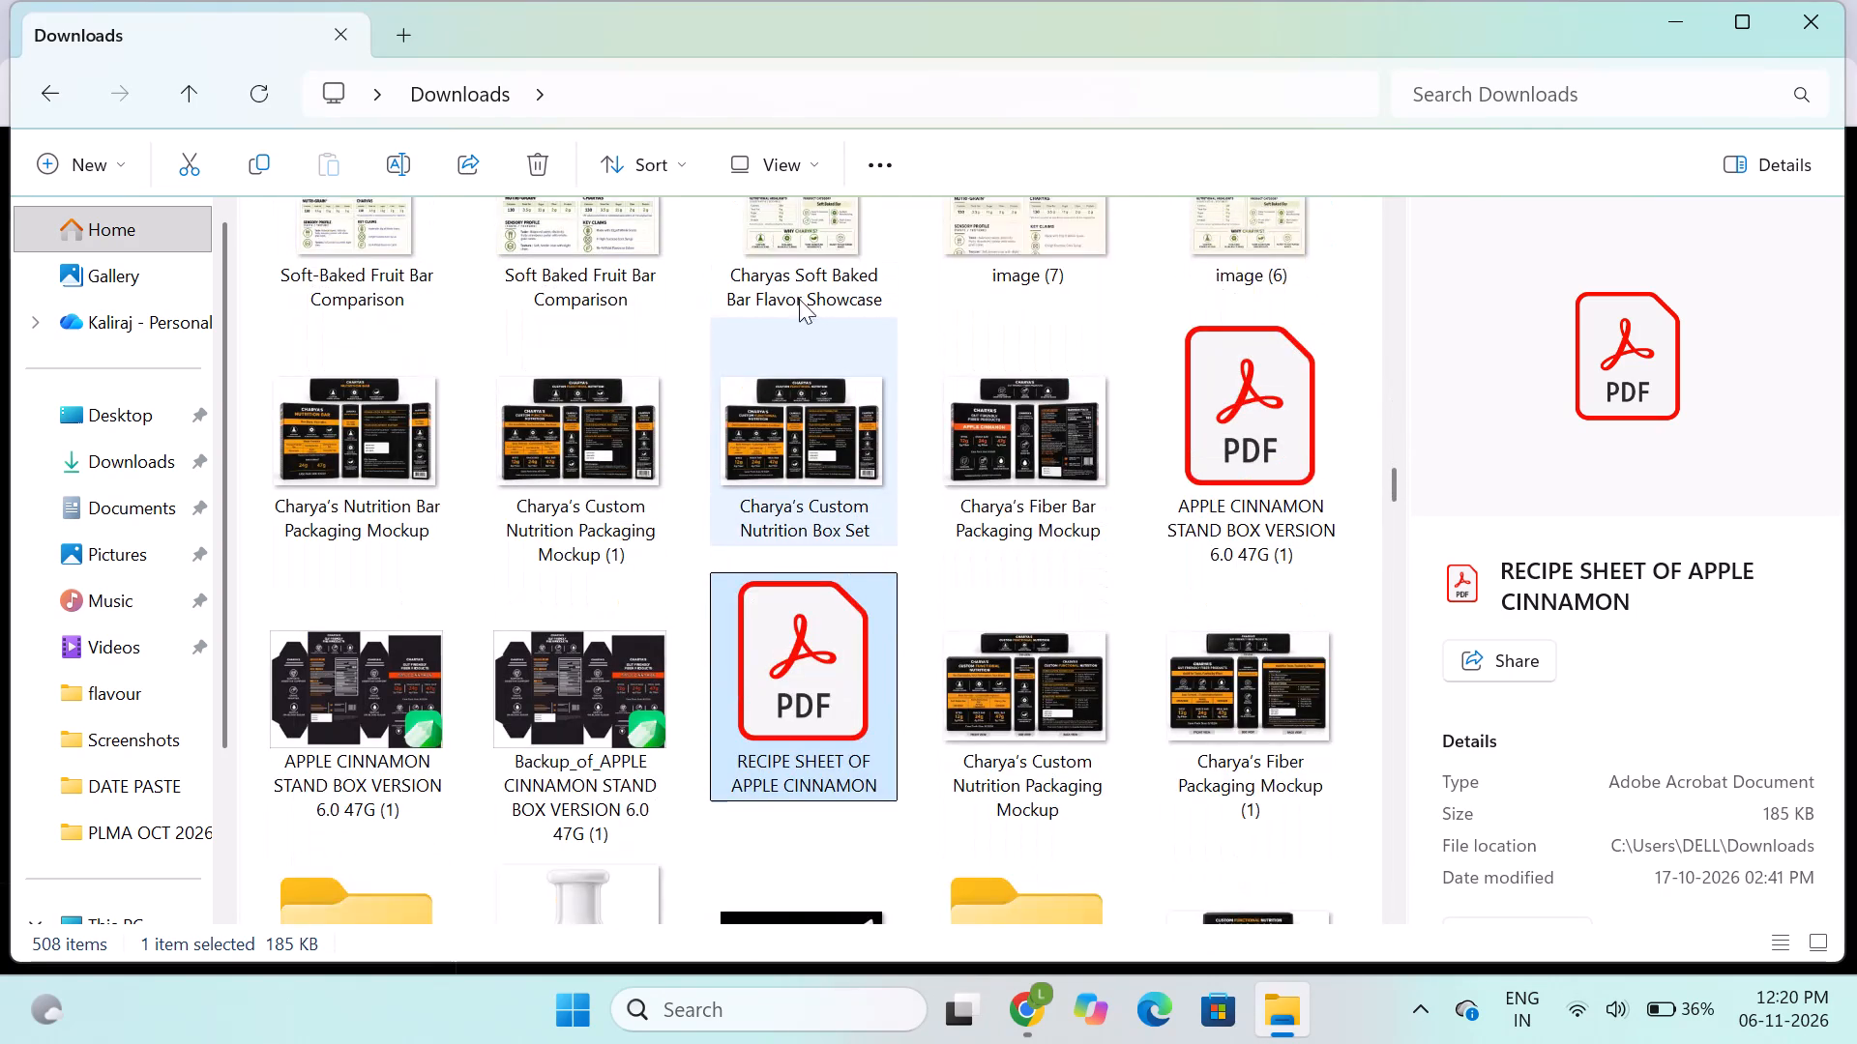
Browse the Downloads files again at larger thumbnail size, examining the Charya's packaging mockups and older files for the box artwork.
scroll(799, 300, "up", 6, "ctrl")
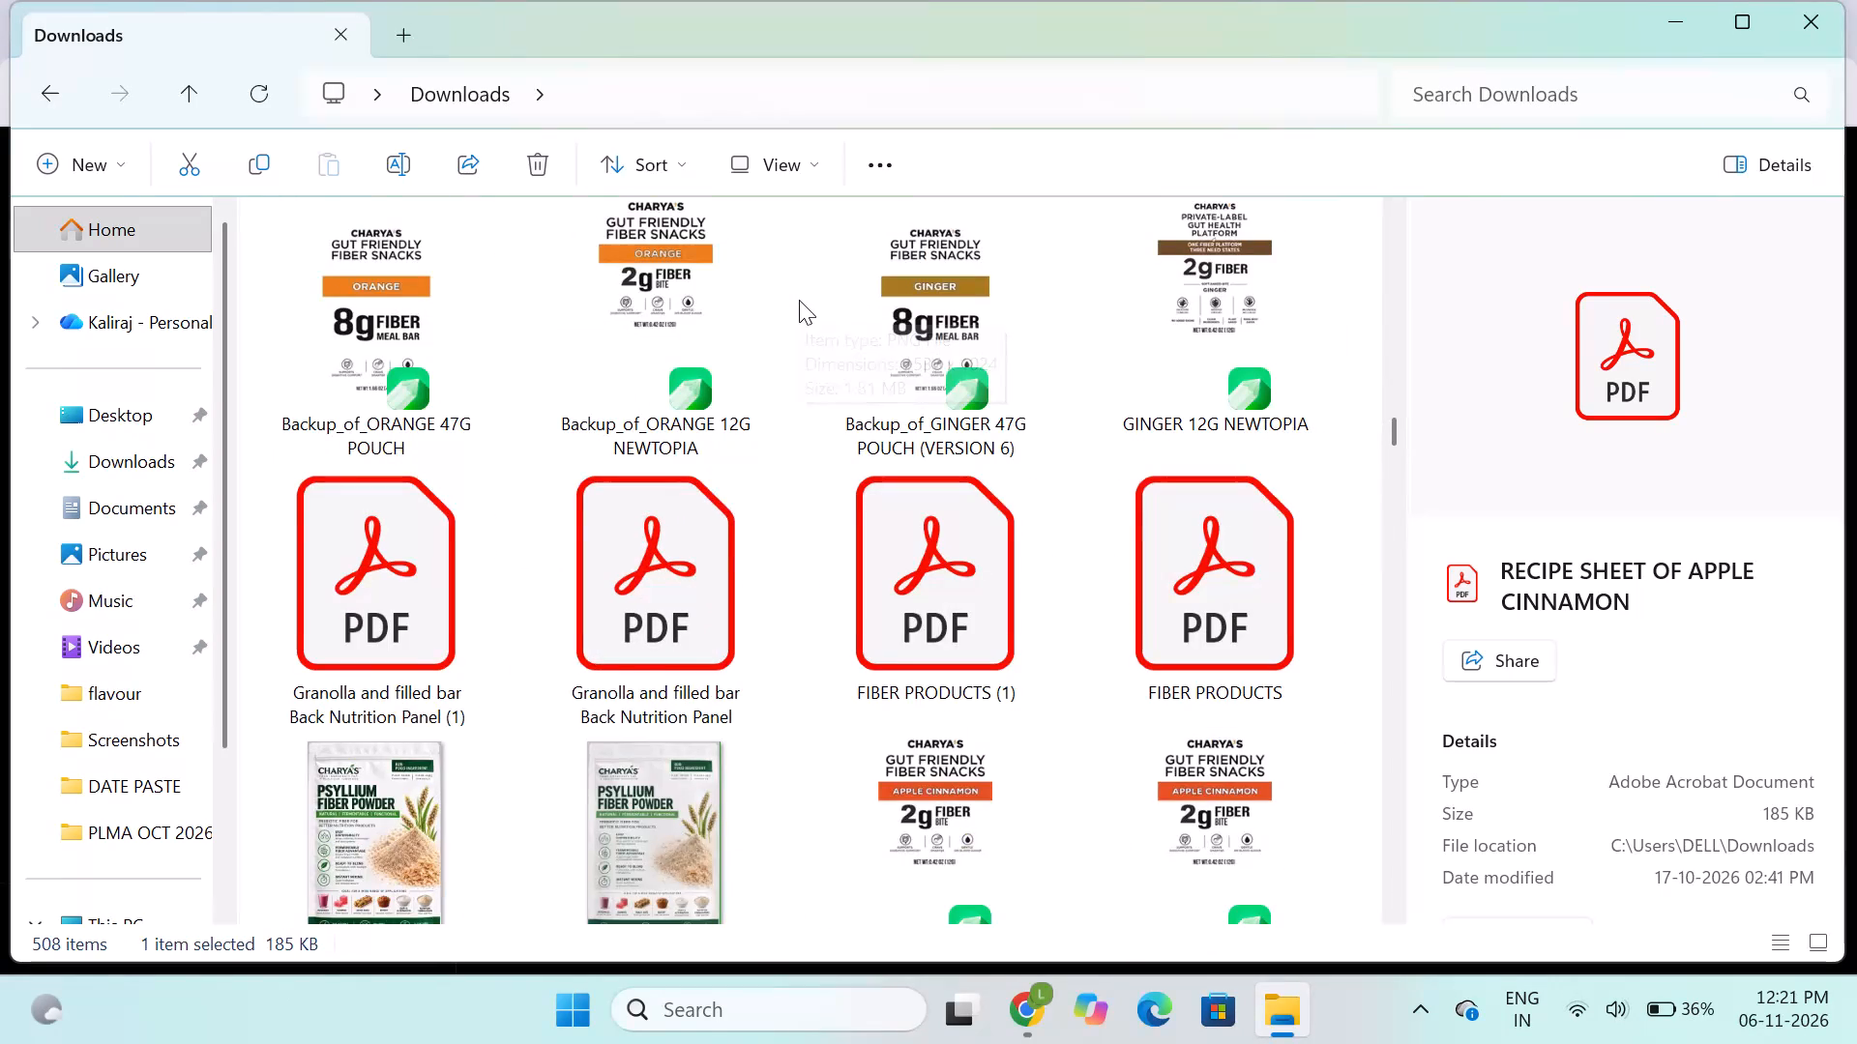
scroll(799, 300, "up", 2, "ctrl")
scroll(794, 508, "up", 1)
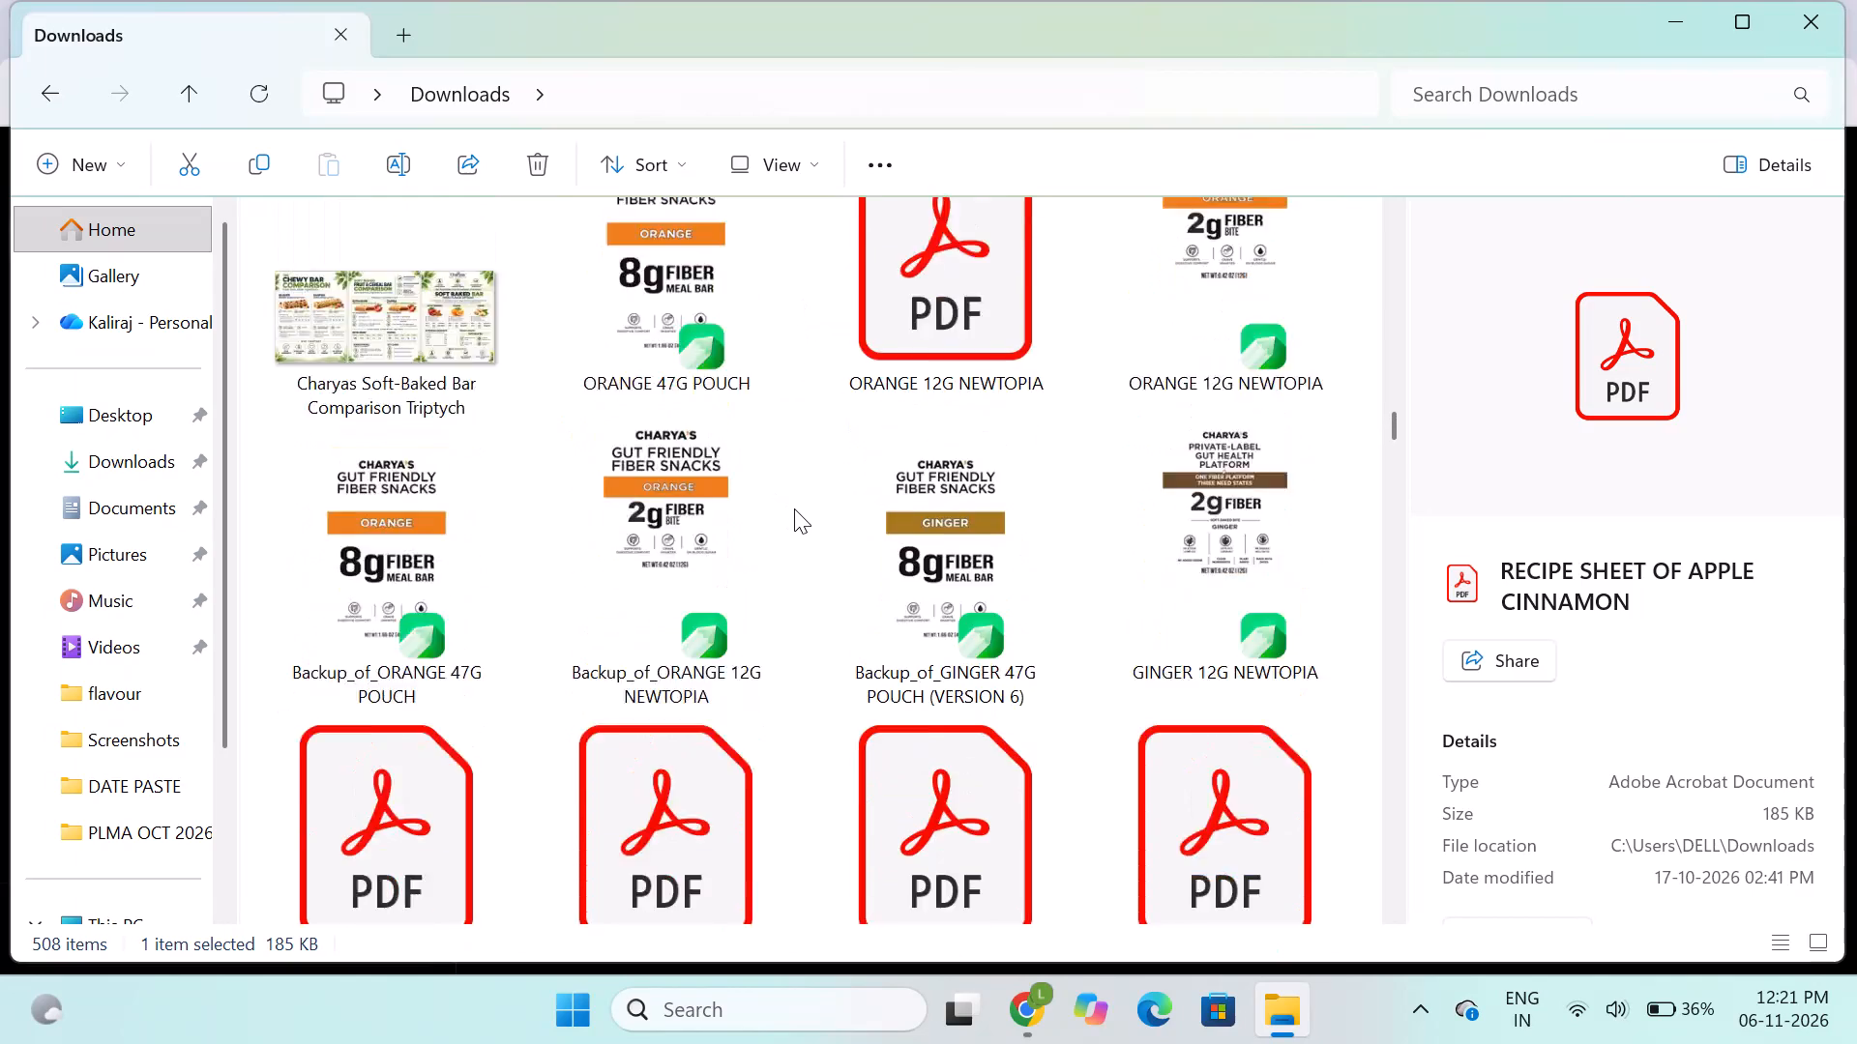
scroll(794, 508, "up", 1)
scroll(794, 508, "down", 4)
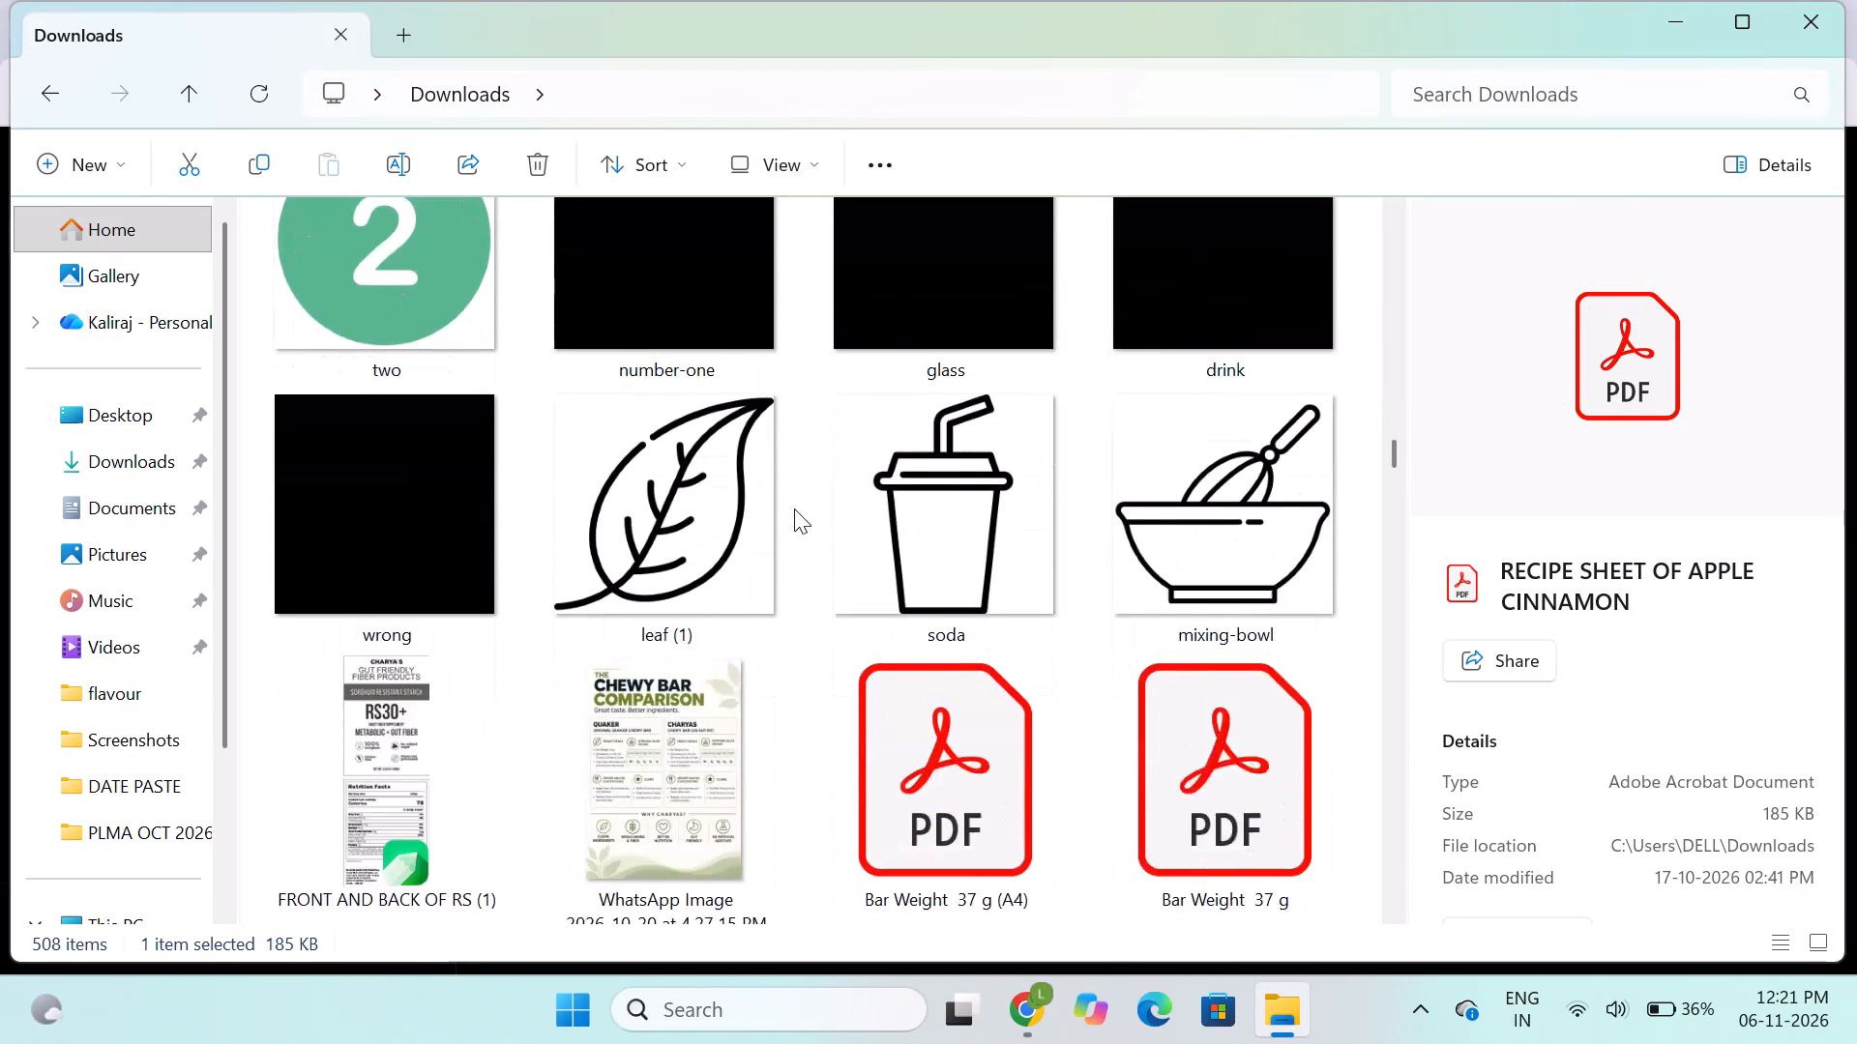
scroll(794, 508, "down", 5)
scroll(794, 508, "up", 1)
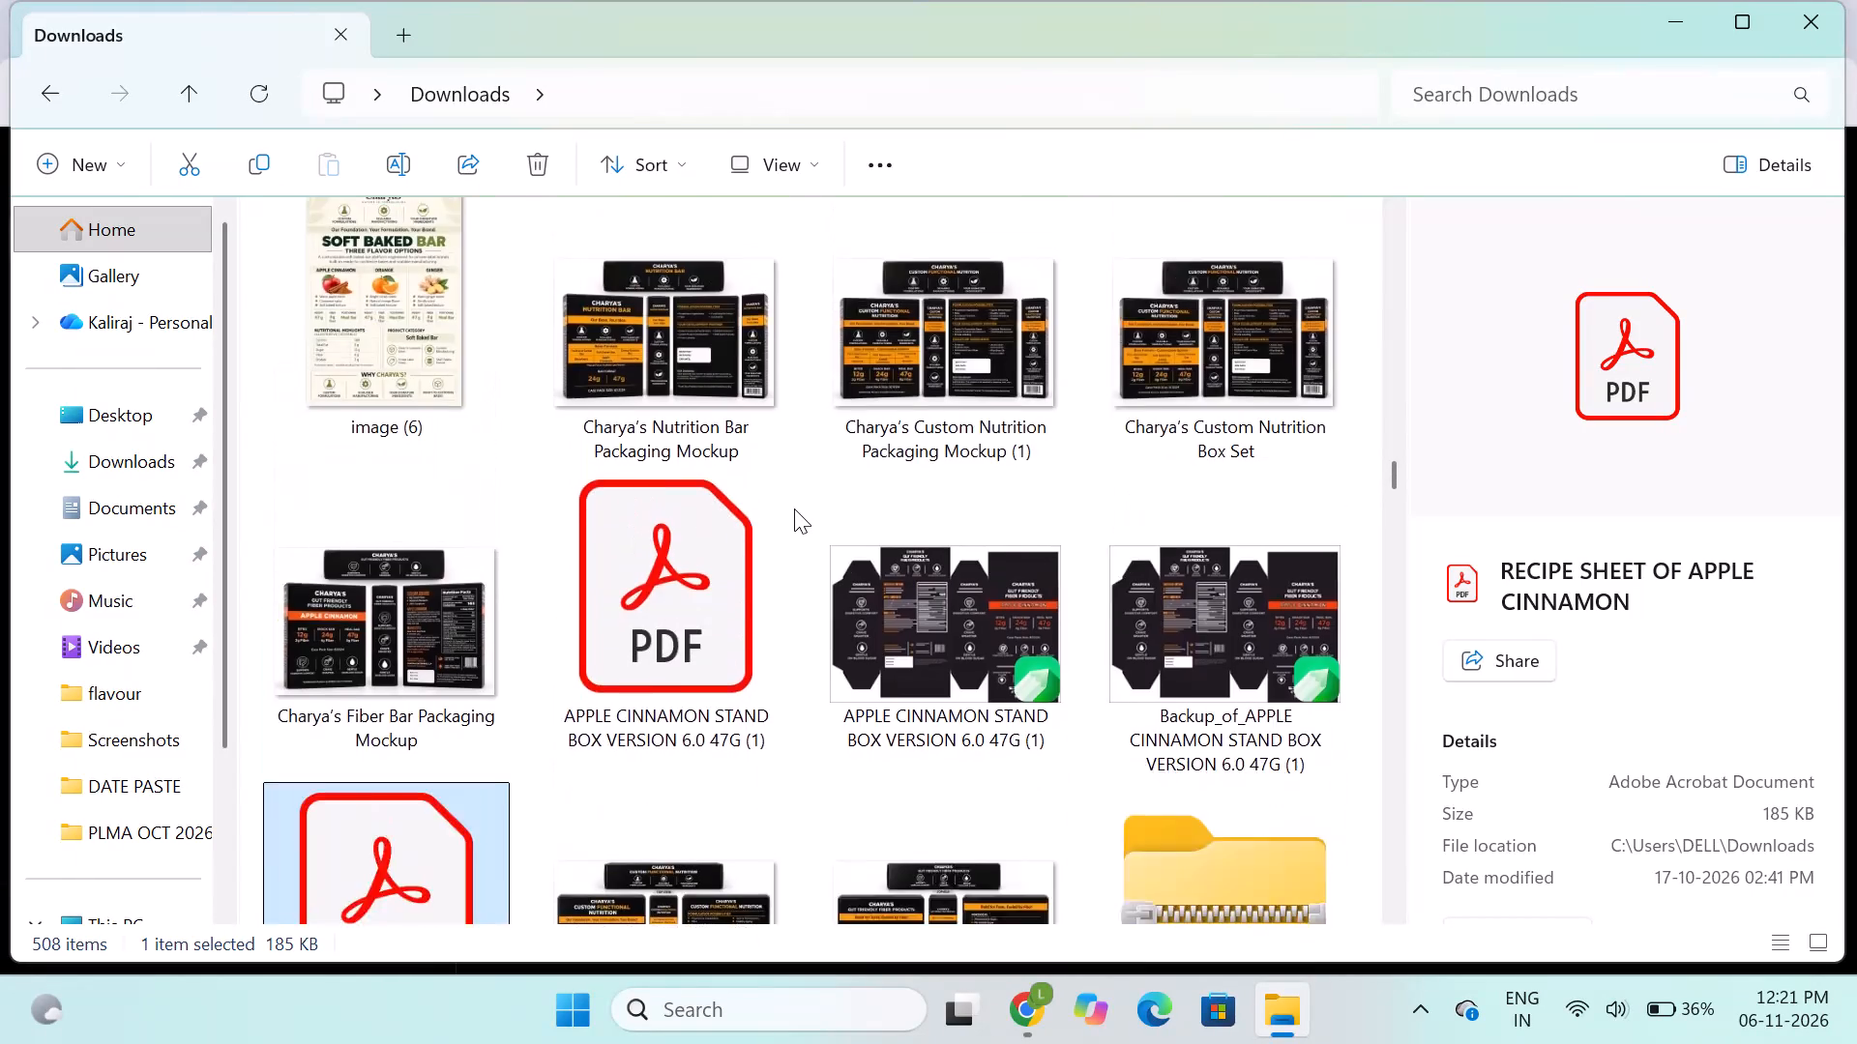
scroll(794, 508, "up", 1)
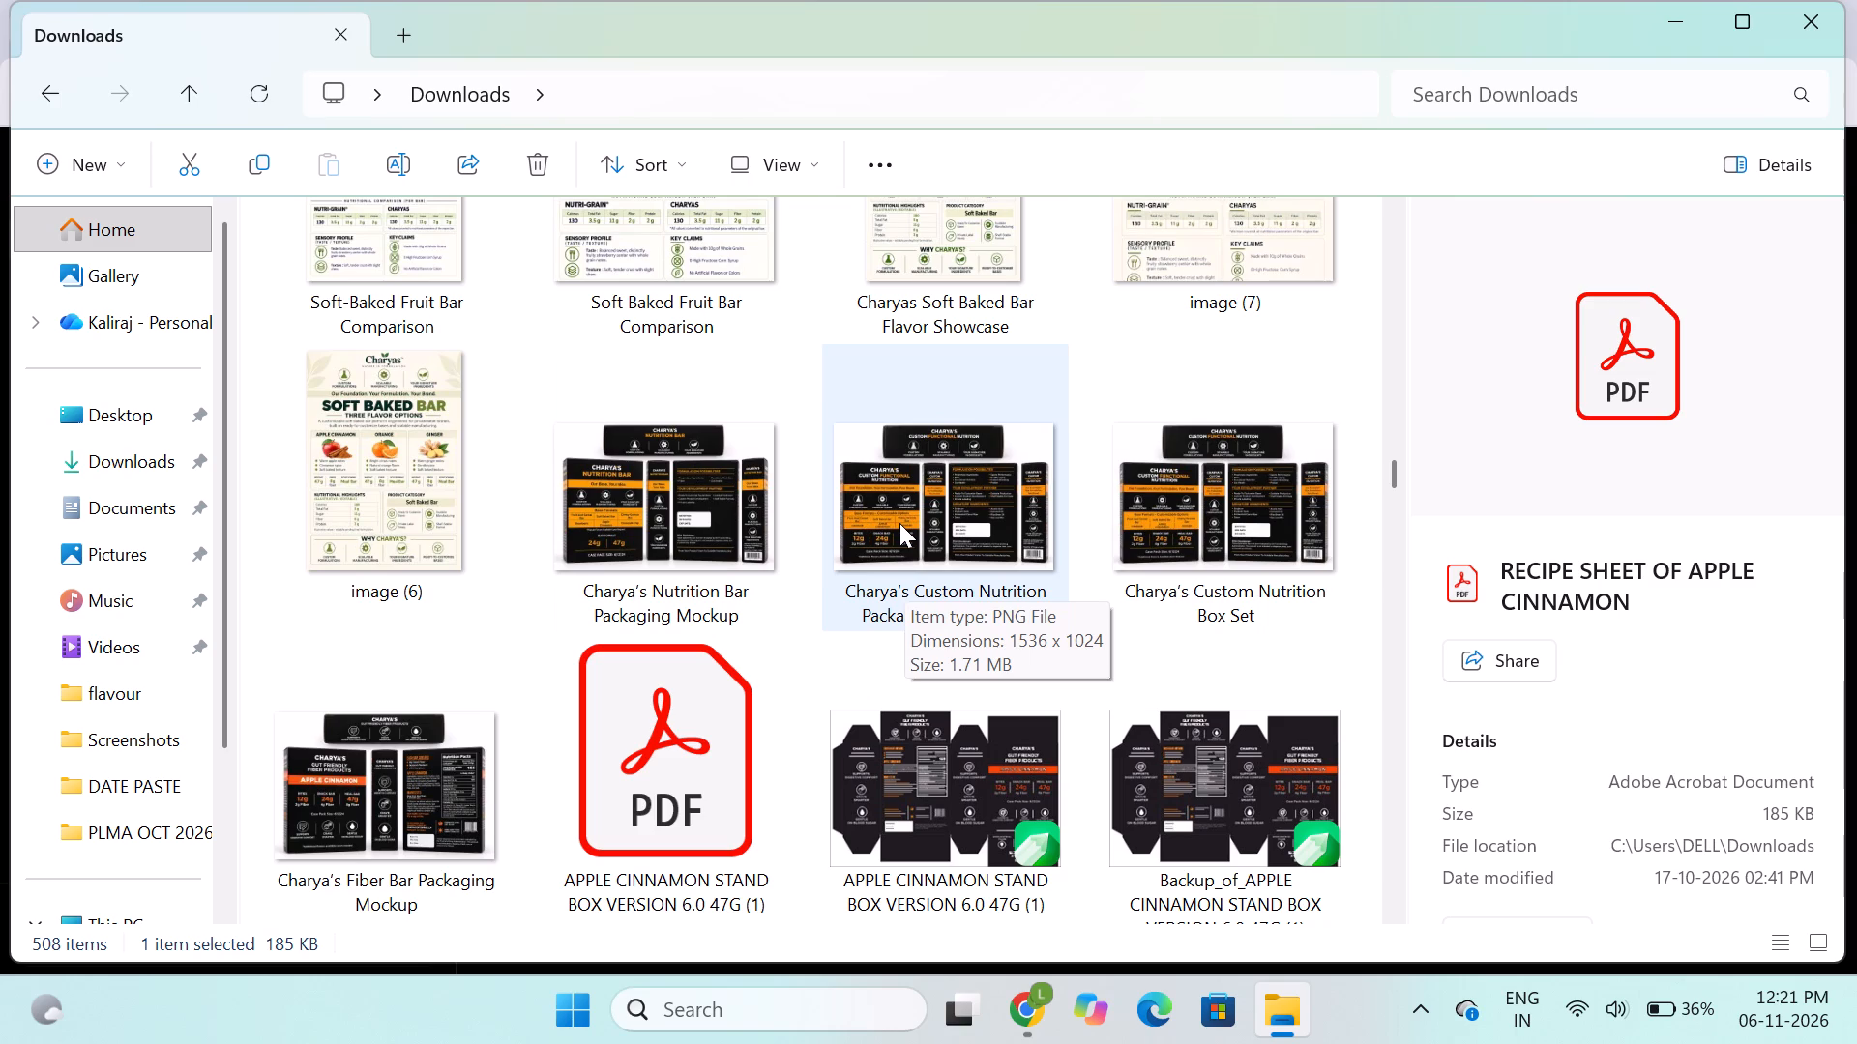
scroll(553, 388, "down", 3, "ctrl")
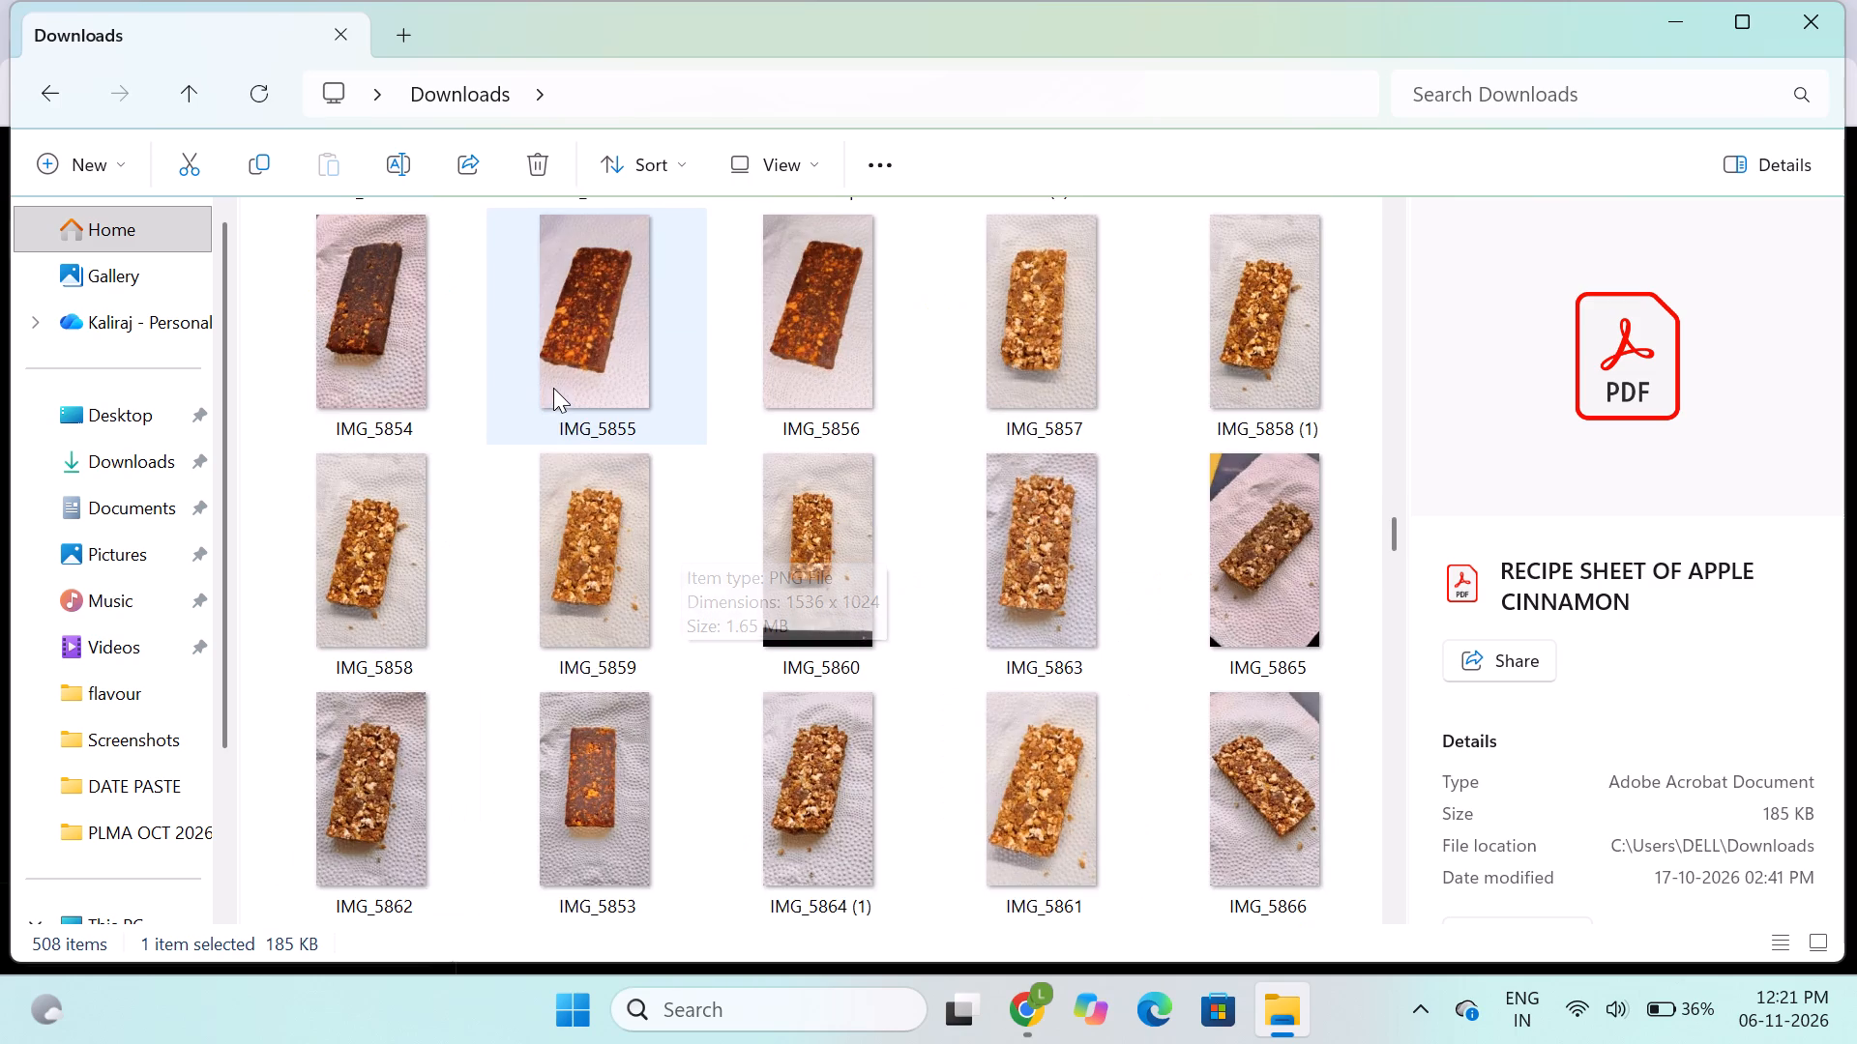
scroll(553, 388, "down", 5, "ctrl")
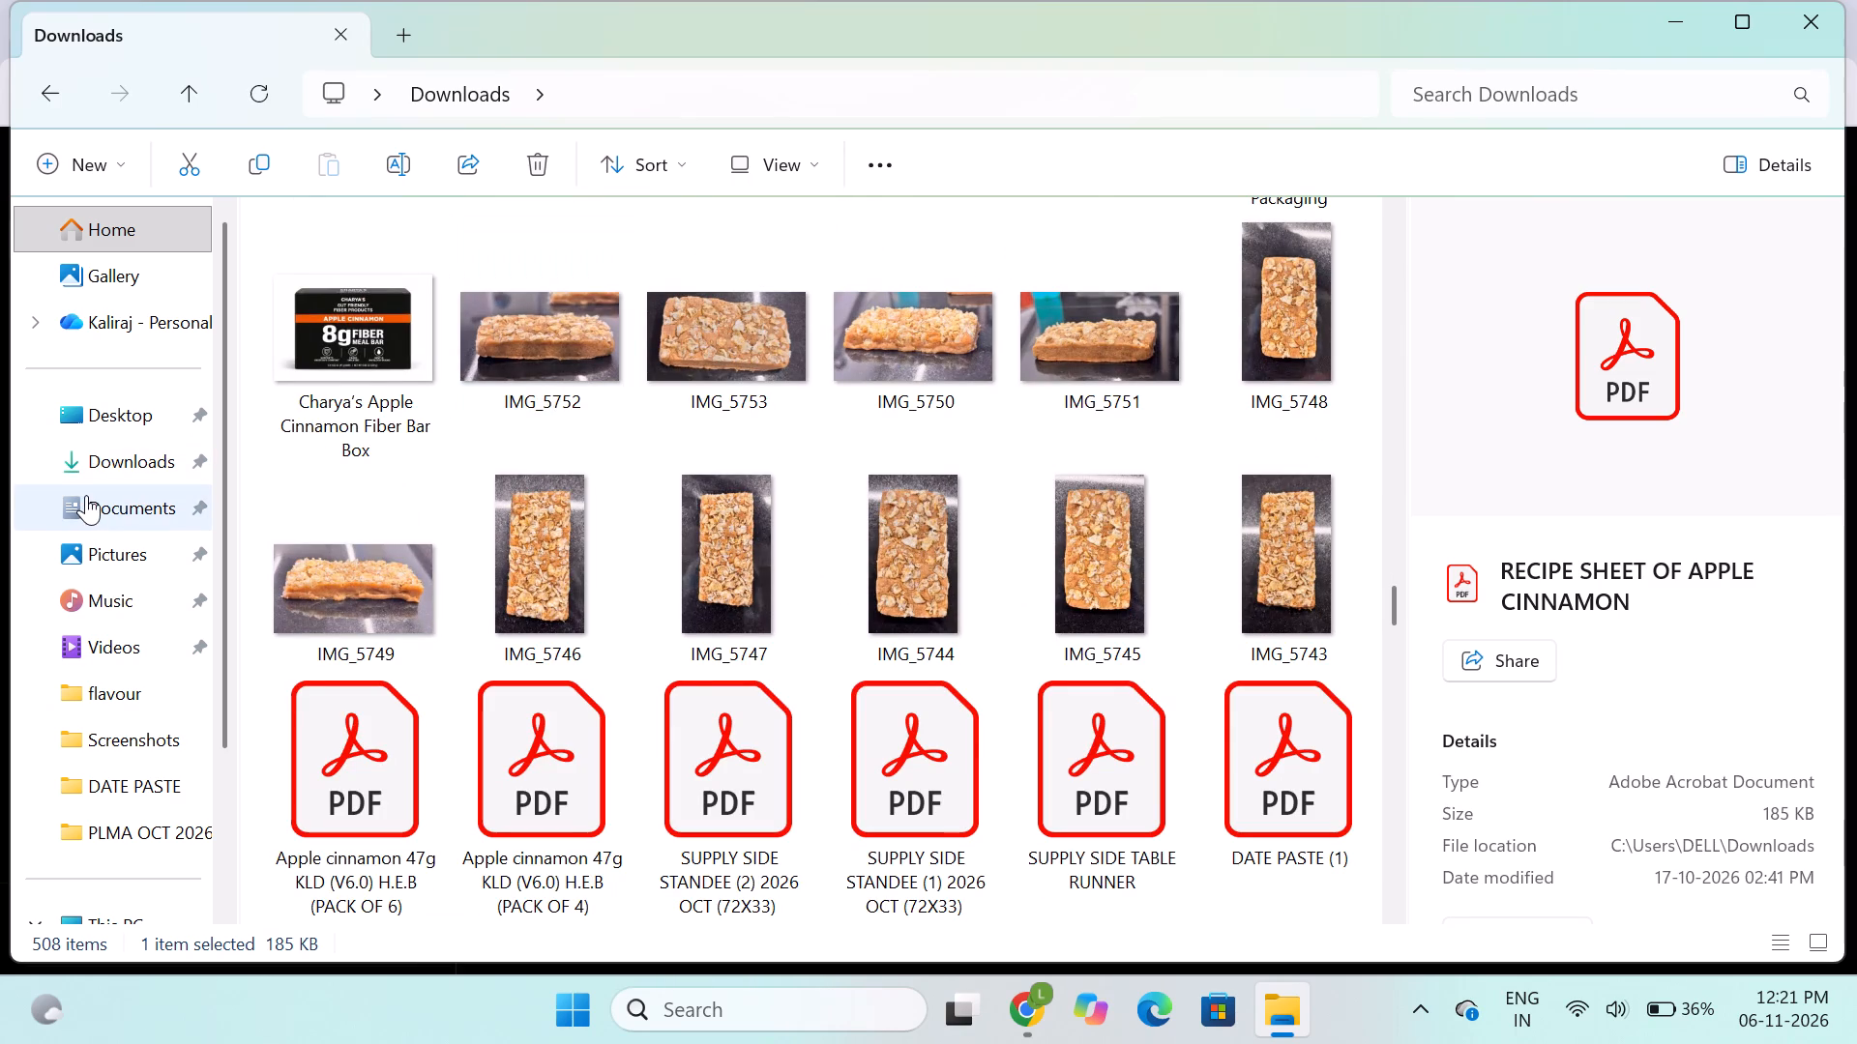
Open the Documents folder and check its Custom Office Templates and PLMA OCT 2026 subfolders for the box artwork, returning to Documents.
left_click(86, 495)
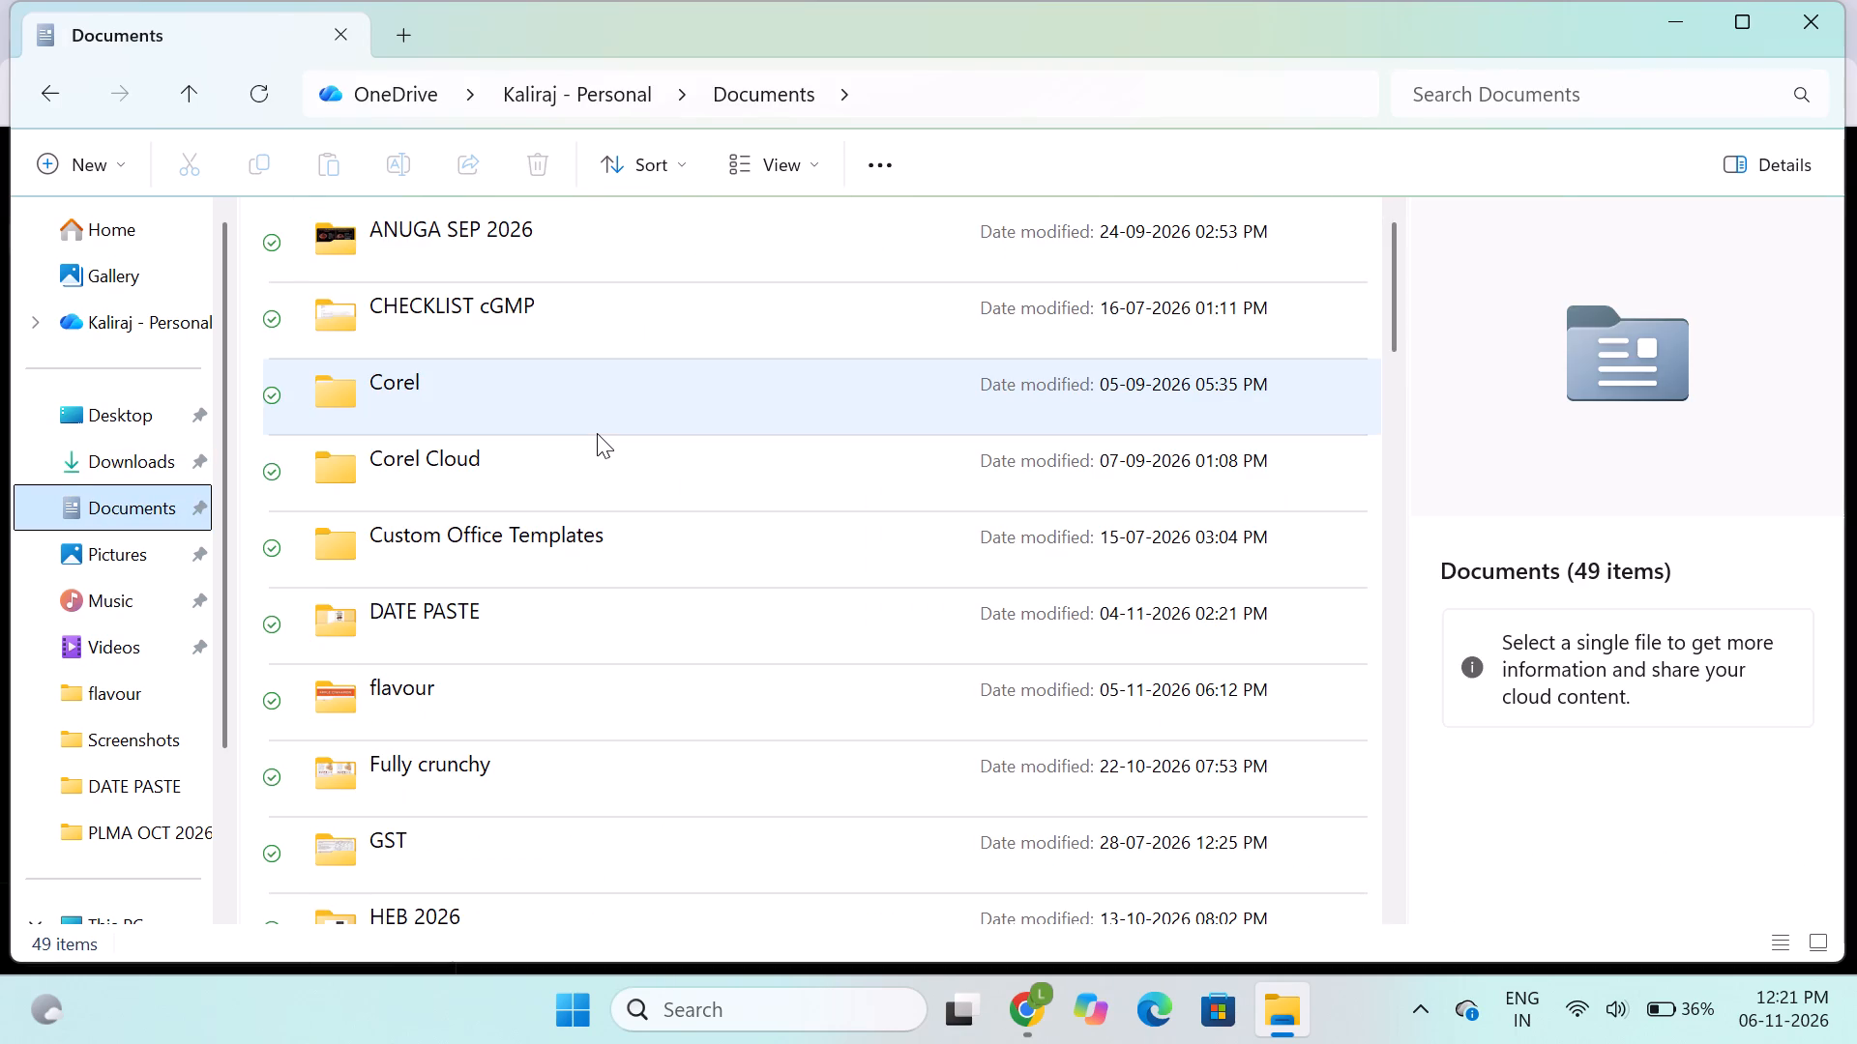
double_click(656, 539)
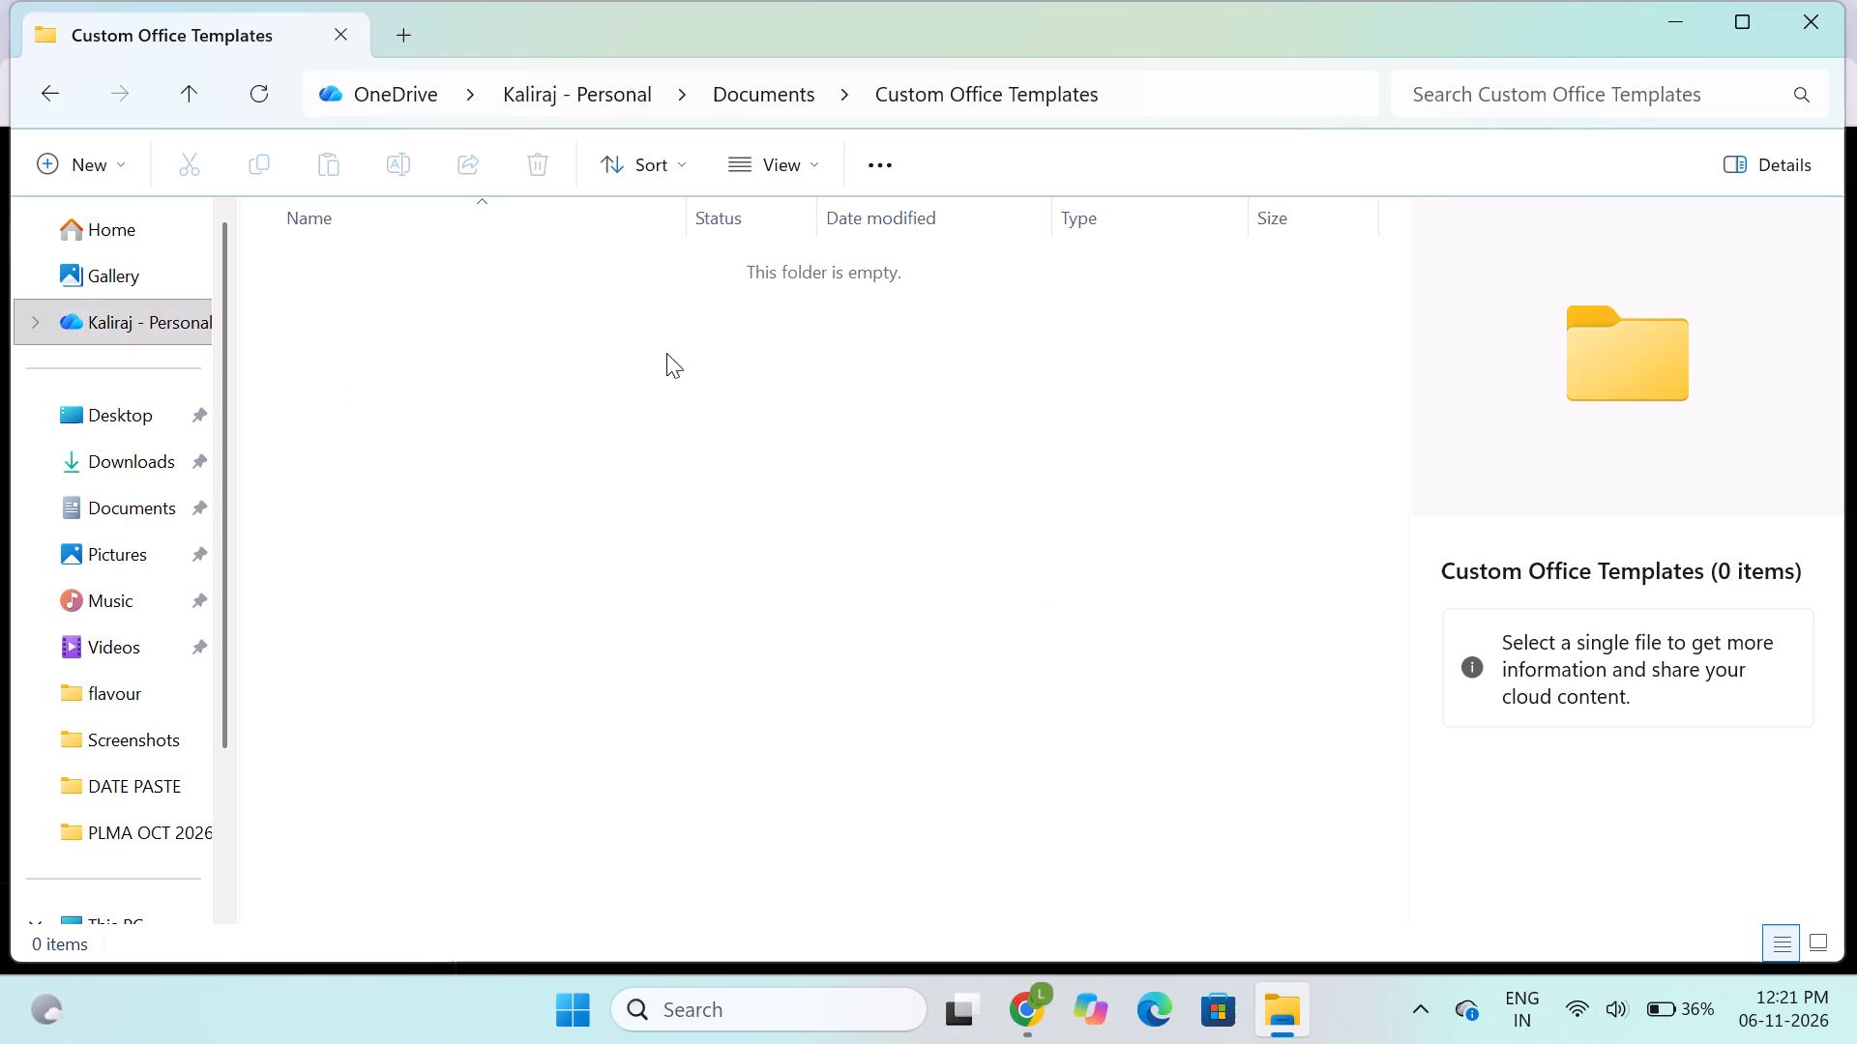
left_click(797, 97)
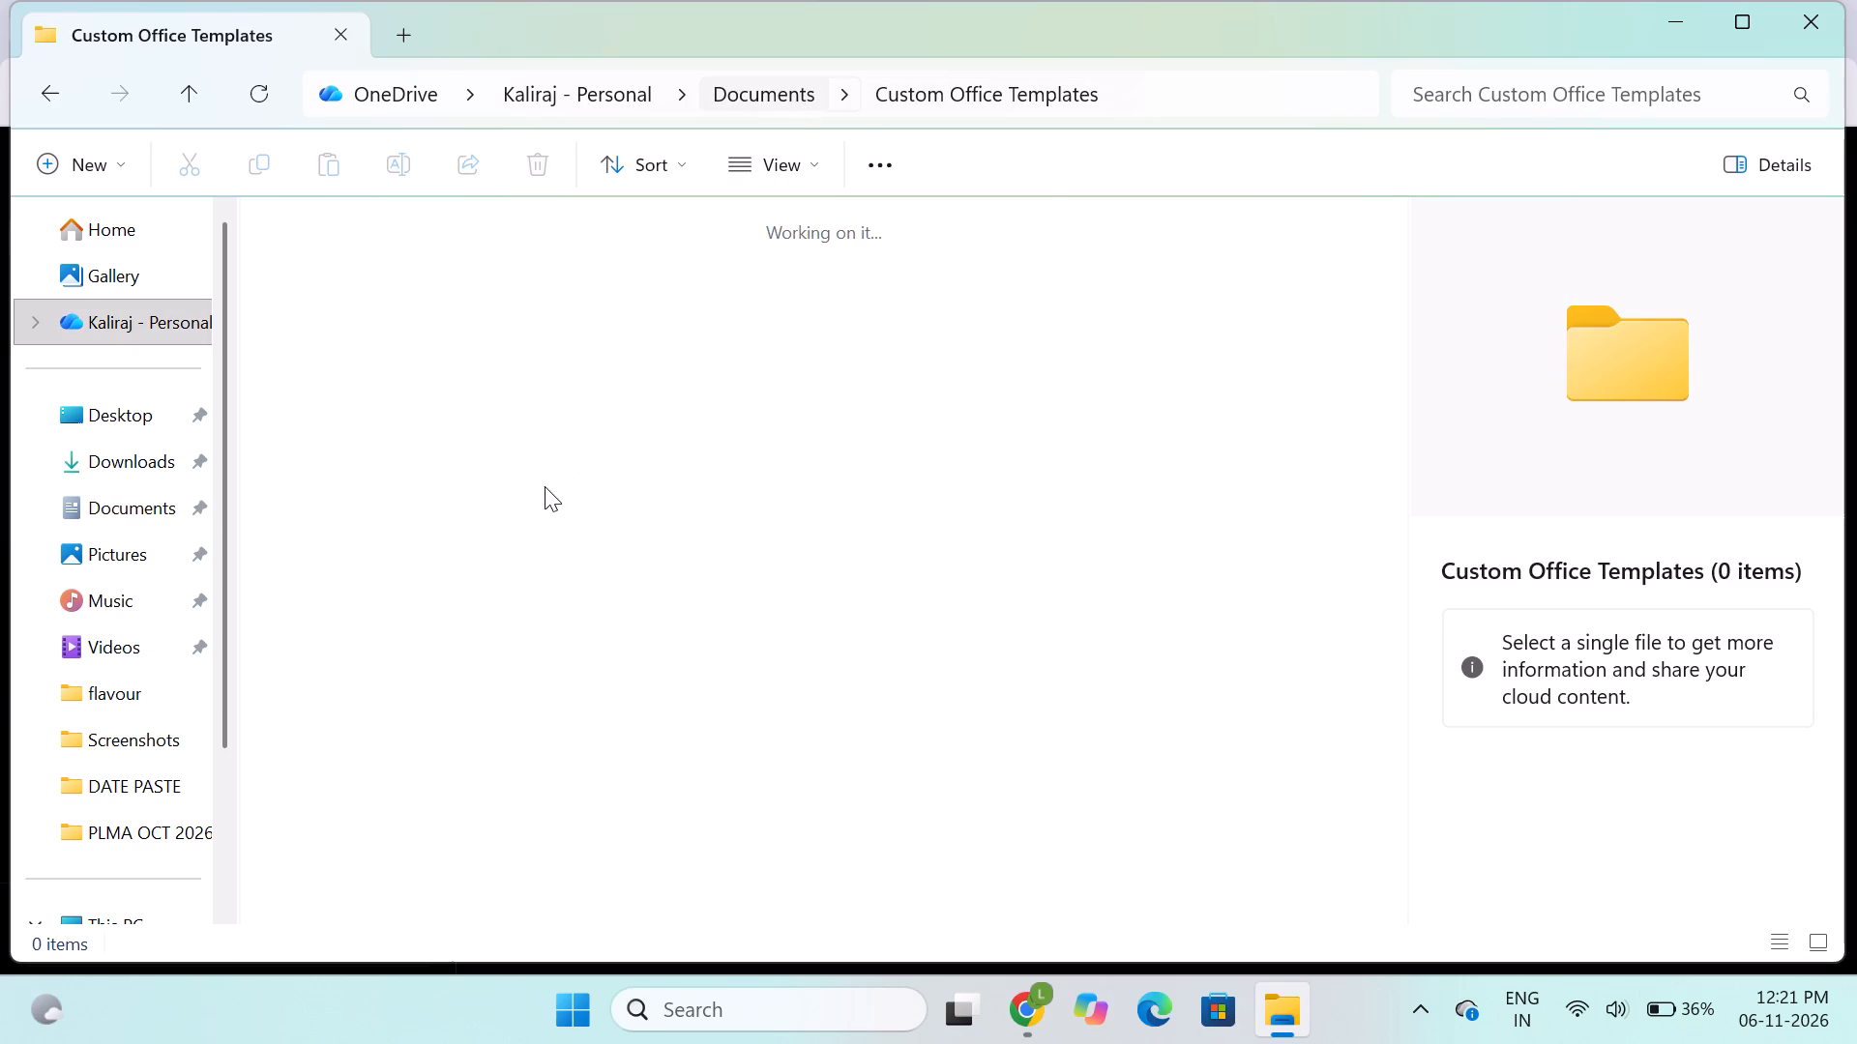
scroll(581, 638, "down", 2)
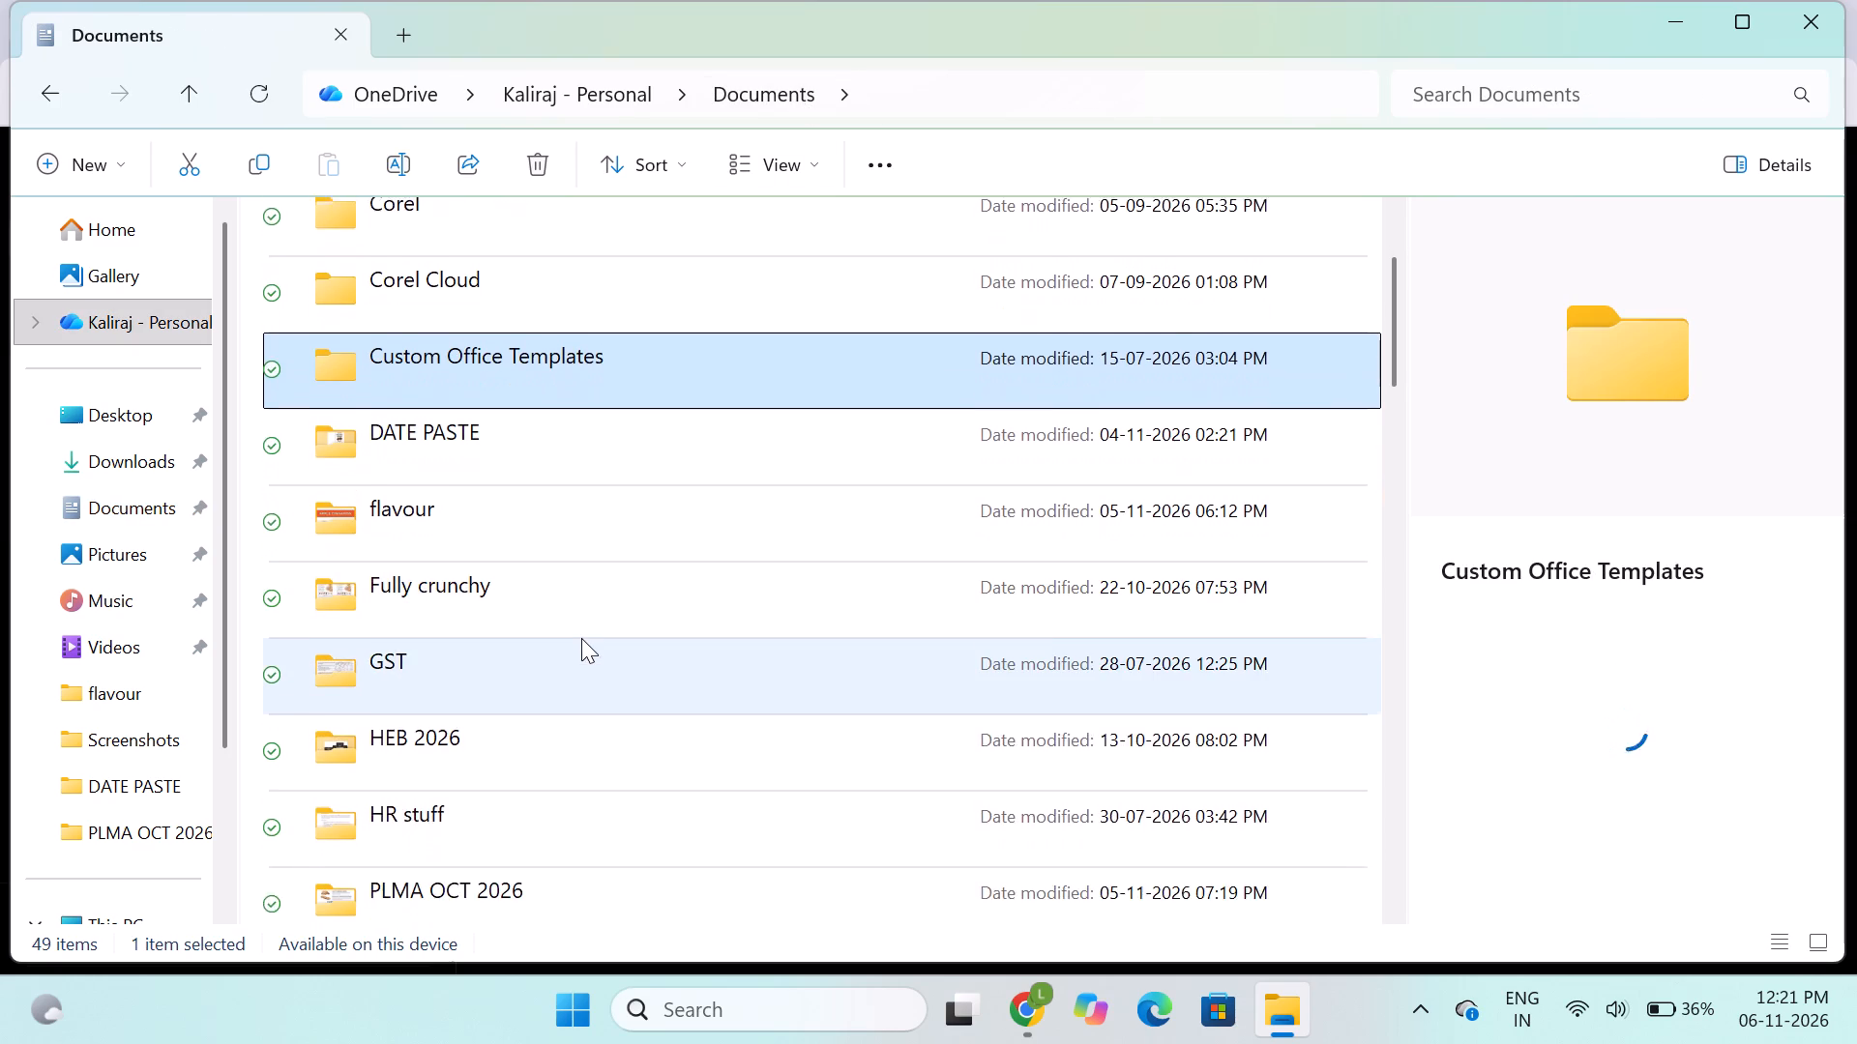
scroll(581, 638, "down", 1)
scroll(452, 718, "down", 1)
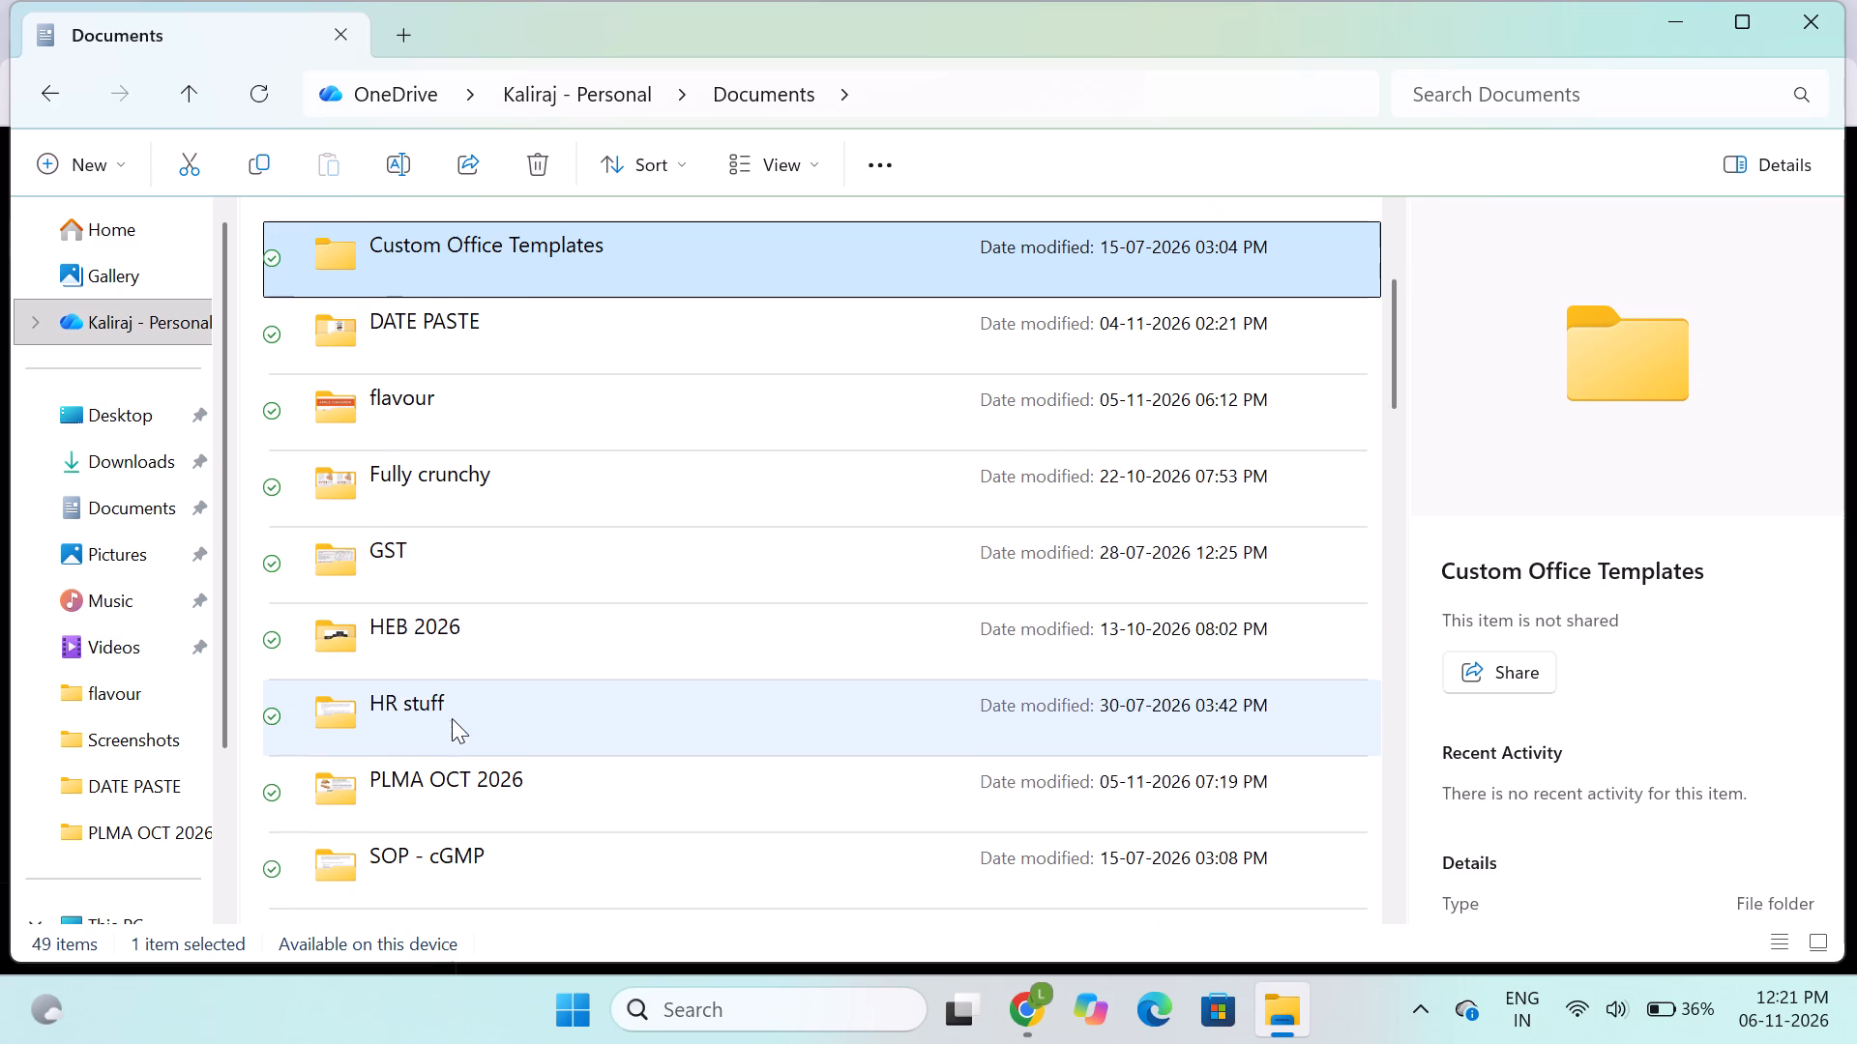
scroll(452, 718, "down", 1)
scroll(538, 657, "down", 1)
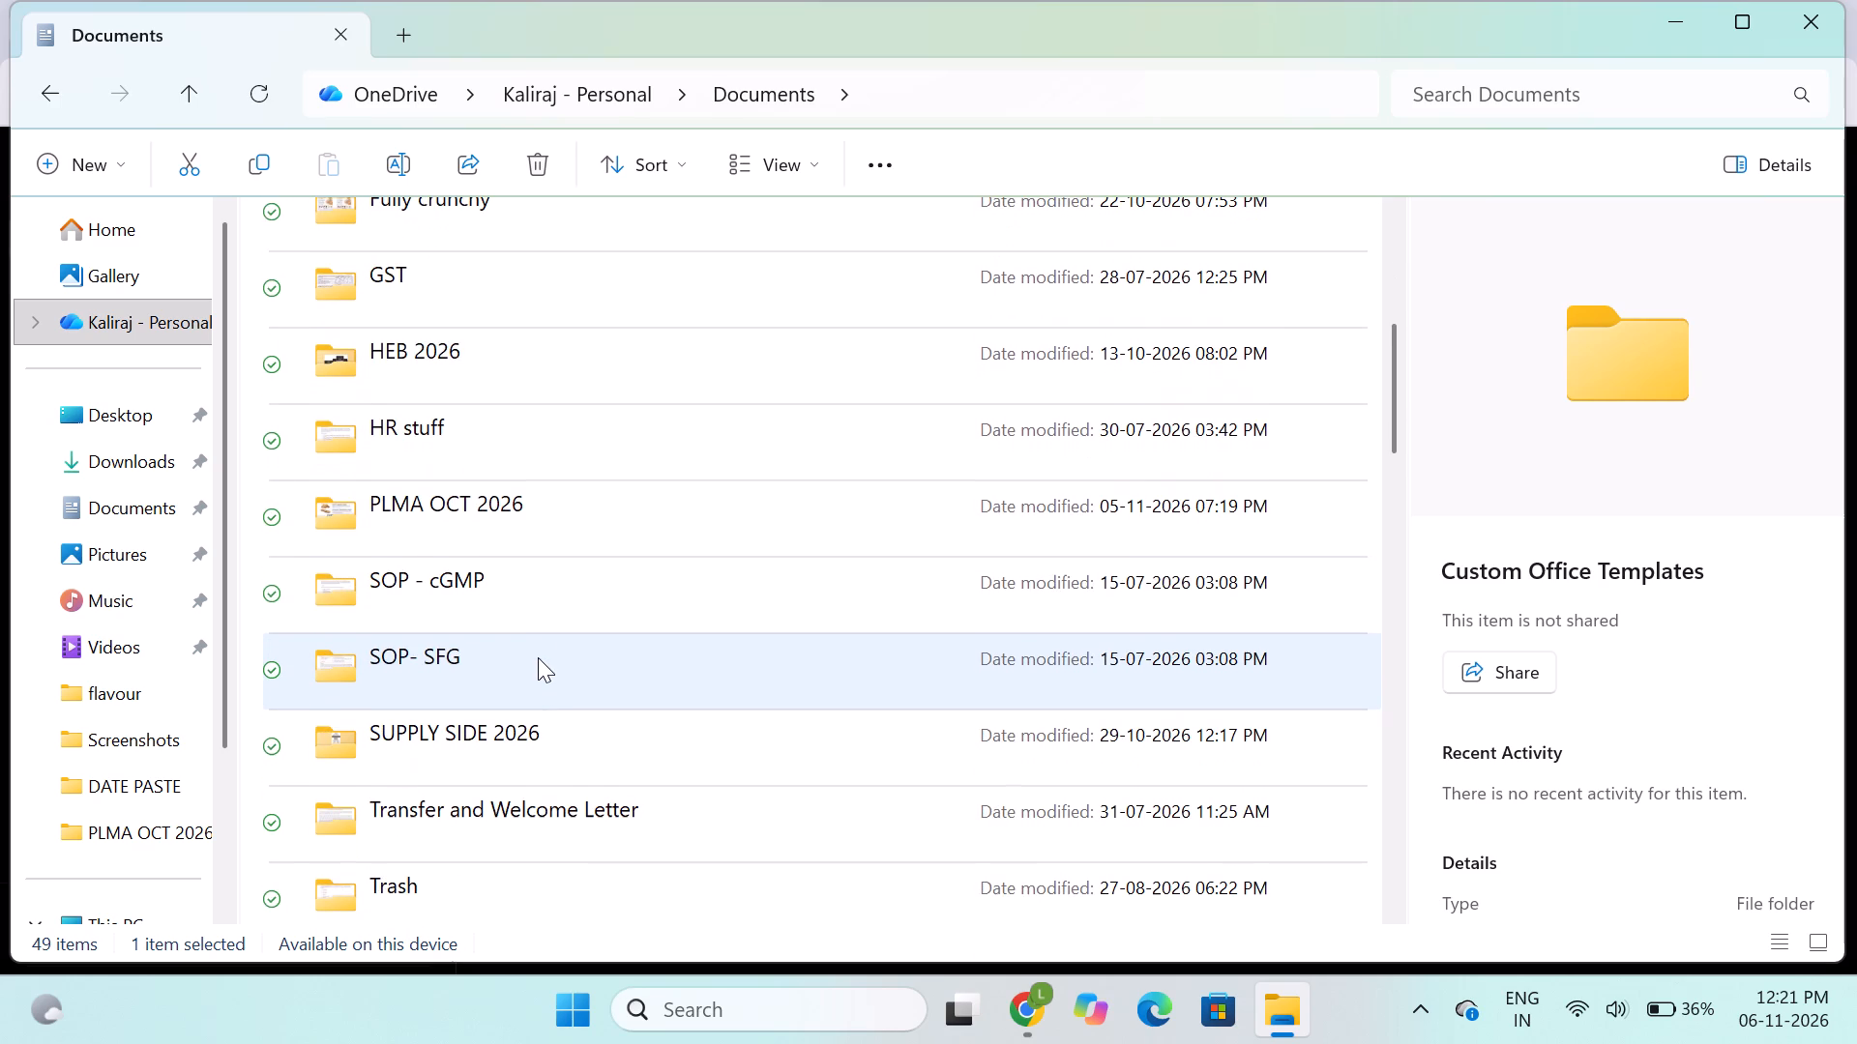
double_click(519, 526)
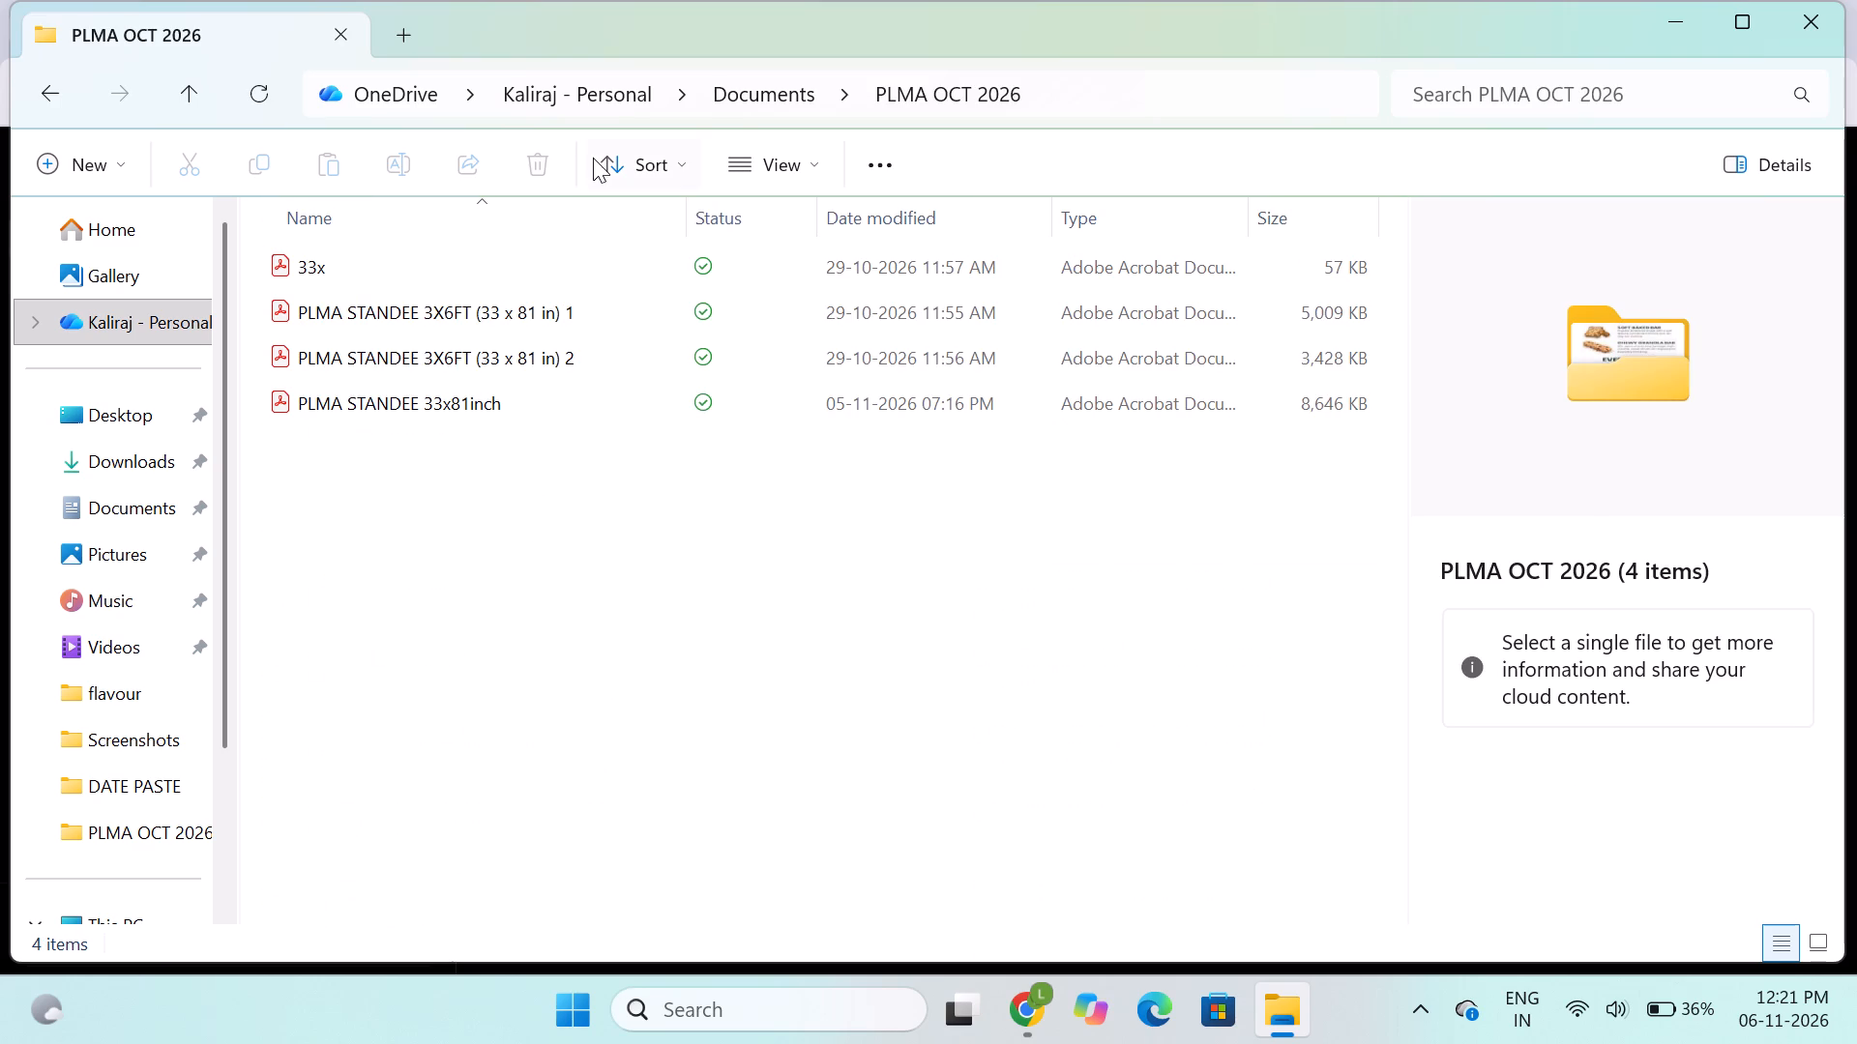
left_click(733, 100)
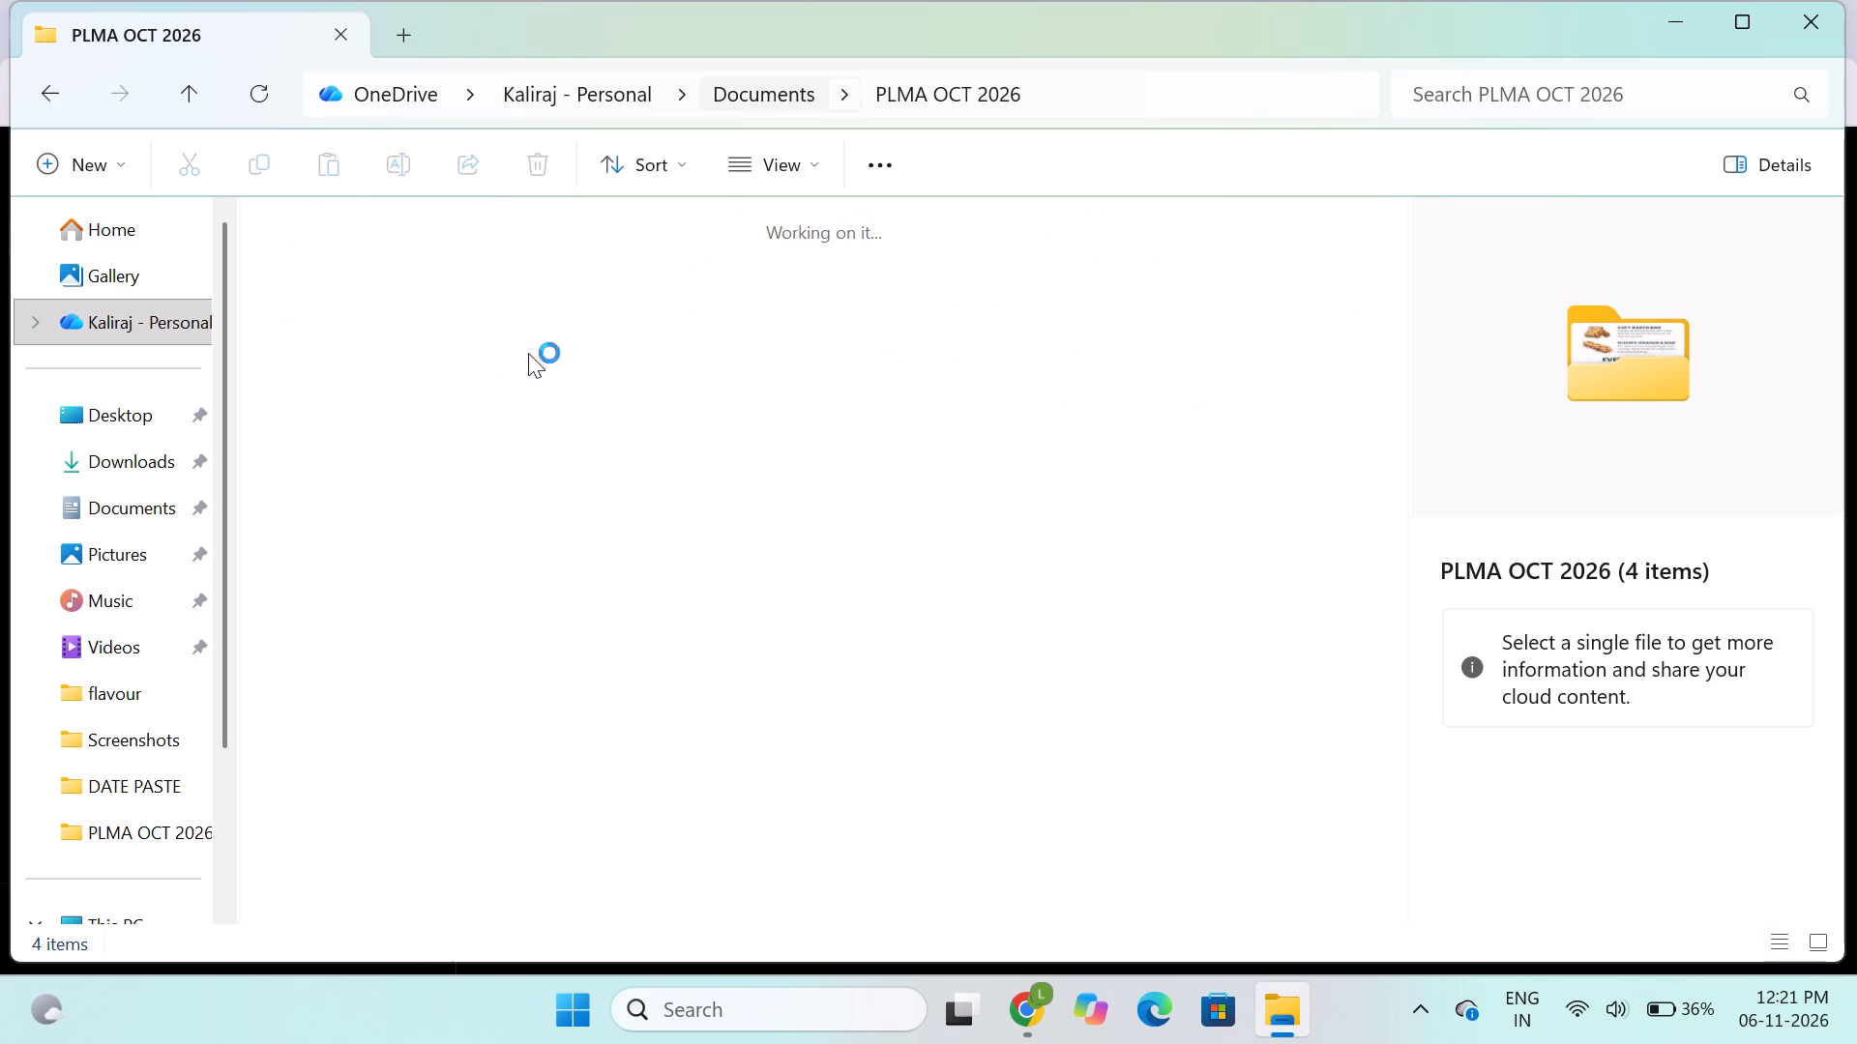
Look through the folders and backup files in Documents for the Charya's box artwork.
scroll(503, 491, "down", 2)
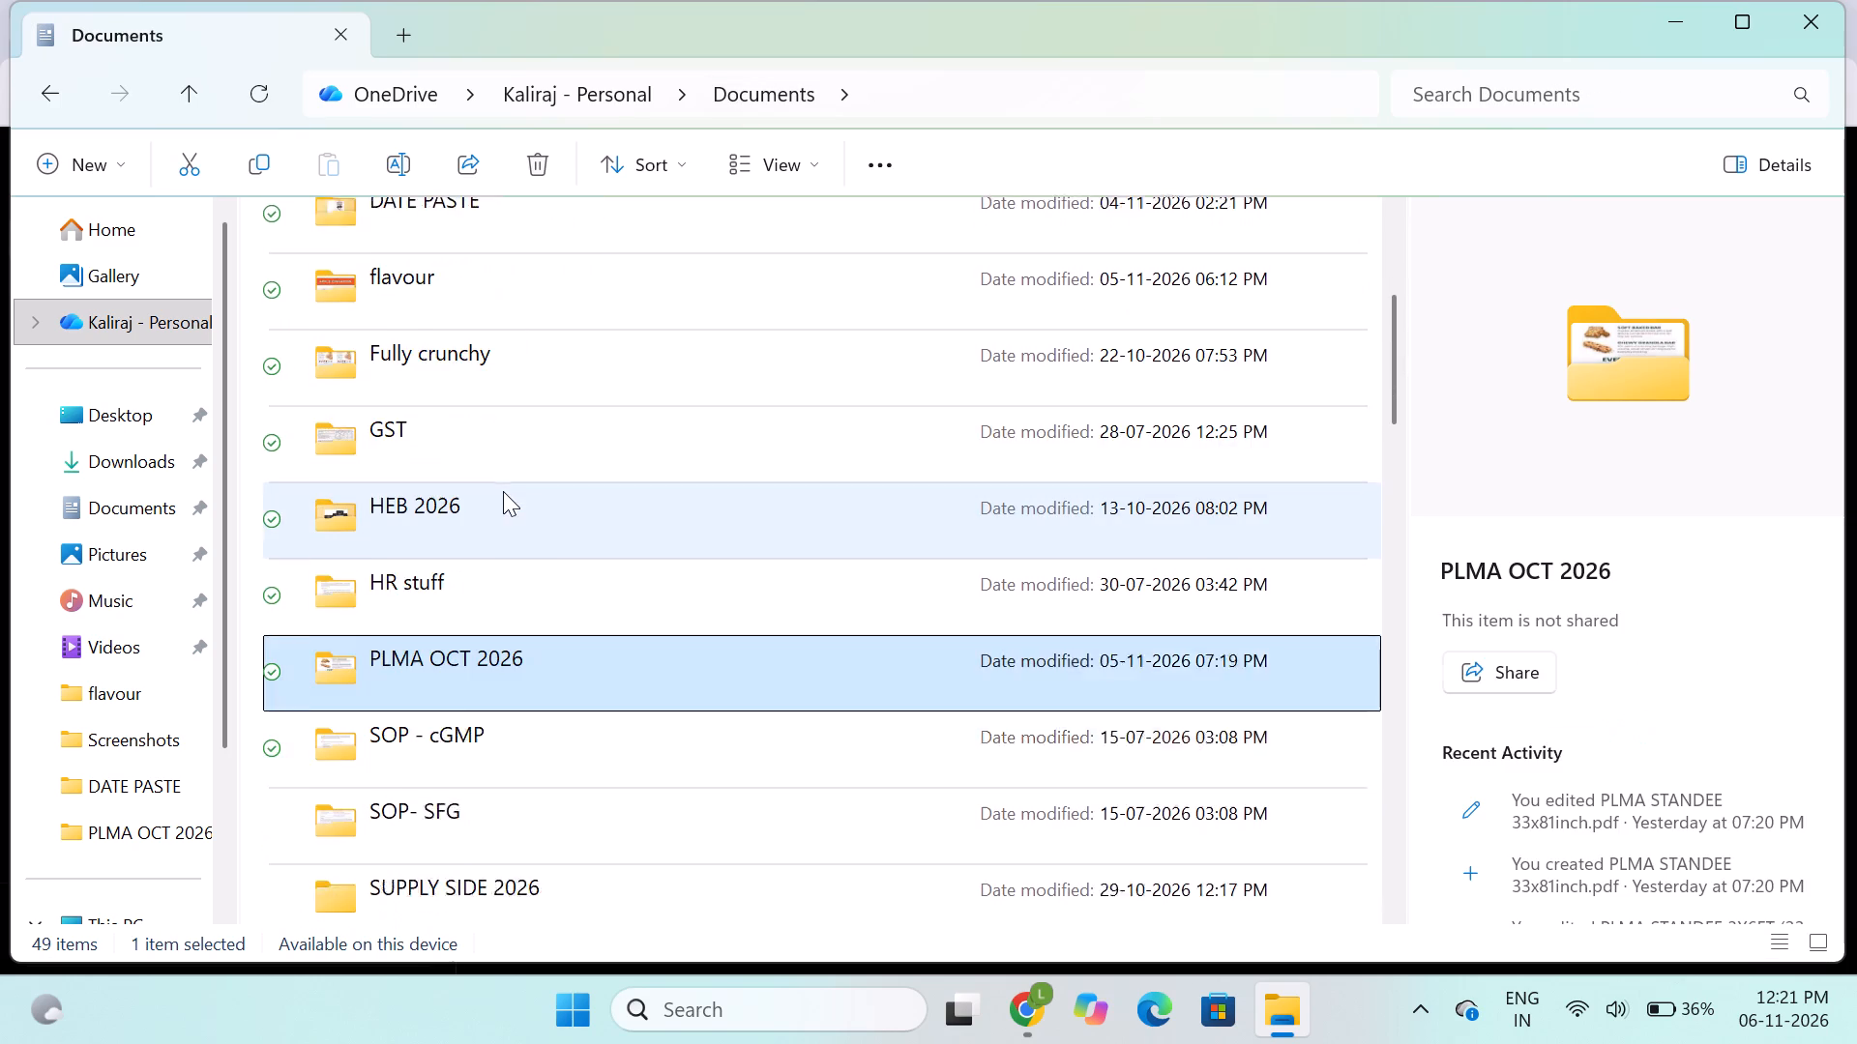
scroll(503, 491, "down", 2)
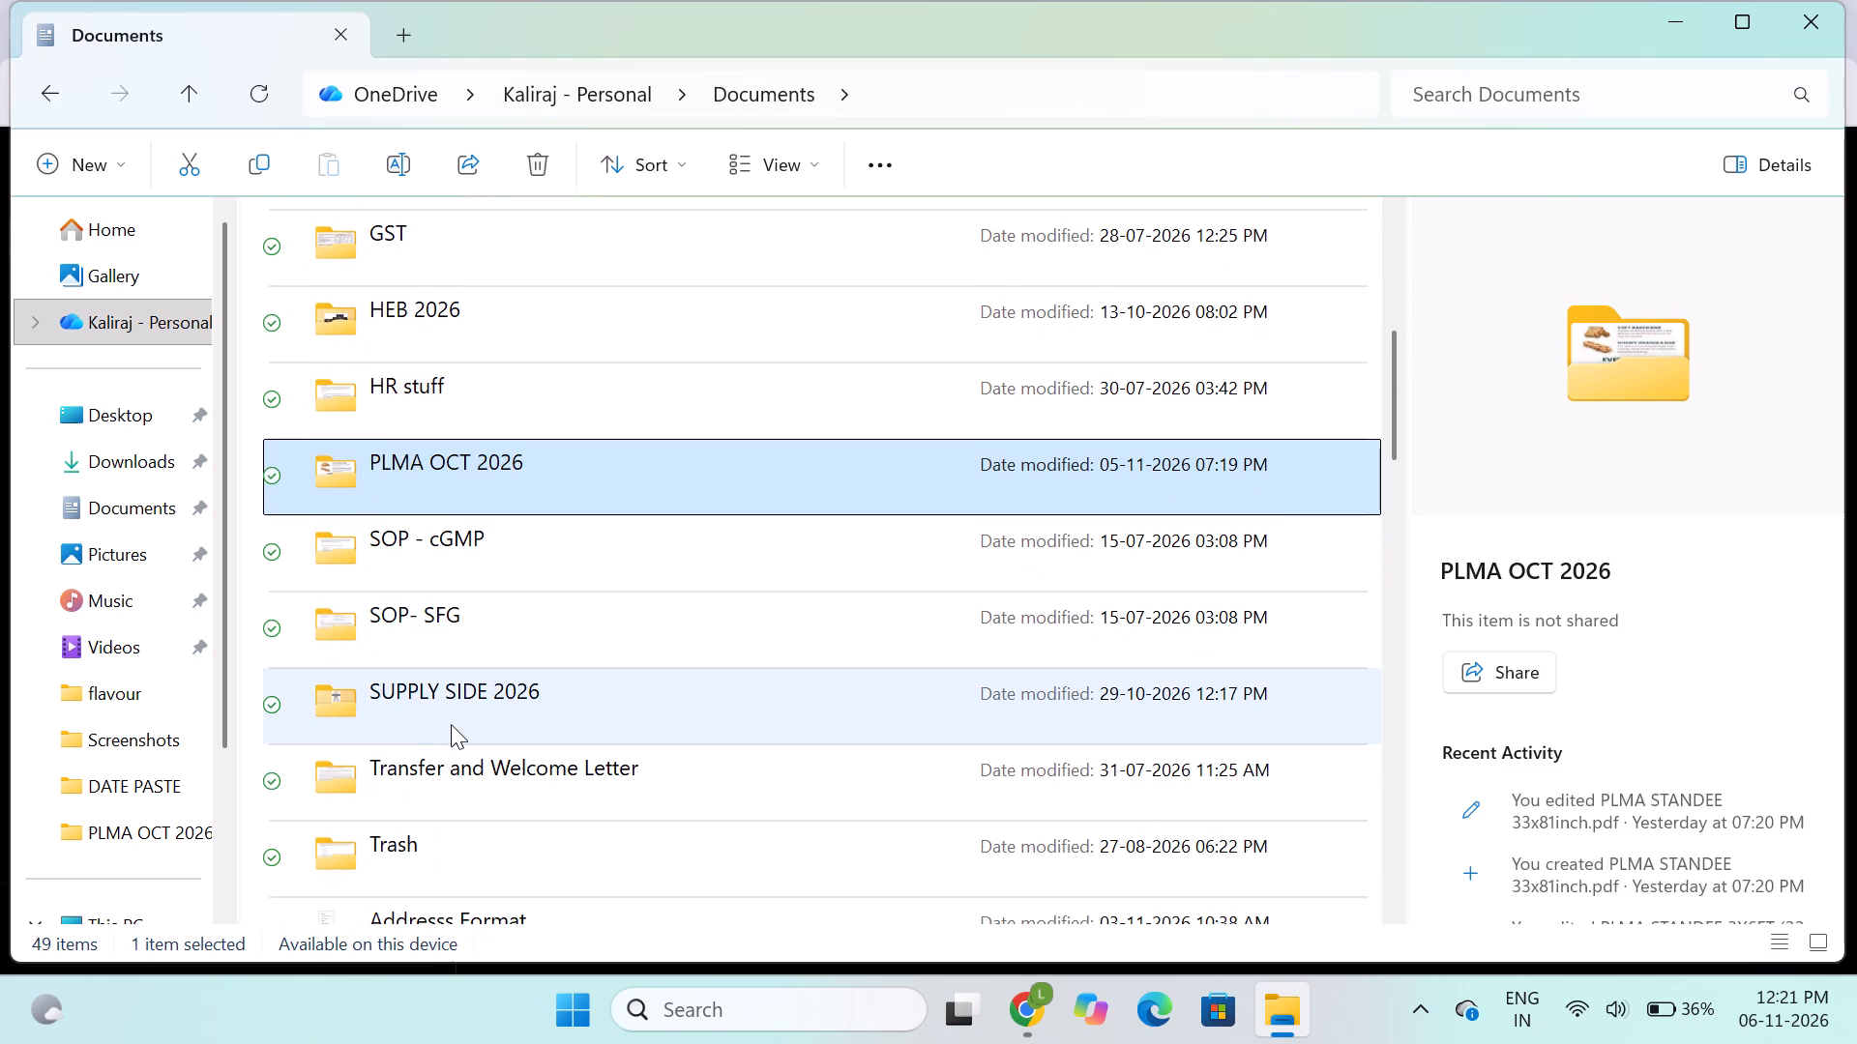
scroll(451, 724, "down", 3)
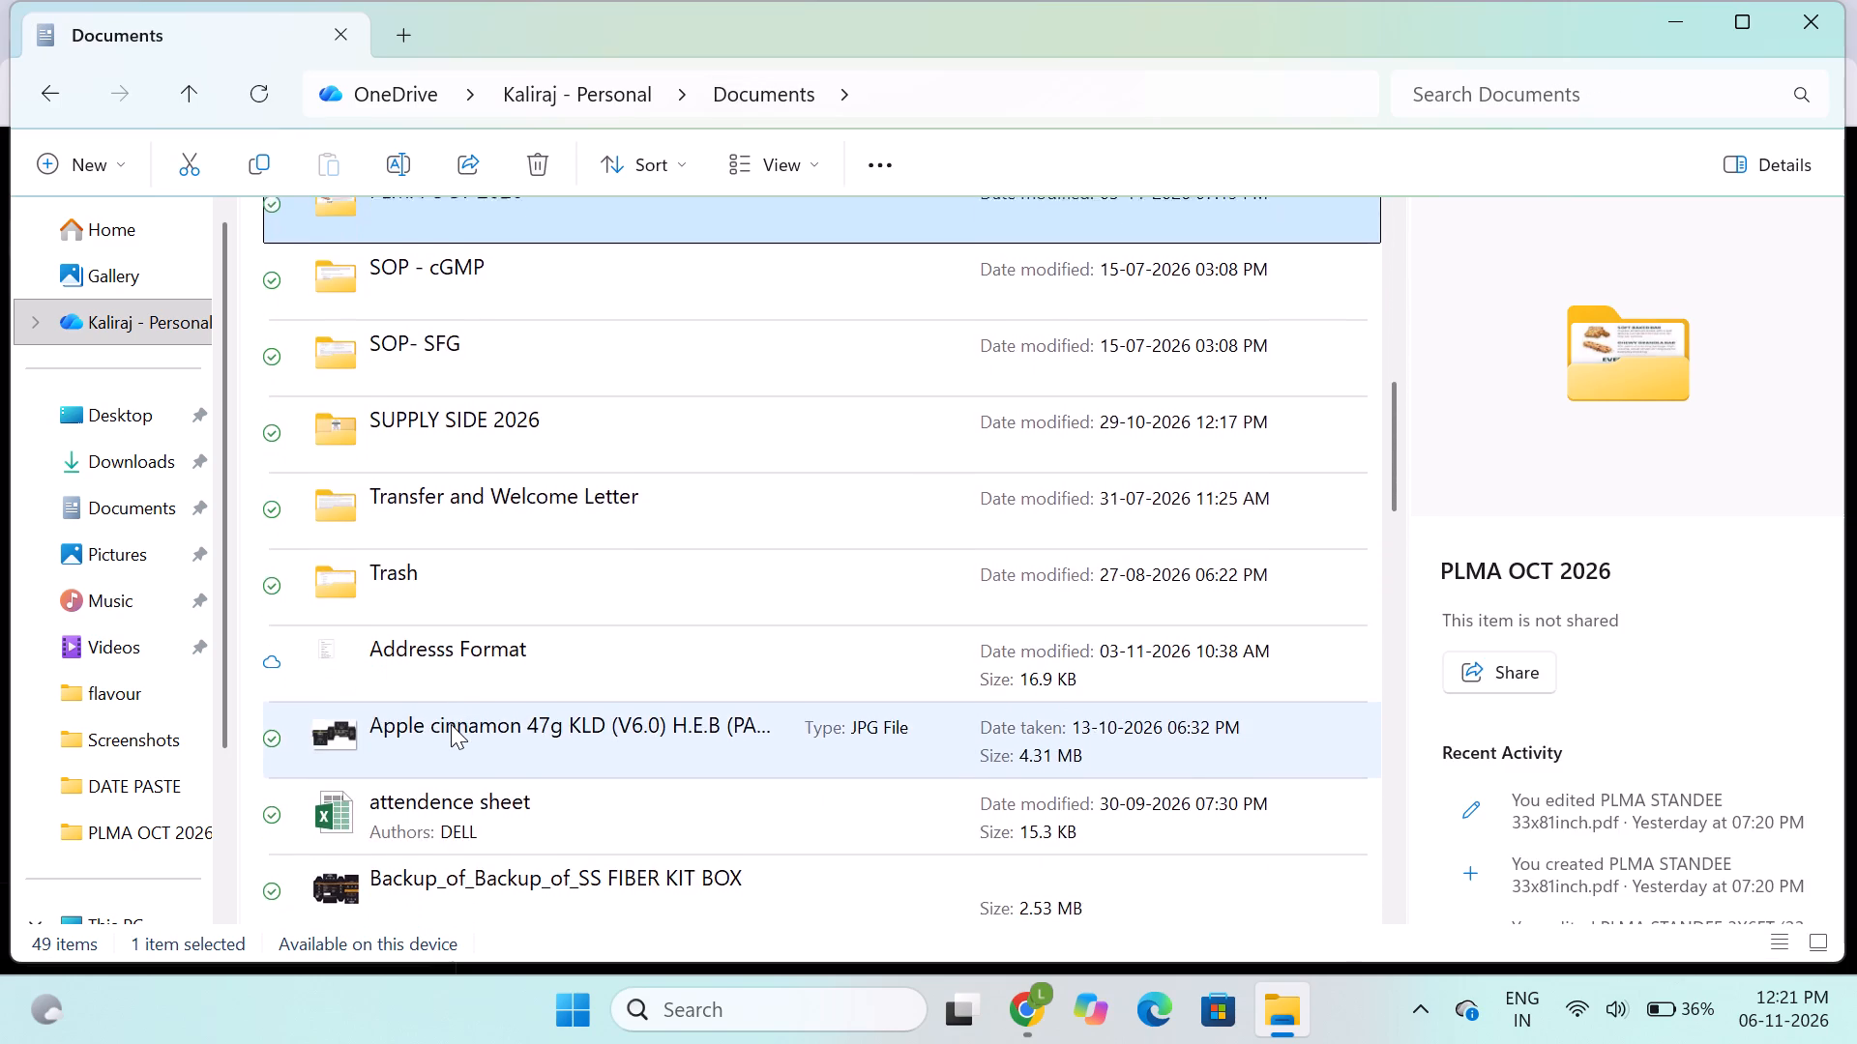
scroll(451, 724, "down", 2)
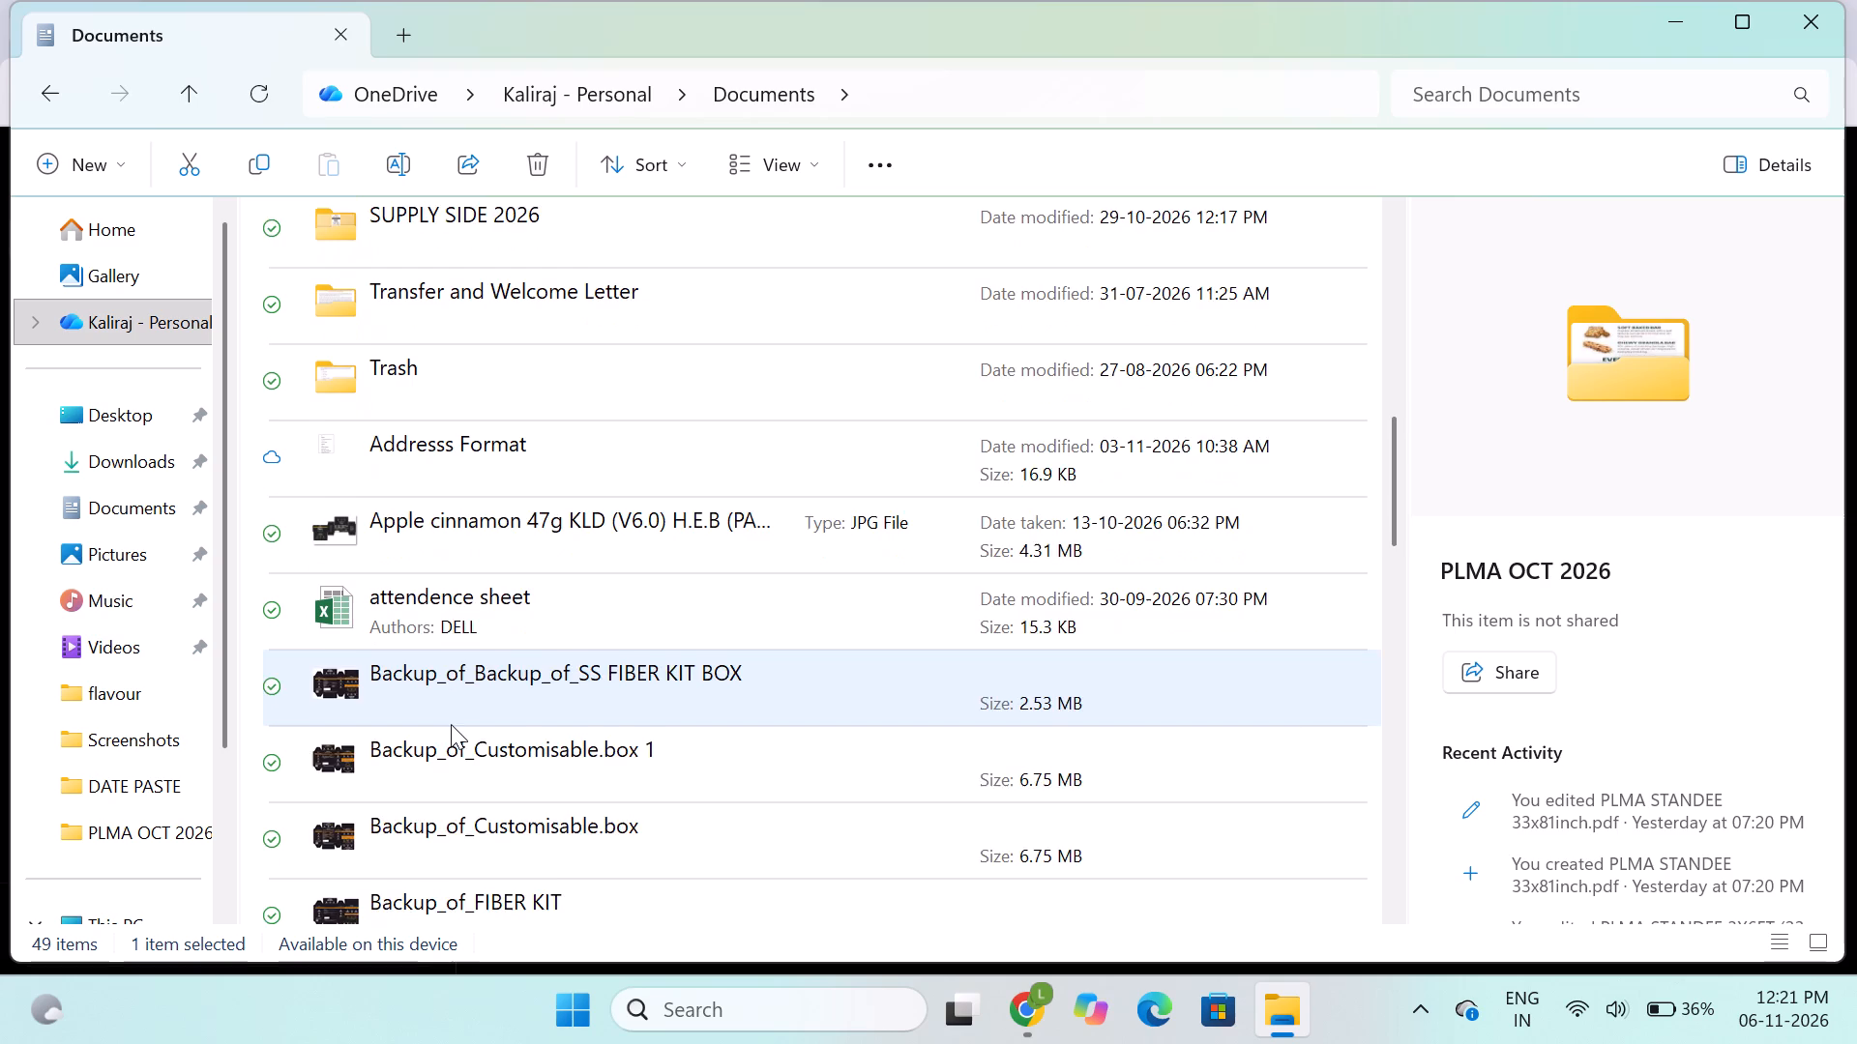
scroll(451, 724, "down", 1)
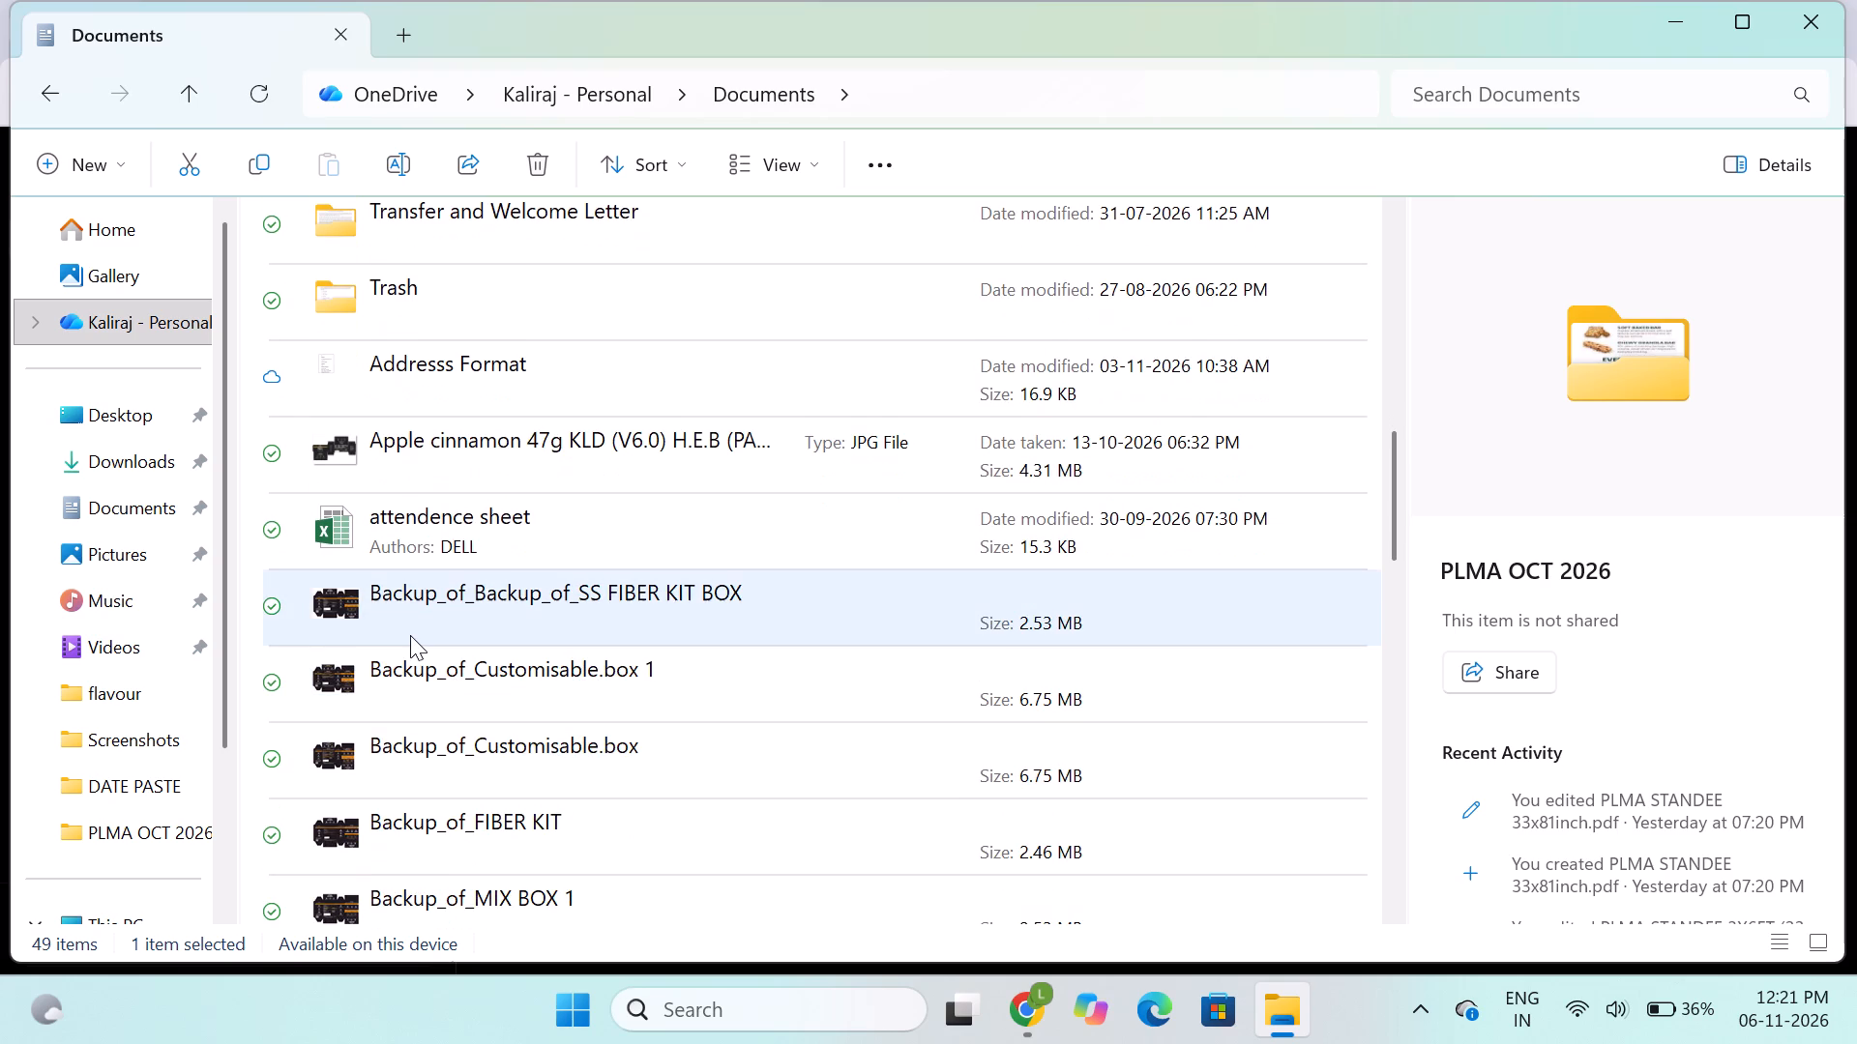
scroll(478, 777, "down", 1)
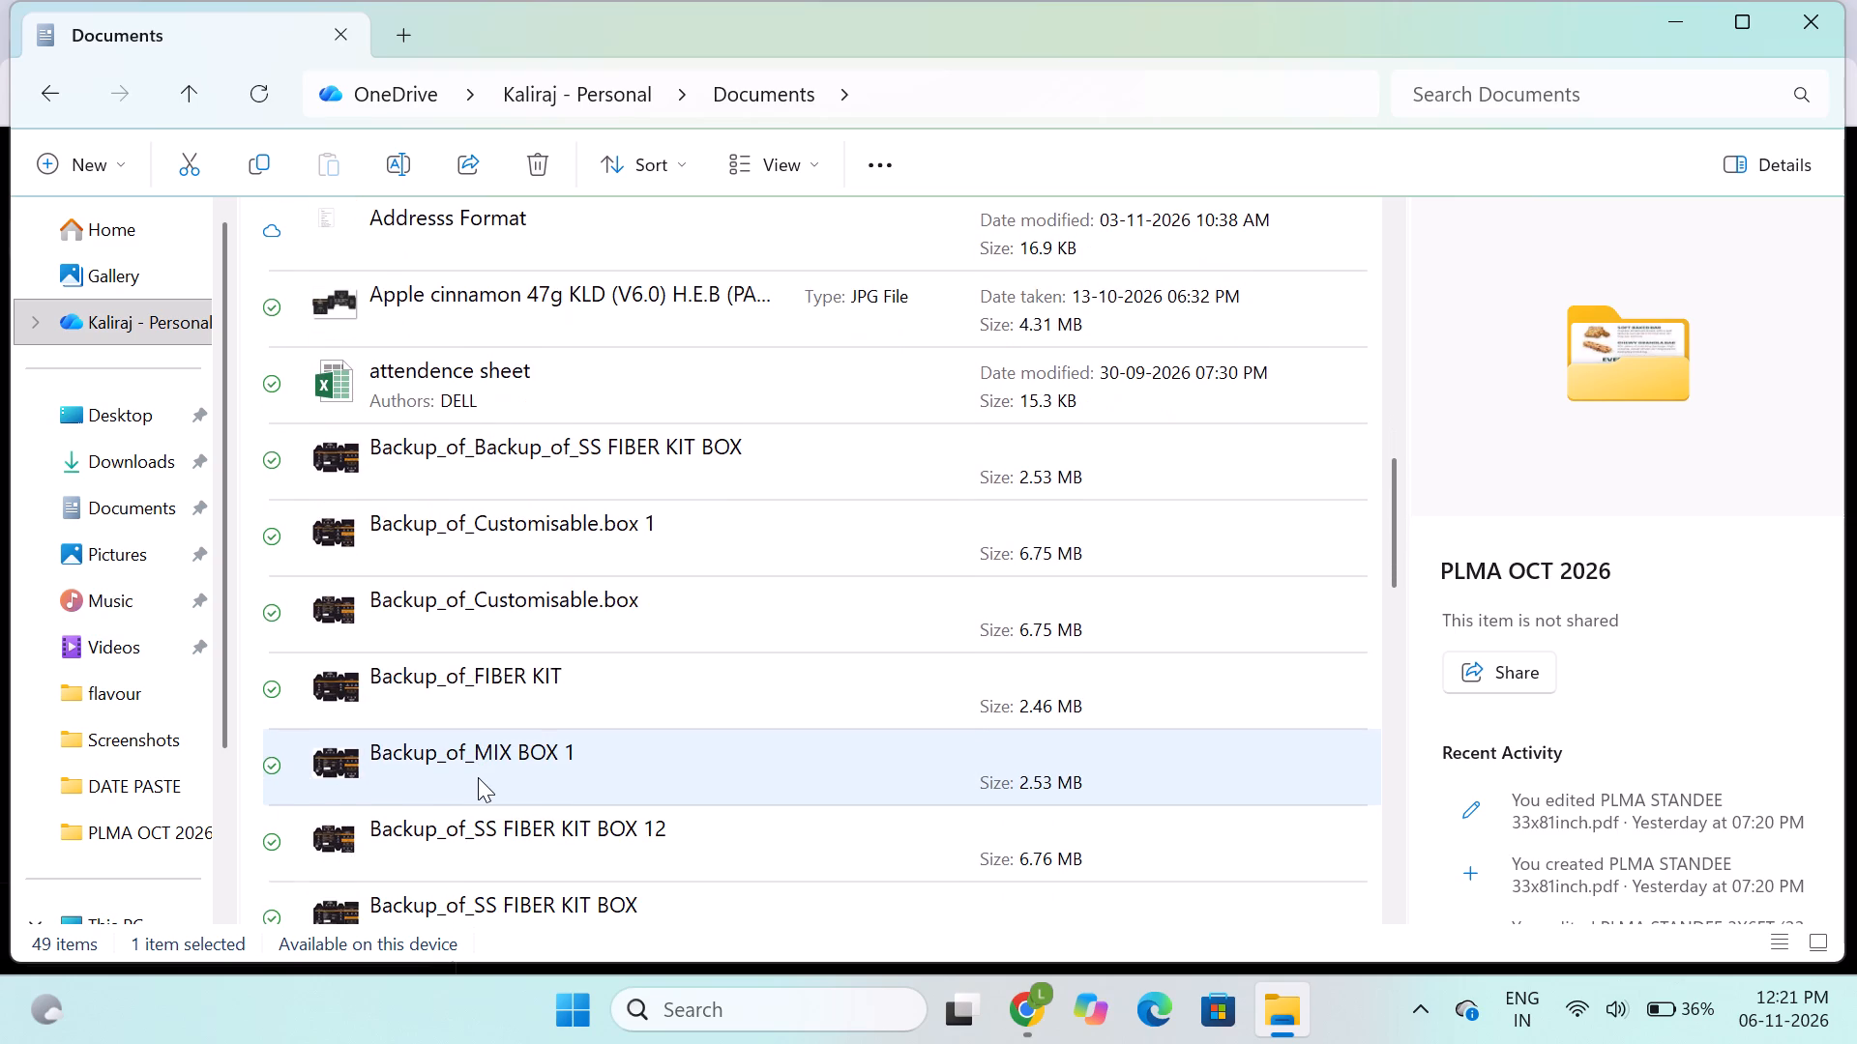
scroll(500, 618, "down", 1)
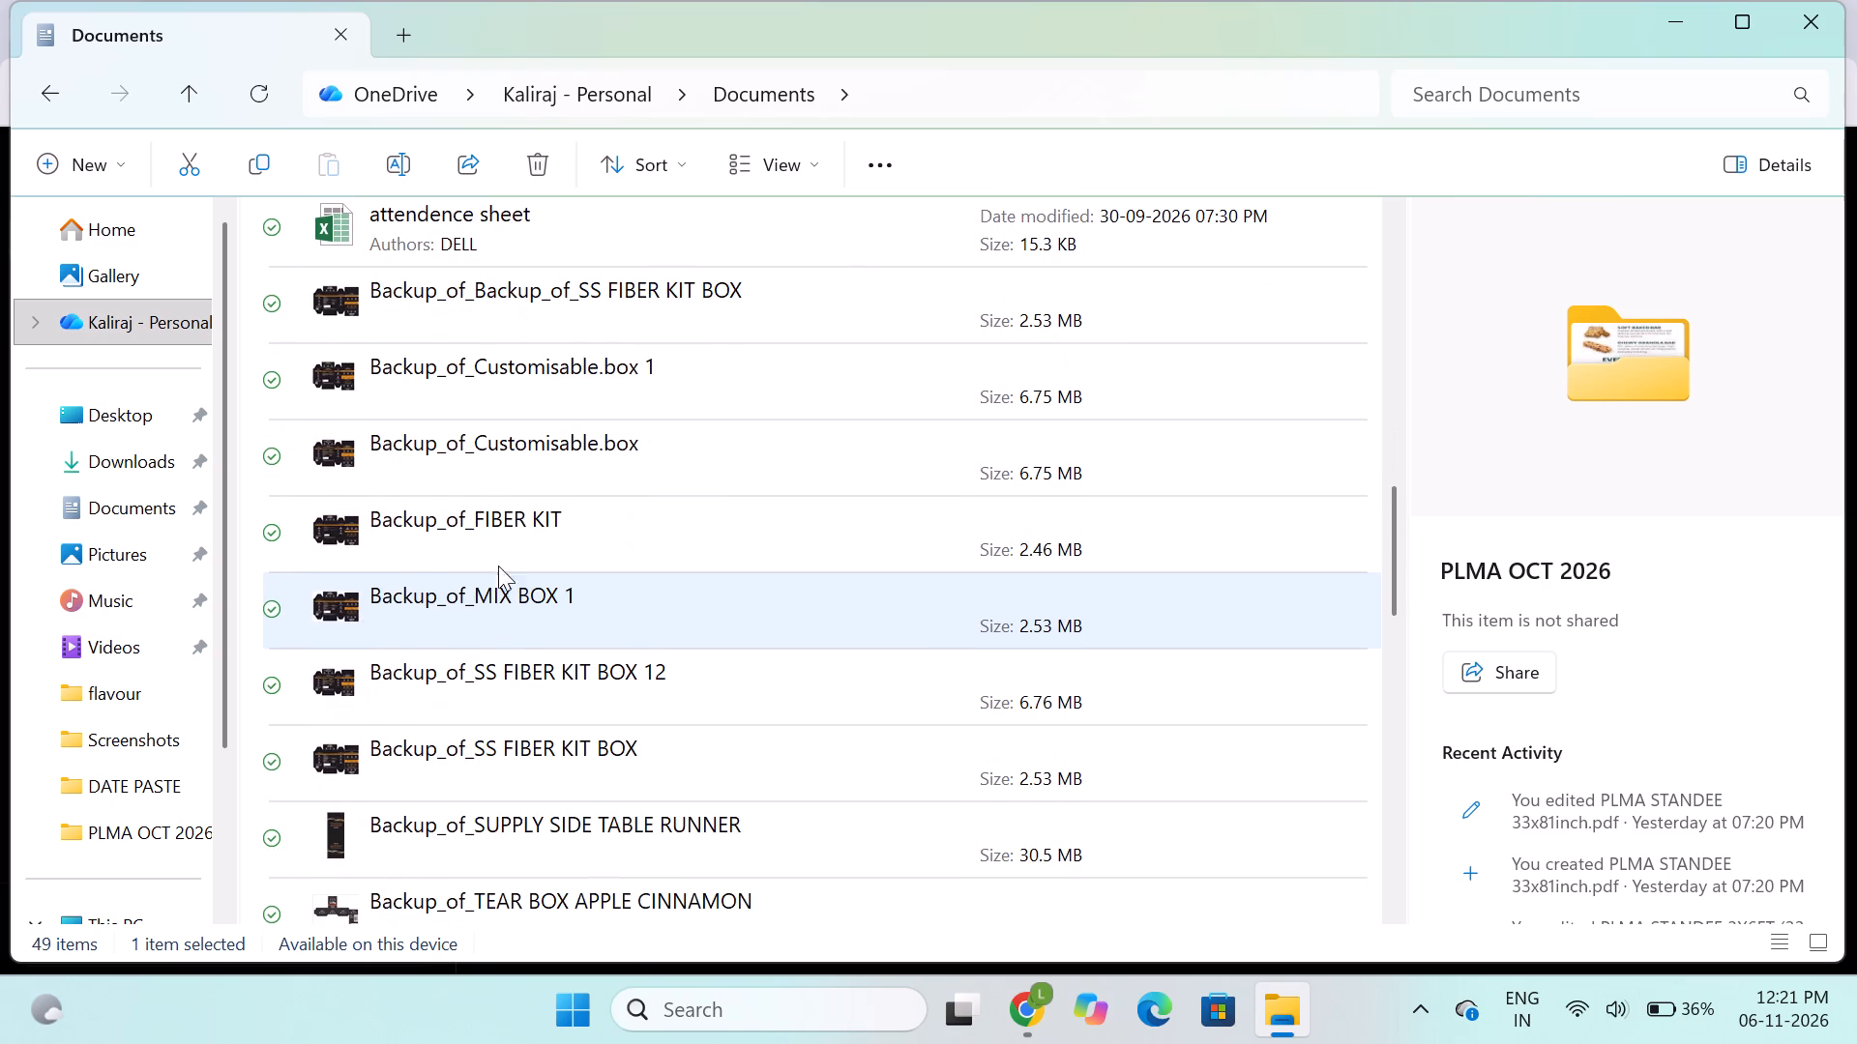
Display the Documents folder contents as extra large icons.
scroll(462, 565, "up", 2, "ctrl")
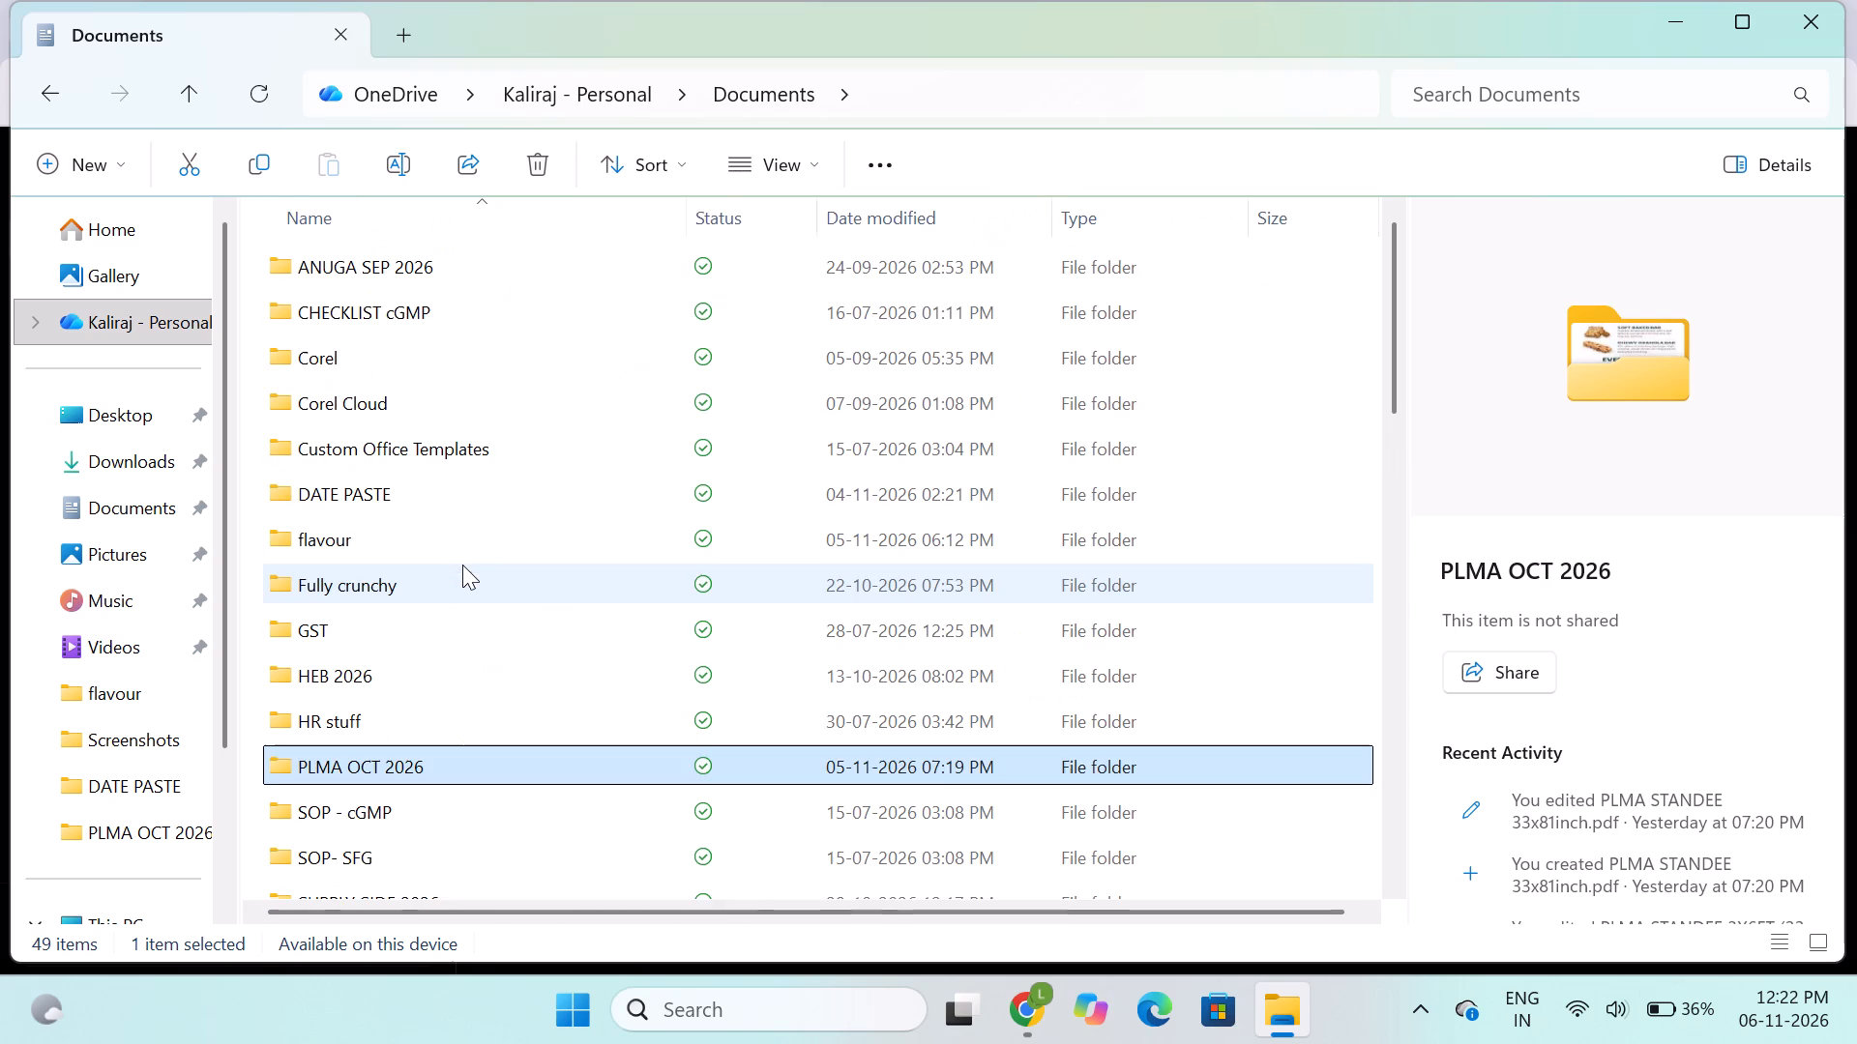
scroll(456, 701, "down", 2)
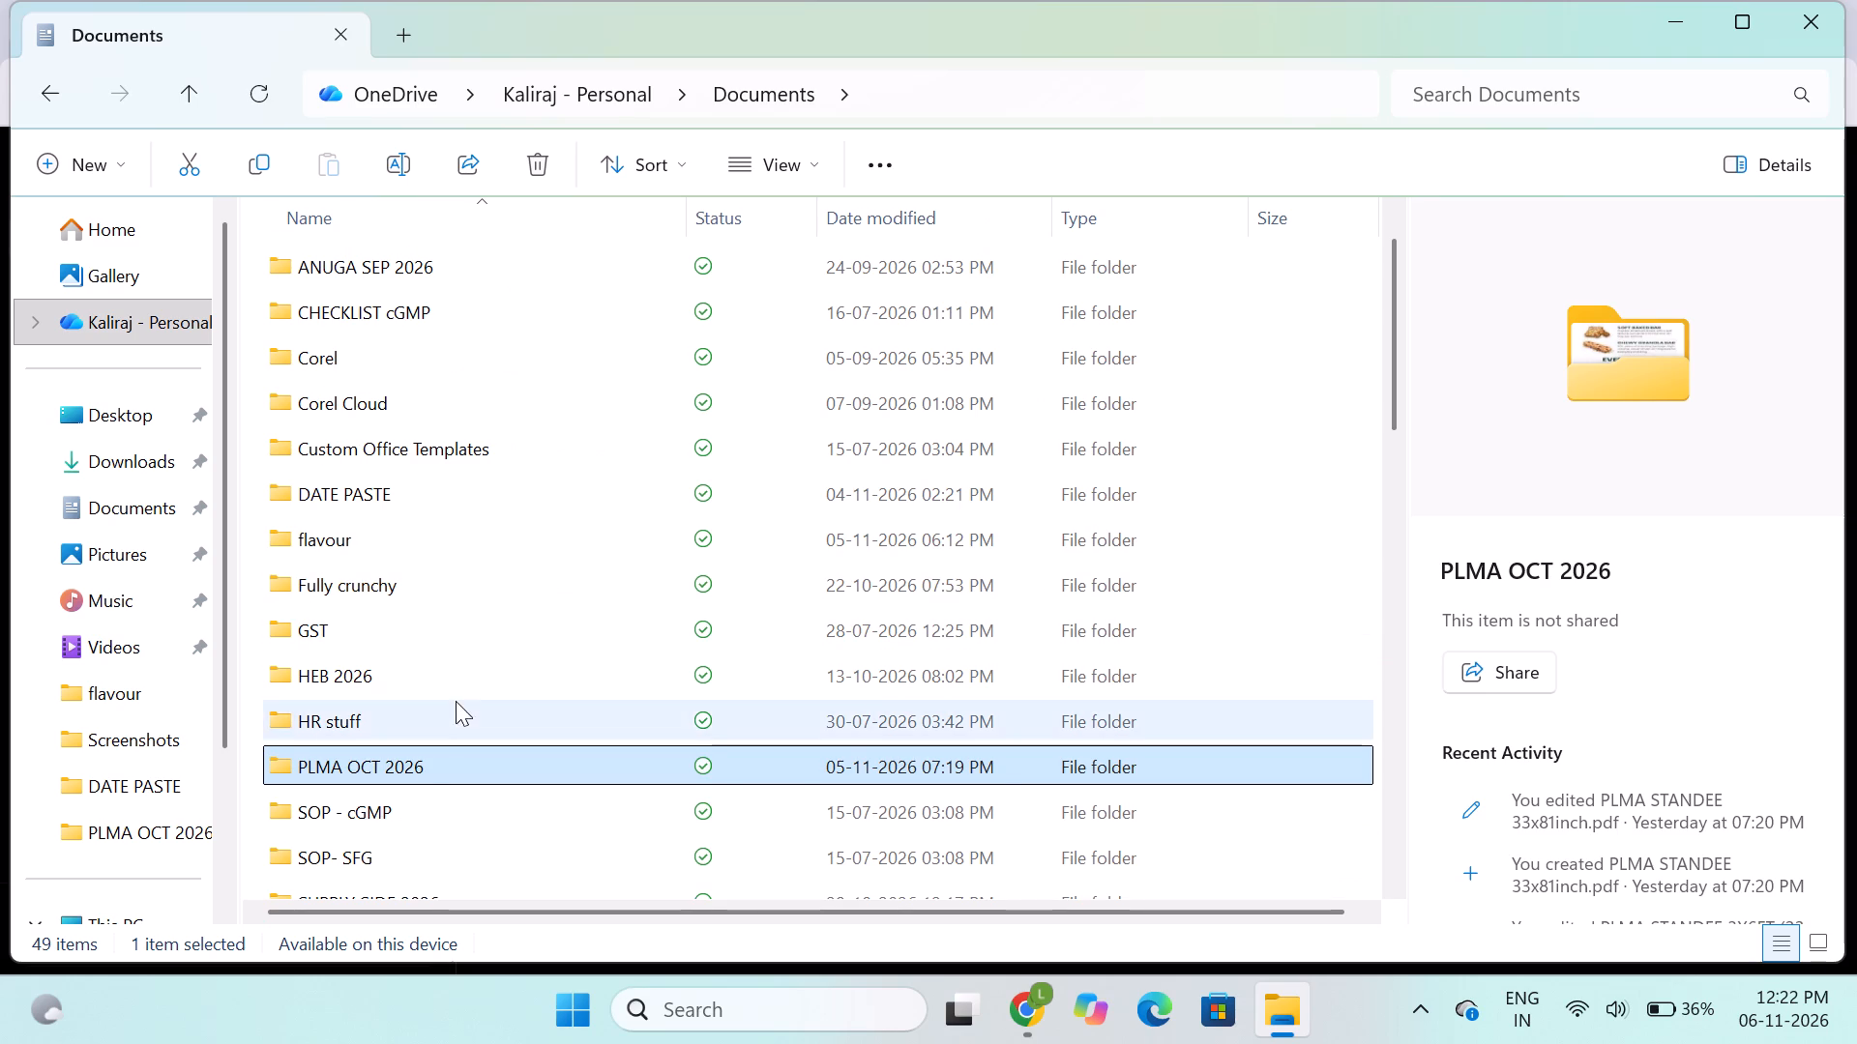
scroll(456, 701, "down", 5)
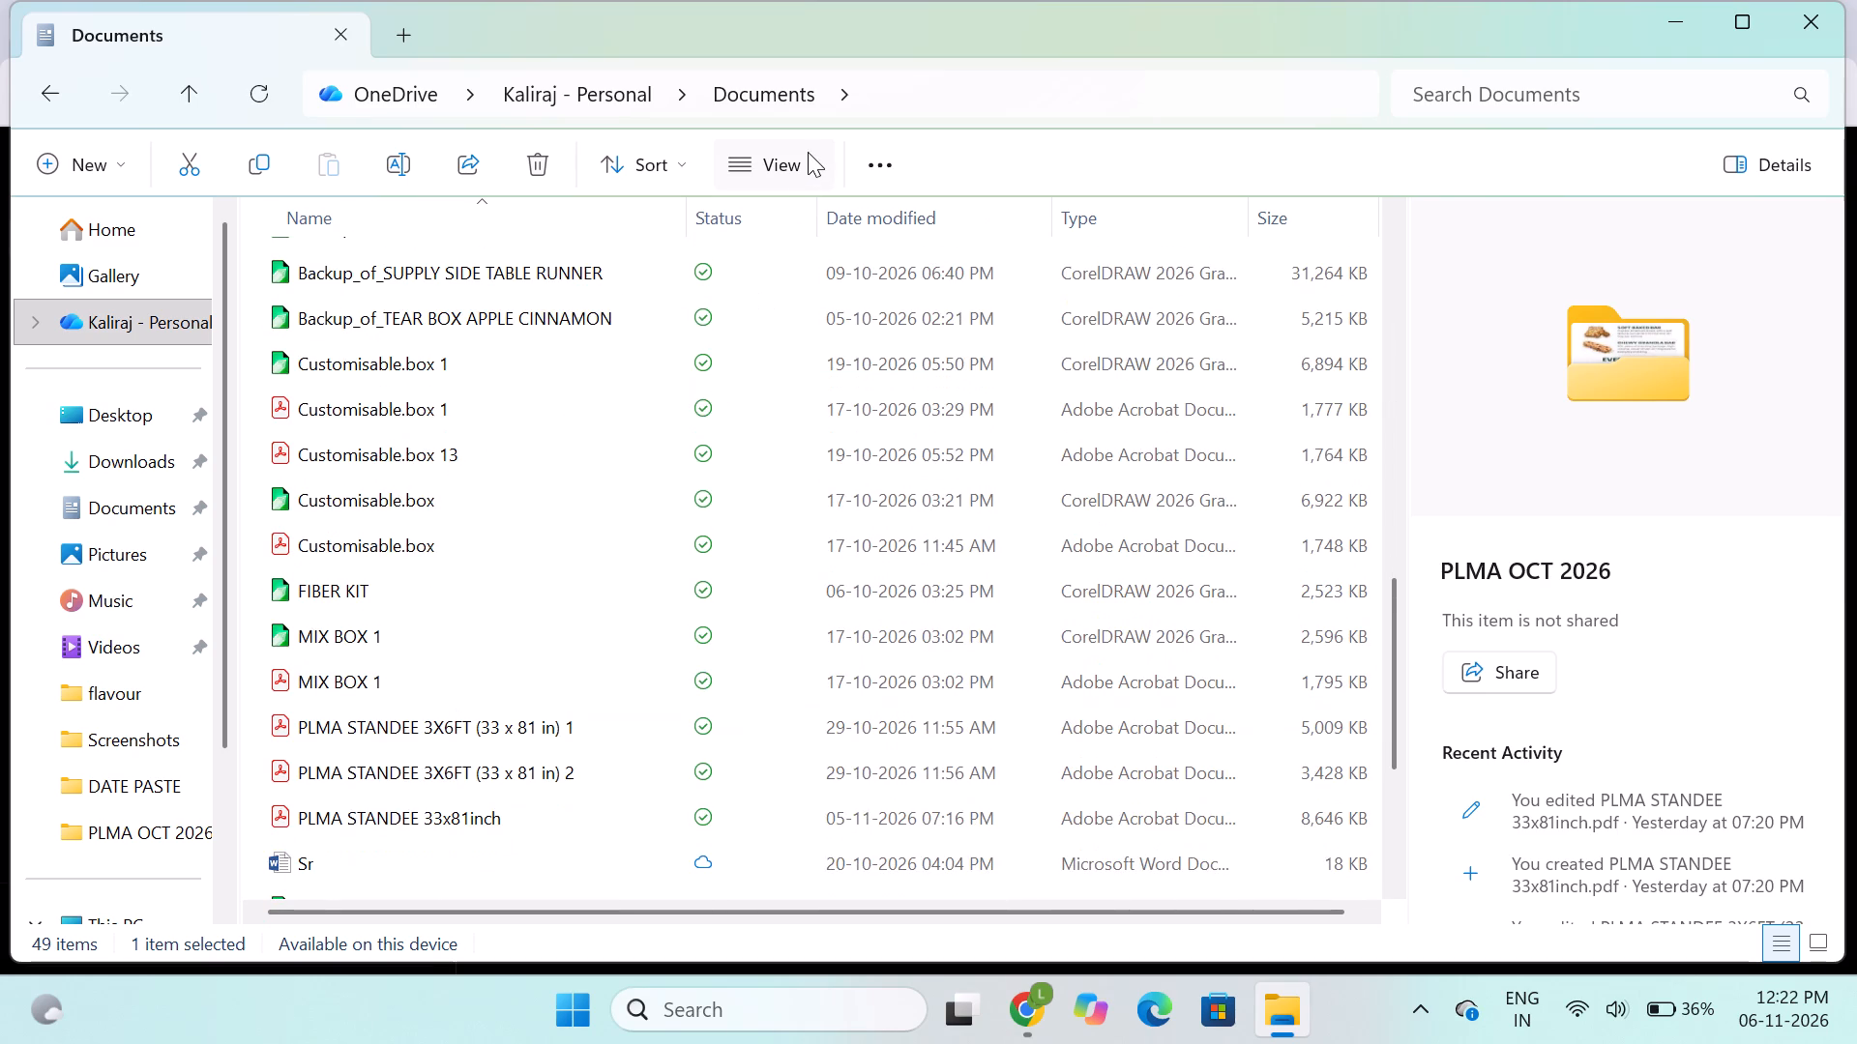
left_click(808, 152)
left_click(720, 217)
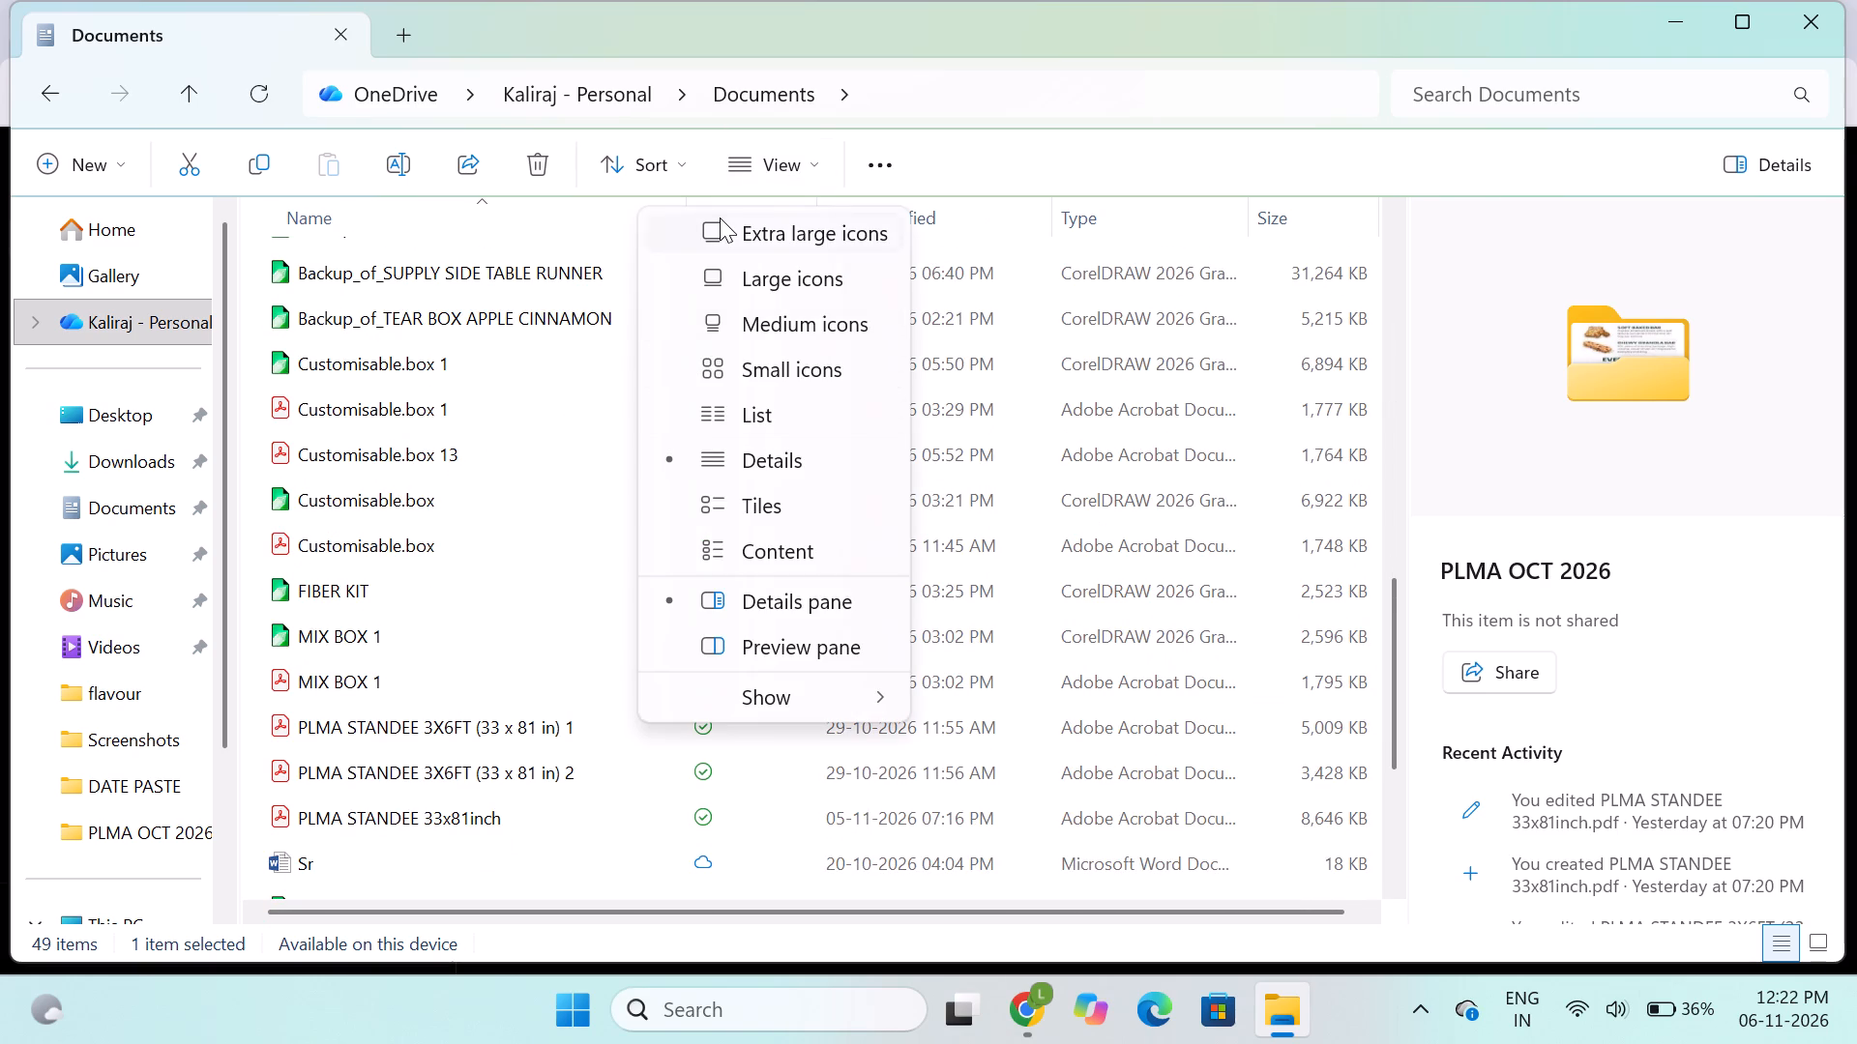
Look through the artwork thumbnails in Documents and open the Customisable.box 1 PDF.
scroll(720, 496, "down", 4)
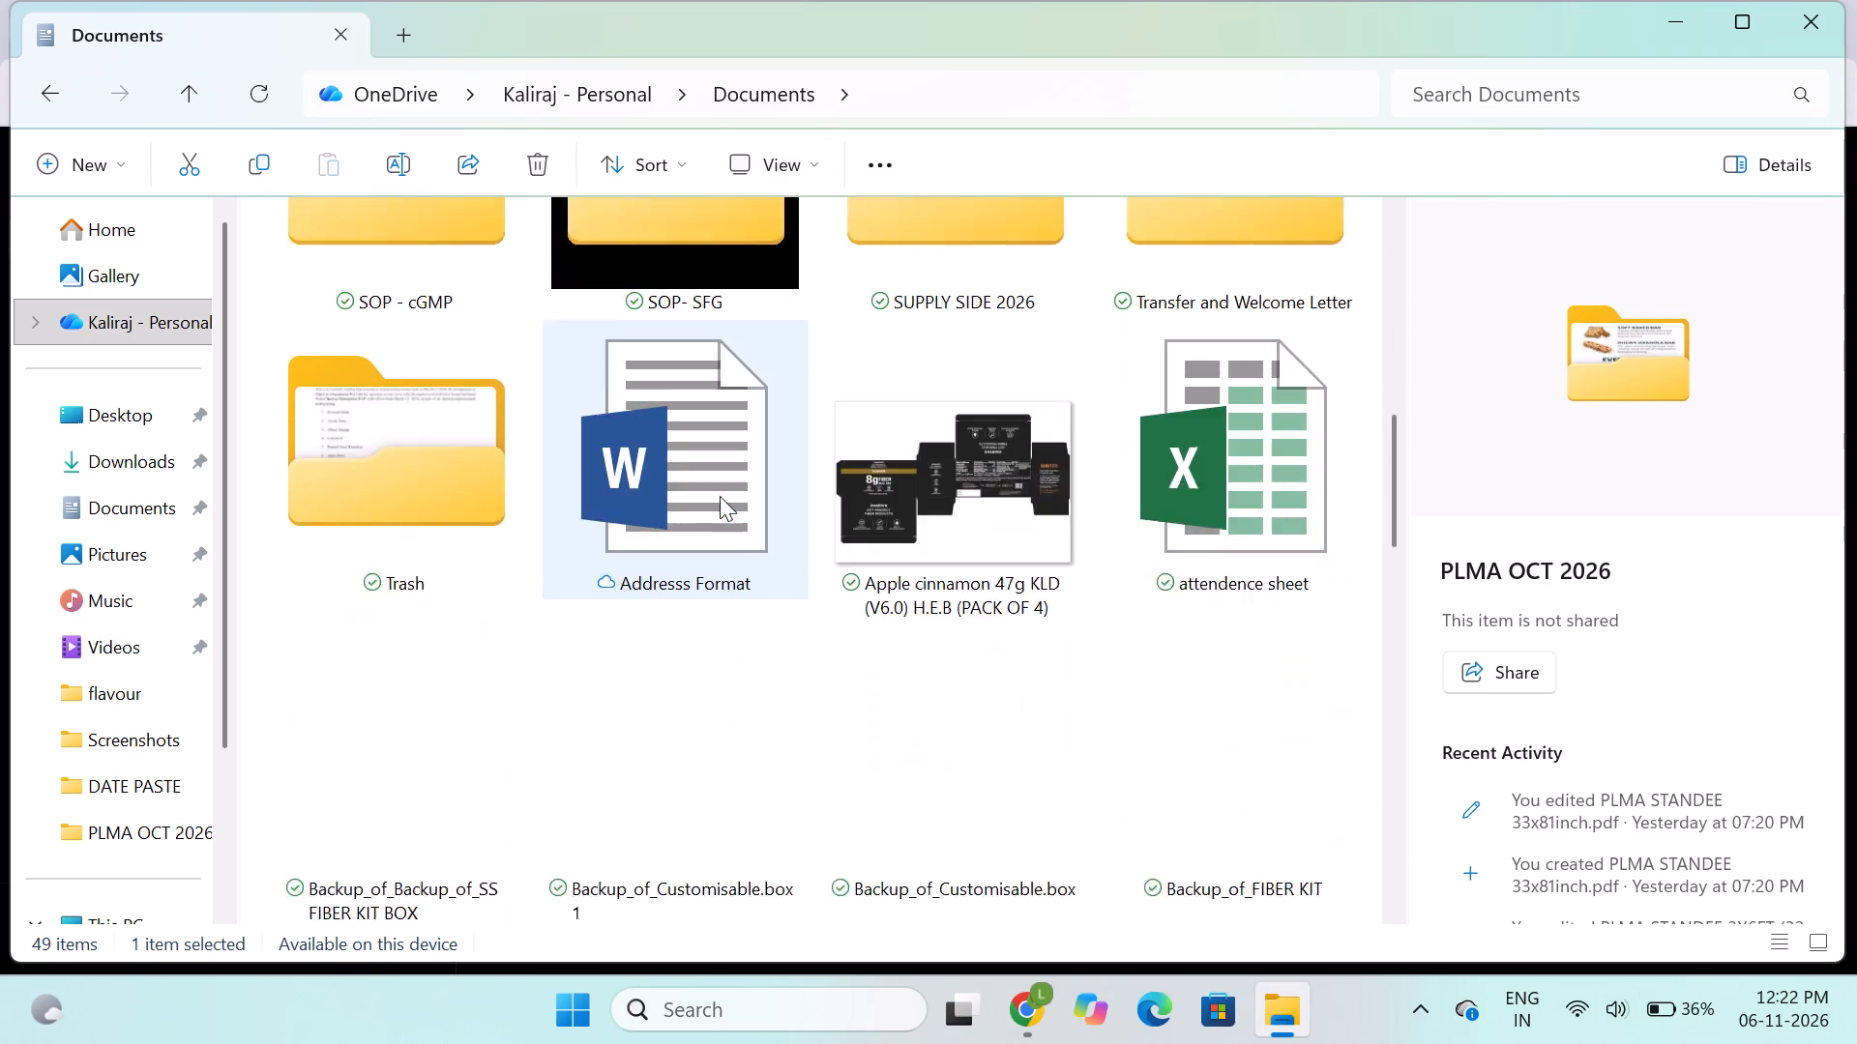
scroll(720, 496, "down", 3)
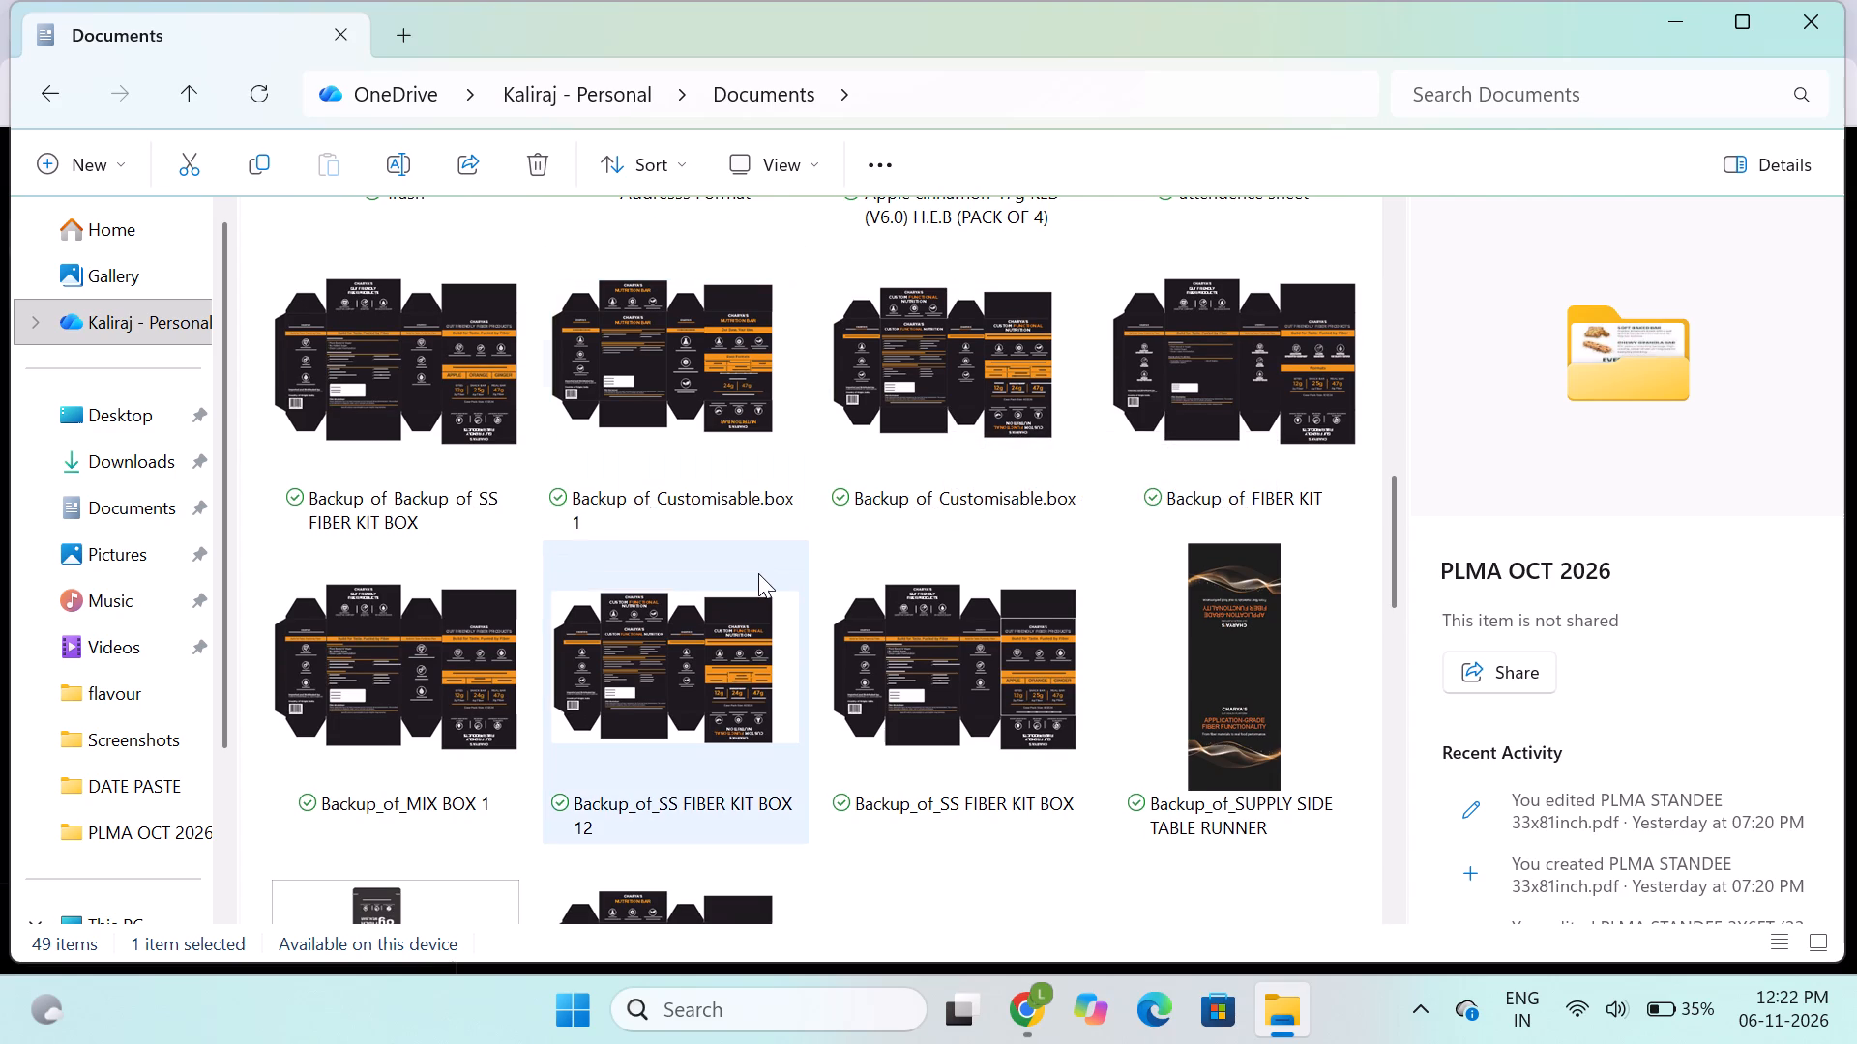
scroll(758, 573, "down", 3)
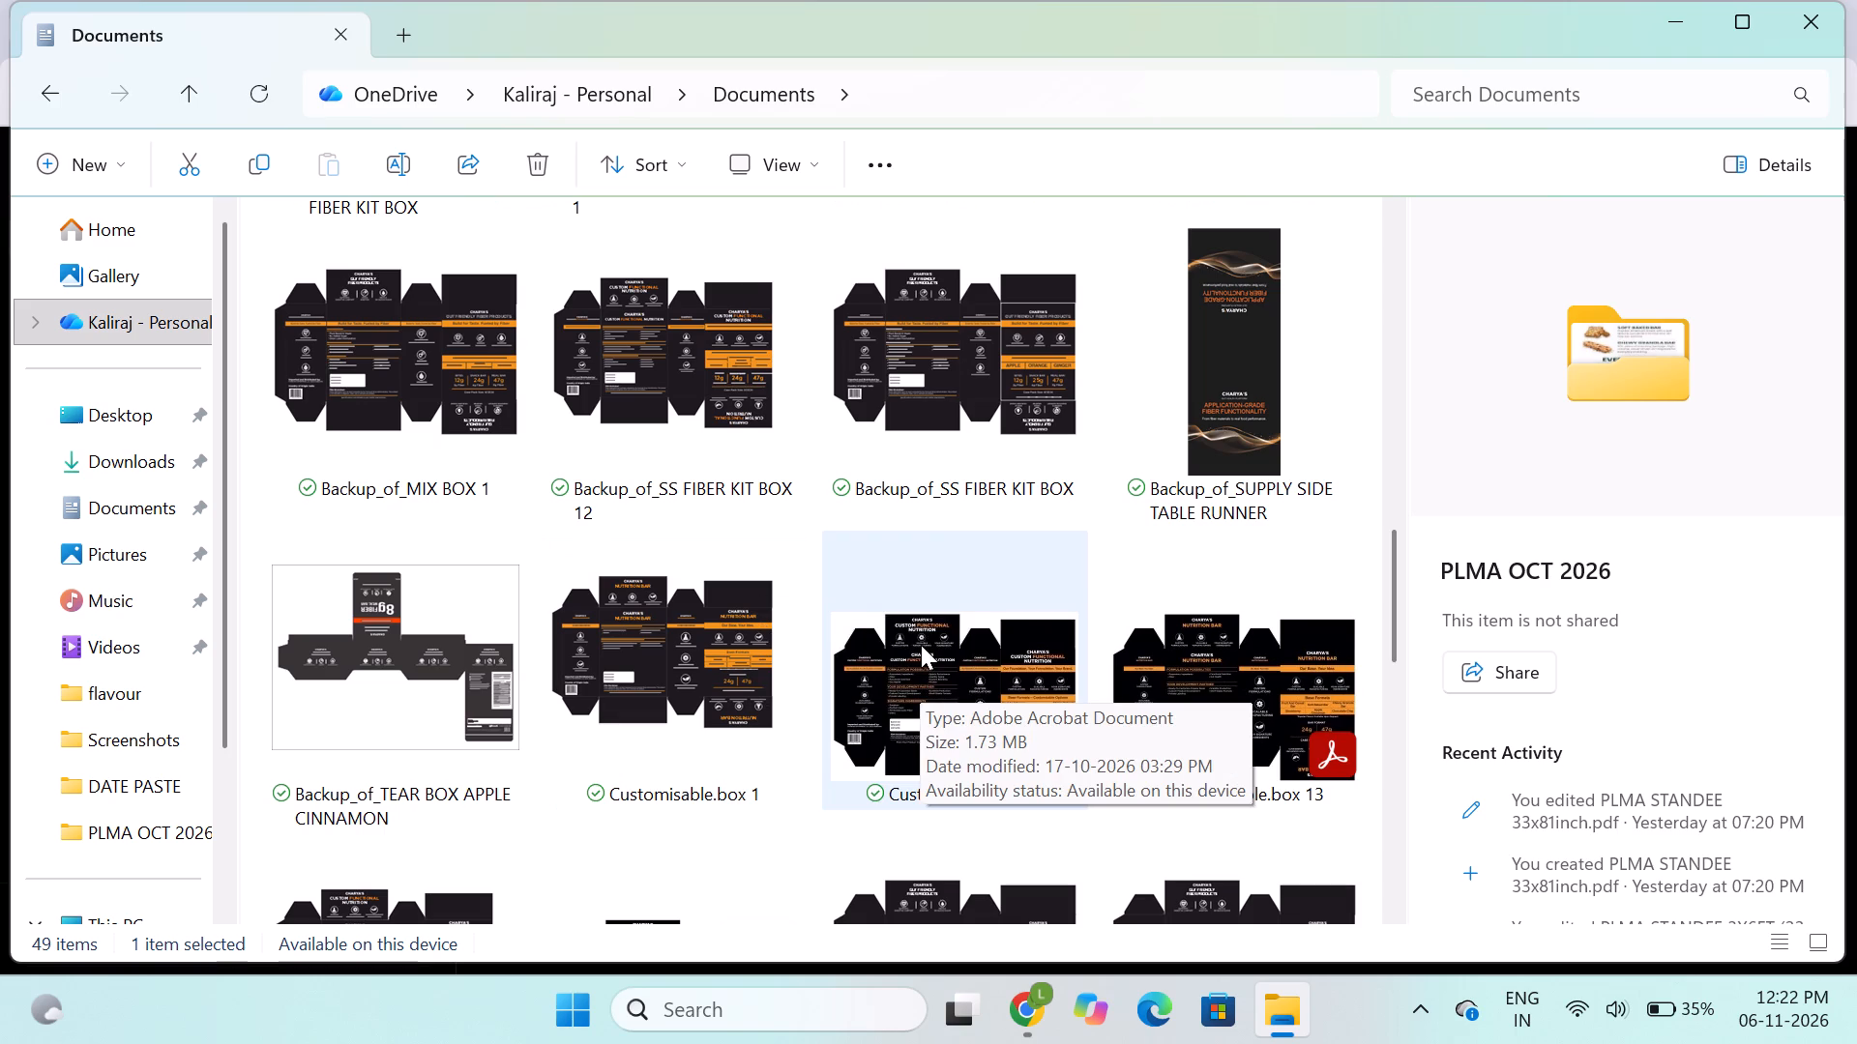
left_click(921, 645)
double_click(921, 645)
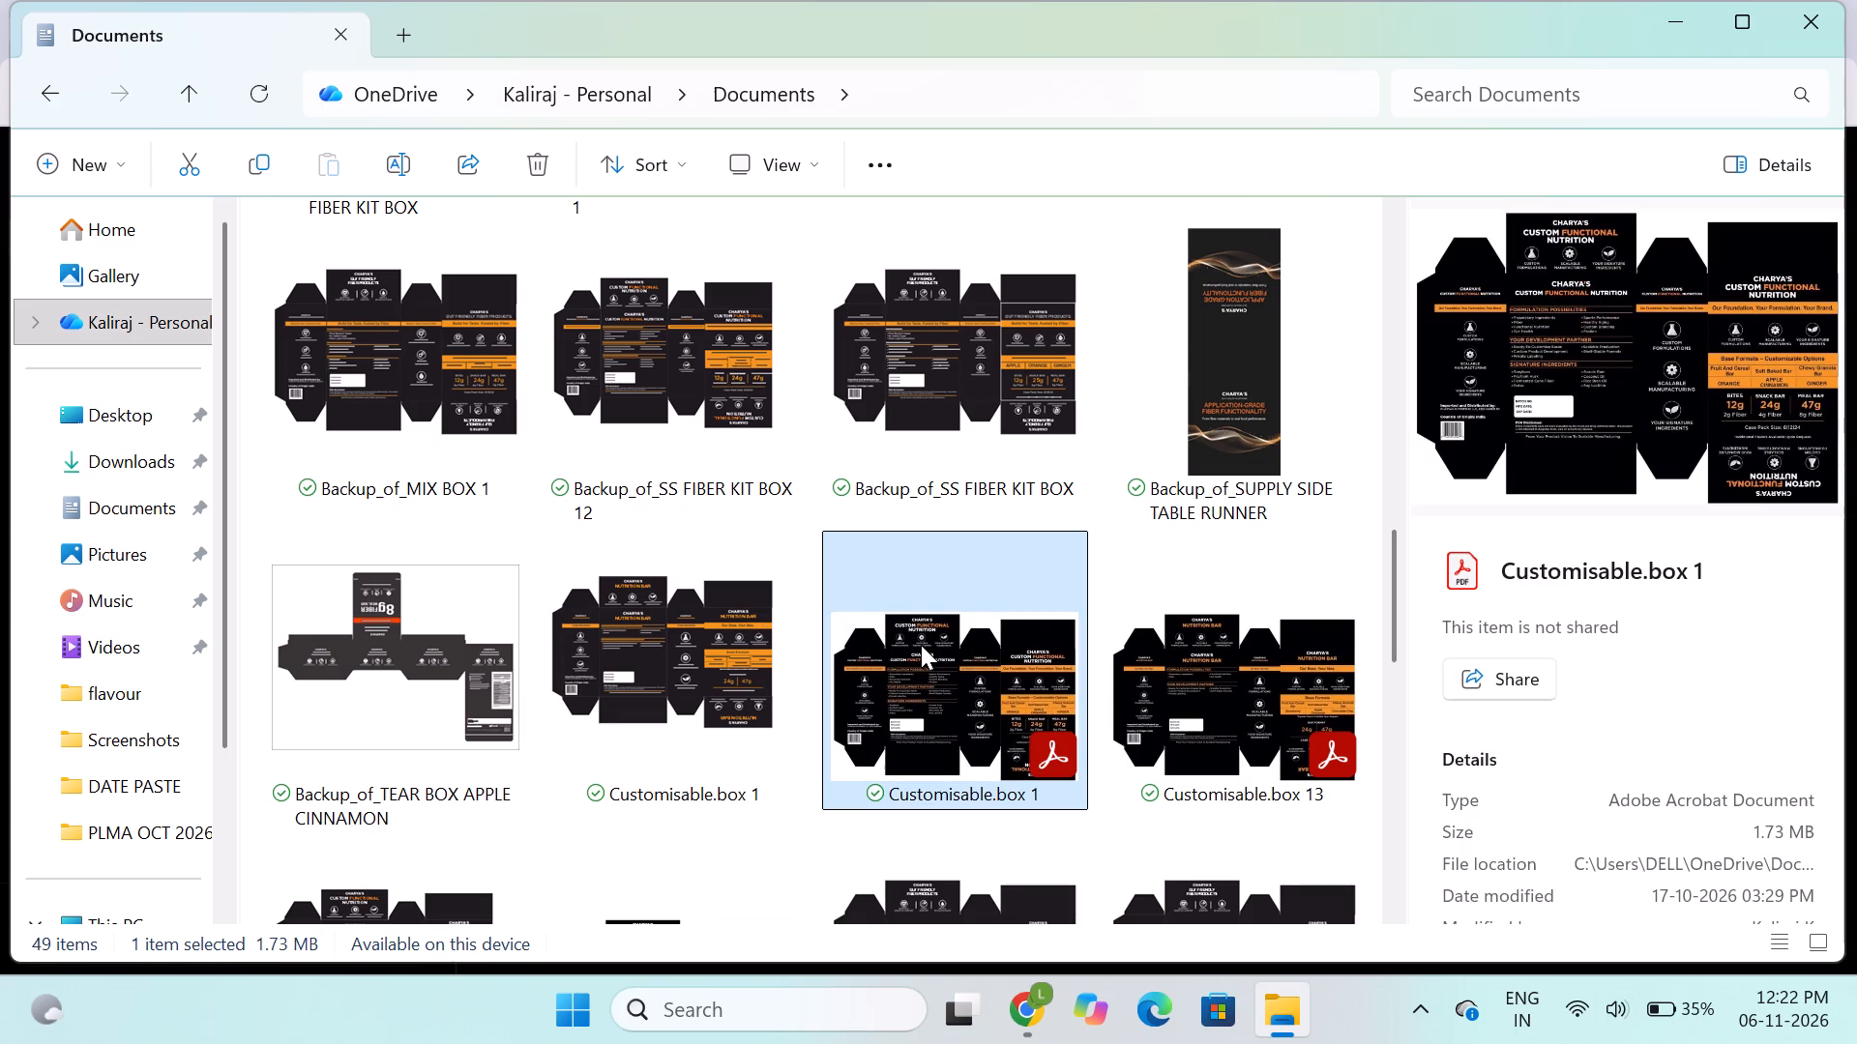
double_click(921, 645)
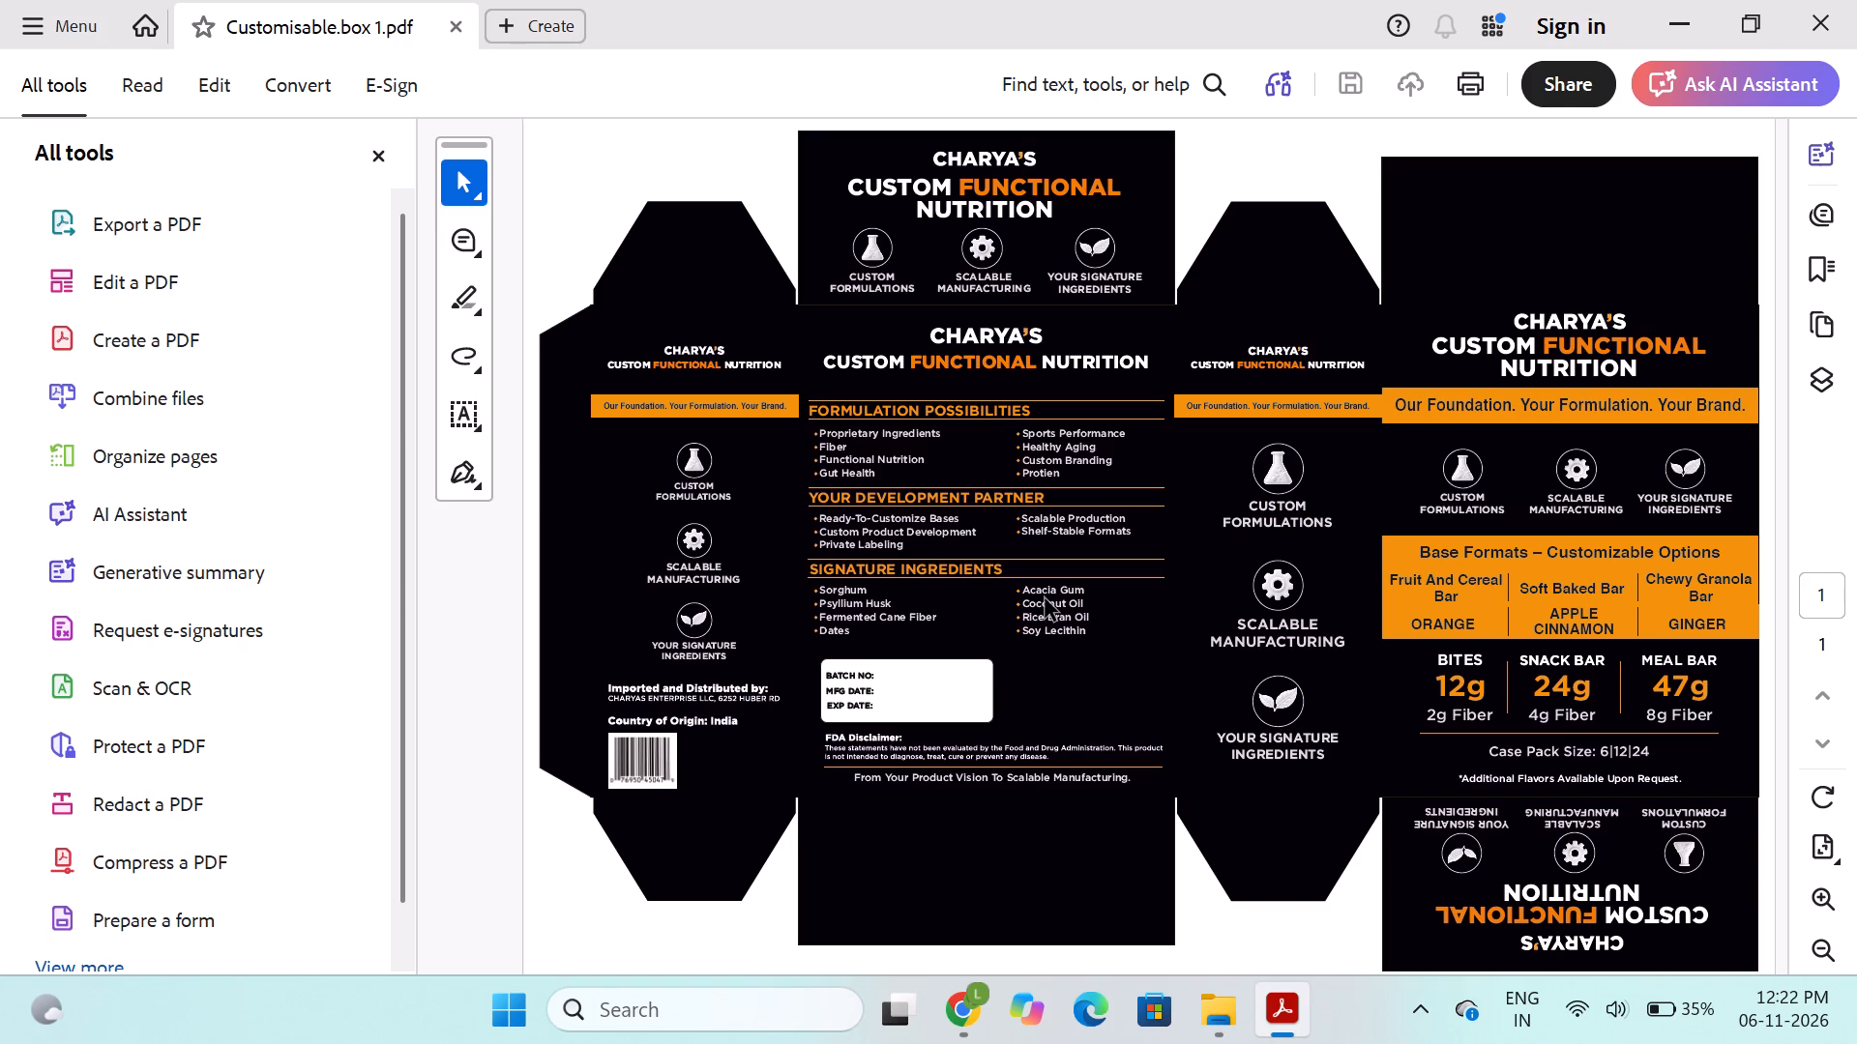
Examine the Charya's Custom Functional Nutrition box dieline's panels up close and at full view, then return to the Documents files.
scroll(1046, 599, "left", 2)
scroll(1104, 532, "up", 1, "ctrl")
scroll(1104, 532, "down", 2, "ctrl")
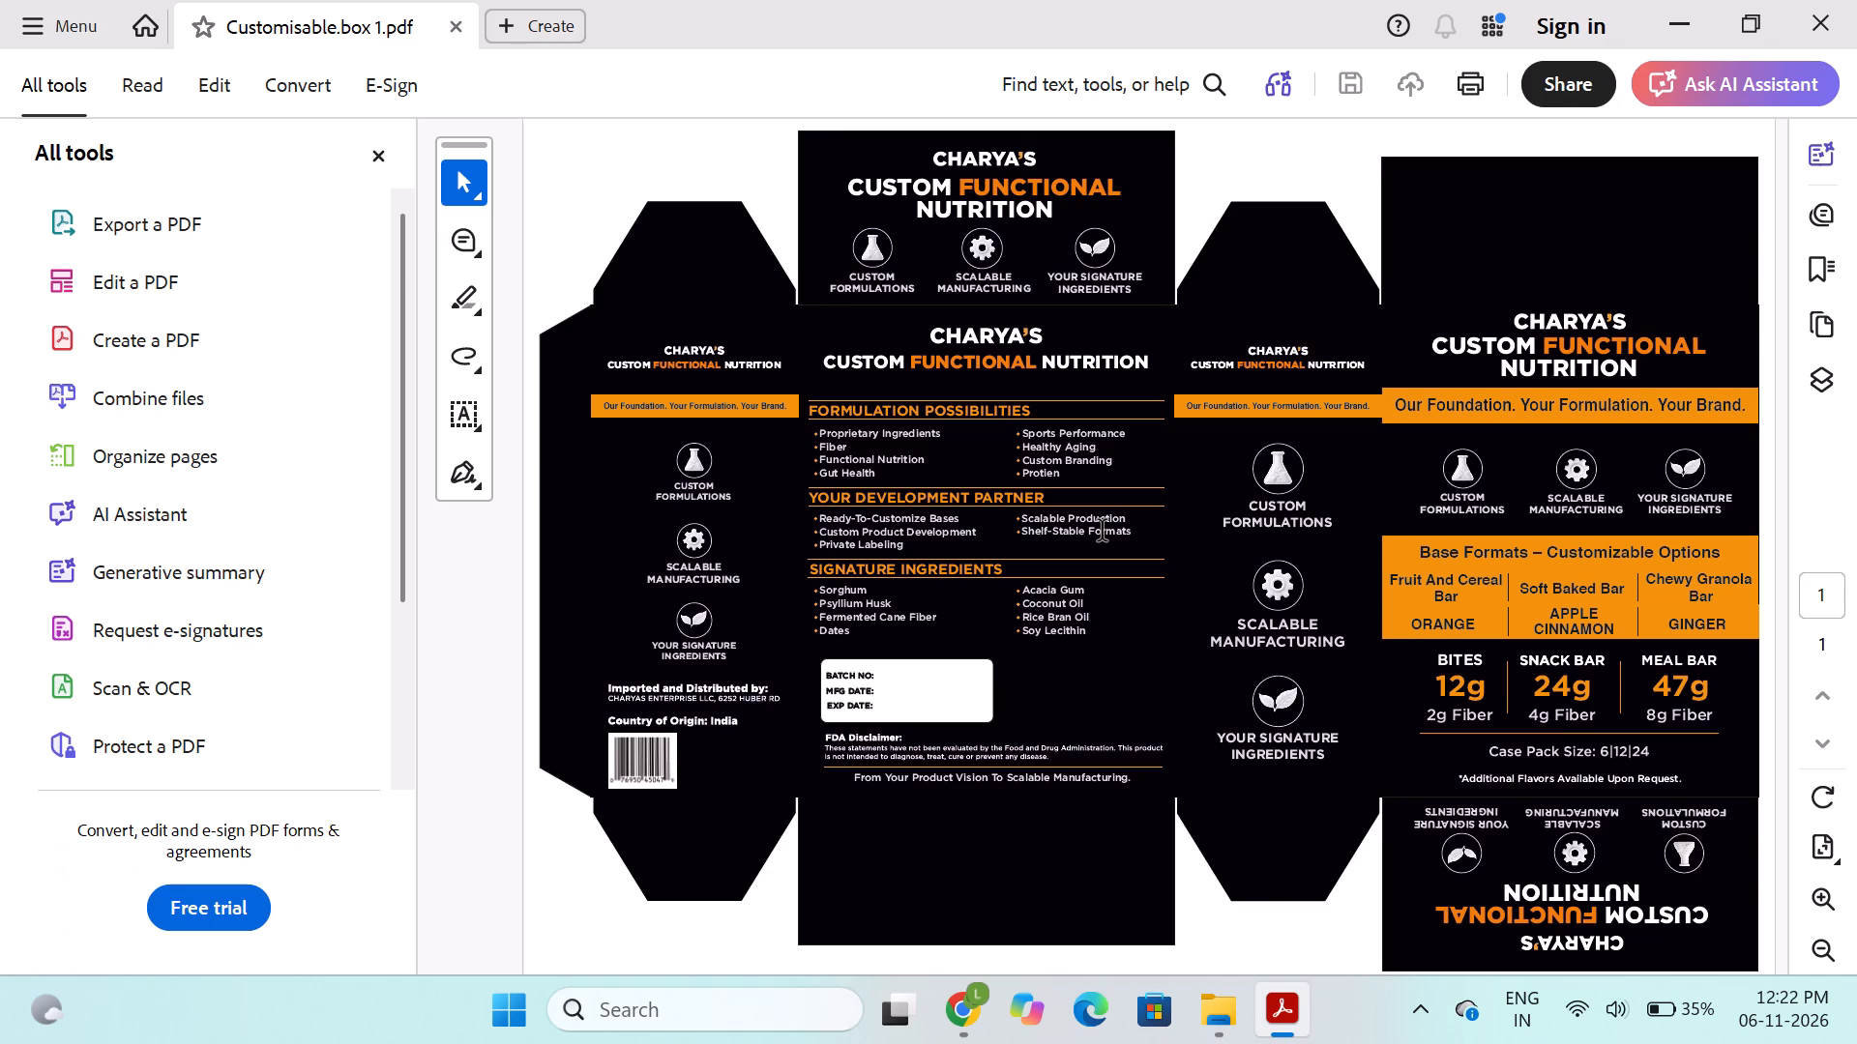
scroll(1104, 532, "up", 3, "ctrl")
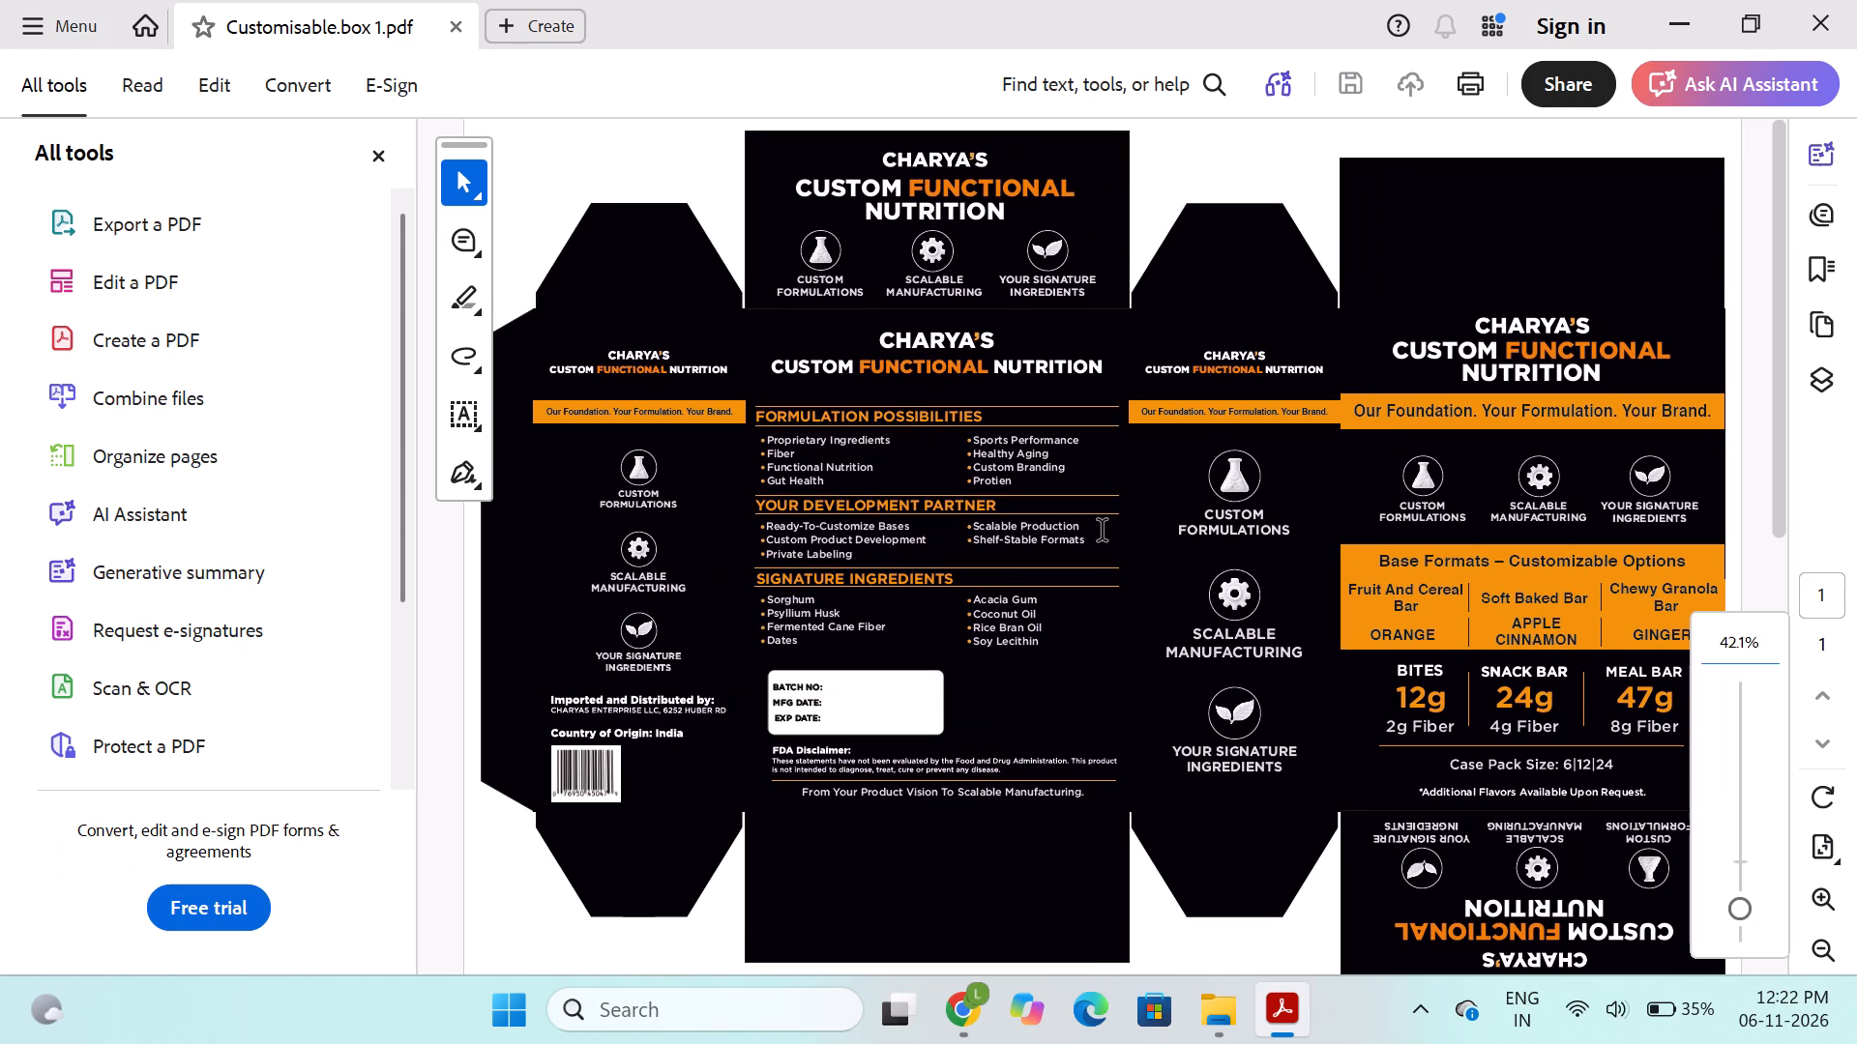
scroll(1270, 584, "up", 2, "ctrl")
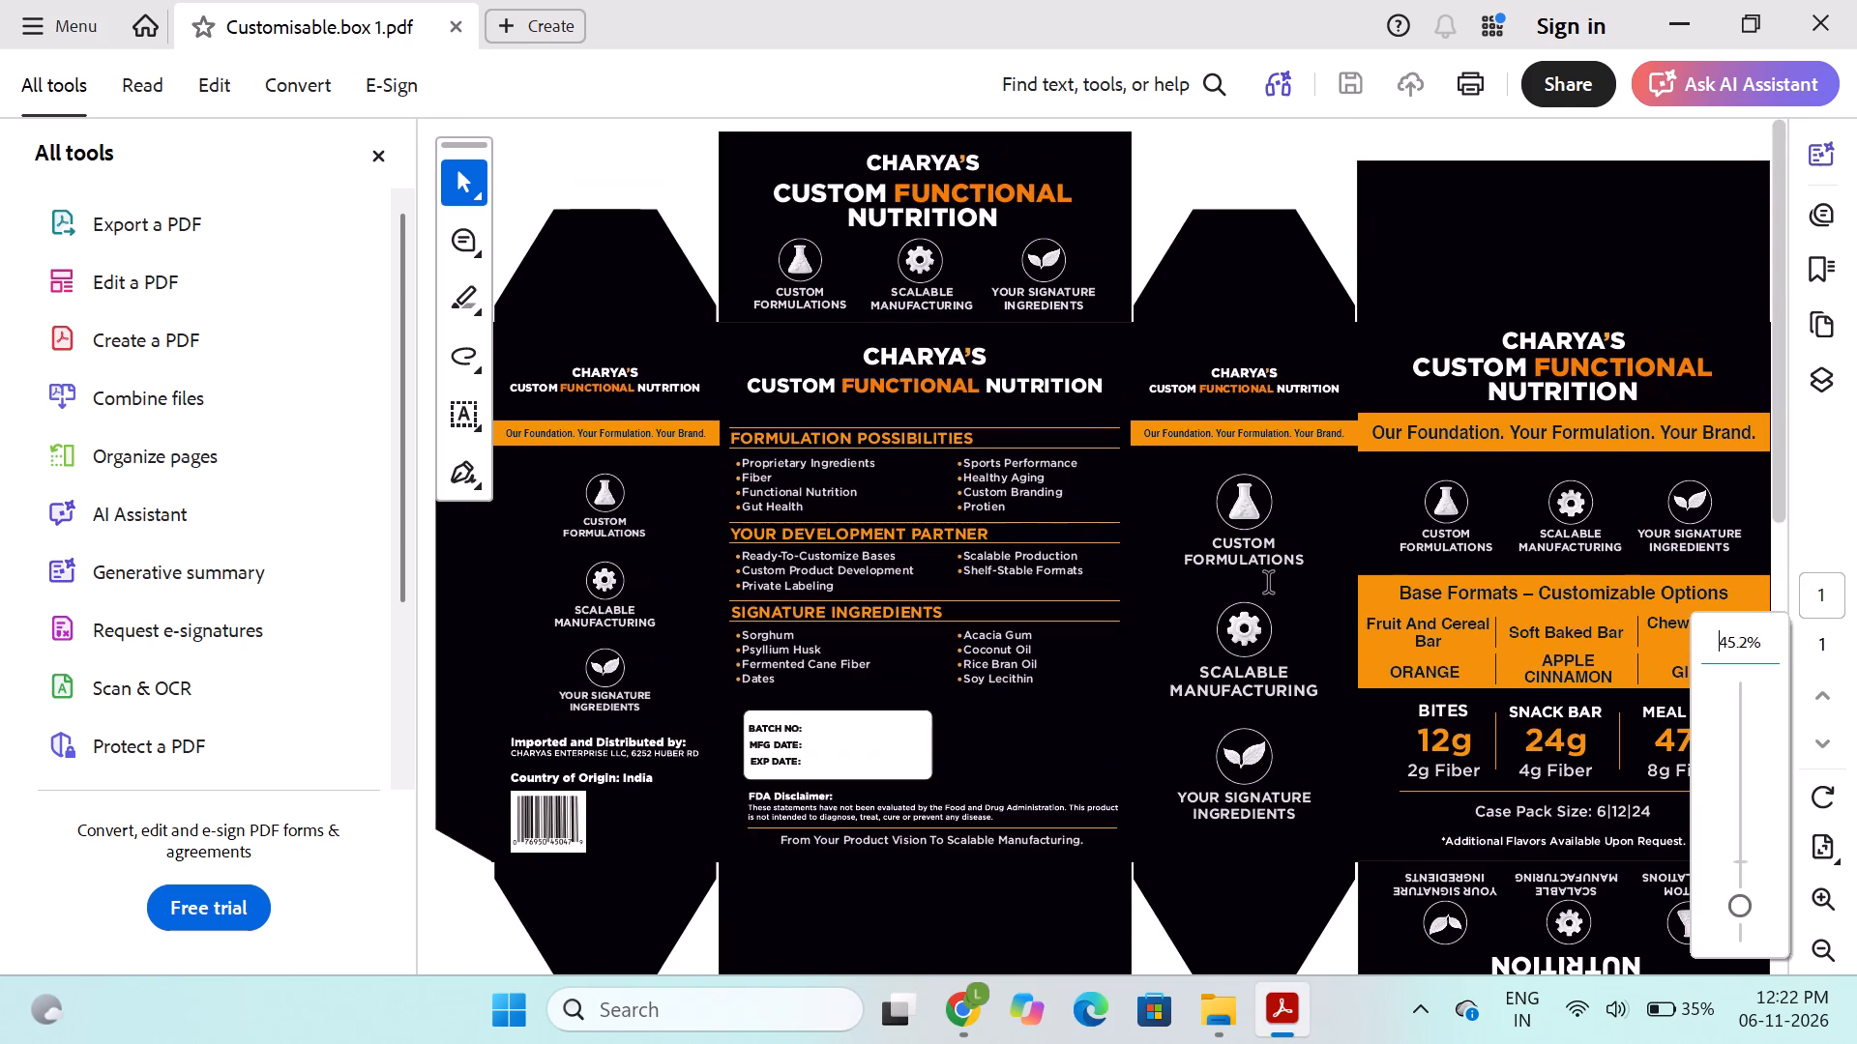
scroll(1270, 584, "down", 1)
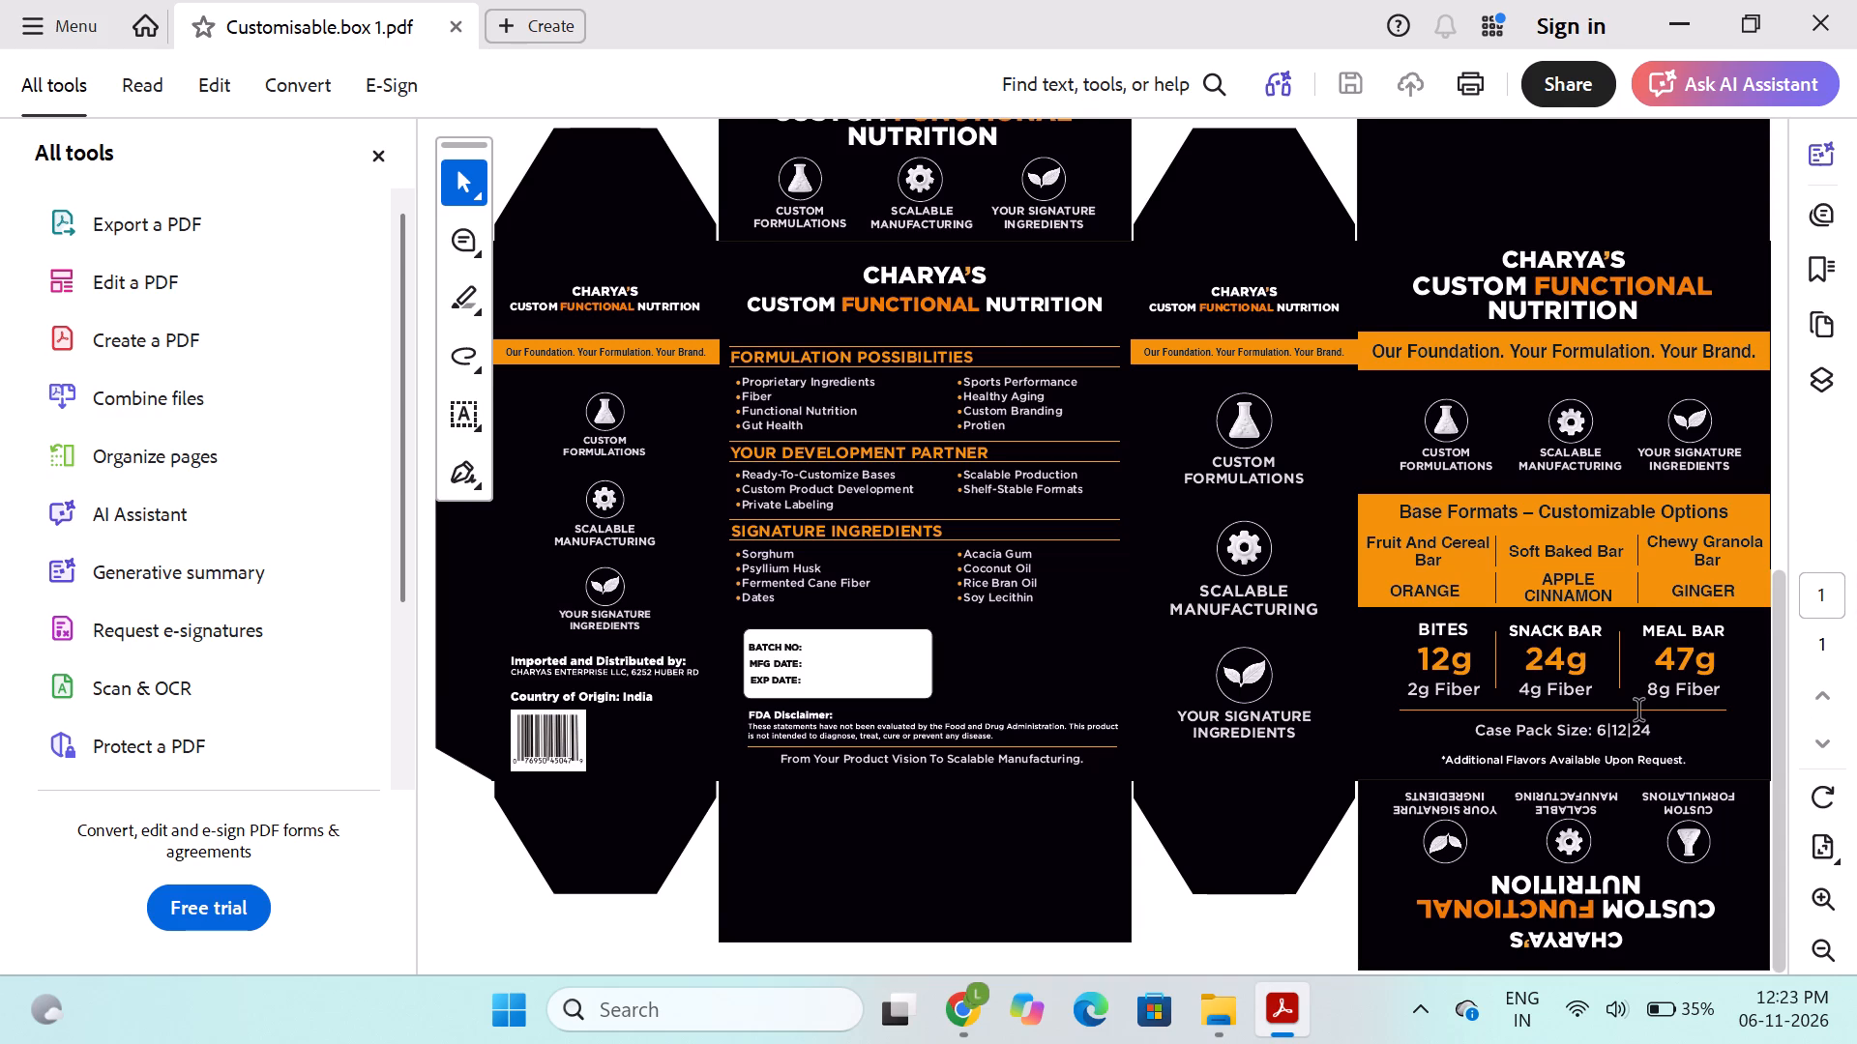
scroll(1640, 711, "up", 3, "ctrl")
scroll(1640, 711, "left", 4)
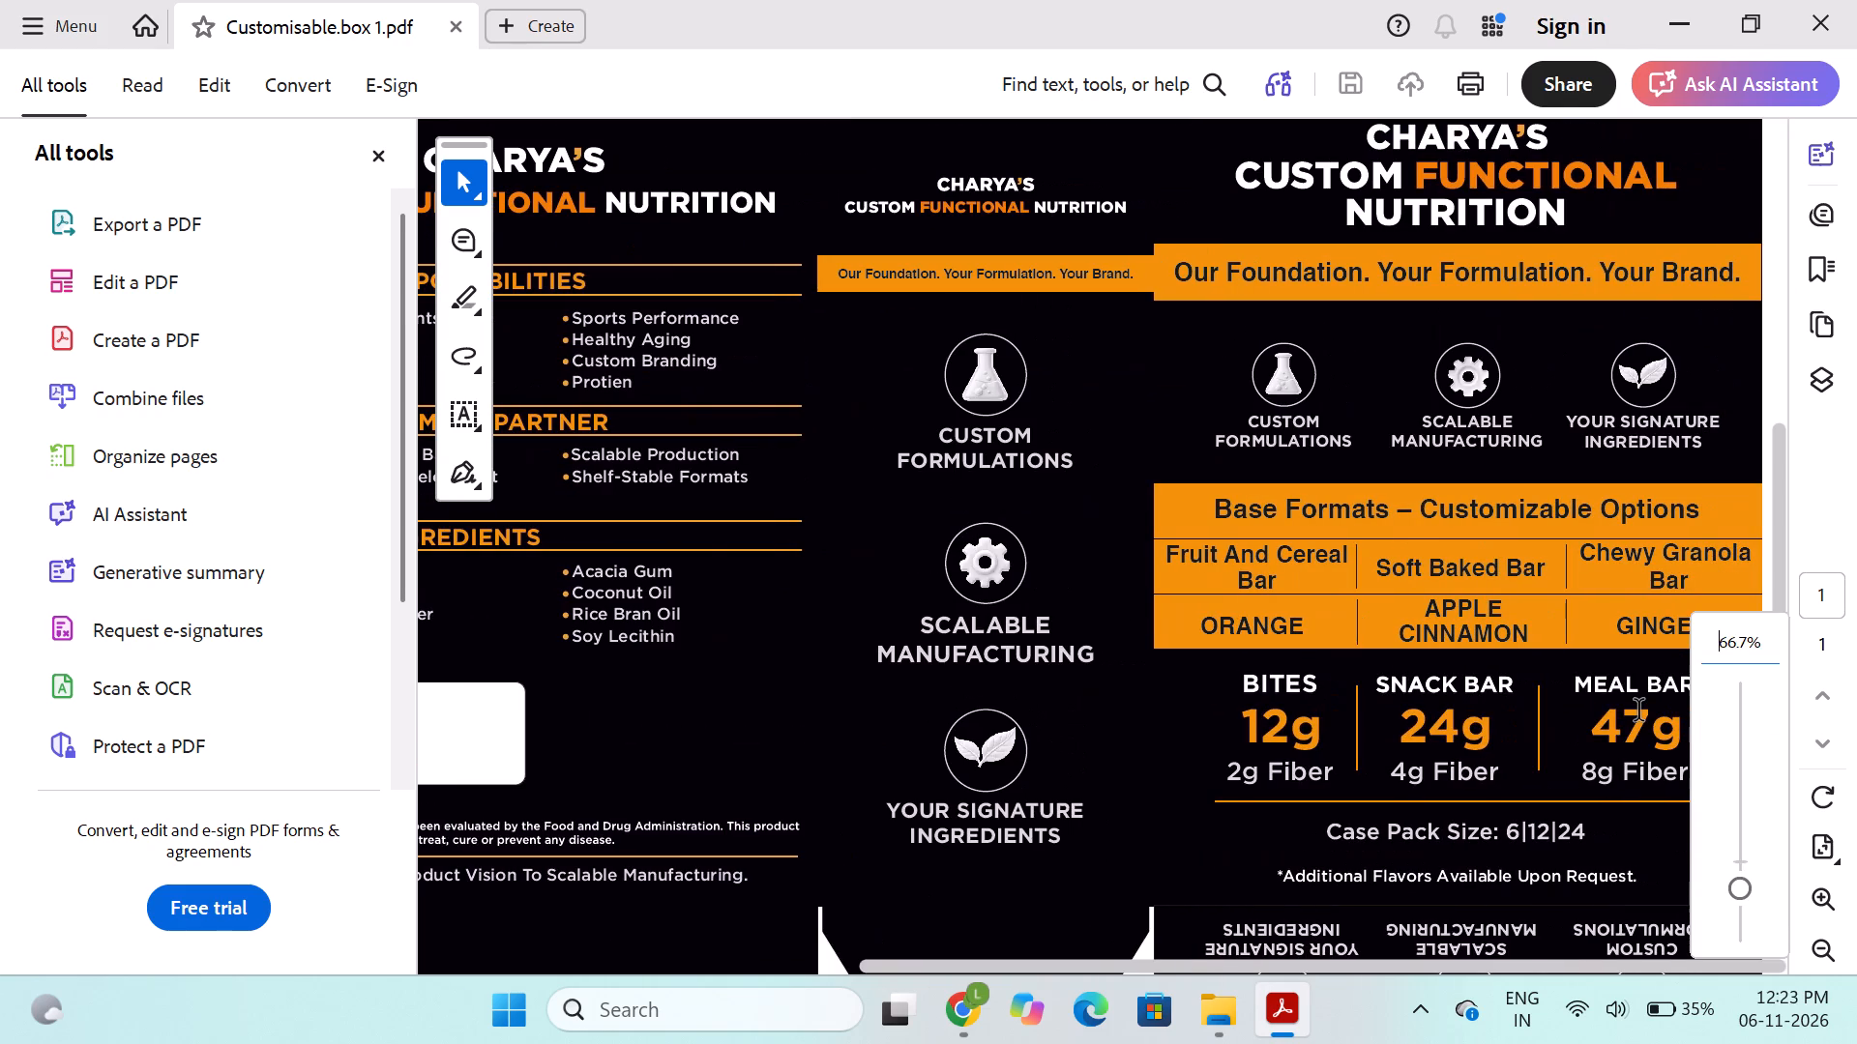
scroll(1640, 711, "down", 6, "ctrl")
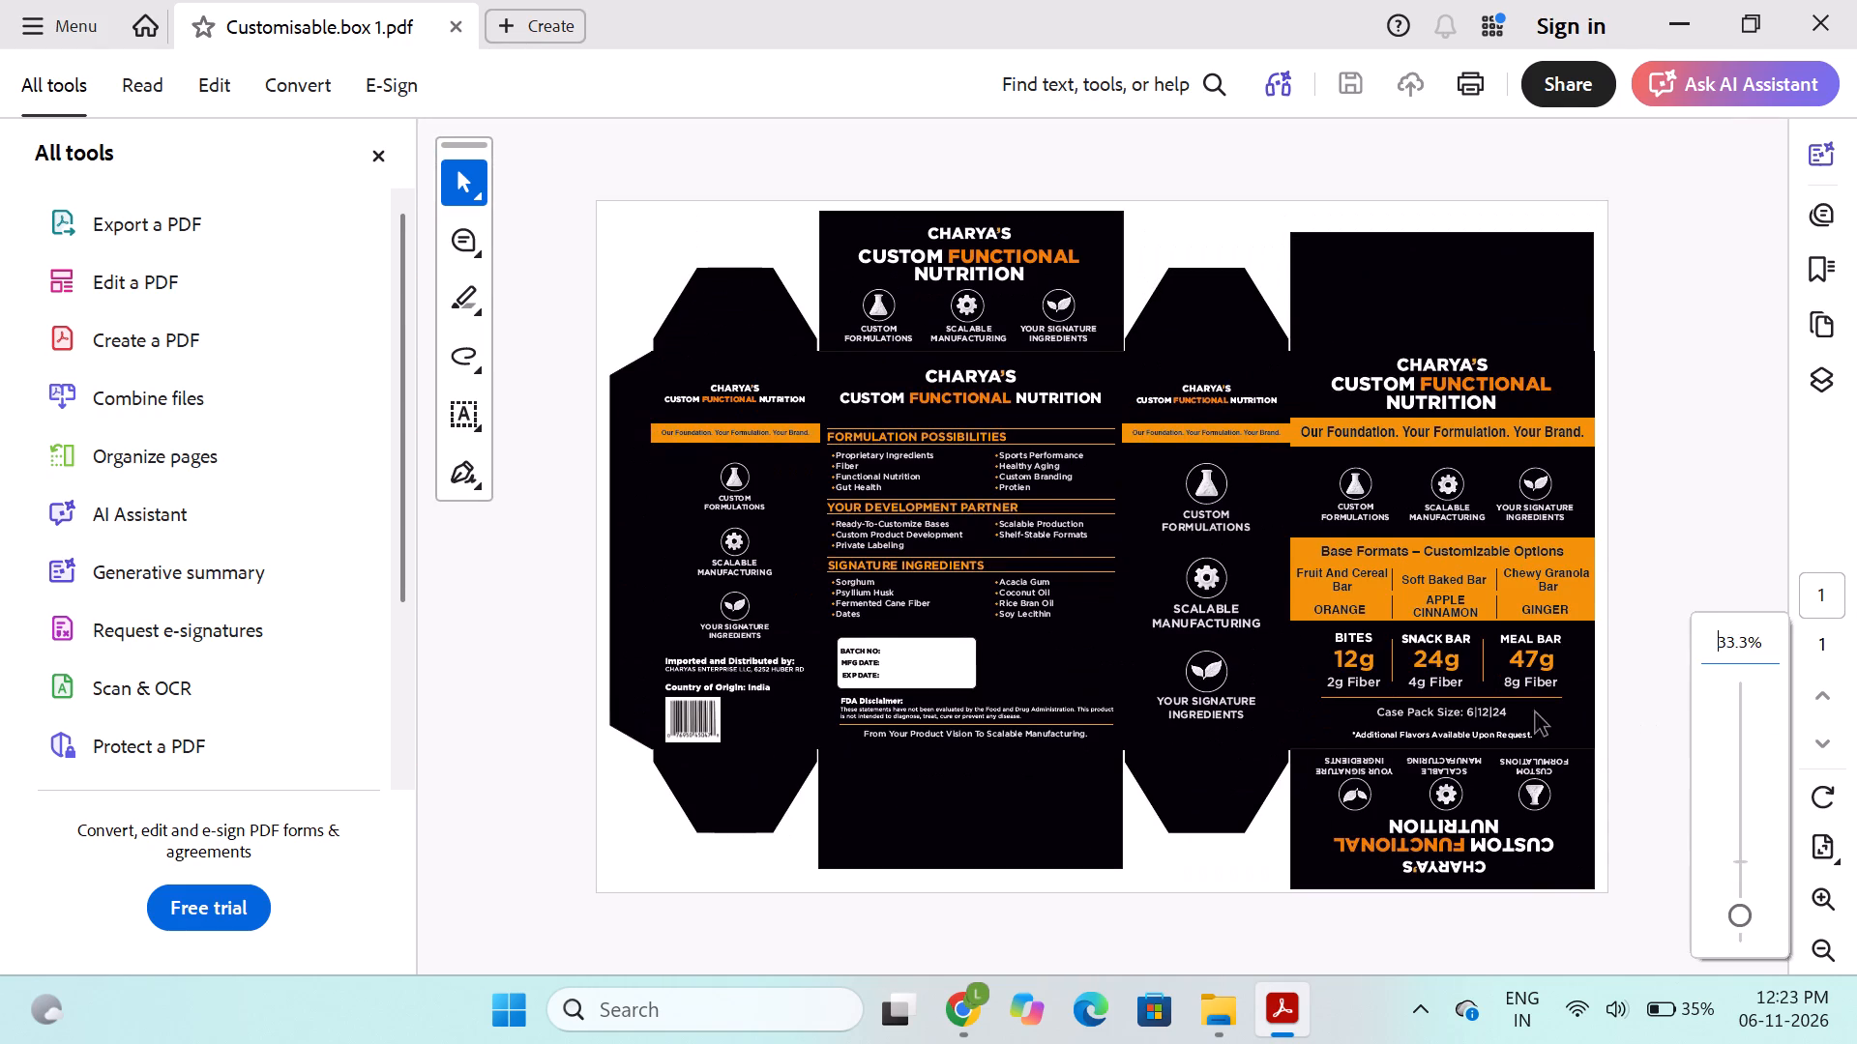
scroll(1241, 478, "up", 3, "ctrl")
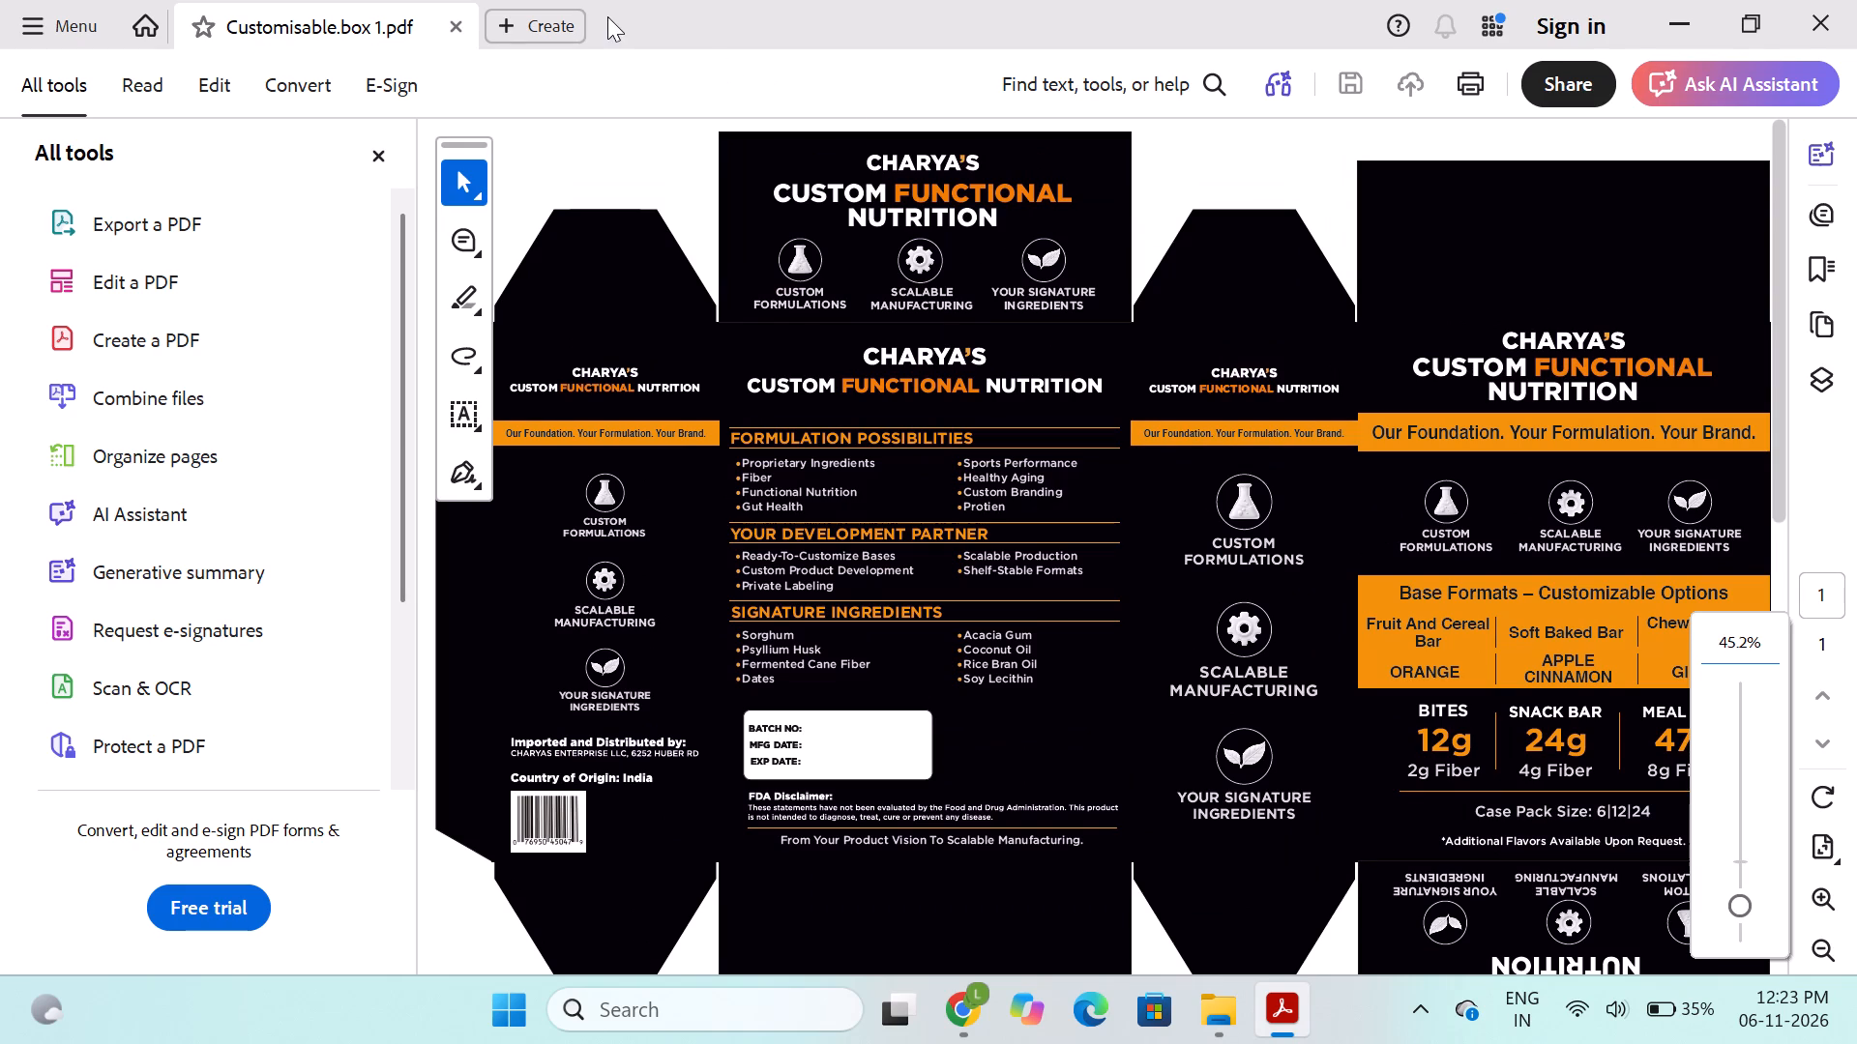
left_click(1654, 6)
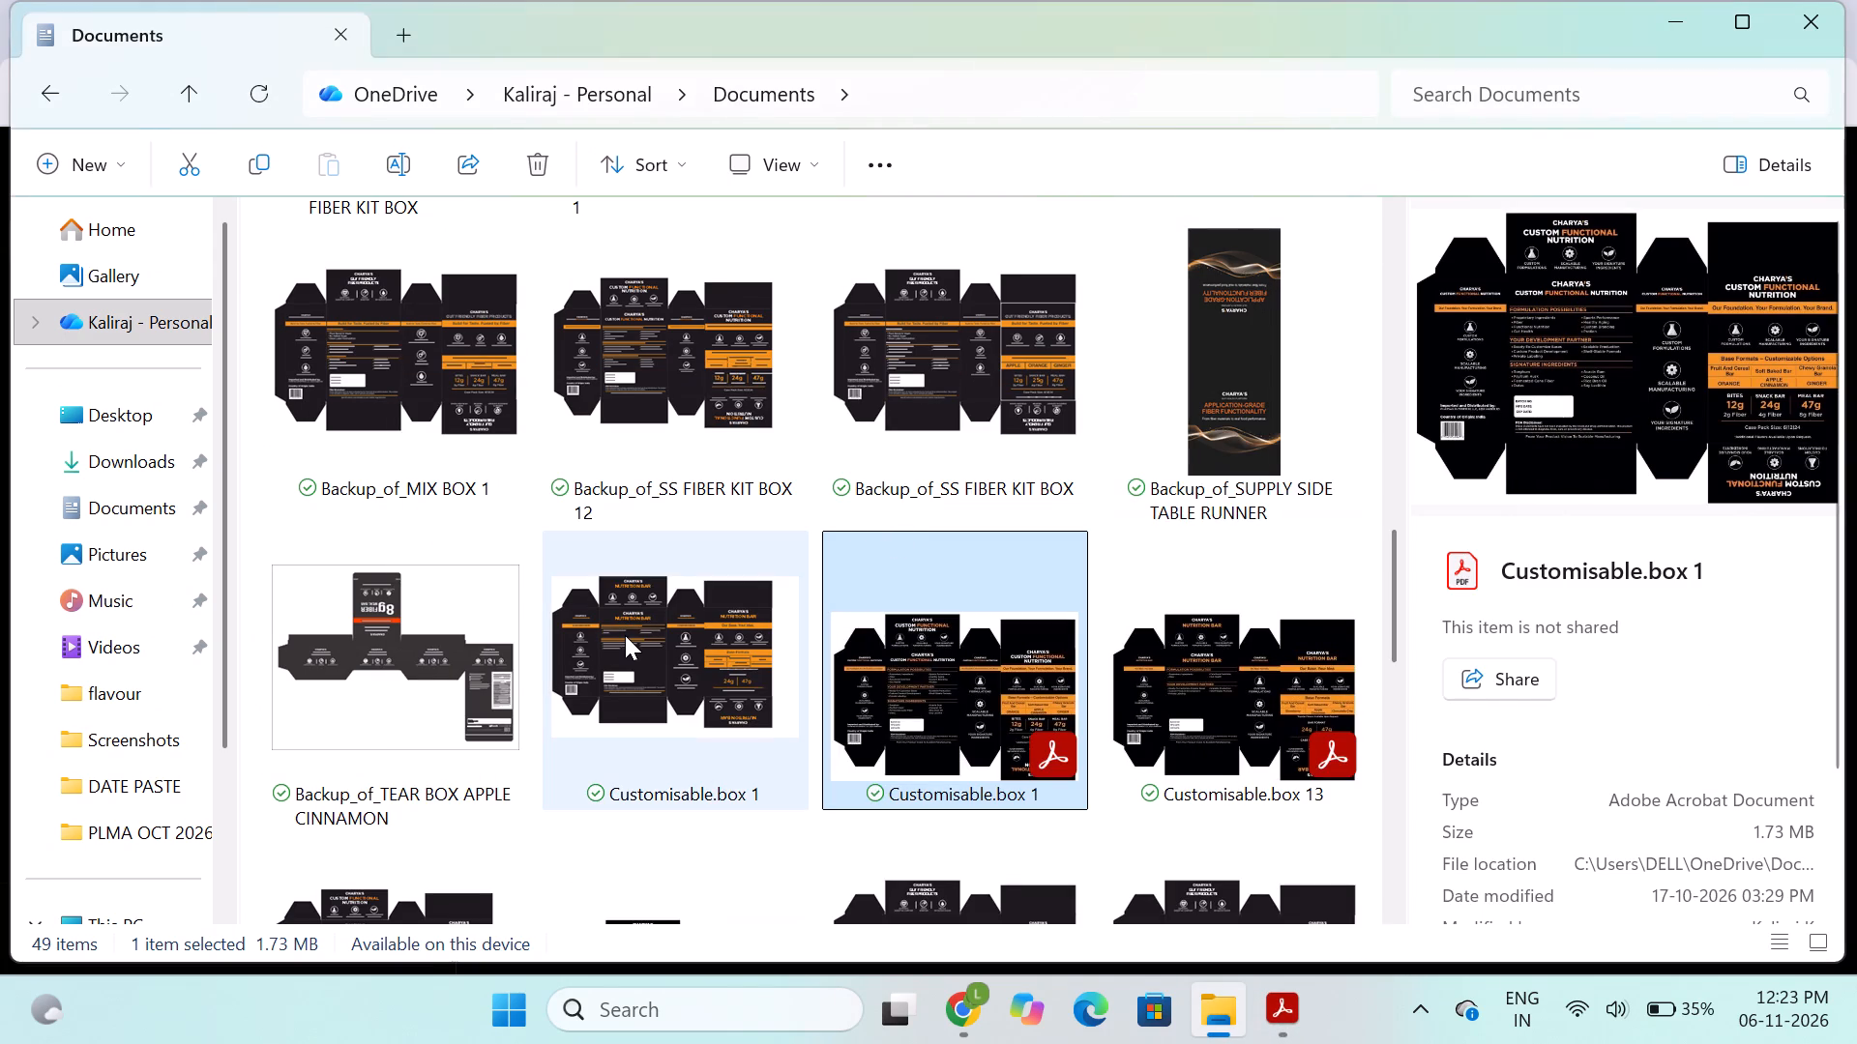
scroll(625, 635, "up", 3)
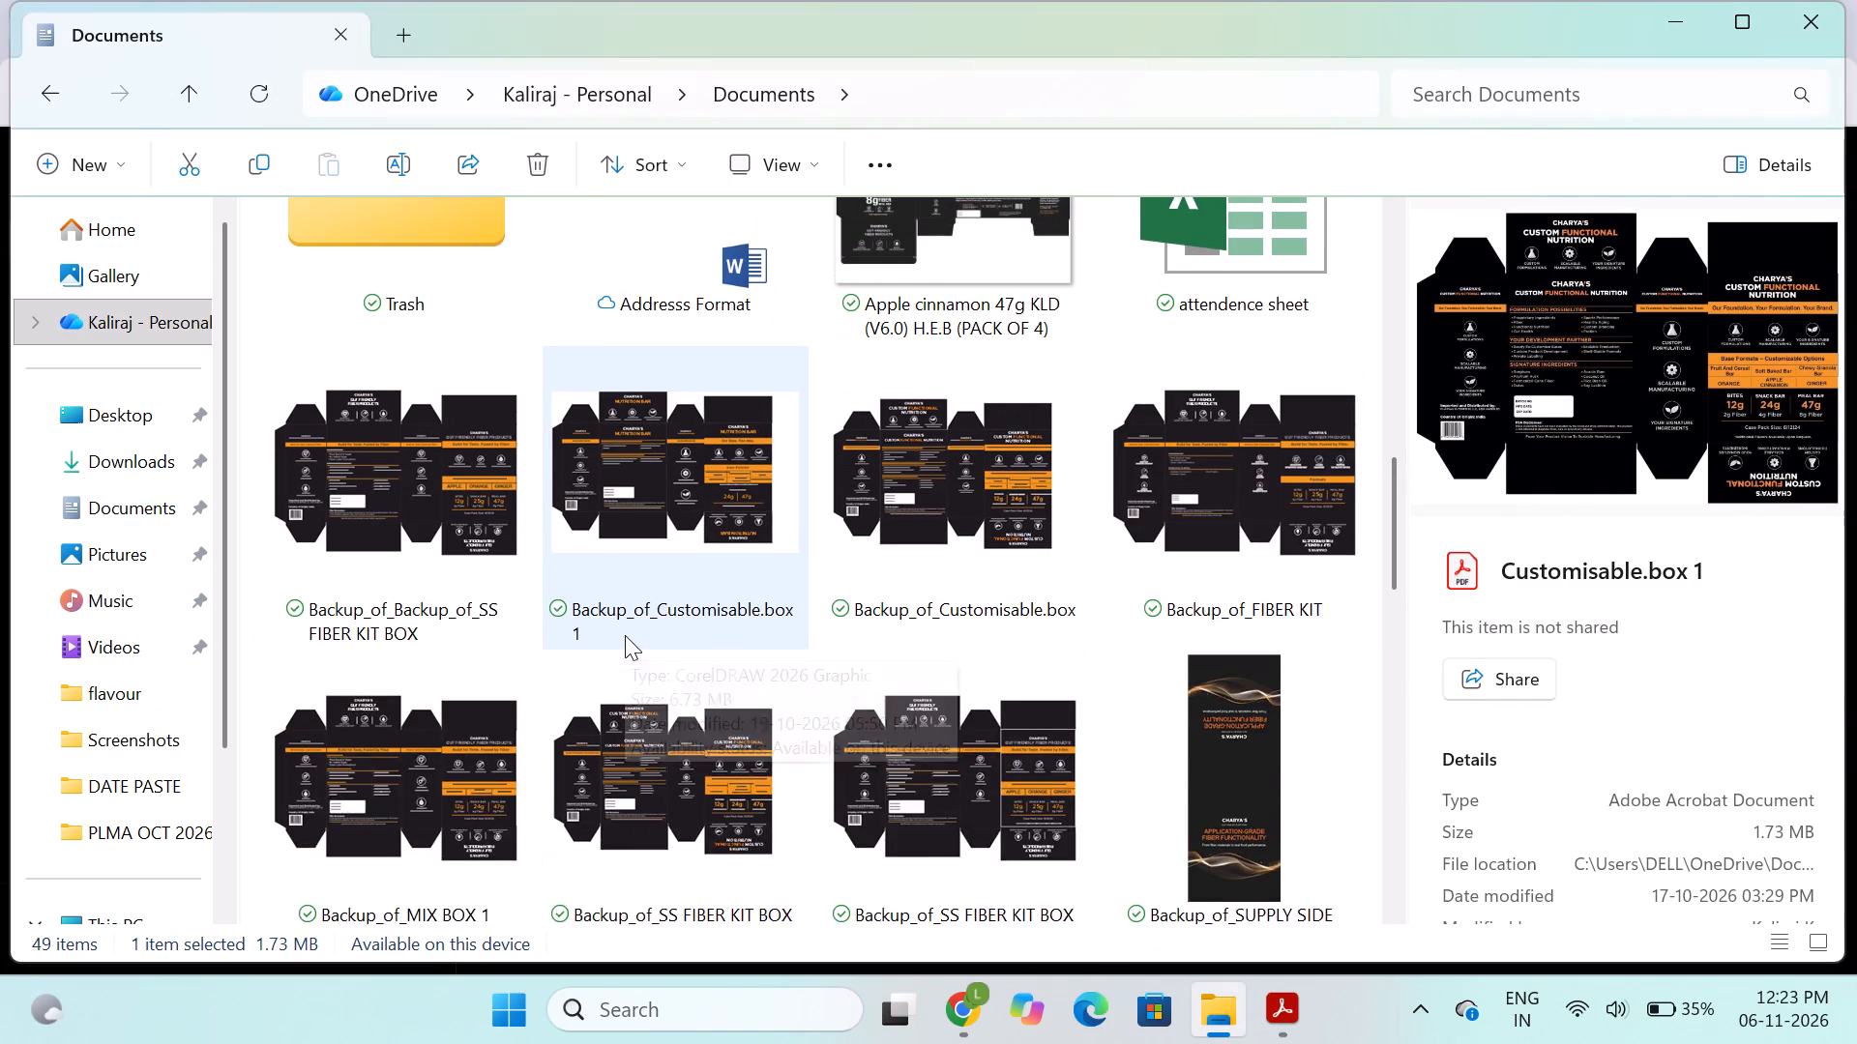
scroll(625, 635, "up", 1)
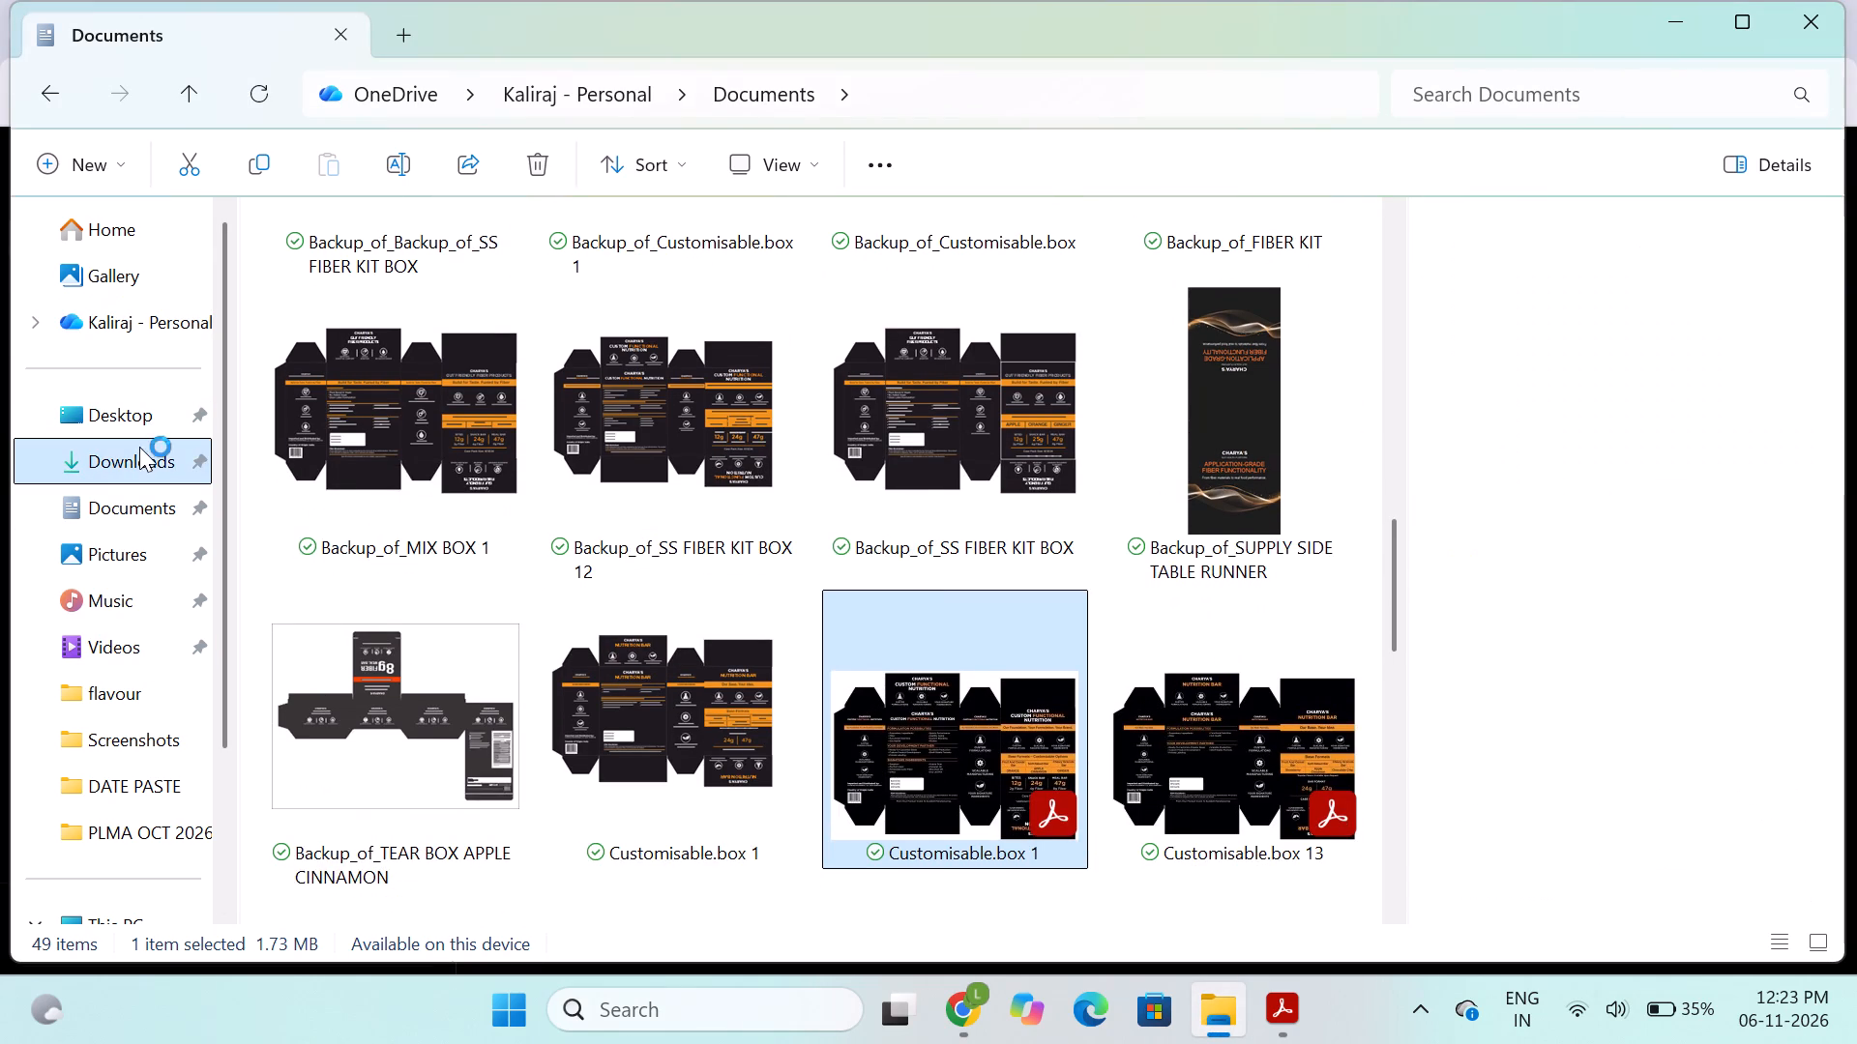
scroll(680, 535, "down", 7)
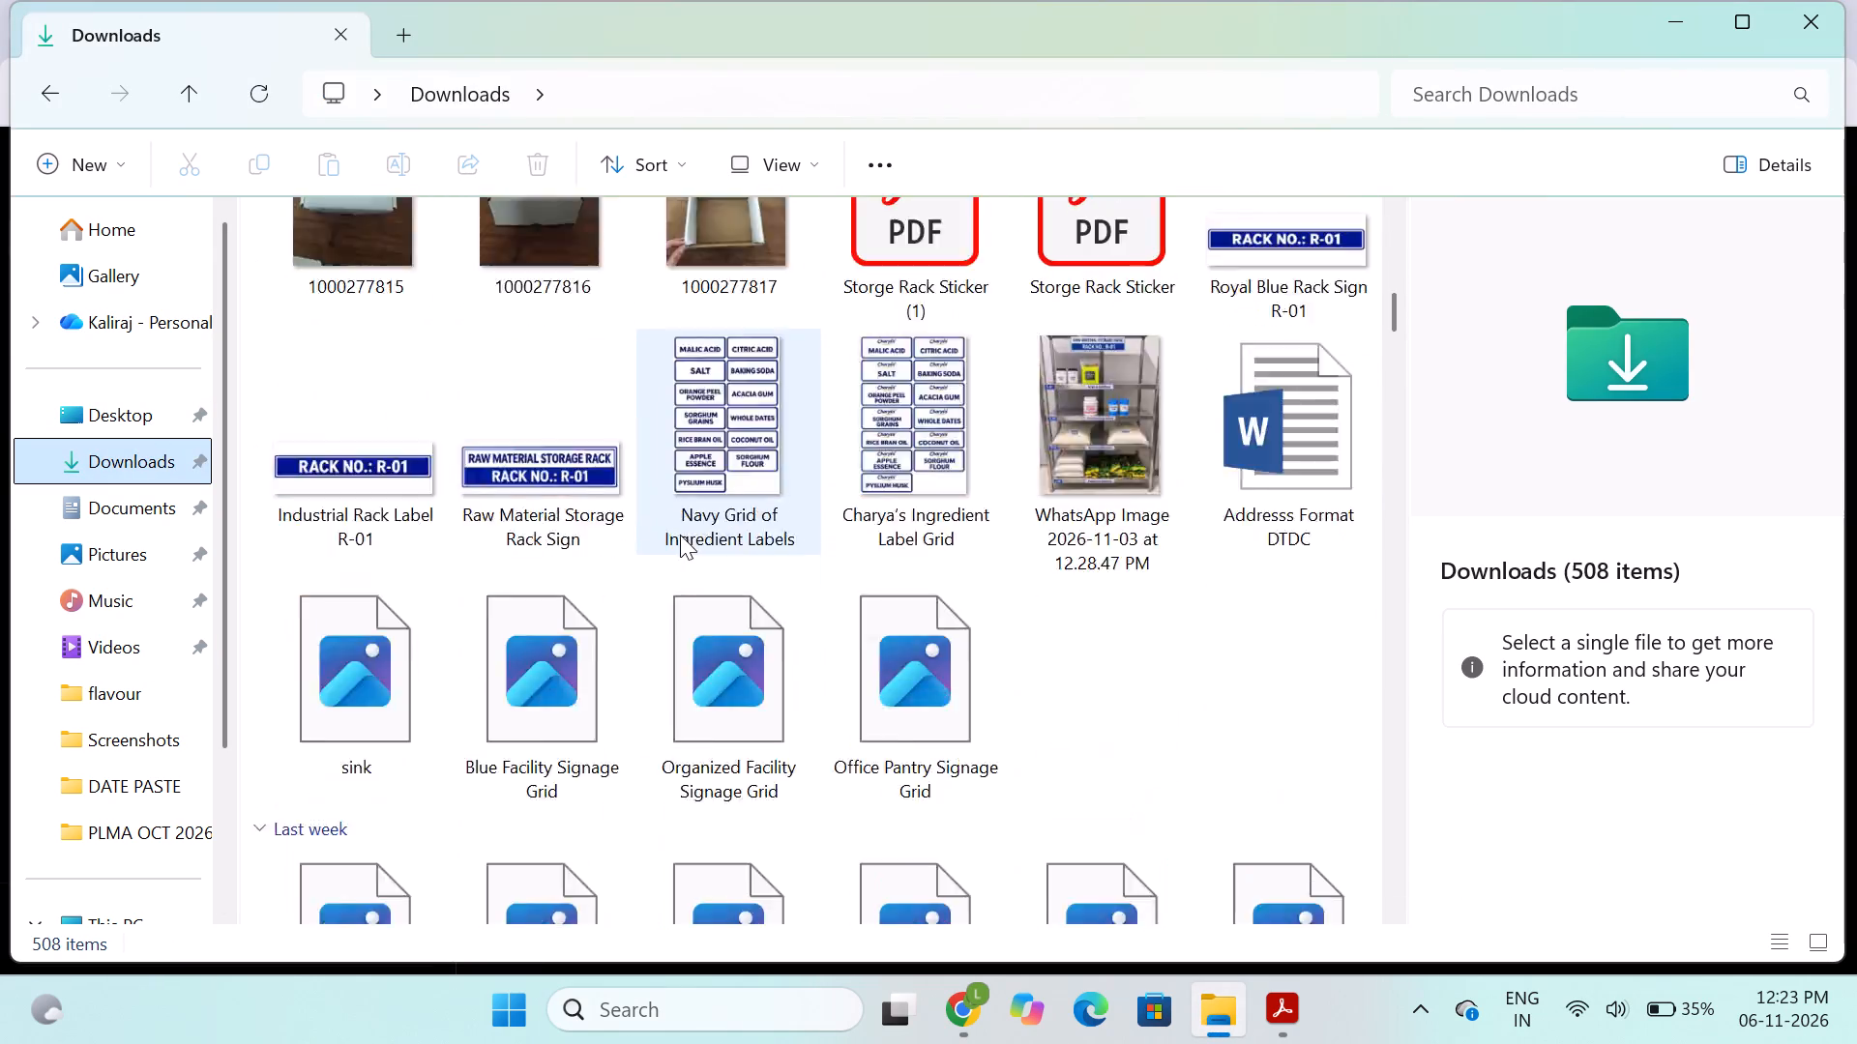
scroll(680, 535, "down", 1)
left_click(680, 535)
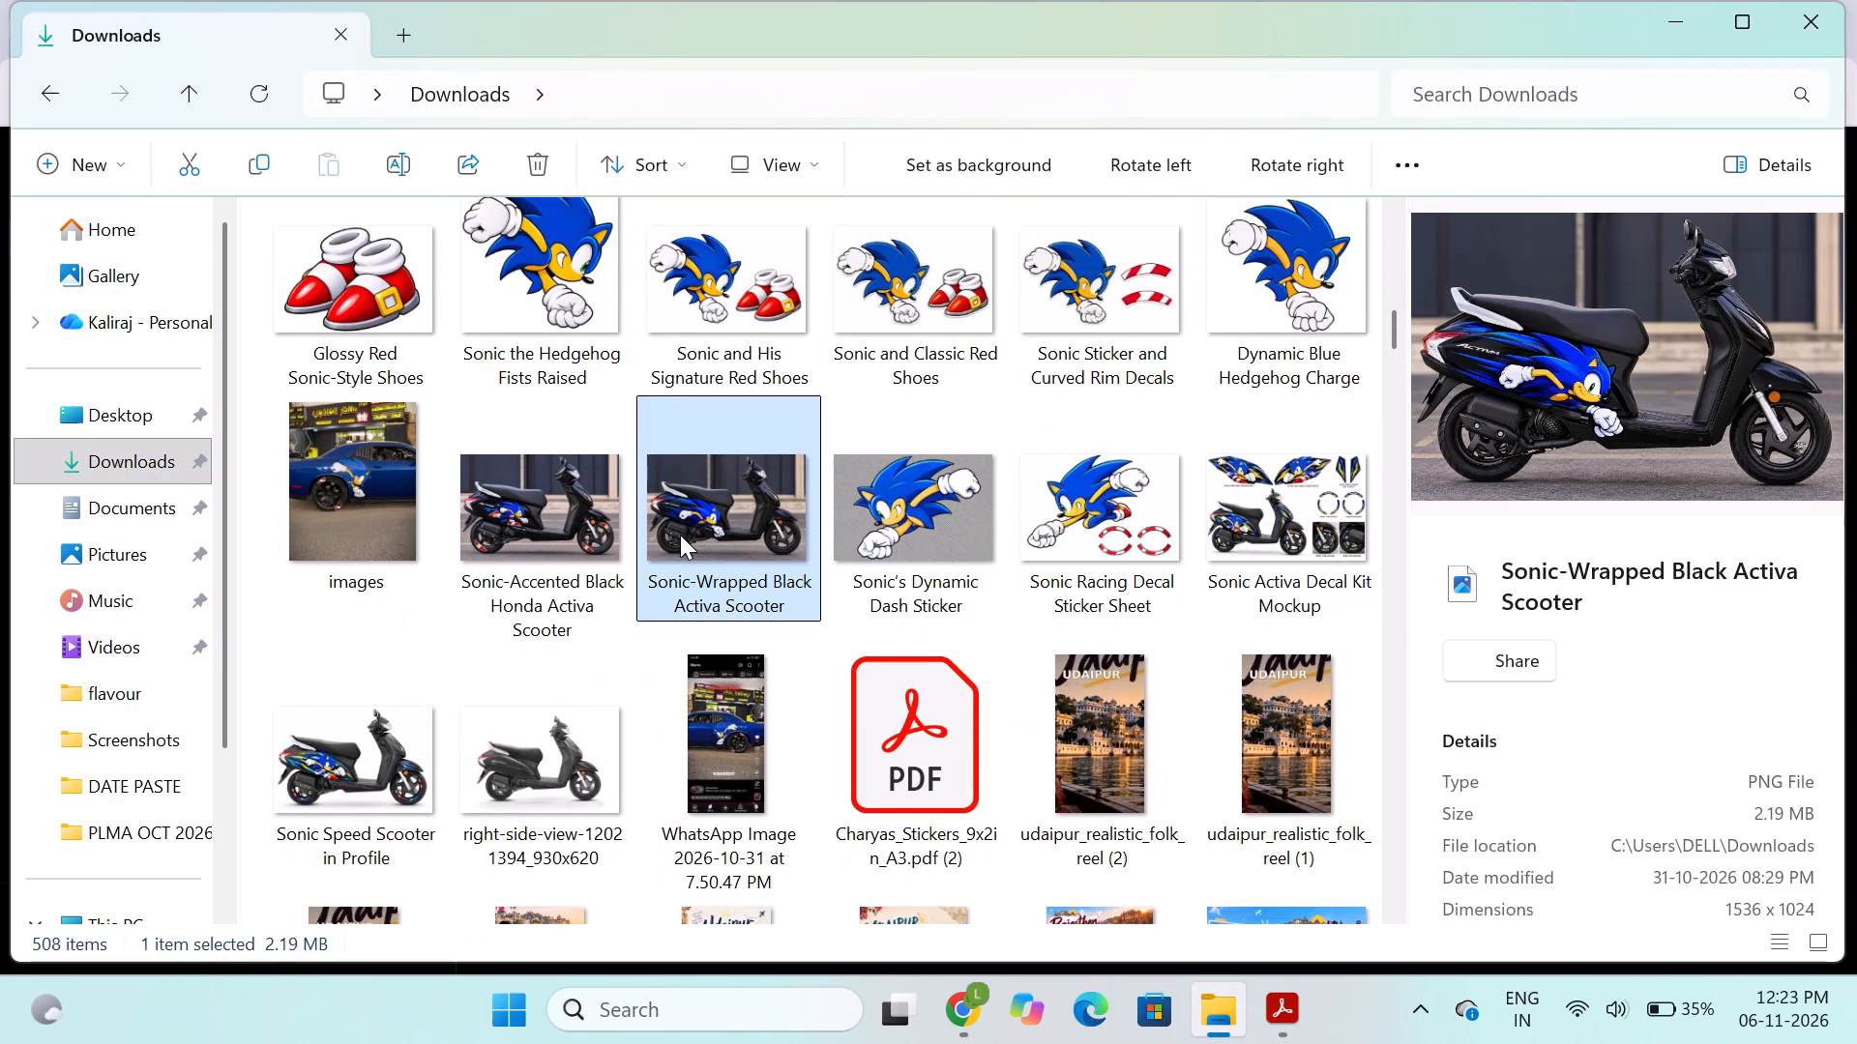
left_click(499, 486)
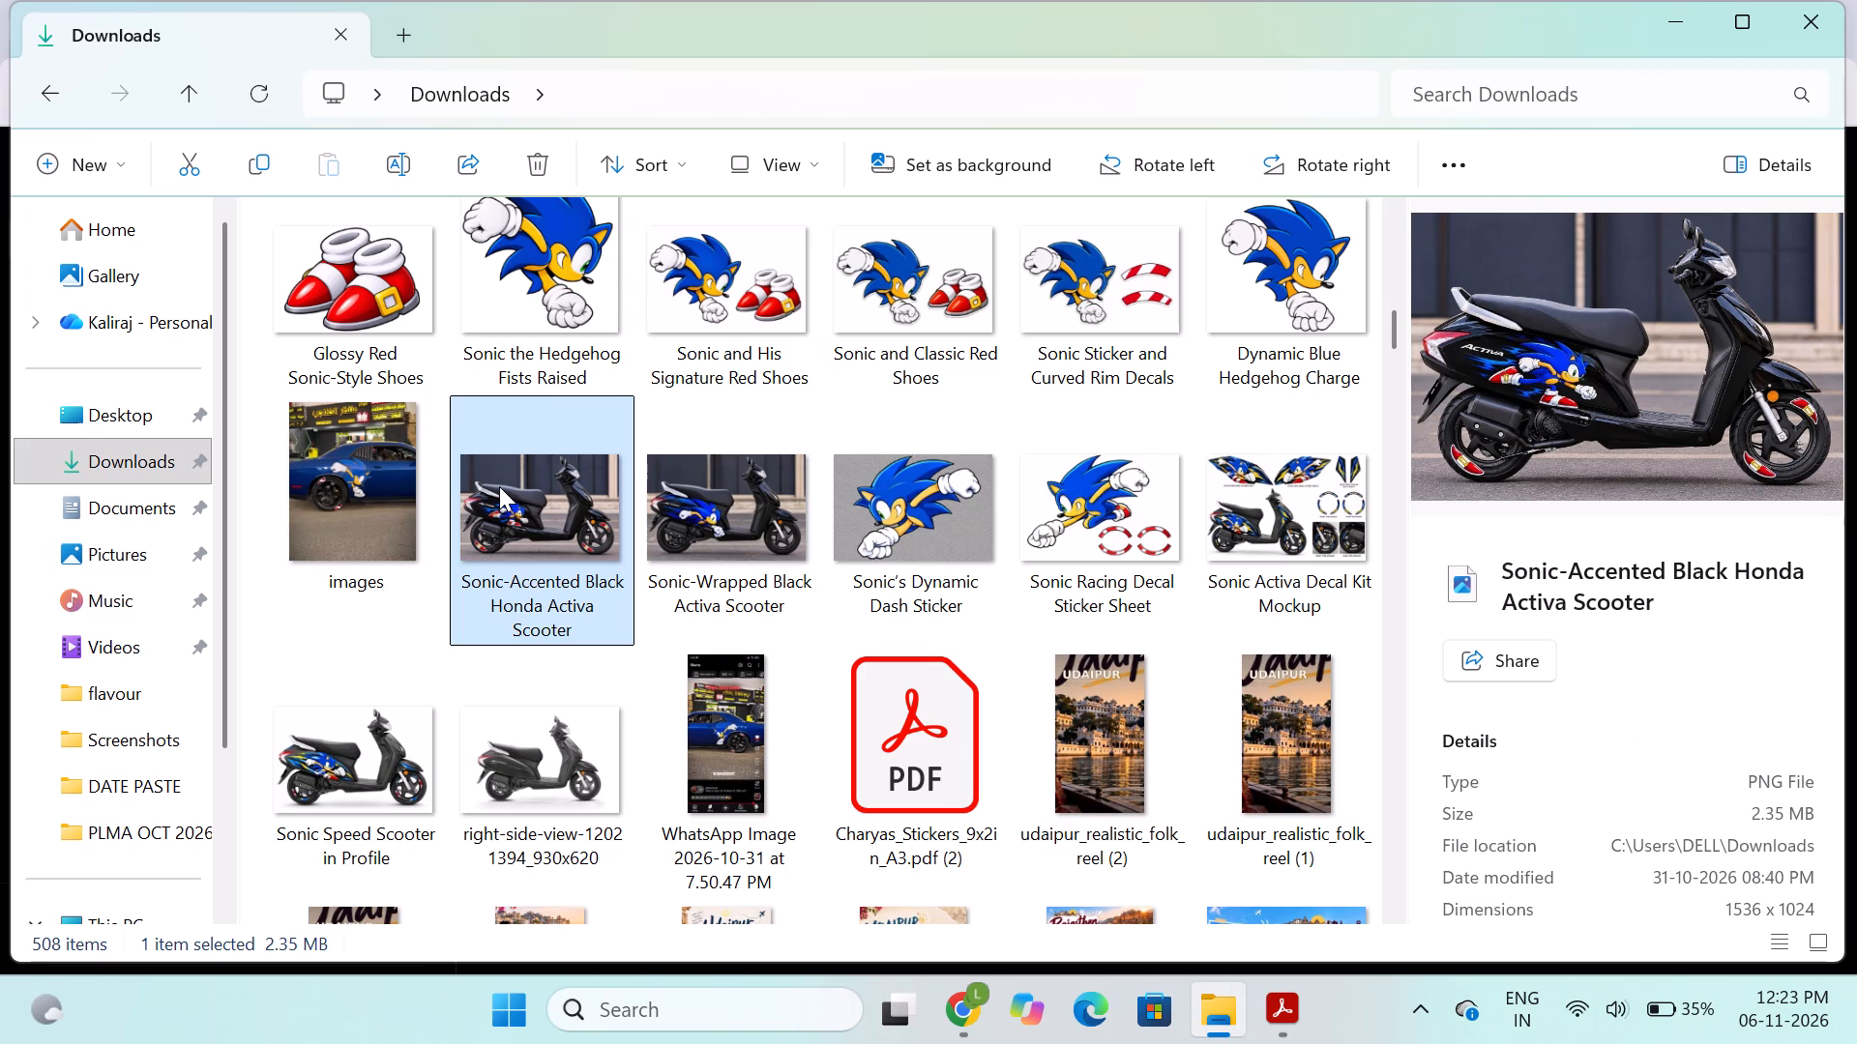
double_click(528, 478)
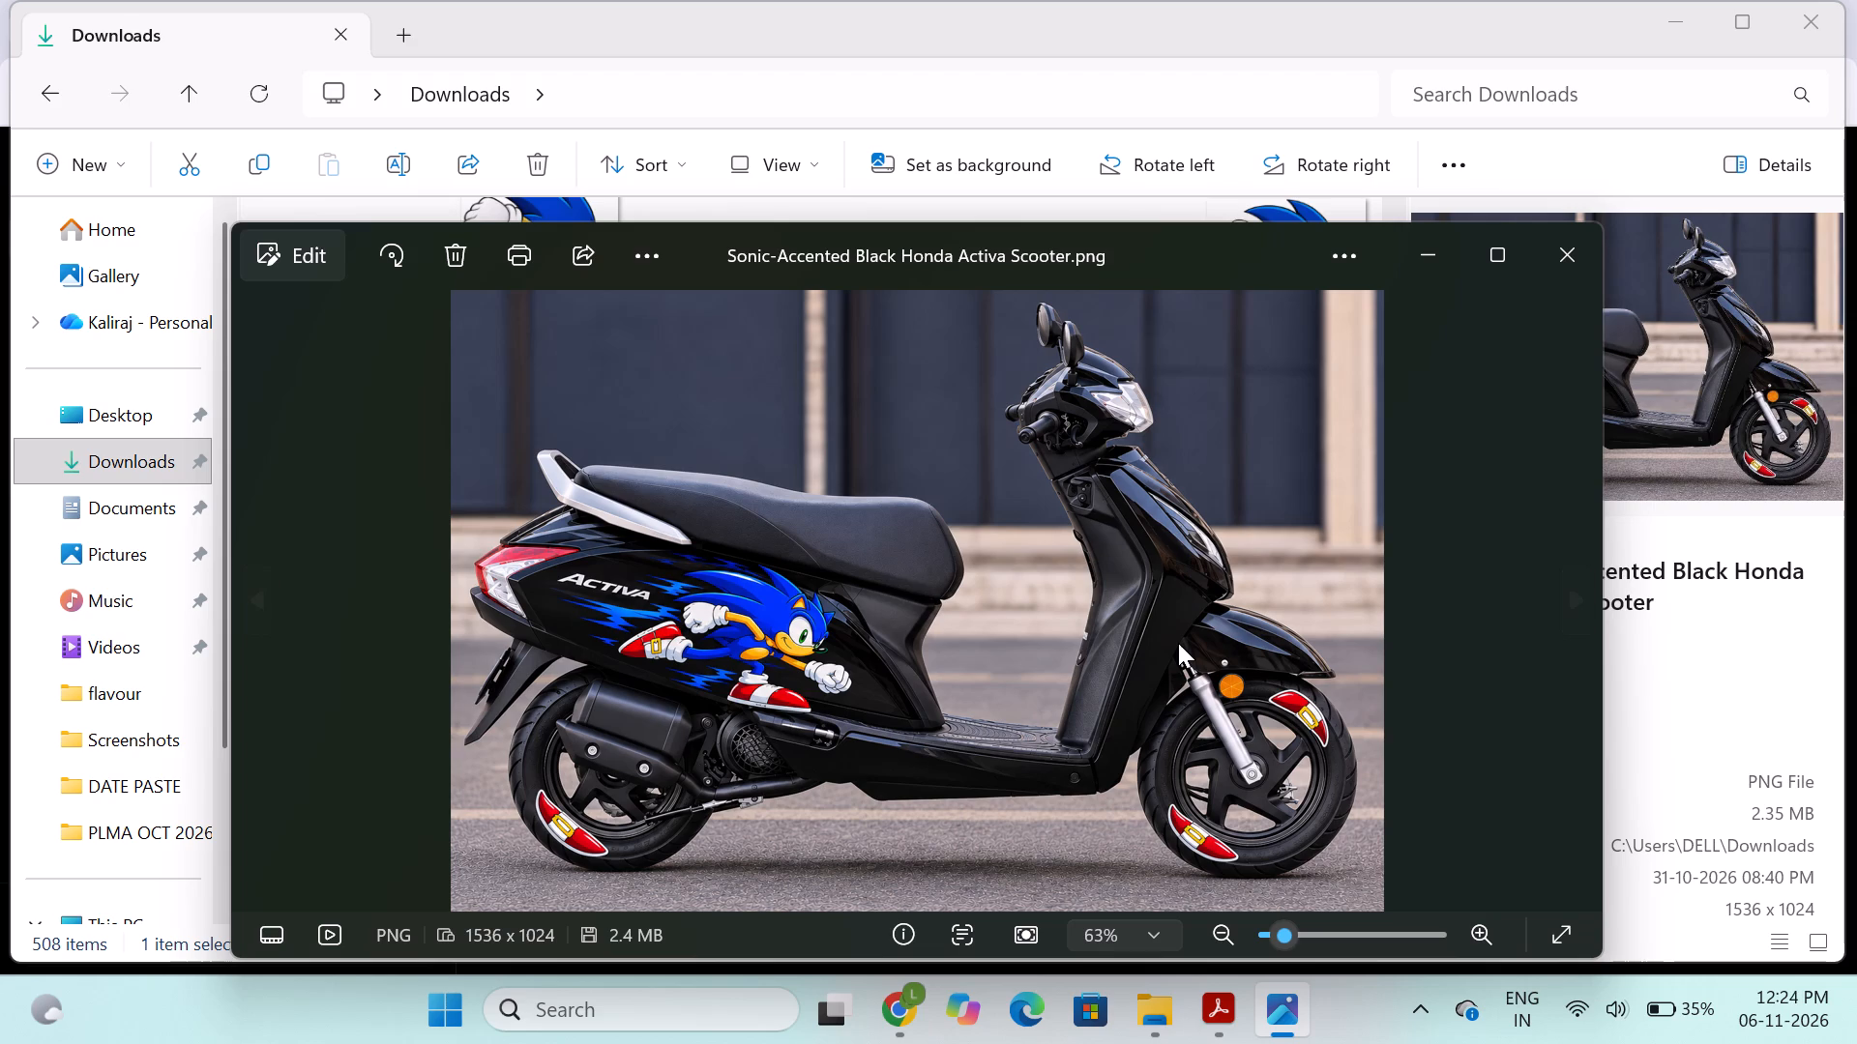
Examine the Sonic decal and wheel stickers on the scooter image up close and close the image.
scroll(1178, 643, "up", 4, "ctrl")
scroll(1178, 643, "down", 1)
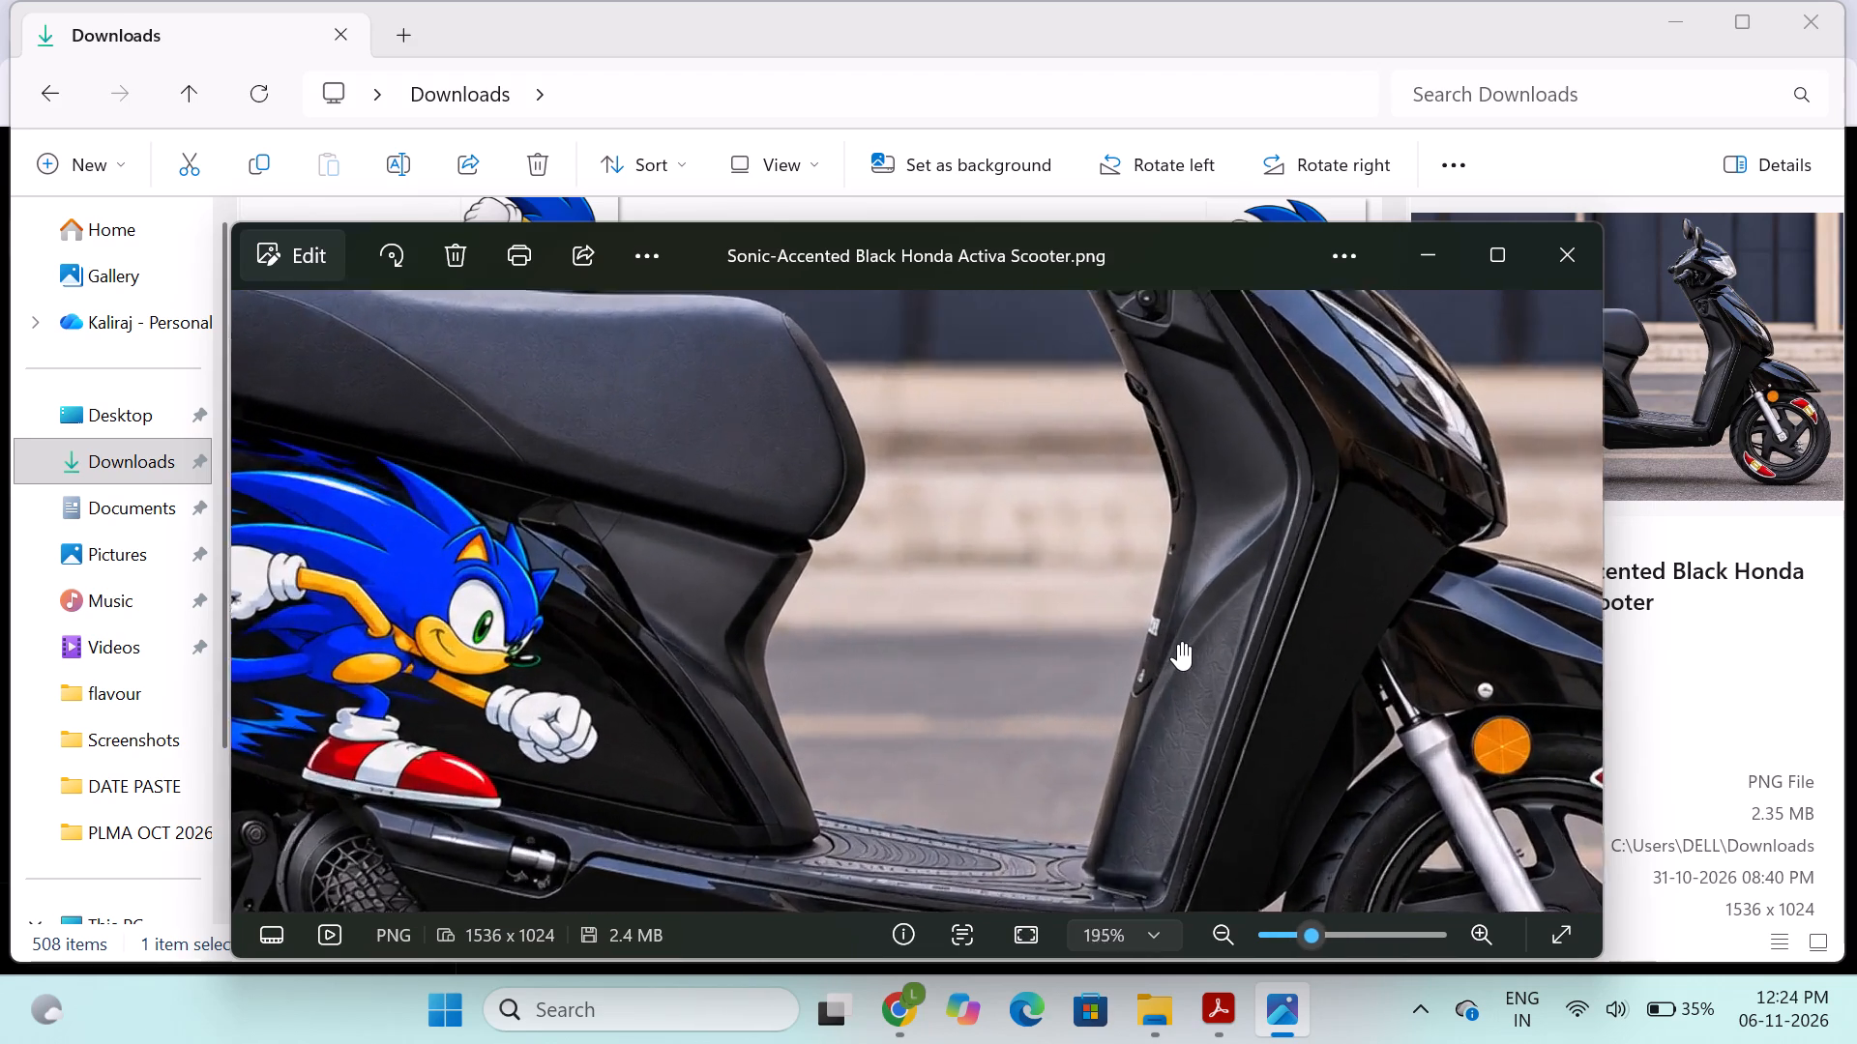
scroll(1178, 643, "down", 4)
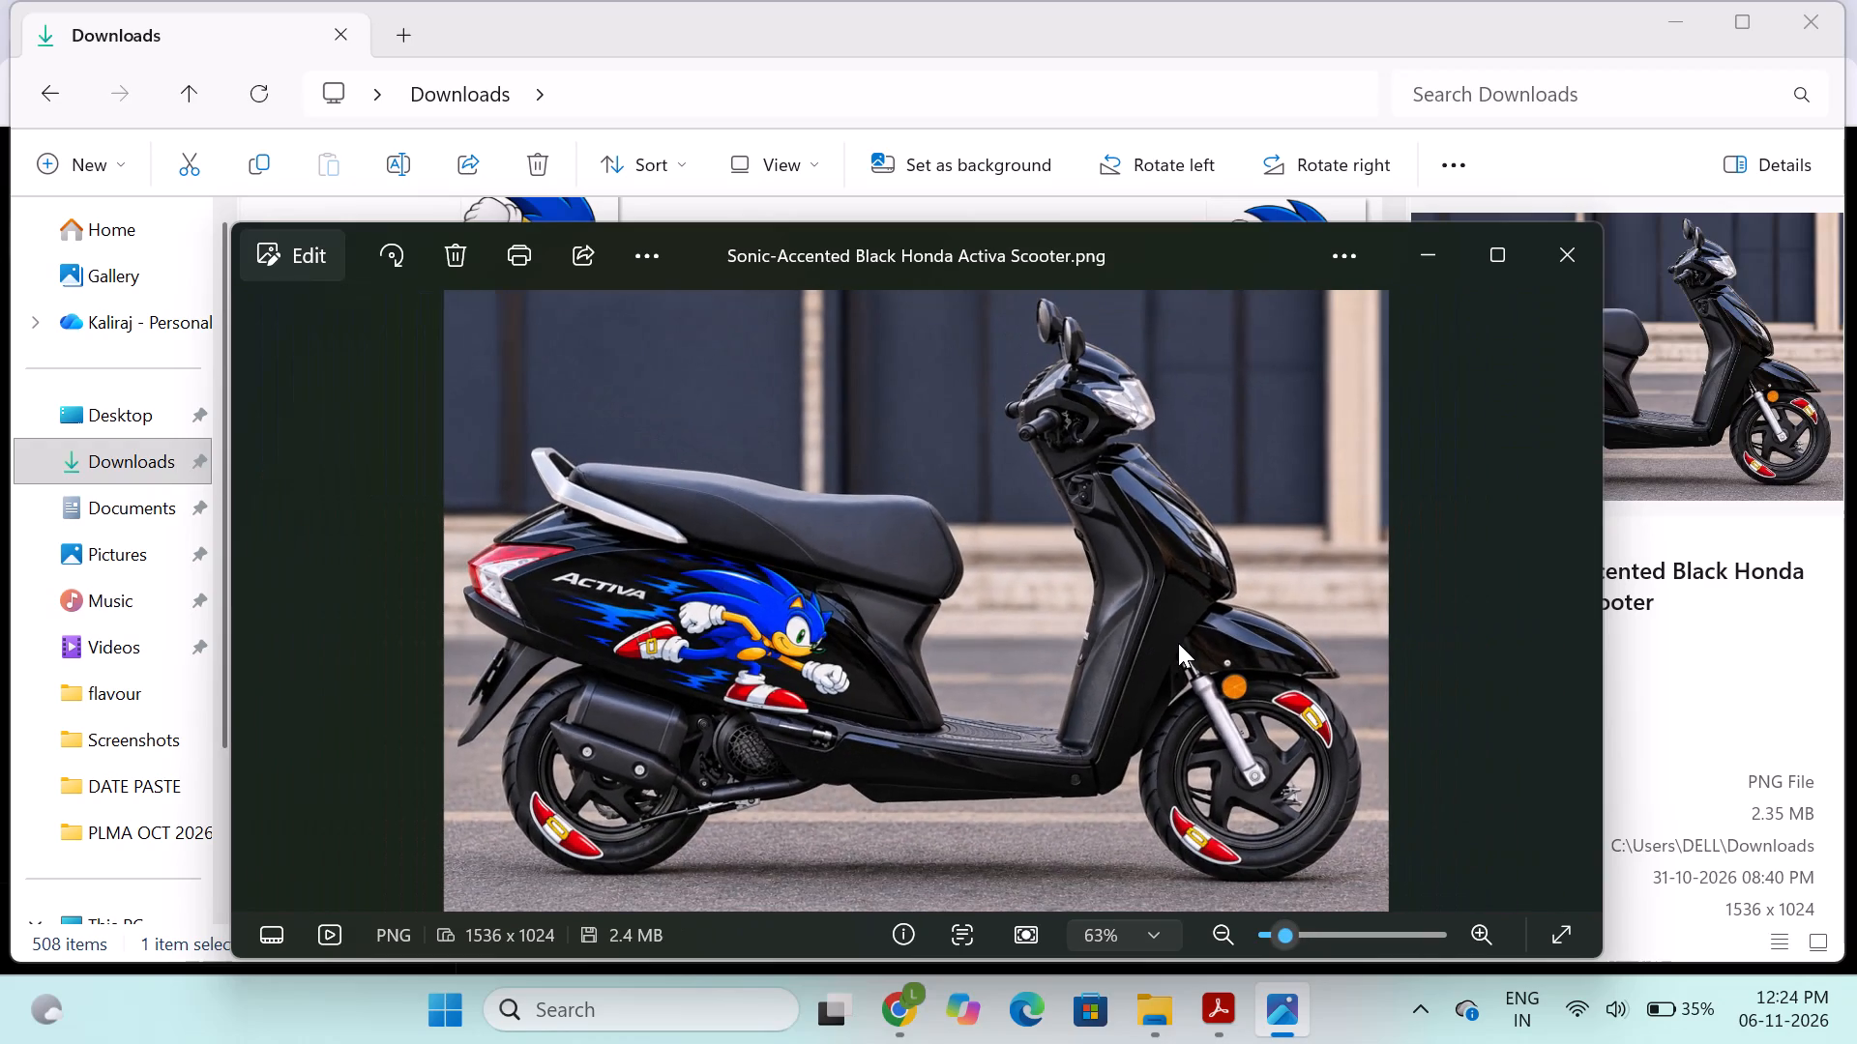
scroll(1178, 643, "down", 1)
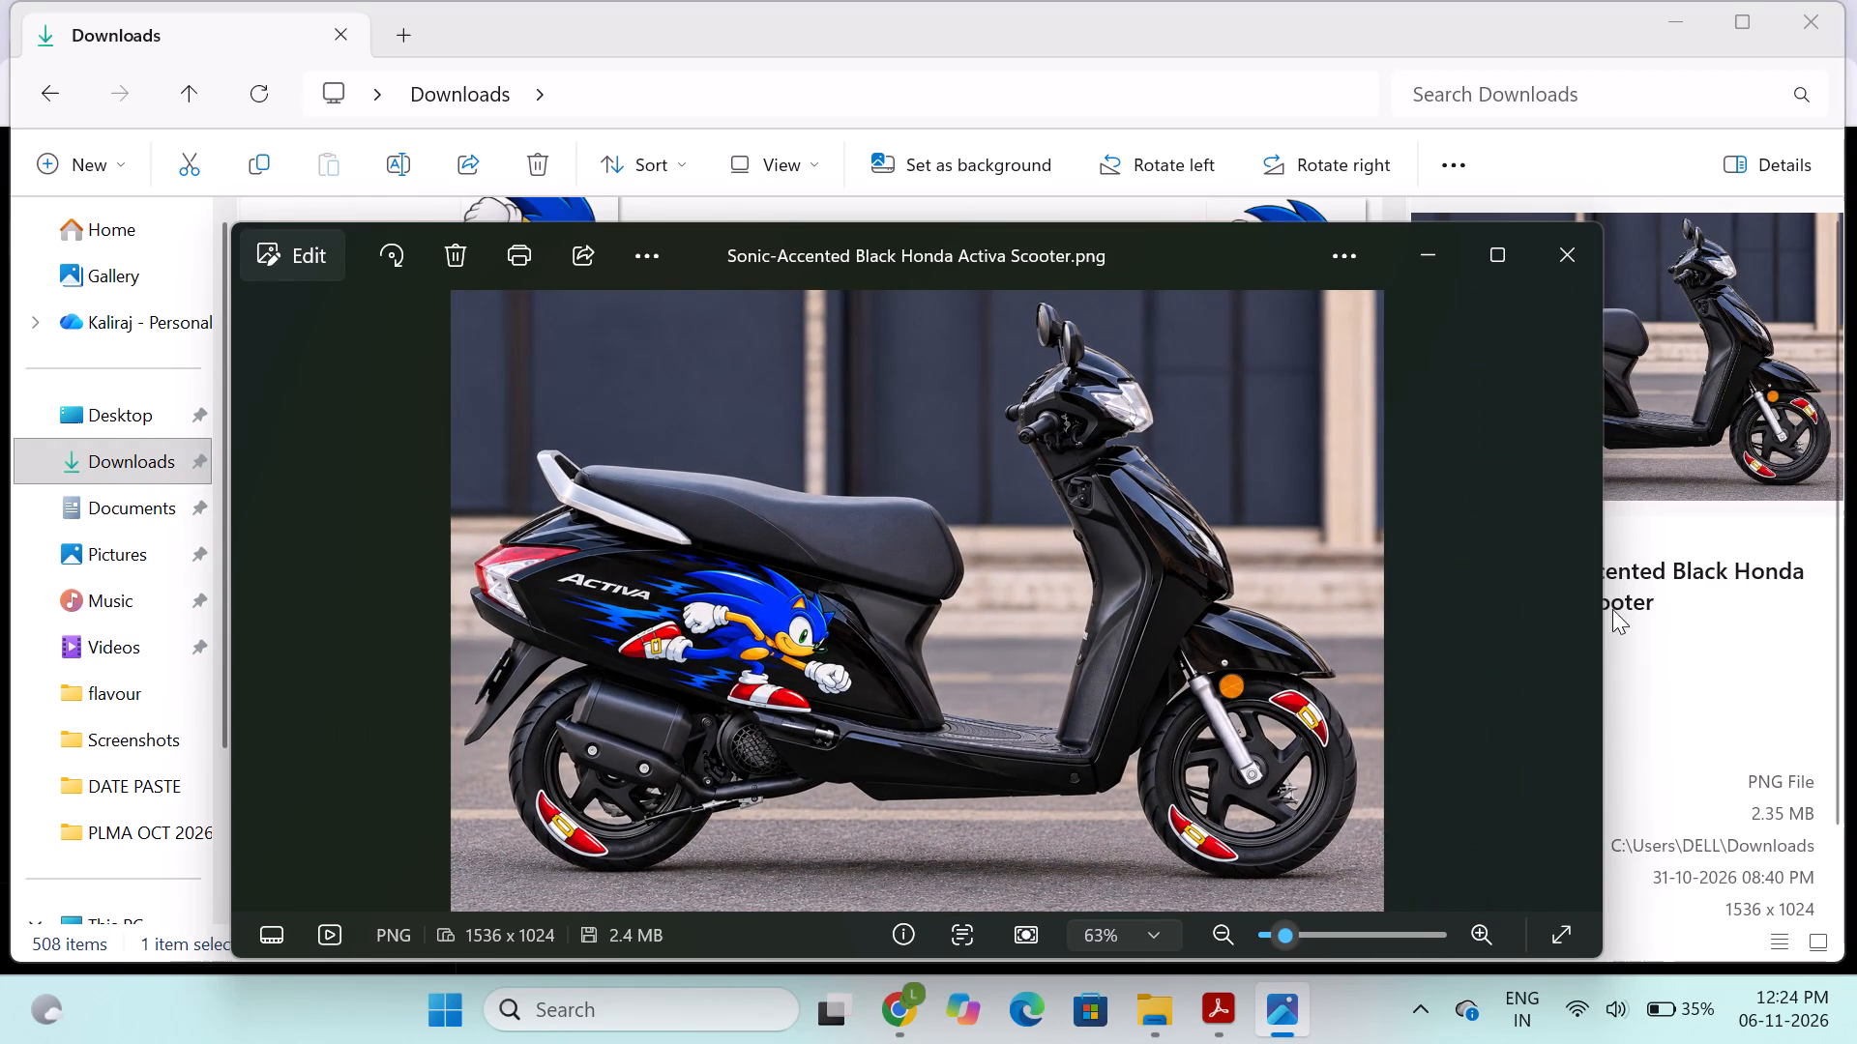
left_click(1567, 264)
Open the Sonic-Wrapped Black Activa Scooter image from Downloads to view its wrap design.
double_click(705, 443)
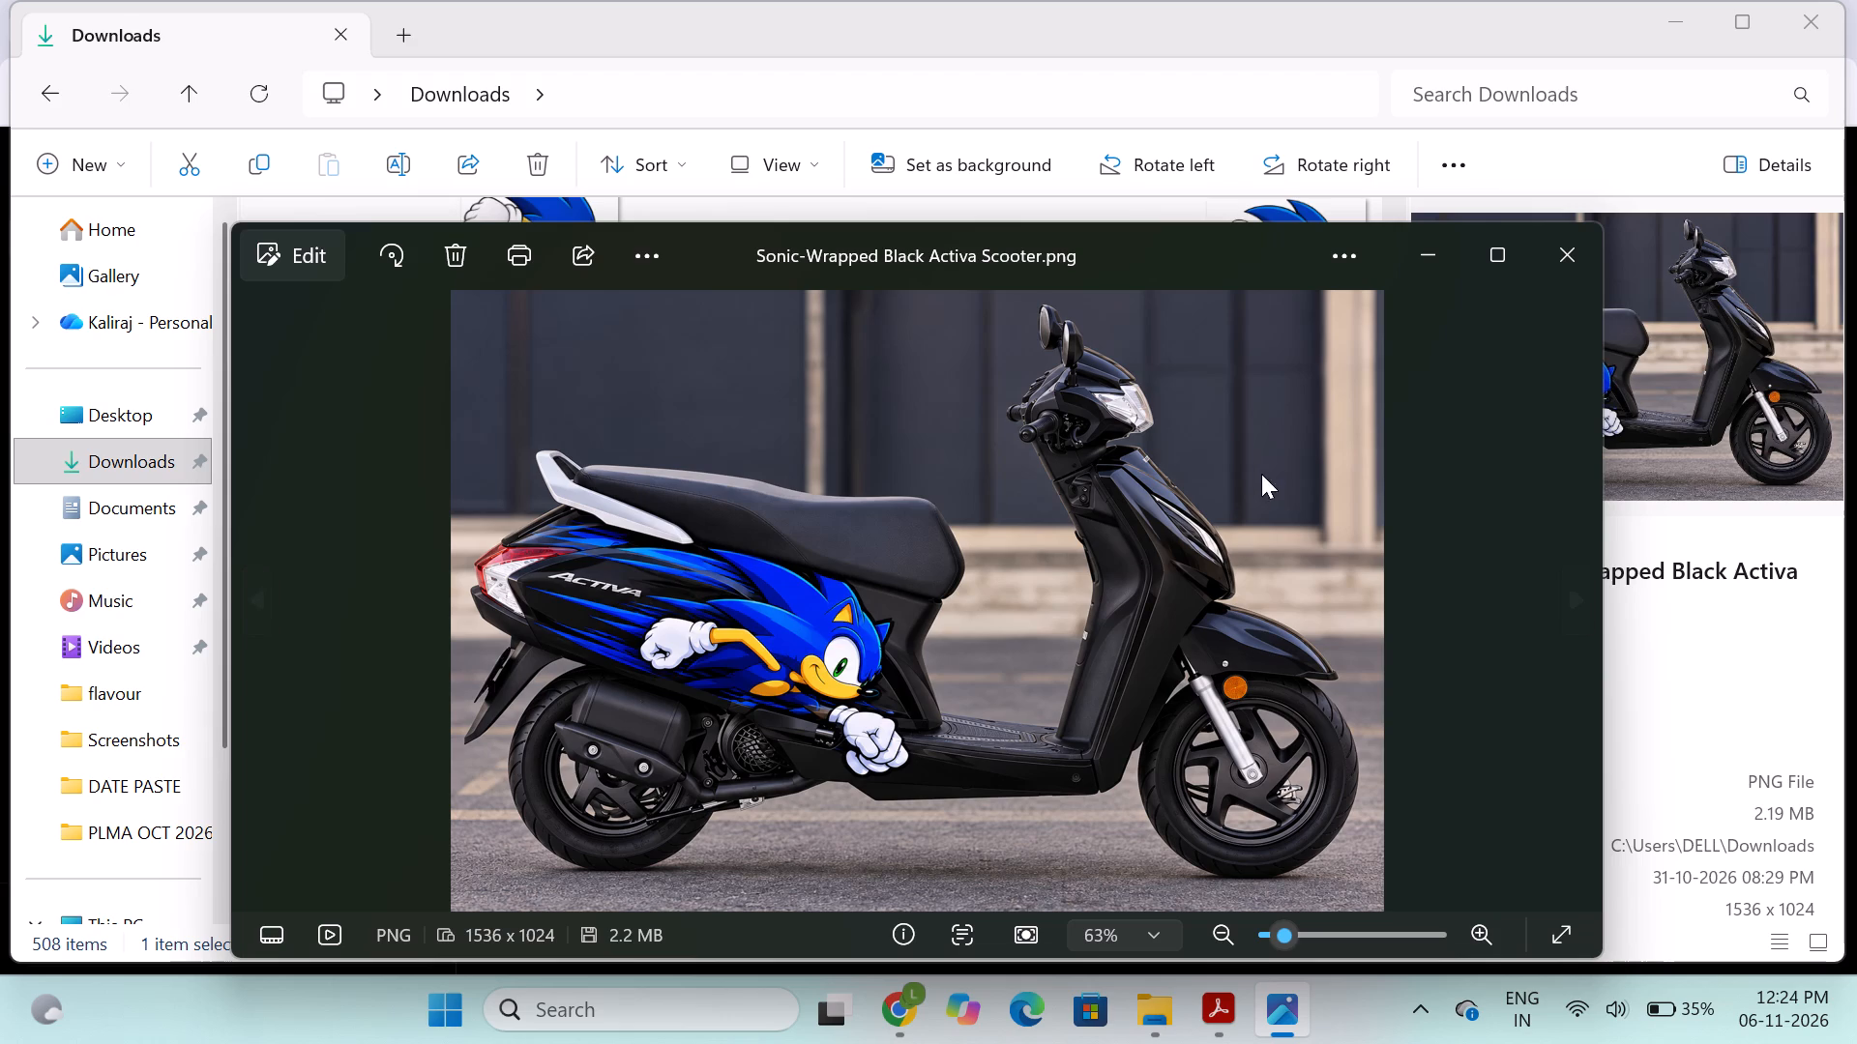
Close the open scooter image and view the Sonic Speed Scooter in Profile image from Downloads.
left_click(1548, 259)
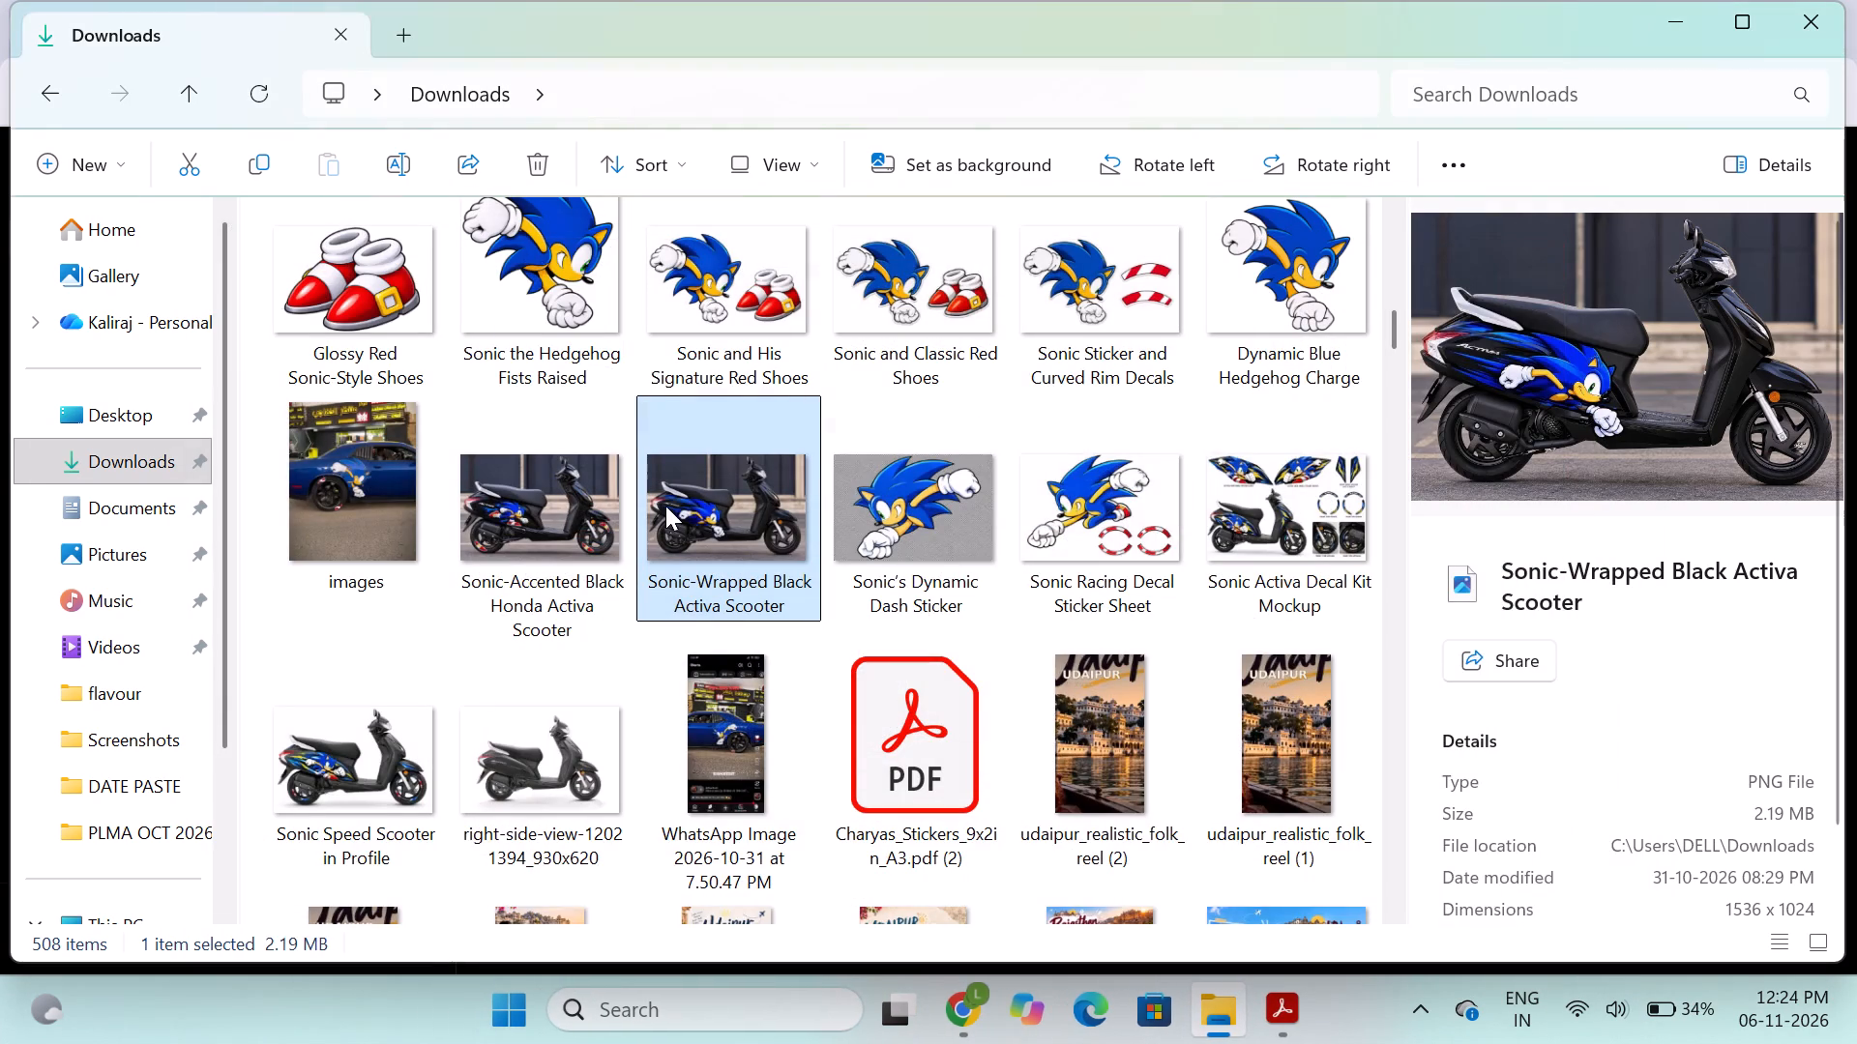
left_click(285, 811)
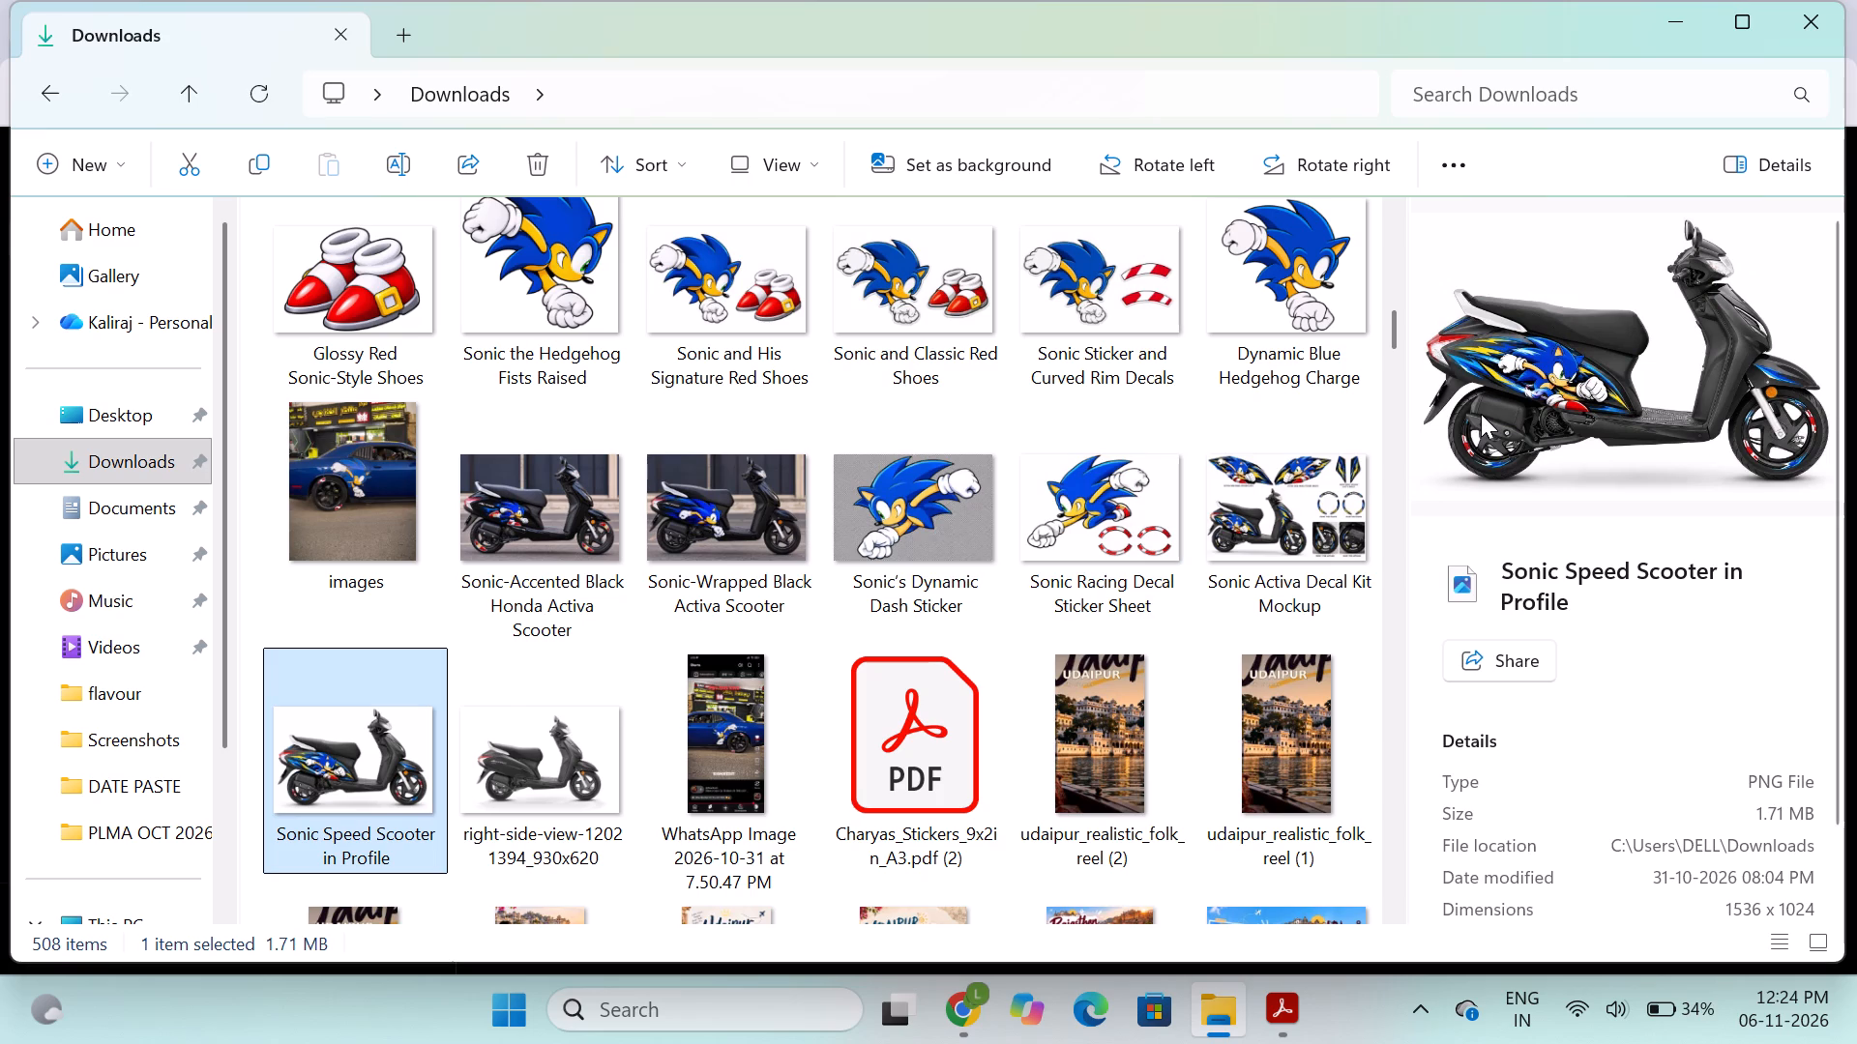
scroll(536, 535, "up", 1)
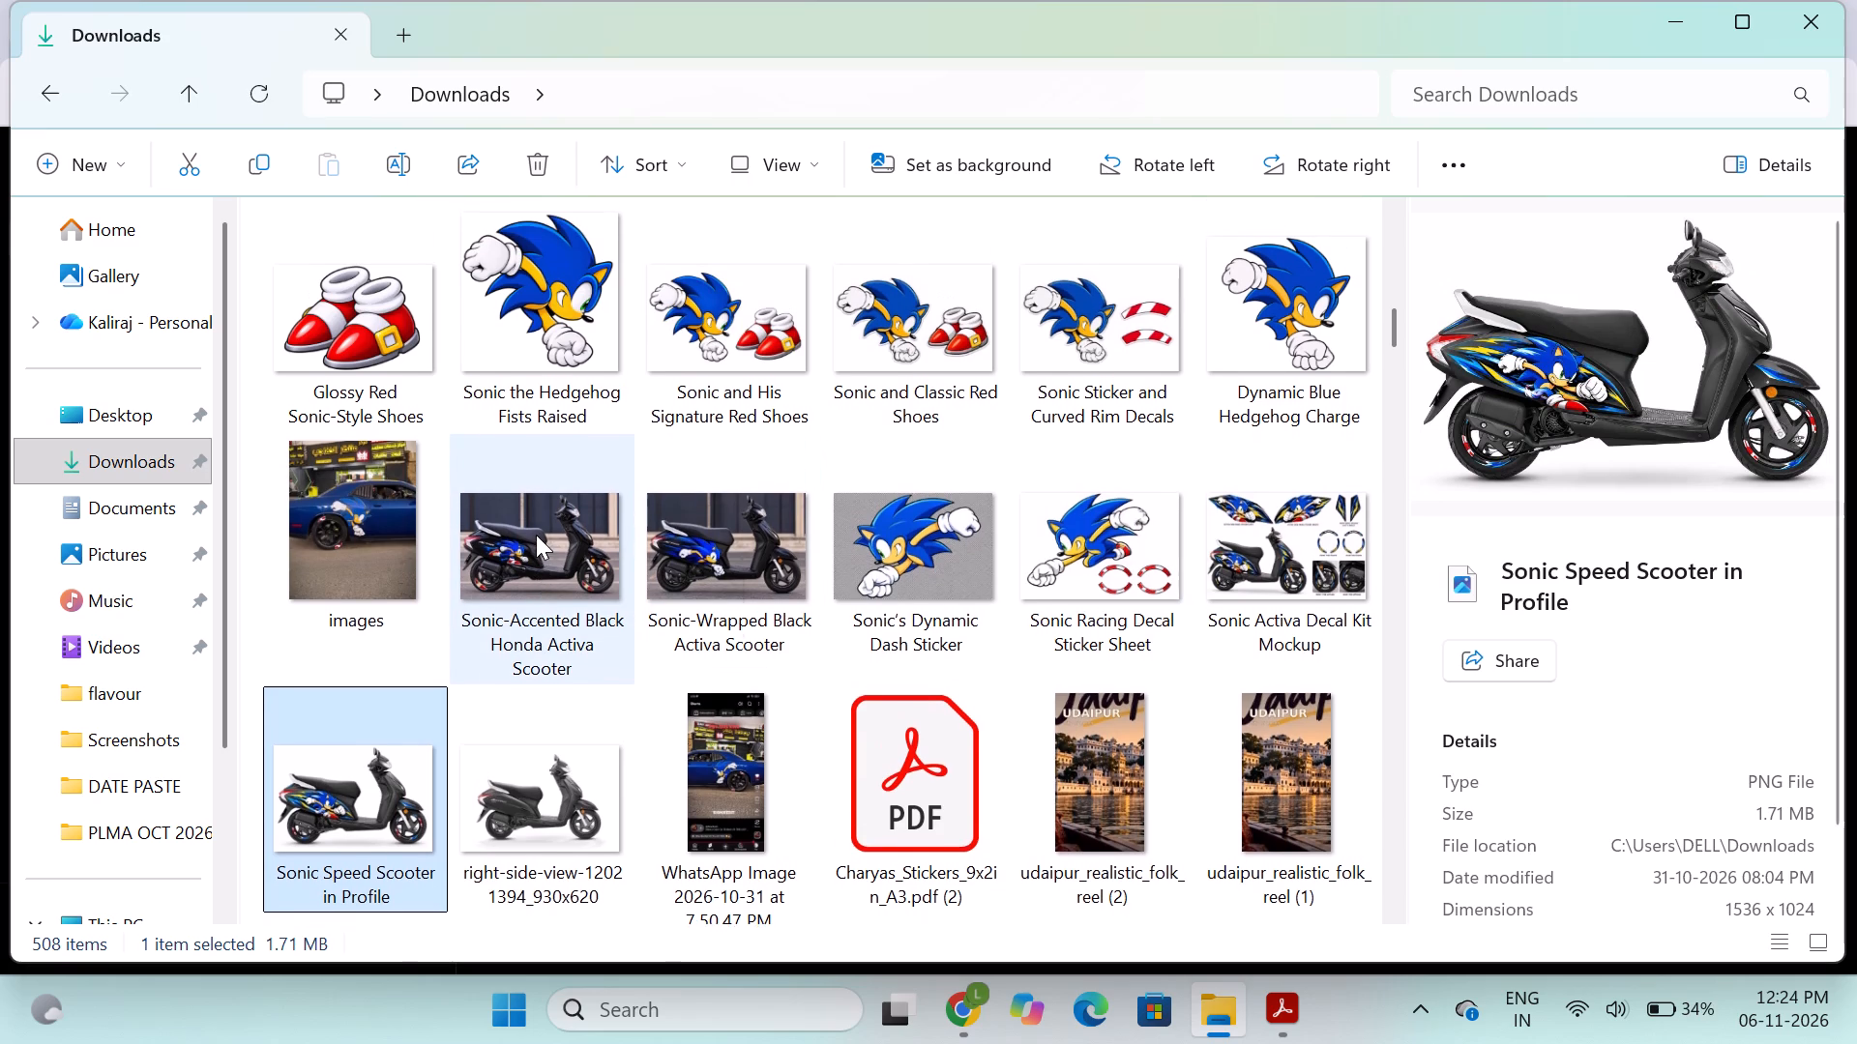
scroll(536, 535, "up", 1)
scroll(536, 535, "down", 1)
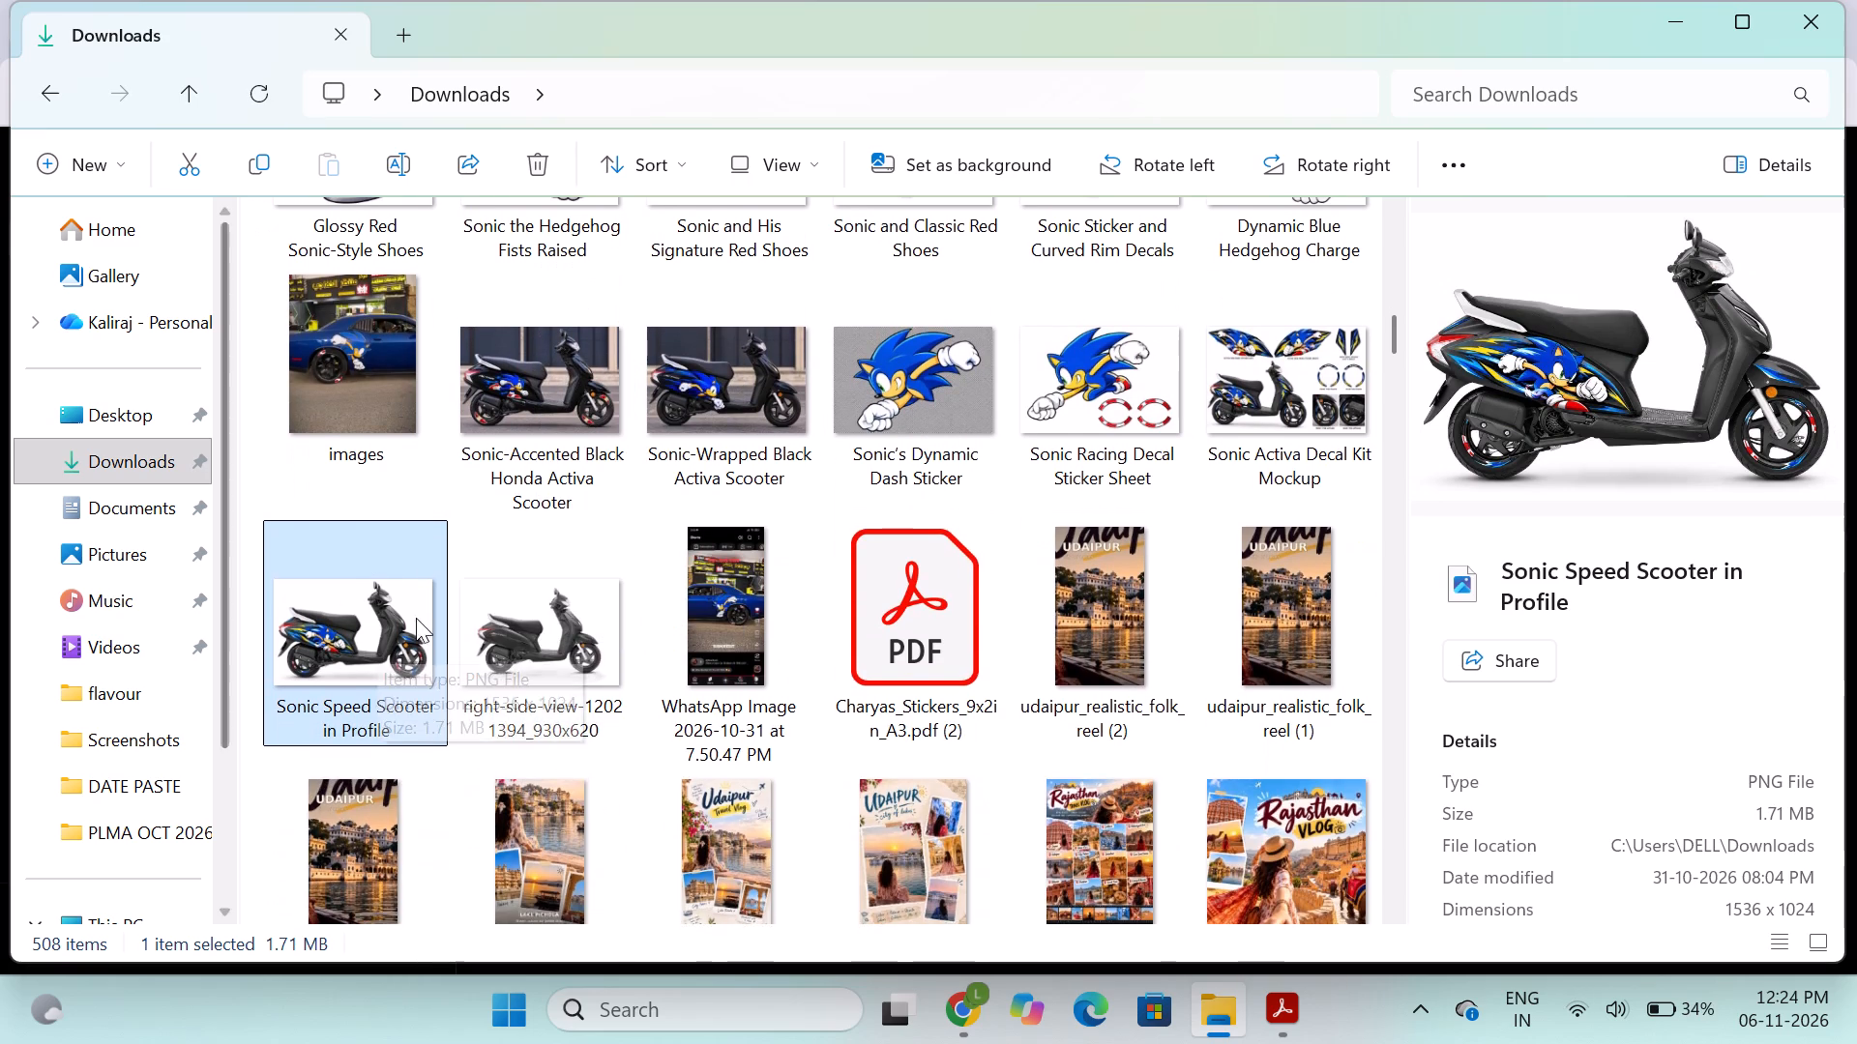
double_click(367, 626)
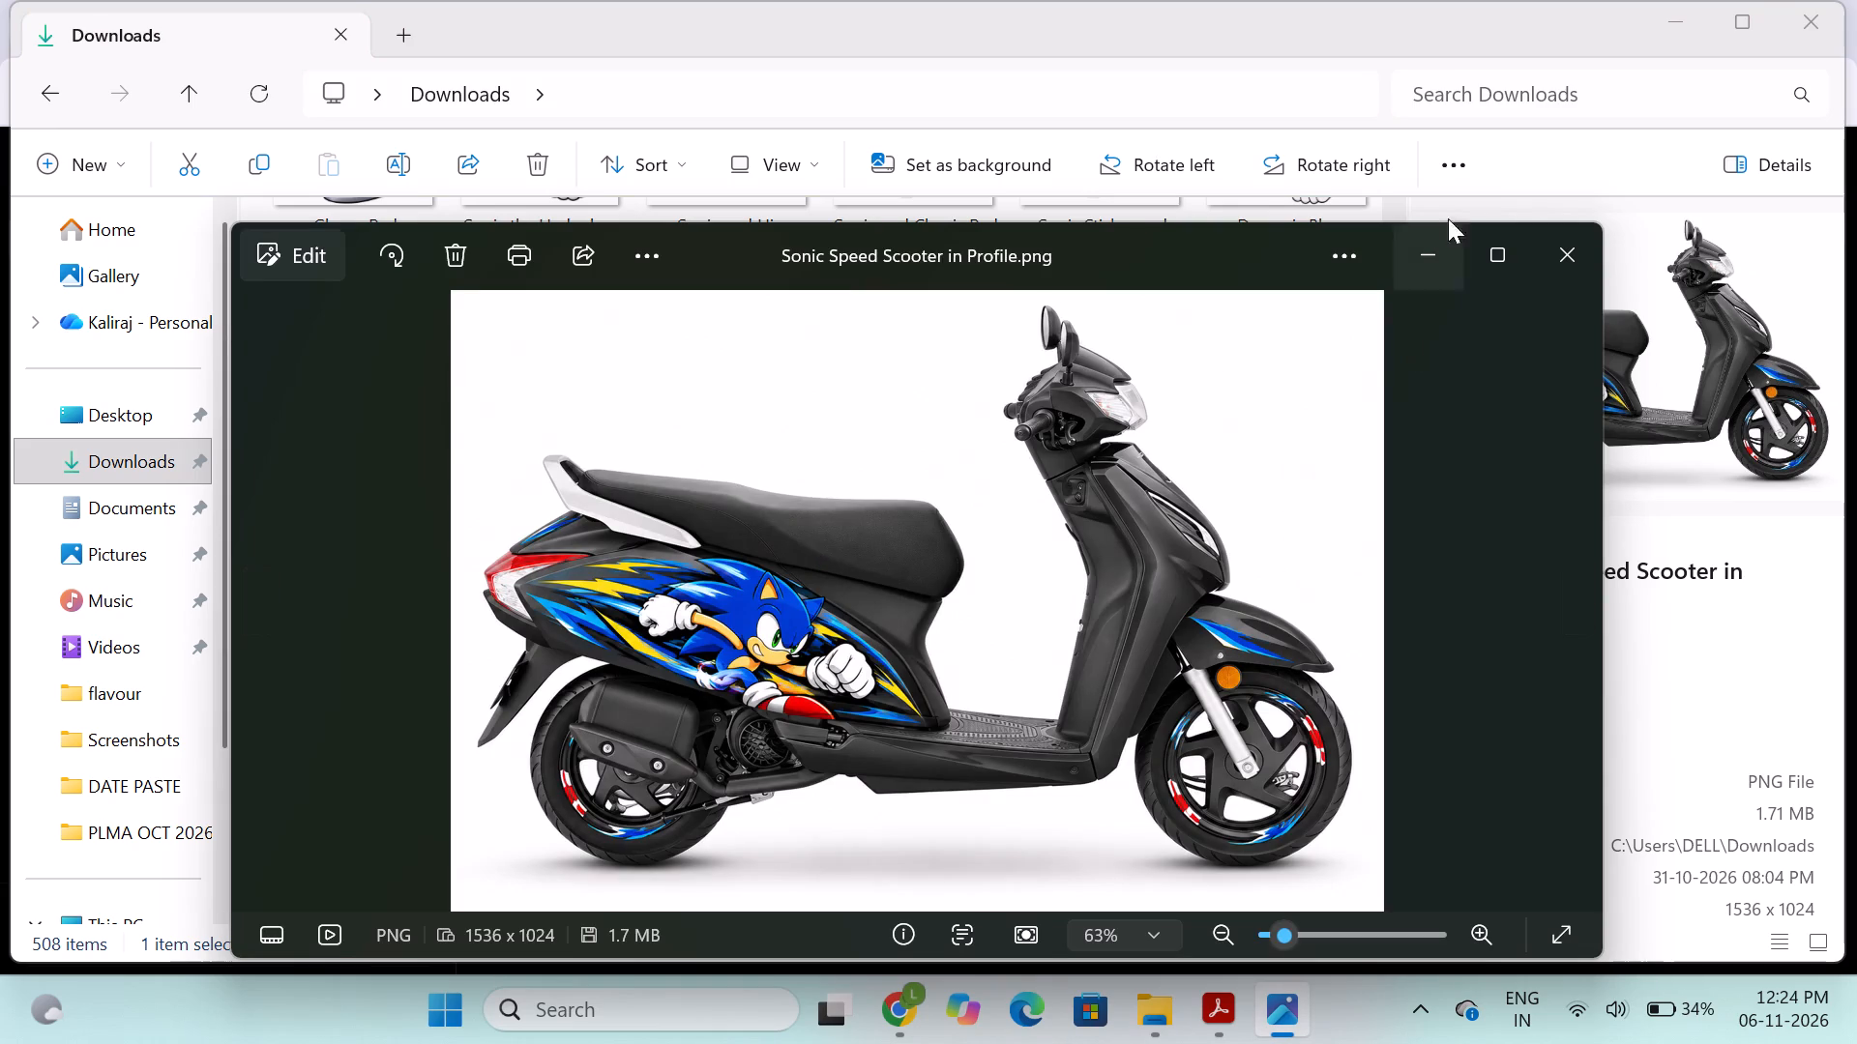
left_click(1420, 238)
Look through the older files in the Downloads folder for the Charya's box packaging mockups.
scroll(650, 523, "up", 1)
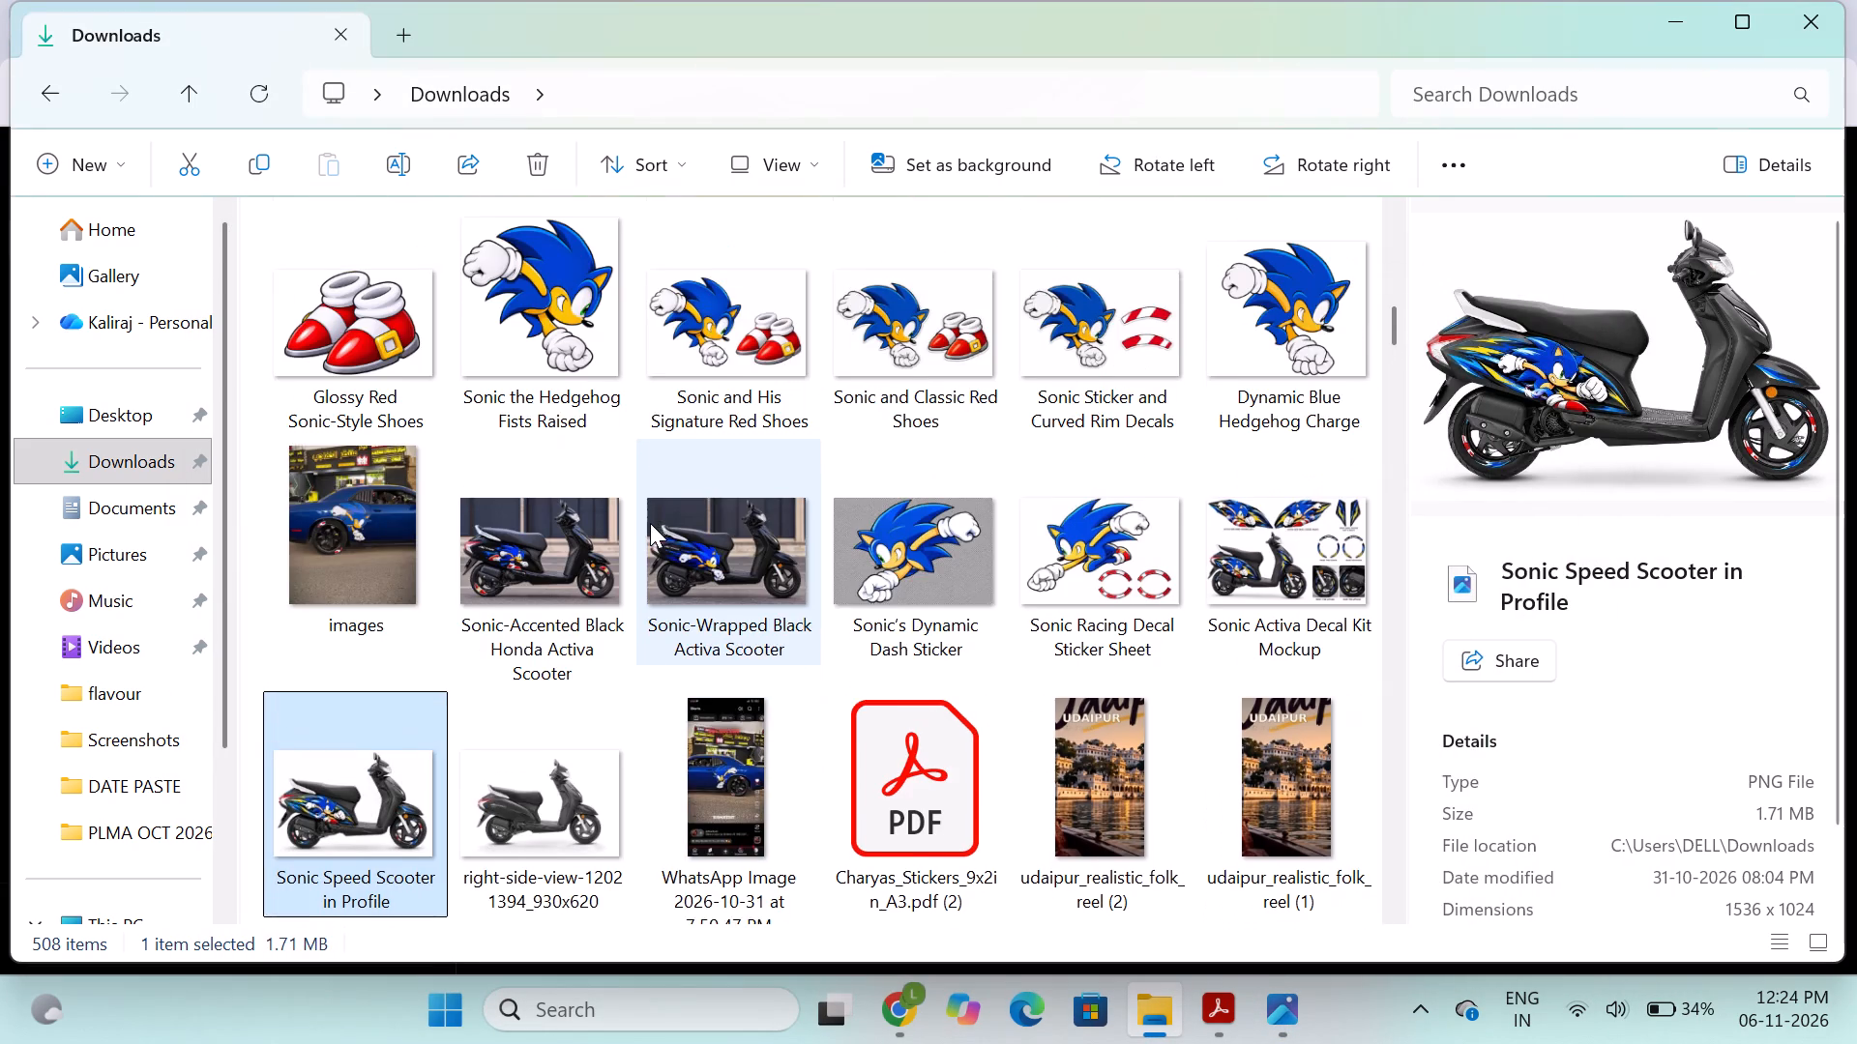
scroll(650, 523, "up", 2)
scroll(650, 523, "down", 3)
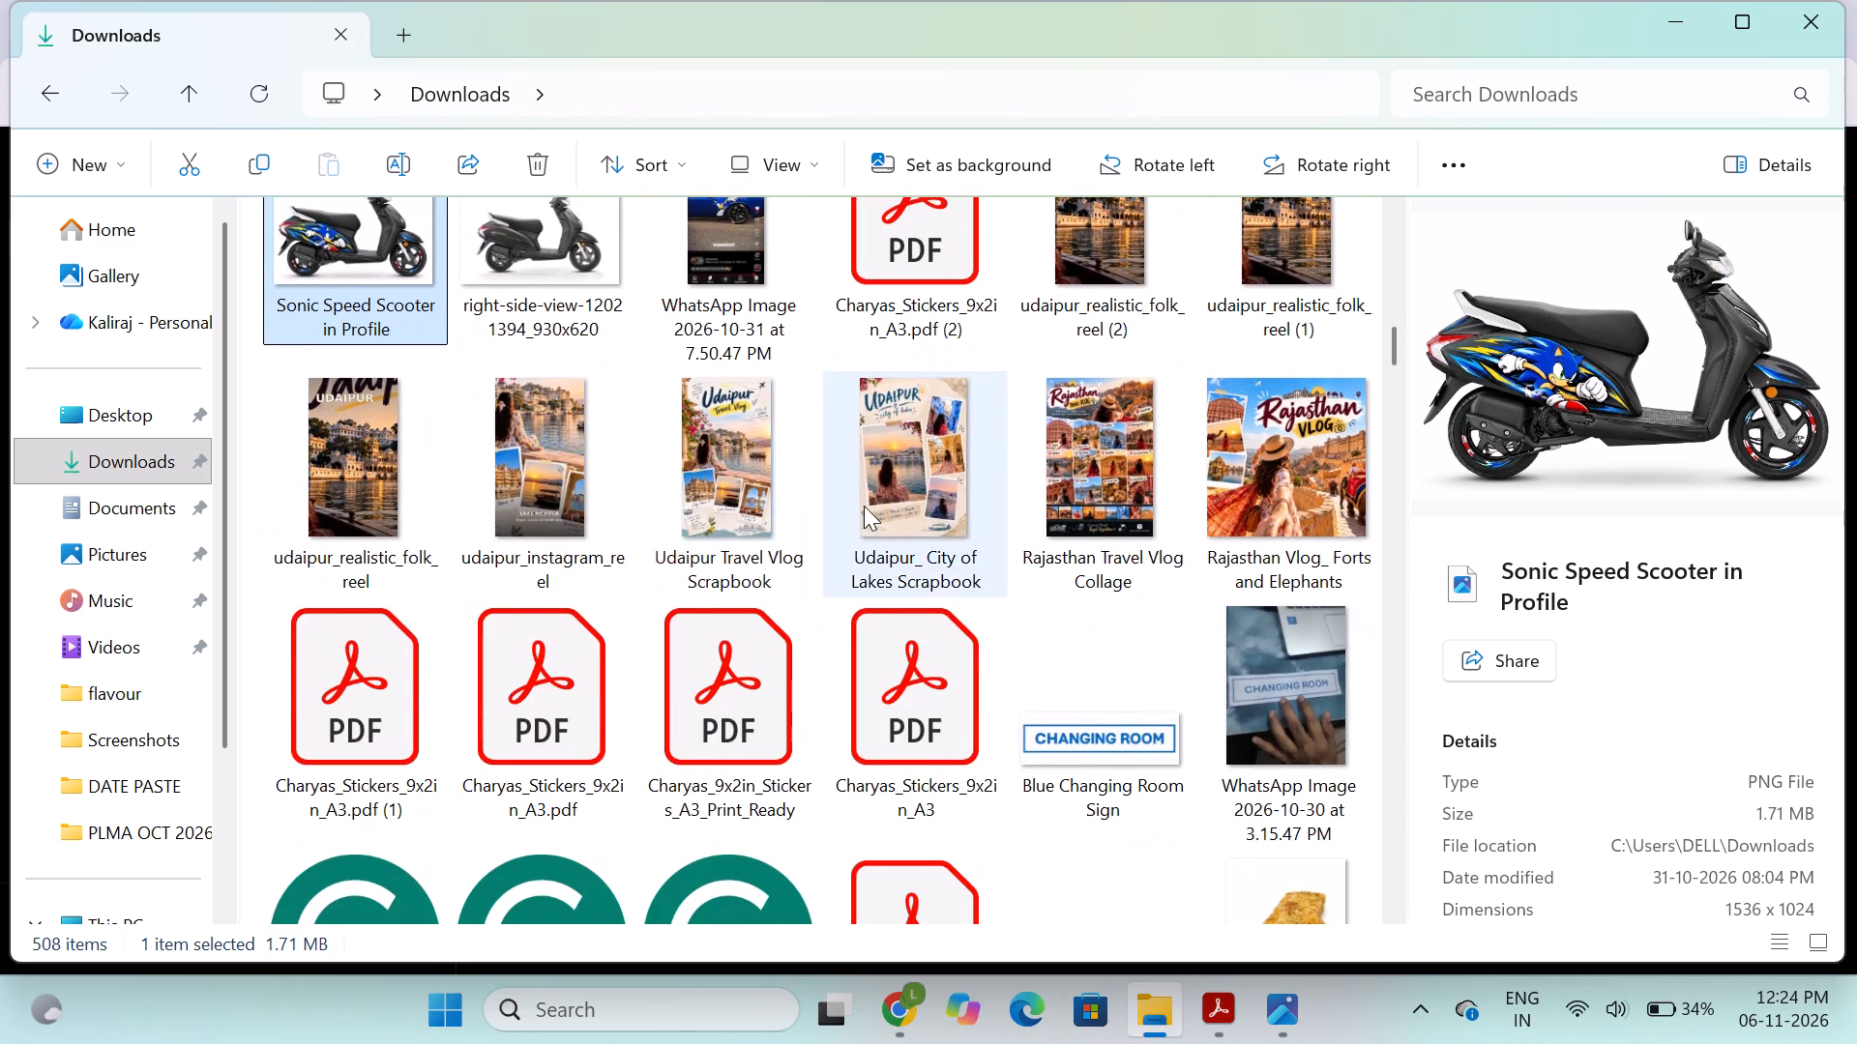
scroll(704, 554, "down", 1)
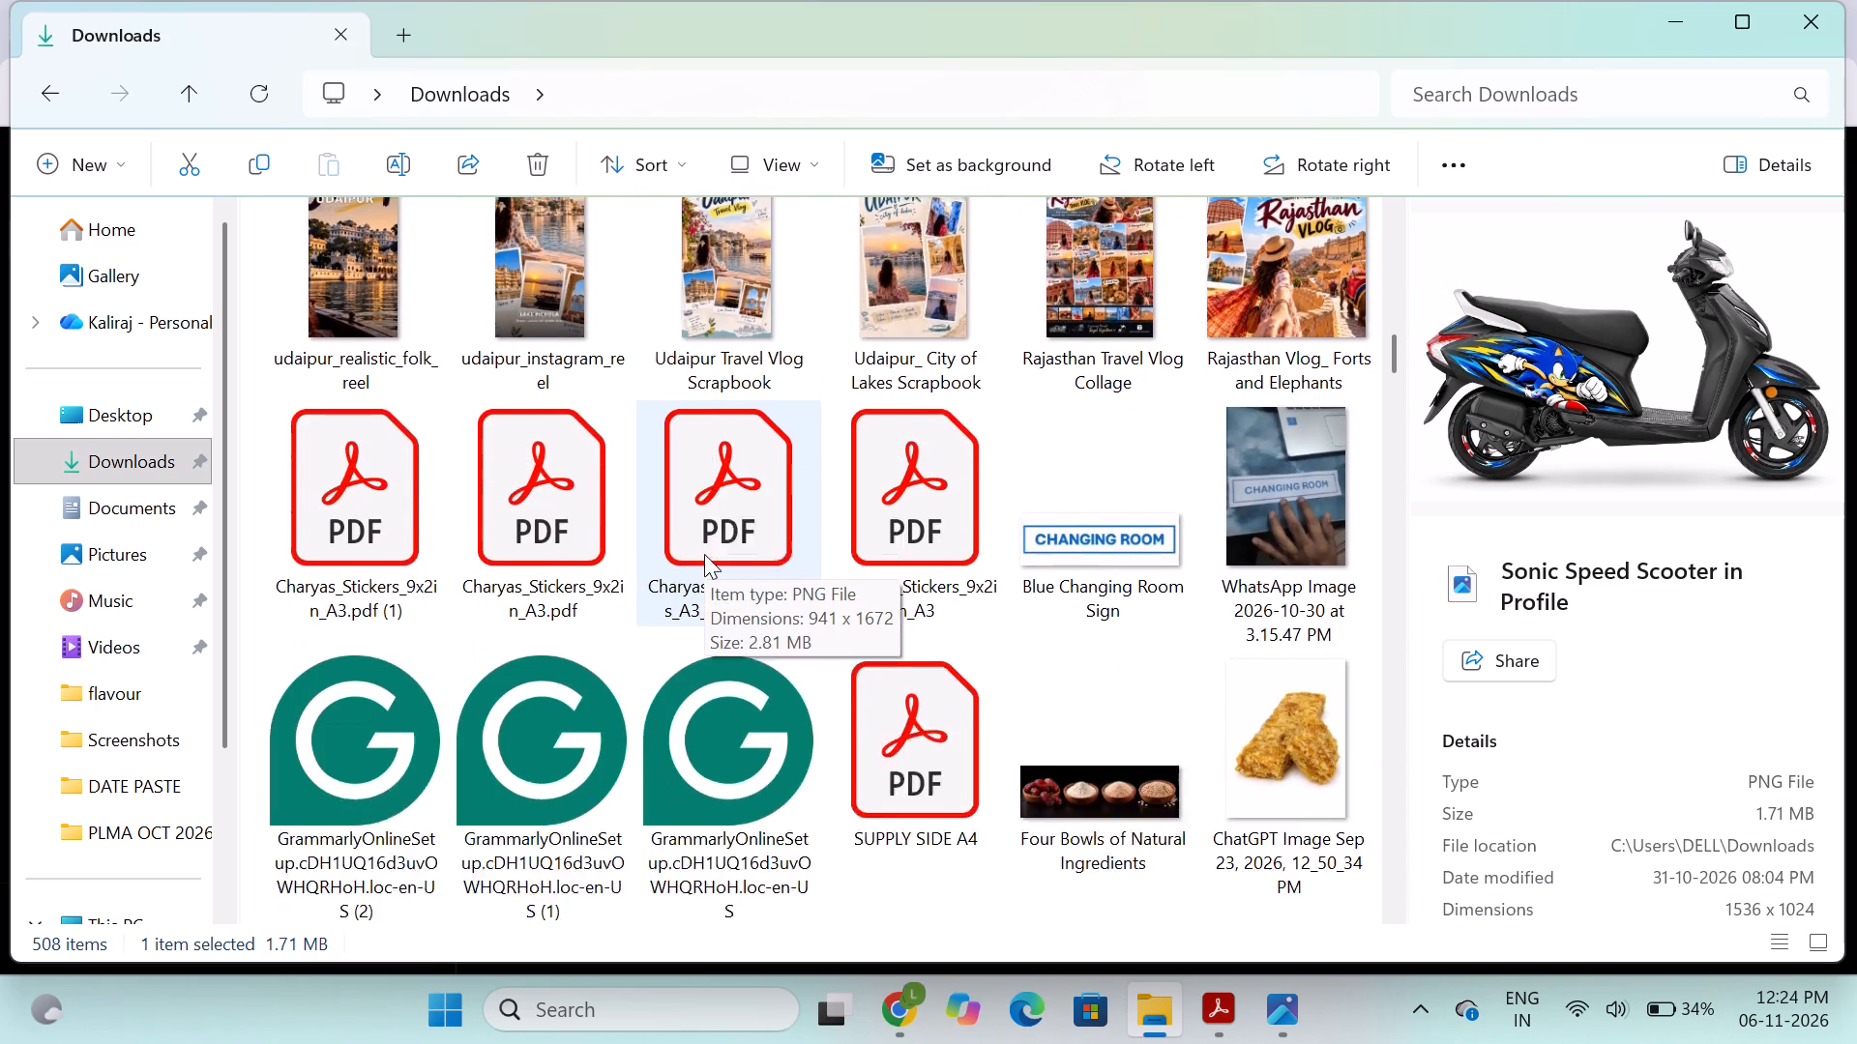
scroll(704, 554, "down", 3)
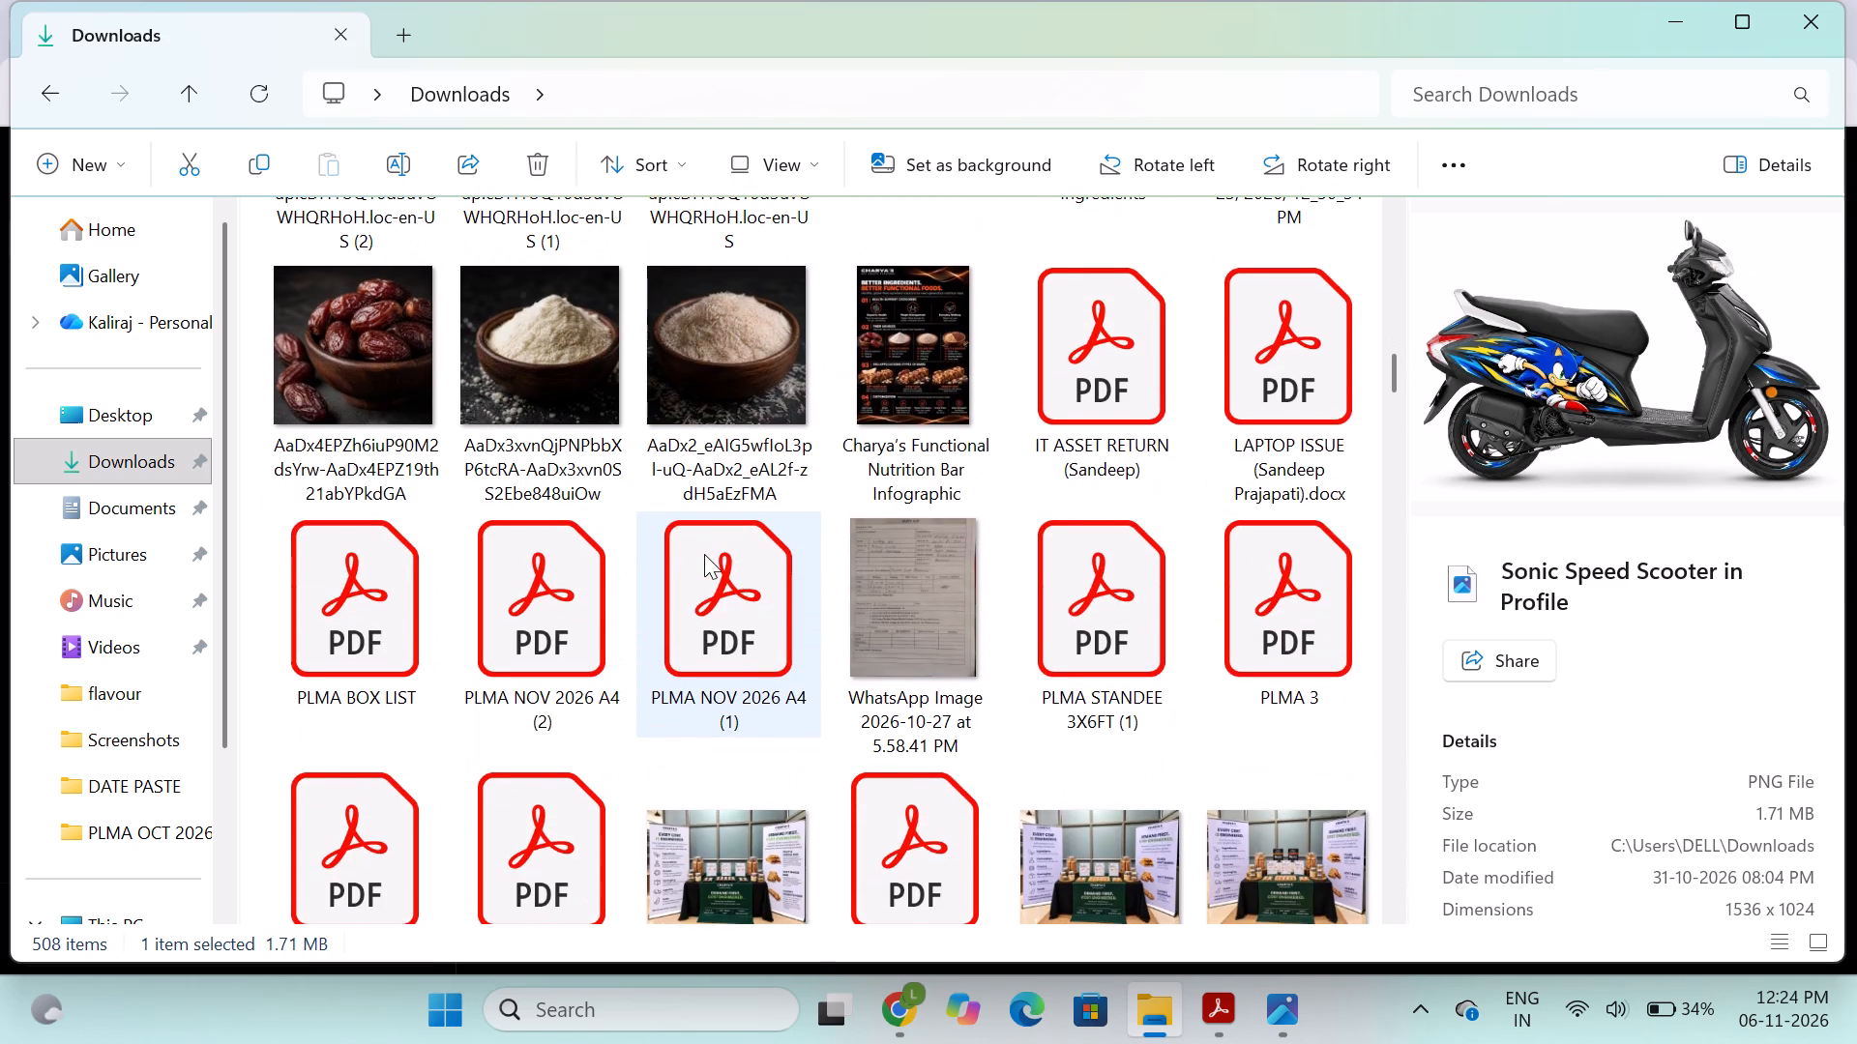
scroll(704, 554, "down", 4)
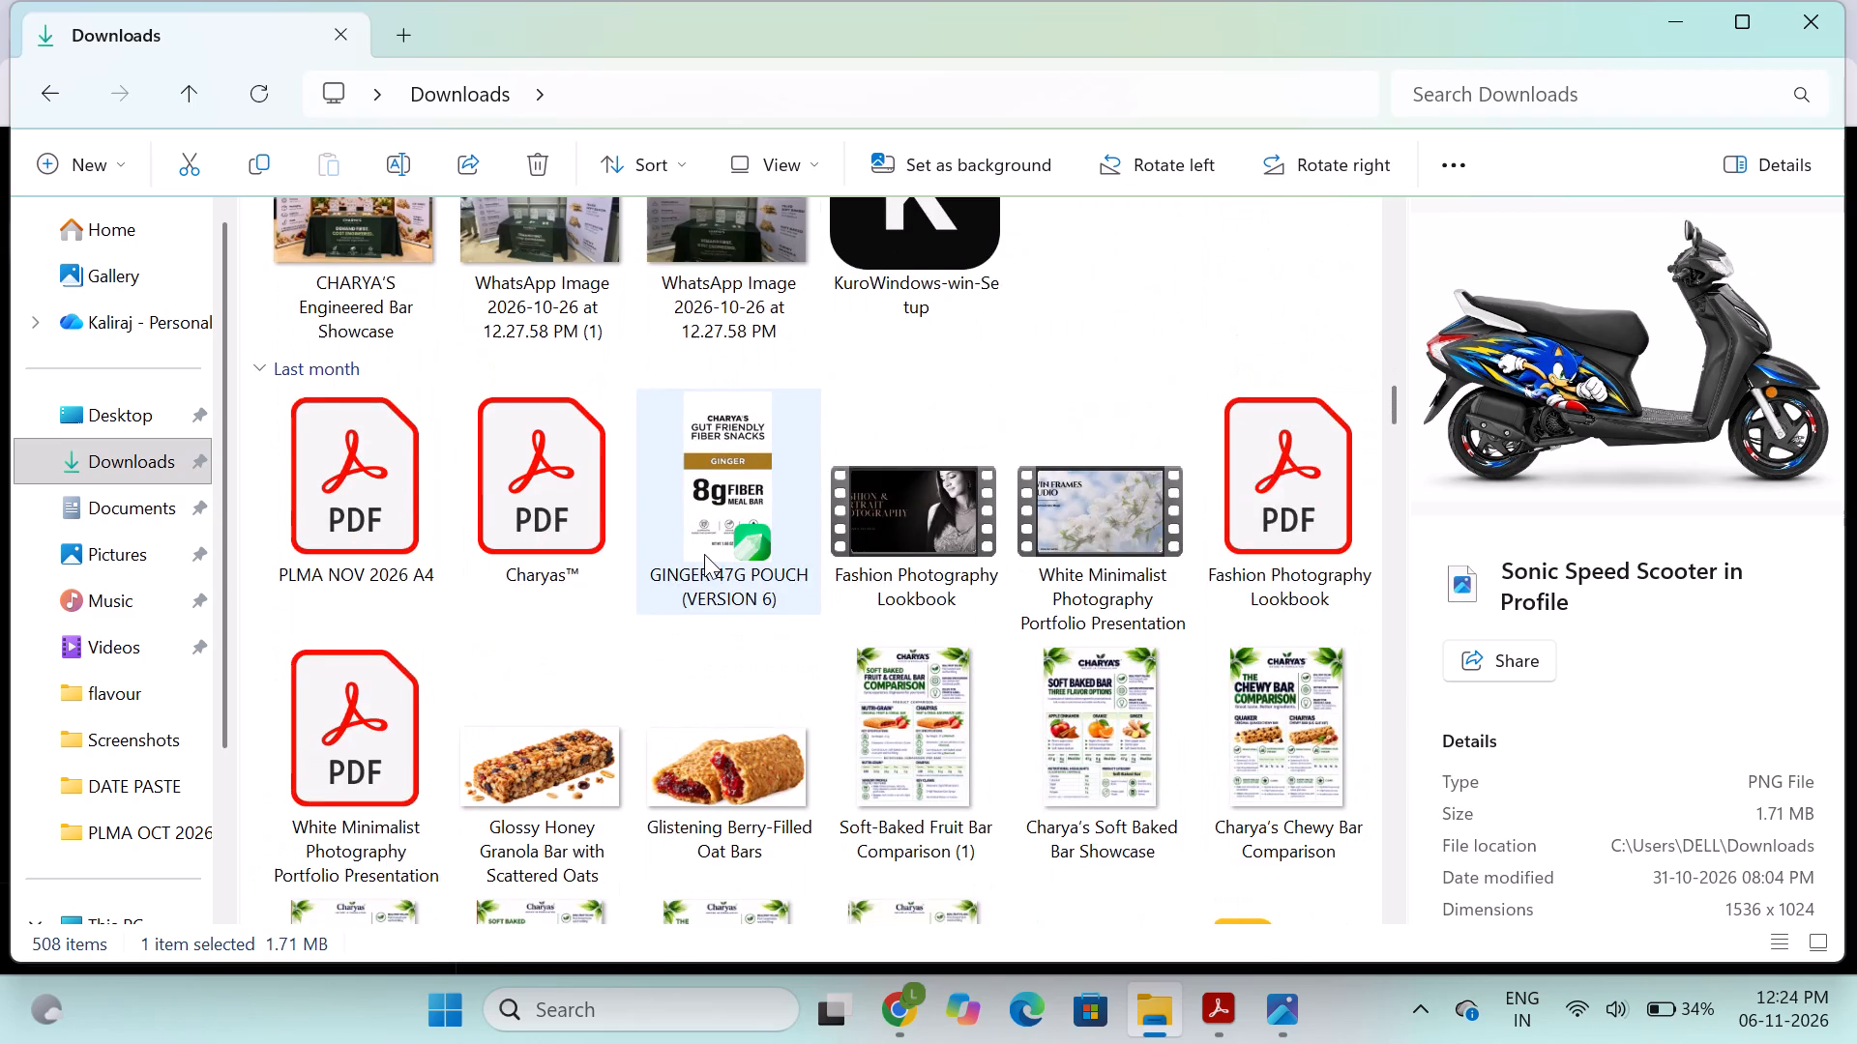
scroll(704, 554, "down", 2)
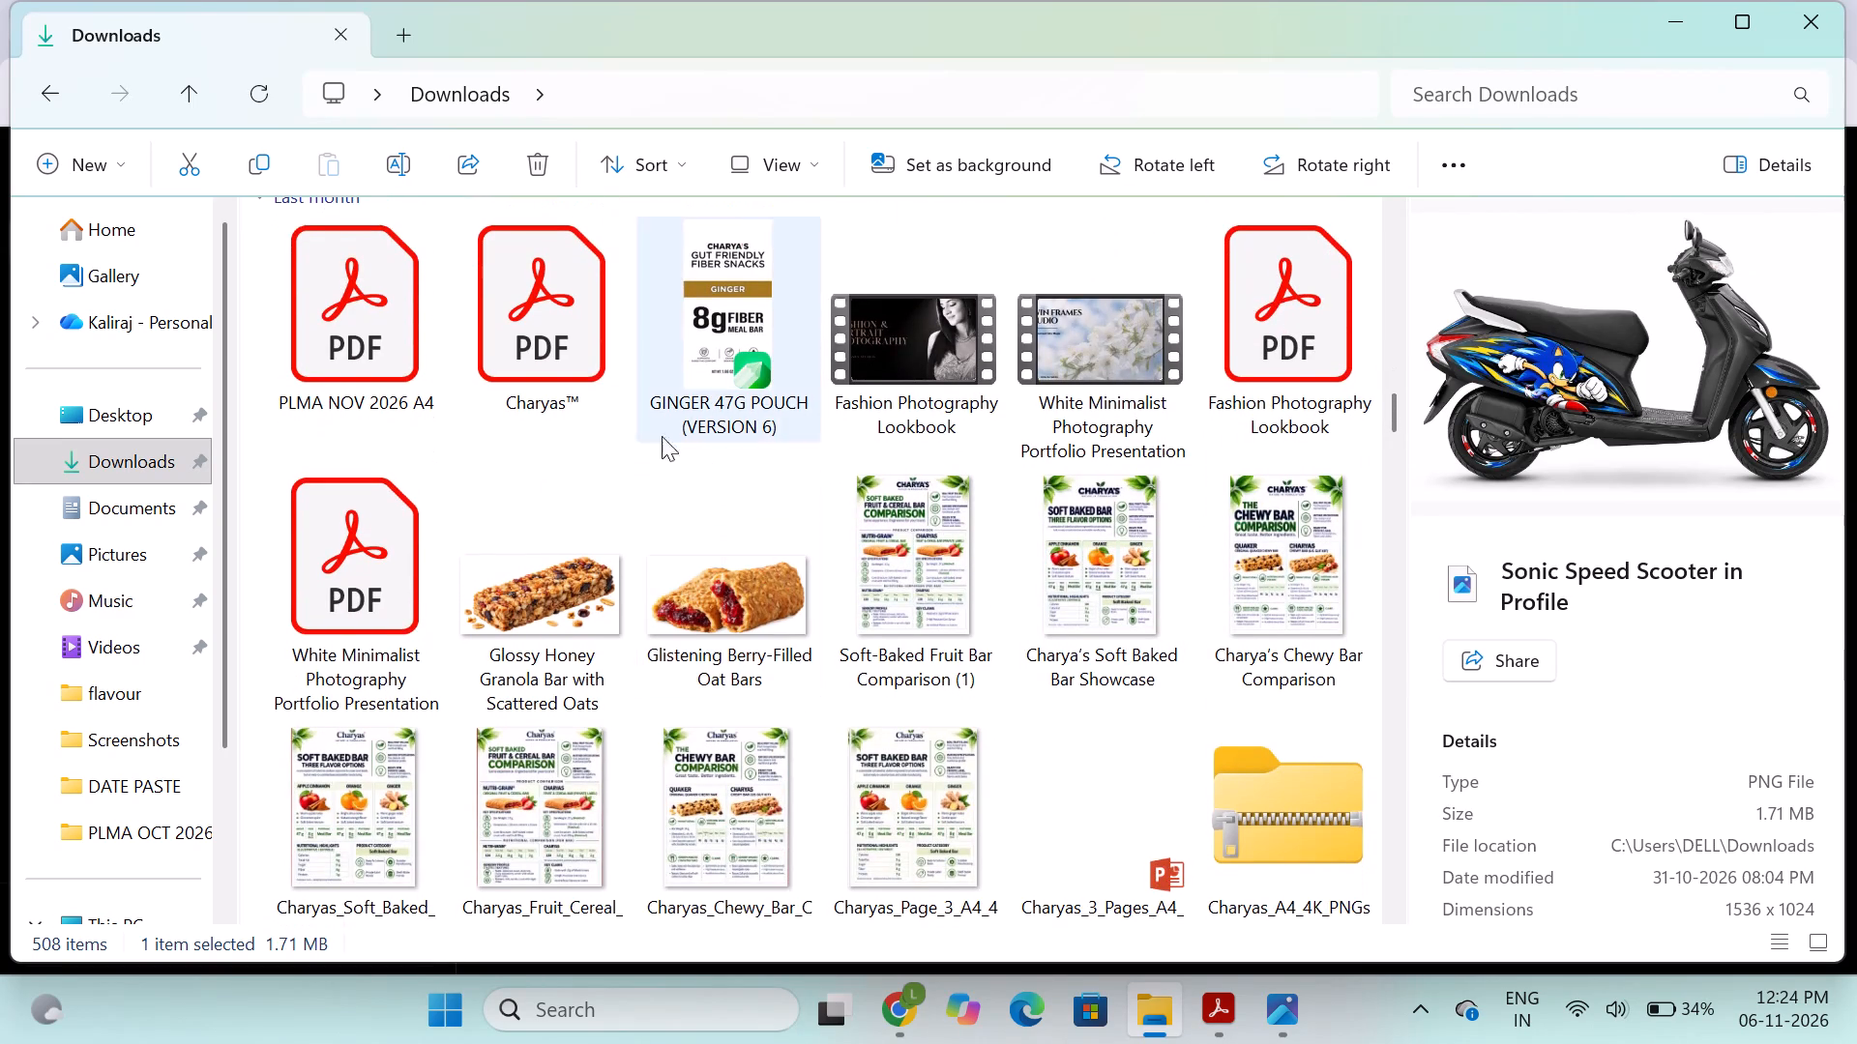
scroll(667, 481, "down", 4)
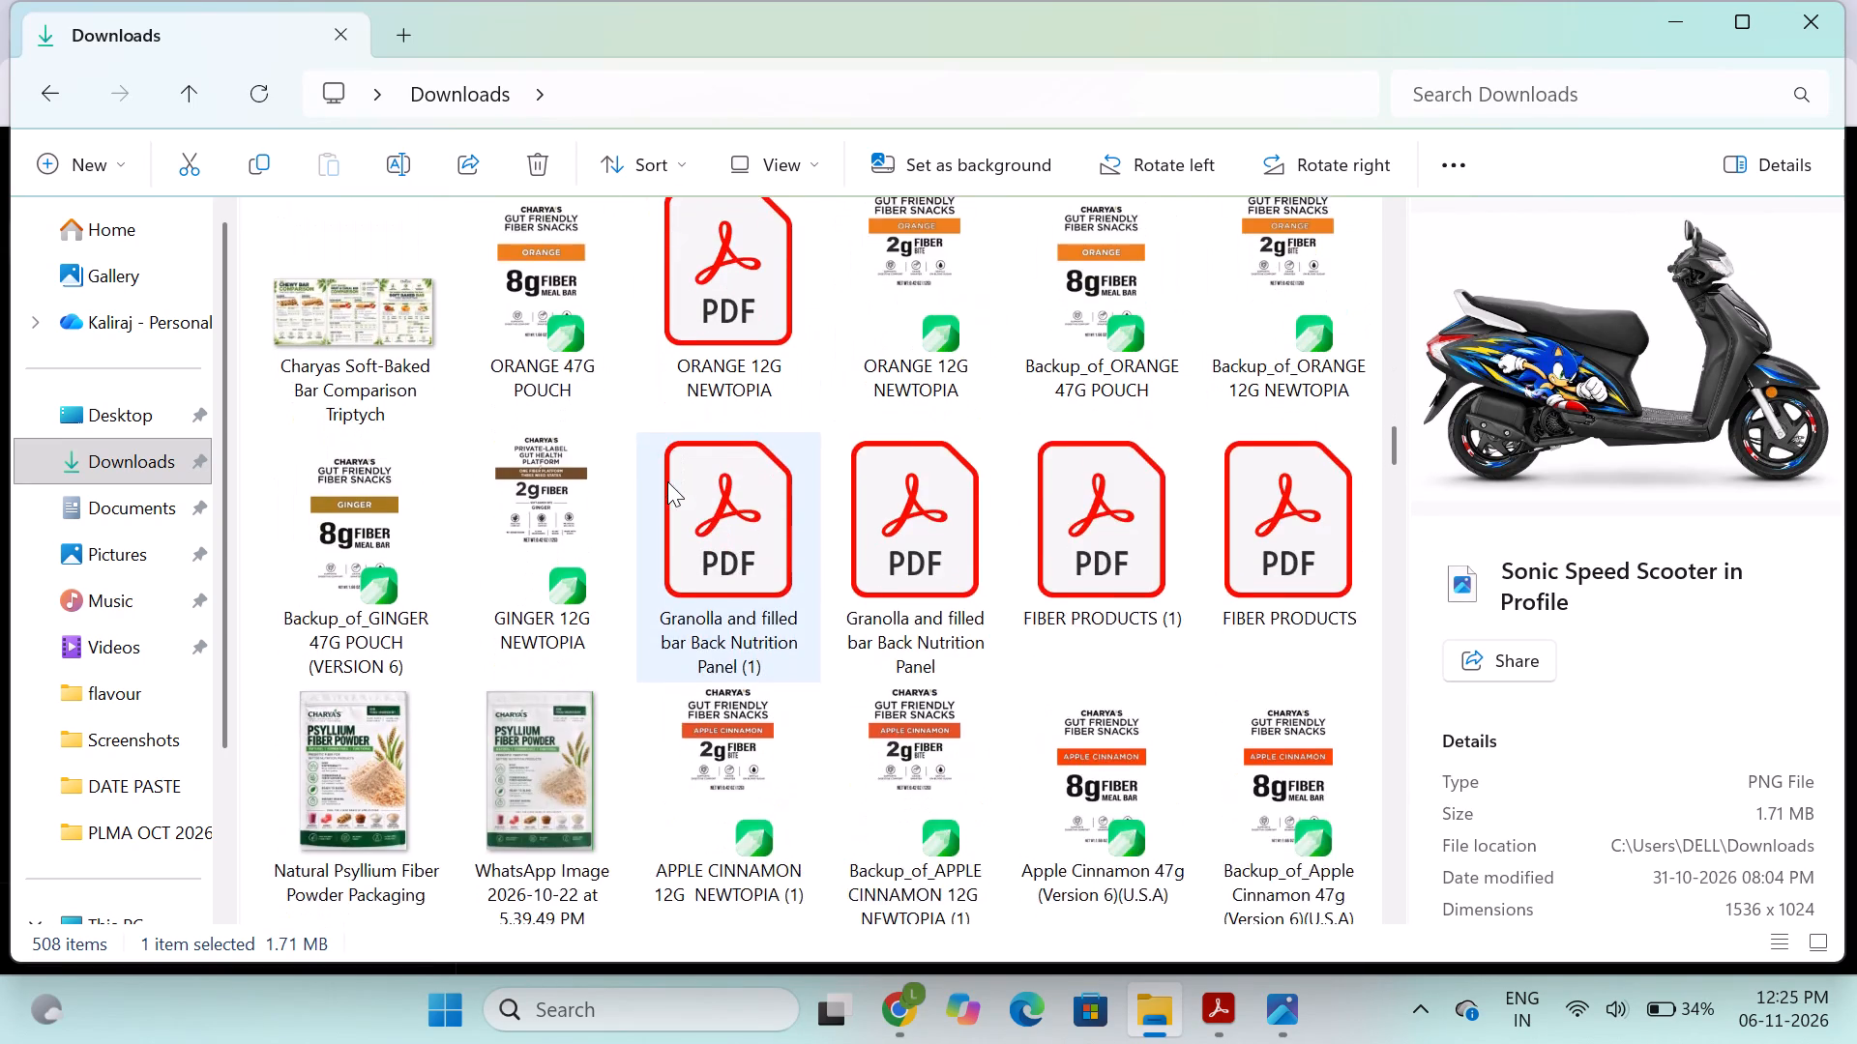
scroll(667, 481, "down", 3)
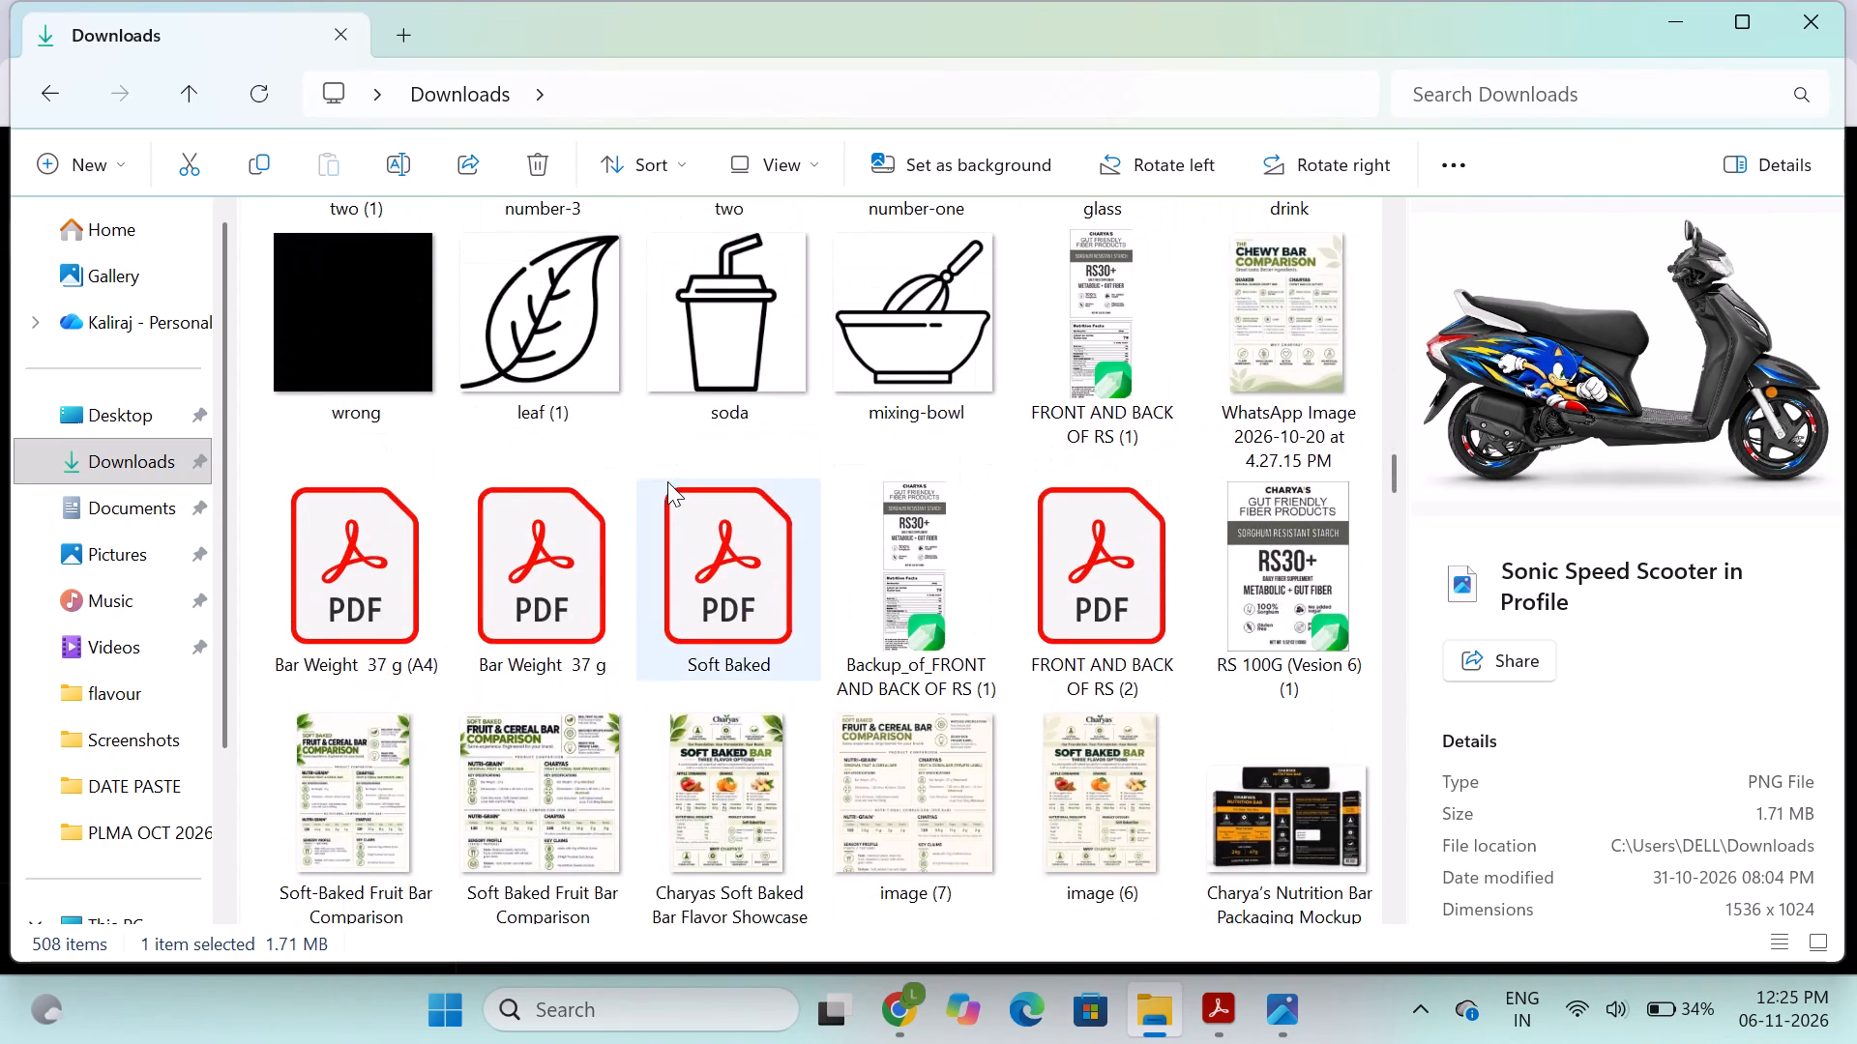
scroll(667, 481, "down", 2)
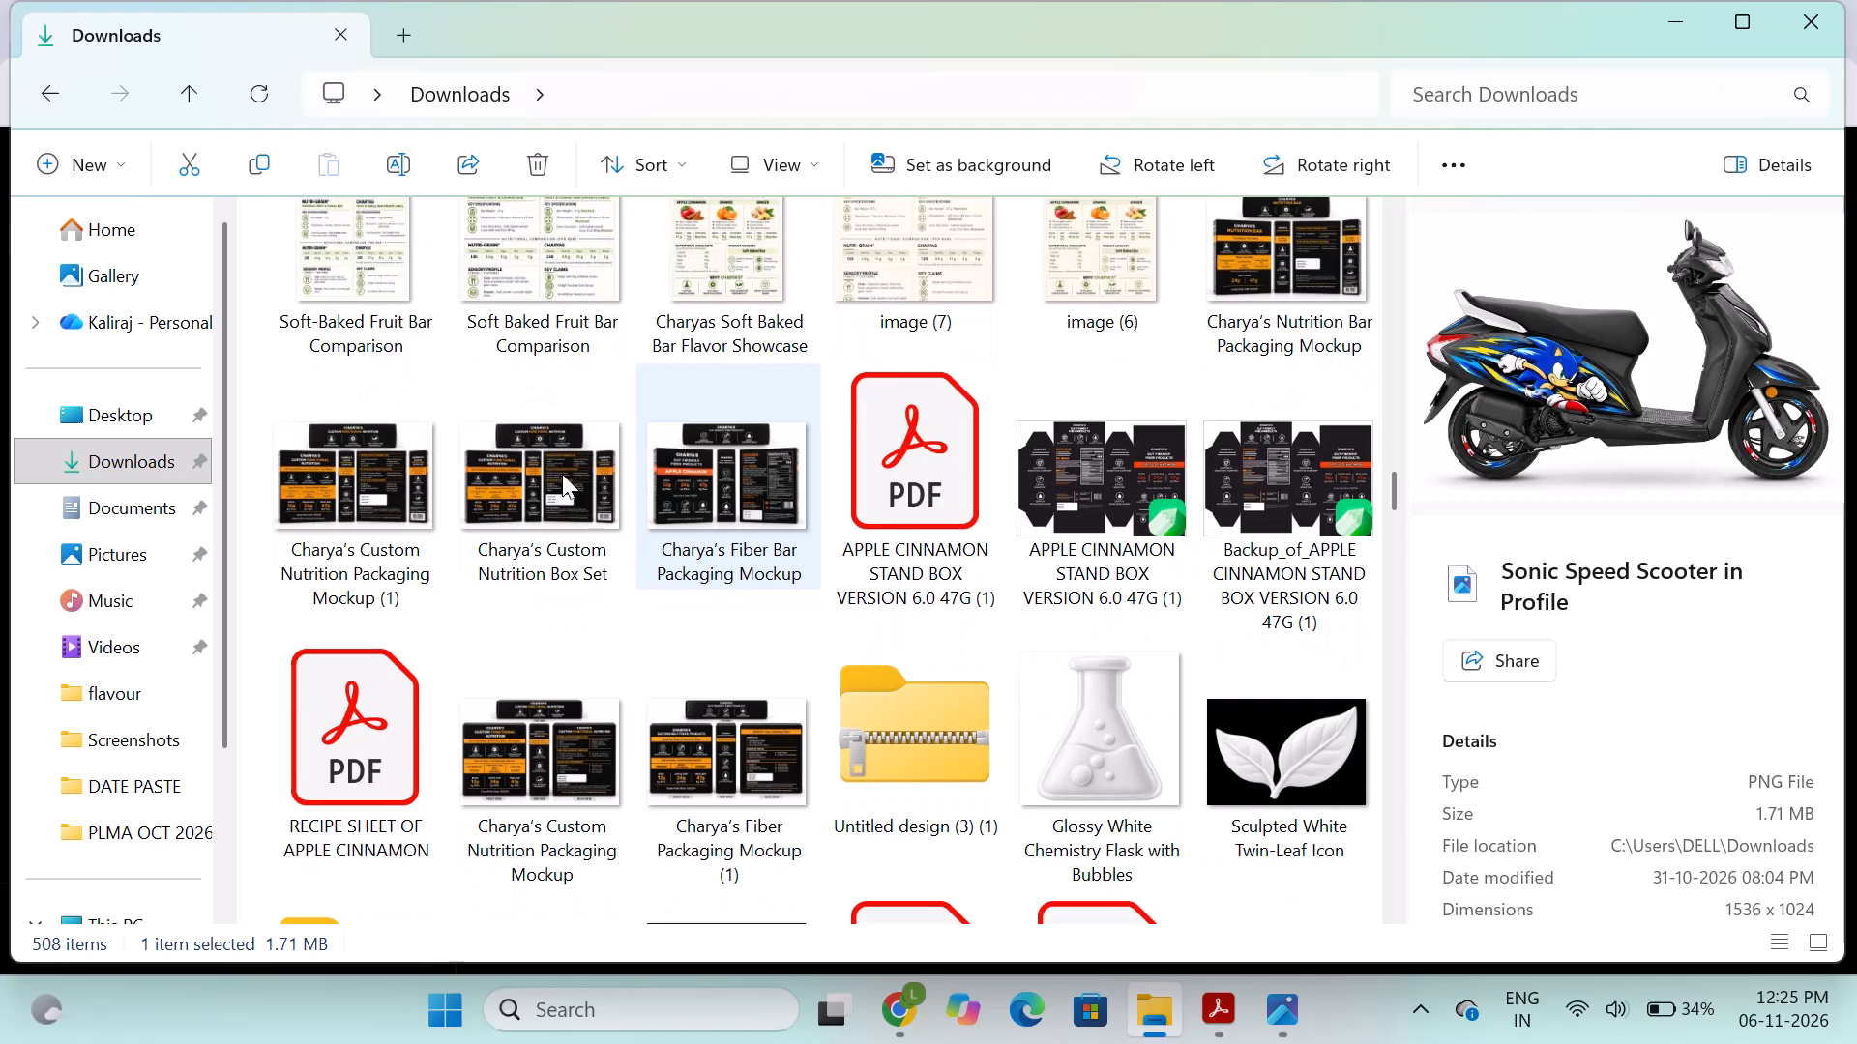
left_click(523, 470)
left_click(365, 455)
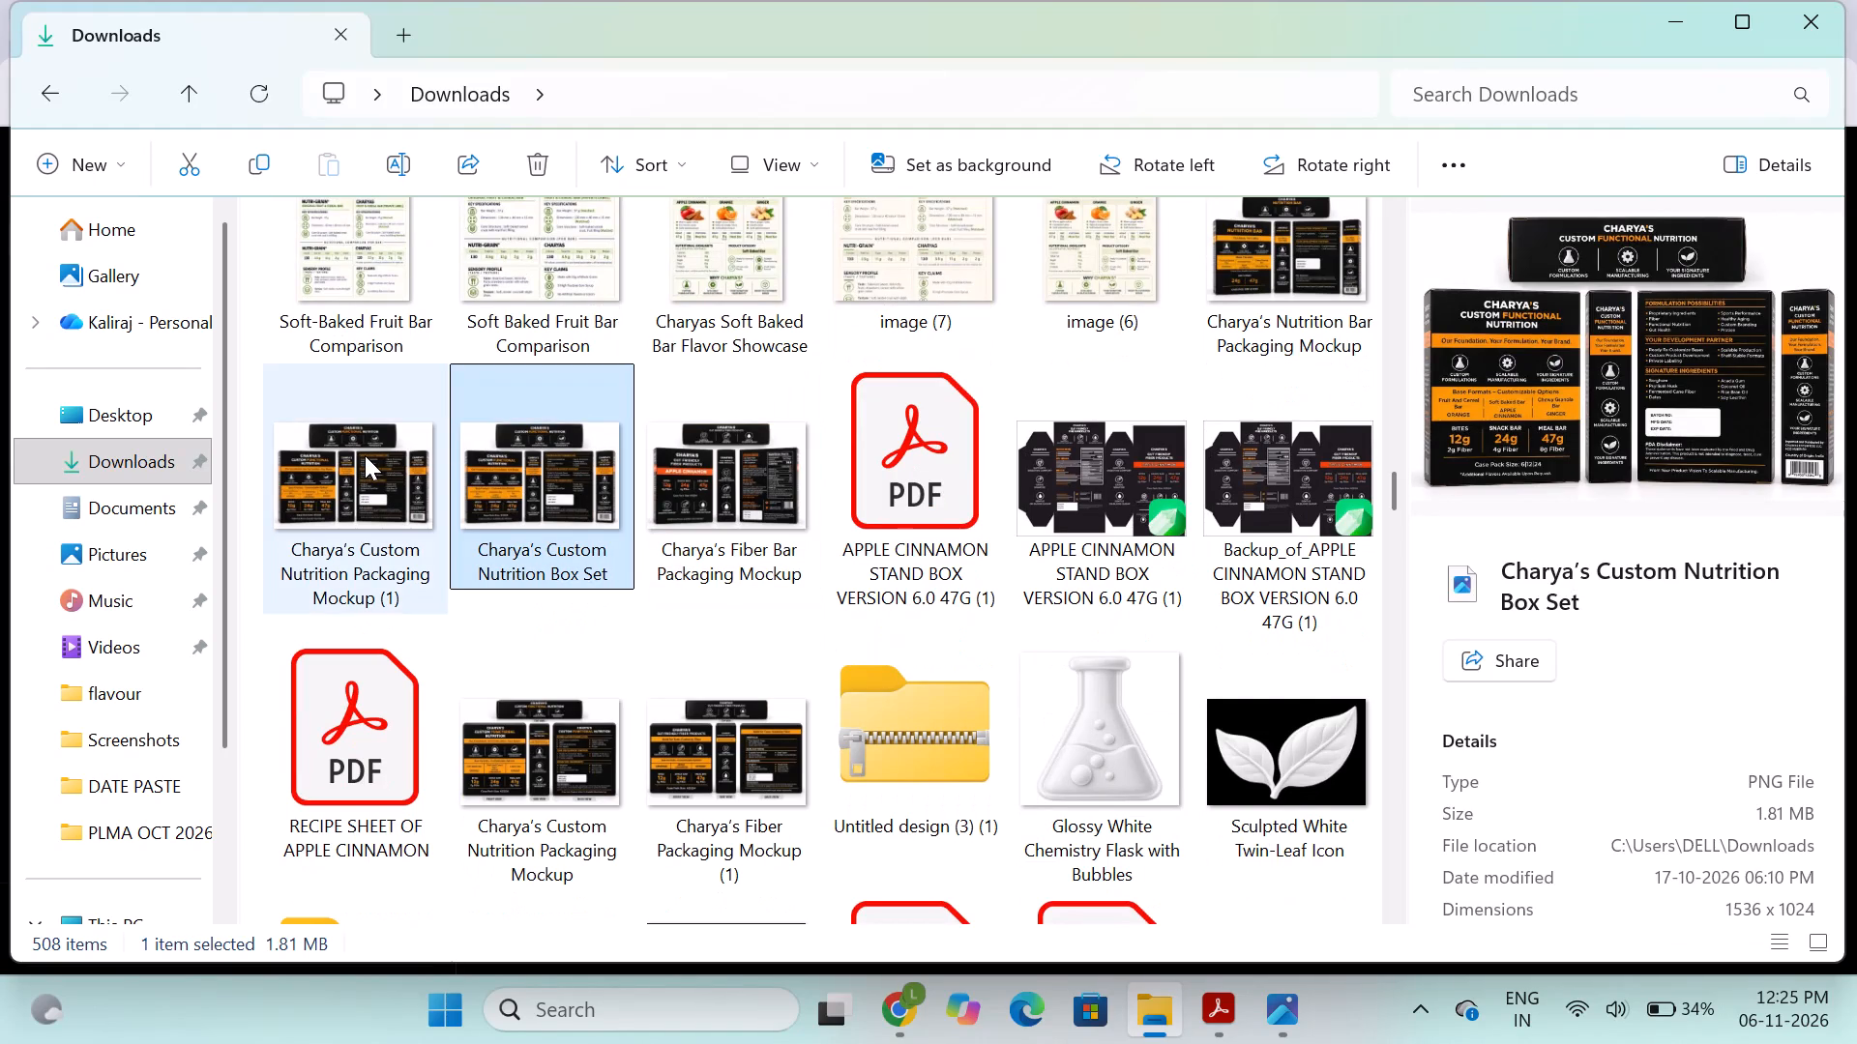
left_click(494, 462)
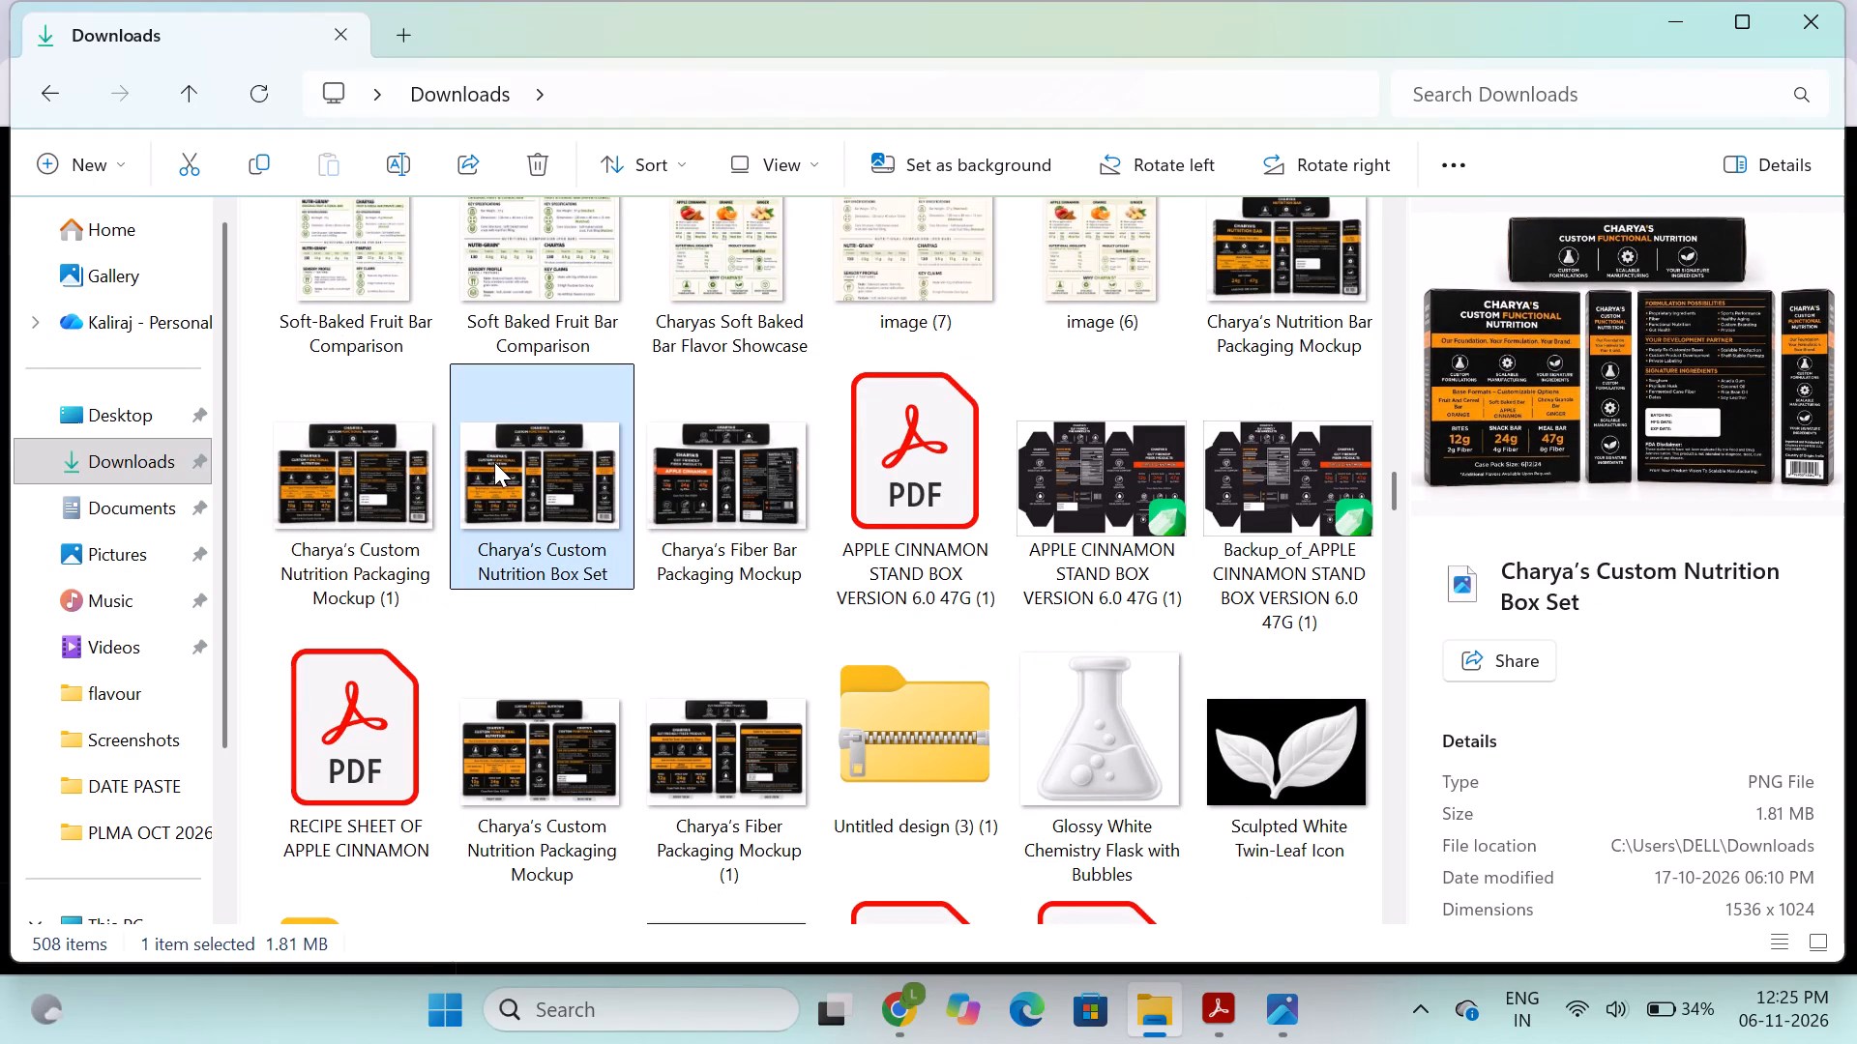
left_click(329, 471)
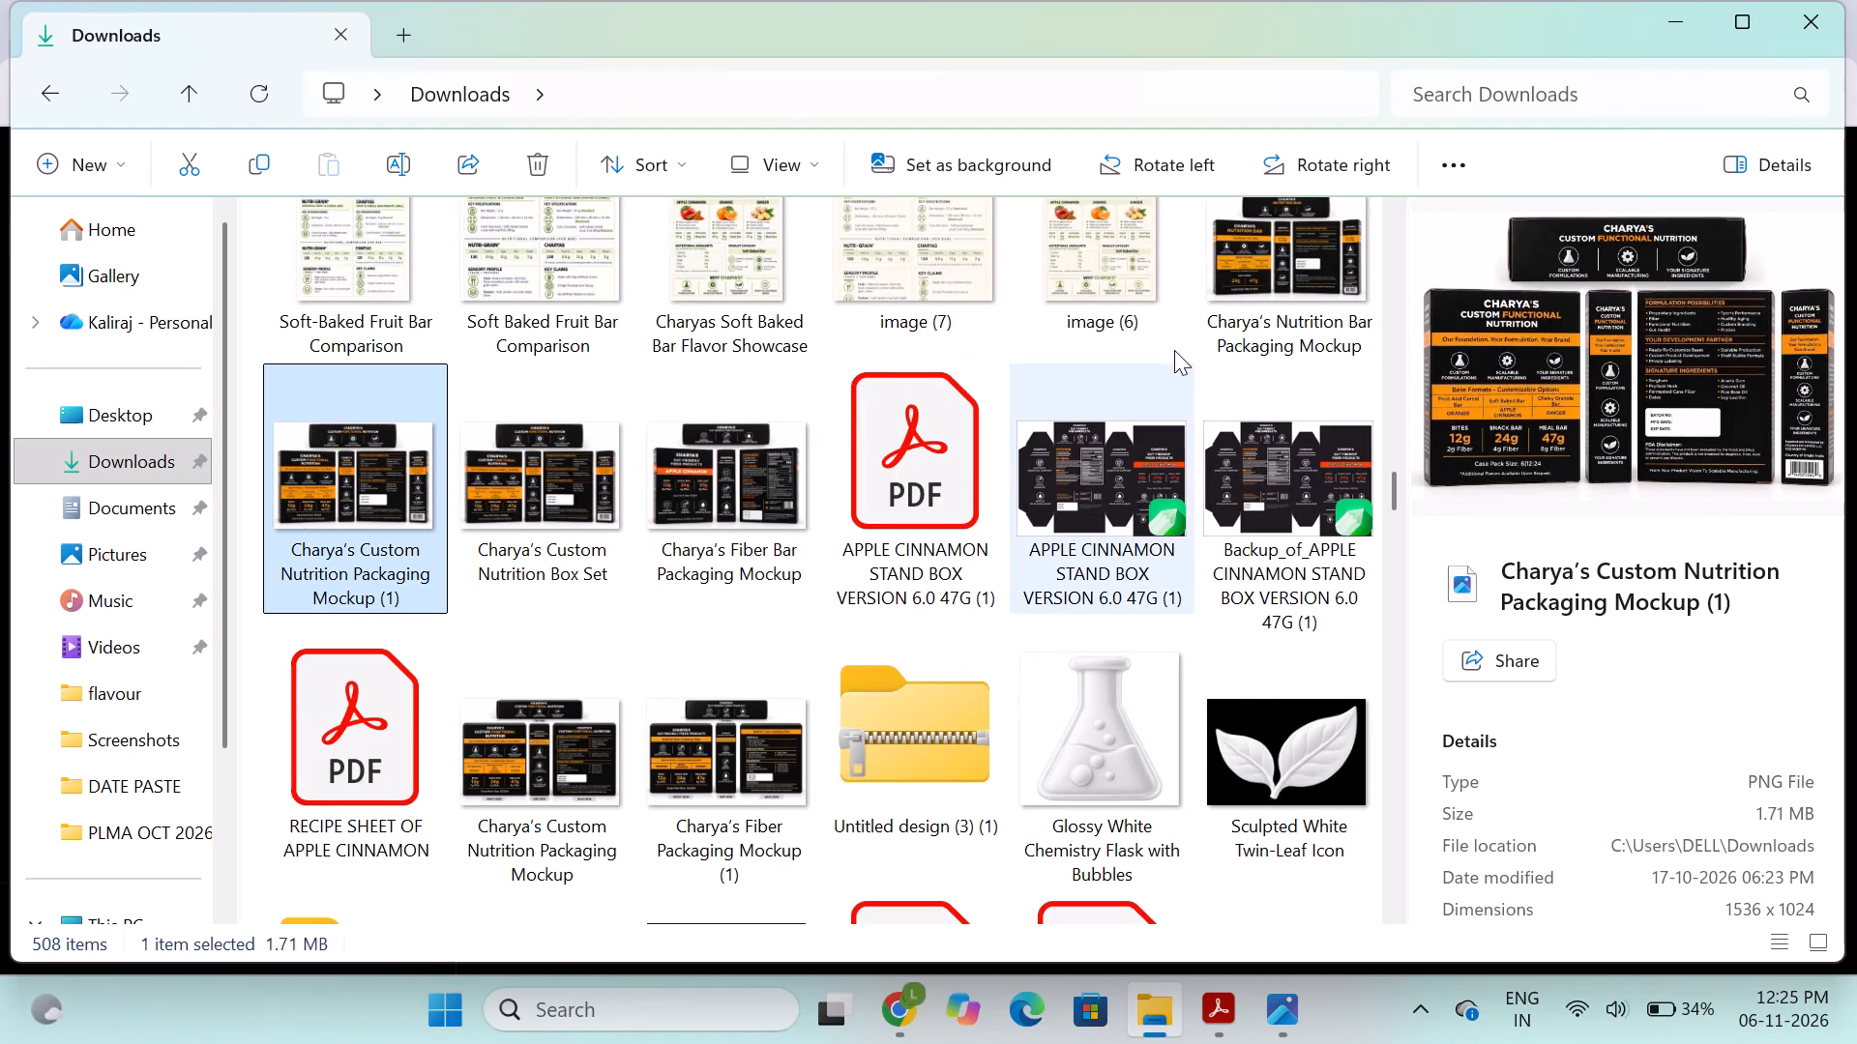
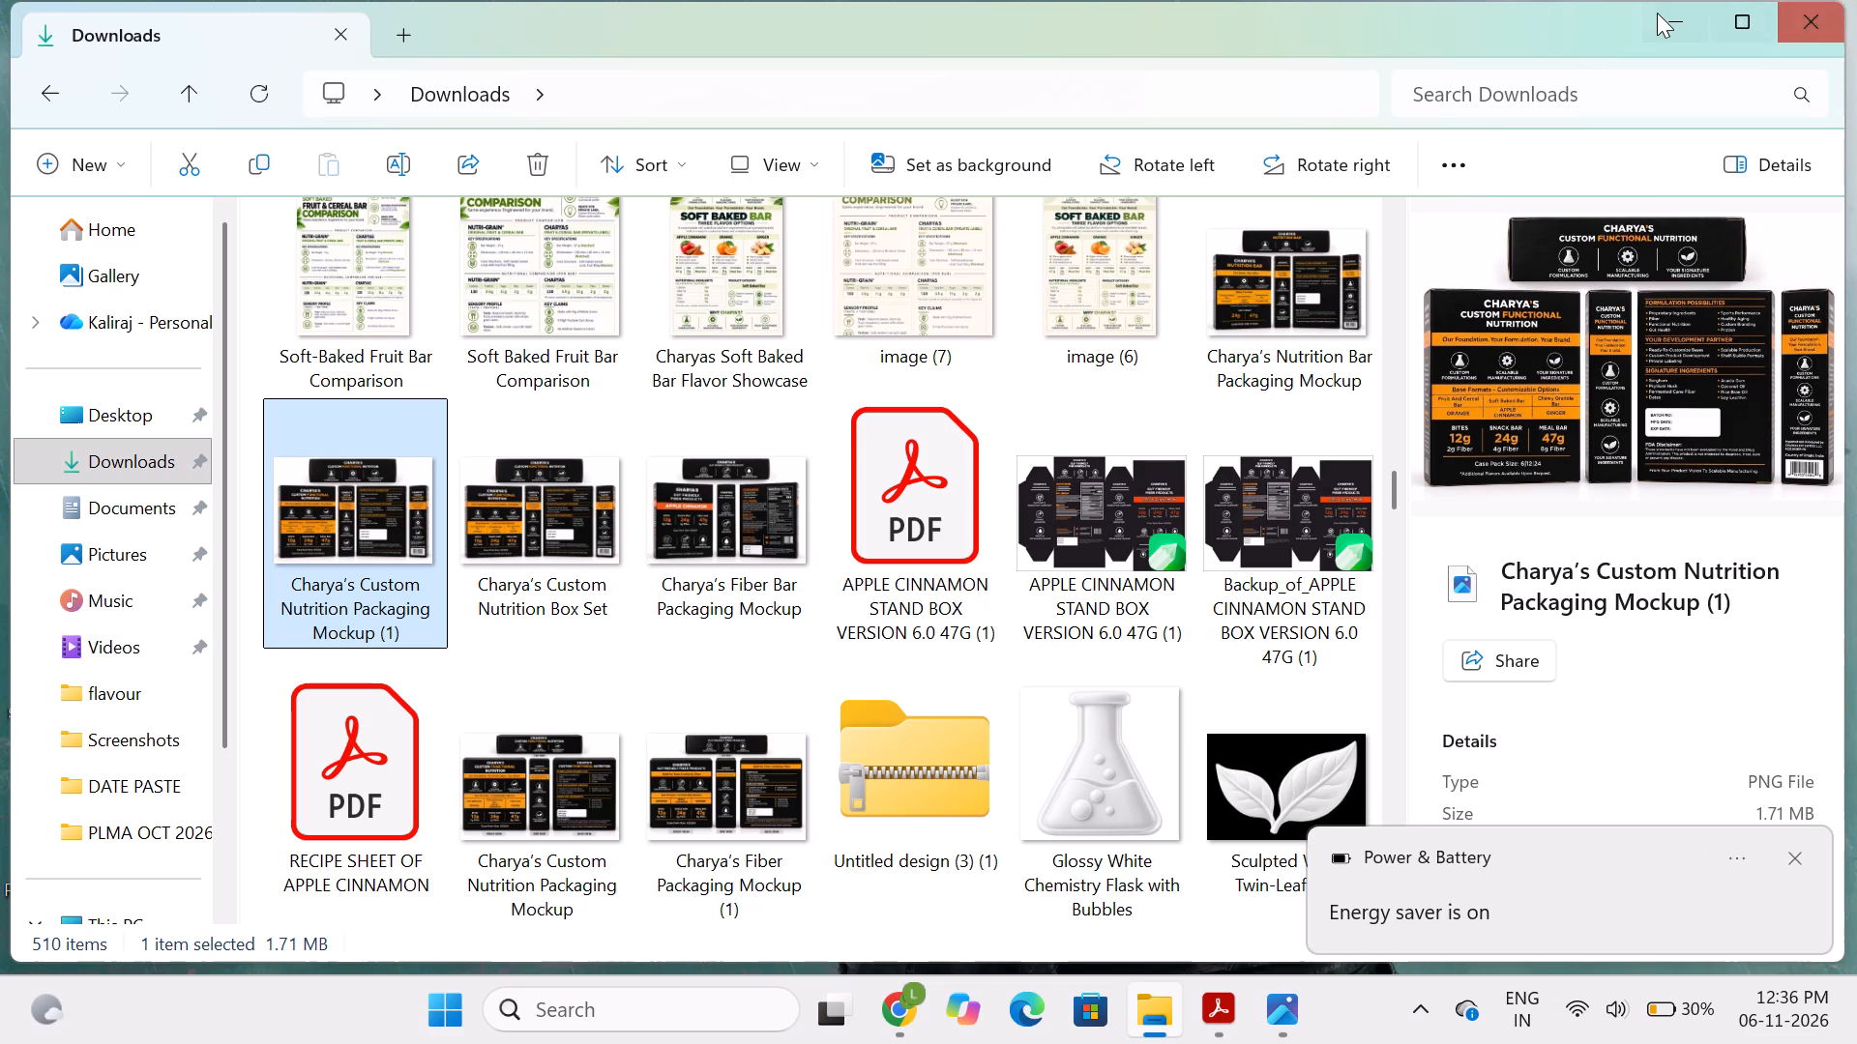
left_click(1657, 13)
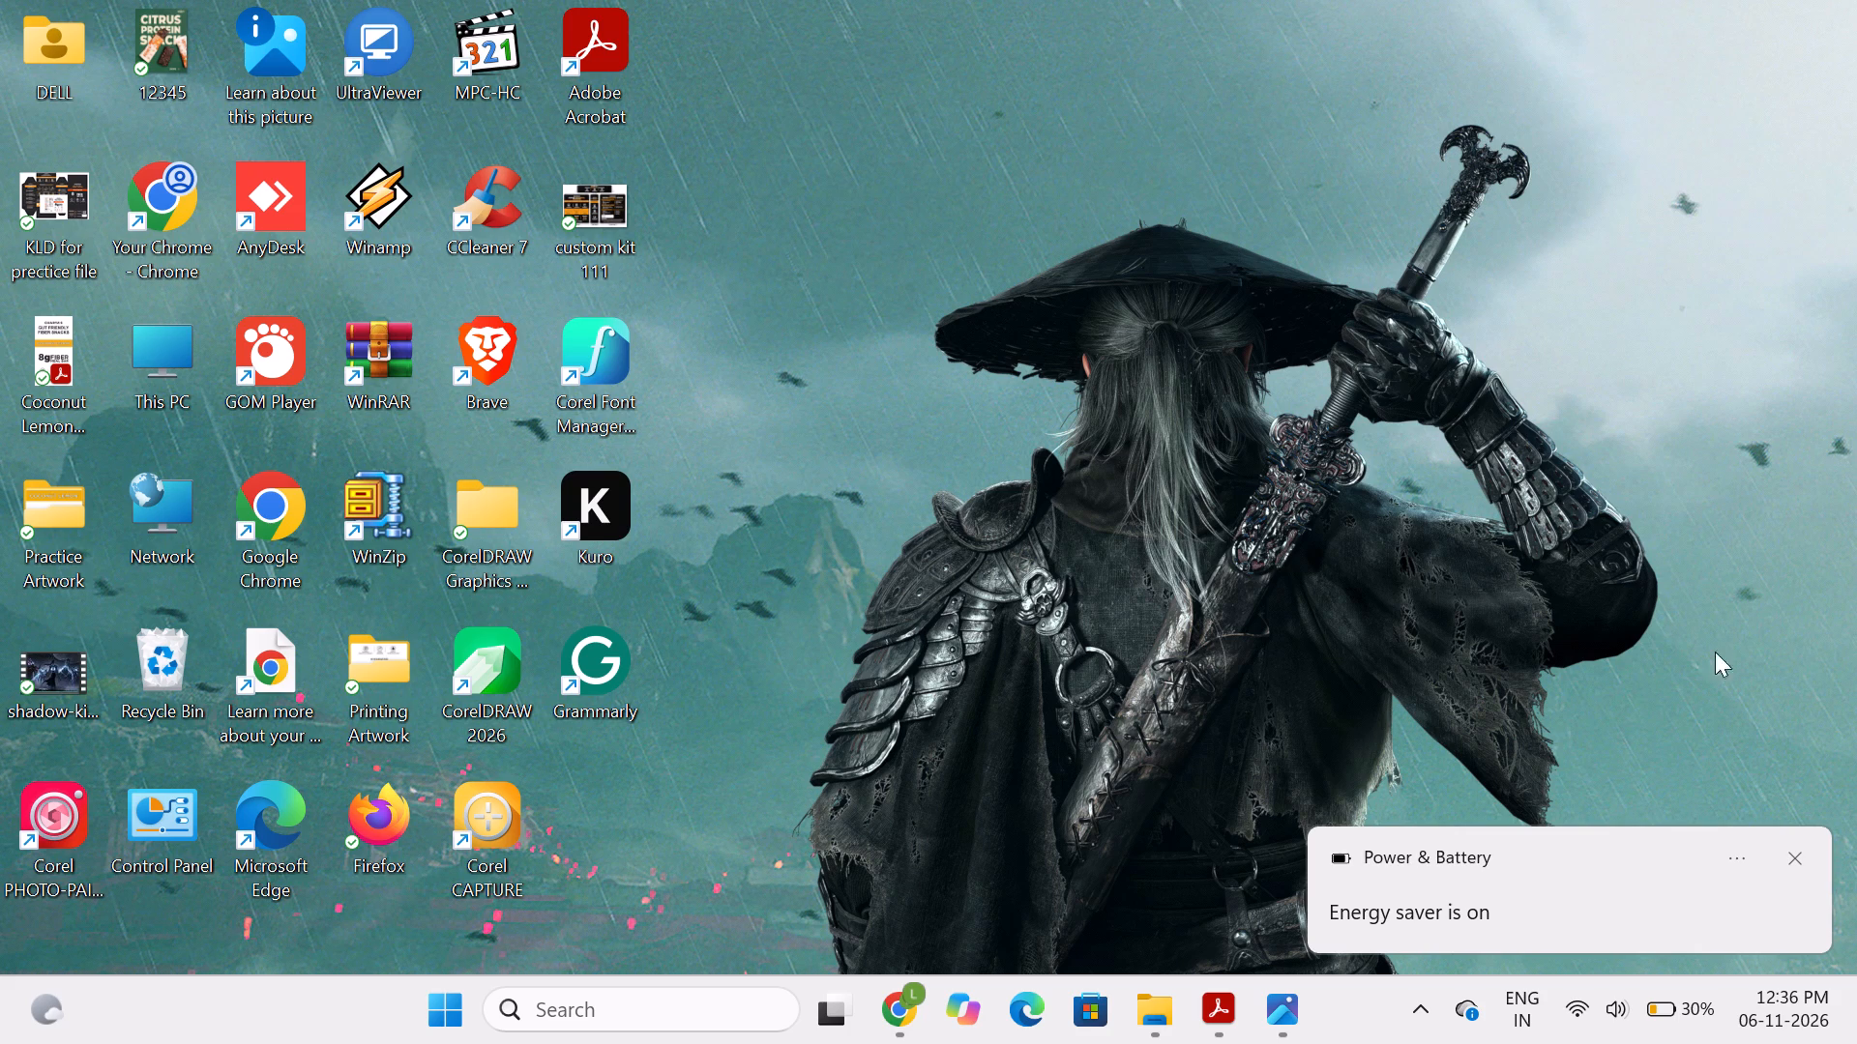
left_click(1792, 848)
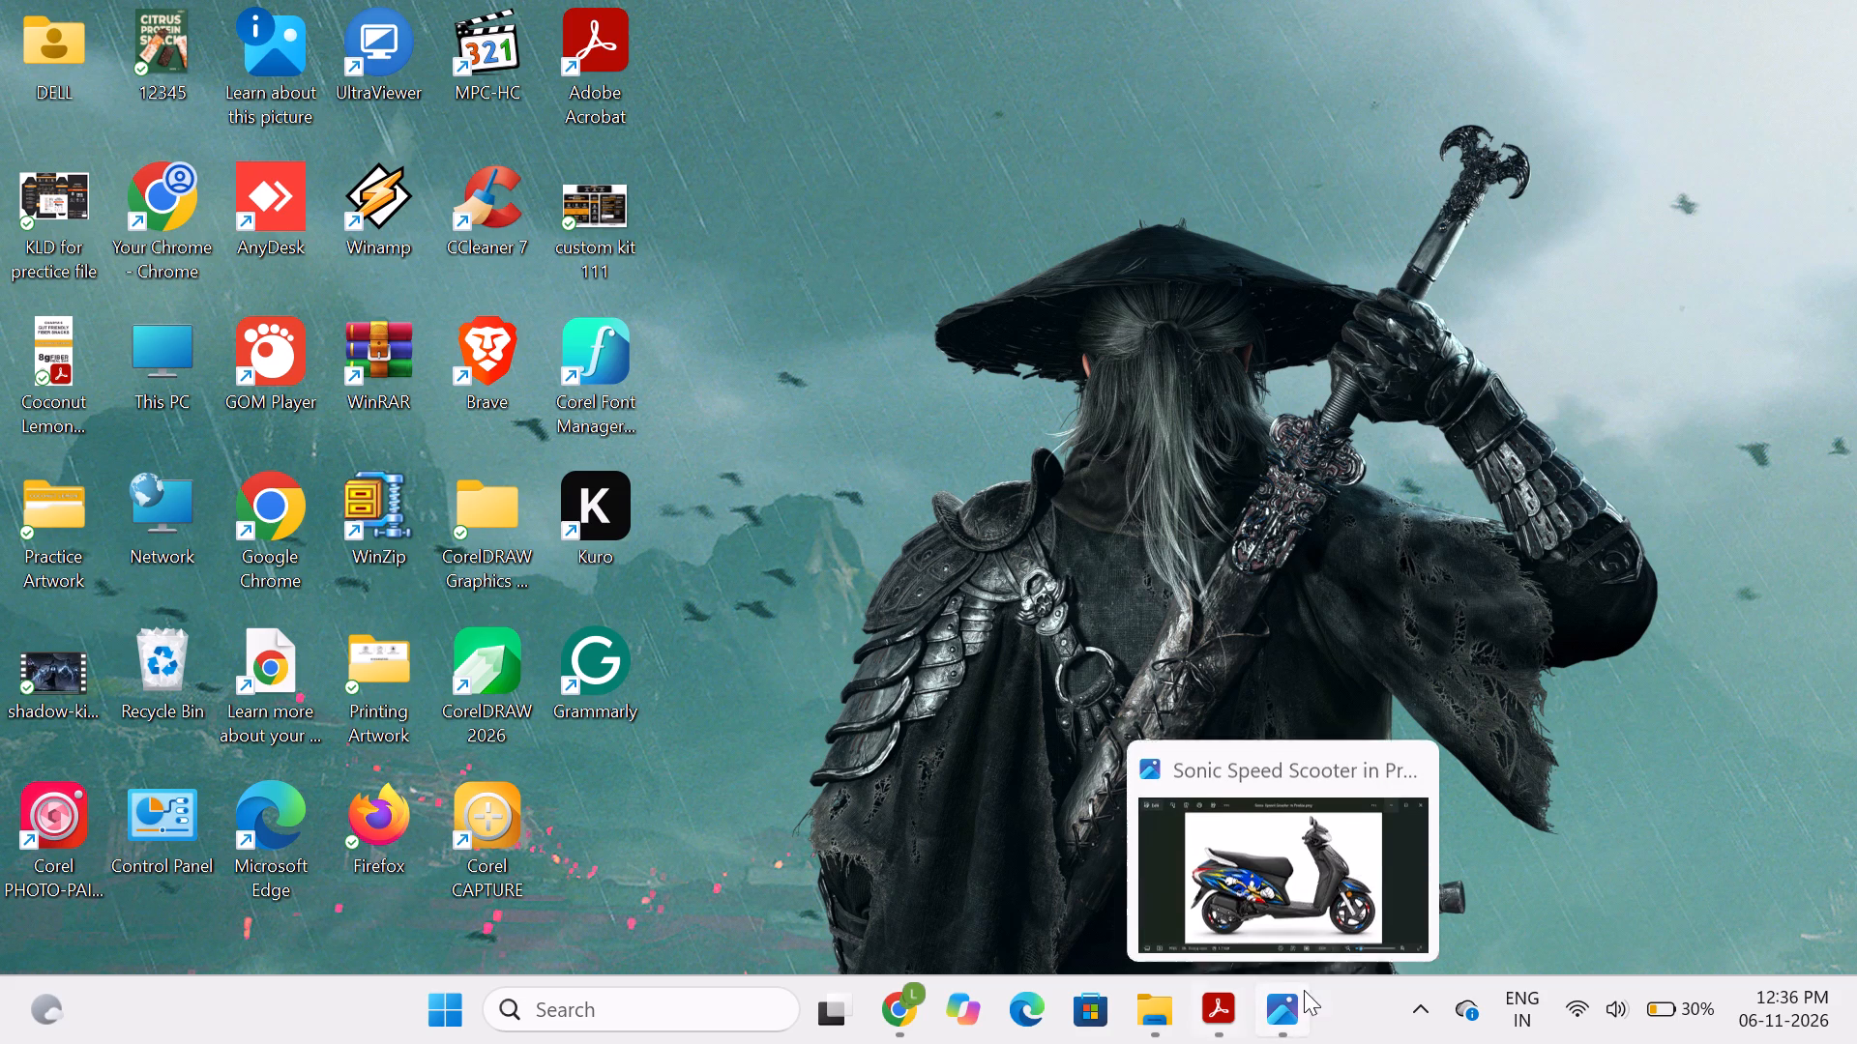
Check the image open in Photos and minimize its window.
left_click(1253, 1006)
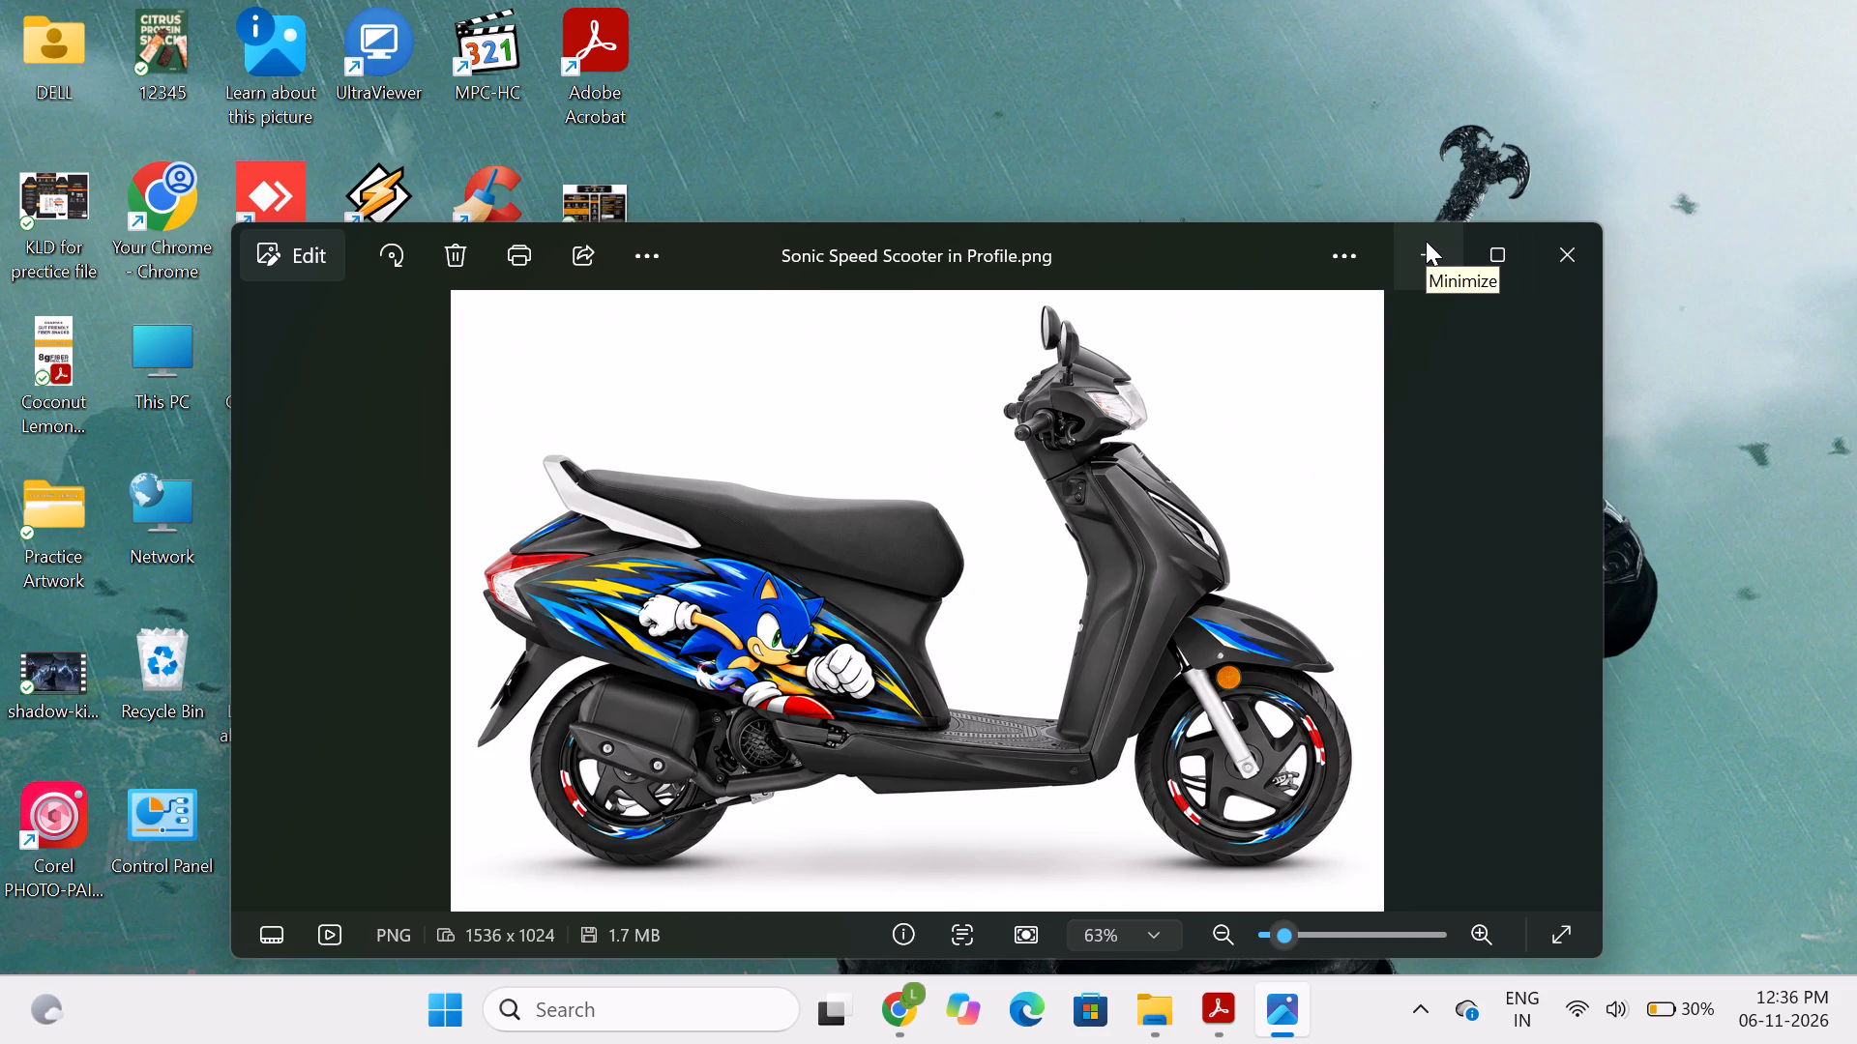
left_click(1426, 241)
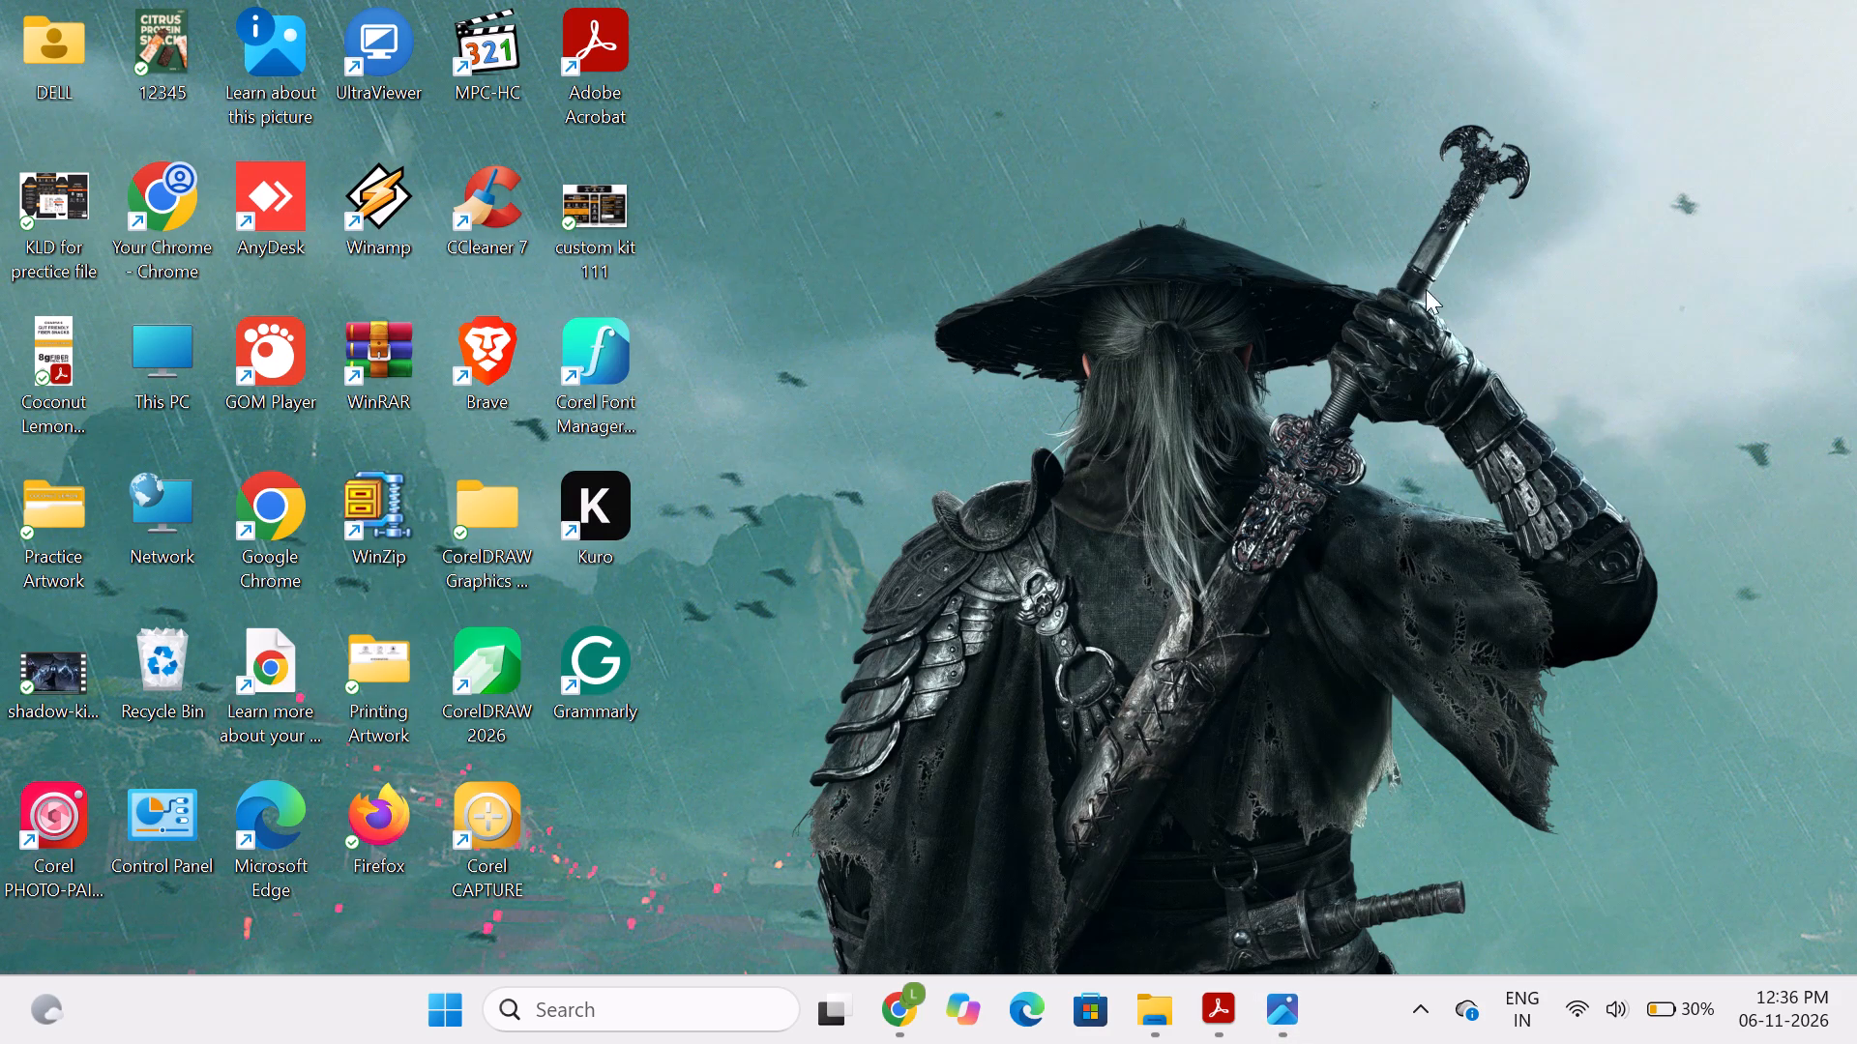
Switch to the document open in Adobe Acrobat.
left_click(1216, 985)
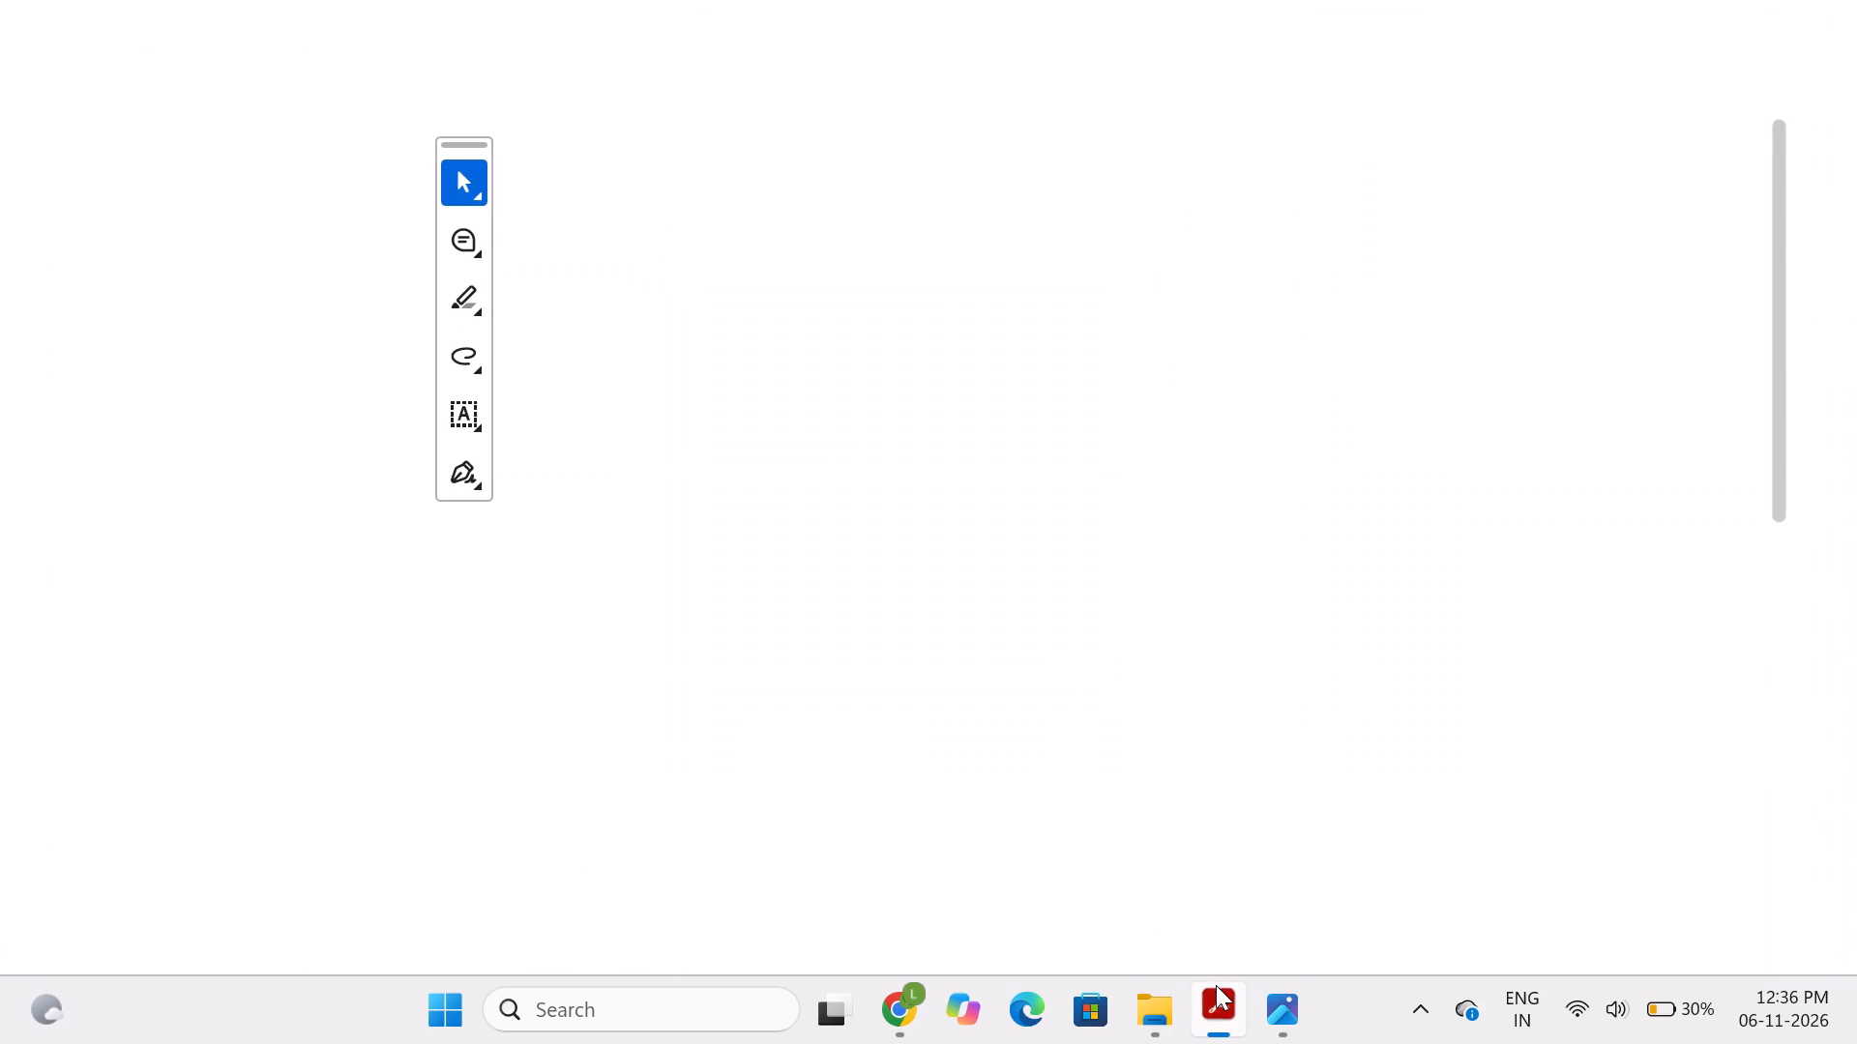
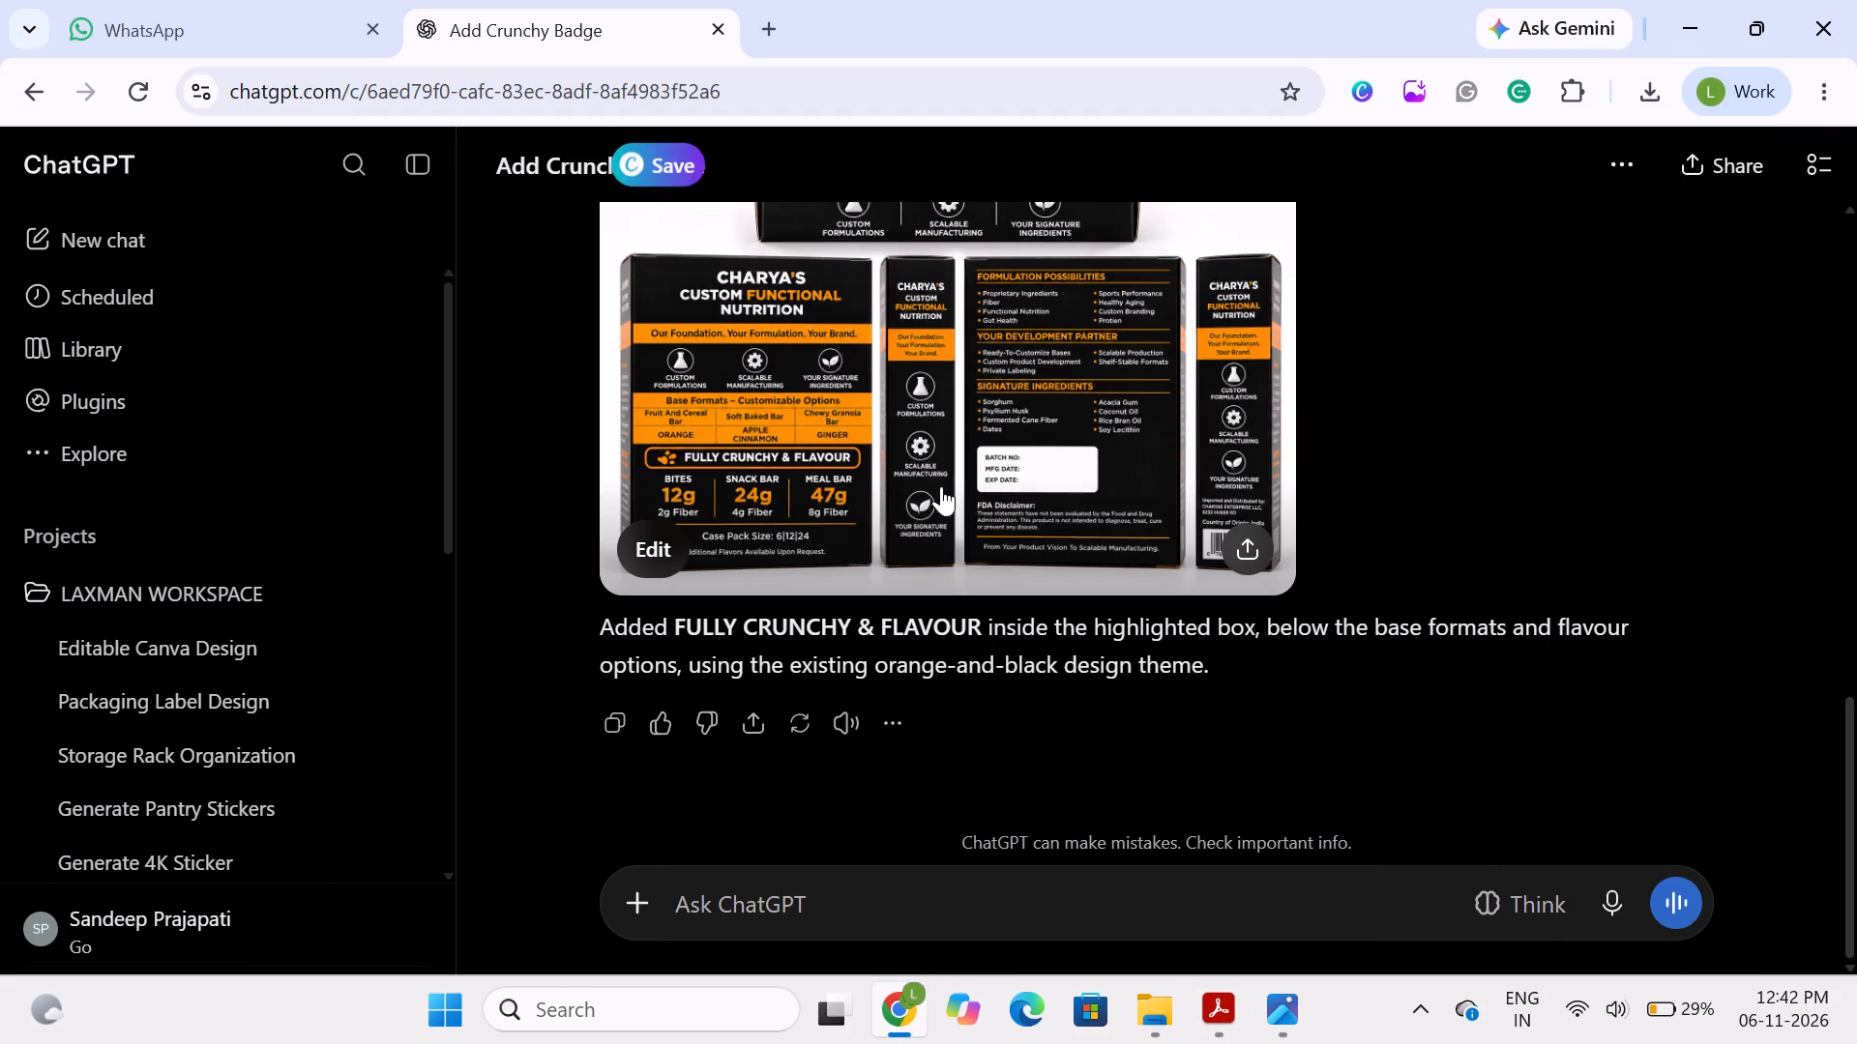
Turn off the computer's Wi-Fi connection.
left_click(1561, 1002)
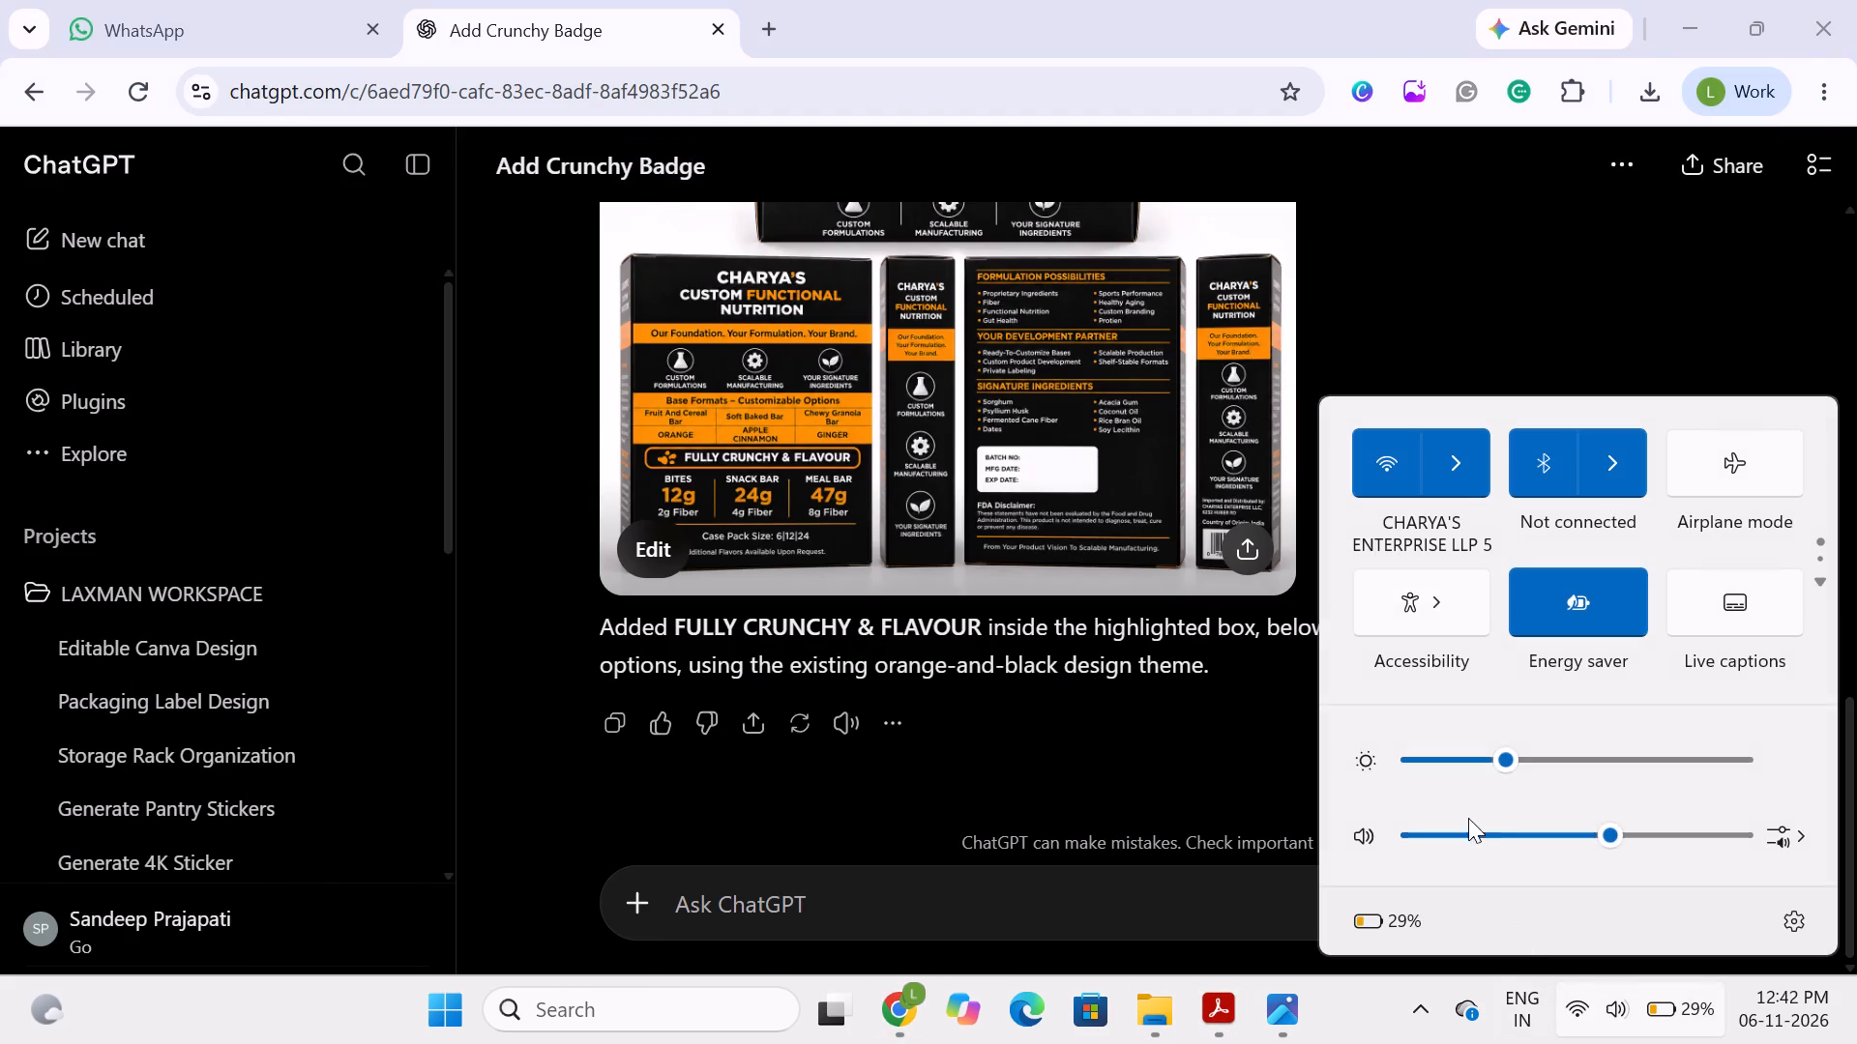
left_click(1376, 428)
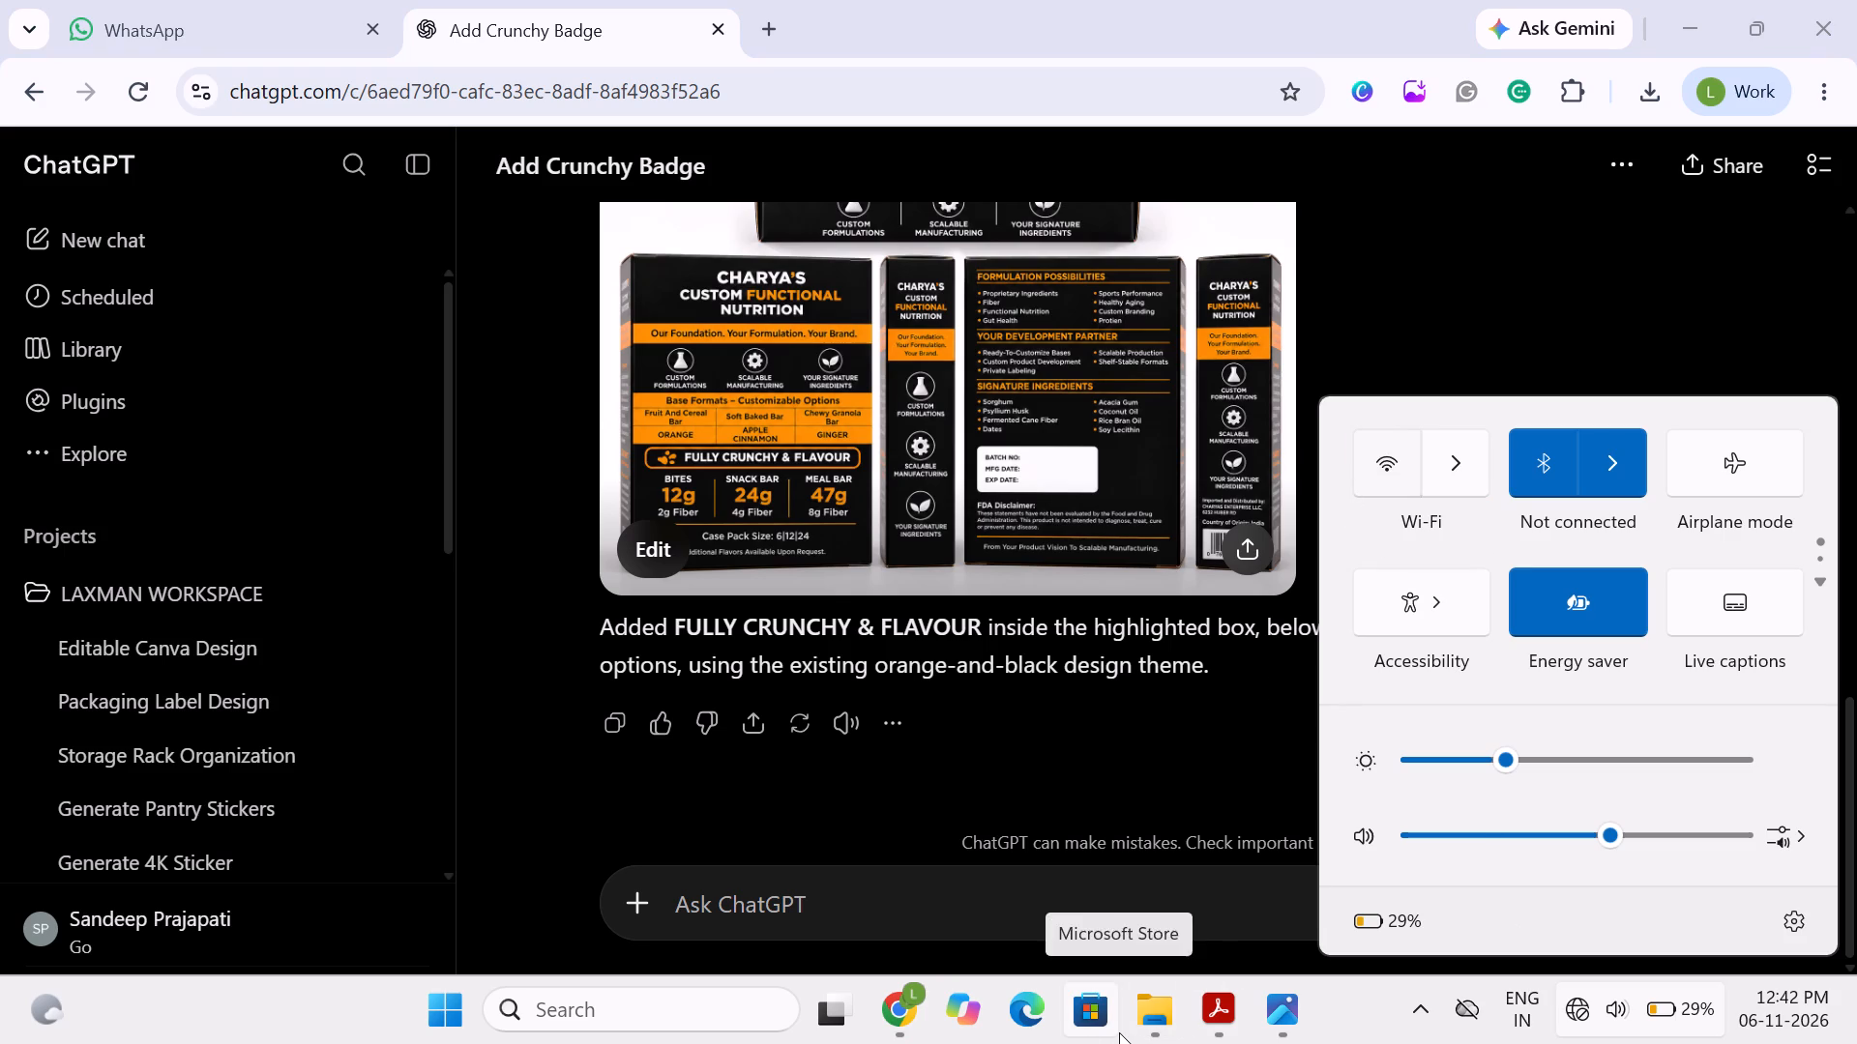
Open the Documents folder in File Explorer and show its contents in Details view.
left_click(1151, 1012)
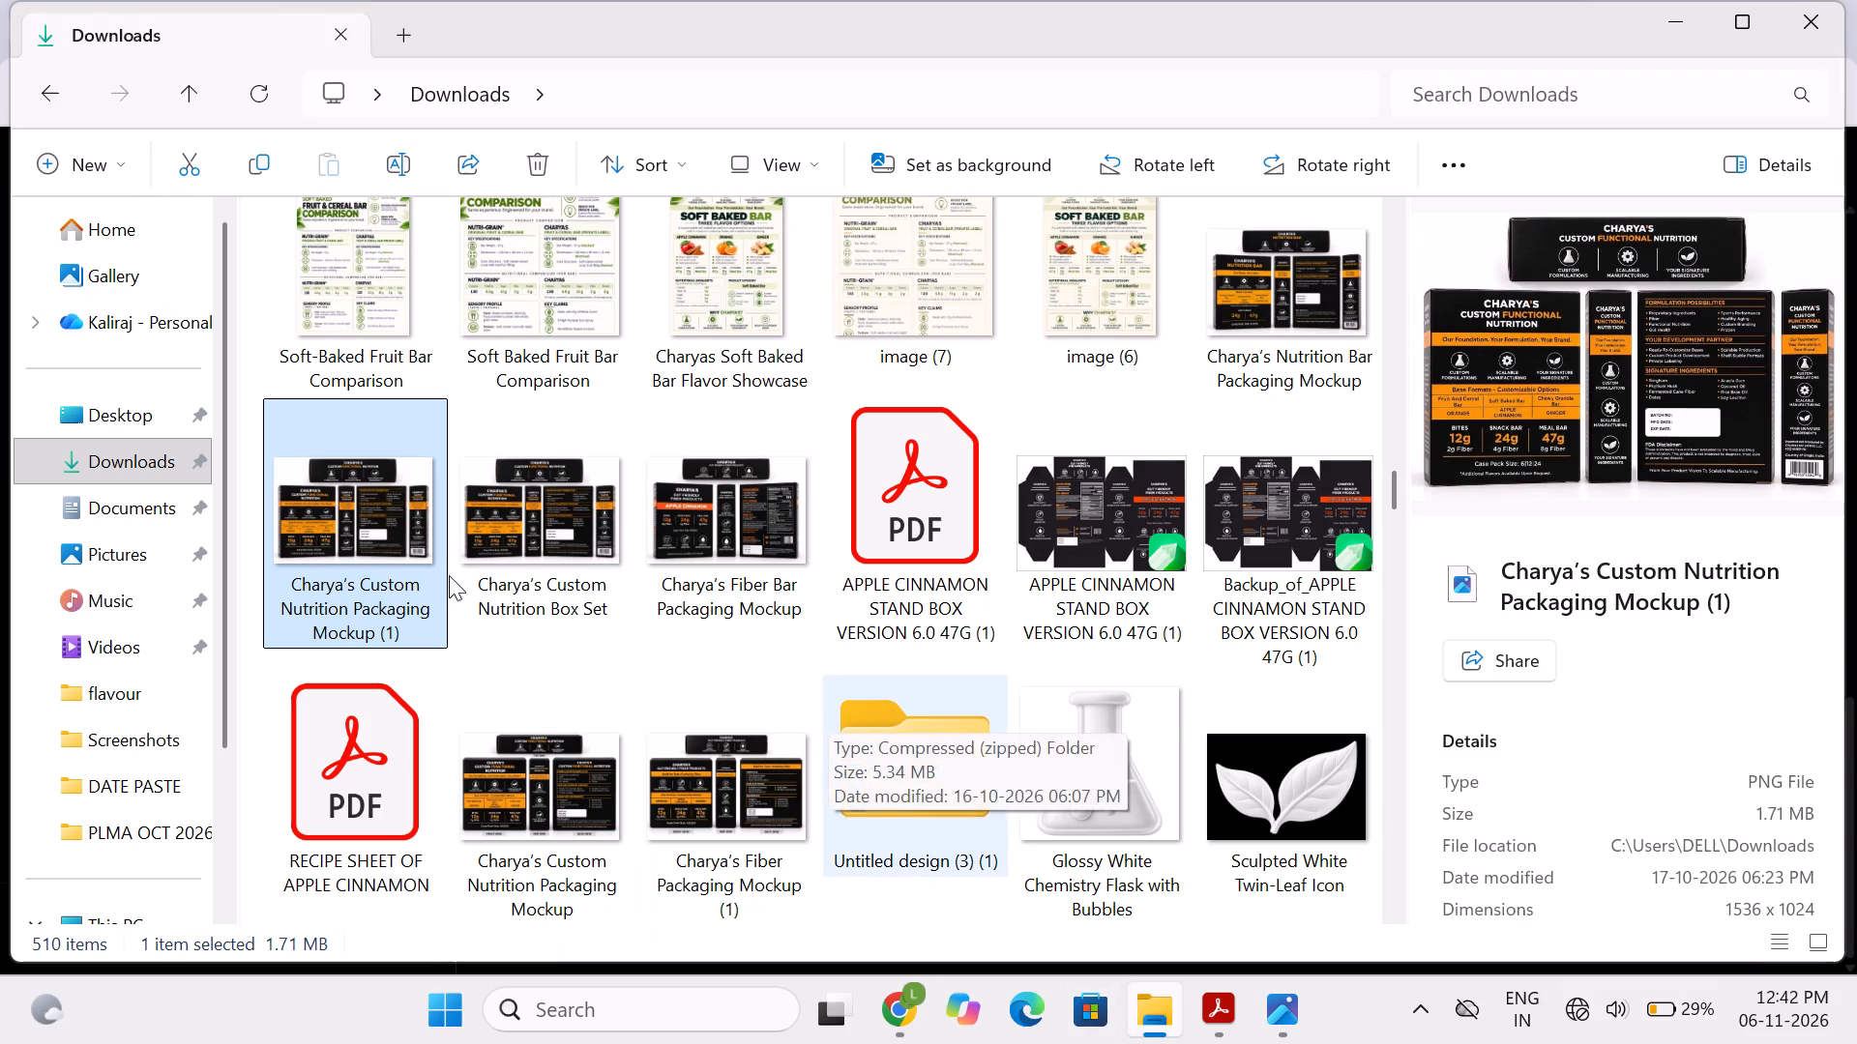
left_click(104, 529)
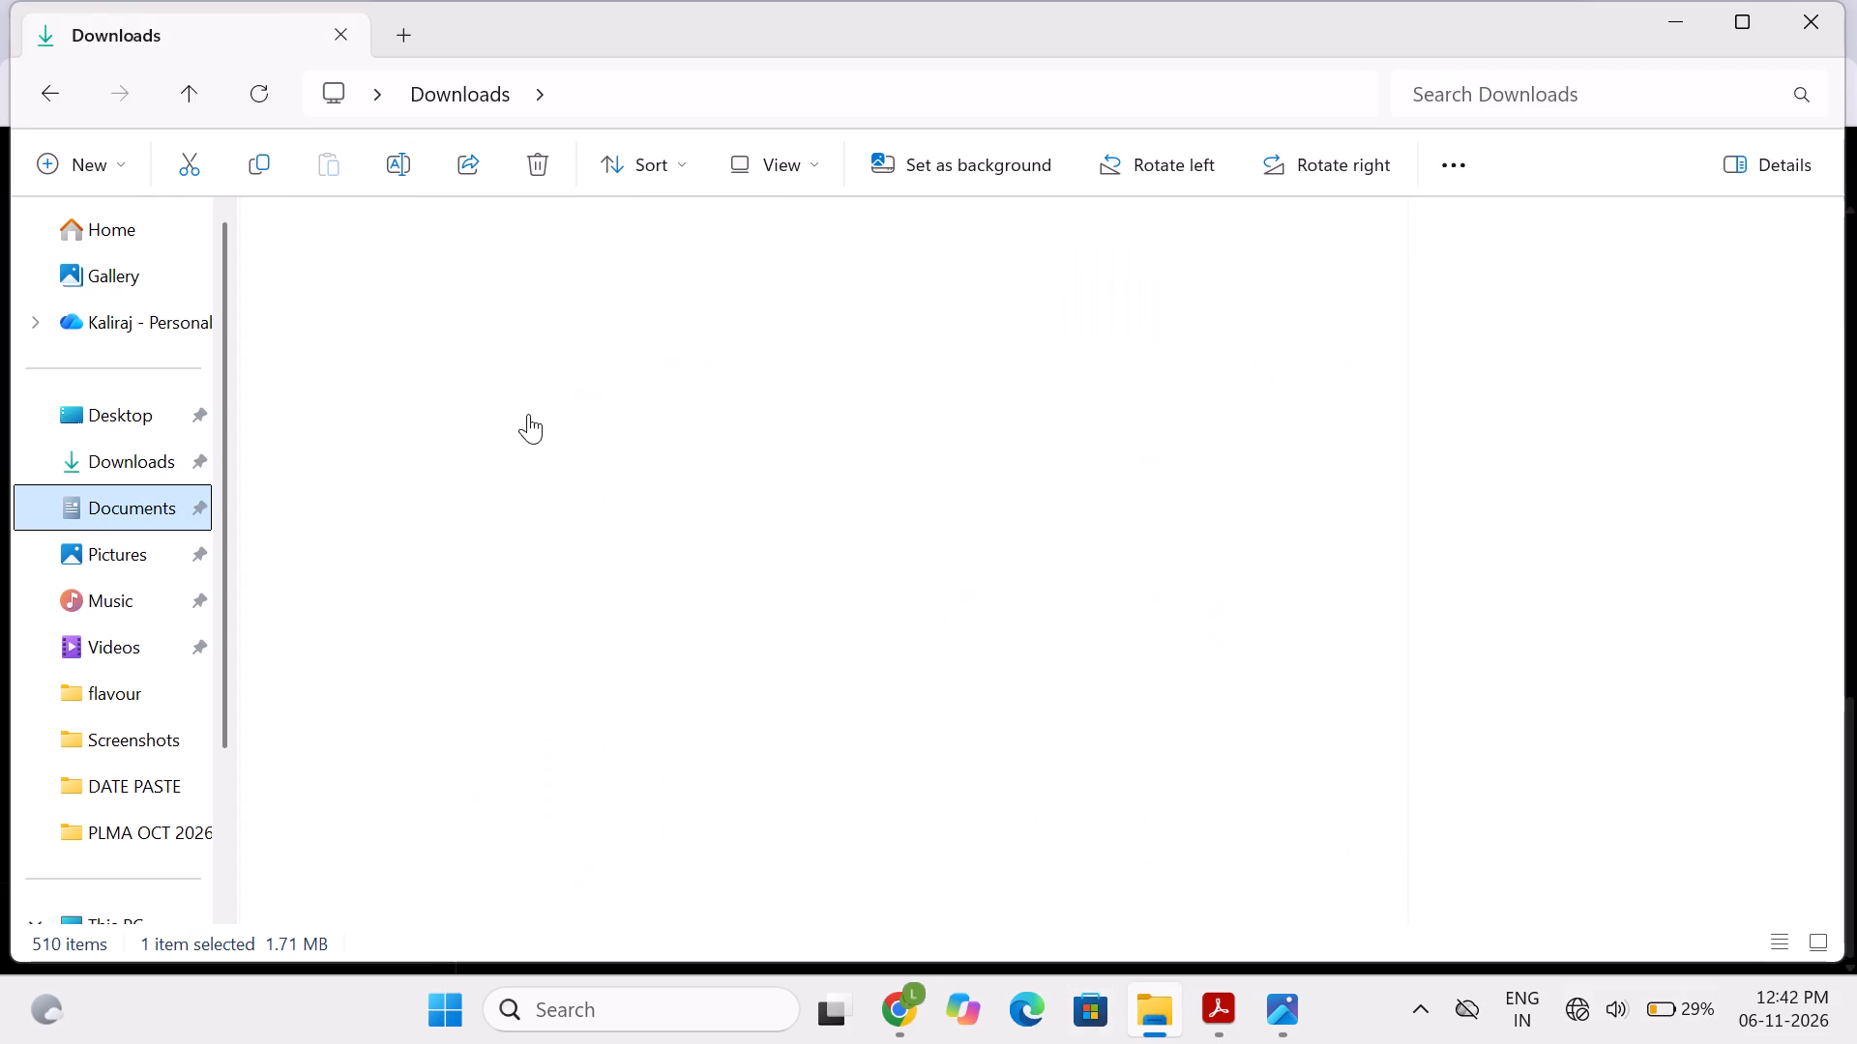
scroll(671, 478, "down", 1, "ctrl")
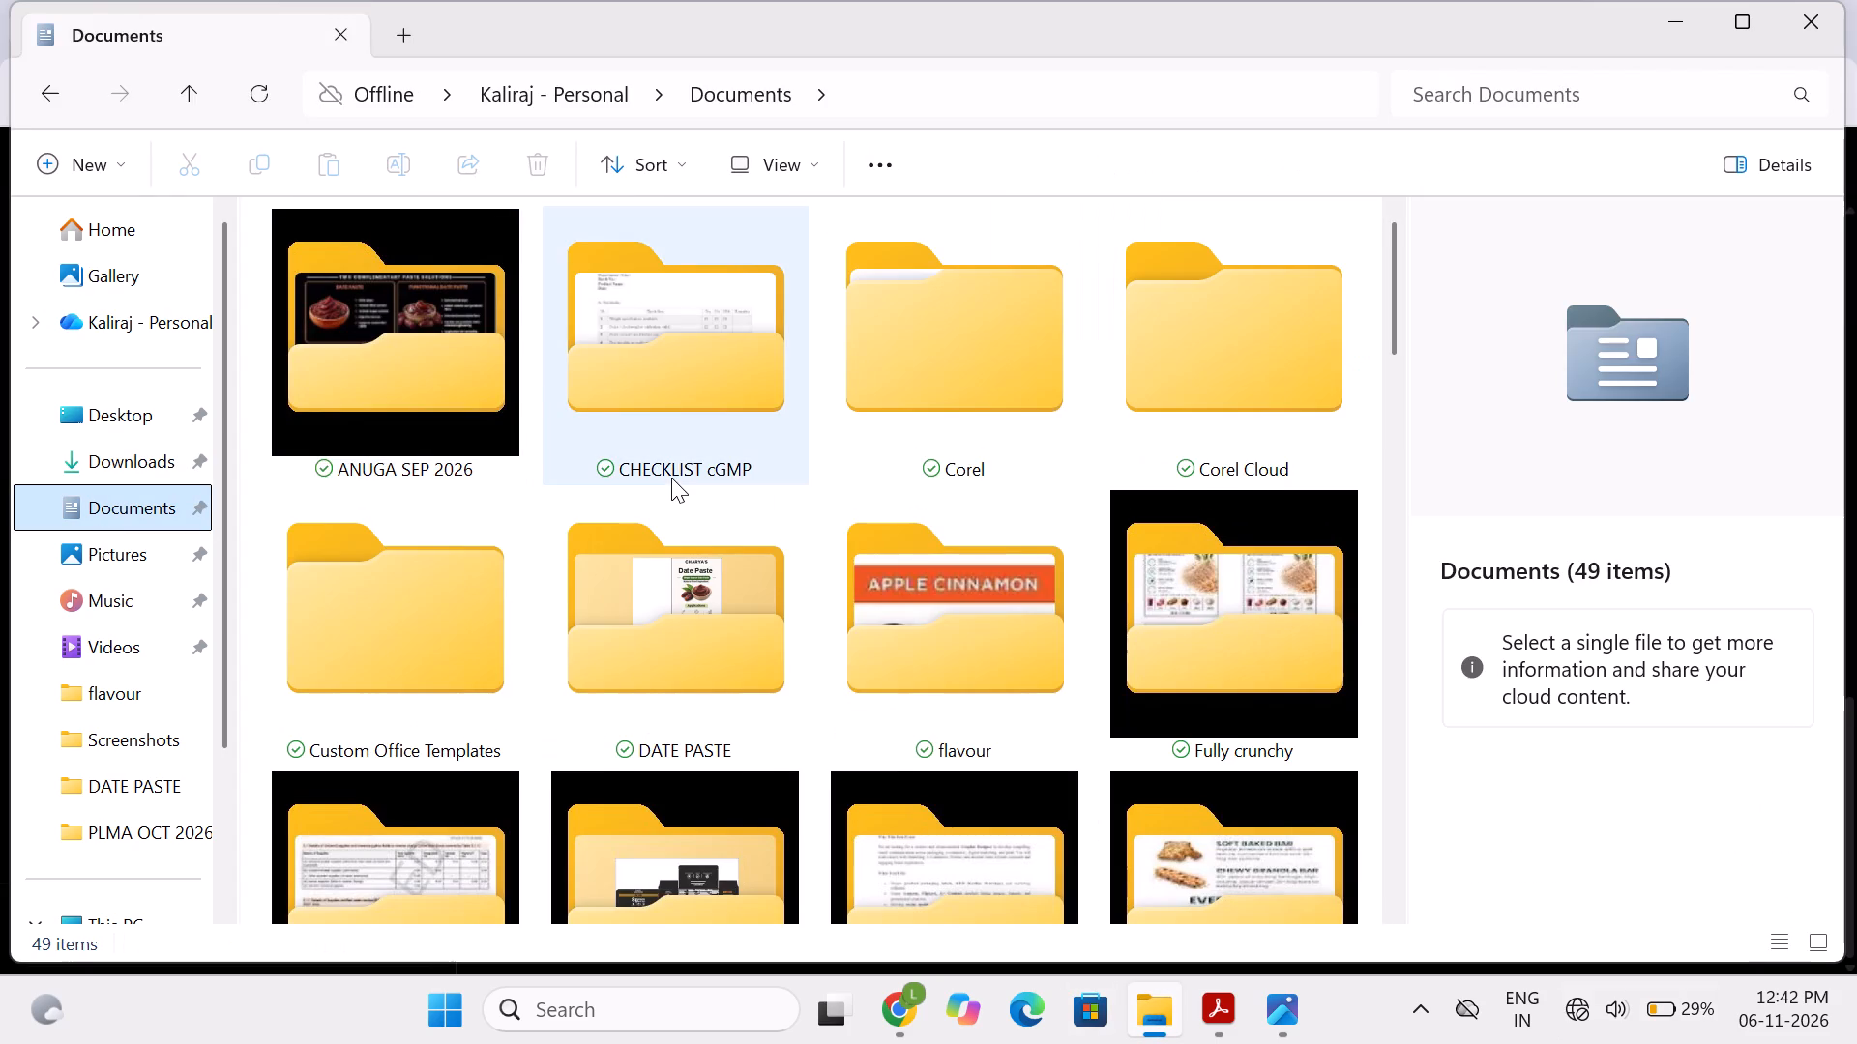
left_click(789, 159)
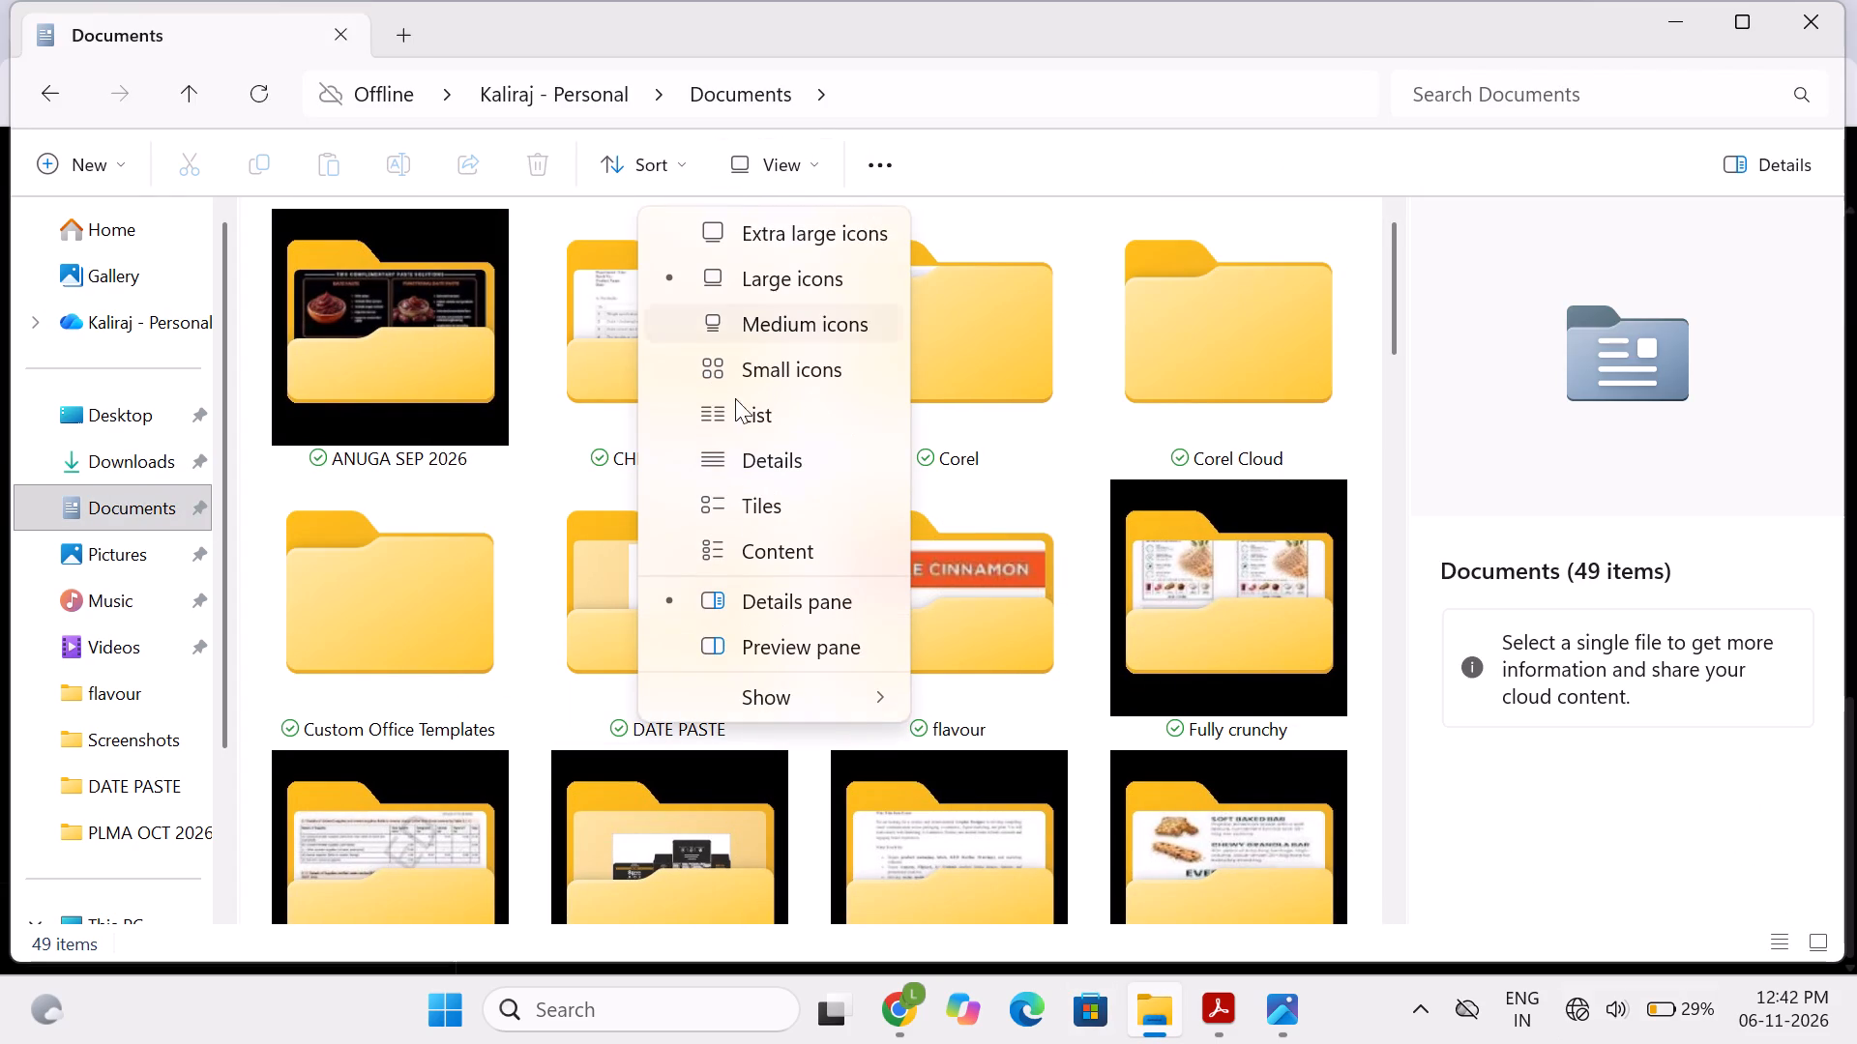
left_click(732, 464)
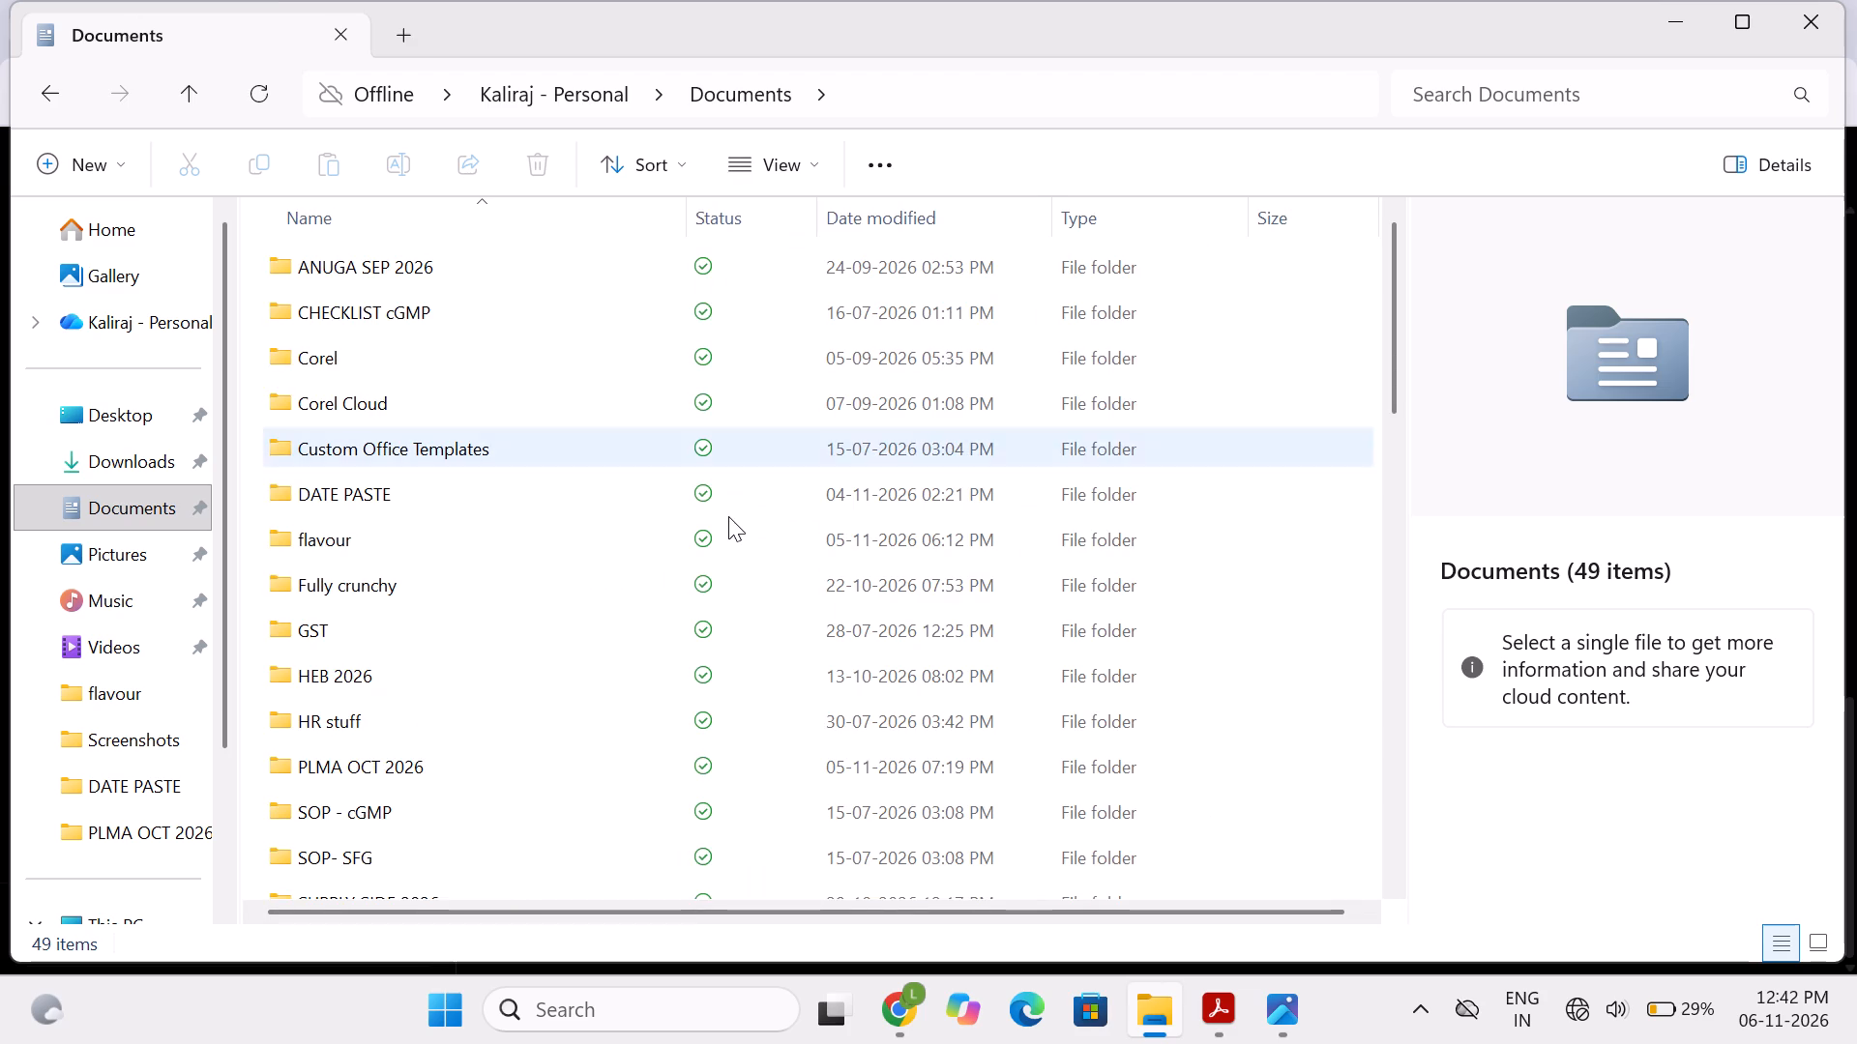
Open Backup_of_Customisable.box 1 from the Documents folder in CorelDRAW, continuing without signing in.
scroll(726, 521, "down", 3)
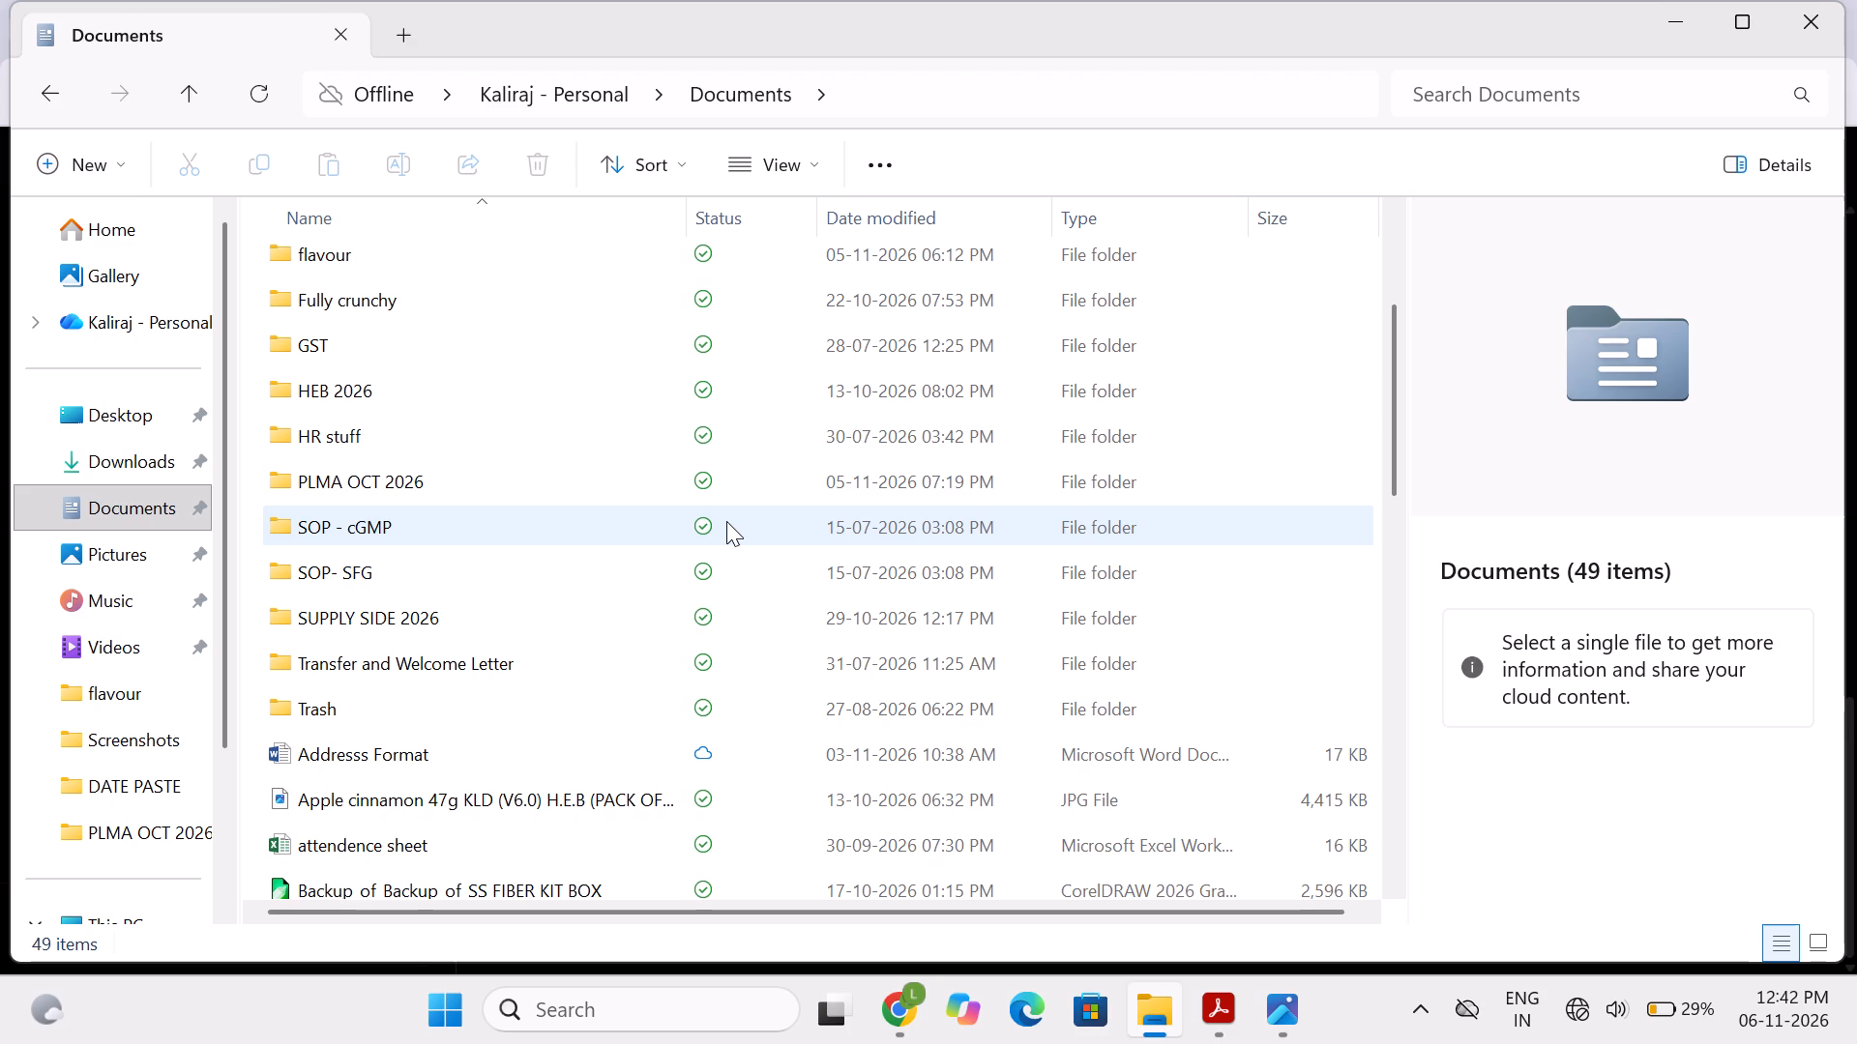
scroll(726, 521, "down", 2)
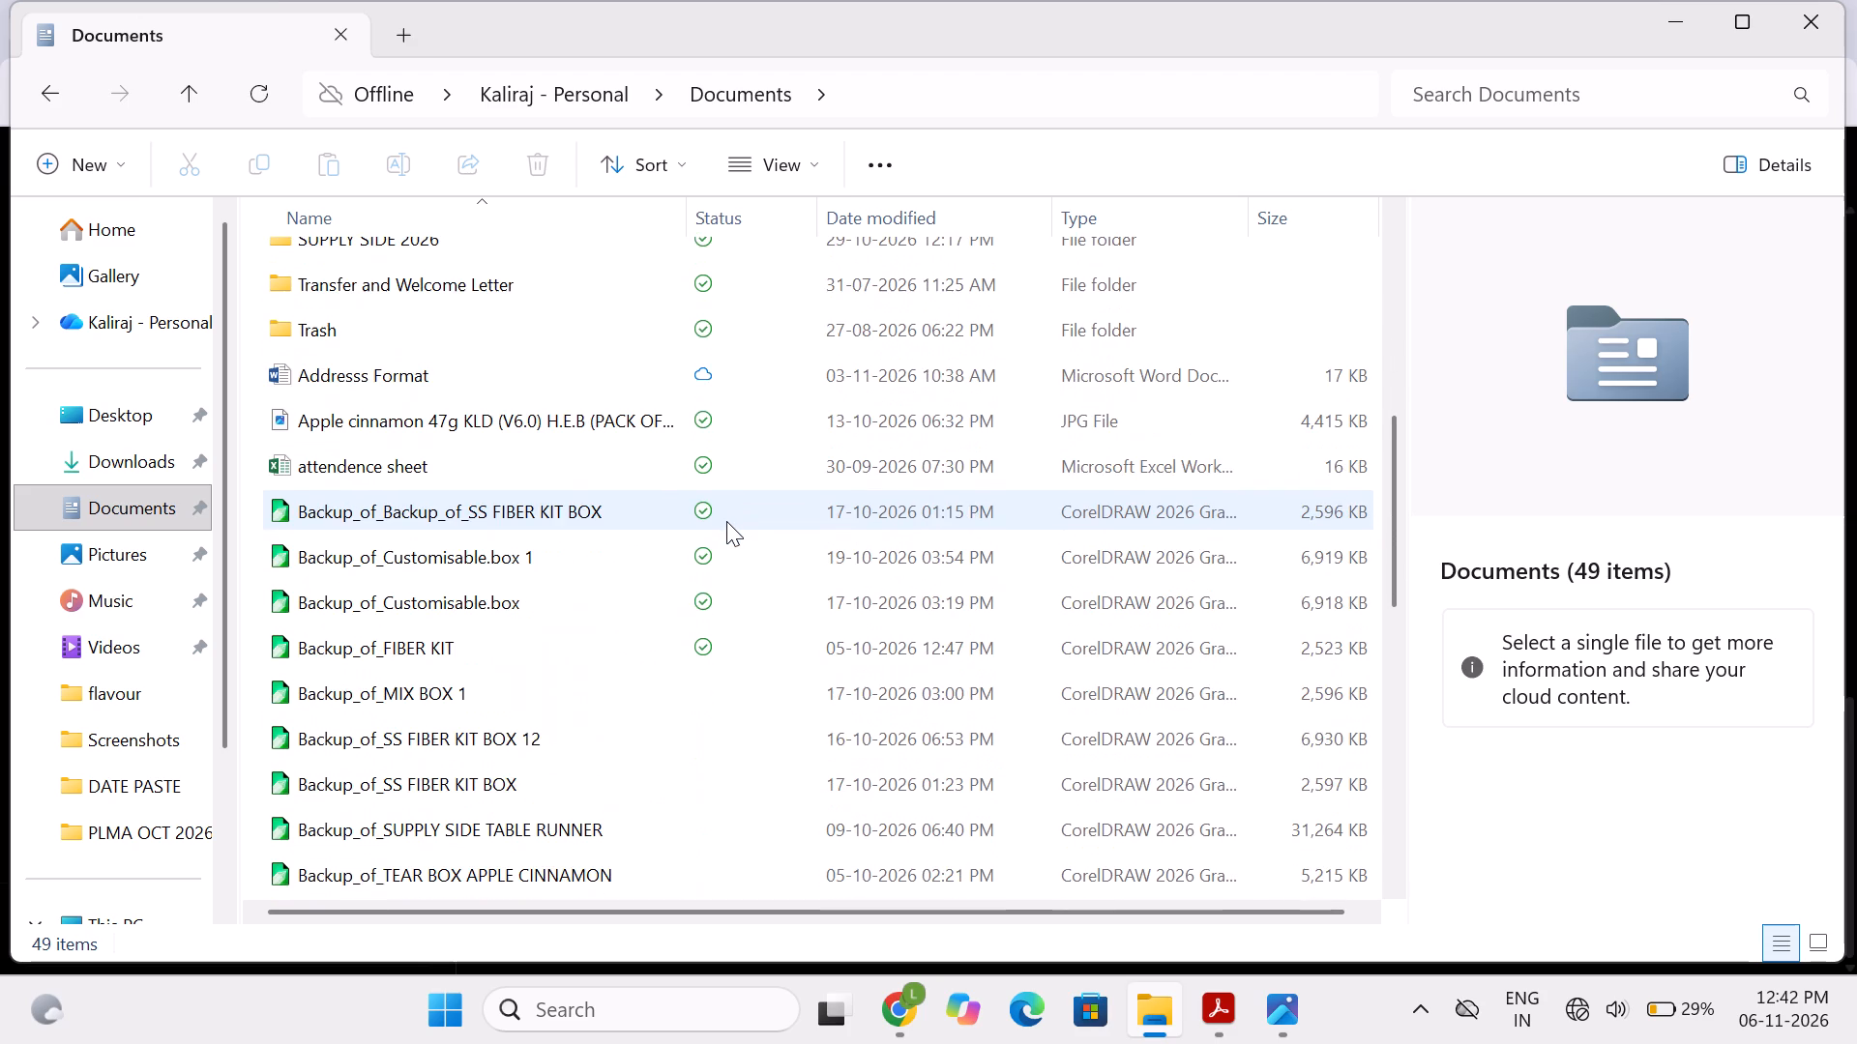
scroll(726, 521, "down", 1)
left_click(665, 382)
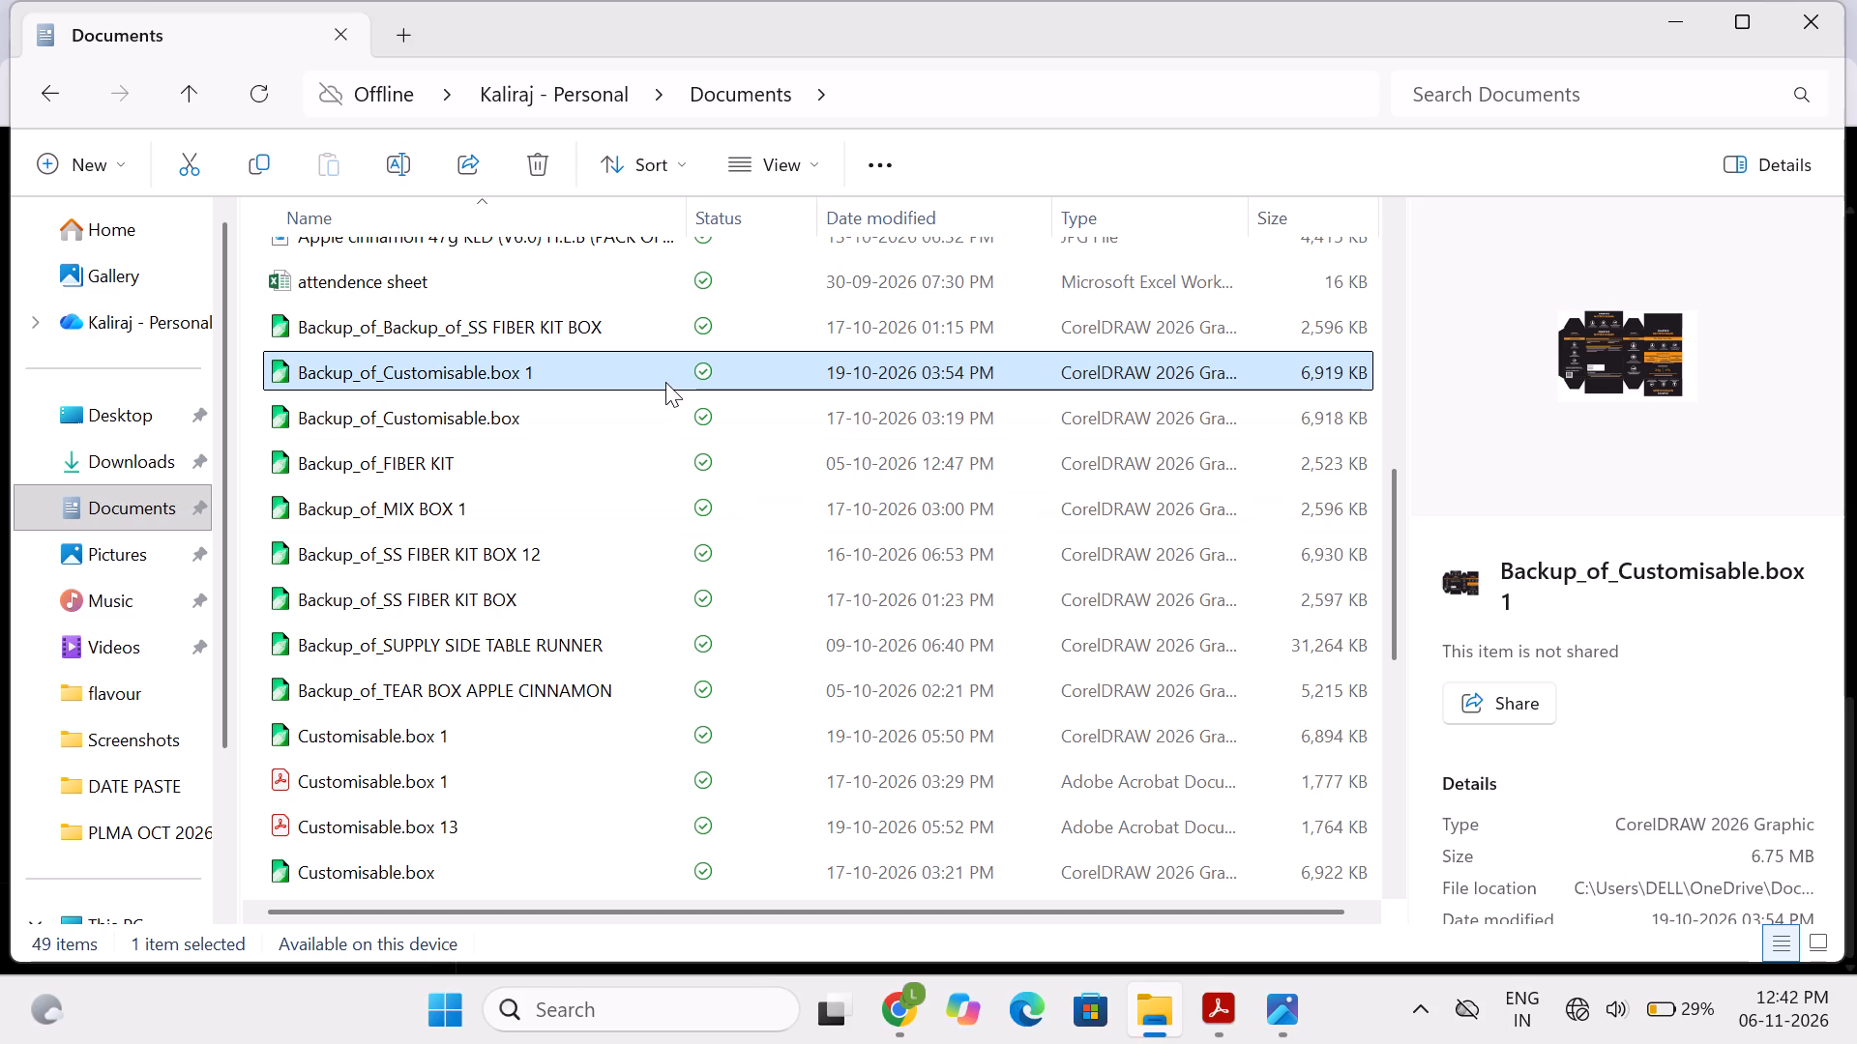
double_click(674, 369)
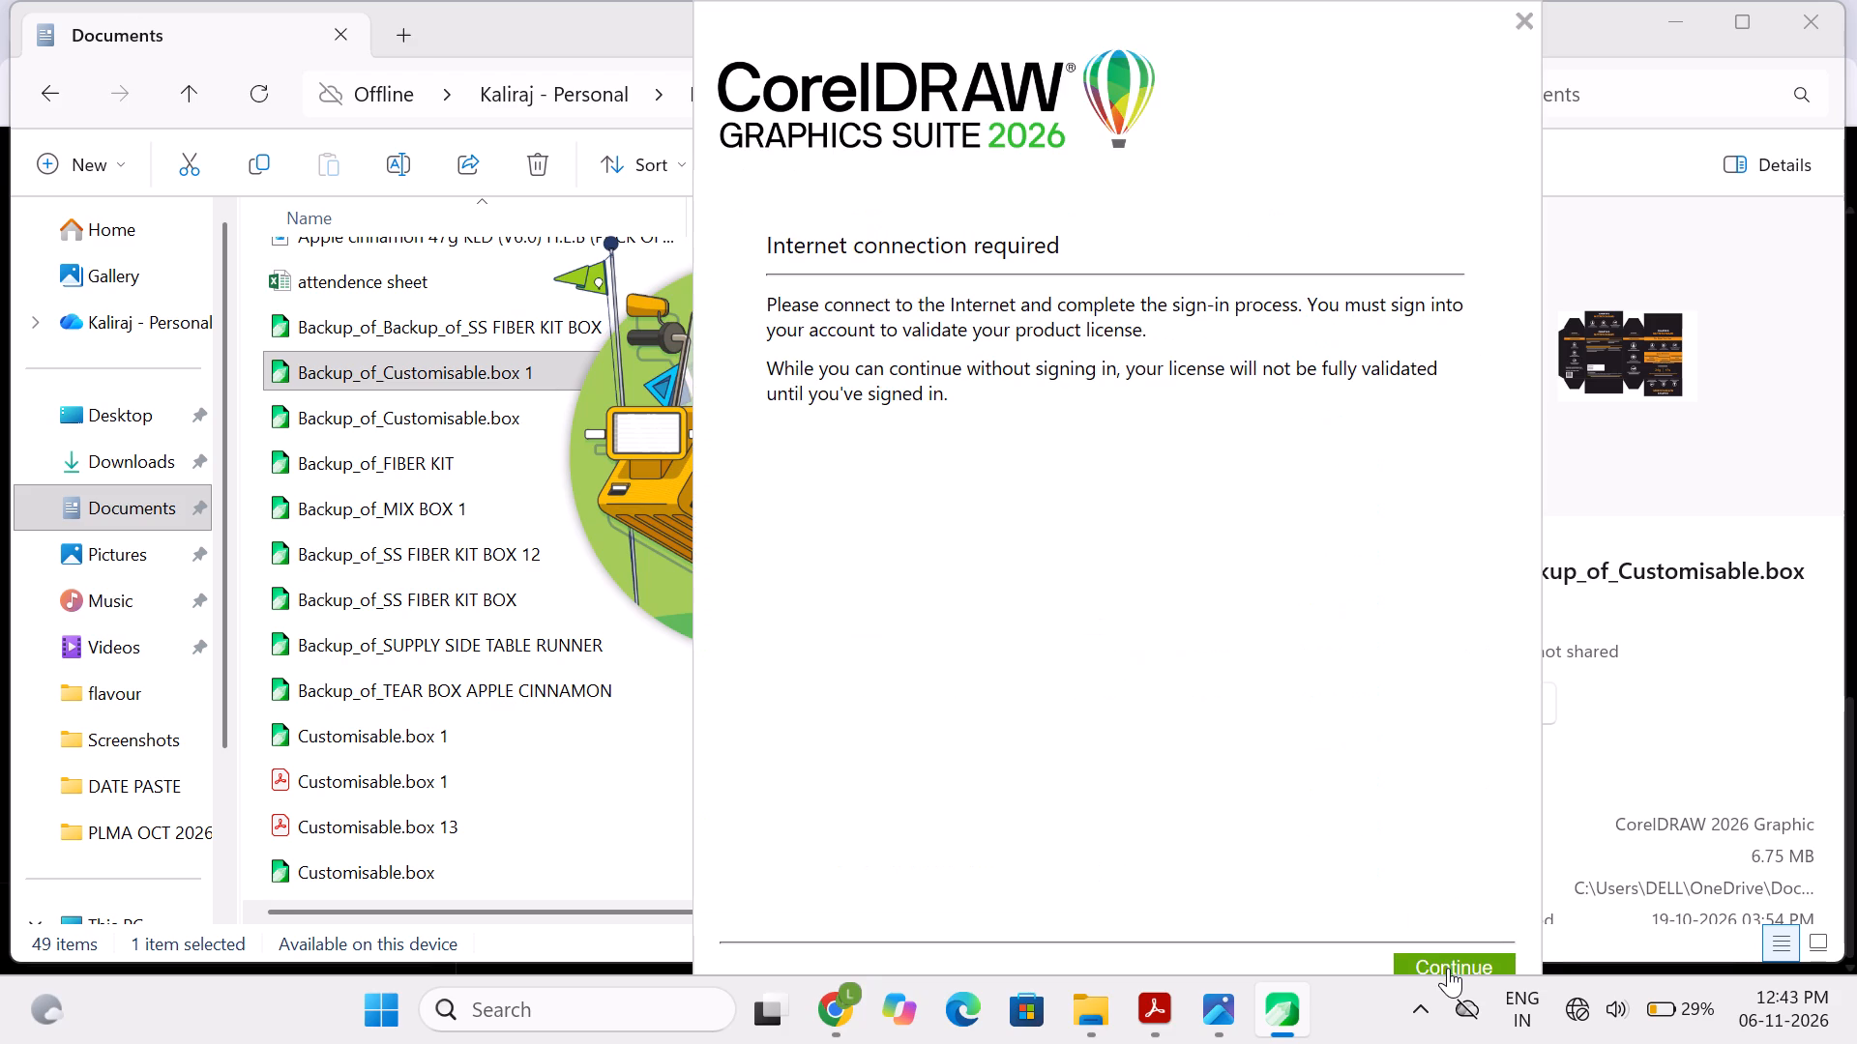
left_click(1444, 960)
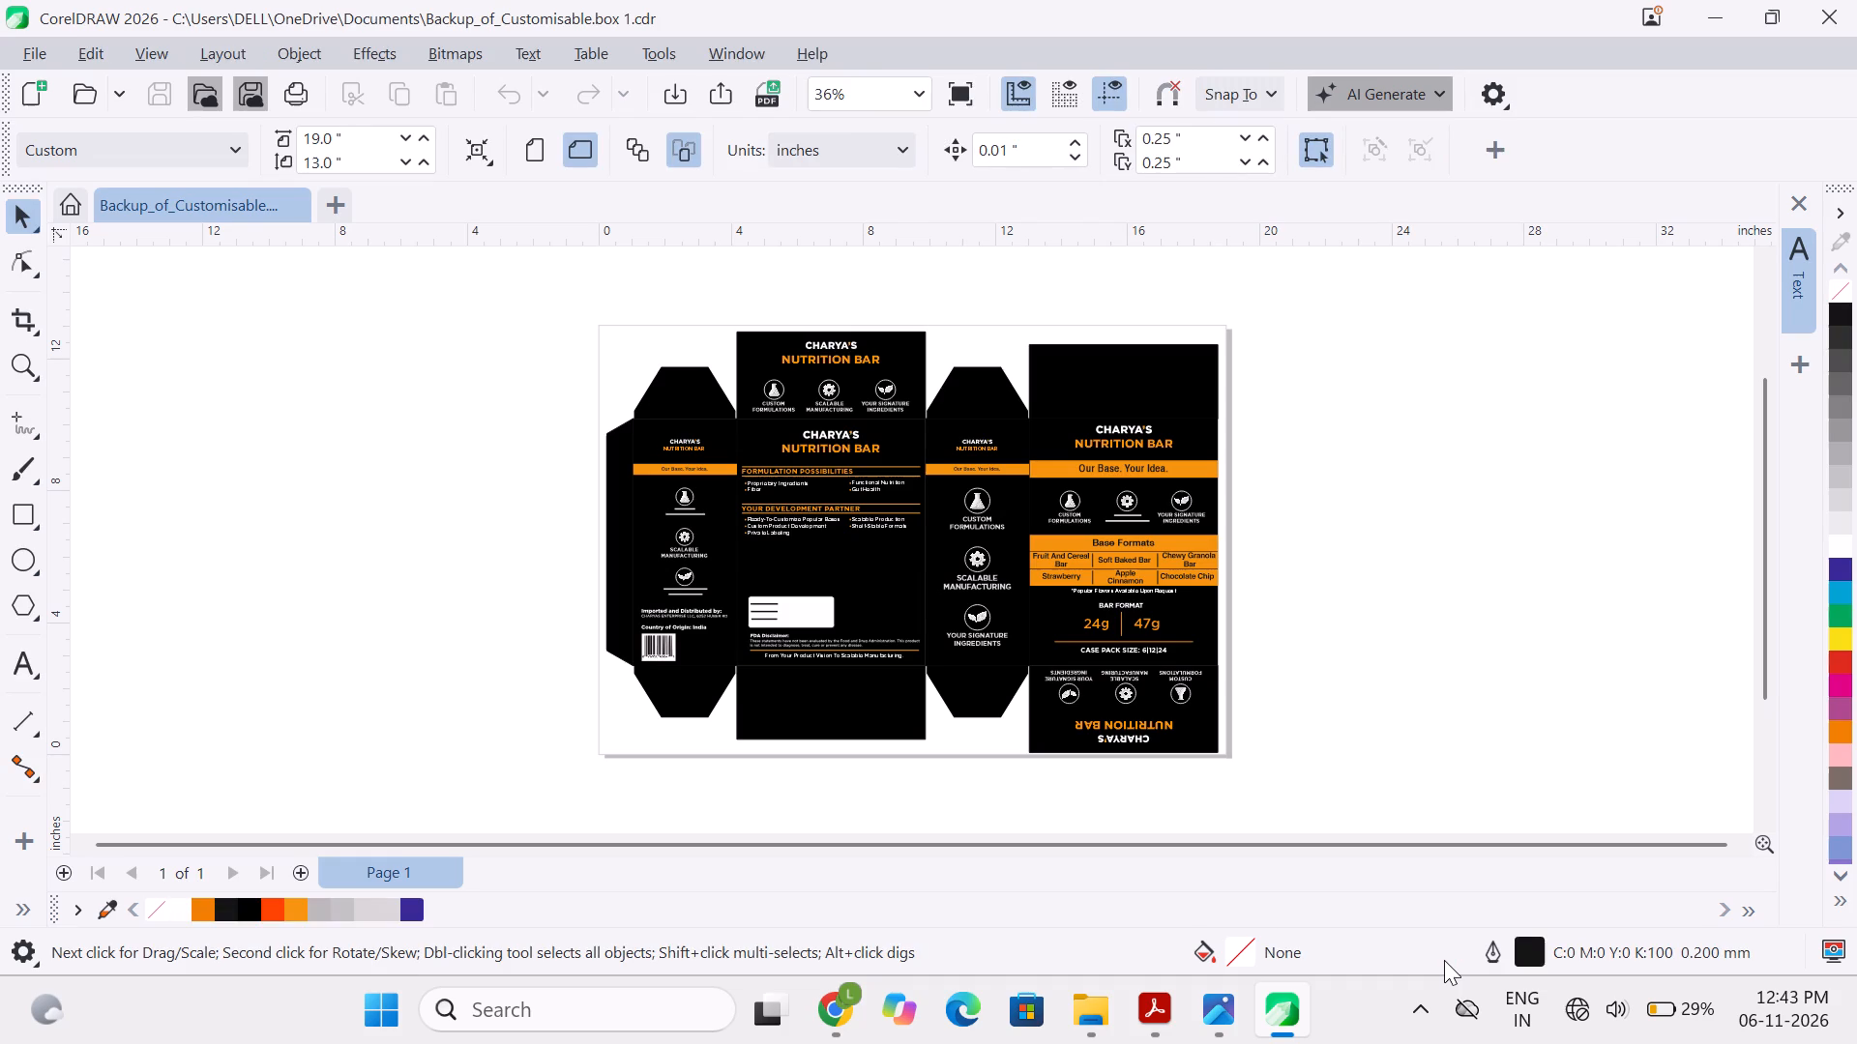
Examine the box layout, focusing on the front panel with the Base Formats table and bar formats.
left_click(1594, 694)
scroll(1594, 694, "up", 2, "ctrl")
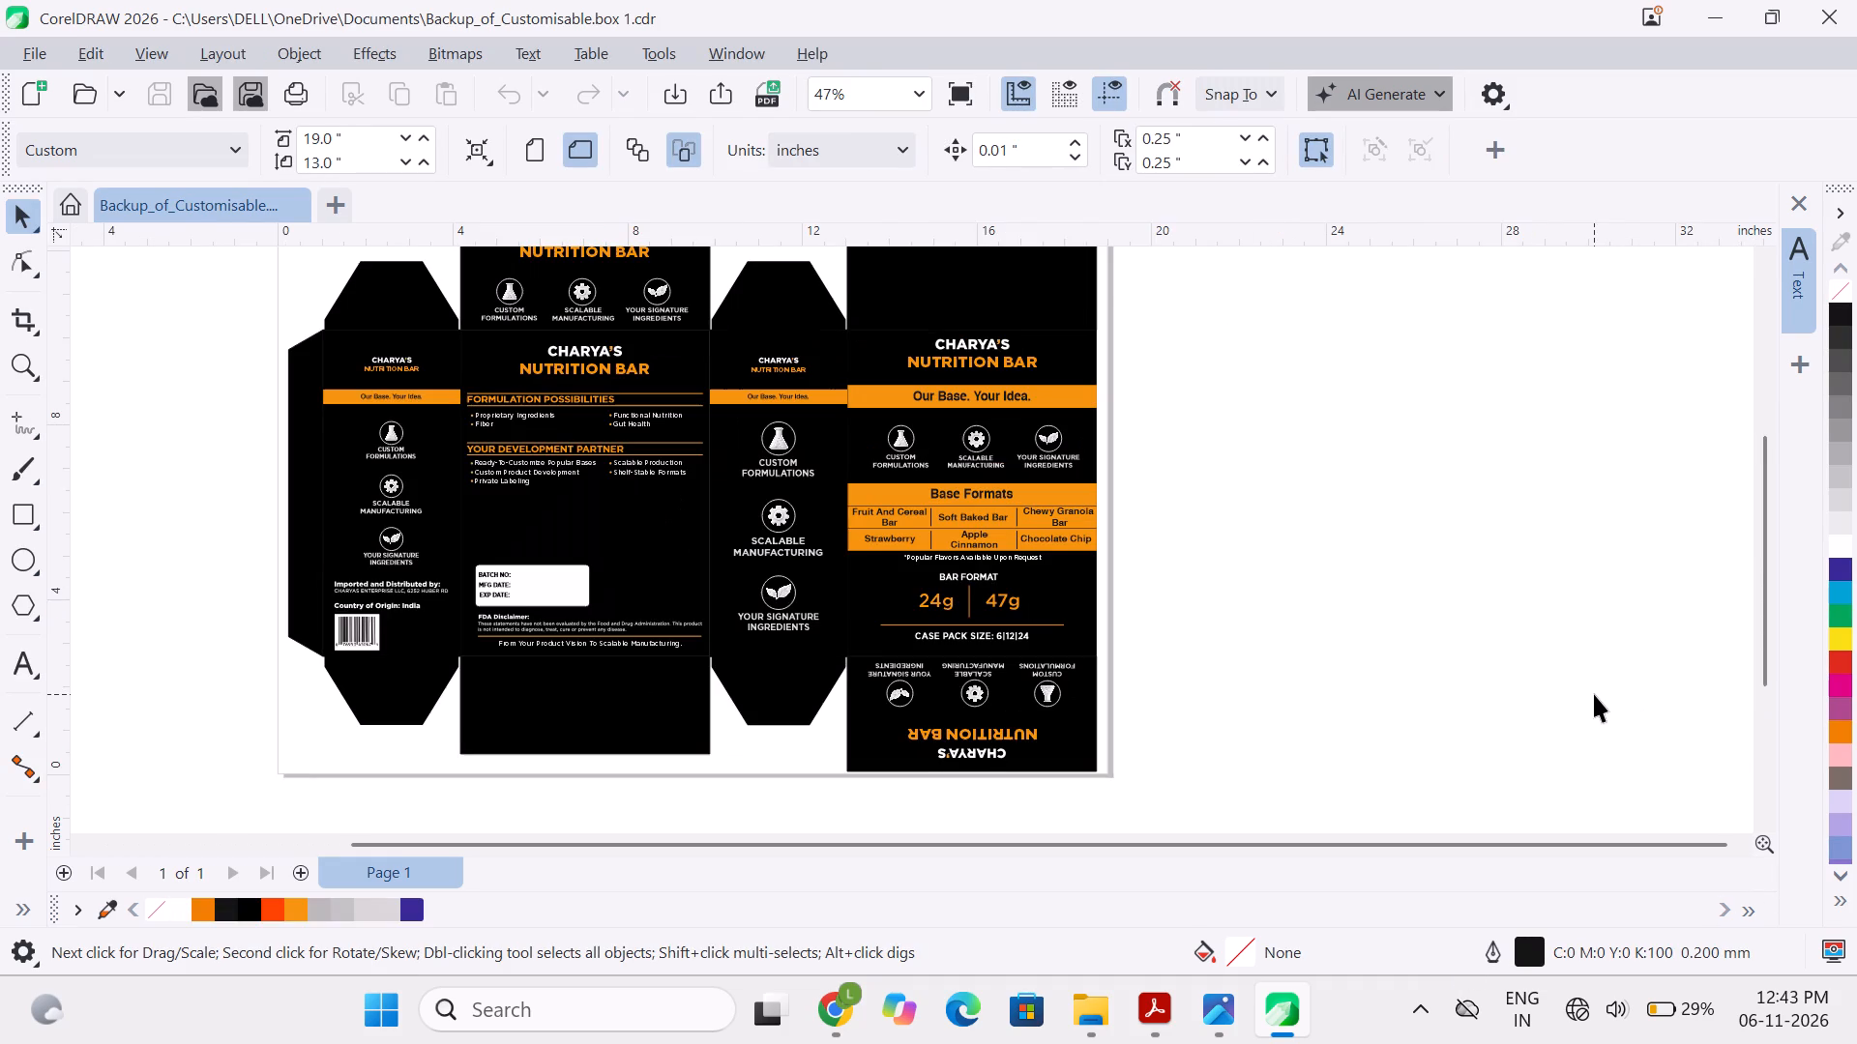
scroll(1594, 694, "down", 1)
scroll(1339, 407, "up", 1)
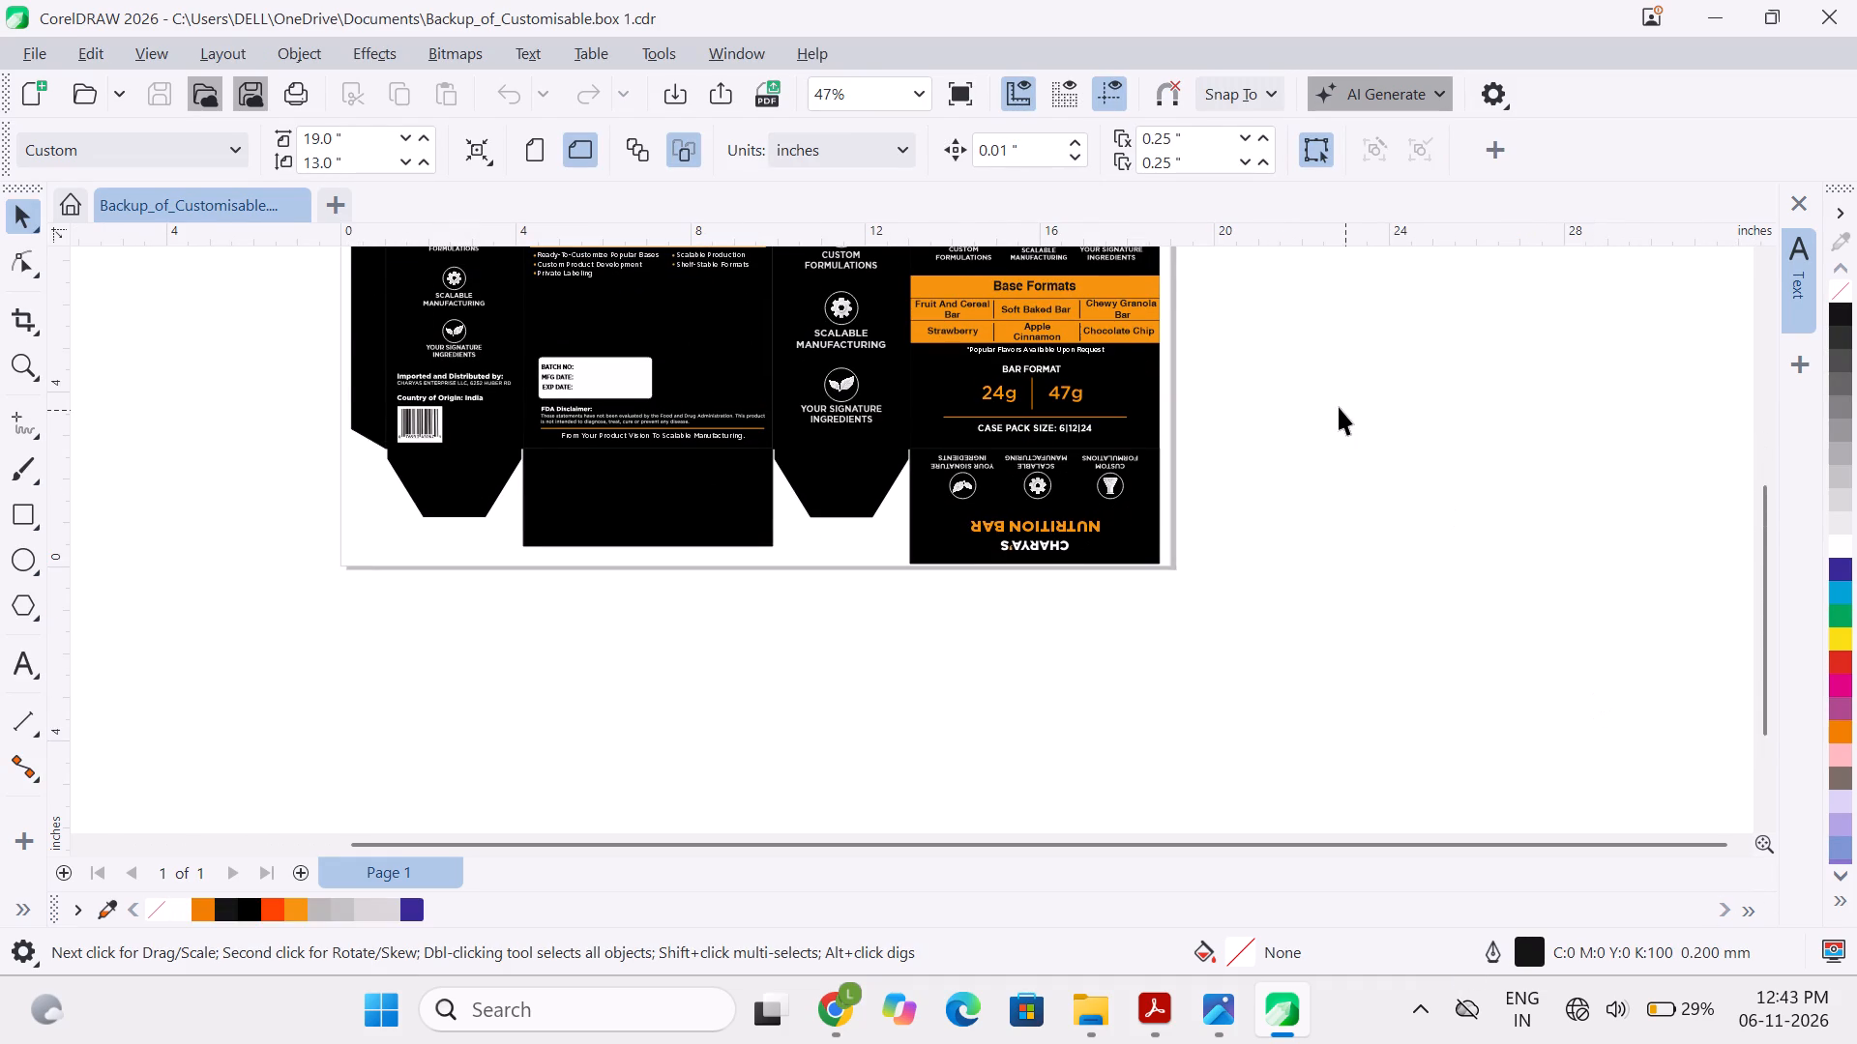
scroll(1339, 407, "up", 1)
scroll(1339, 407, "up", 6, "ctrl")
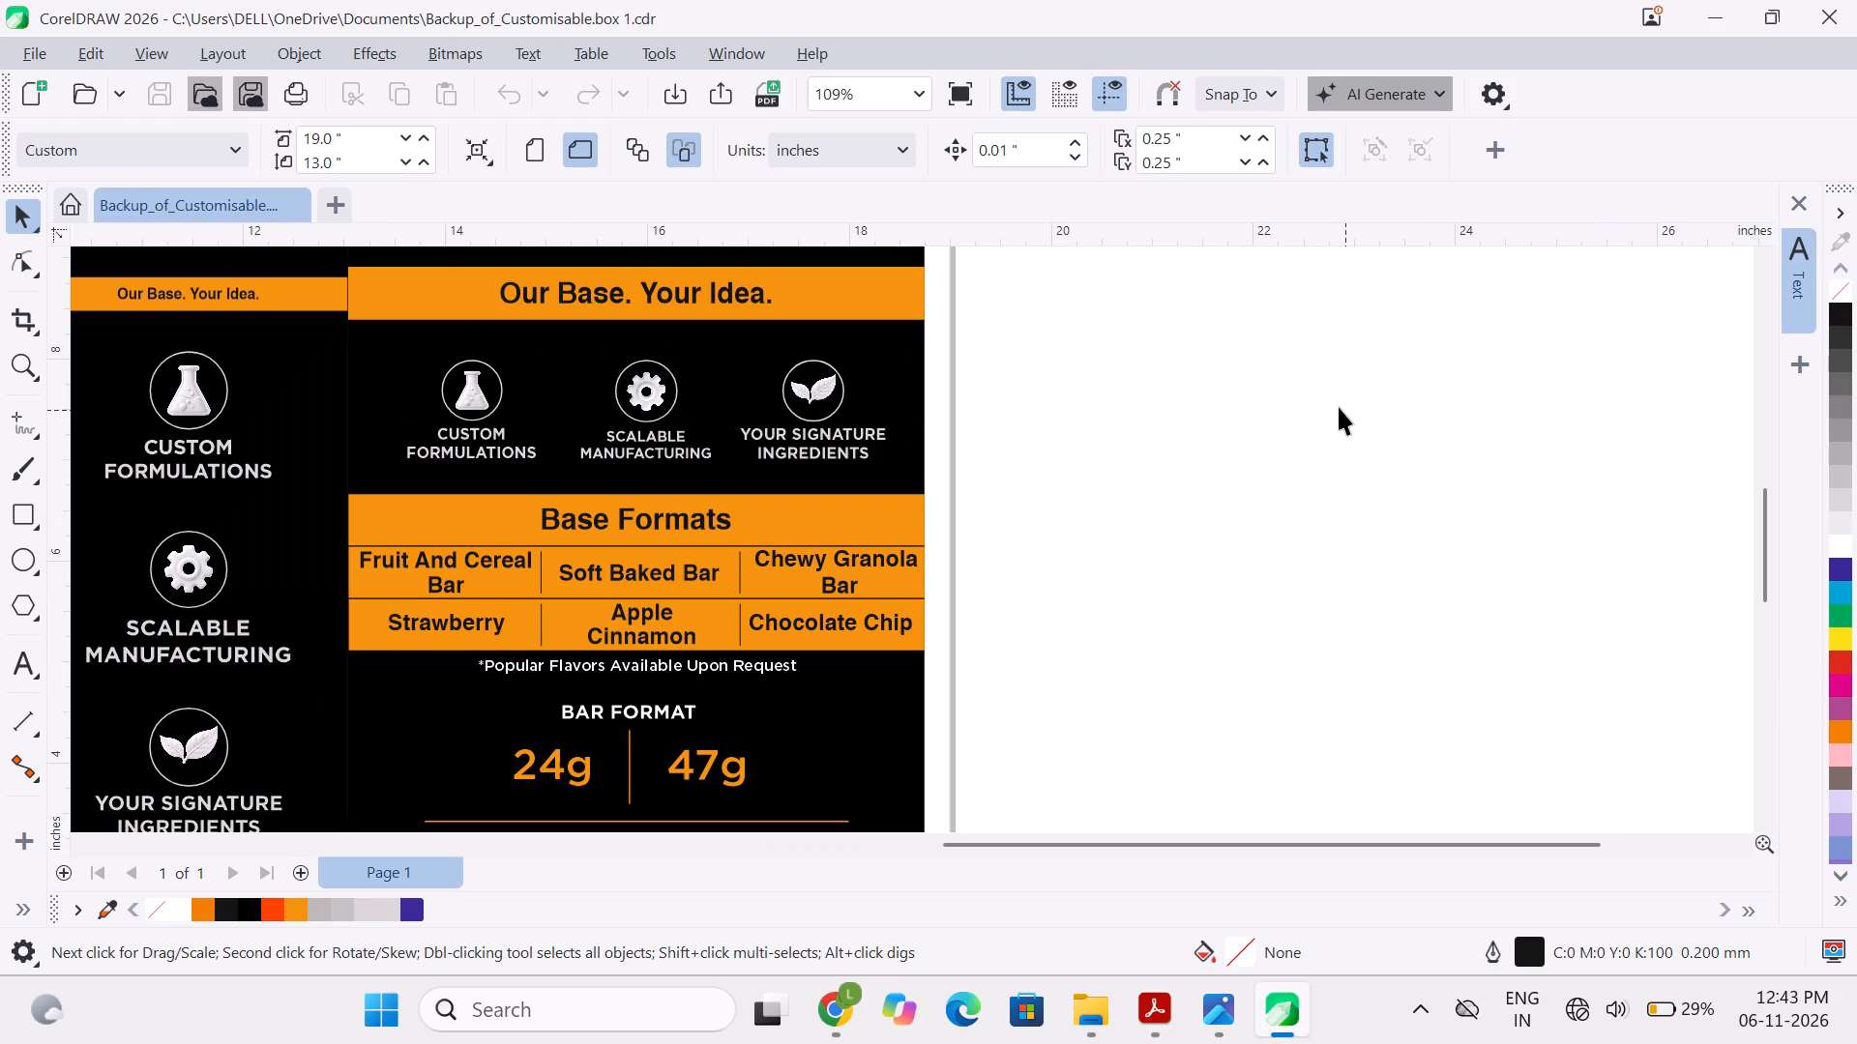
scroll(1339, 407, "down", 1)
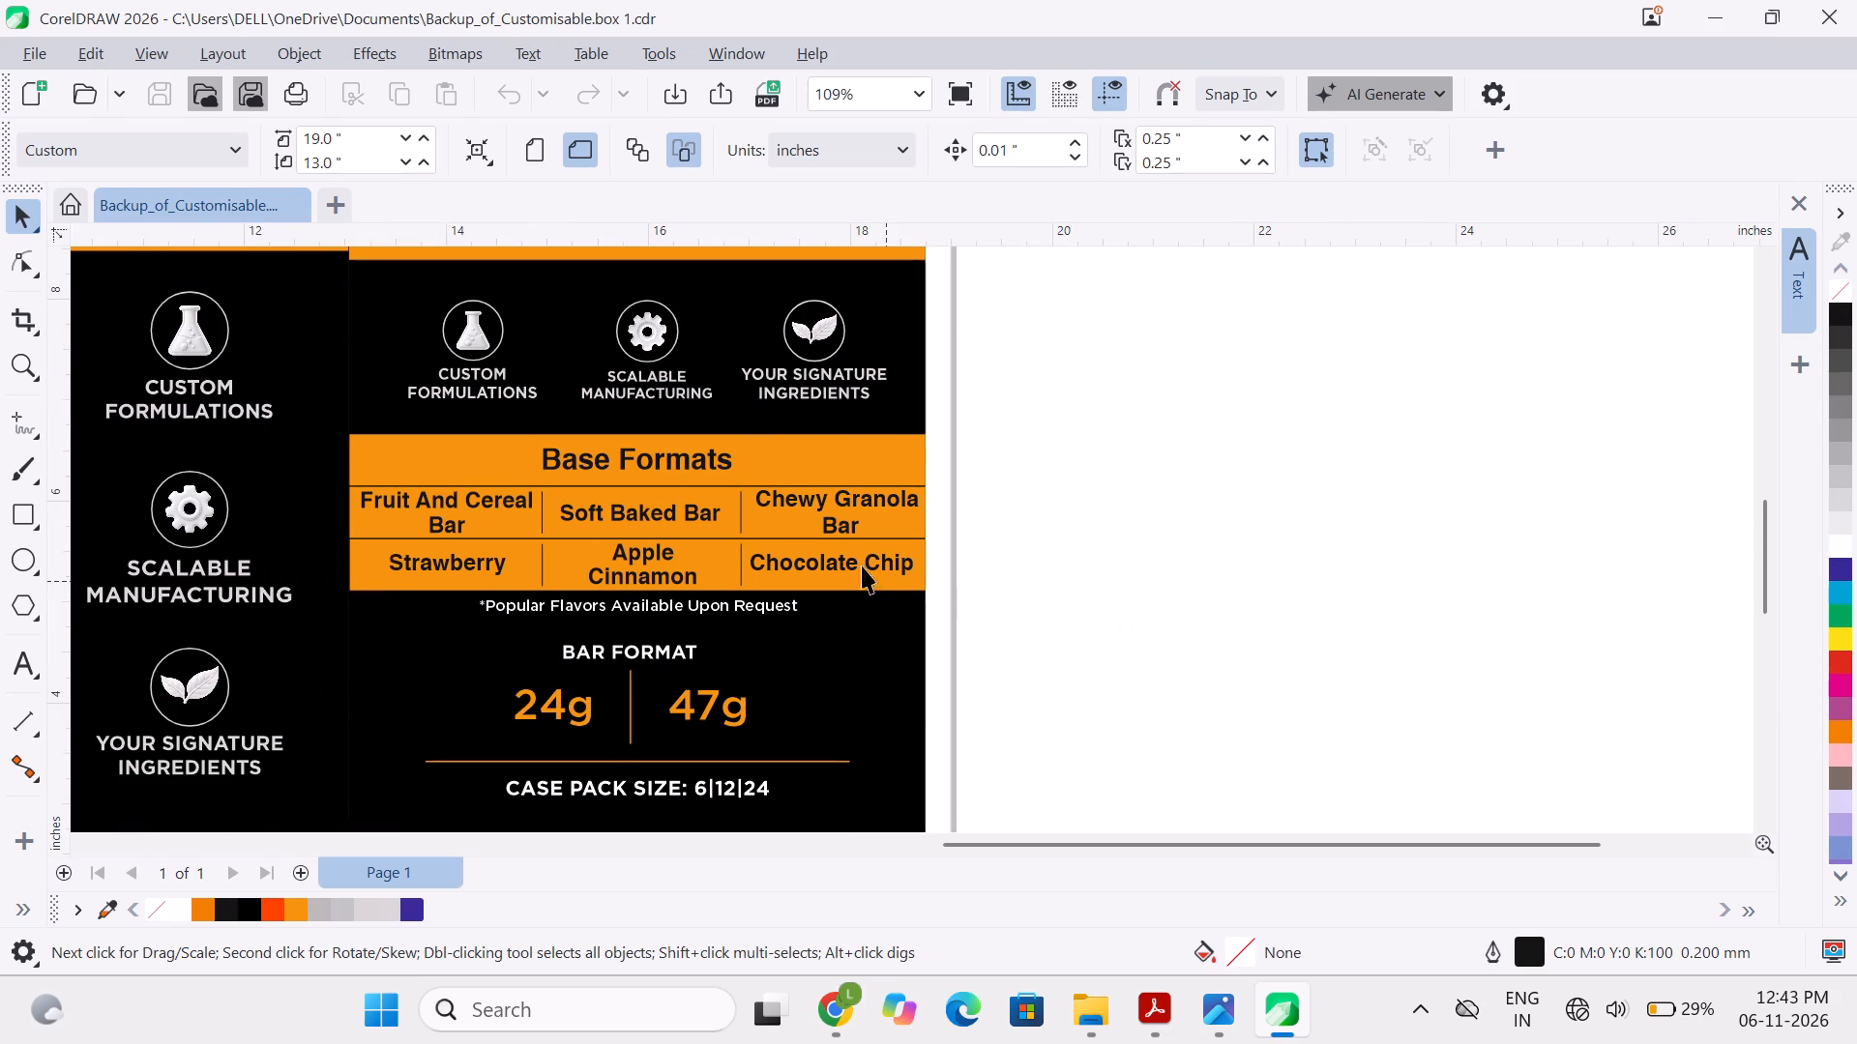
Inspect the front panel's PowerClip contents, selecting the orange flavour strip under Base Formats, and finish editing the PowerClip.
left_click_drag(1005, 420, 736, 594)
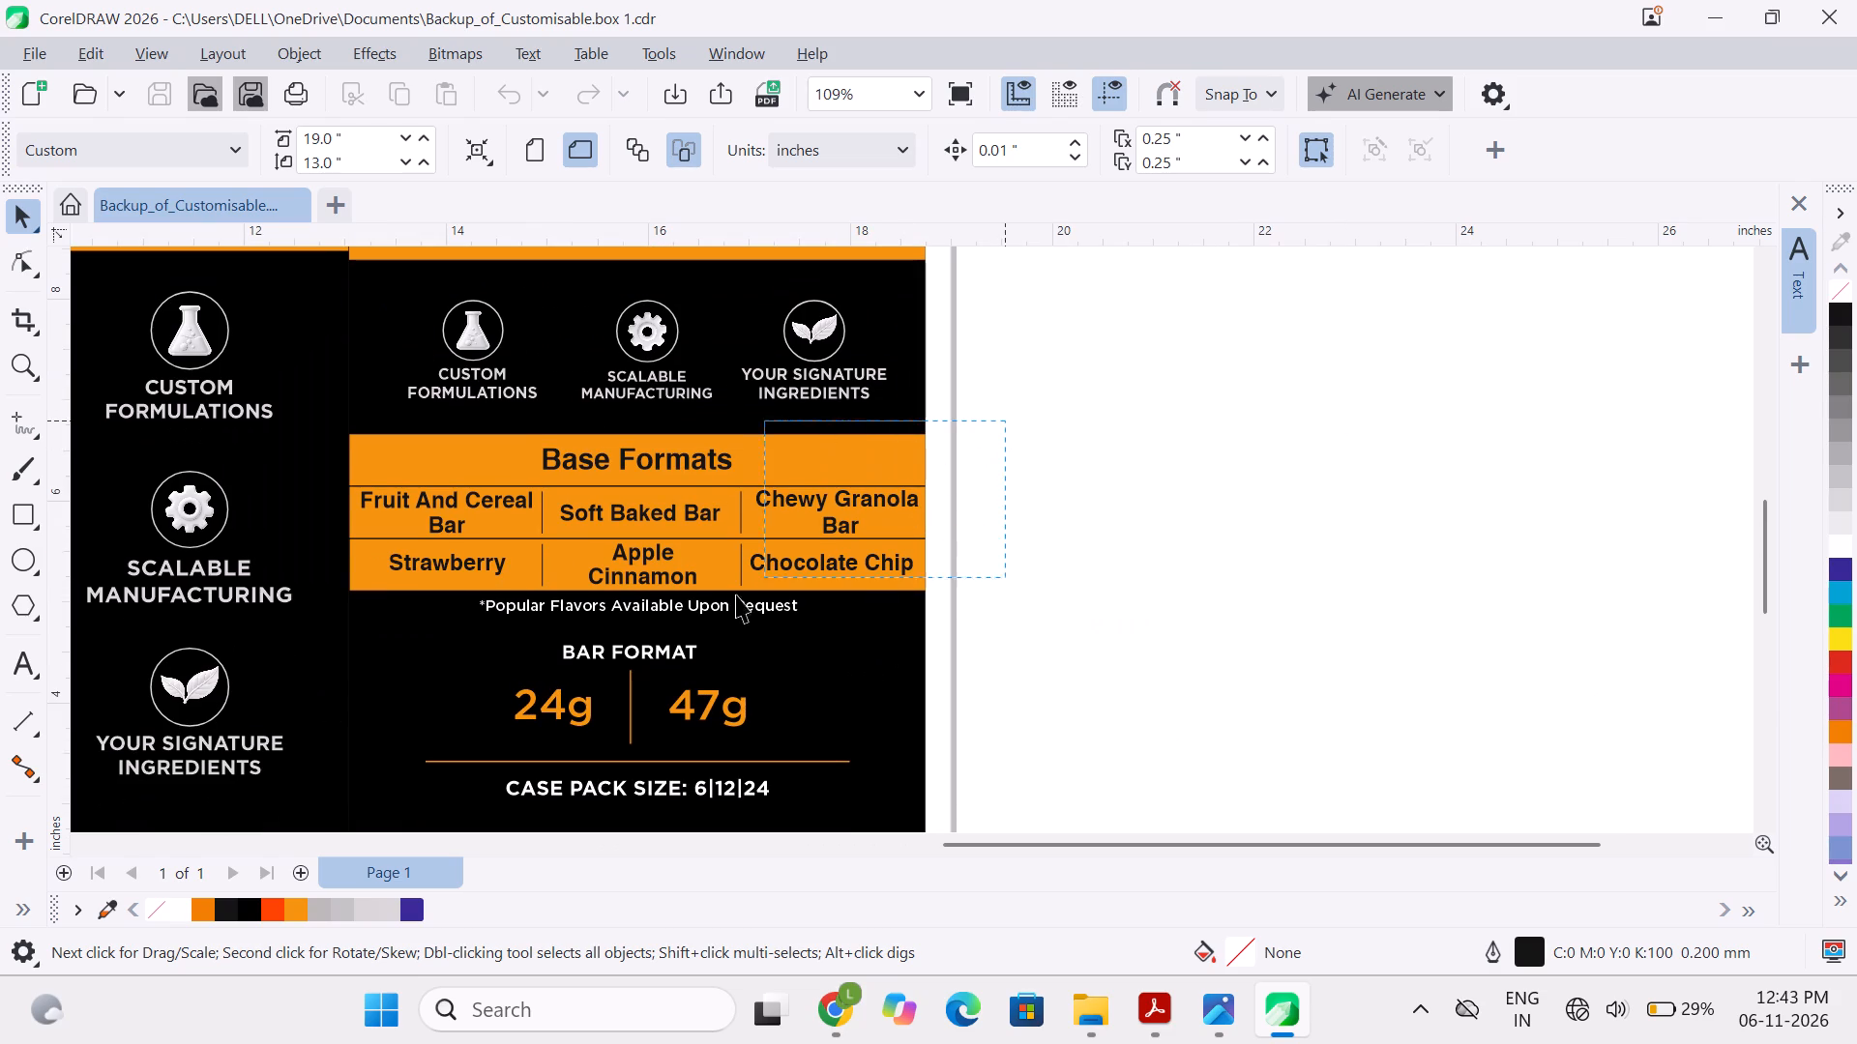
left_click_drag(736, 594, 471, 594)
left_click(589, 565)
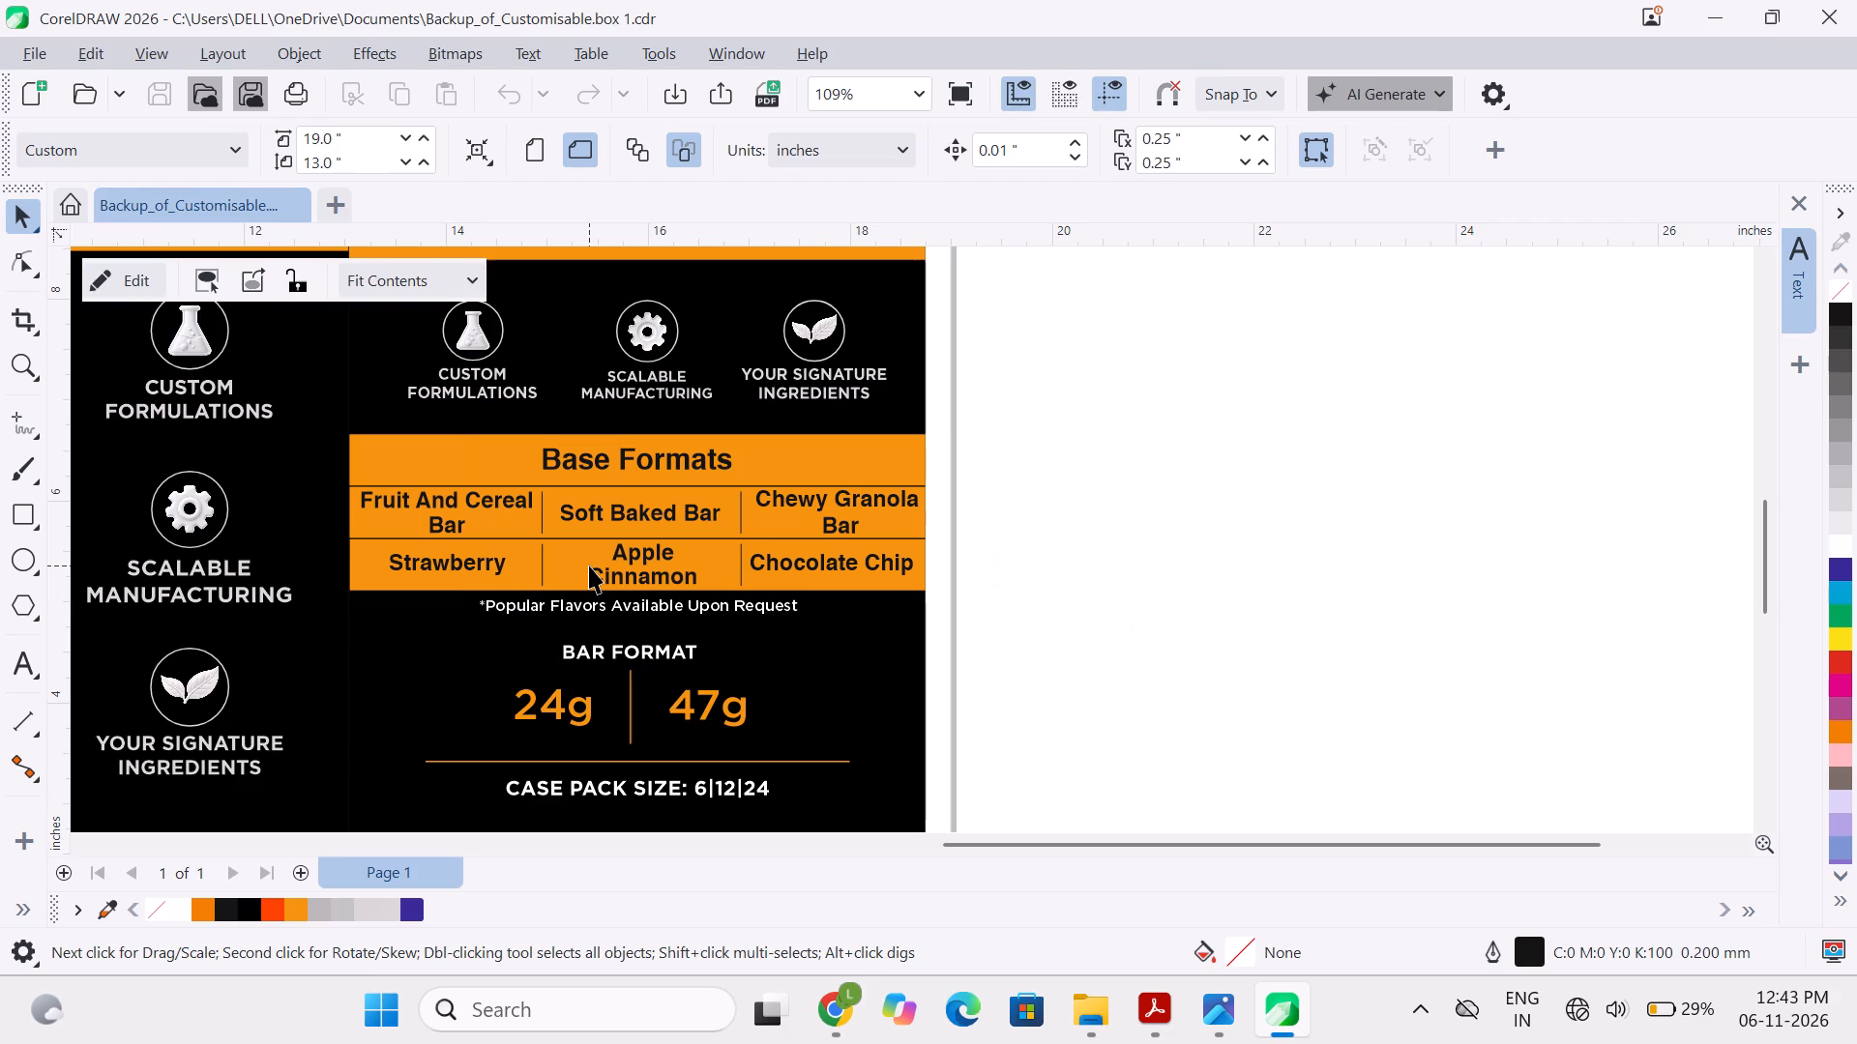
left_click(142, 291)
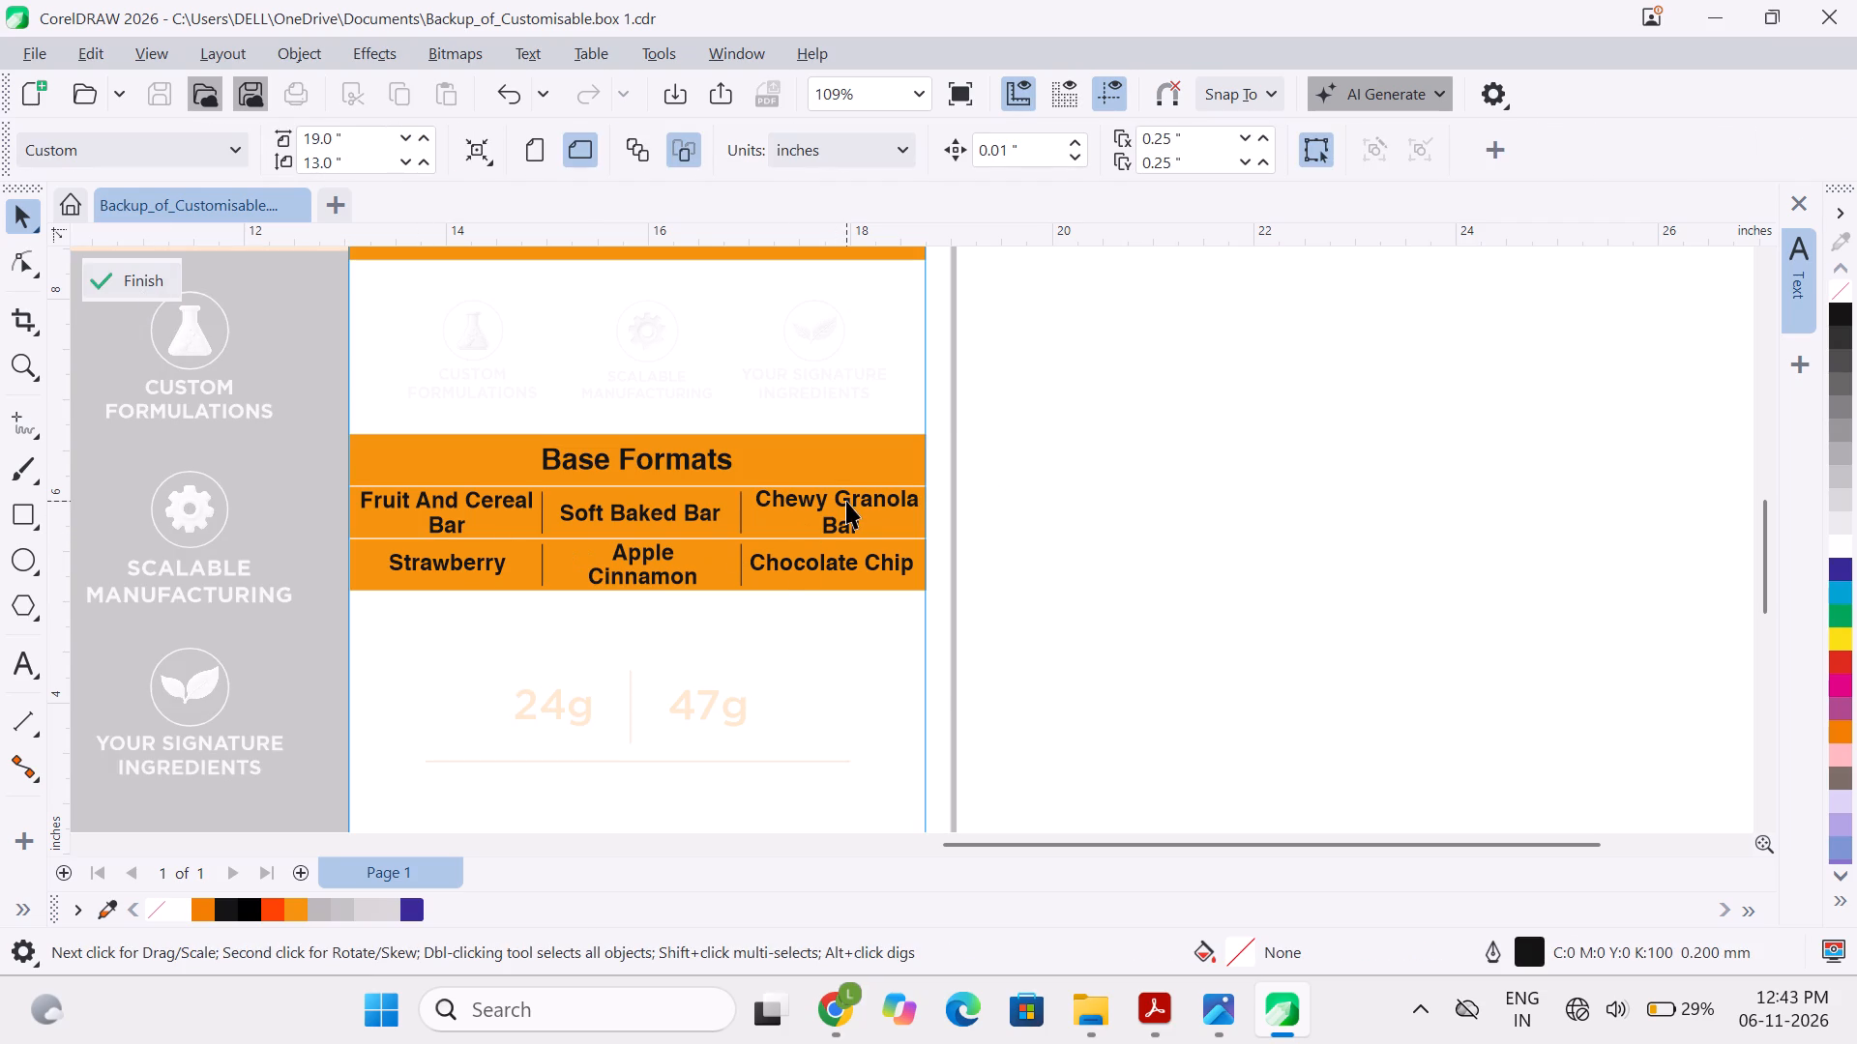
left_click(776, 584)
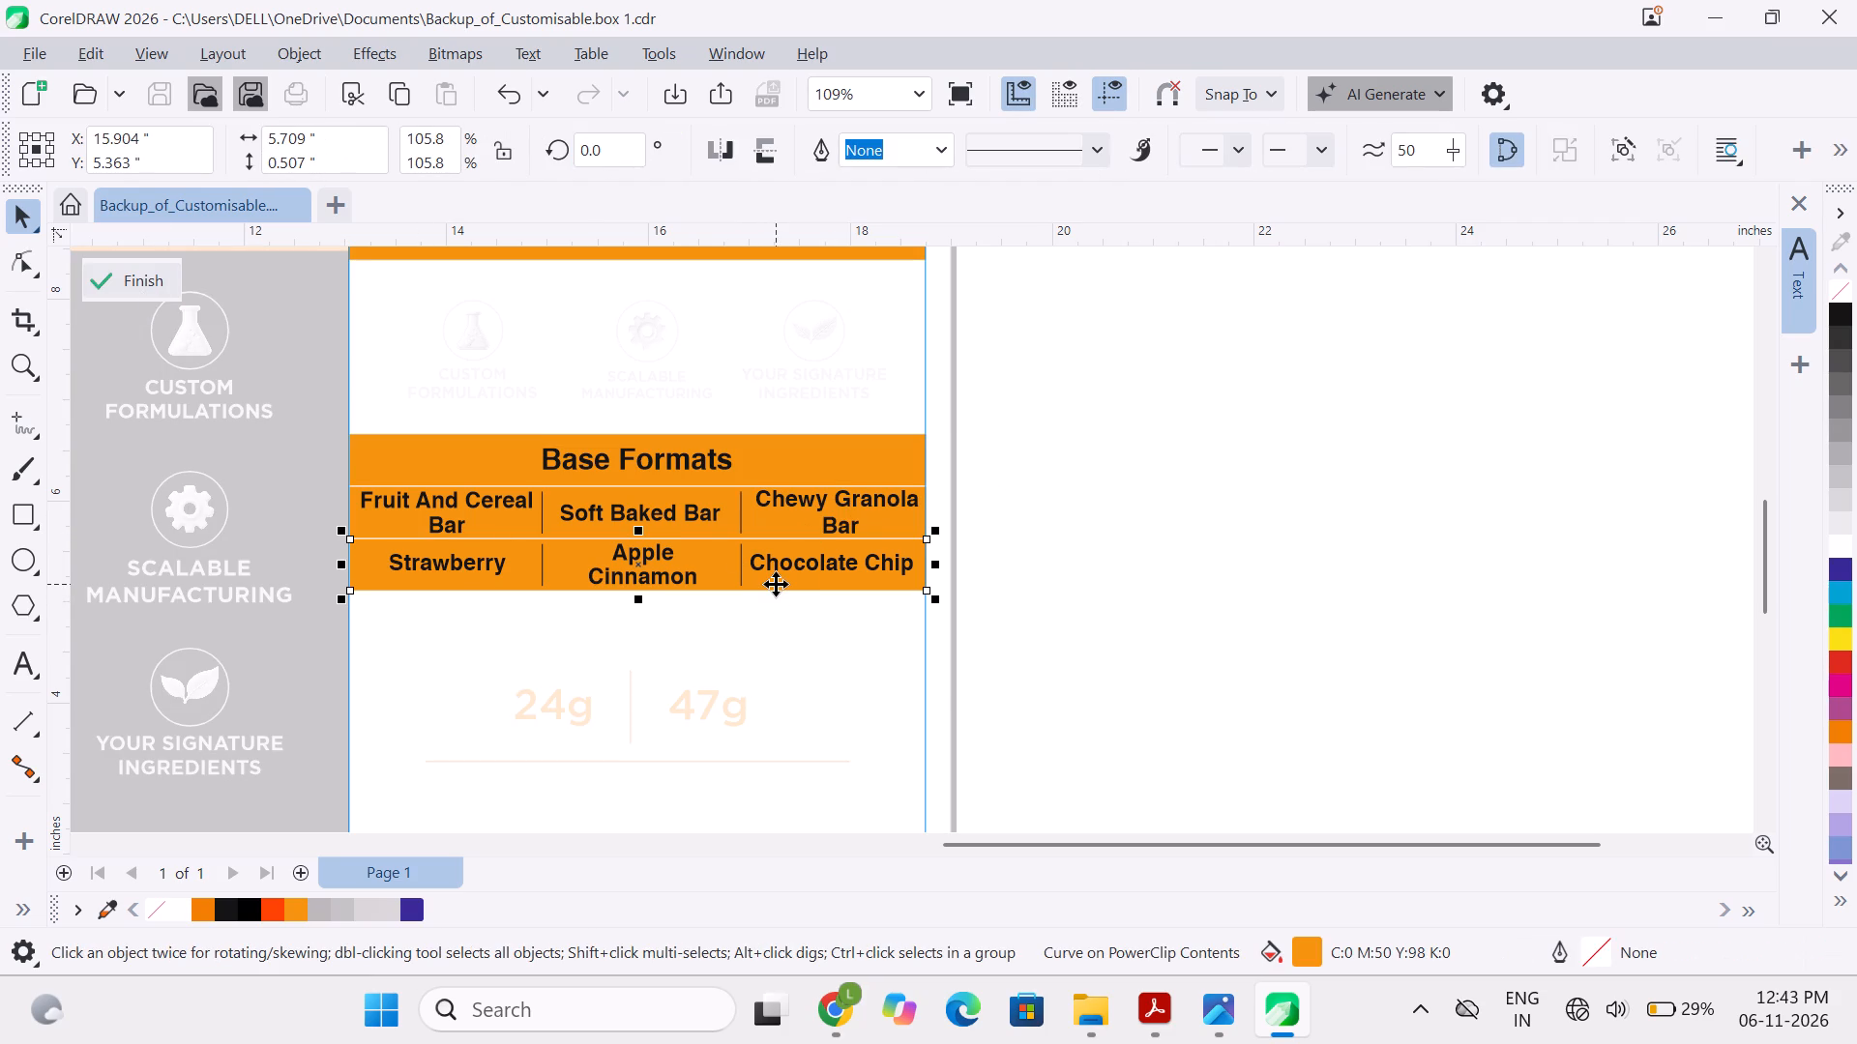
left_click(1123, 358)
left_click(103, 290)
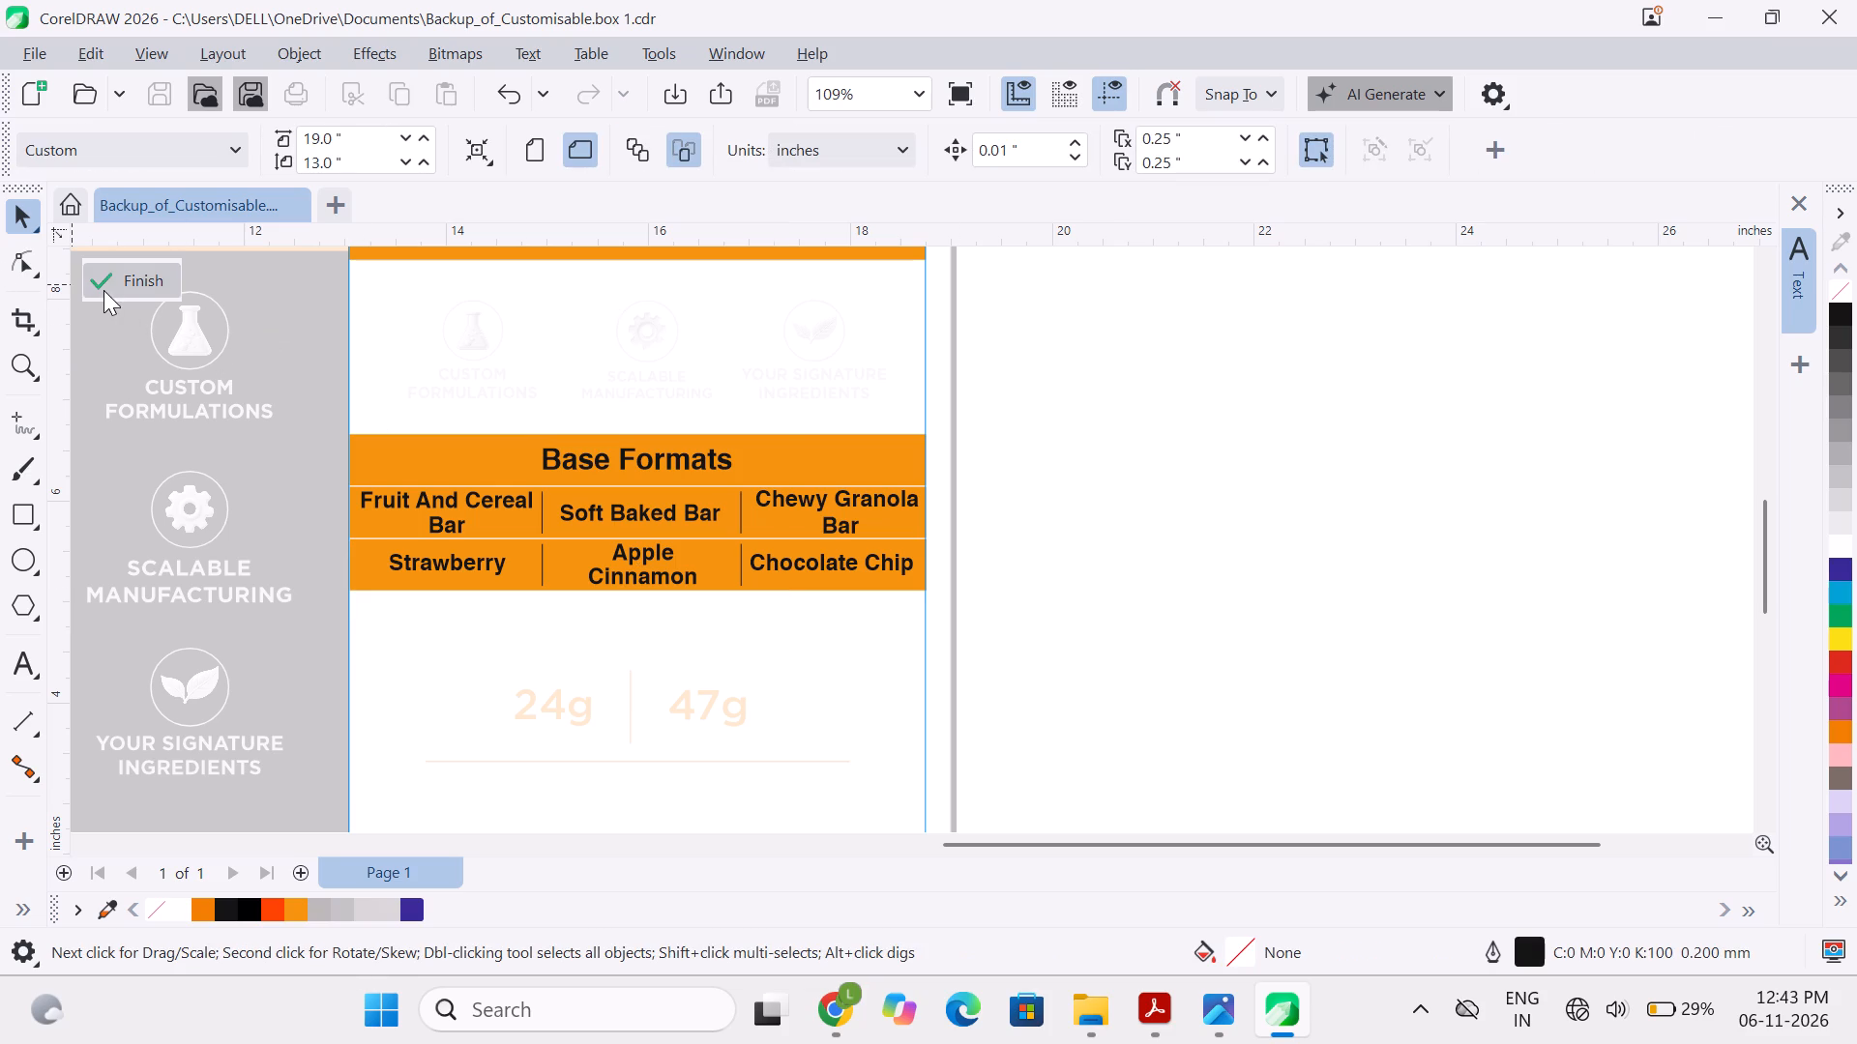
Select all objects of the box layout on Page 1 and group them.
scroll(568, 511, "down", 1, "ctrl")
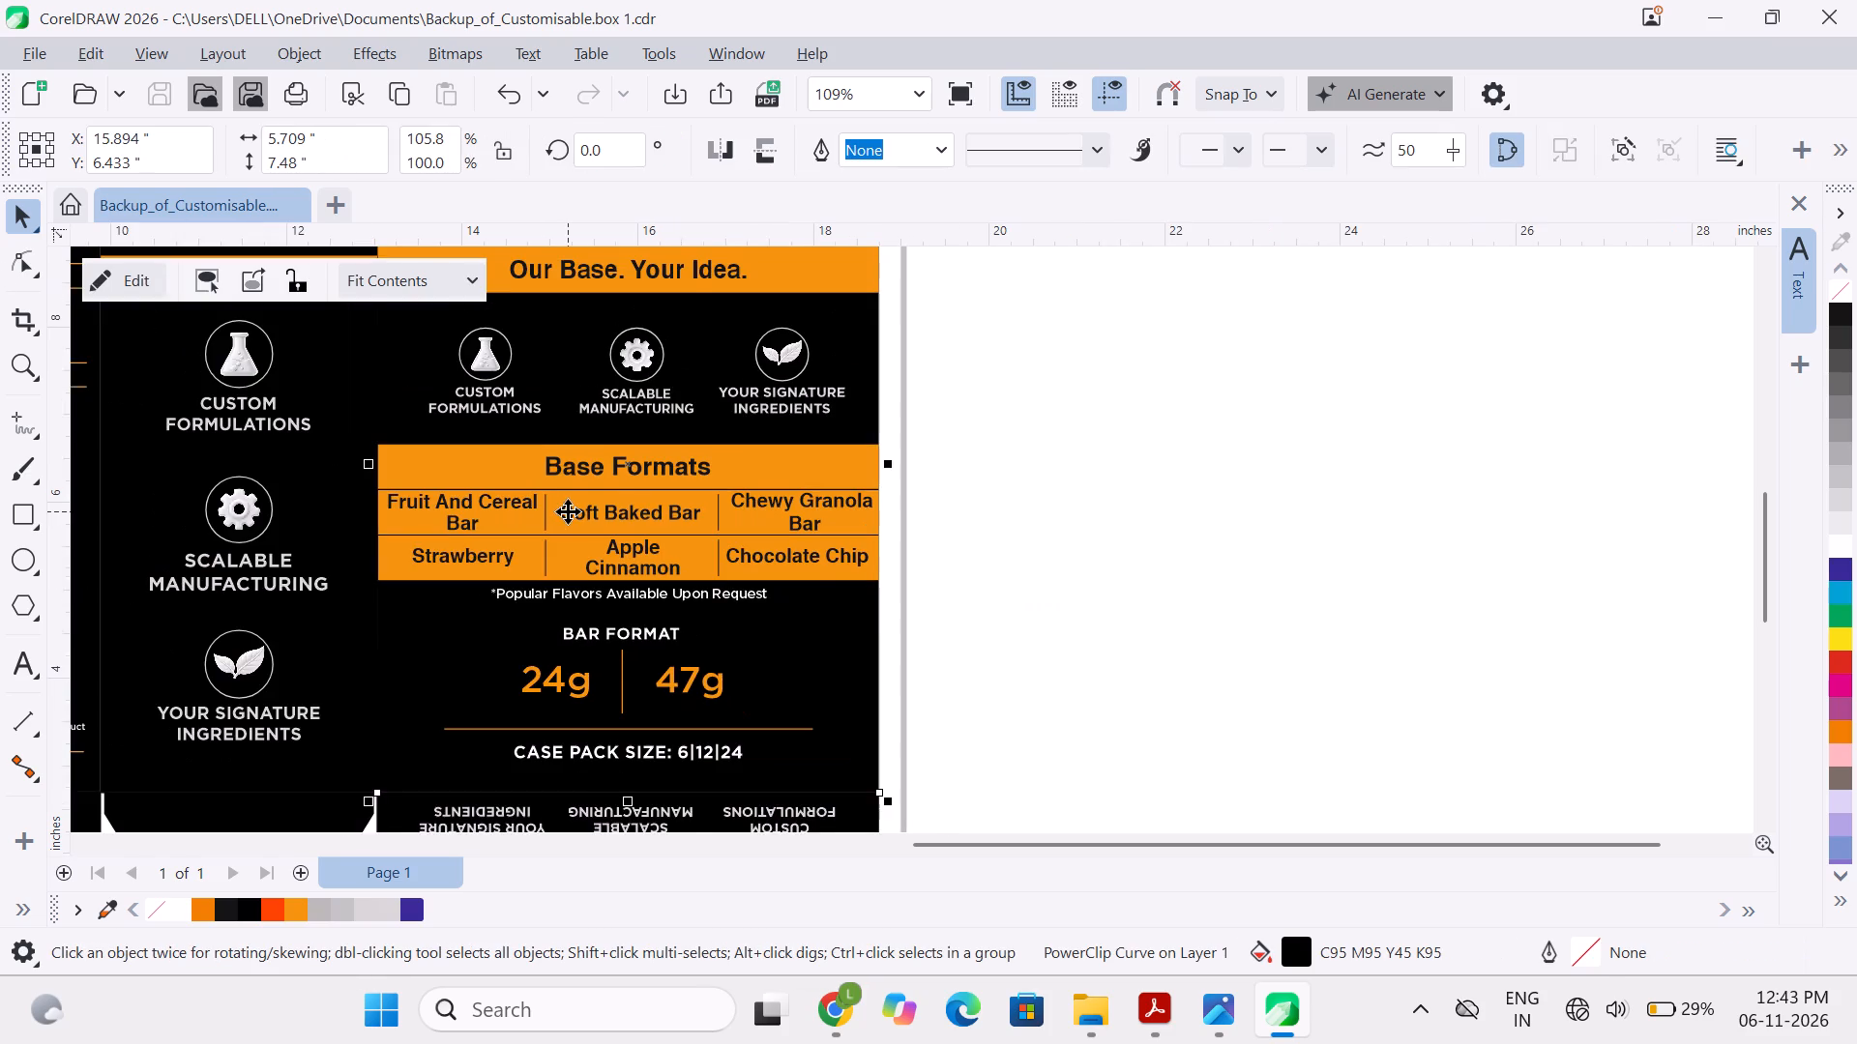
scroll(568, 511, "up", 1)
scroll(568, 511, "down", 2, "ctrl")
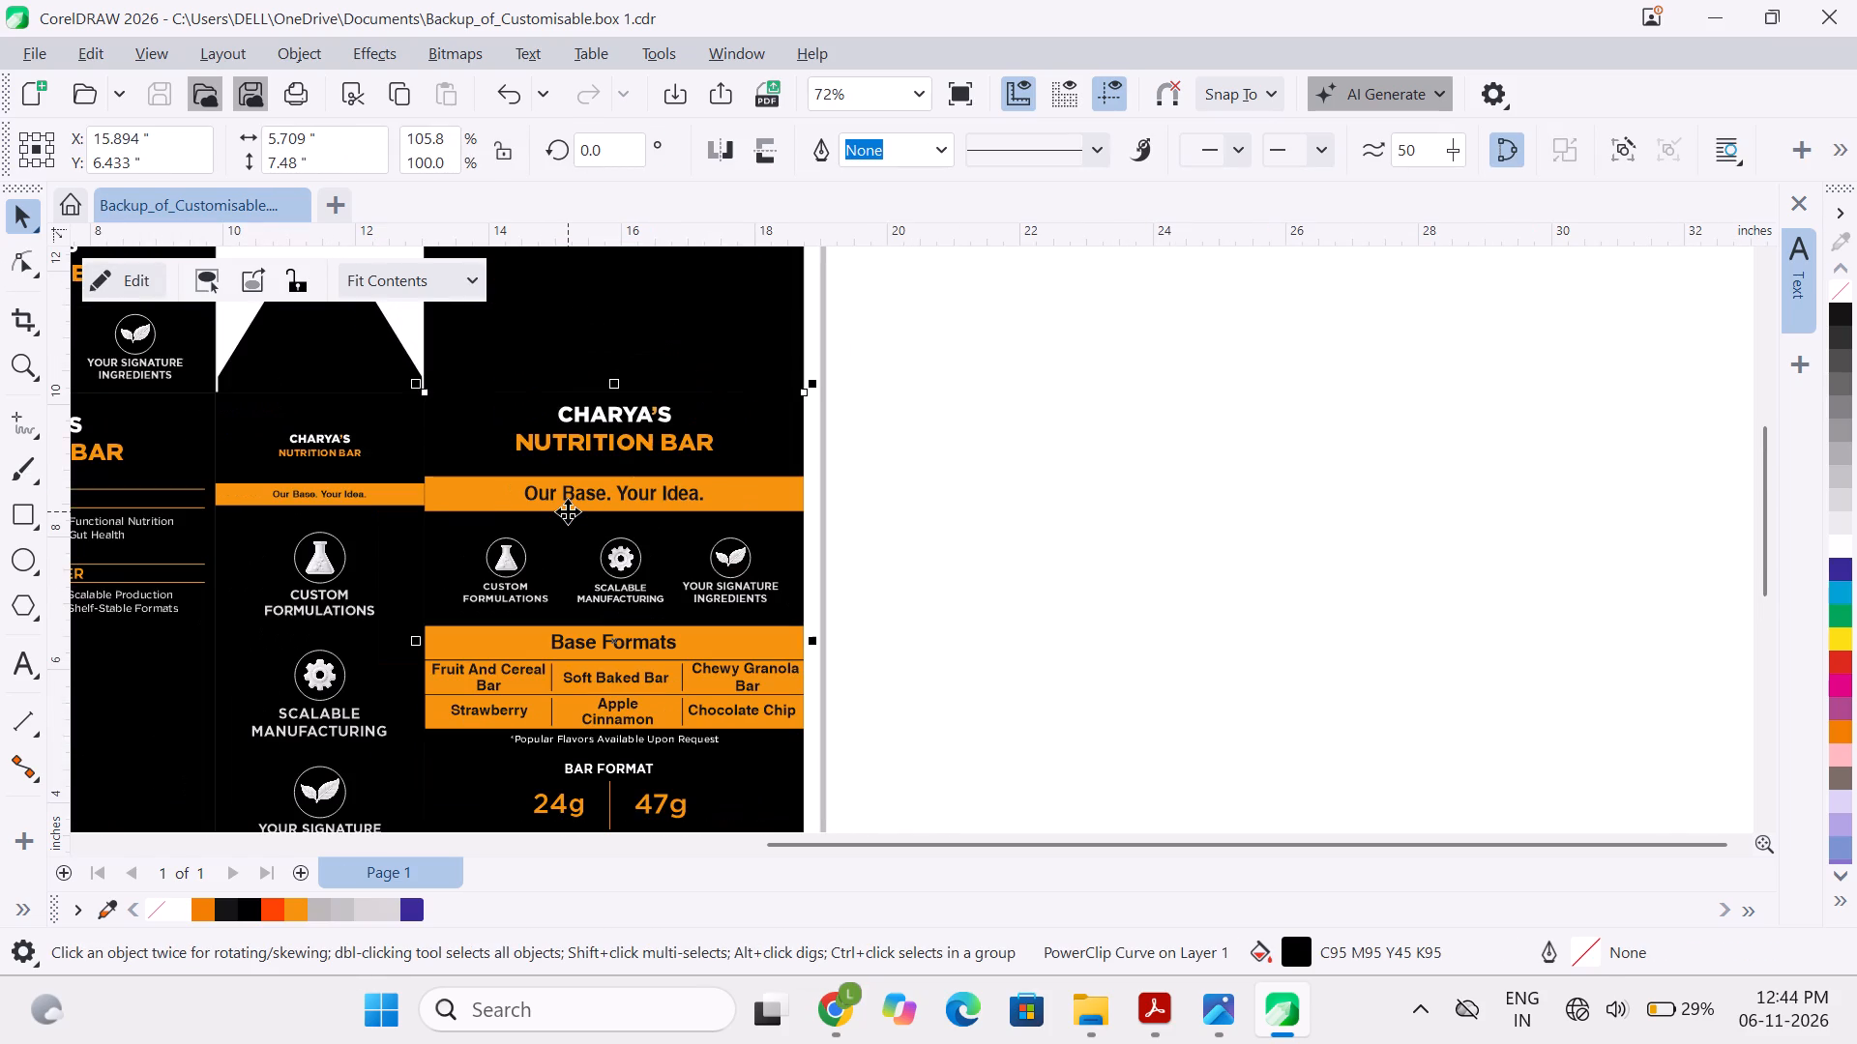
left_click(1033, 518)
scroll(1033, 518, "down", 5, "ctrl")
scroll(1033, 518, "right", 1)
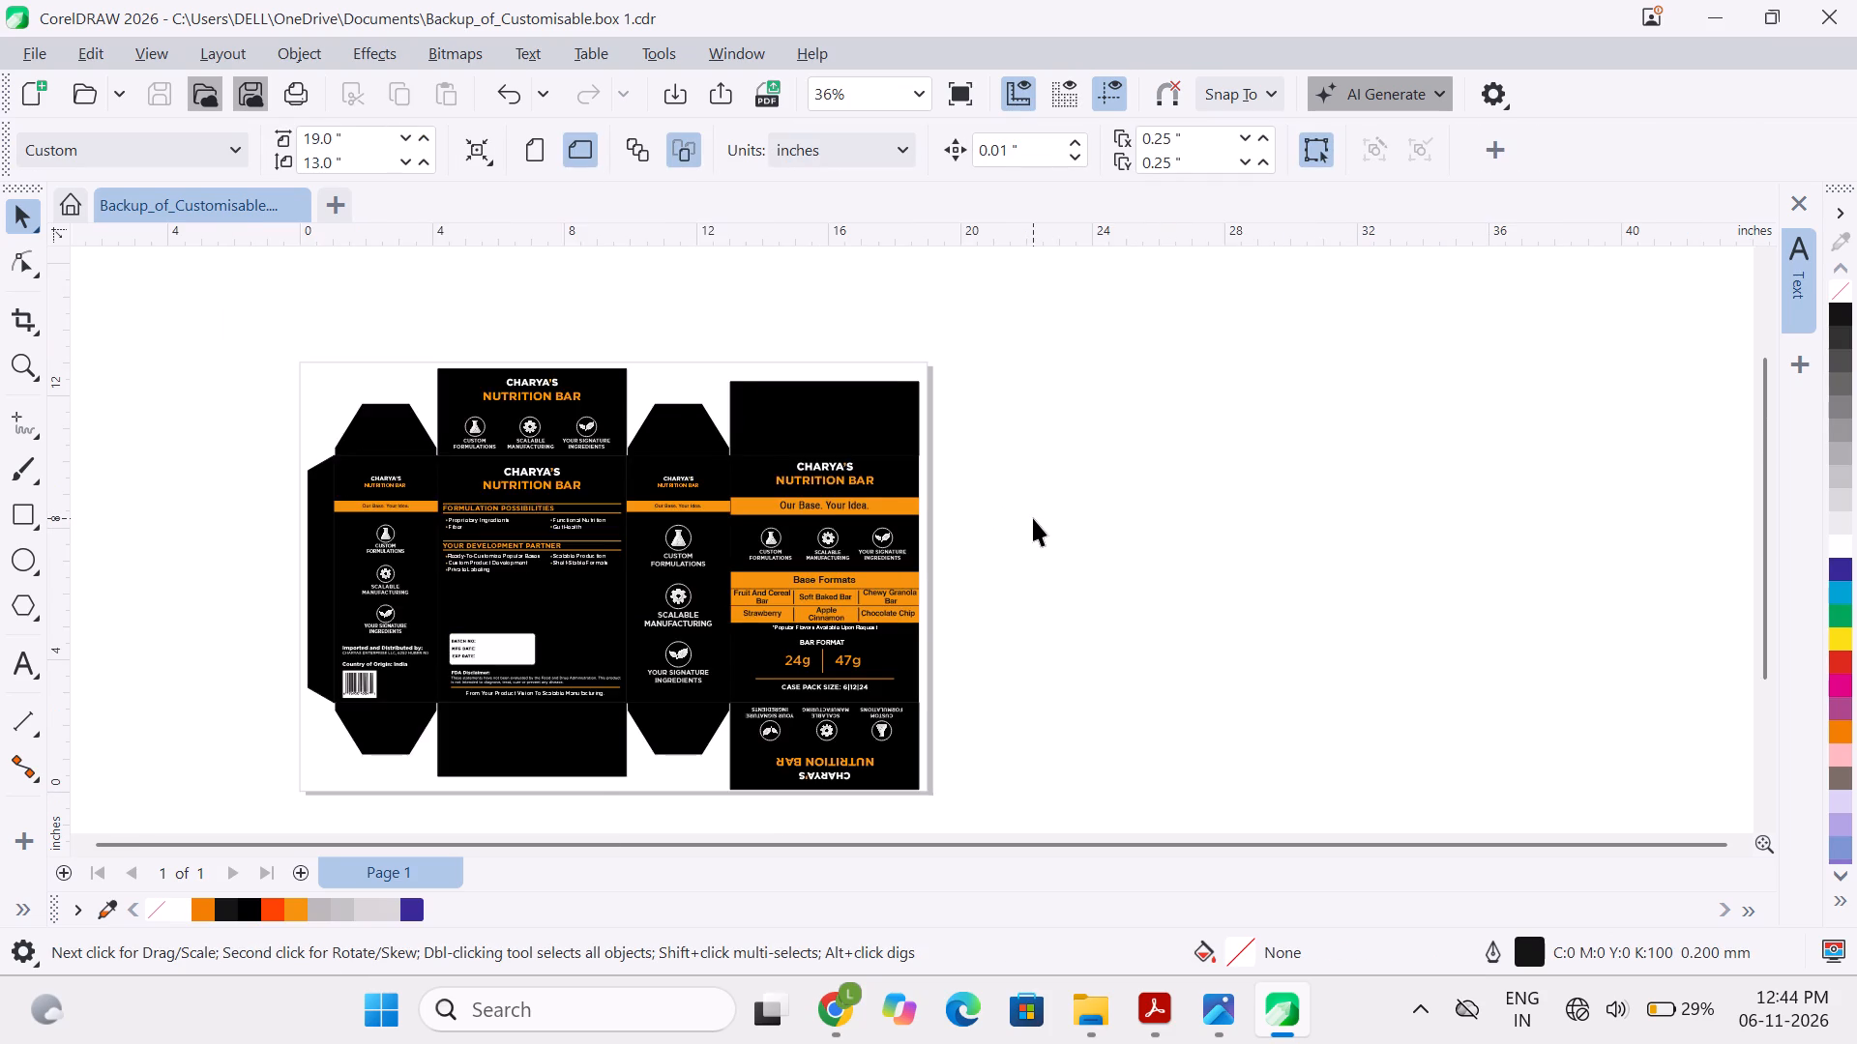
scroll(1033, 518, "right", 1)
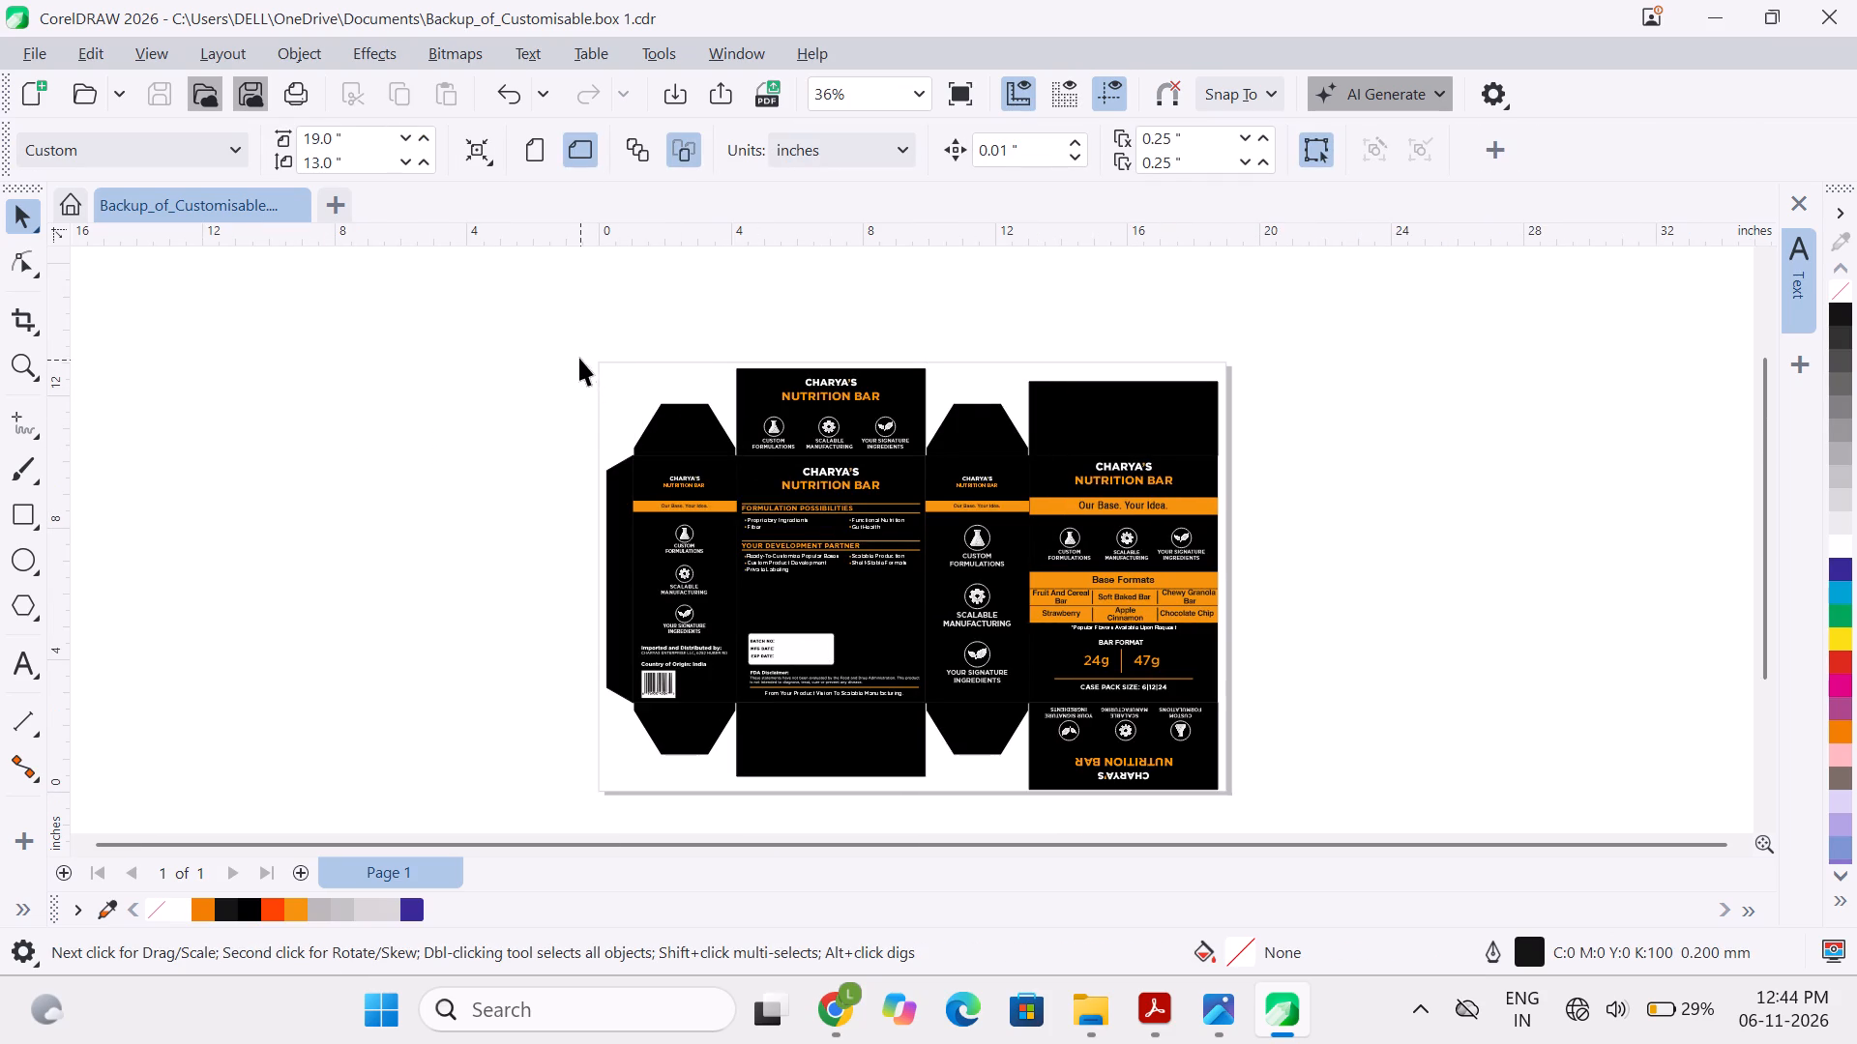
left_click_drag(579, 357, 1239, 796)
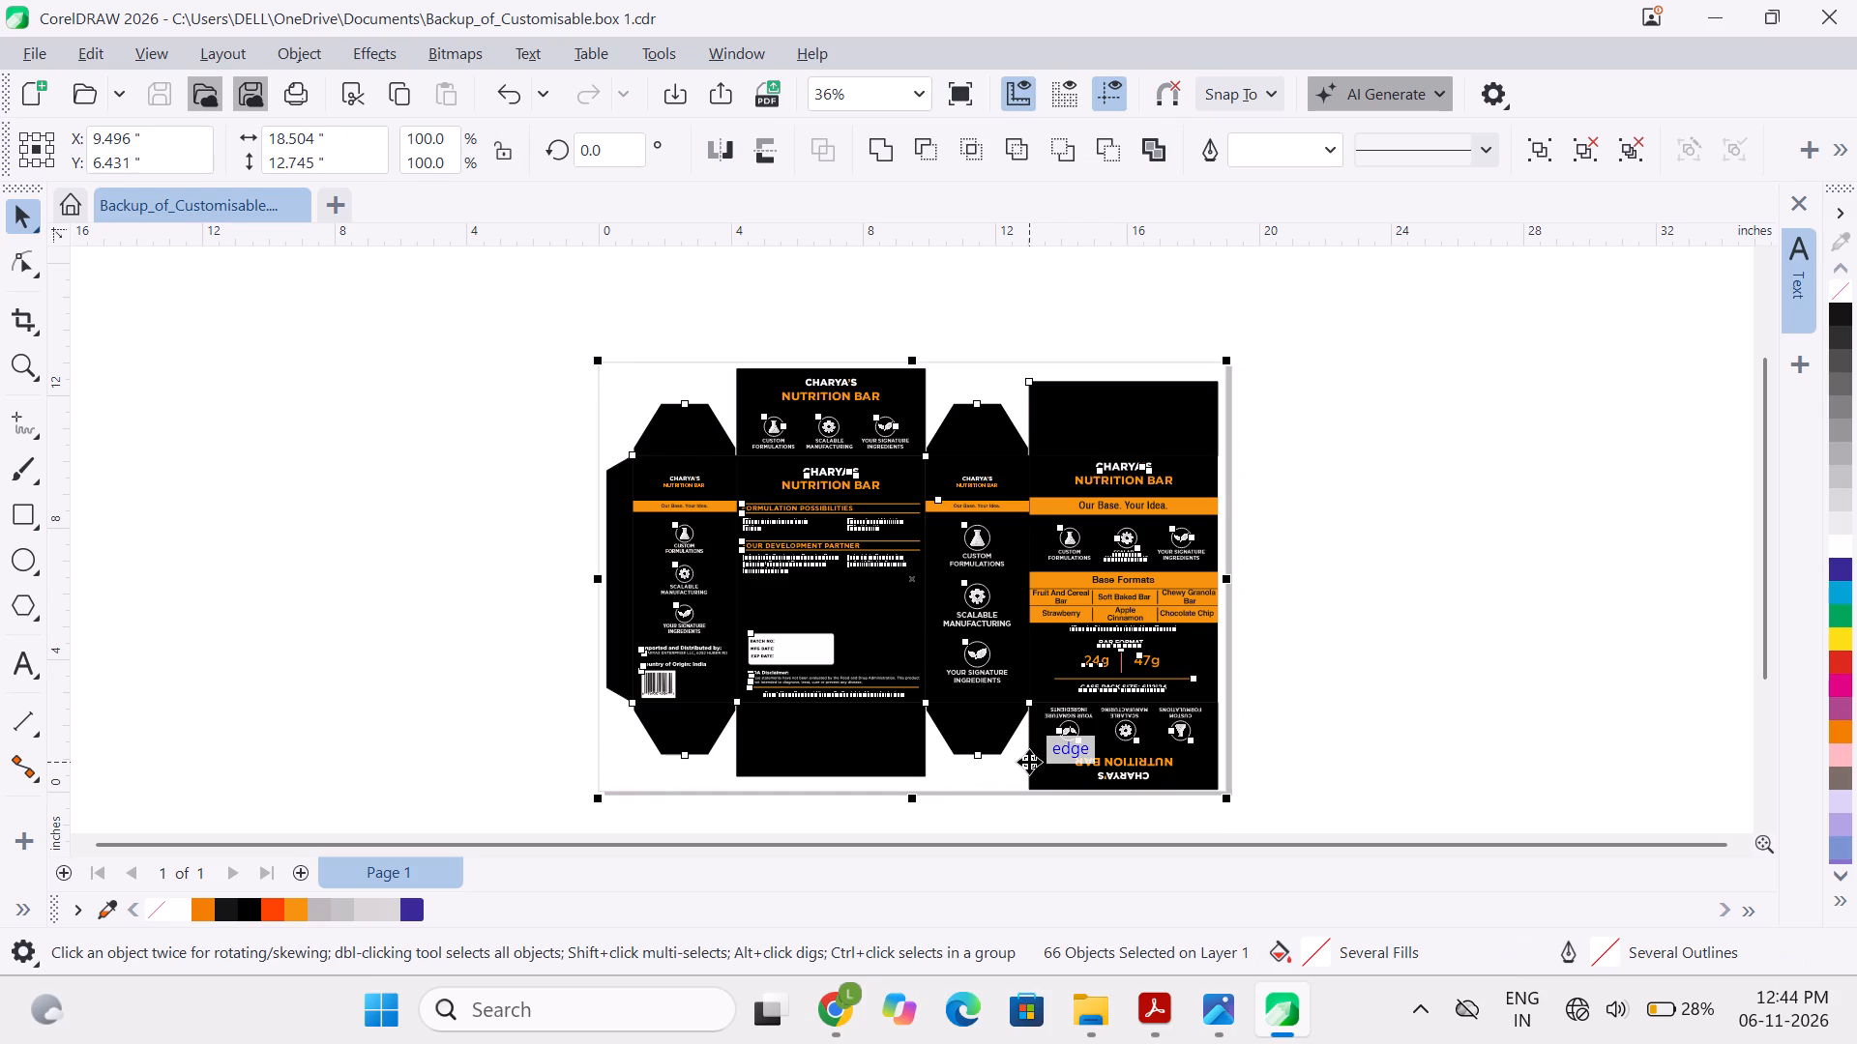
key("ctrl+g")
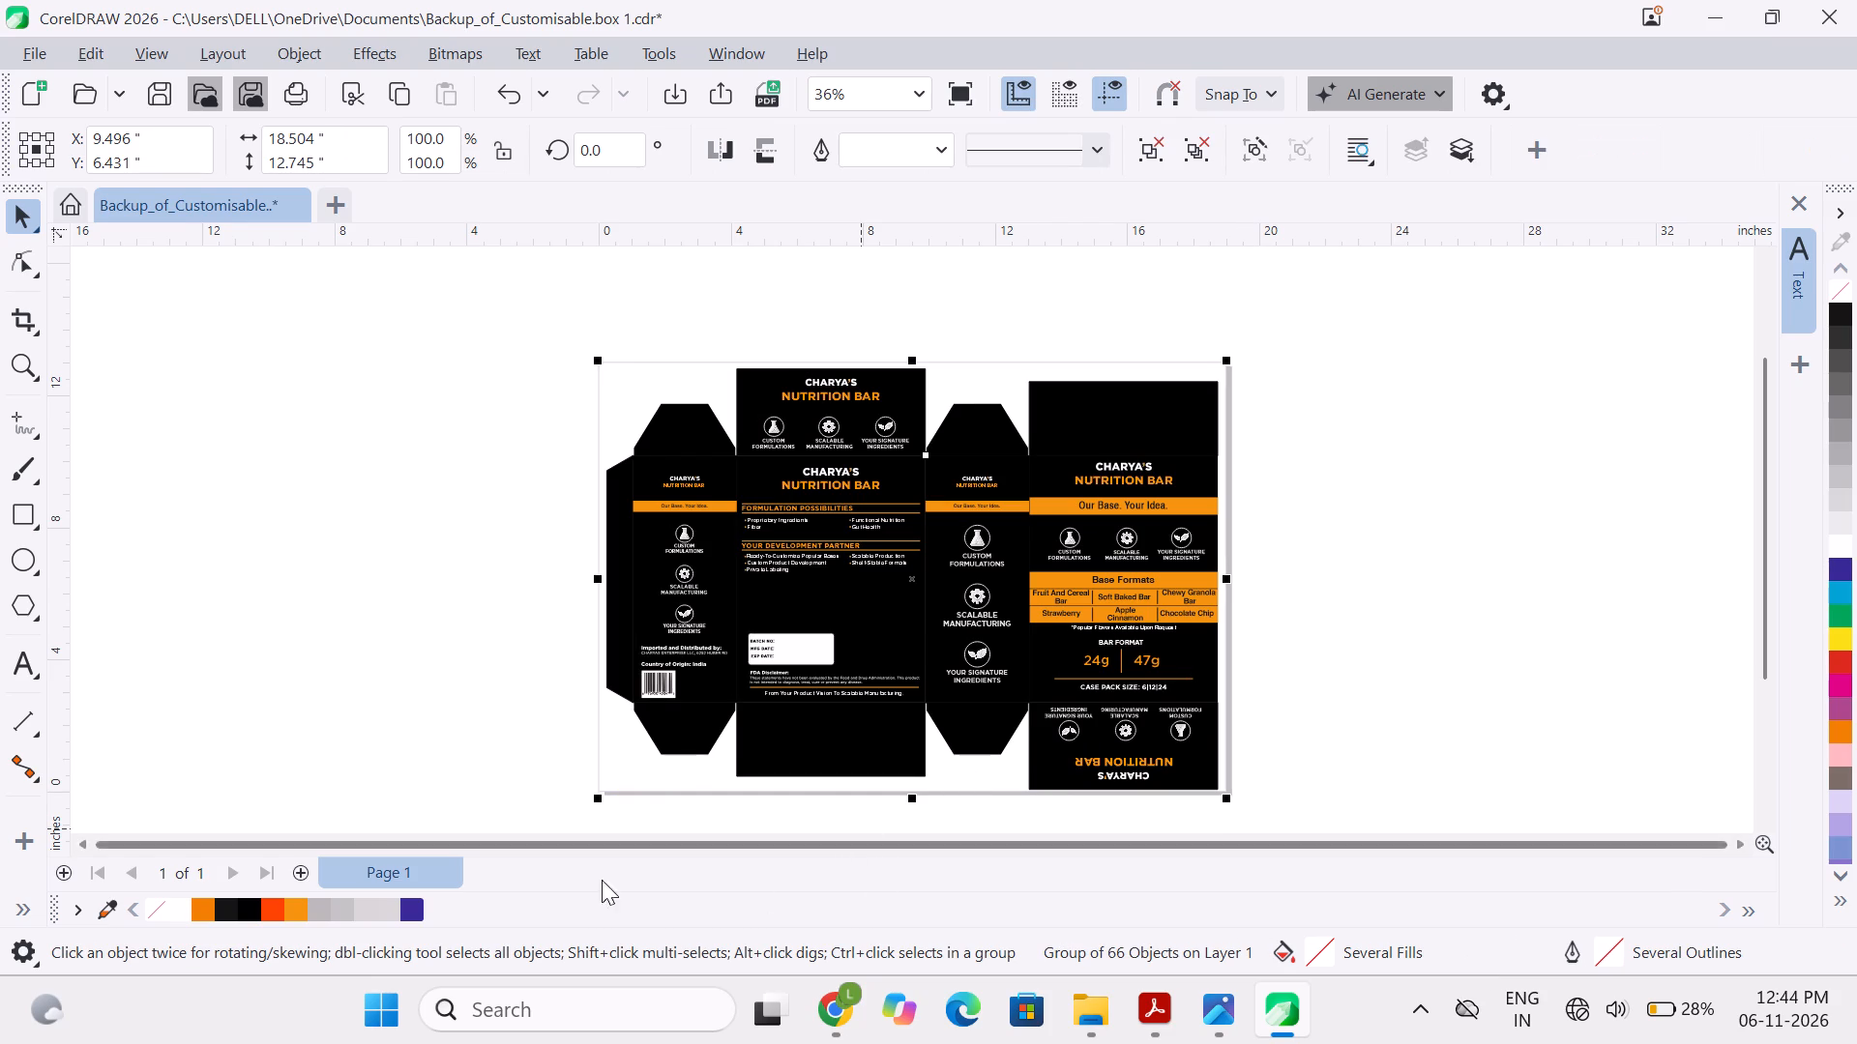
Add a new blank page after Page 1.
left_click(295, 876)
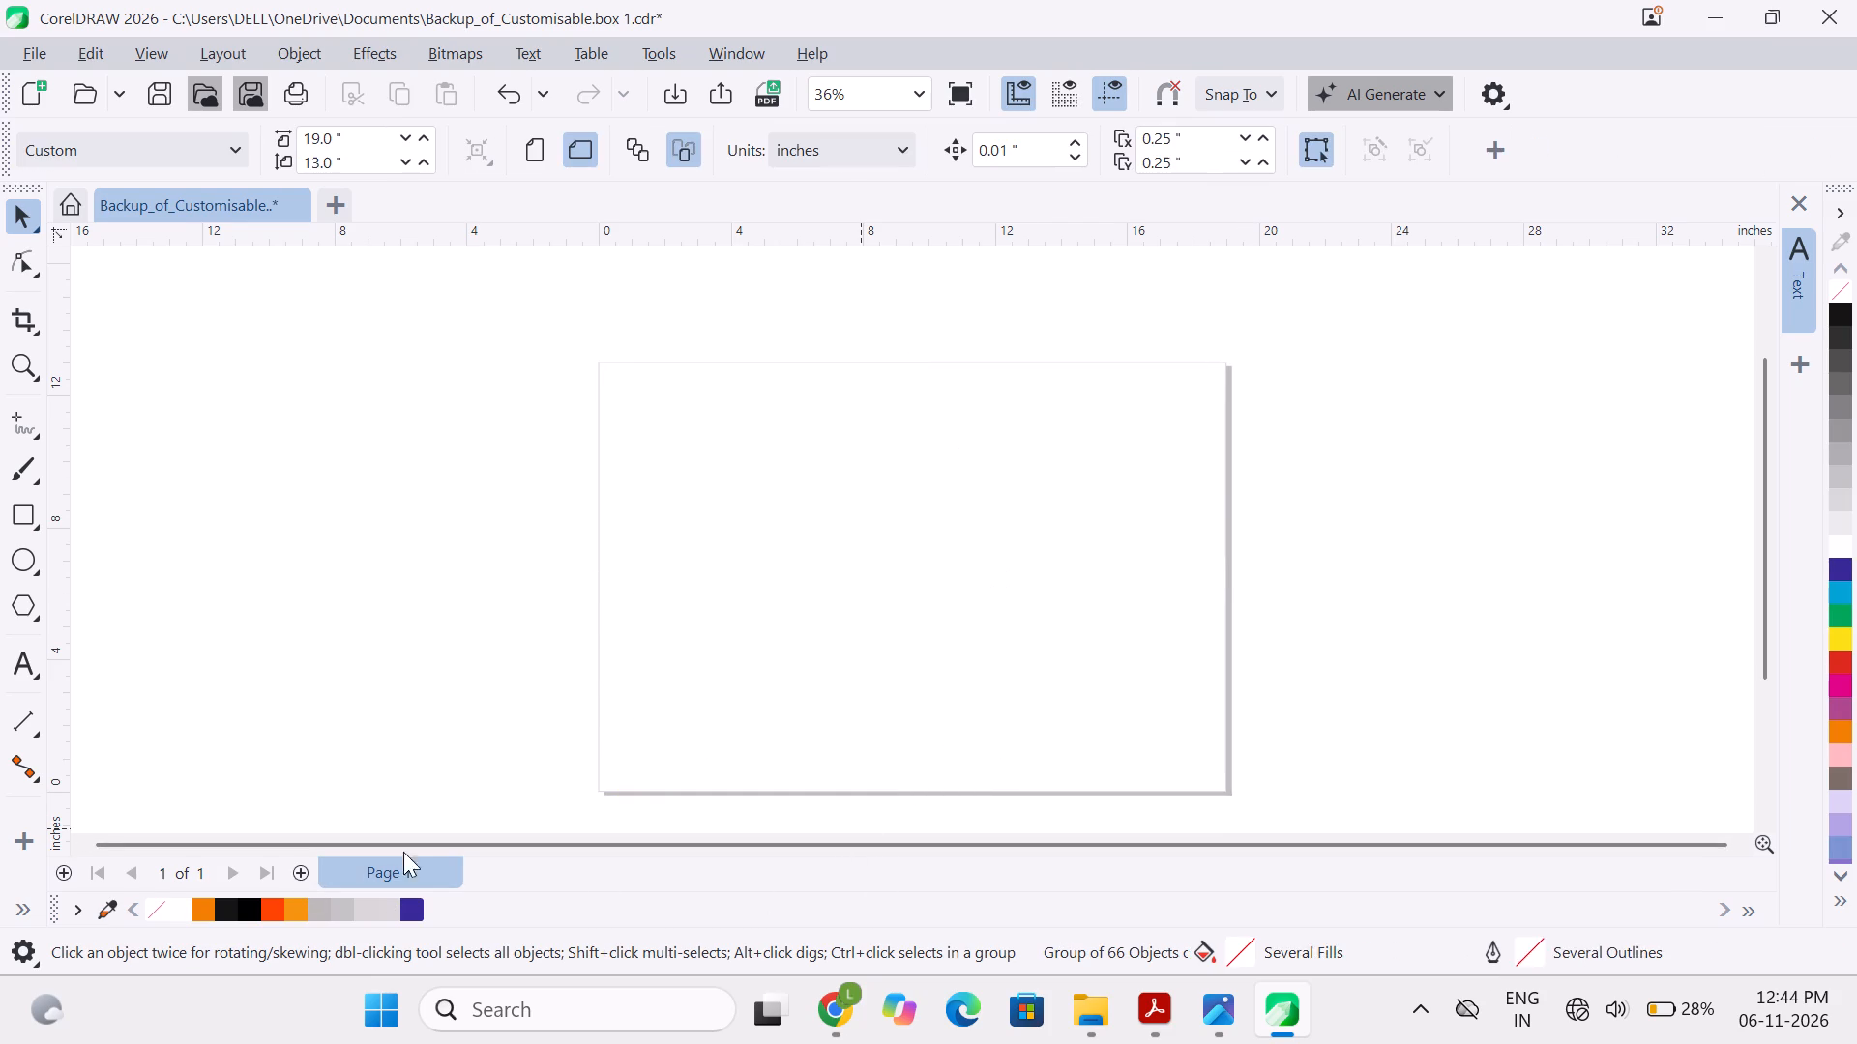
left_click(393, 847)
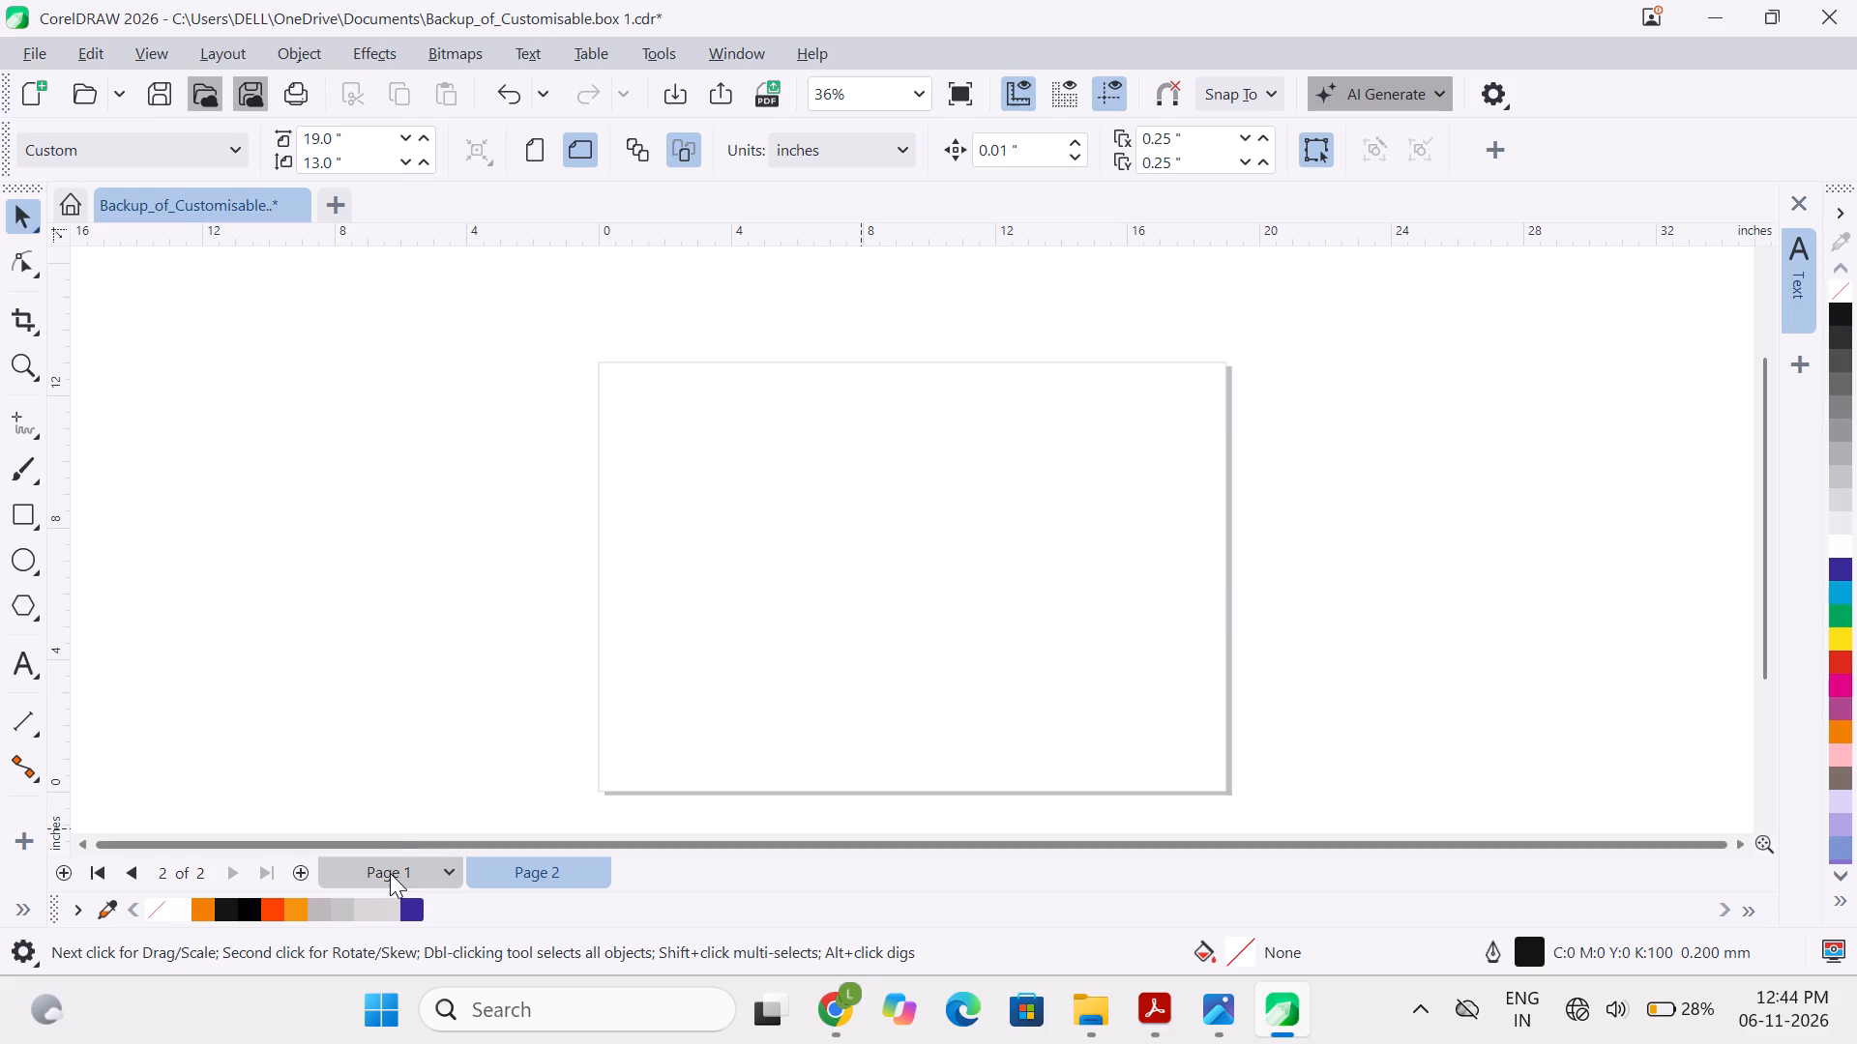
left_click(390, 873)
left_click(482, 877)
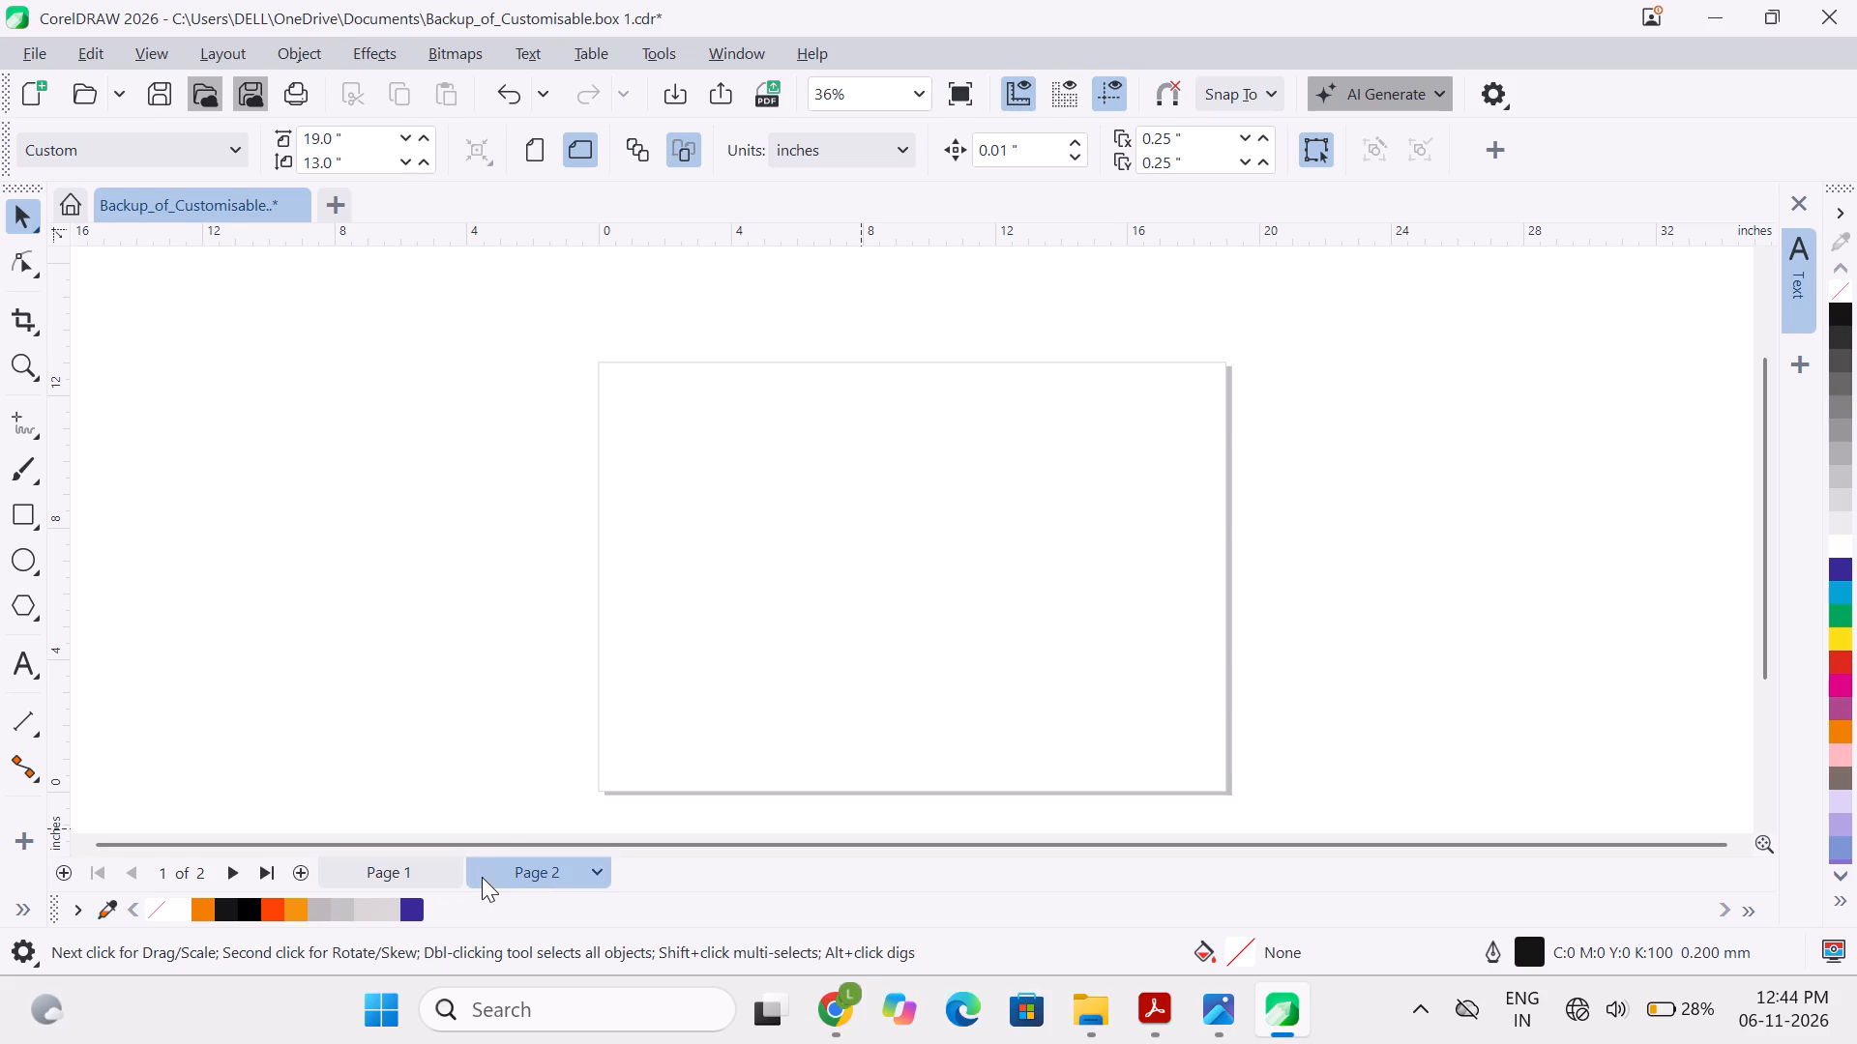
Copy the grouped box layout from Page 1 and paste it onto Page 2.
left_click(381, 858)
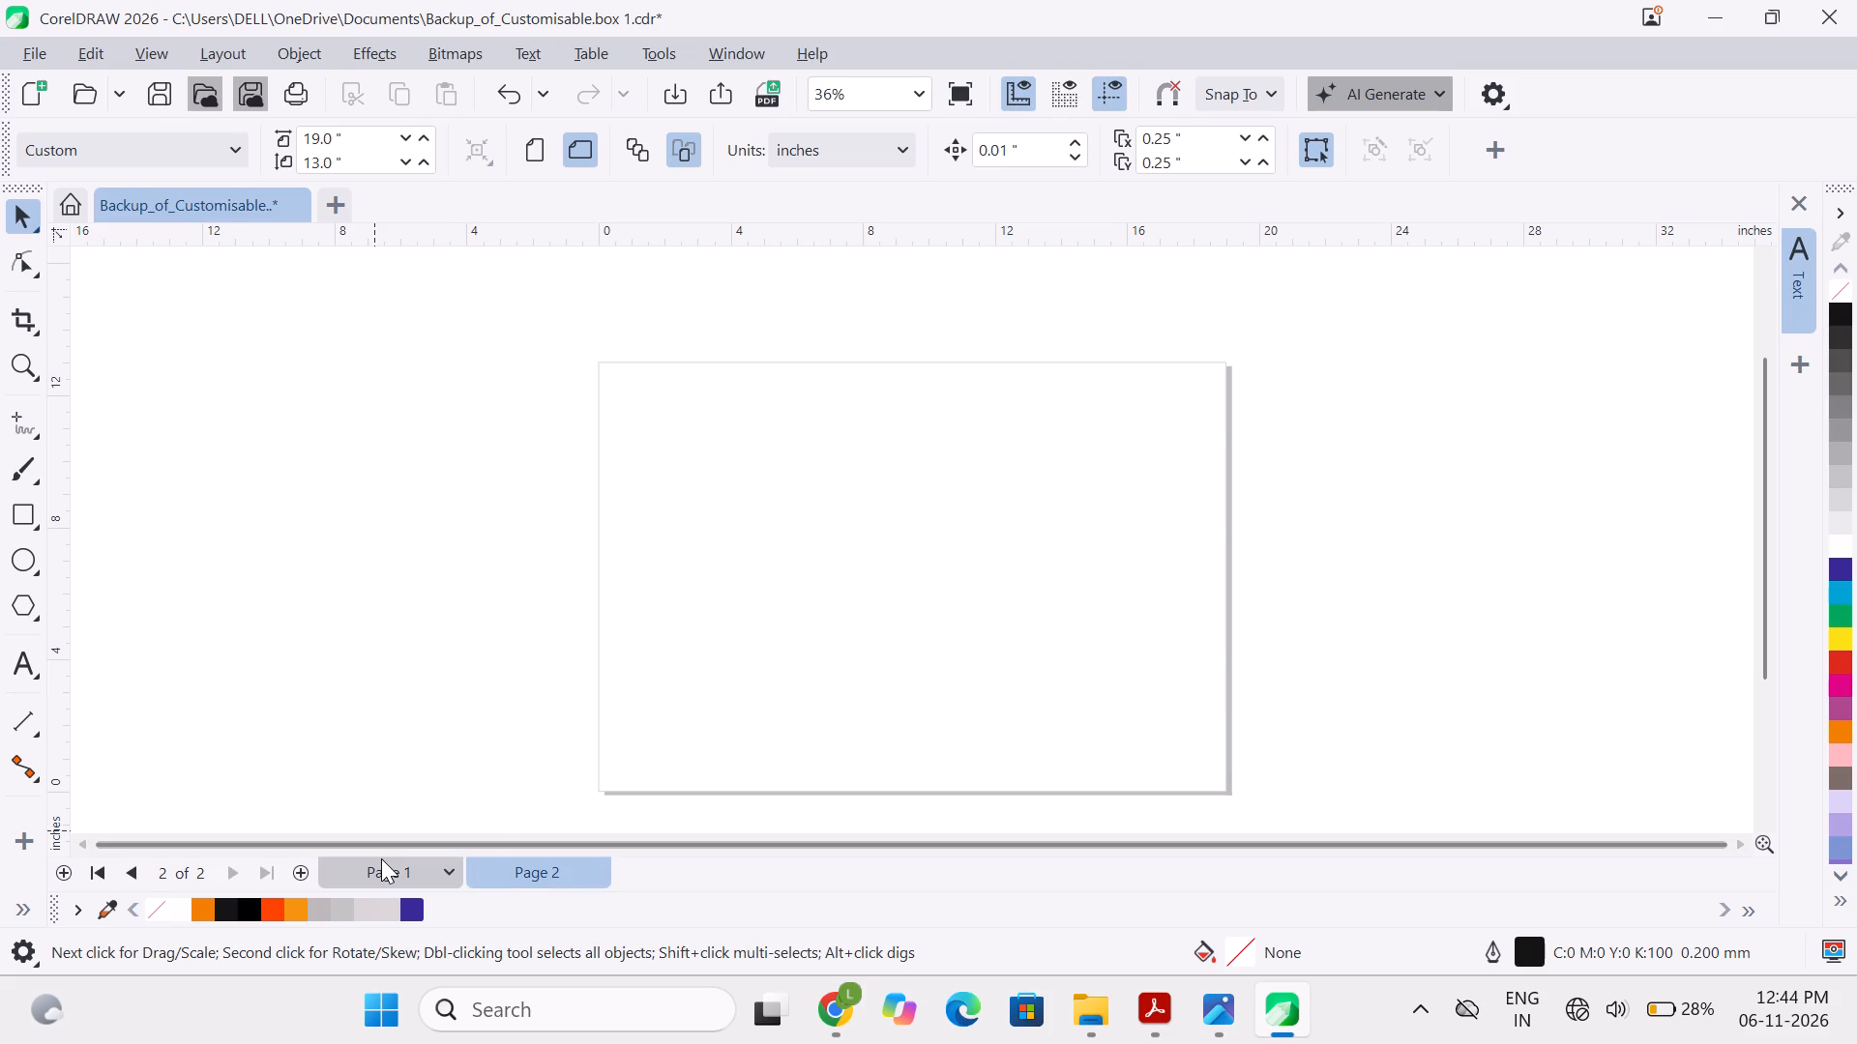
left_click_drag(507, 357, 1199, 815)
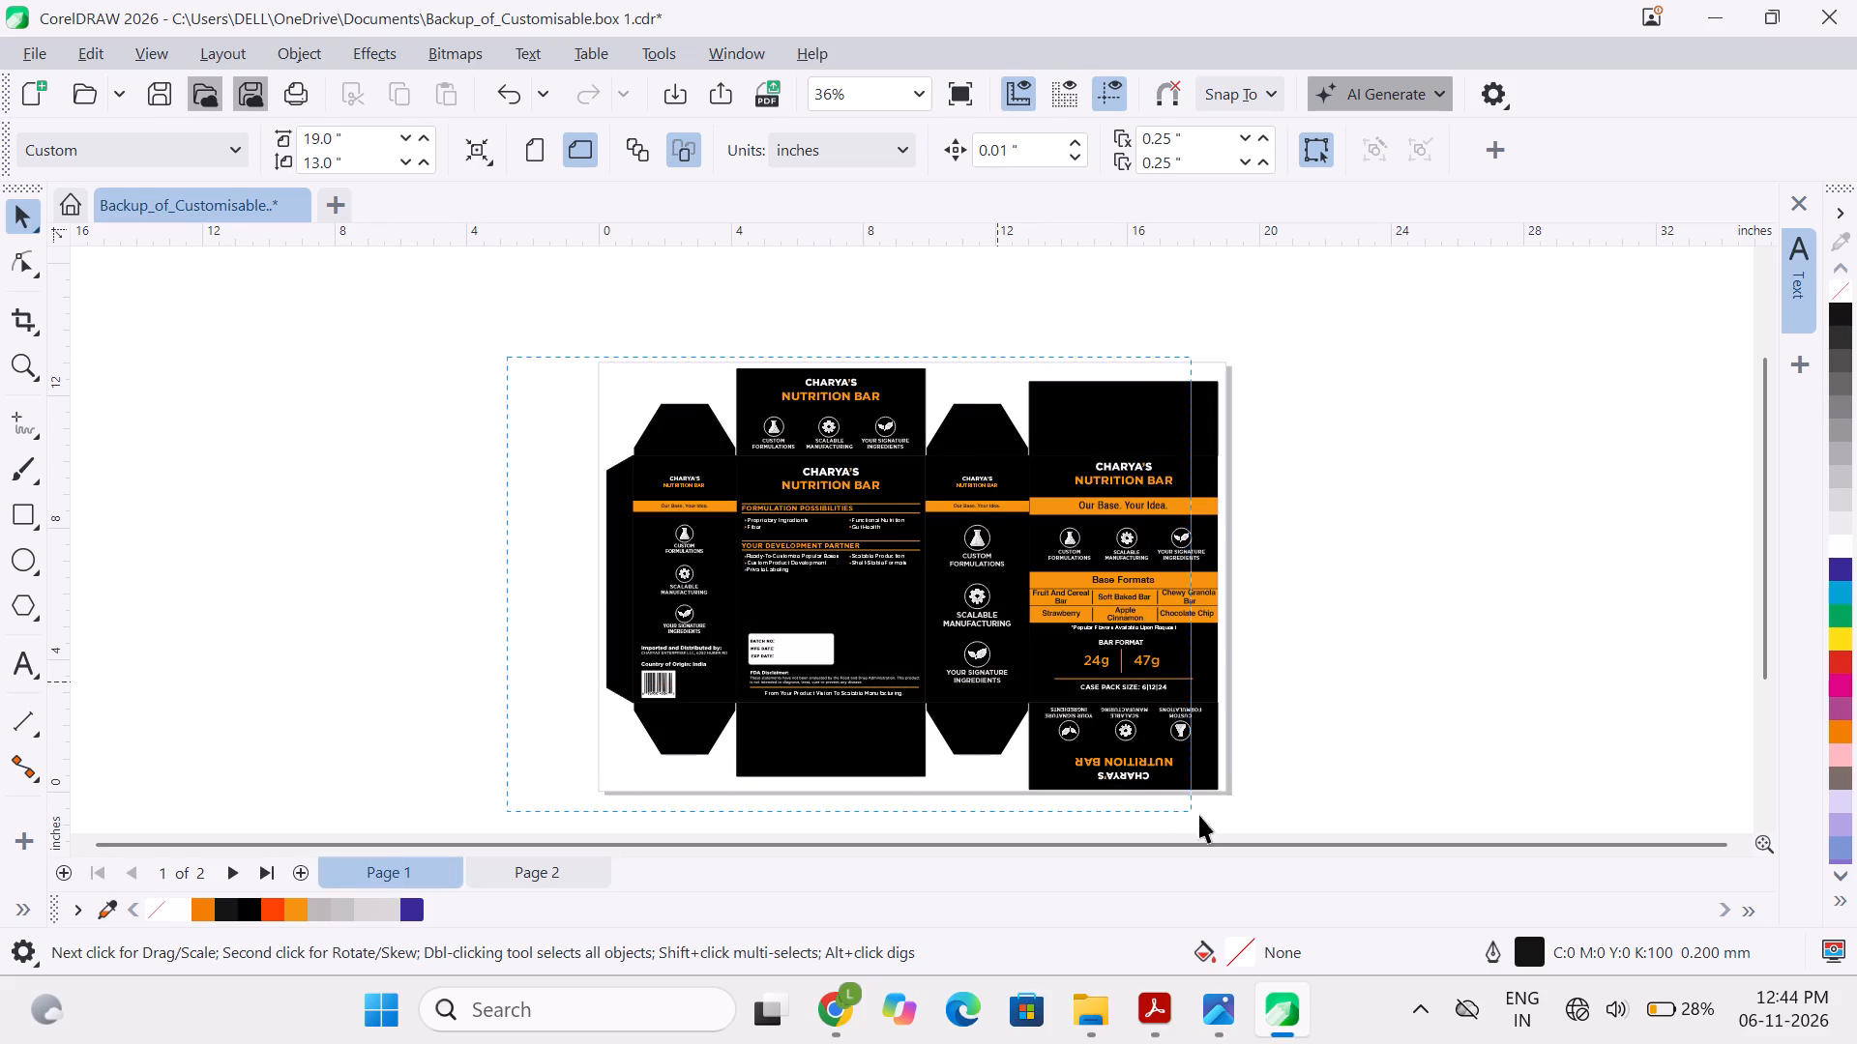
left_click_drag(1199, 815, 1264, 803)
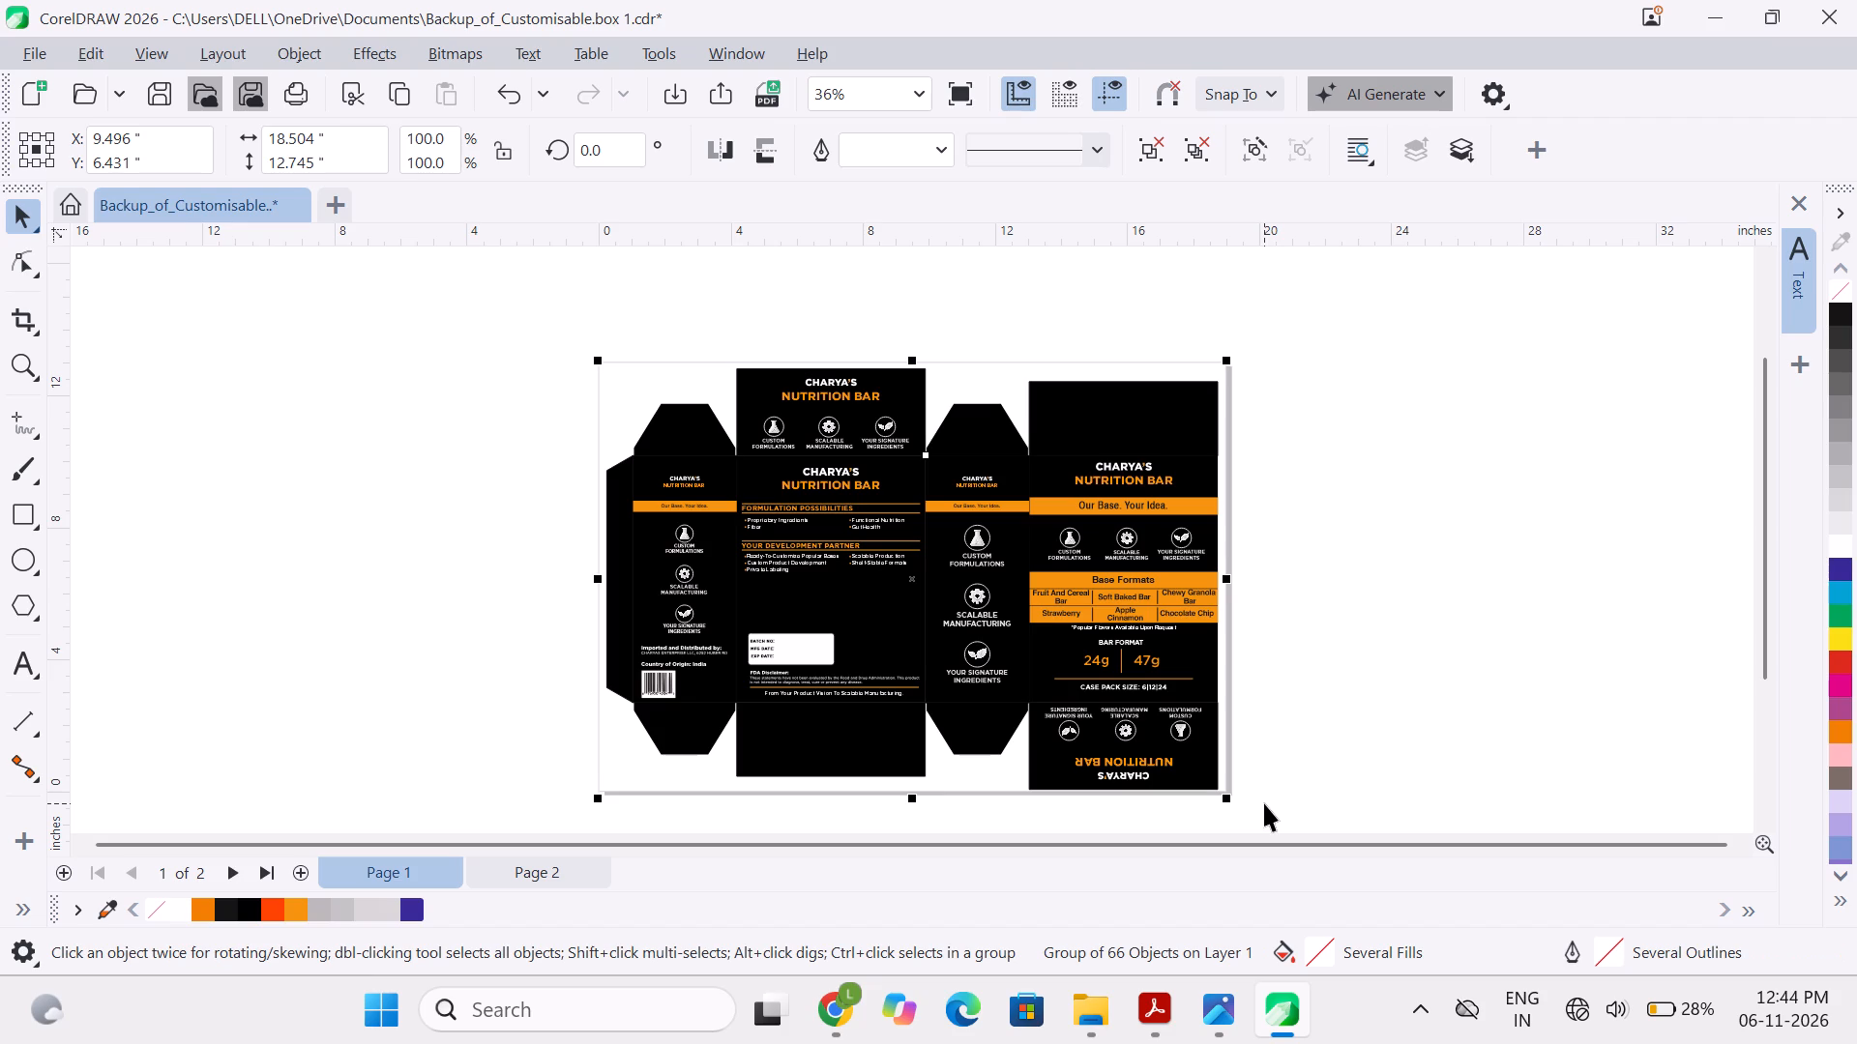
key("ctrl+c")
left_click(561, 872)
key("ctrl+v")
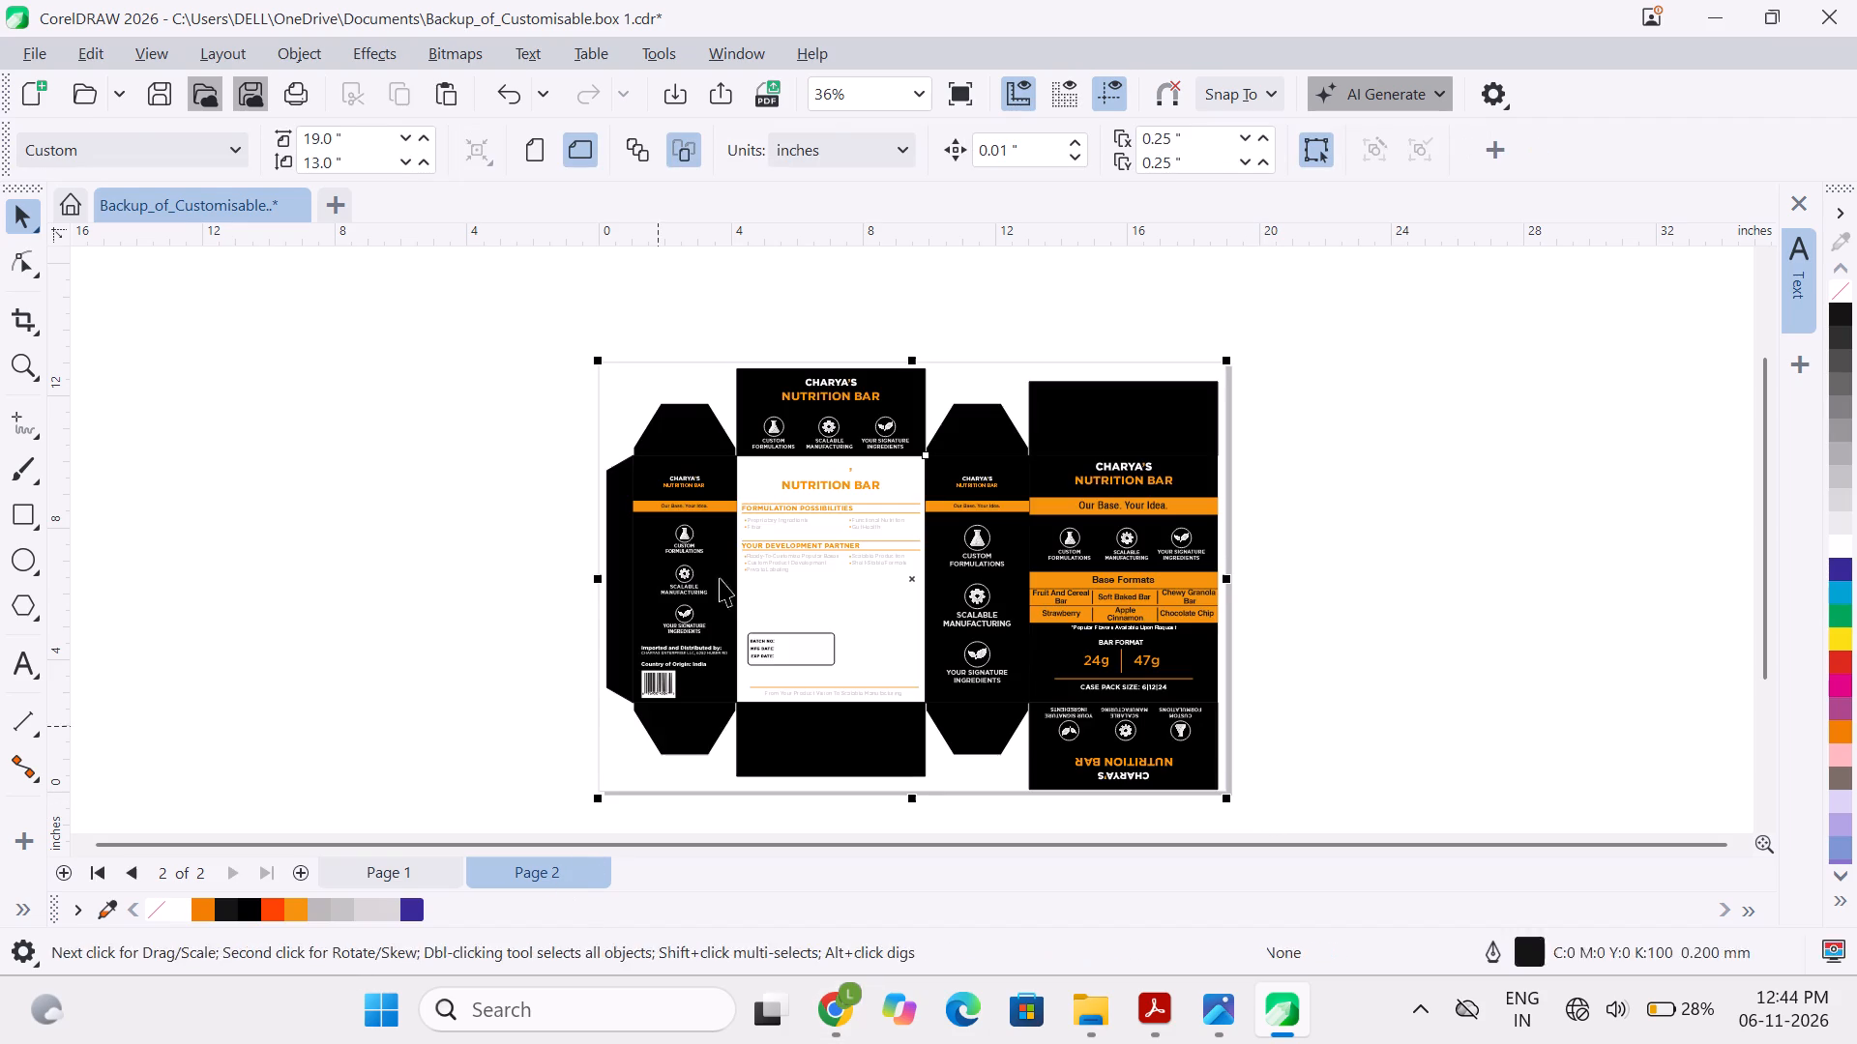
Compare the pasted box layout on Page 2 with the original on Page 1.
left_click(254, 589)
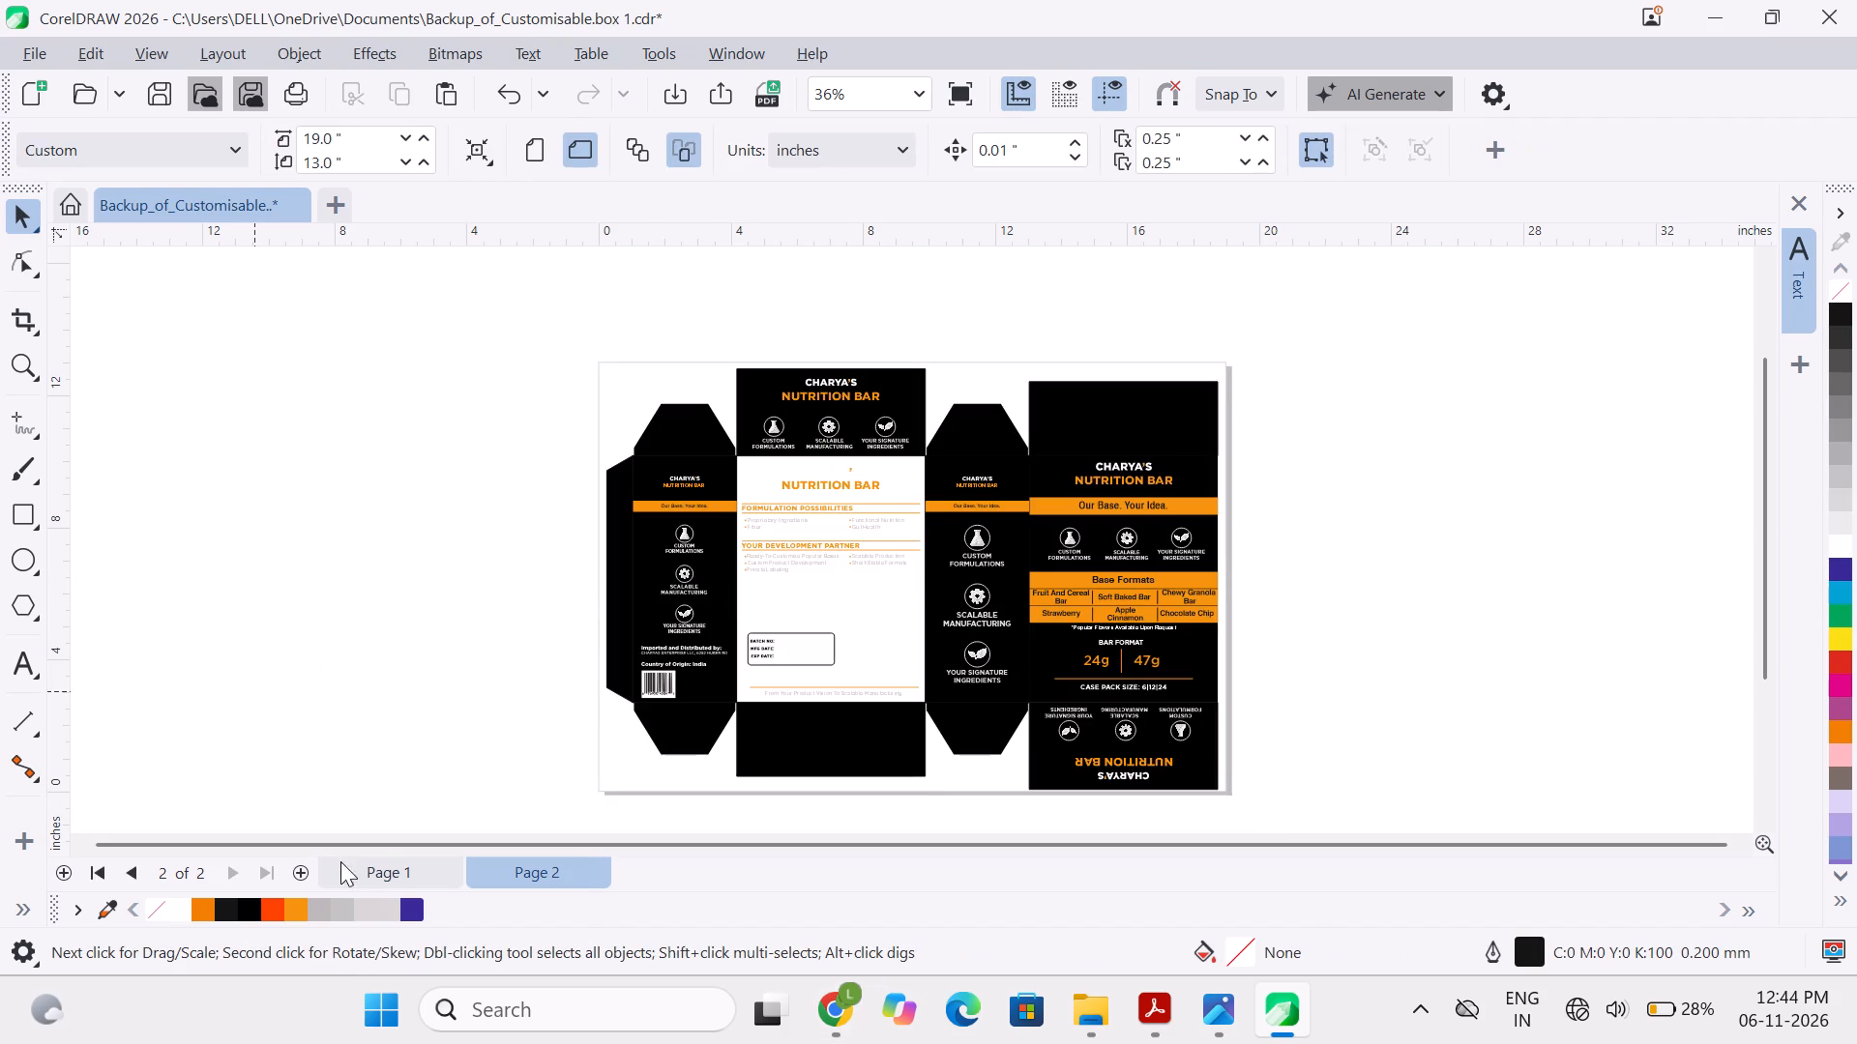
left_click(366, 887)
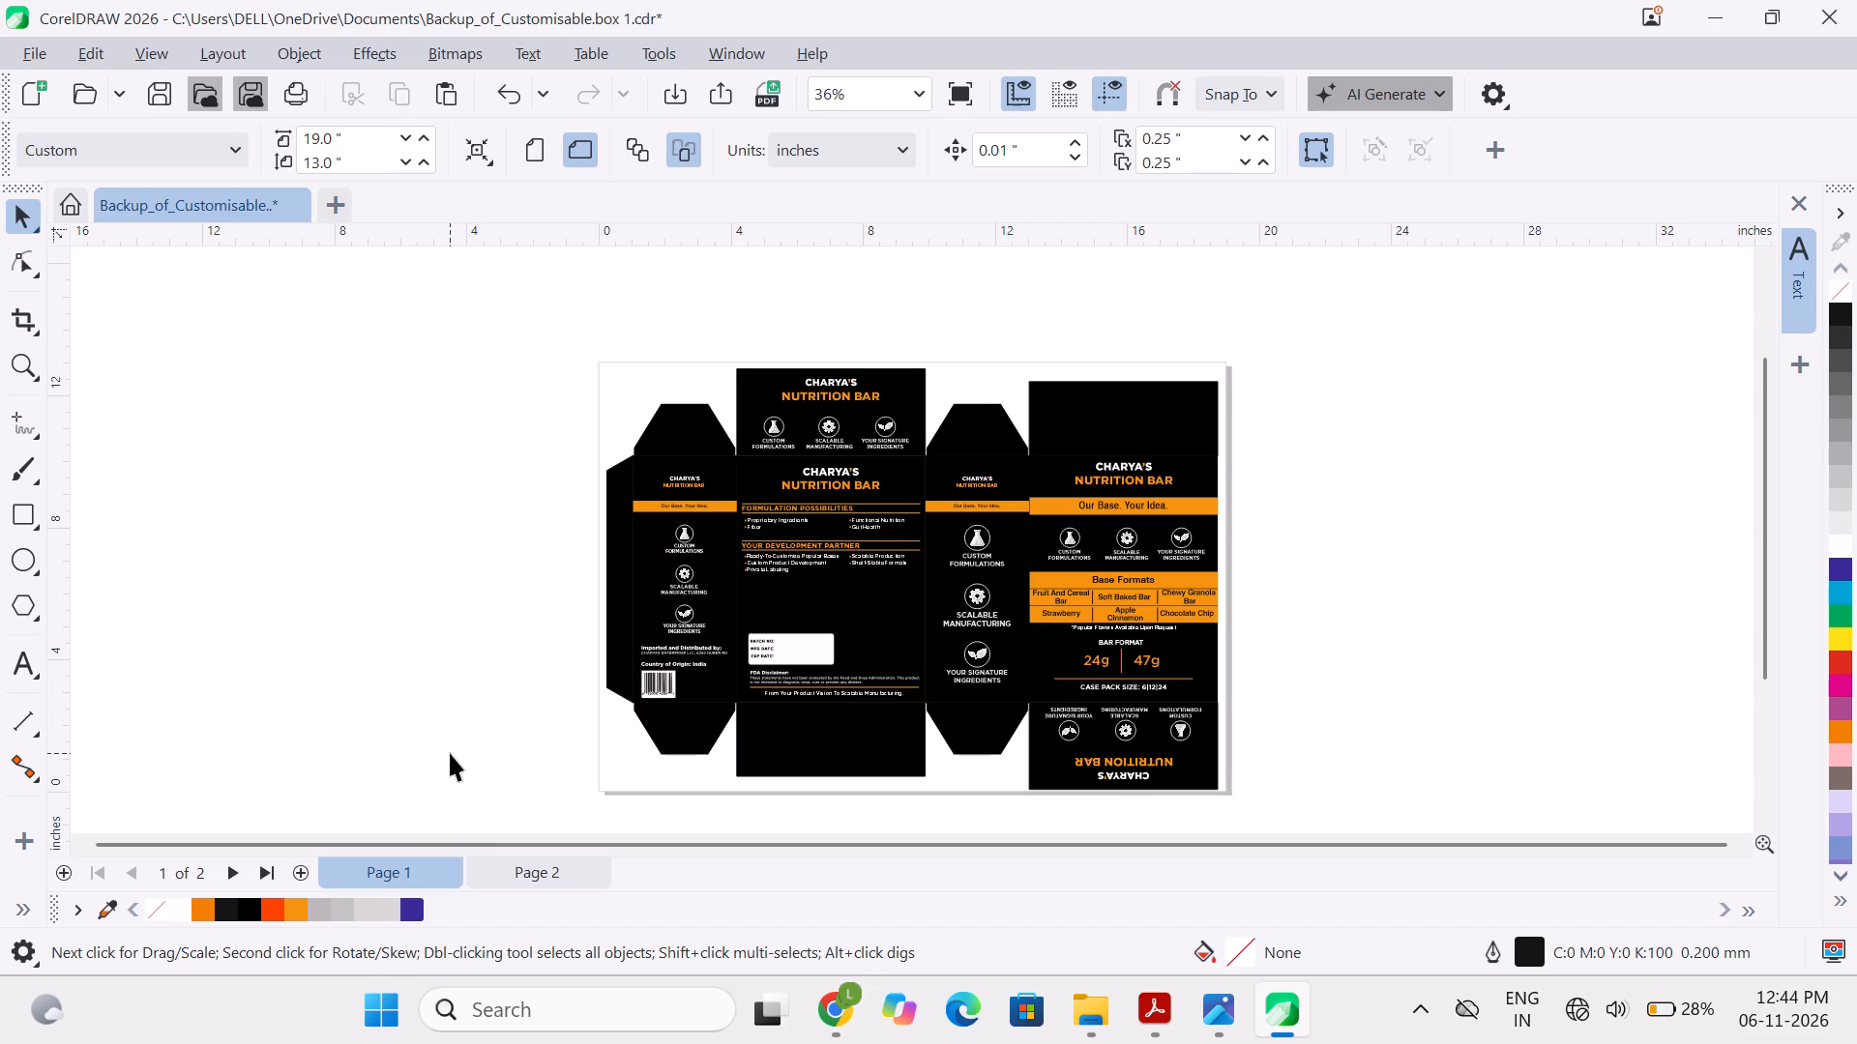
left_click(505, 860)
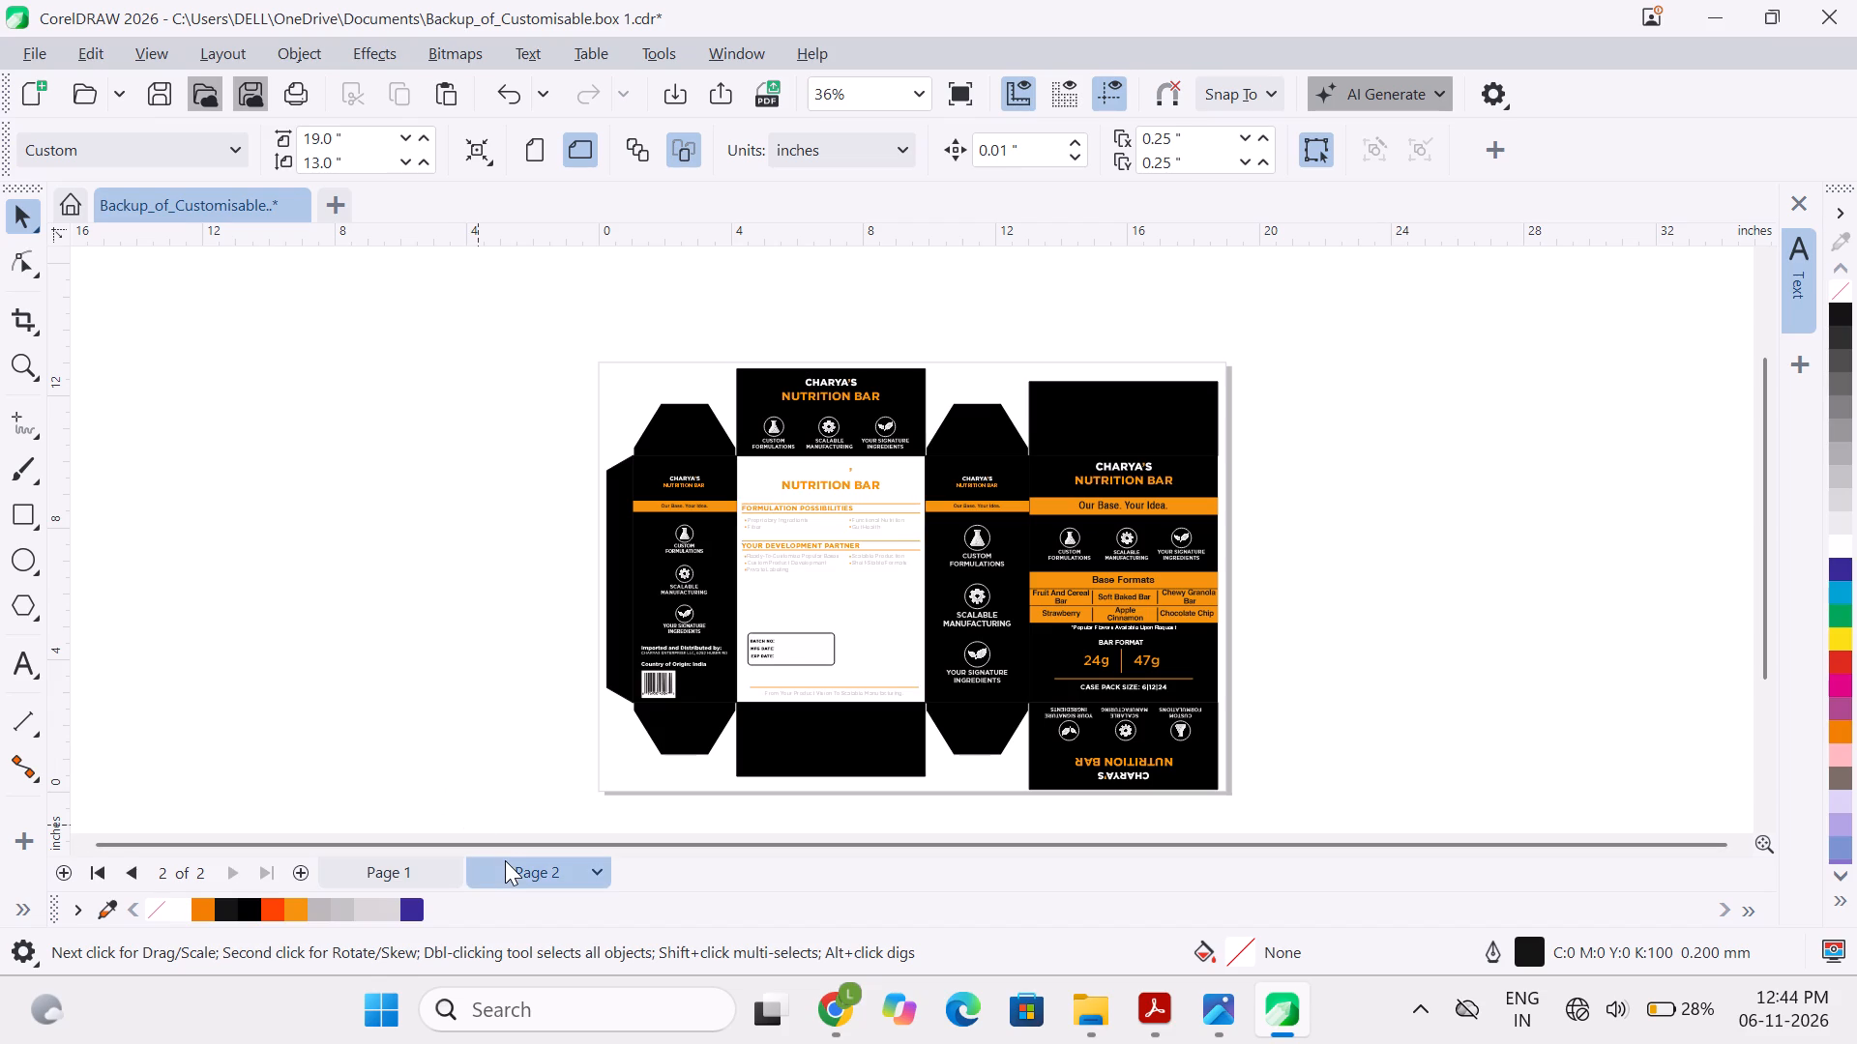
Return to Page 1 and ungroup the grouped box layout into its separate objects.
left_click(436, 869)
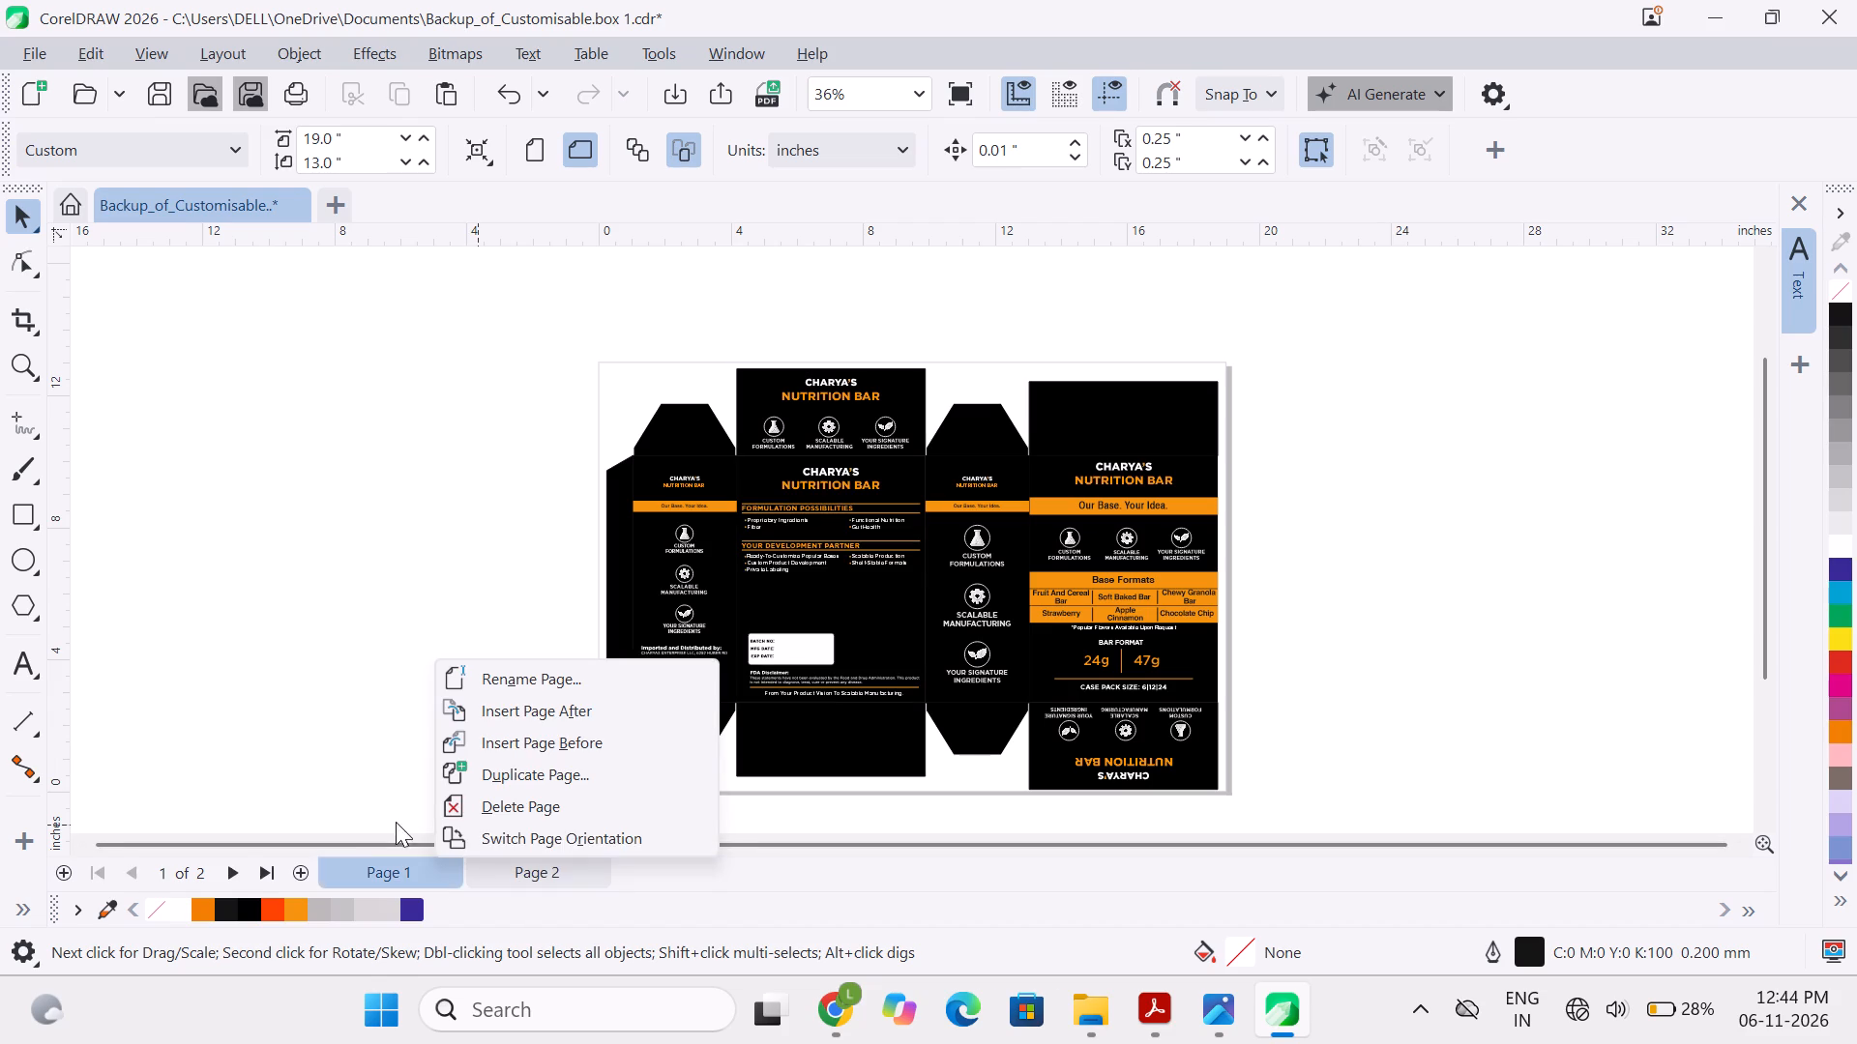
left_click(357, 803)
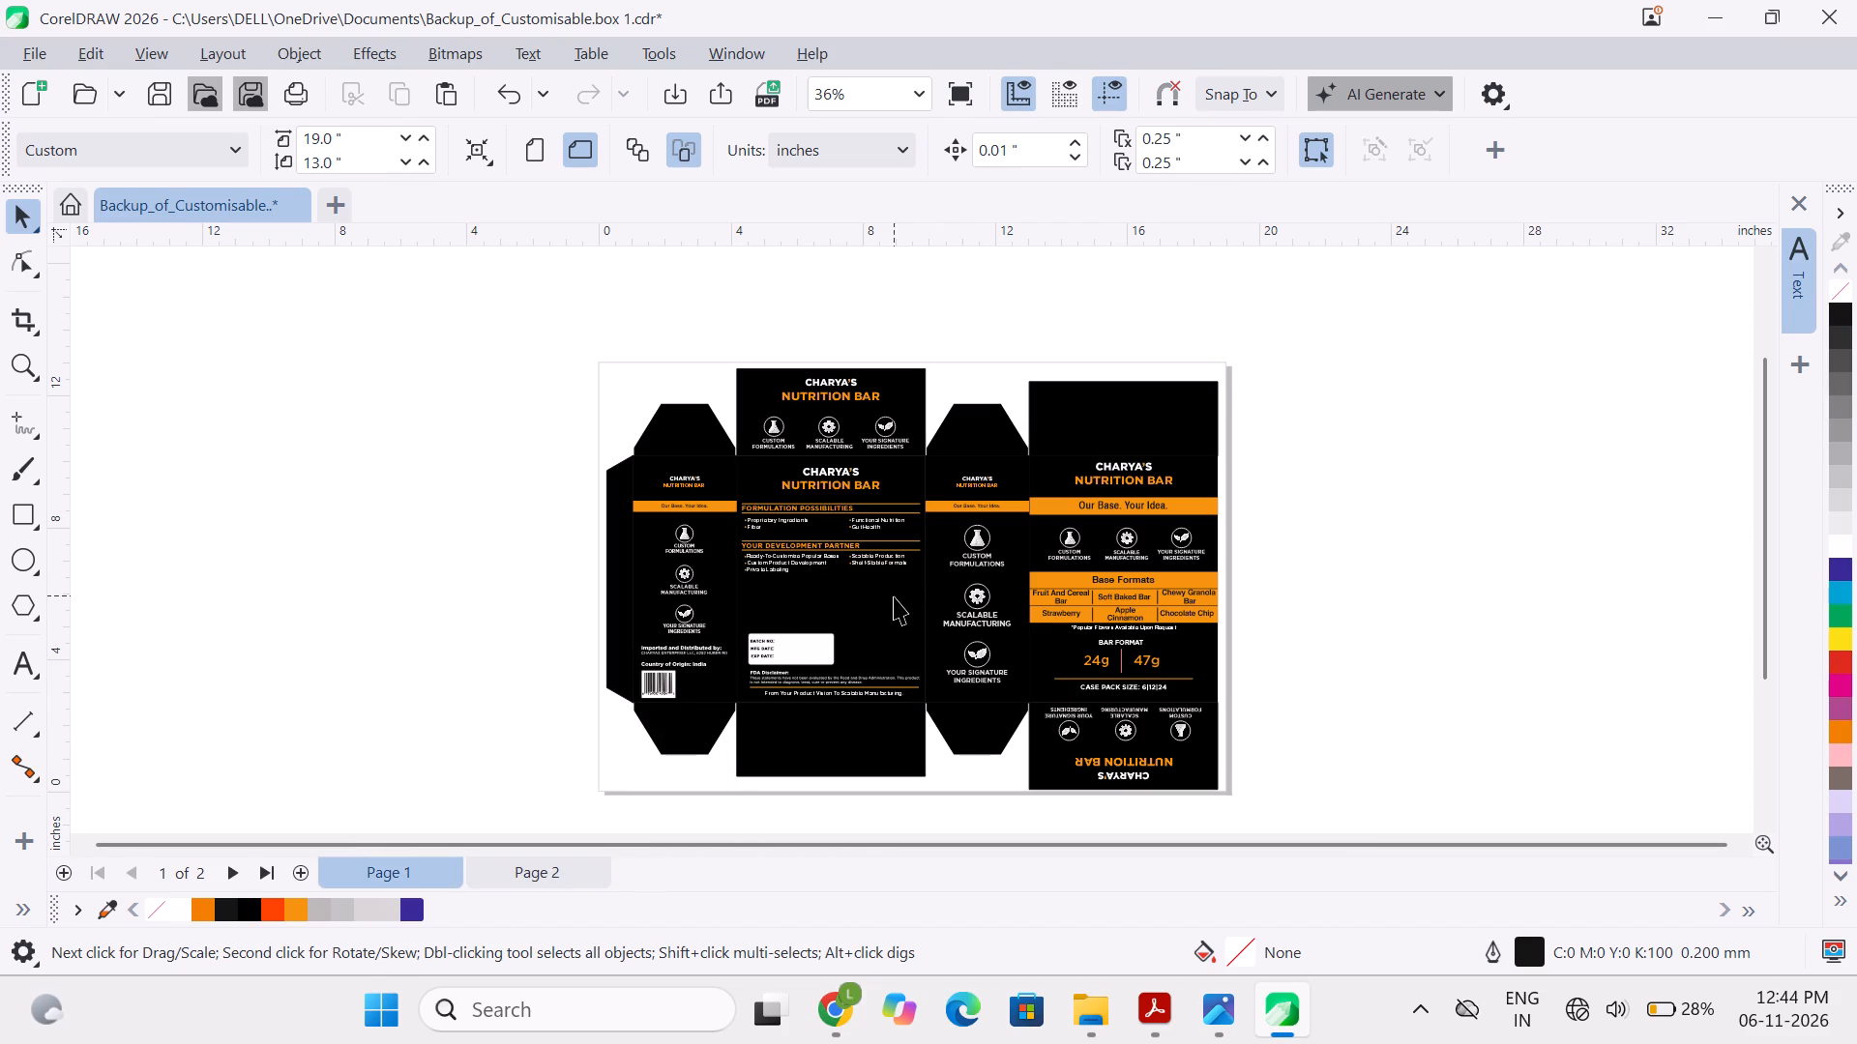
left_click(894, 596)
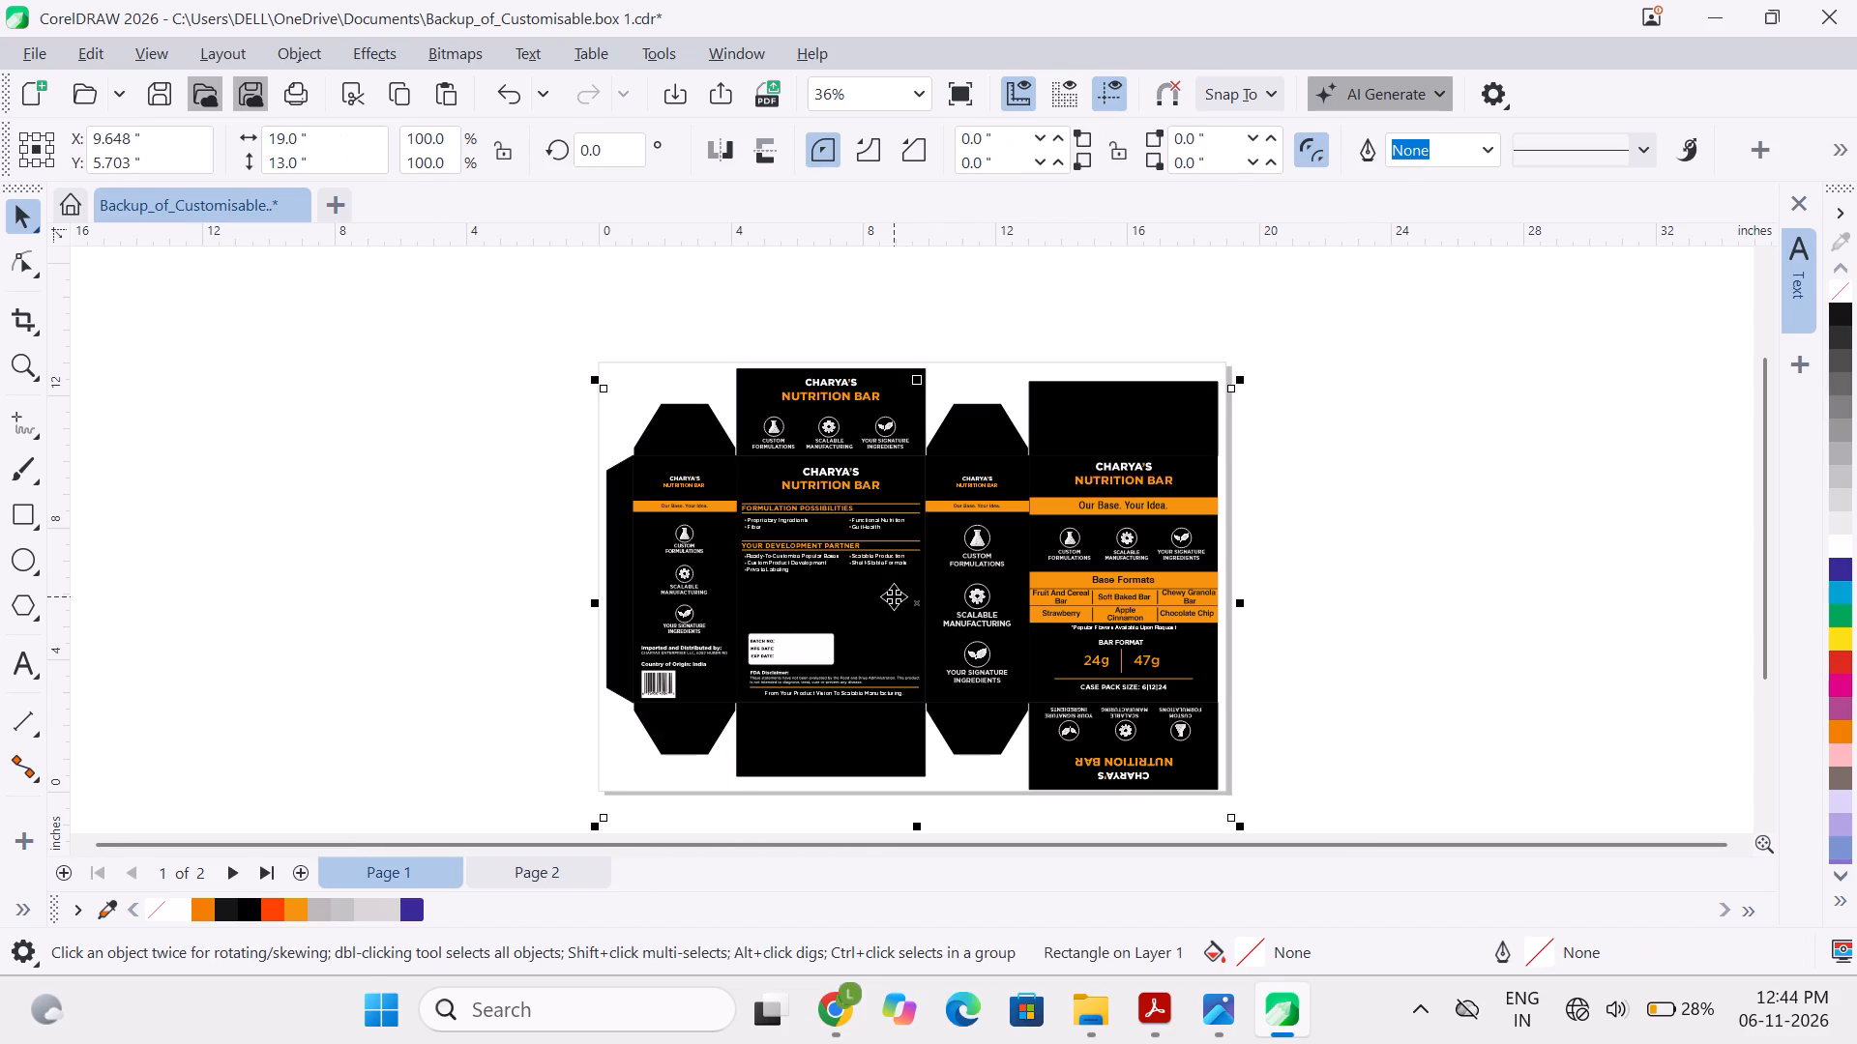
key("ctrl+u")
key("ctrl+u")
left_click(520, 554)
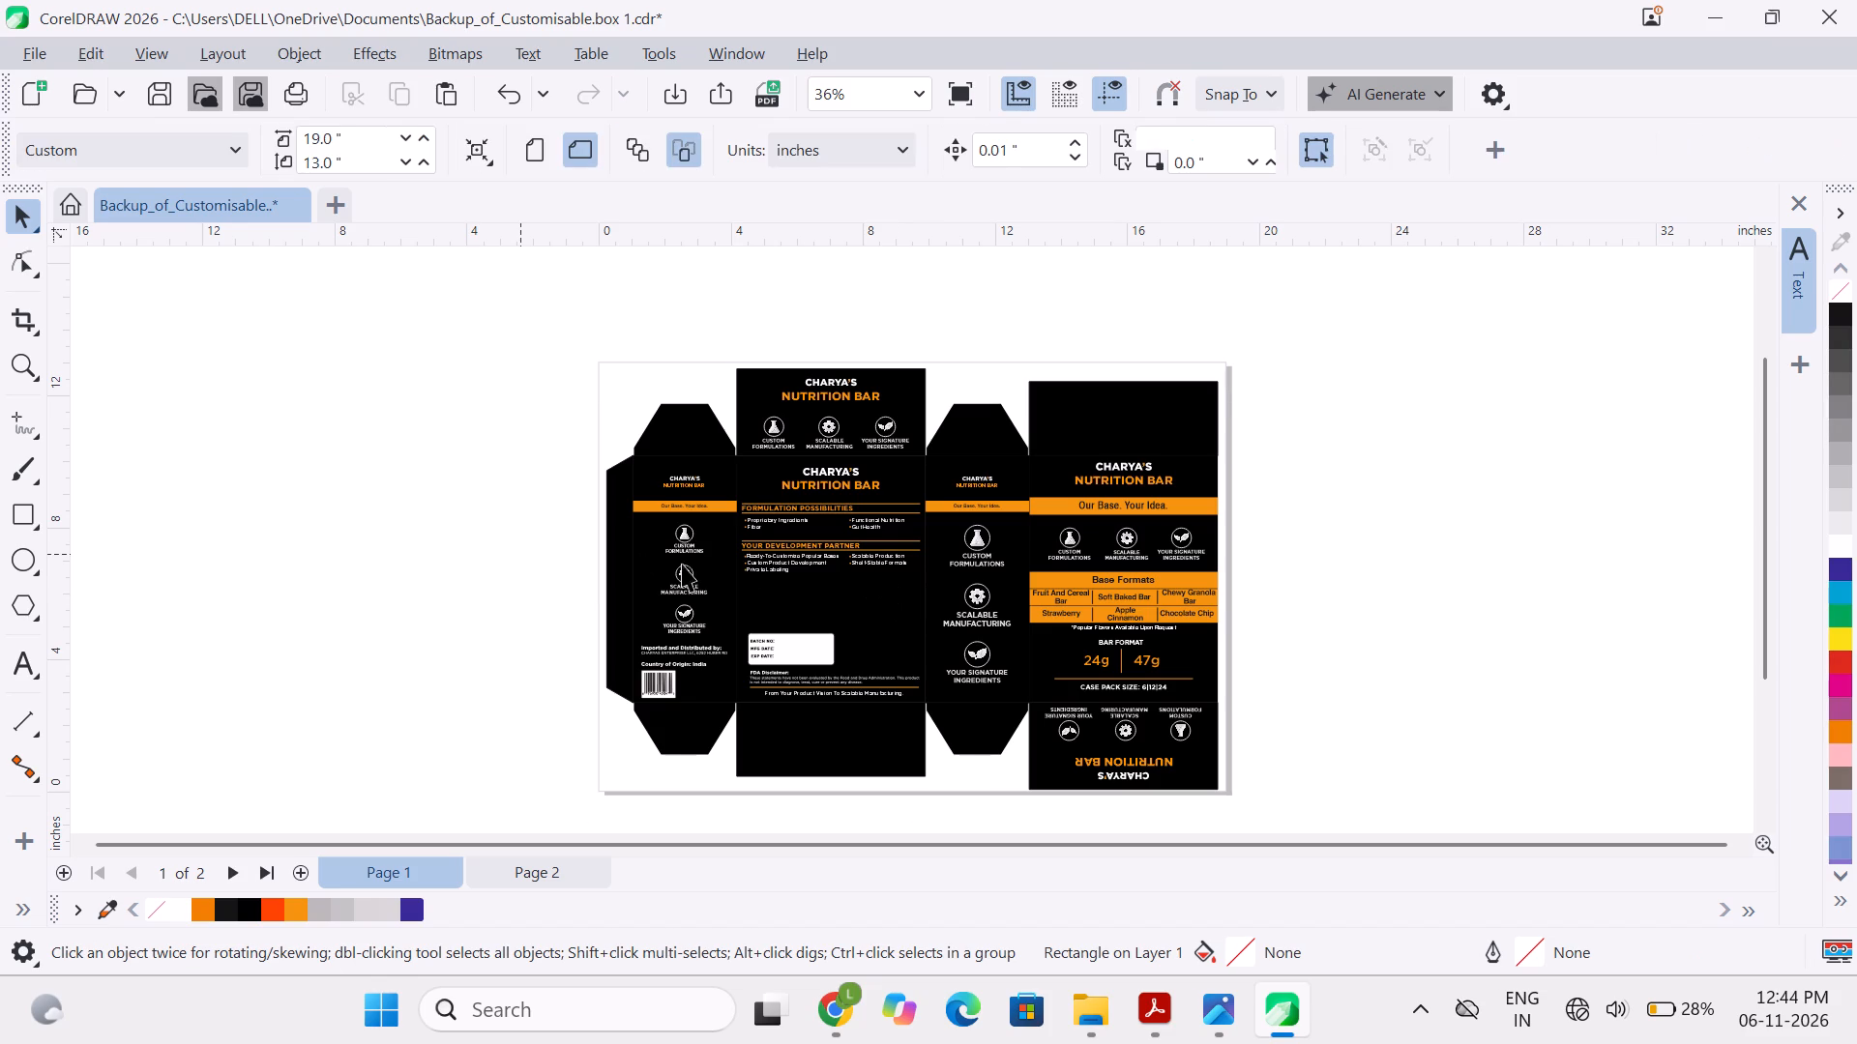
left_click(777, 576)
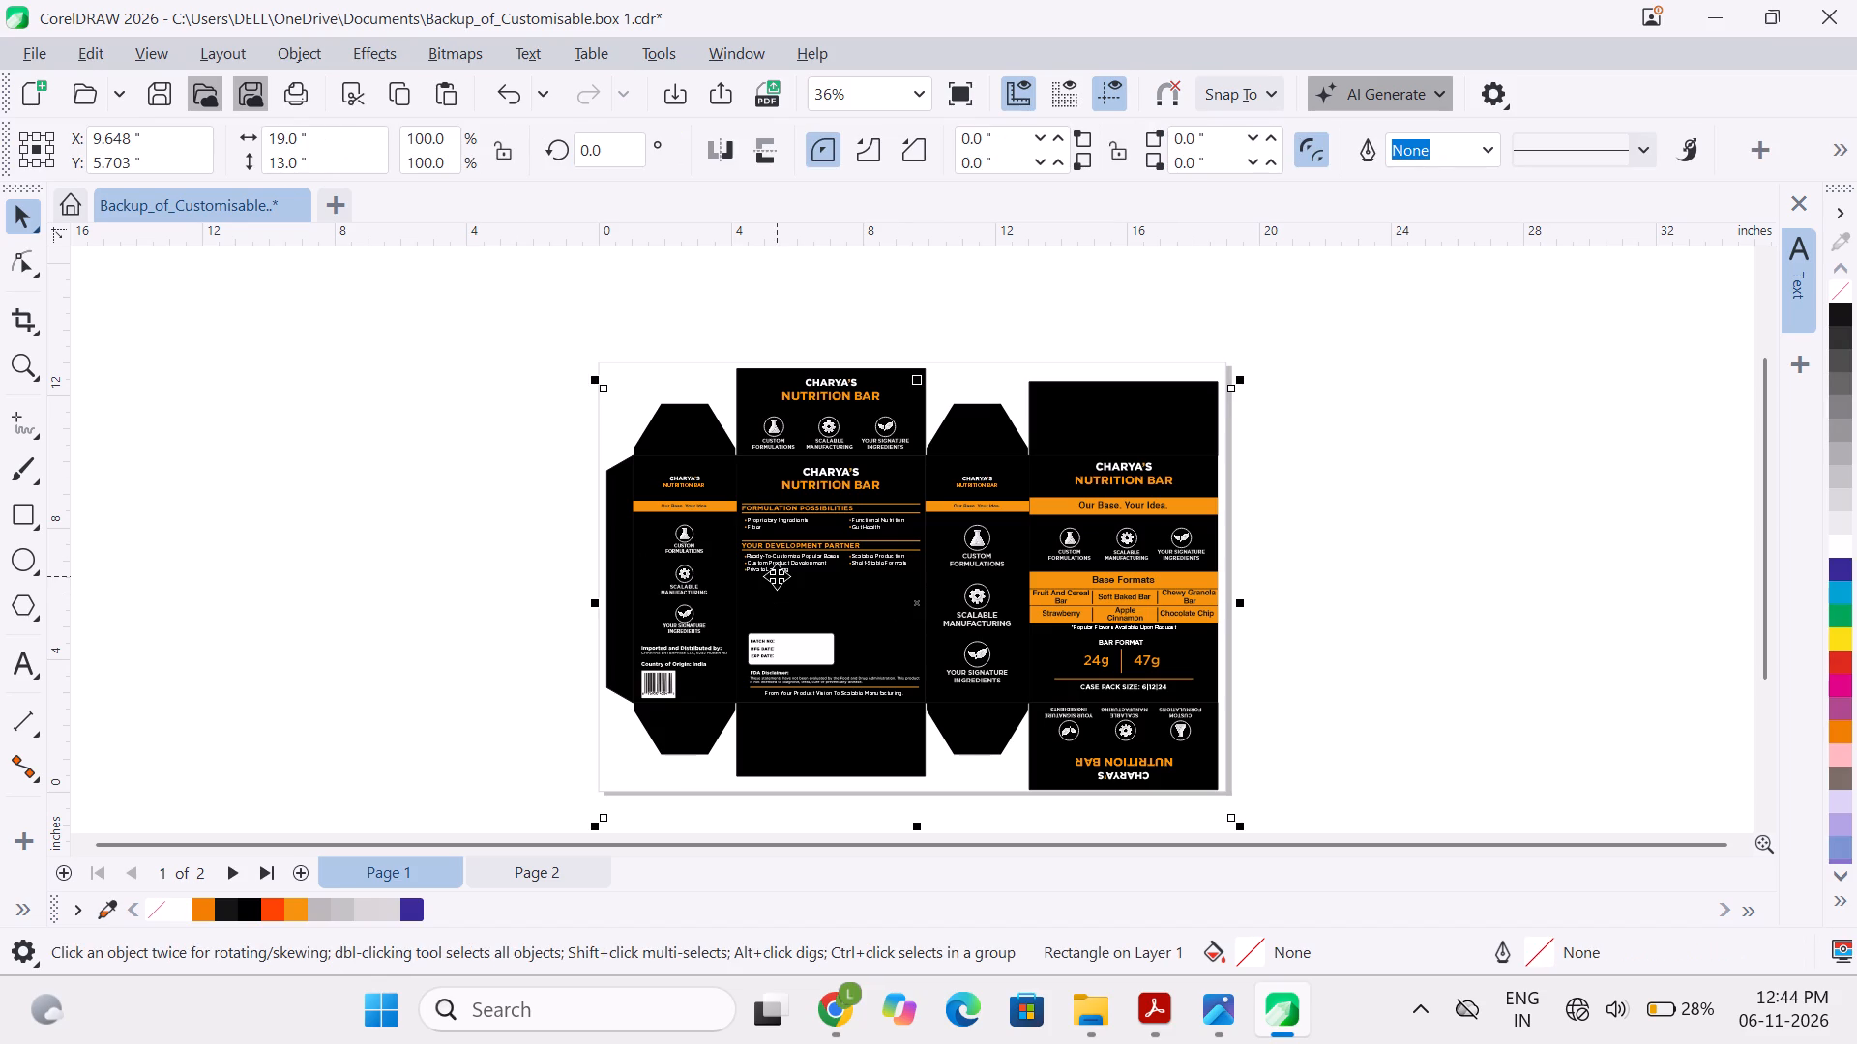
key("ctrl+u")
left_click(391, 514)
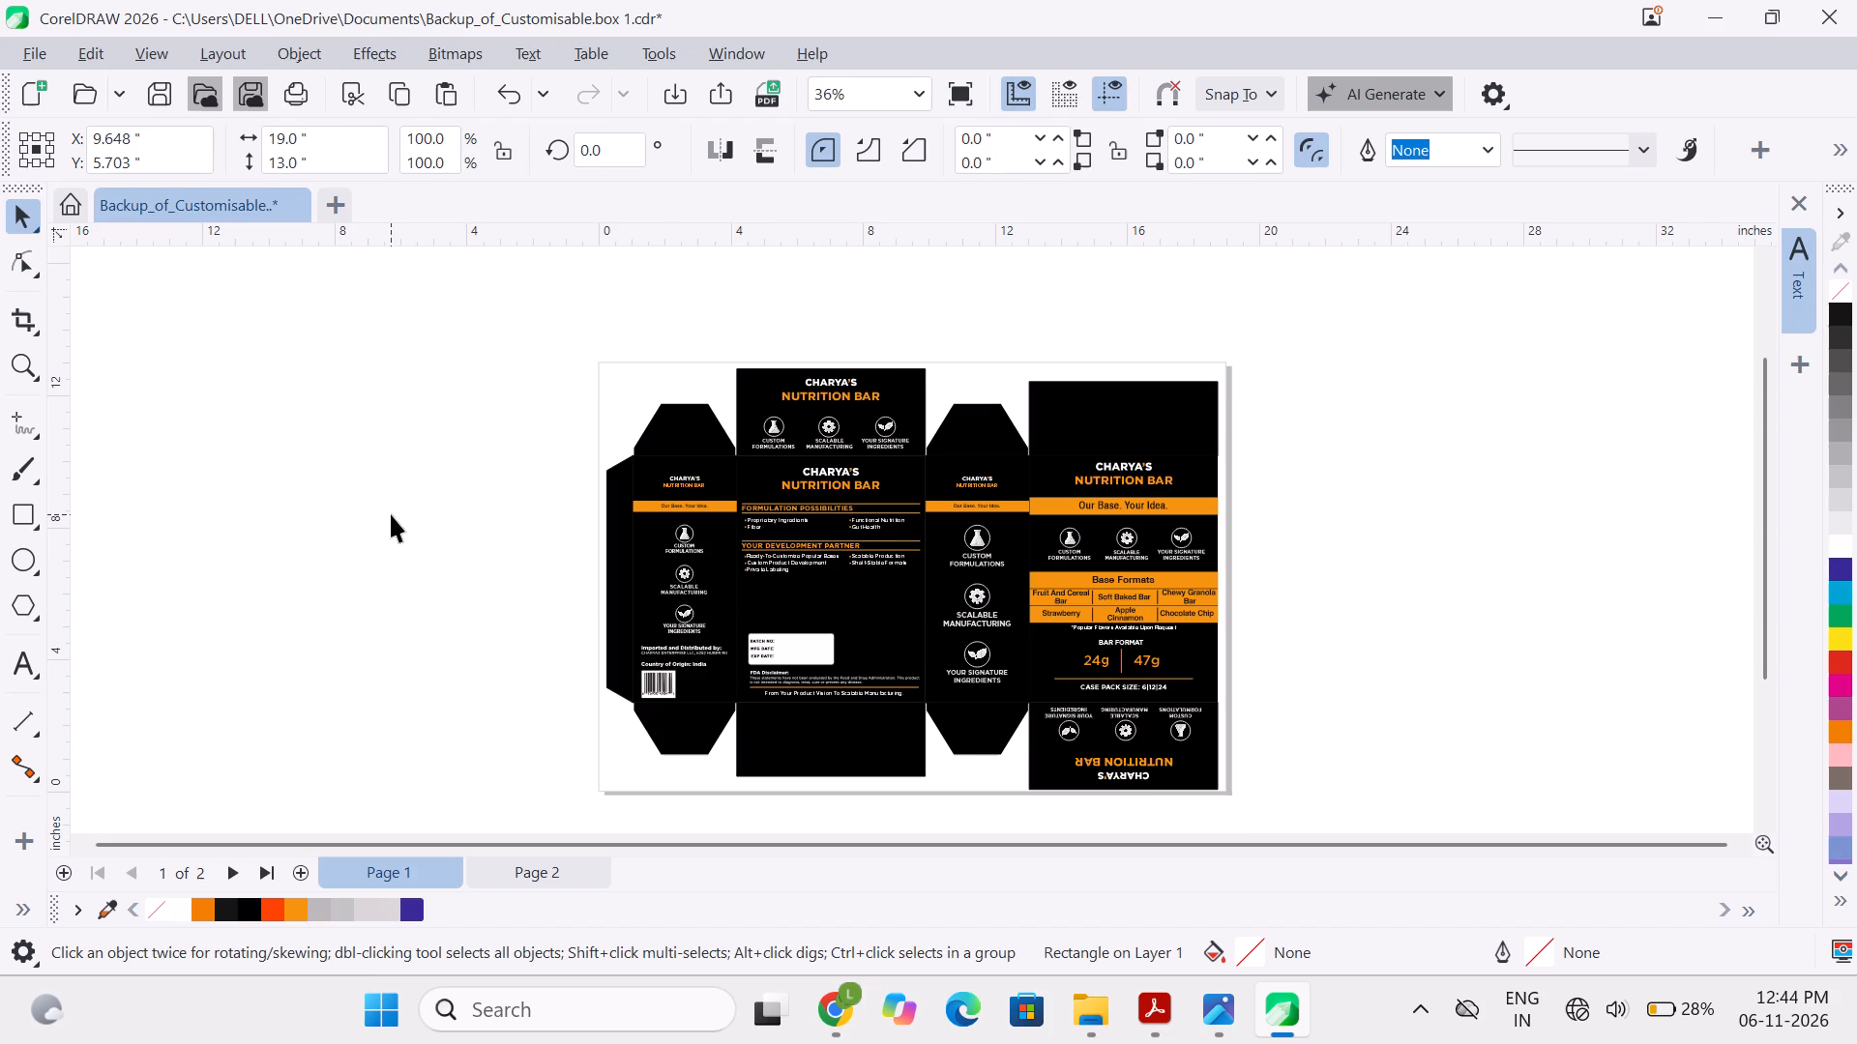
left_click_drag(524, 300, 1165, 752)
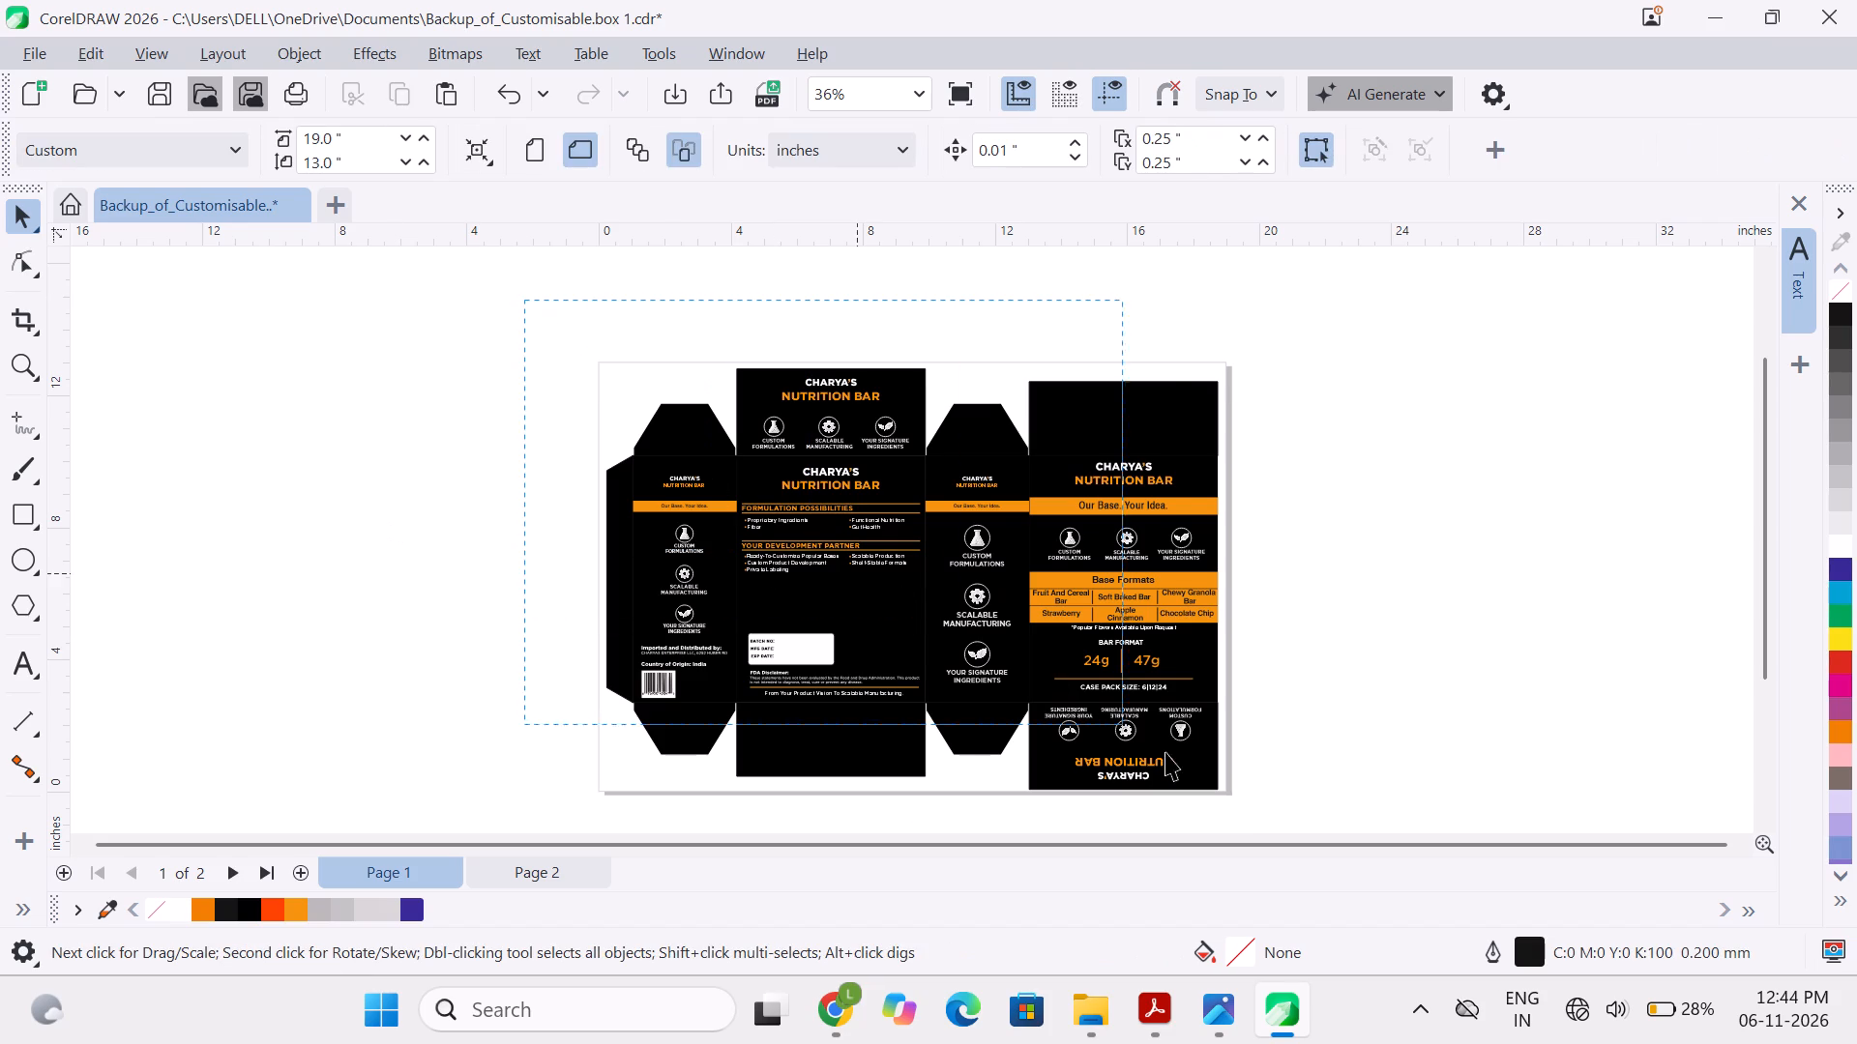
left_click_drag(1165, 752, 1251, 783)
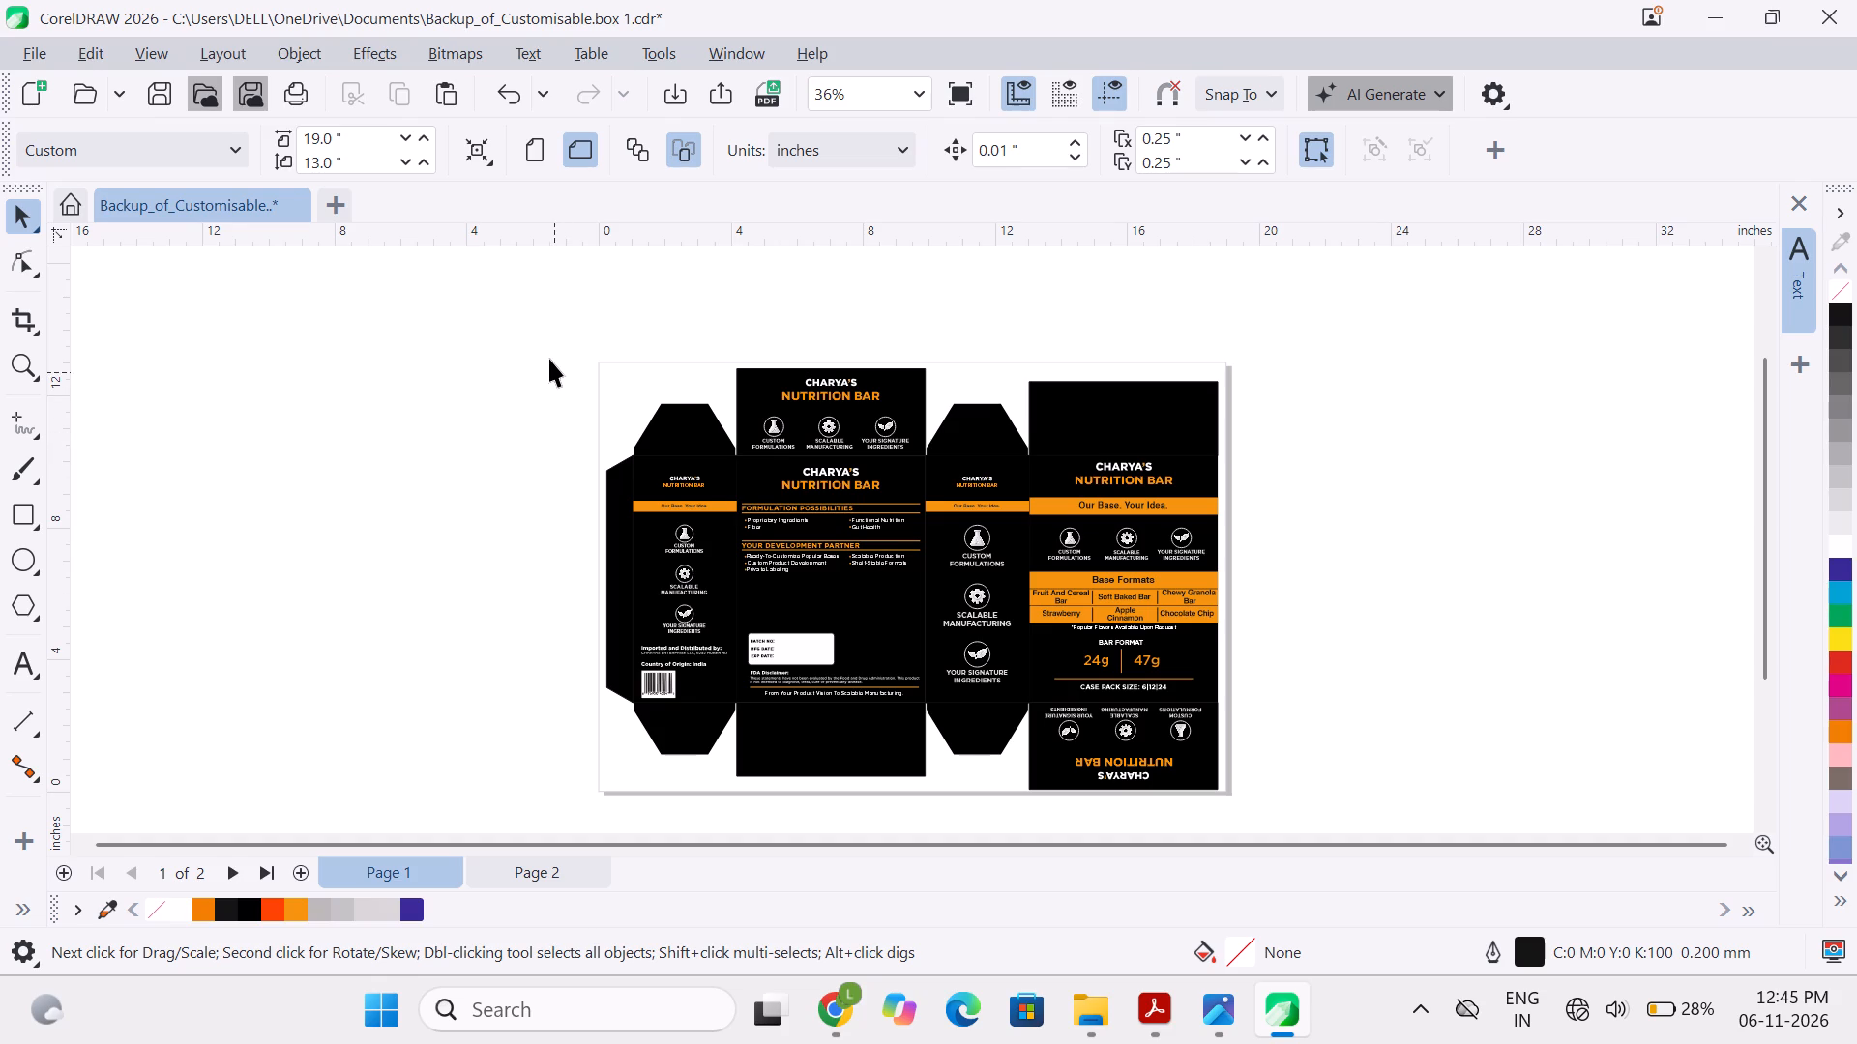
left_click_drag(549, 357, 1265, 759)
right_click(1001, 617)
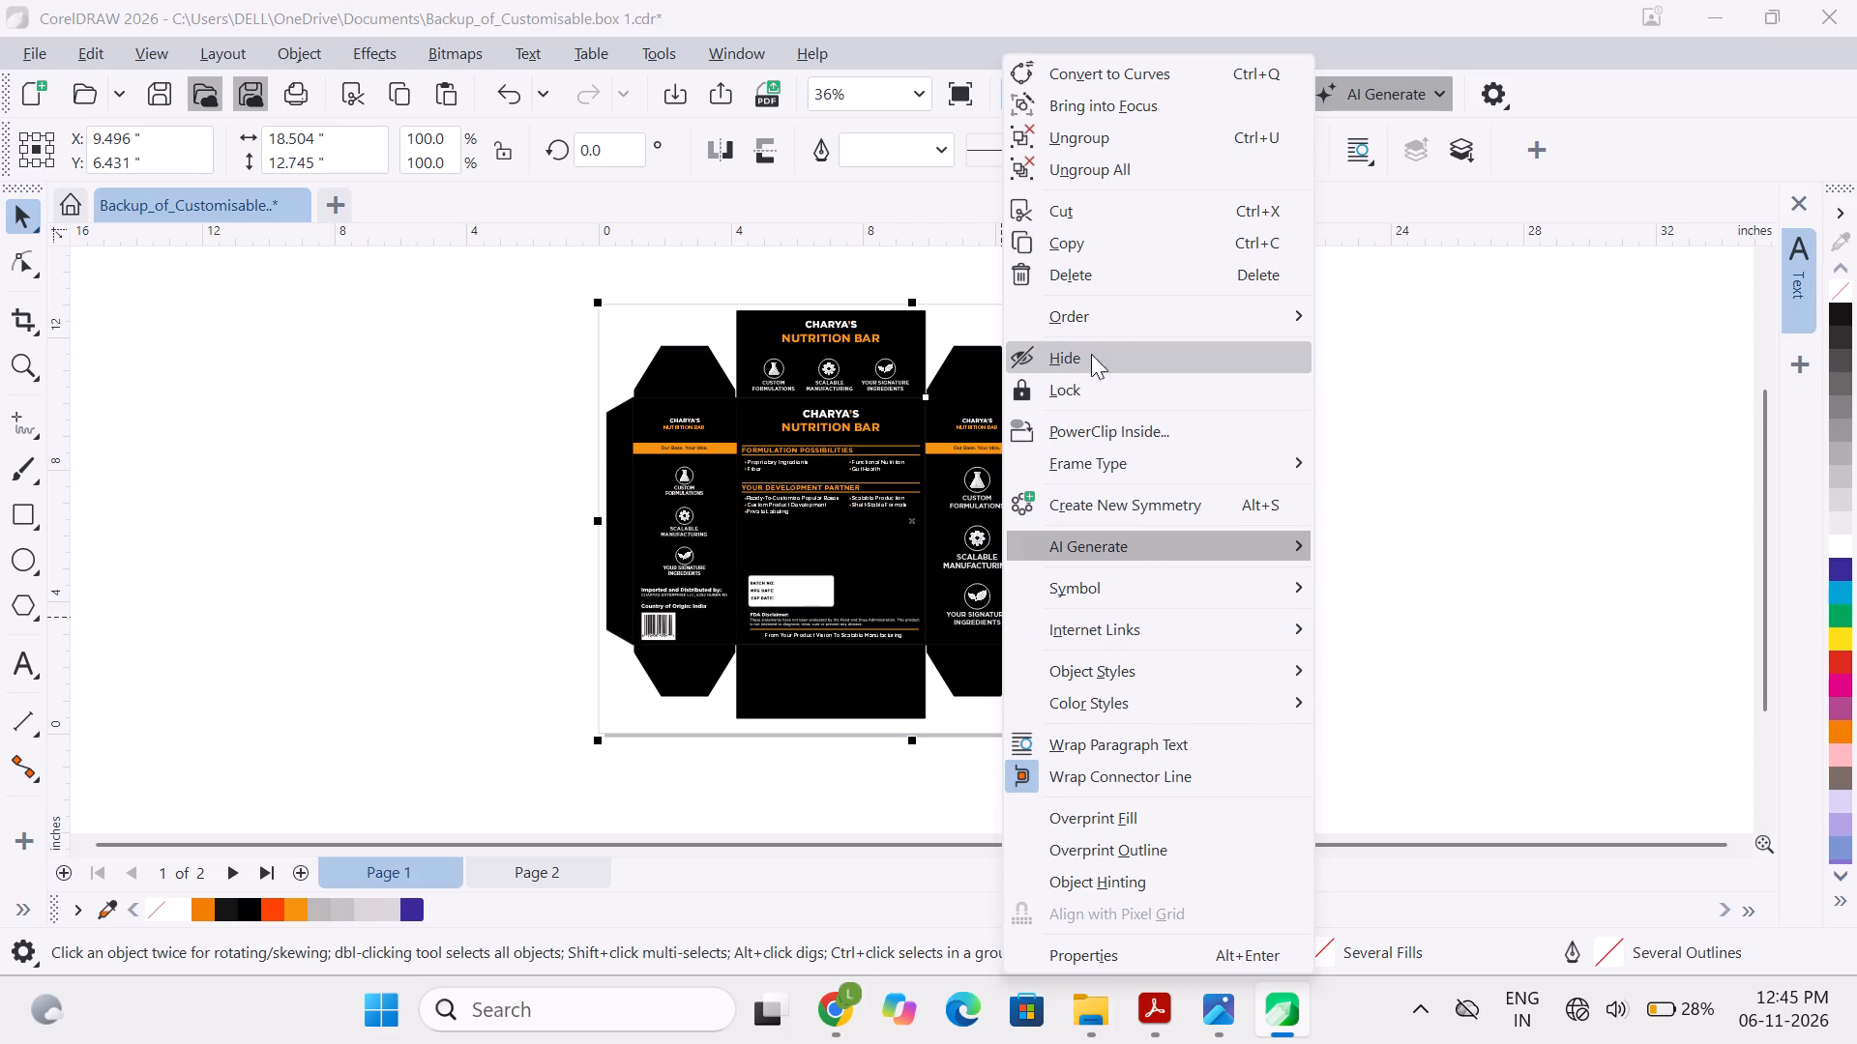
left_click(1119, 138)
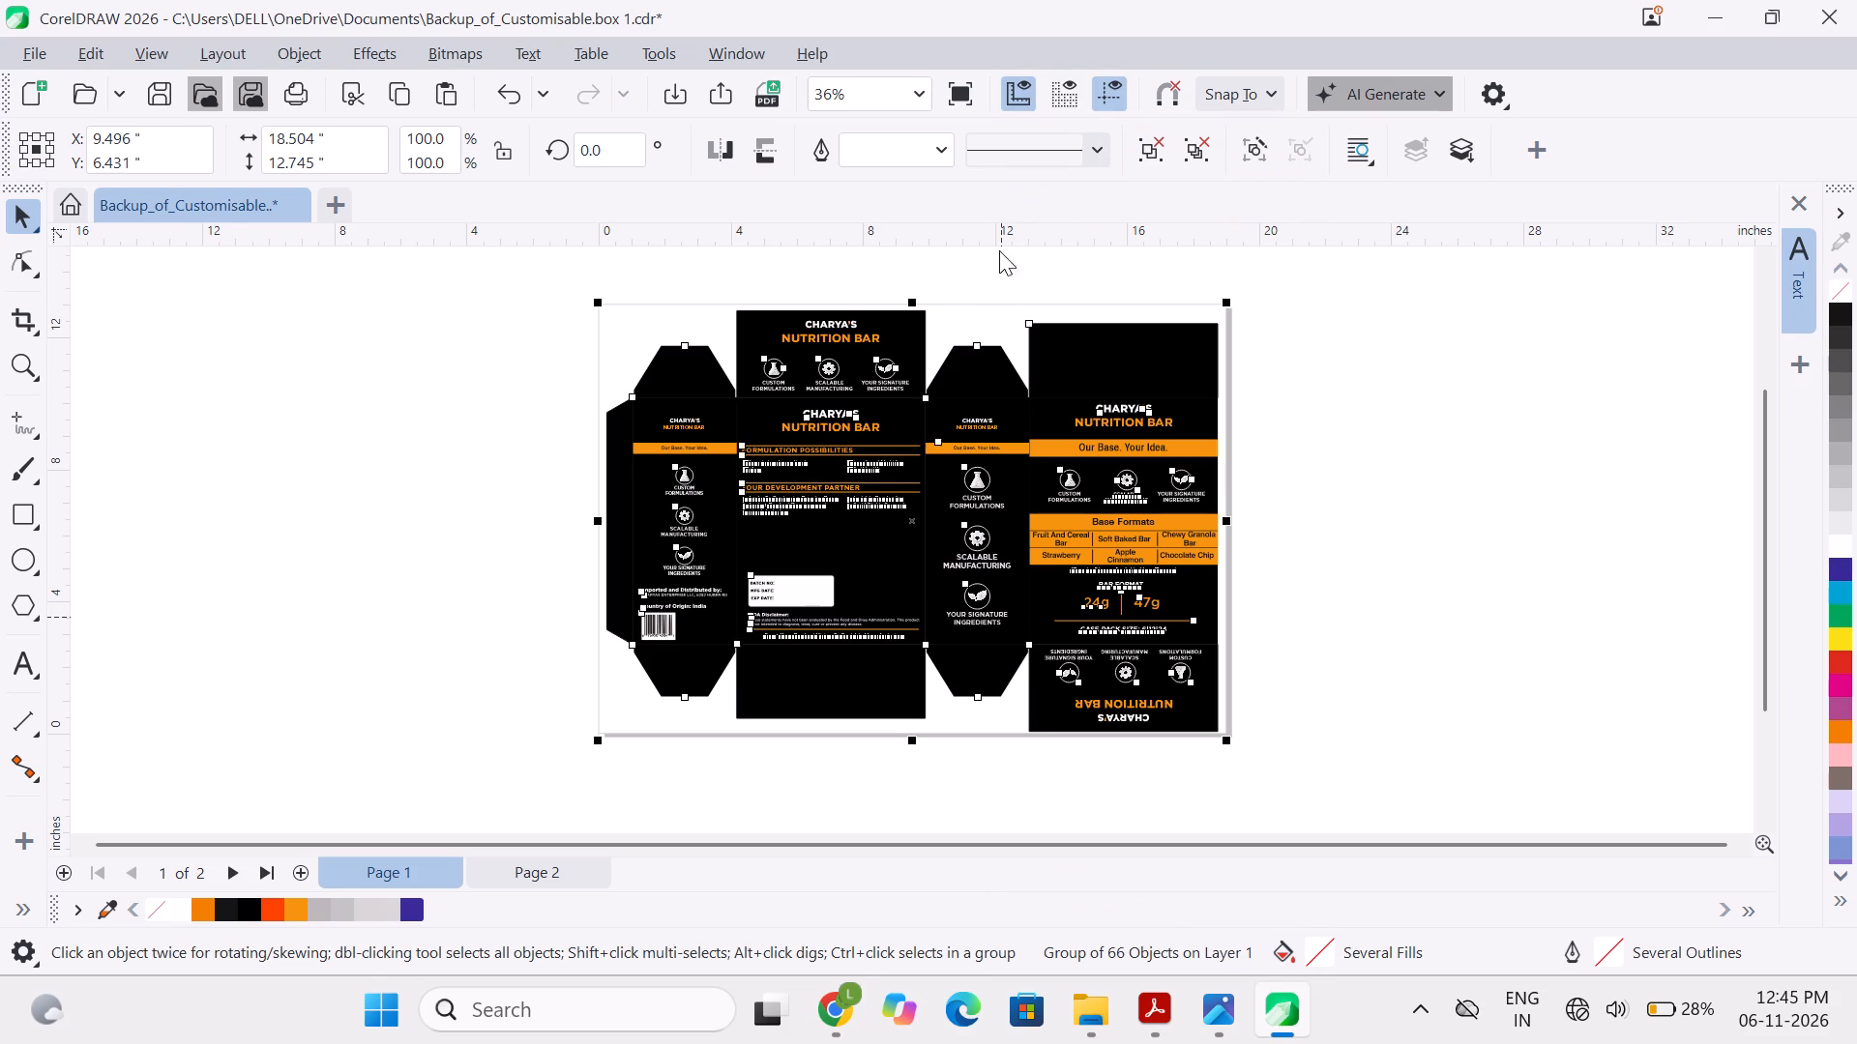
left_click(432, 391)
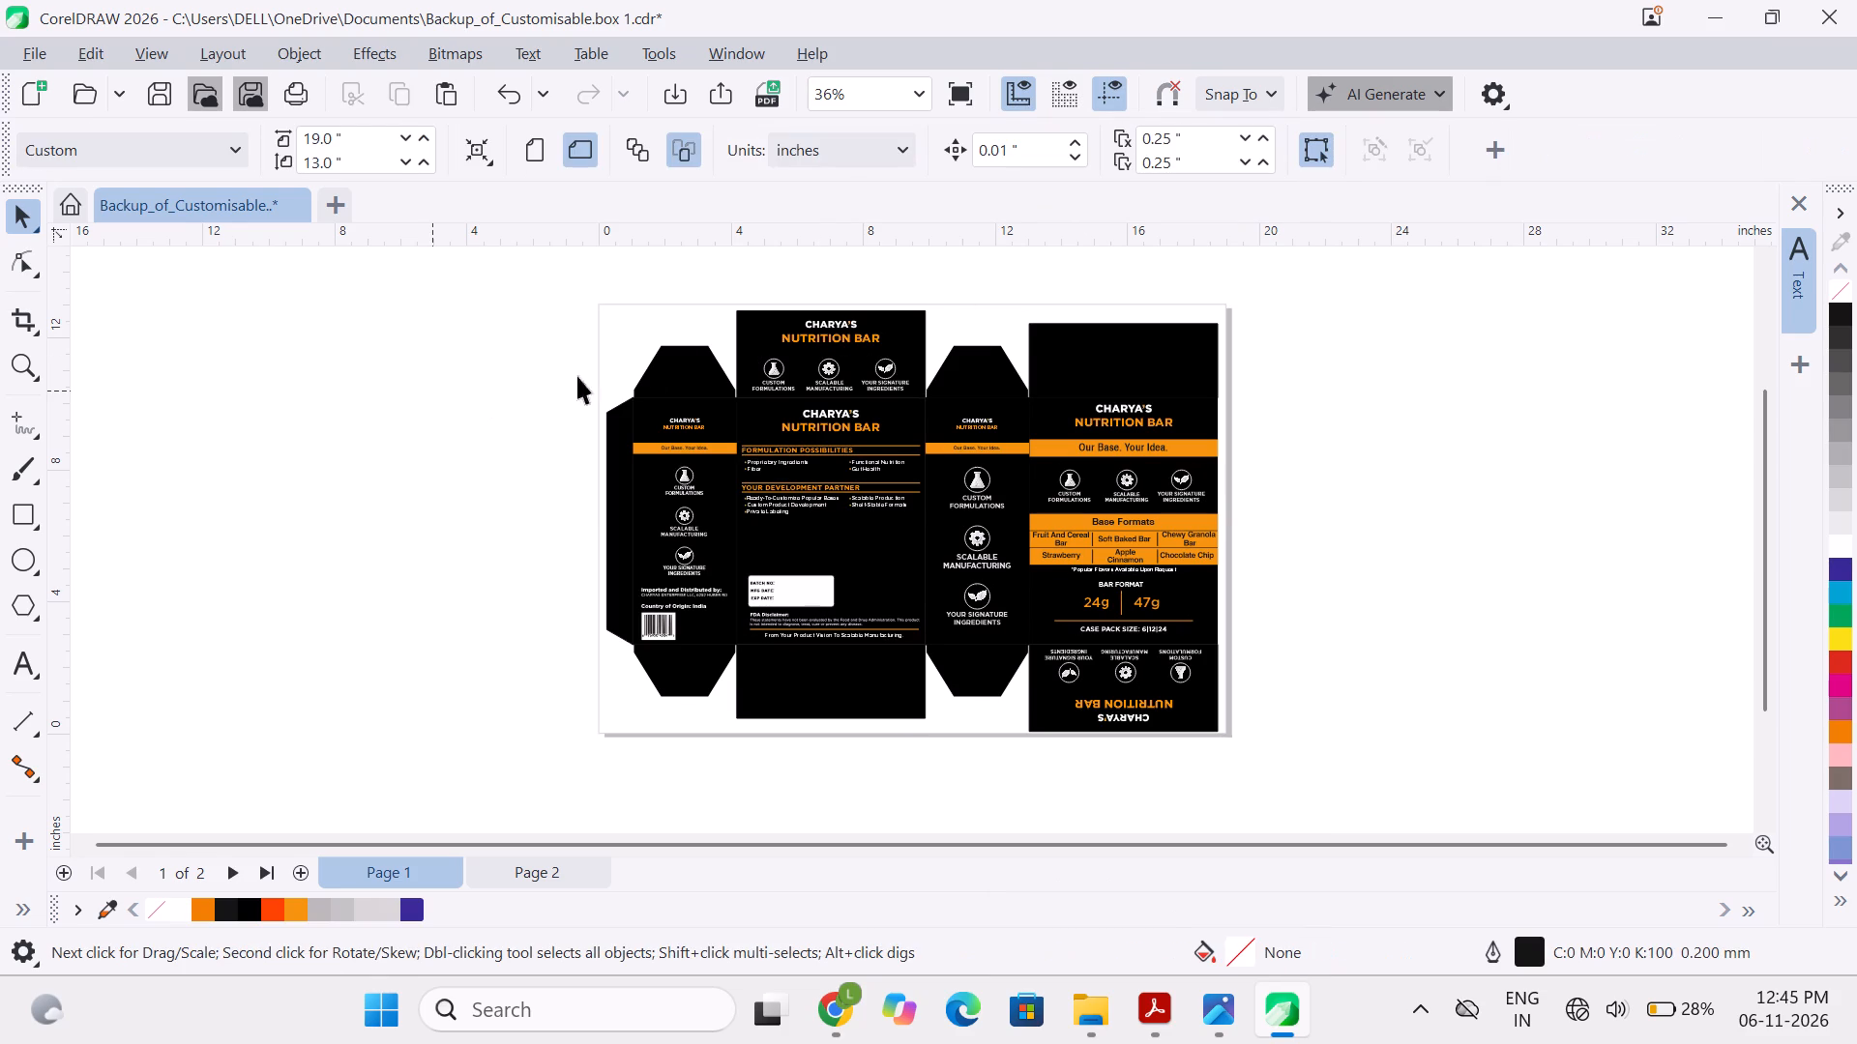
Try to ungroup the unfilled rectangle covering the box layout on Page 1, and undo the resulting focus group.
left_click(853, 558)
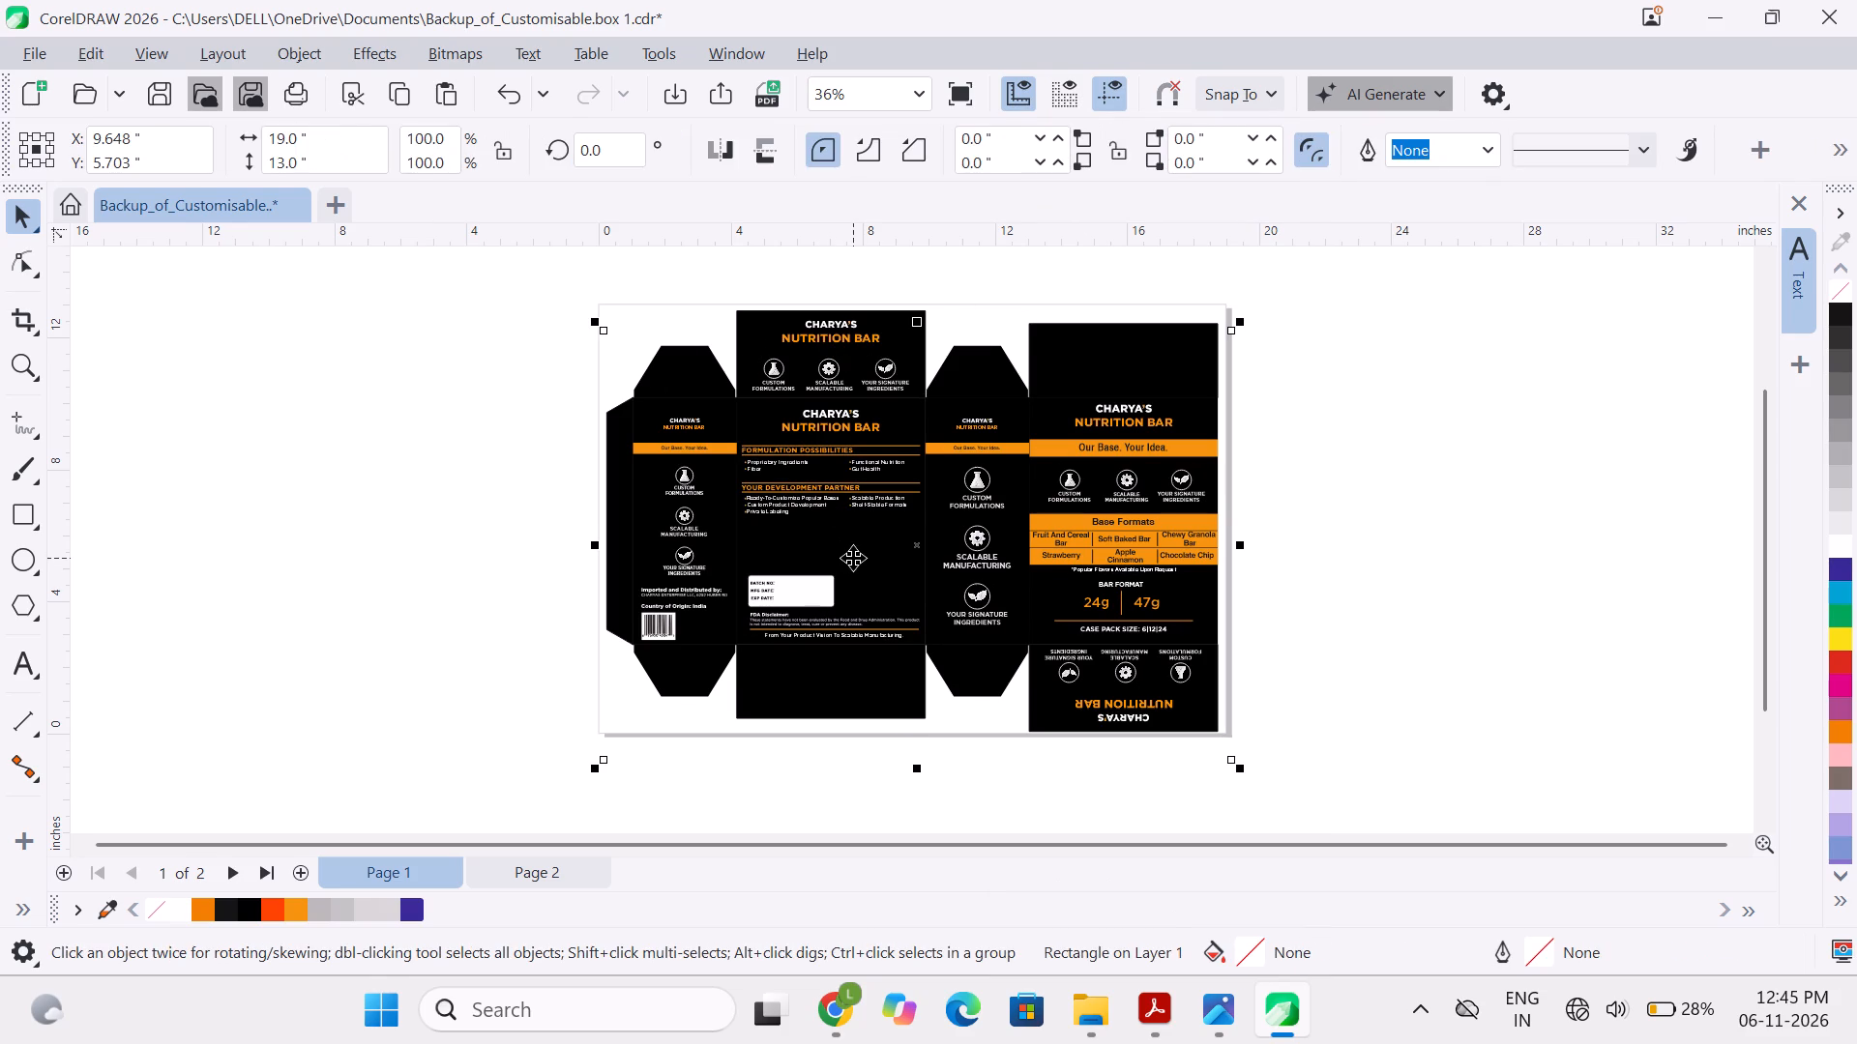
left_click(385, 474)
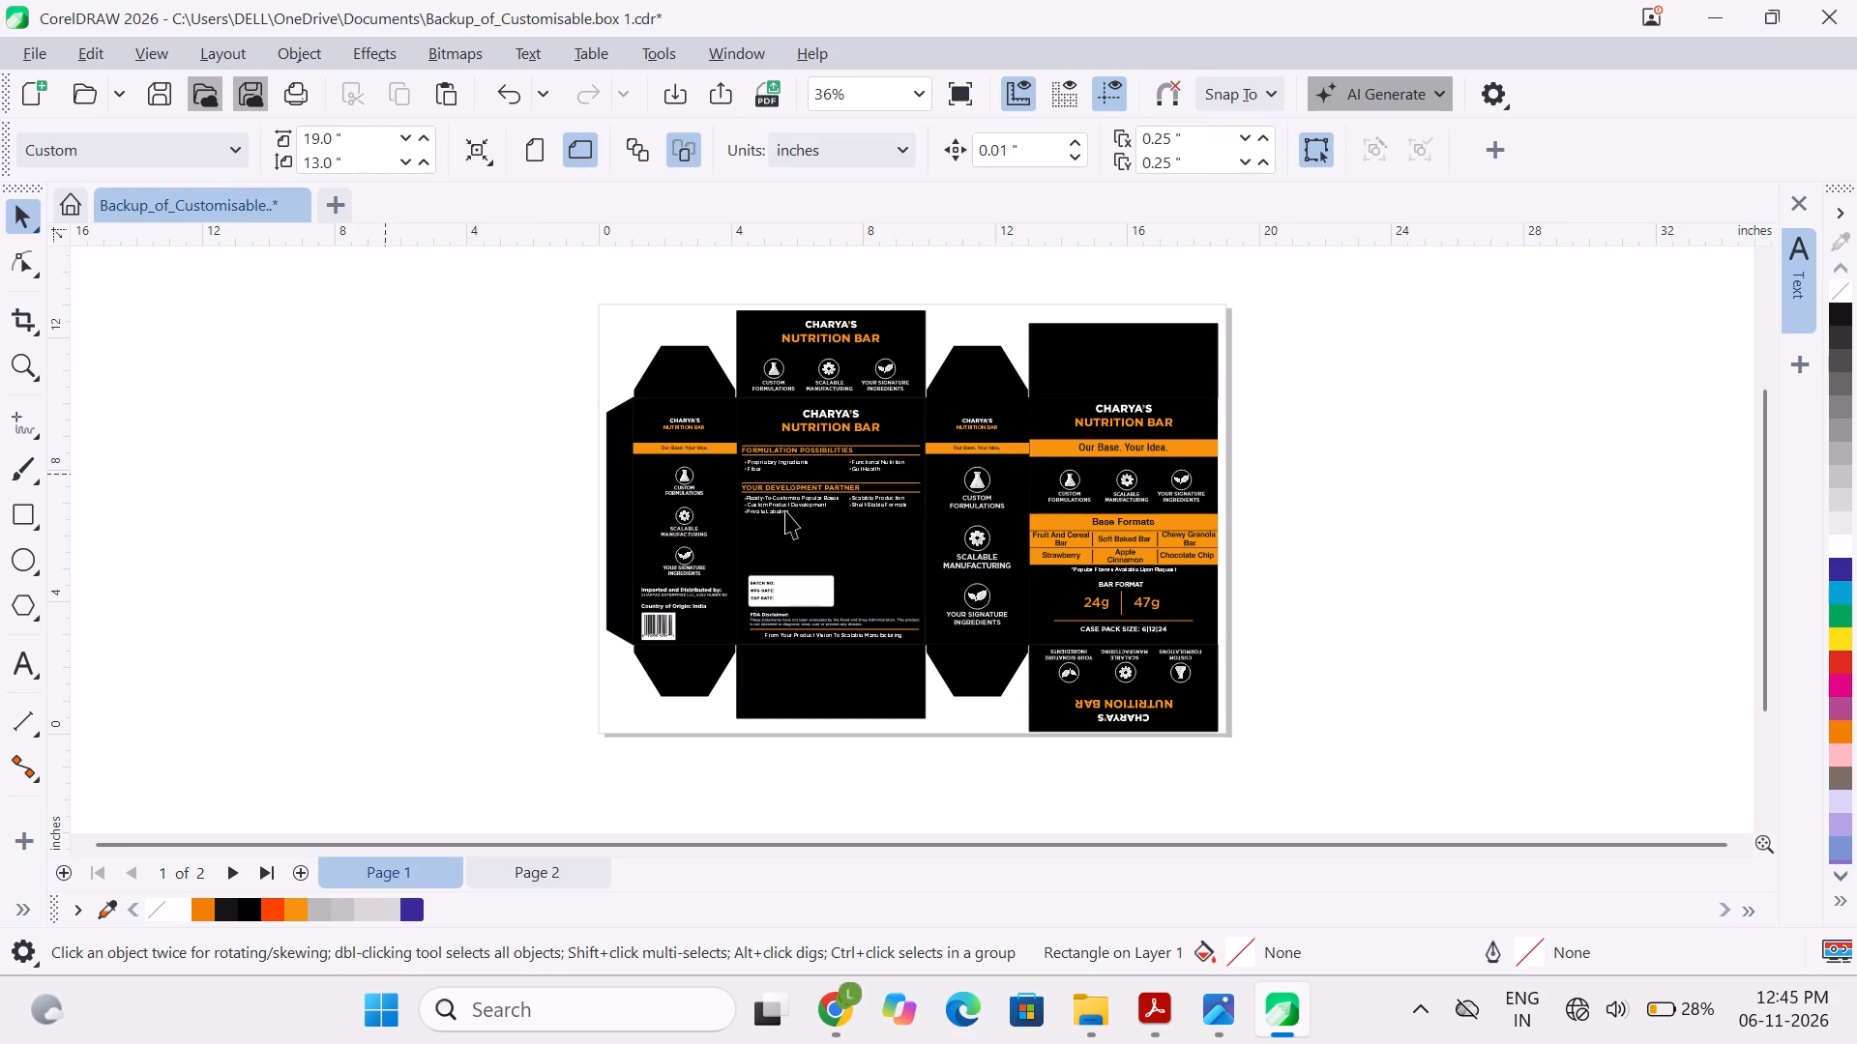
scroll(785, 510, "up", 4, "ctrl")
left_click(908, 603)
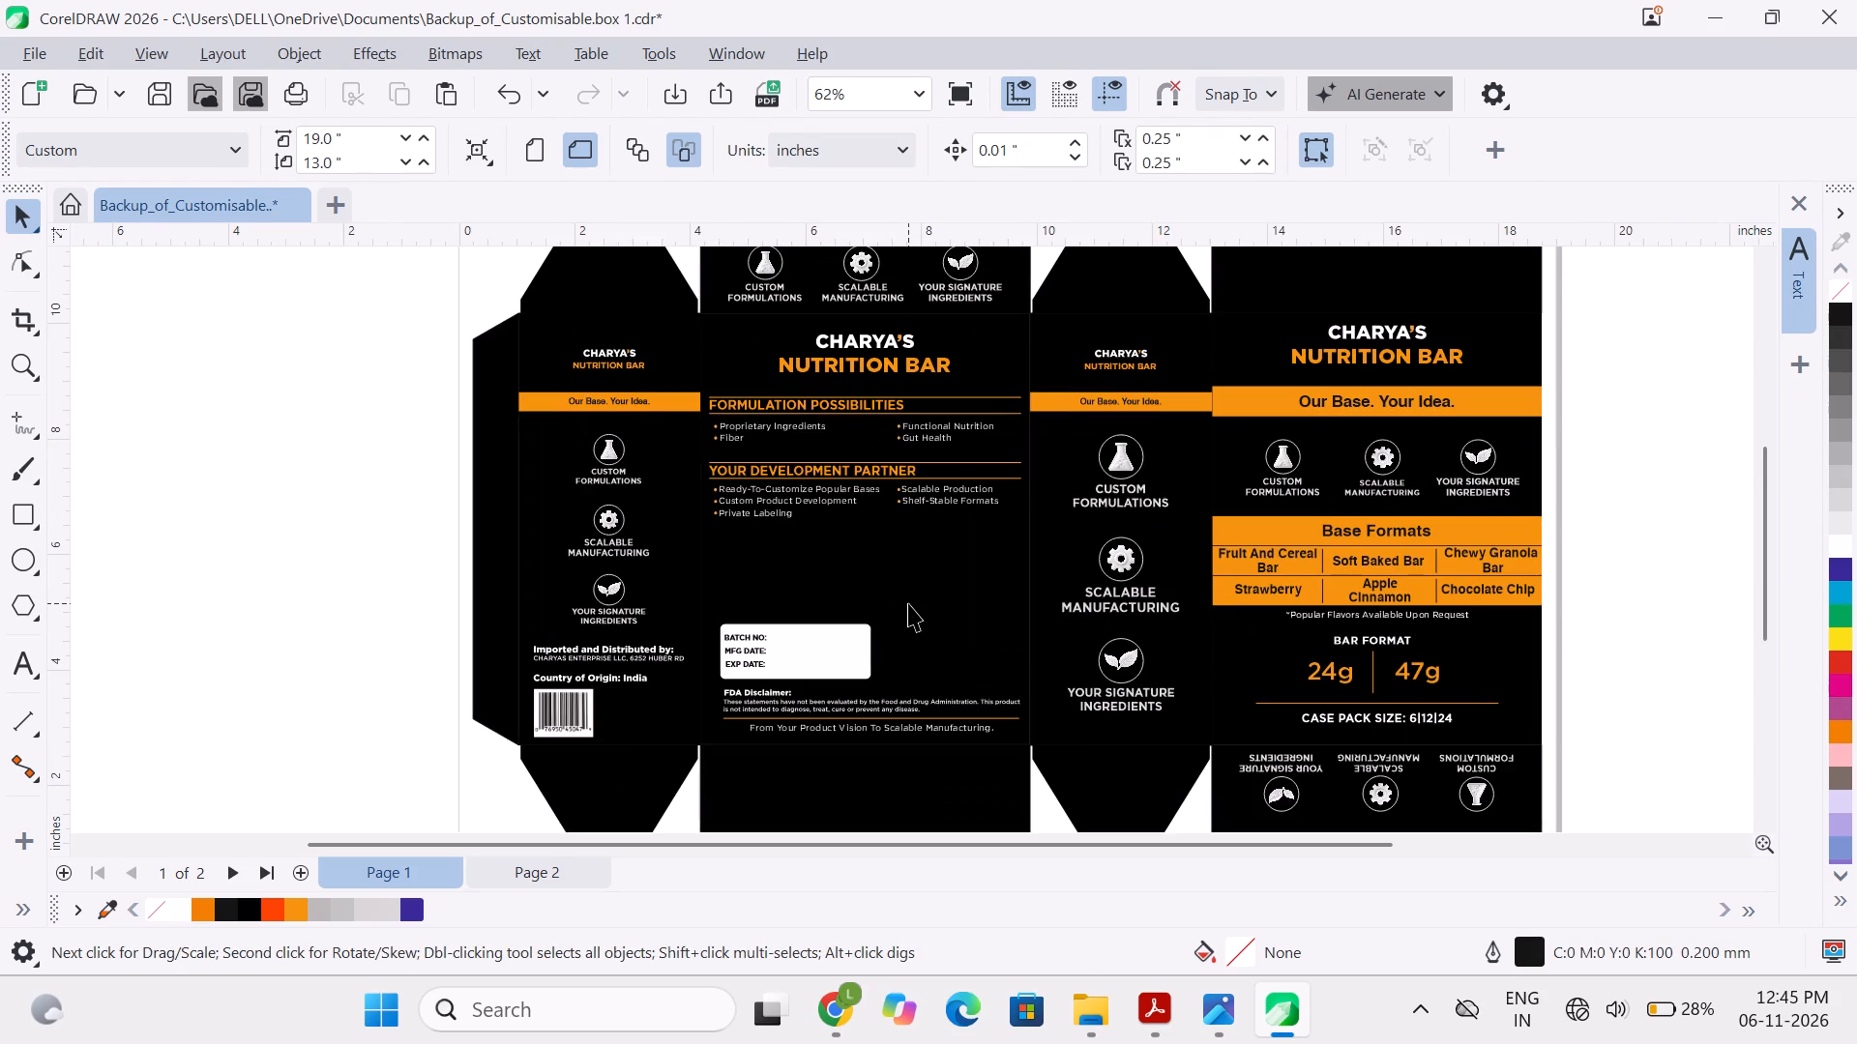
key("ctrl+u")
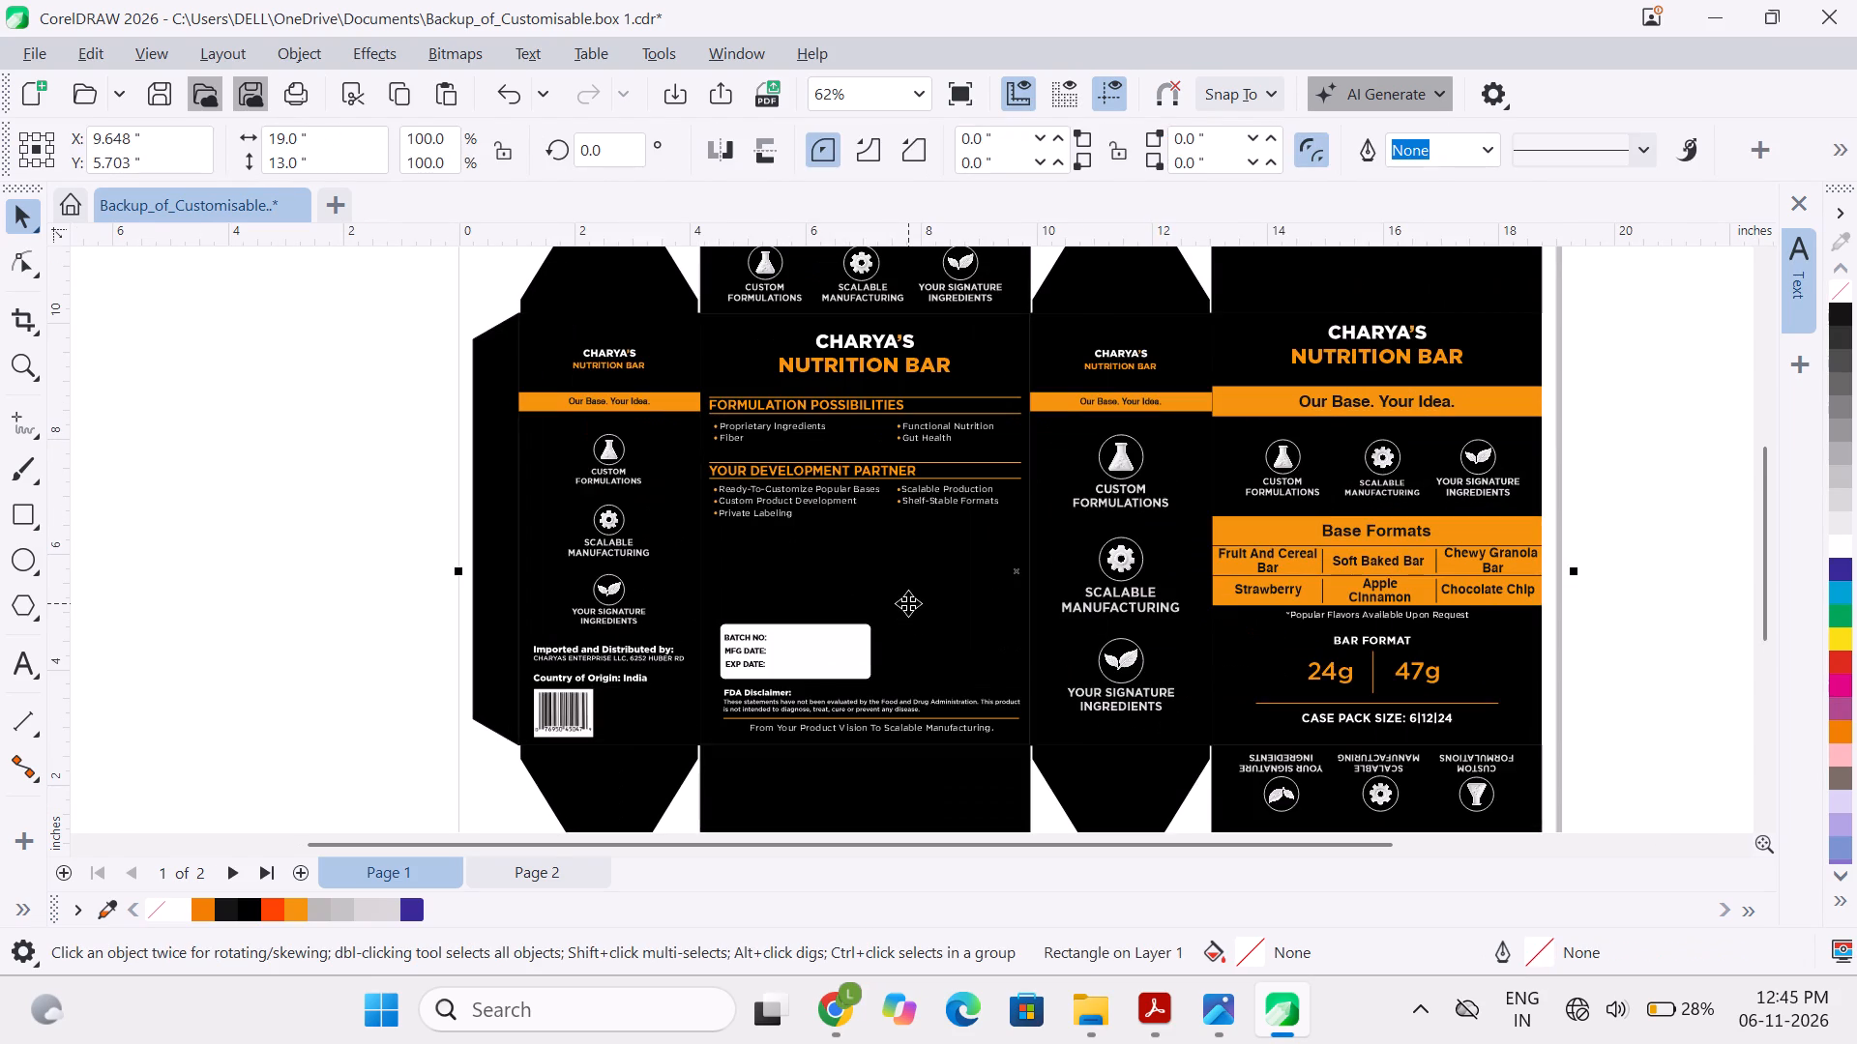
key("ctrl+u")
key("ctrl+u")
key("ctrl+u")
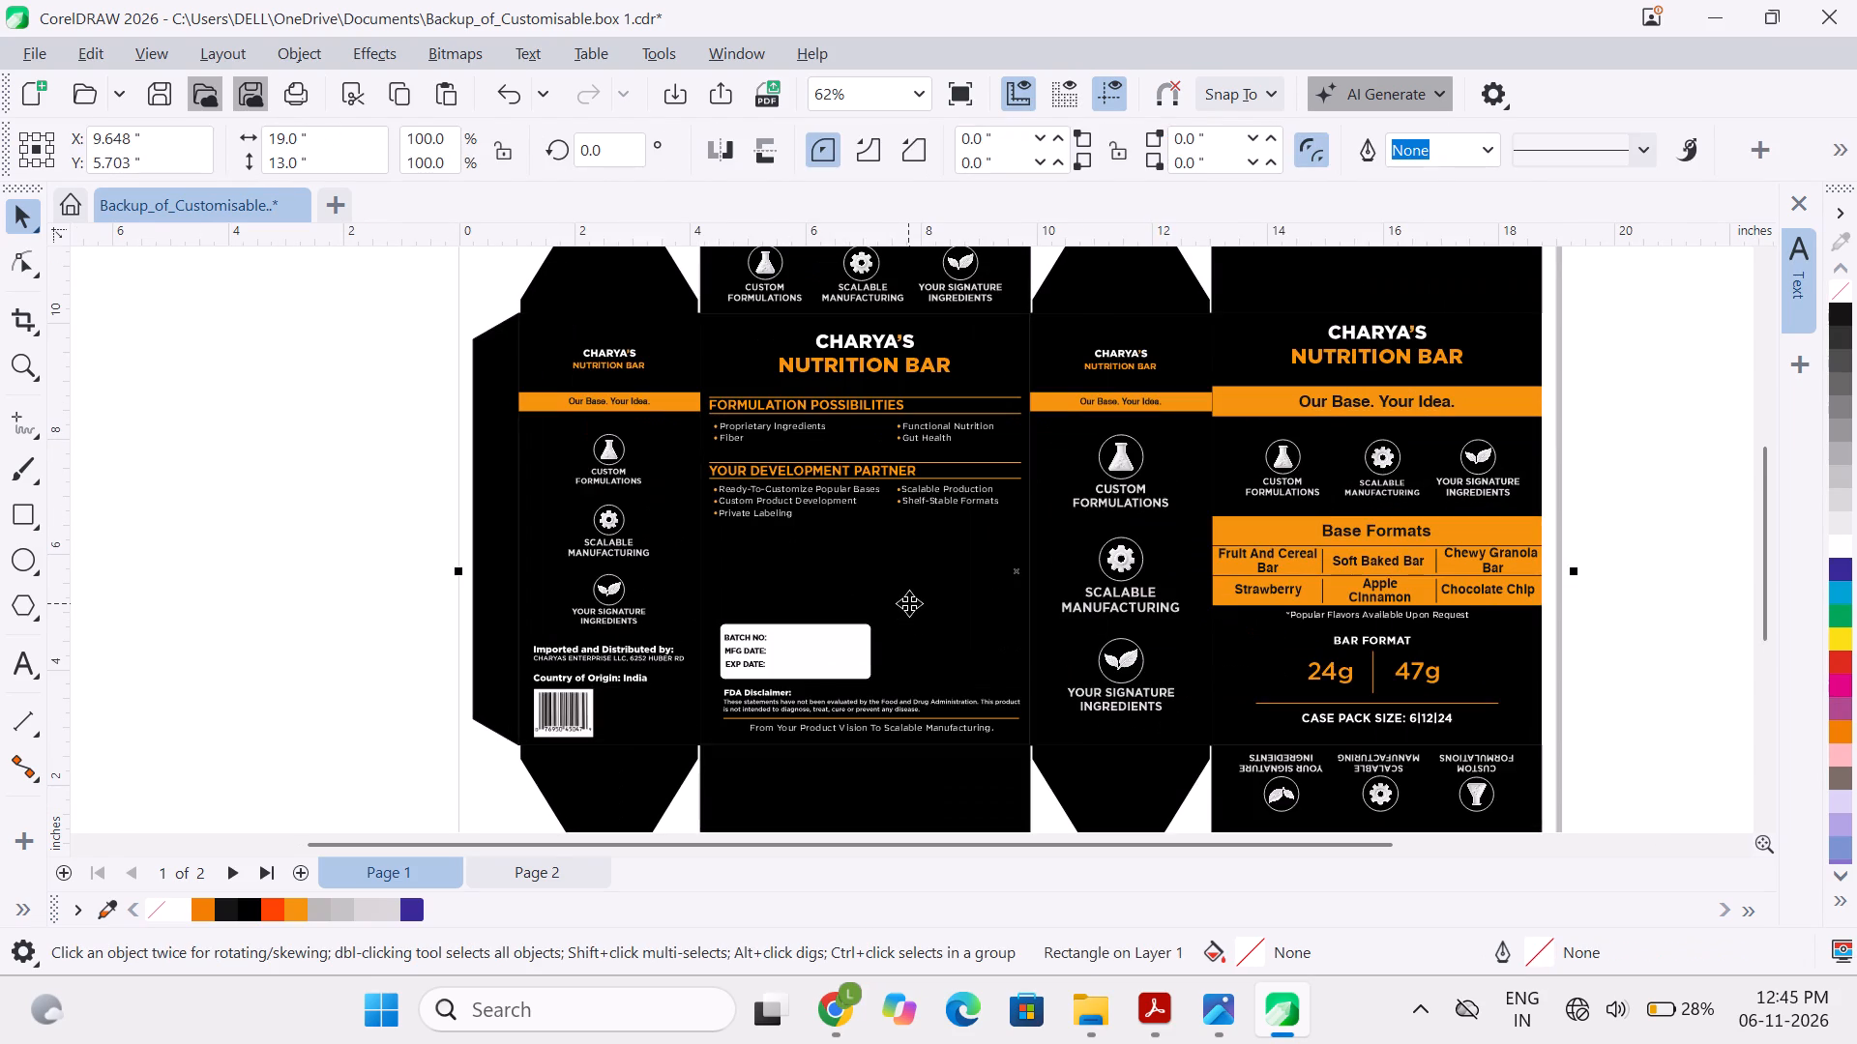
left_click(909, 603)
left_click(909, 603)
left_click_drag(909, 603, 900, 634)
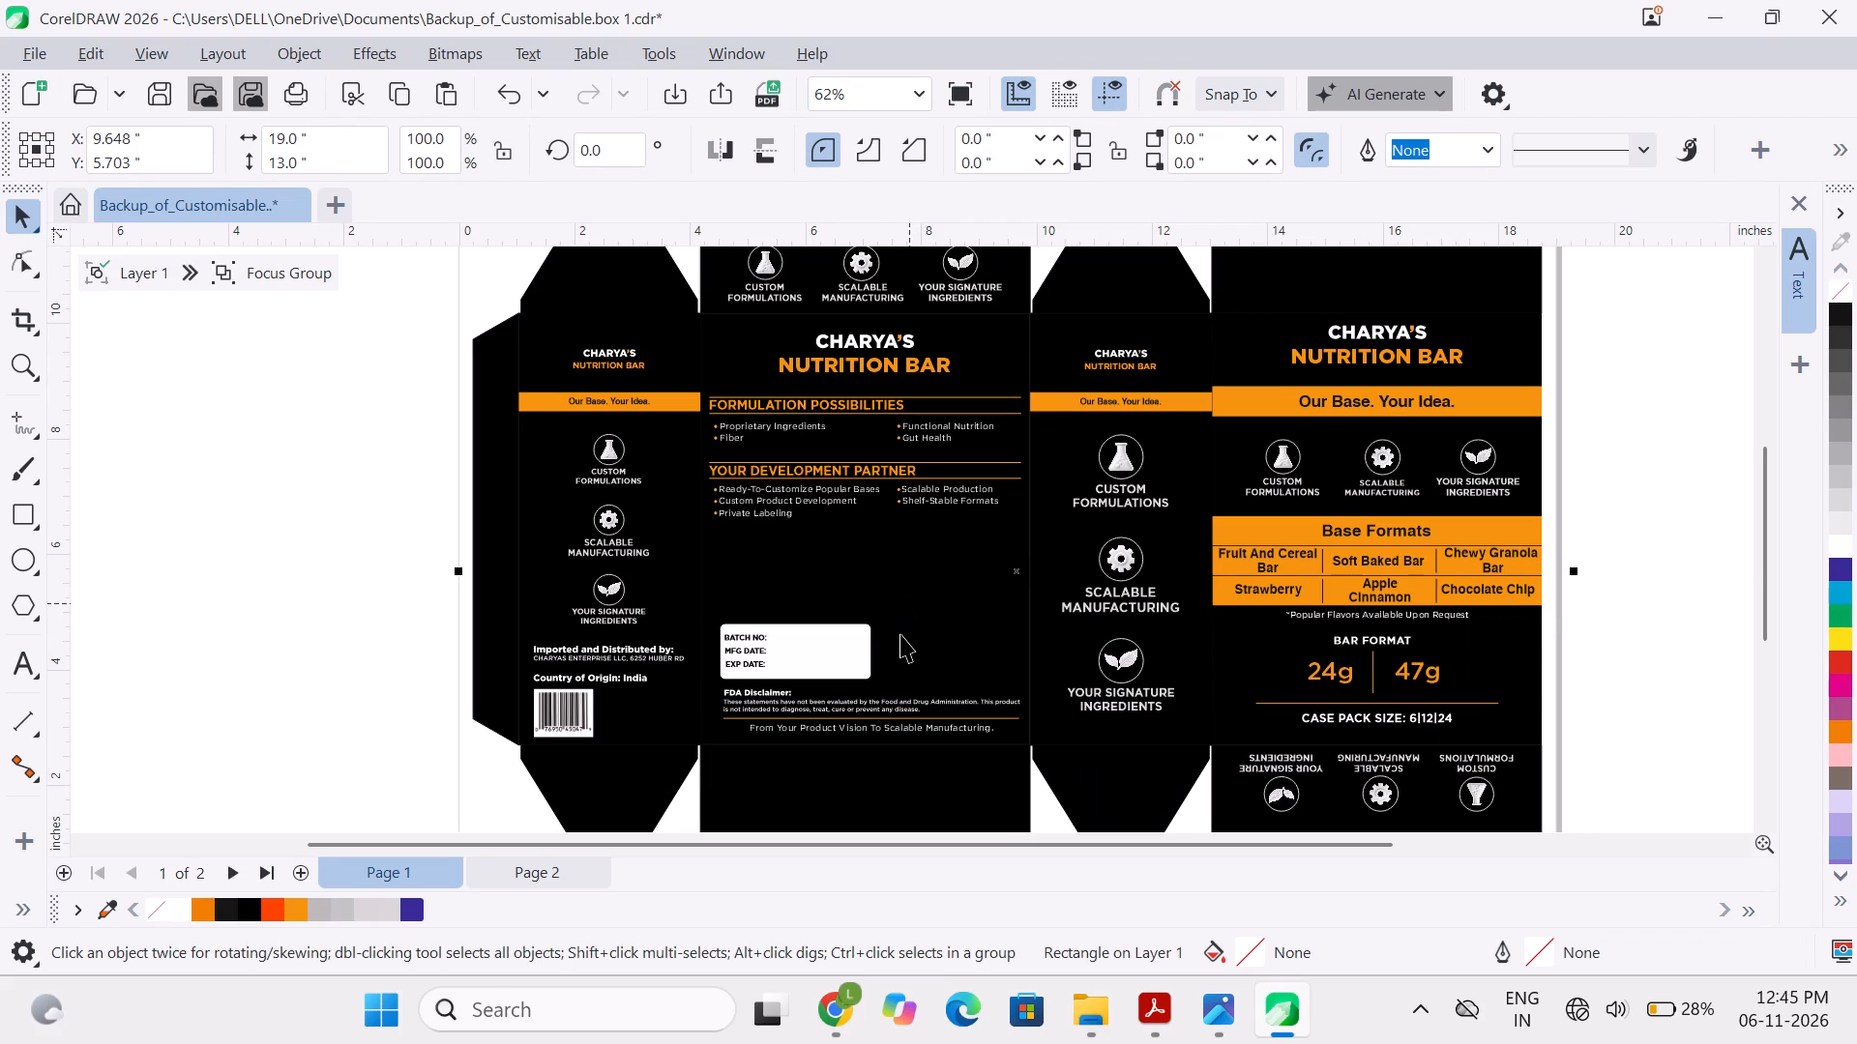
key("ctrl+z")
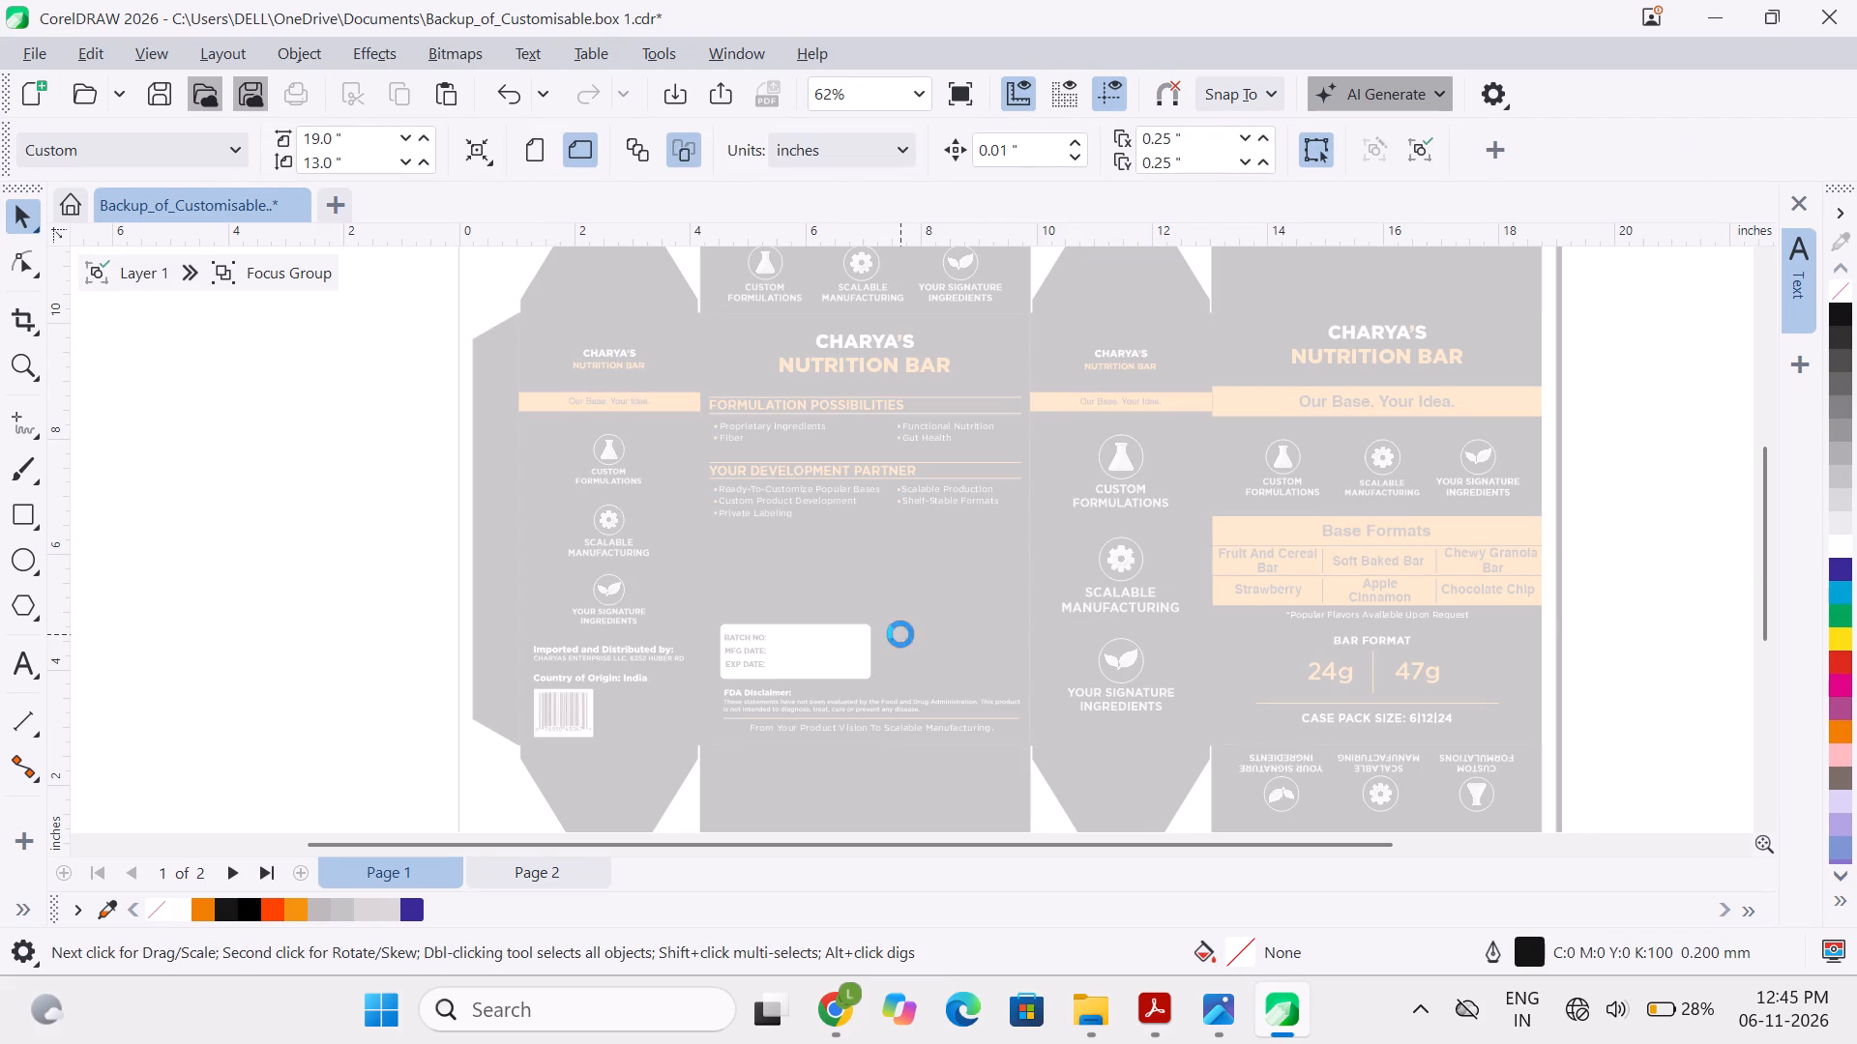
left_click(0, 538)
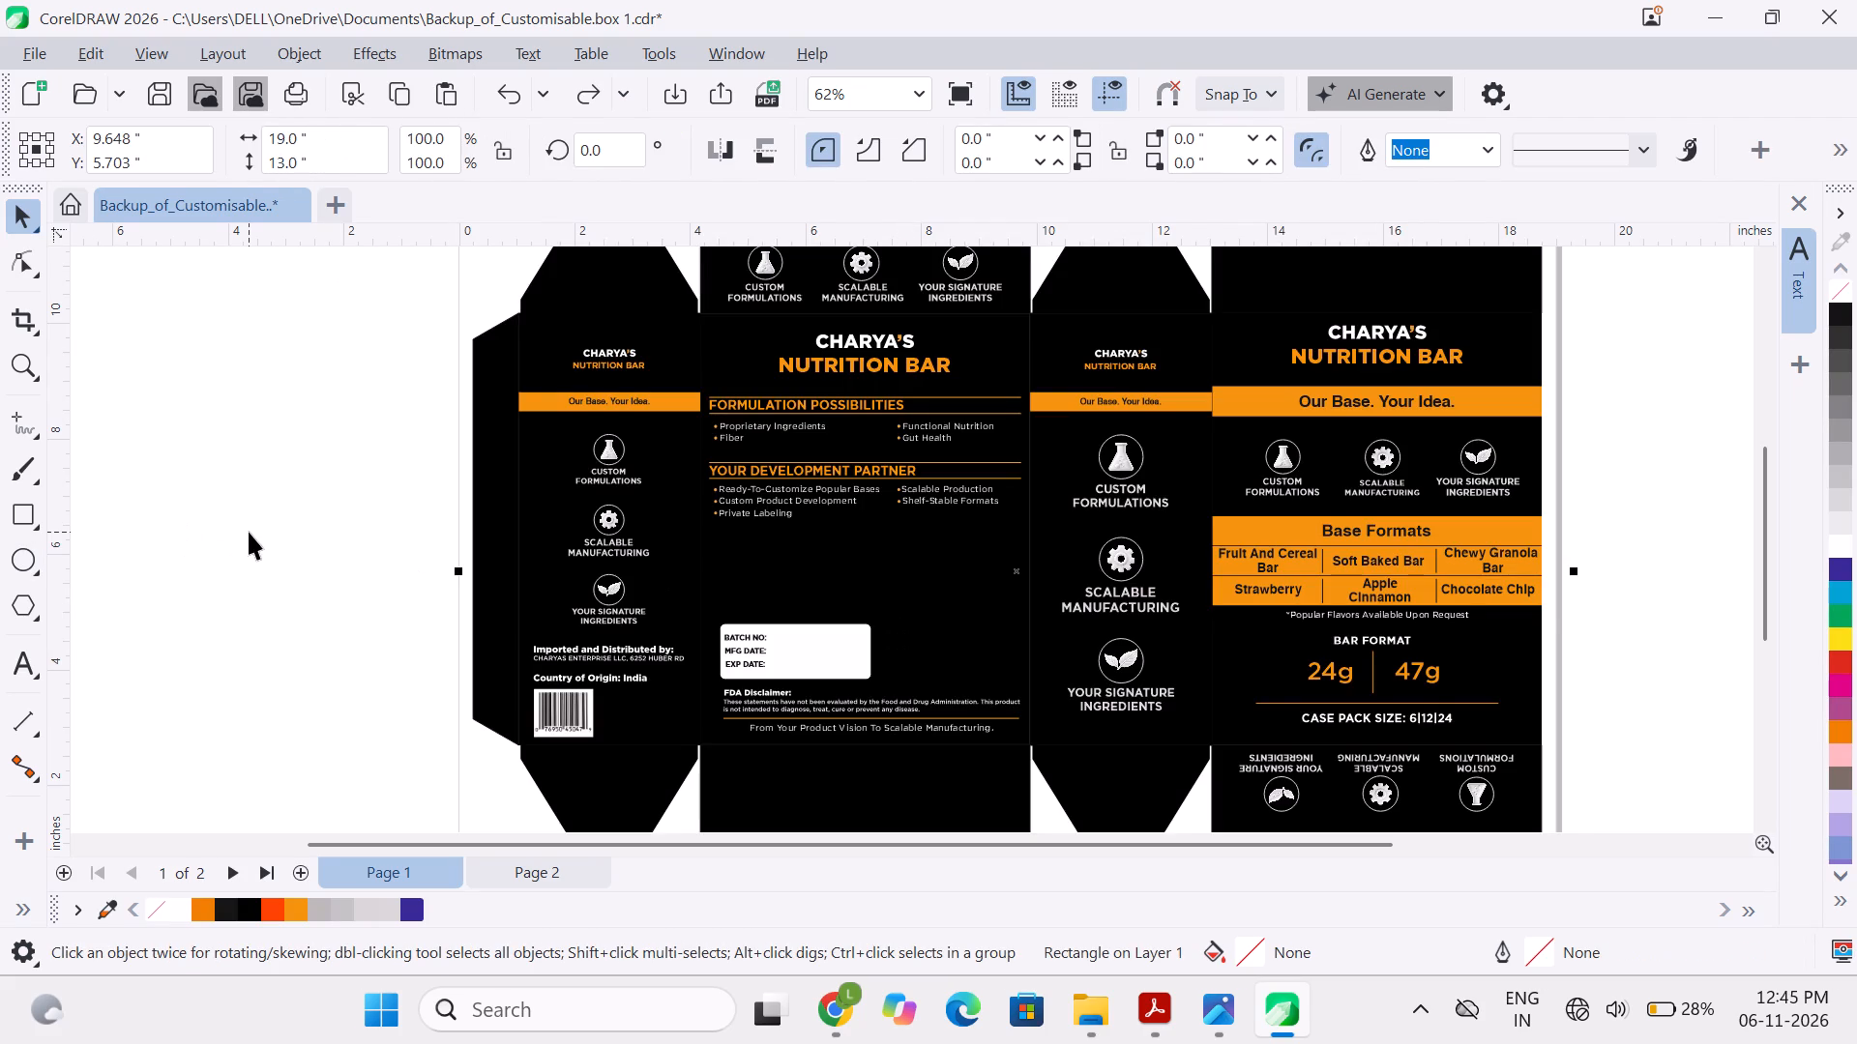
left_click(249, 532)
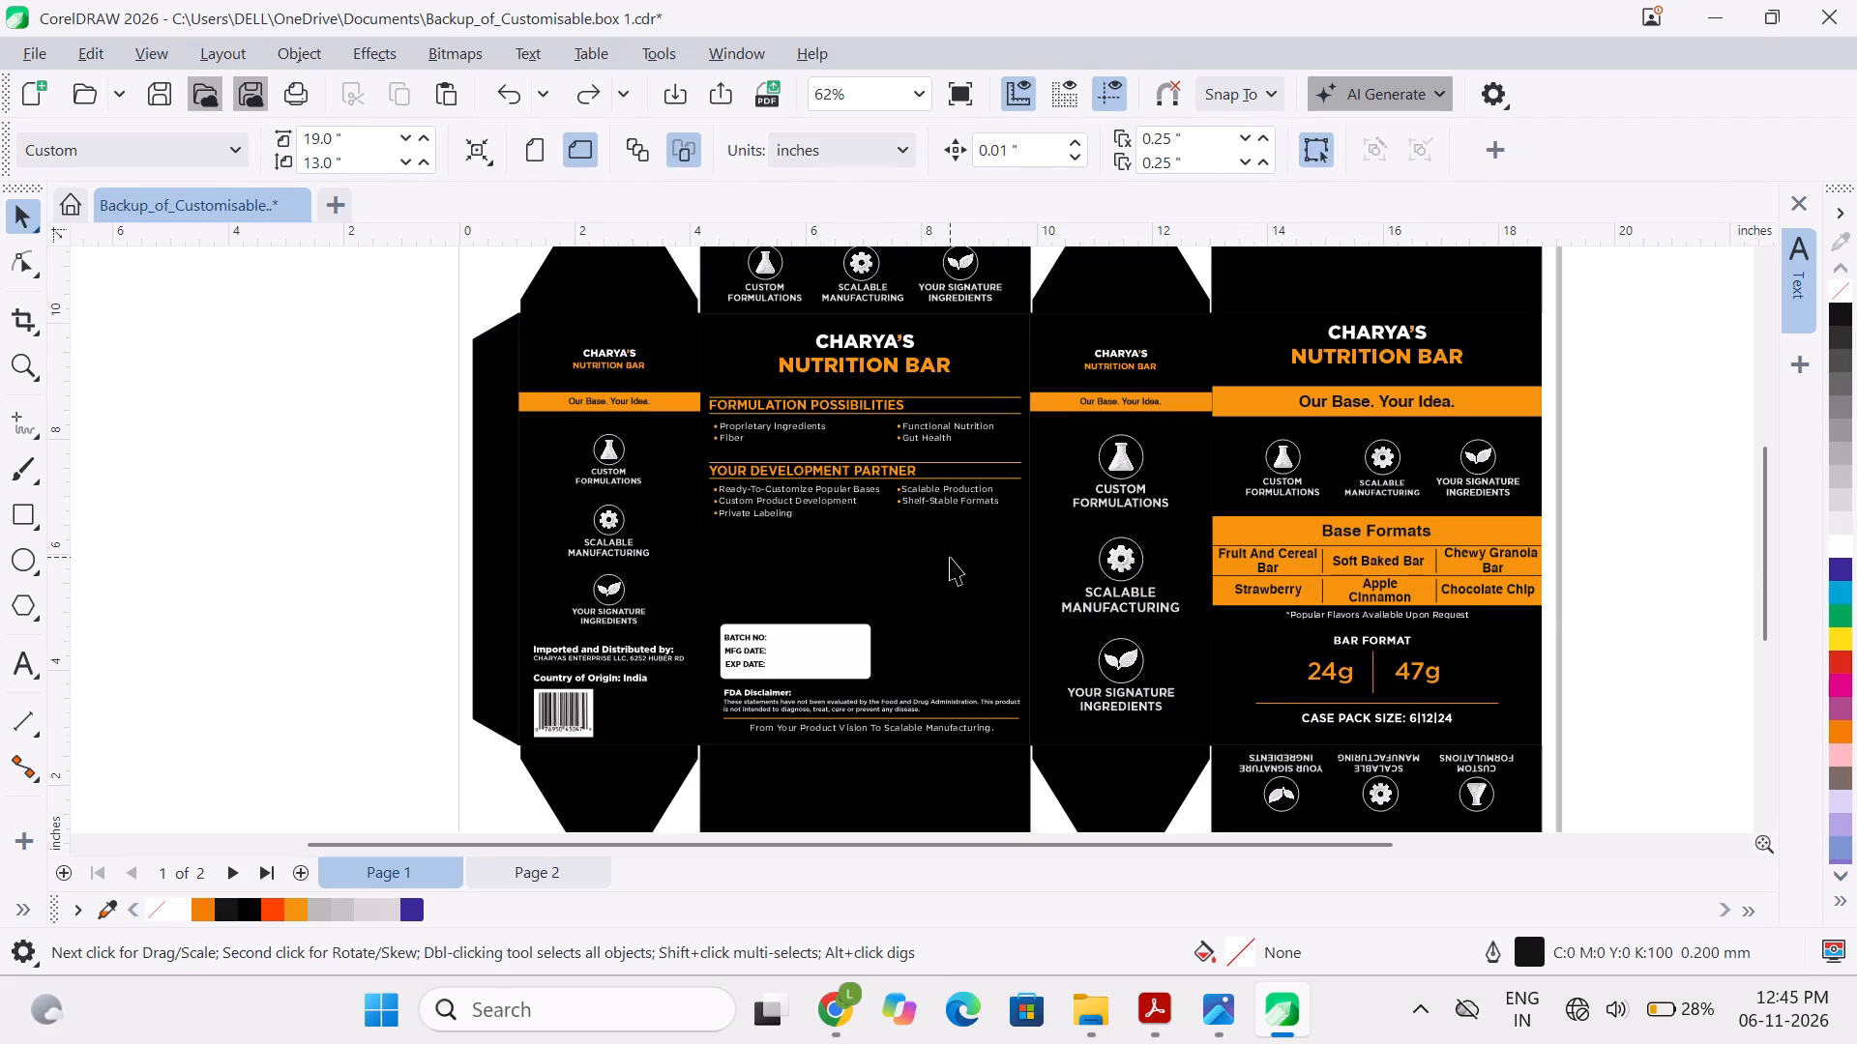
Delete the unfilled, outline-free rectangle that covers the whole box layout on Page 1.
scroll(950, 557, "down", 2, "ctrl")
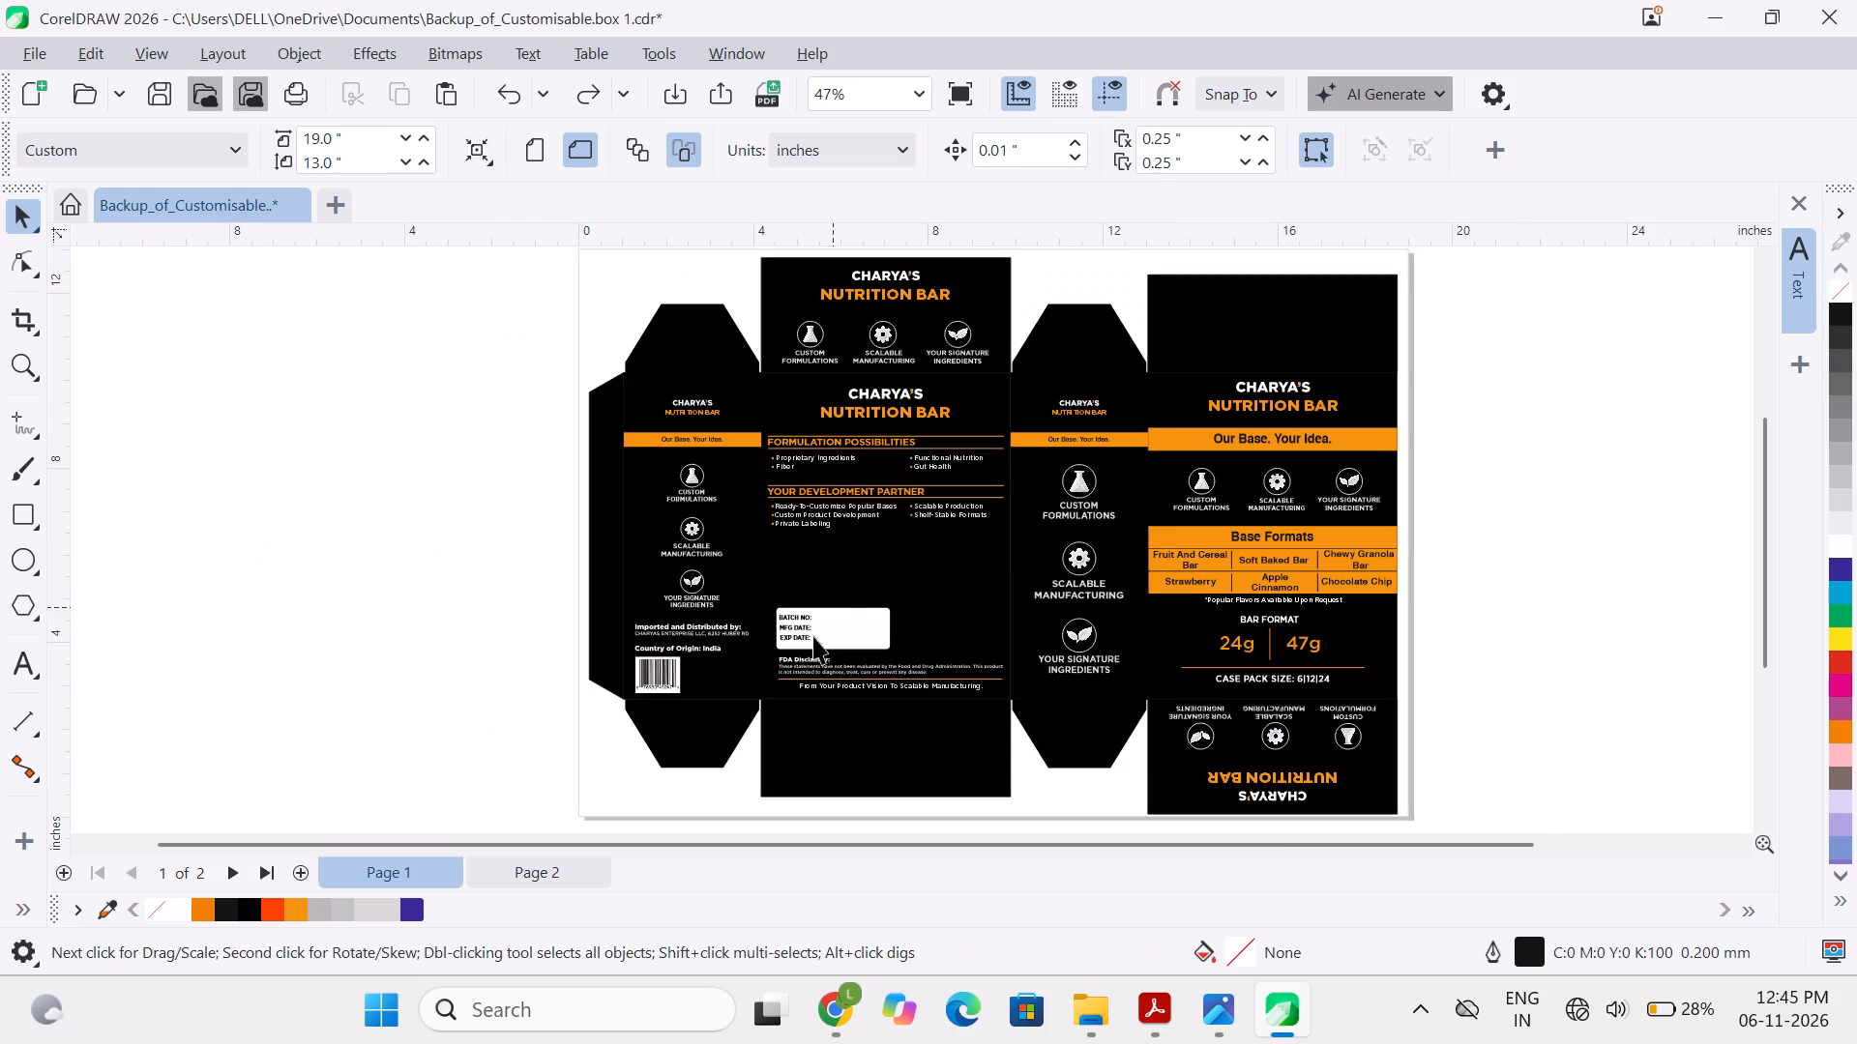
left_click(467, 539)
scroll(939, 464, "down", 2, "ctrl")
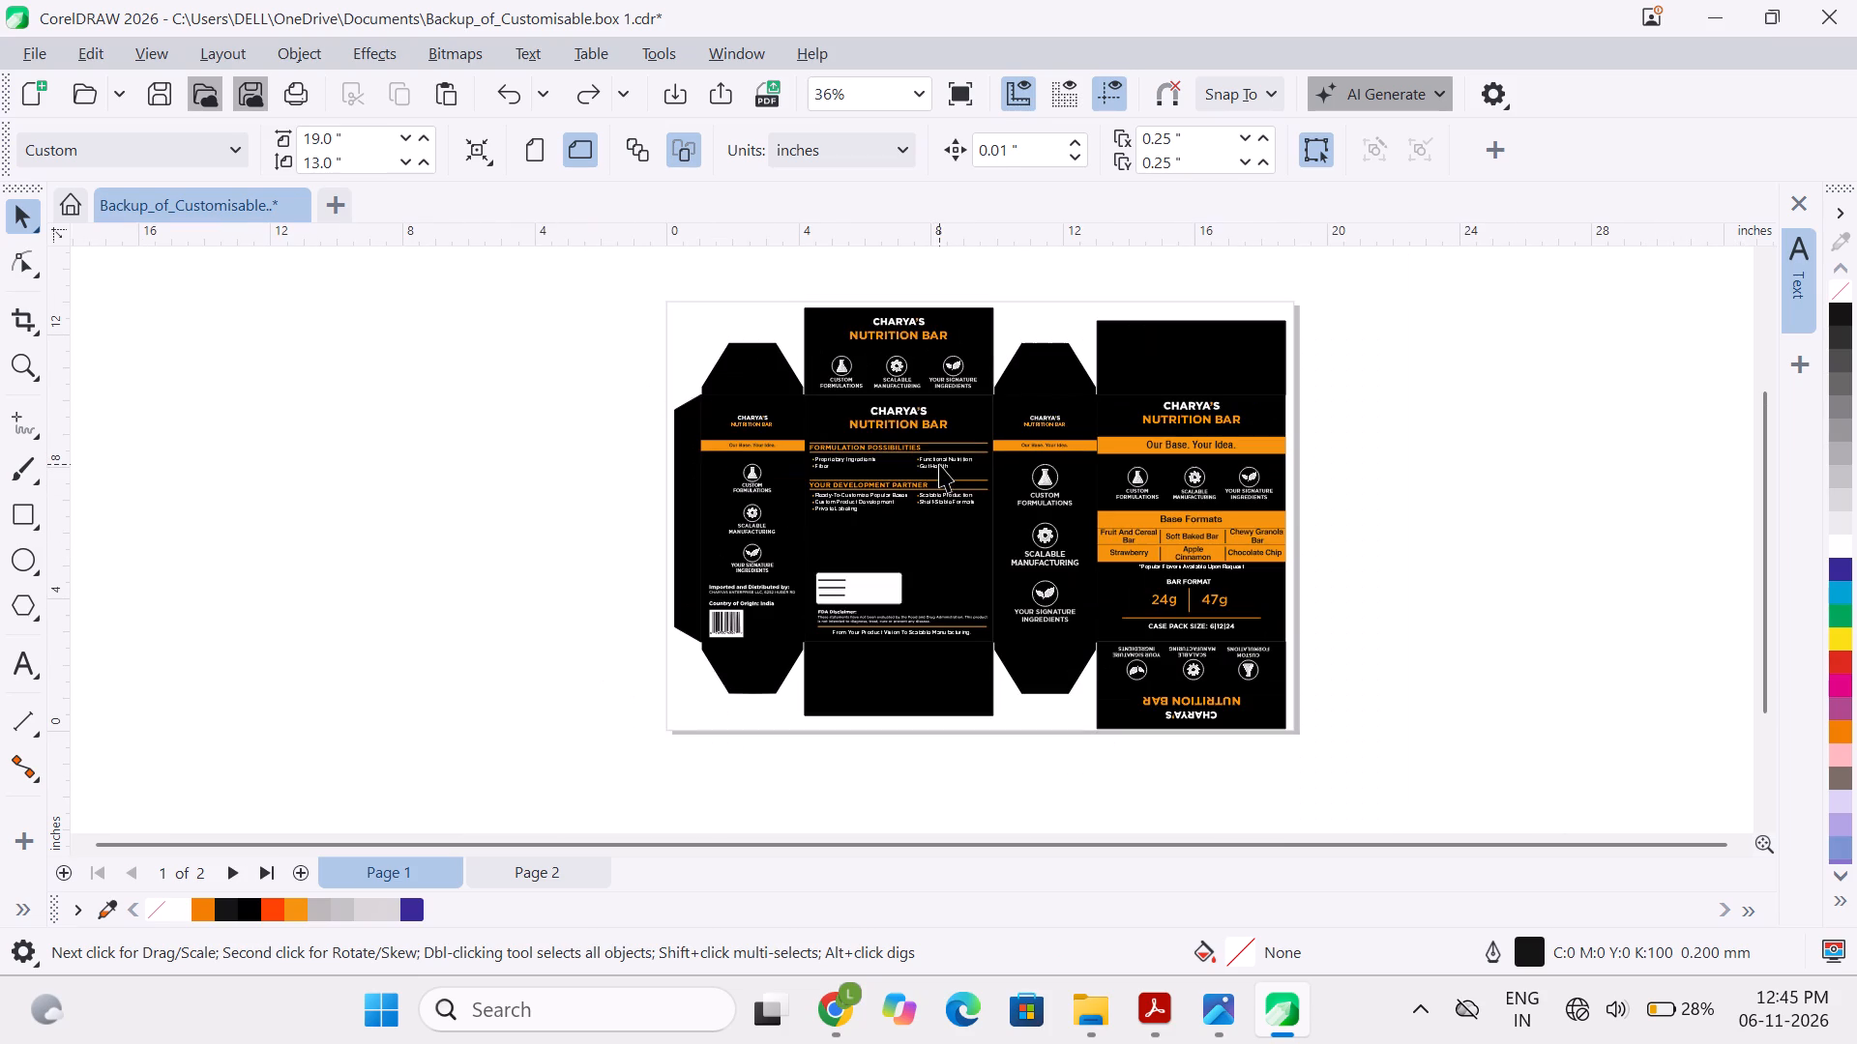
left_click(896, 555)
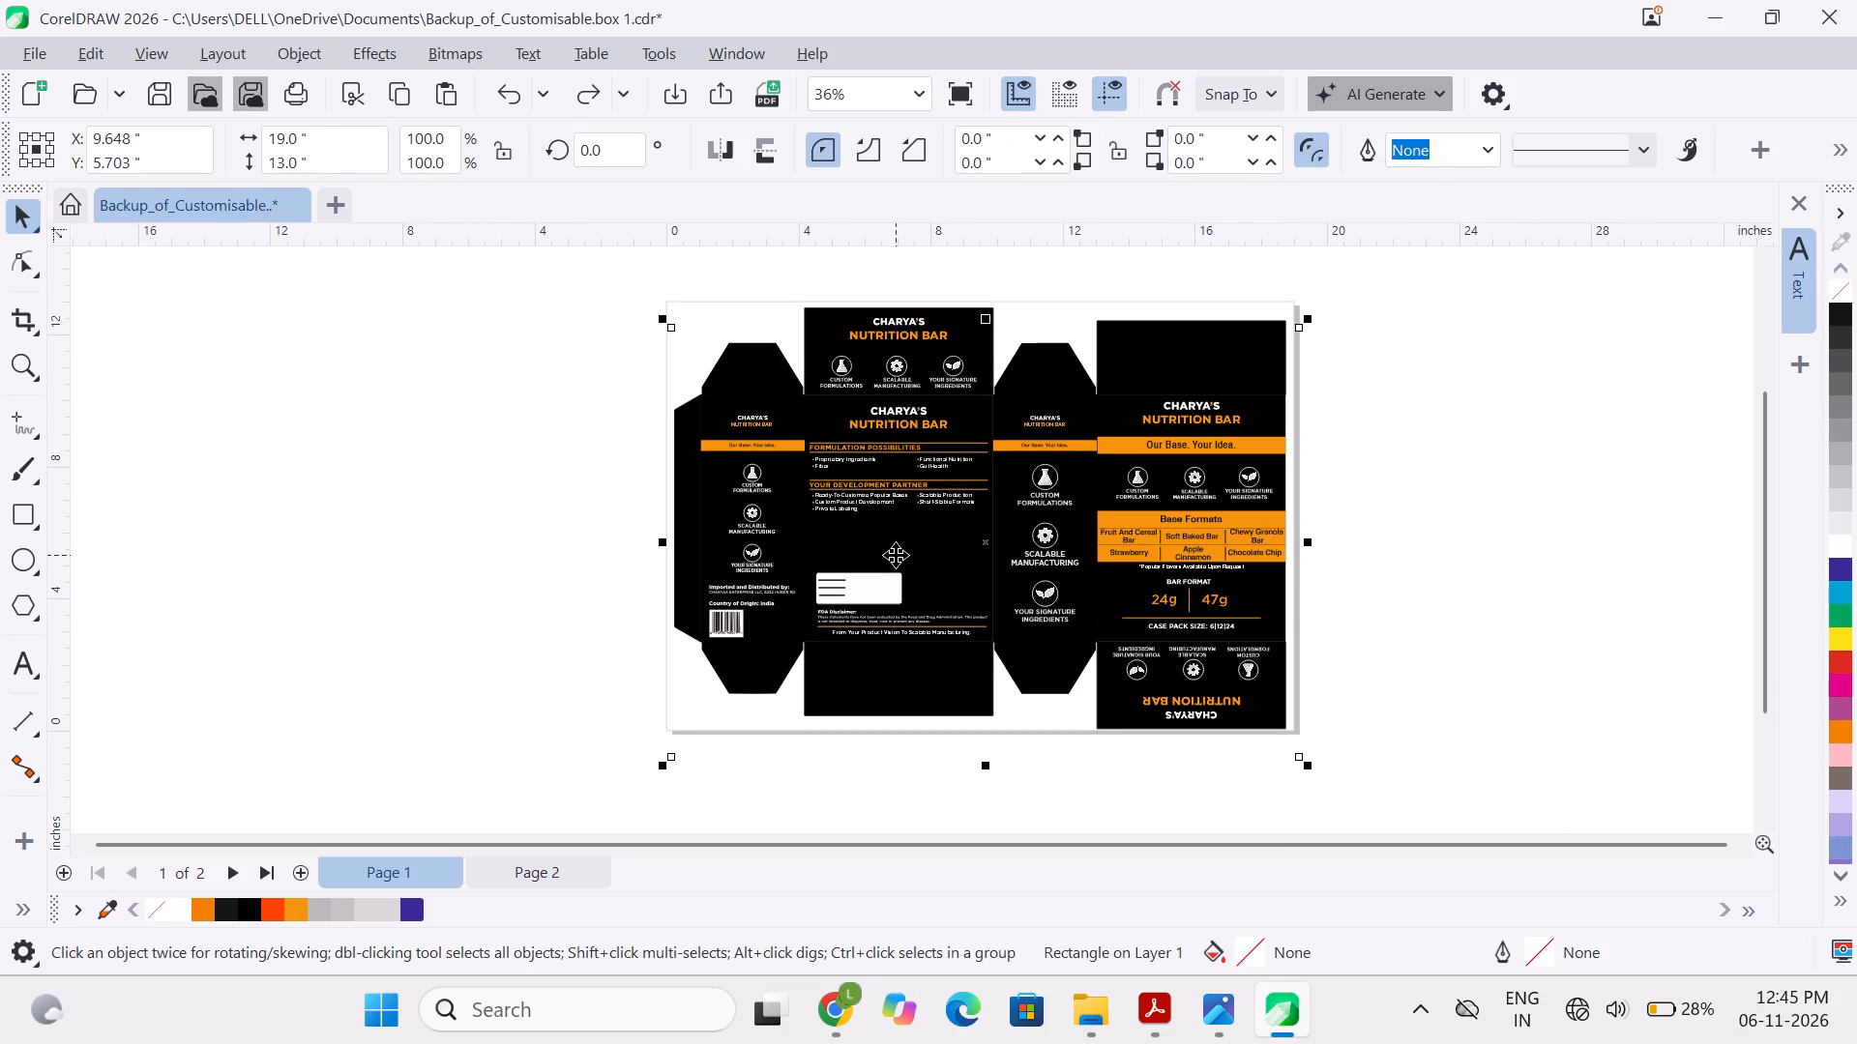
left_click_drag(563, 284, 832, 362)
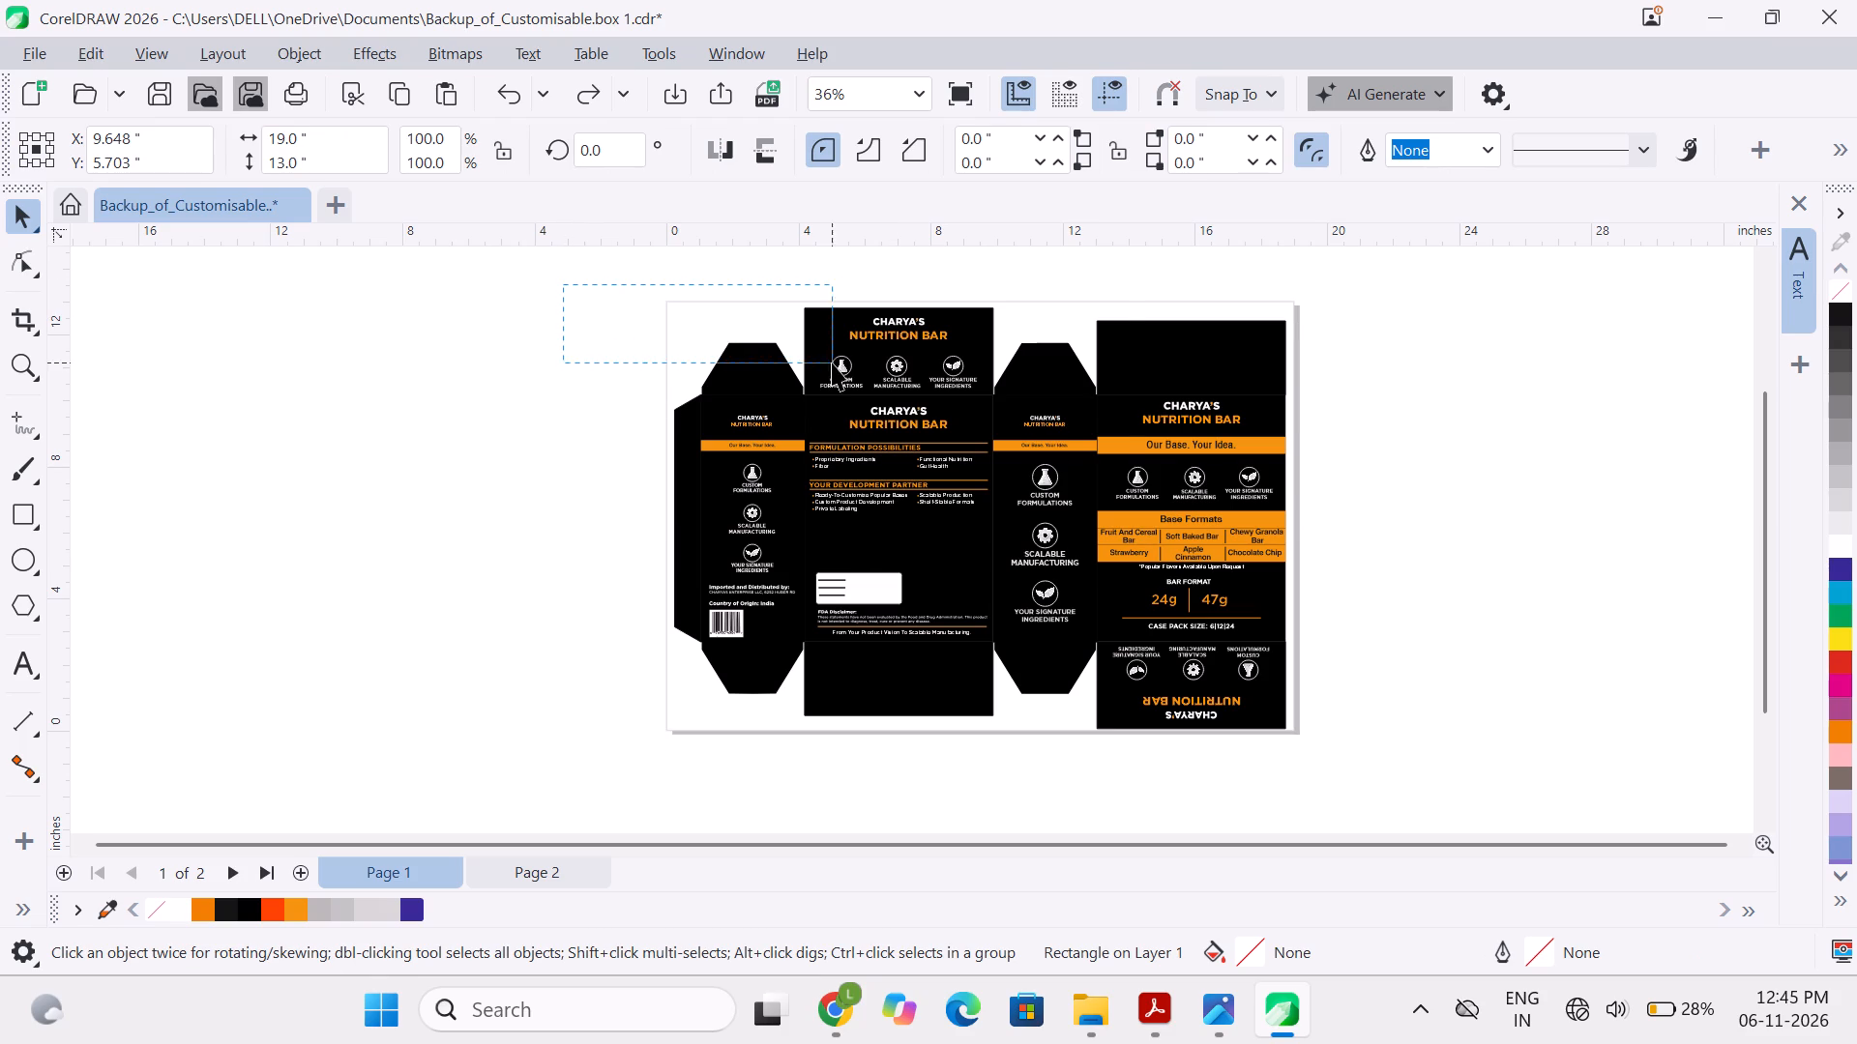
left_click_drag(832, 362, 1348, 772)
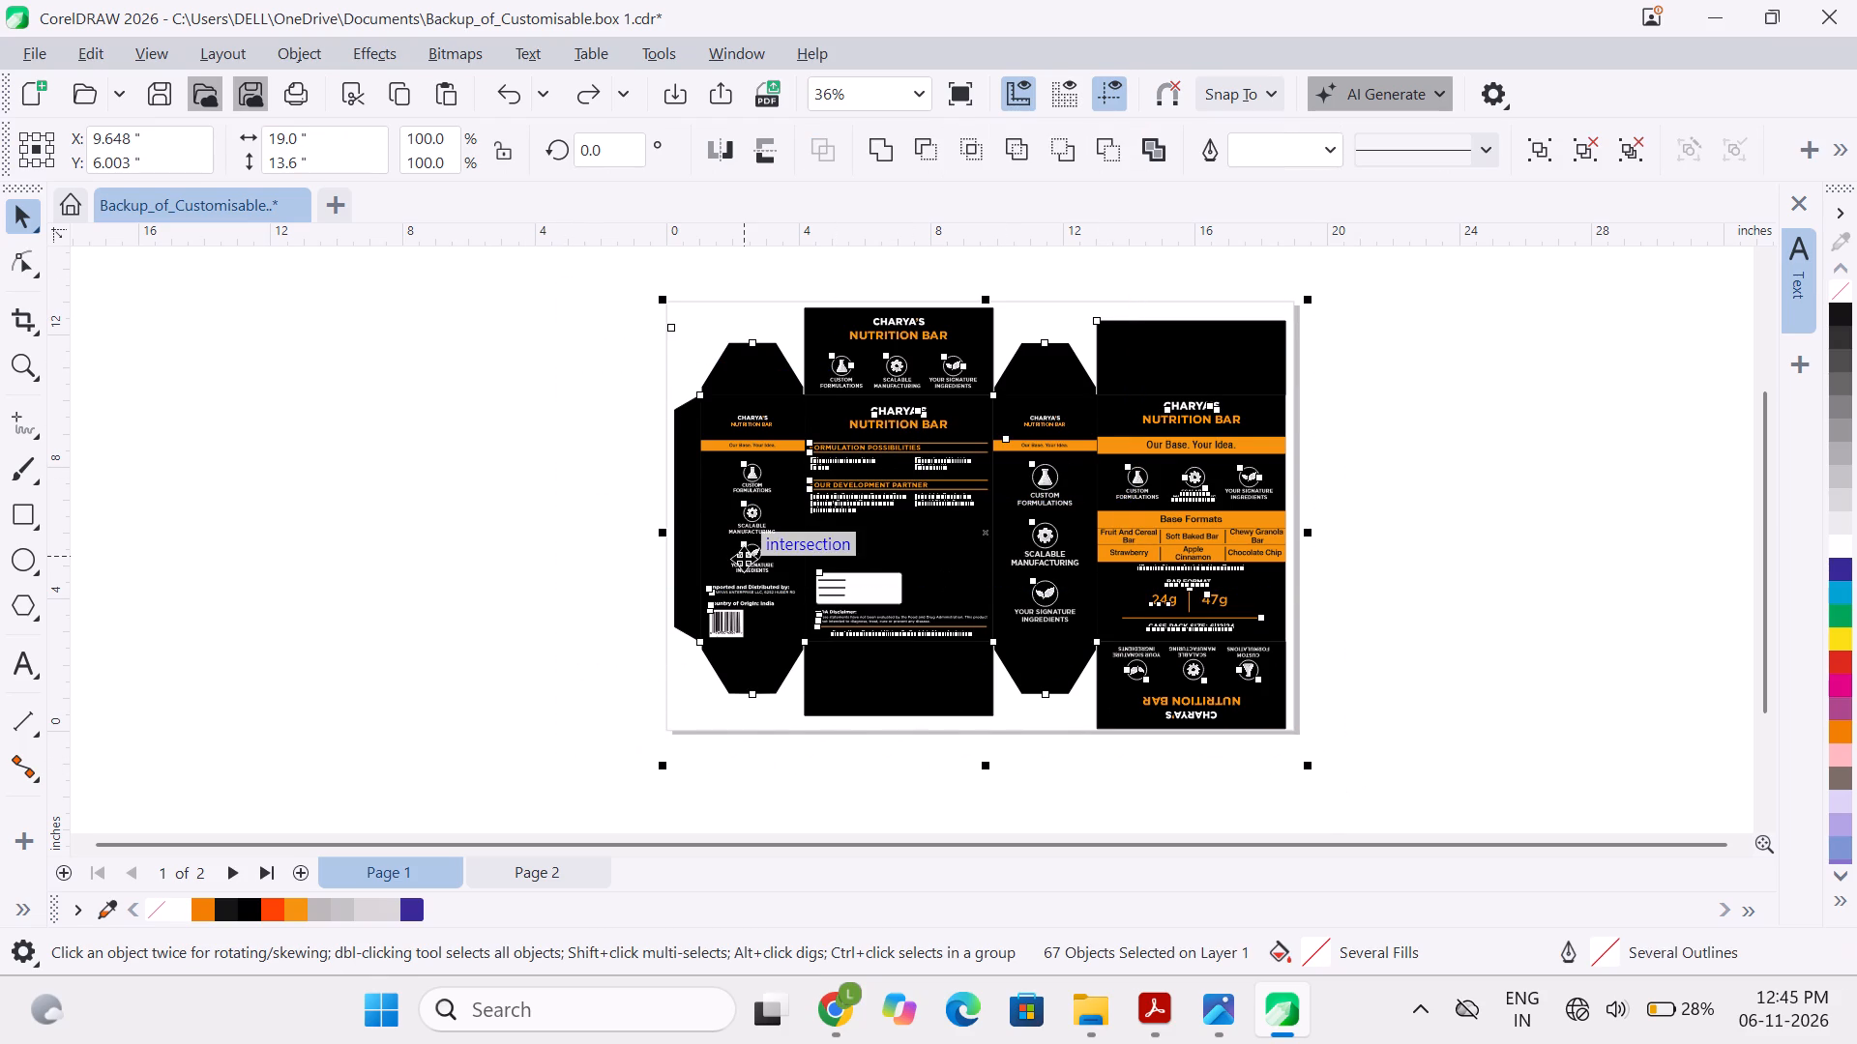
left_click(634, 542)
left_click(937, 606)
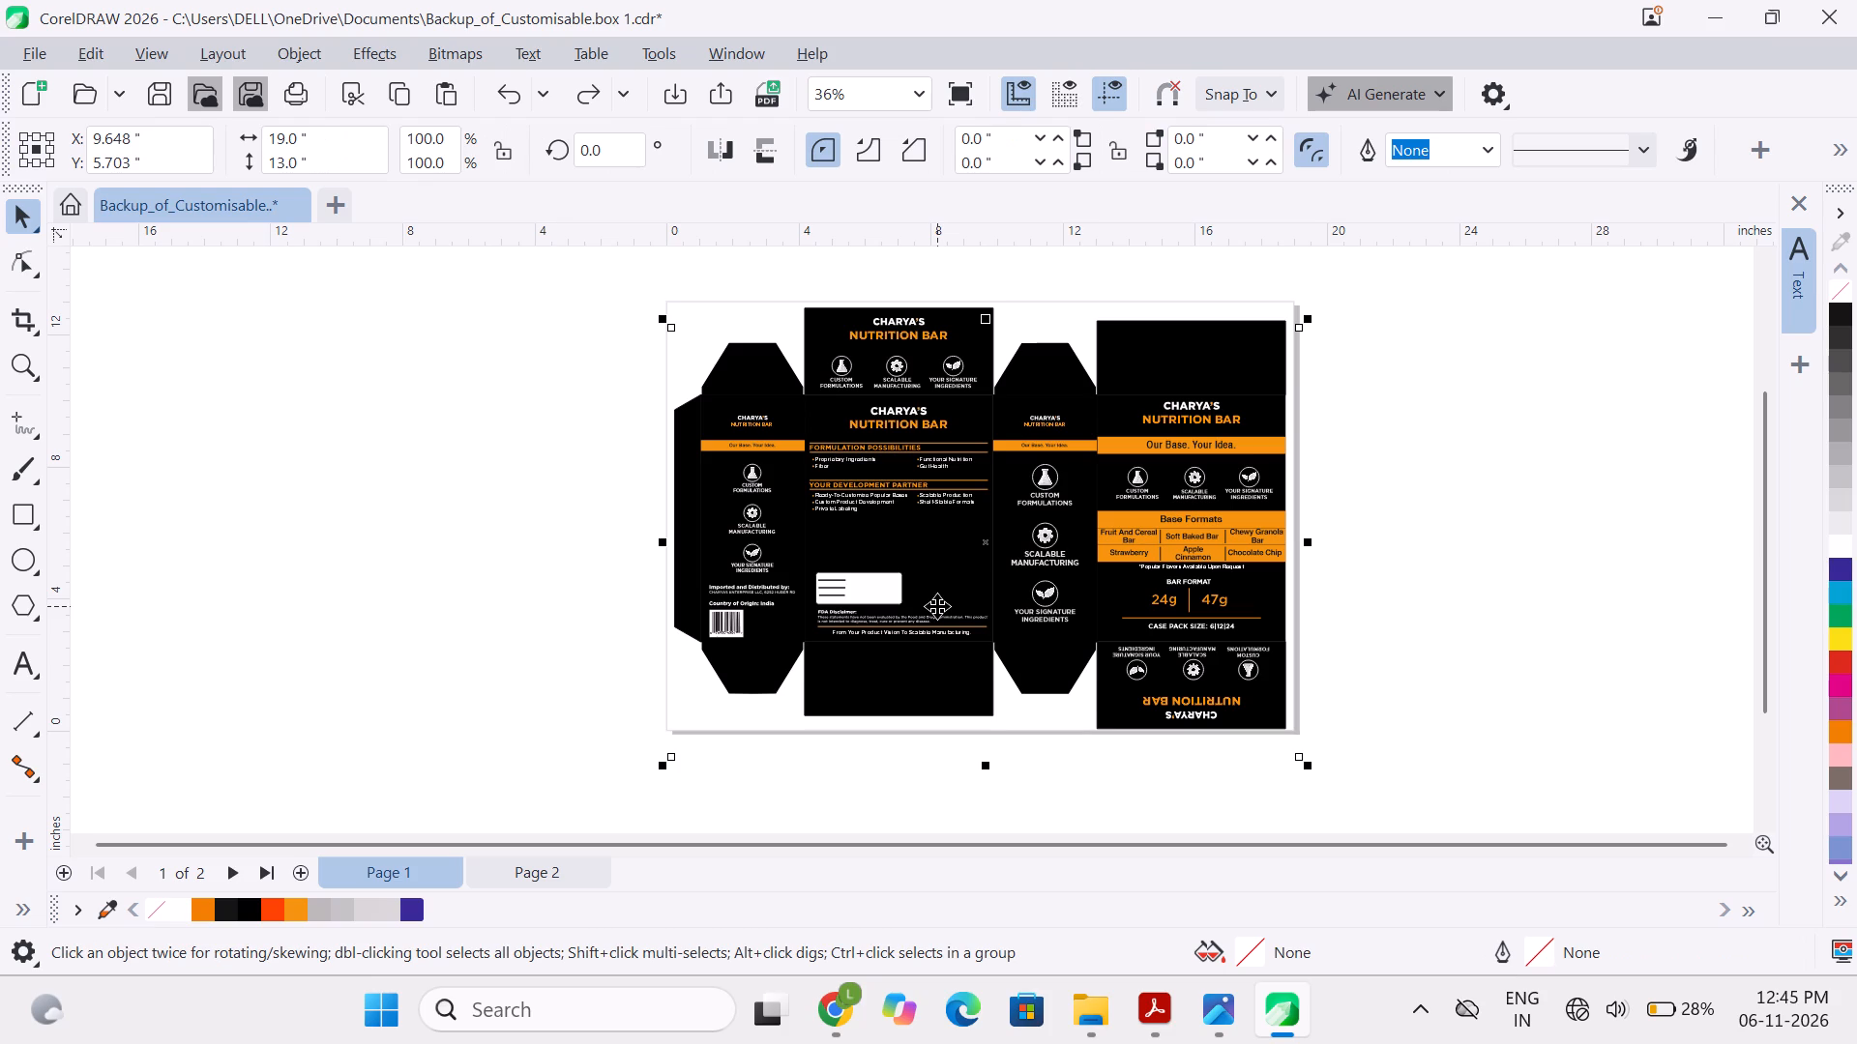
key("BackSpace")
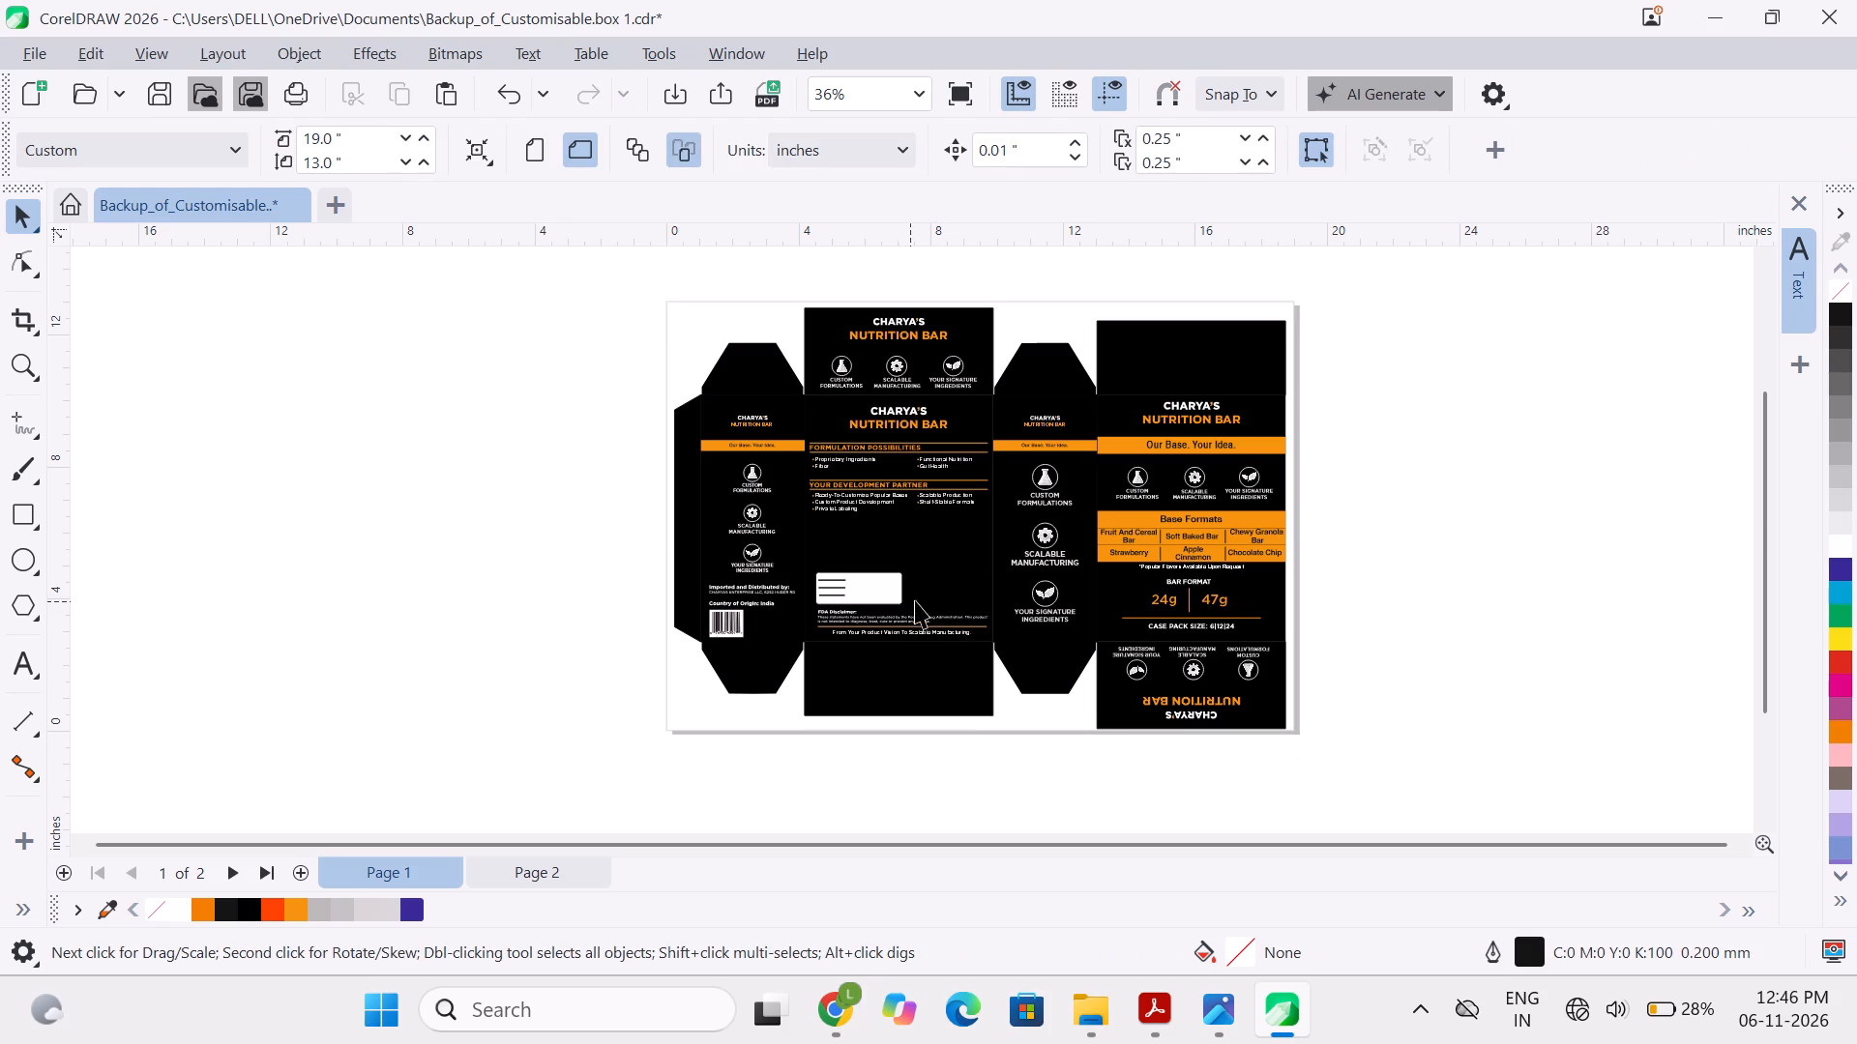
Unlock the locked black background shape of the Formulation Possibilities panel on Page 1, and check that it can be selected.
left_click(920, 587)
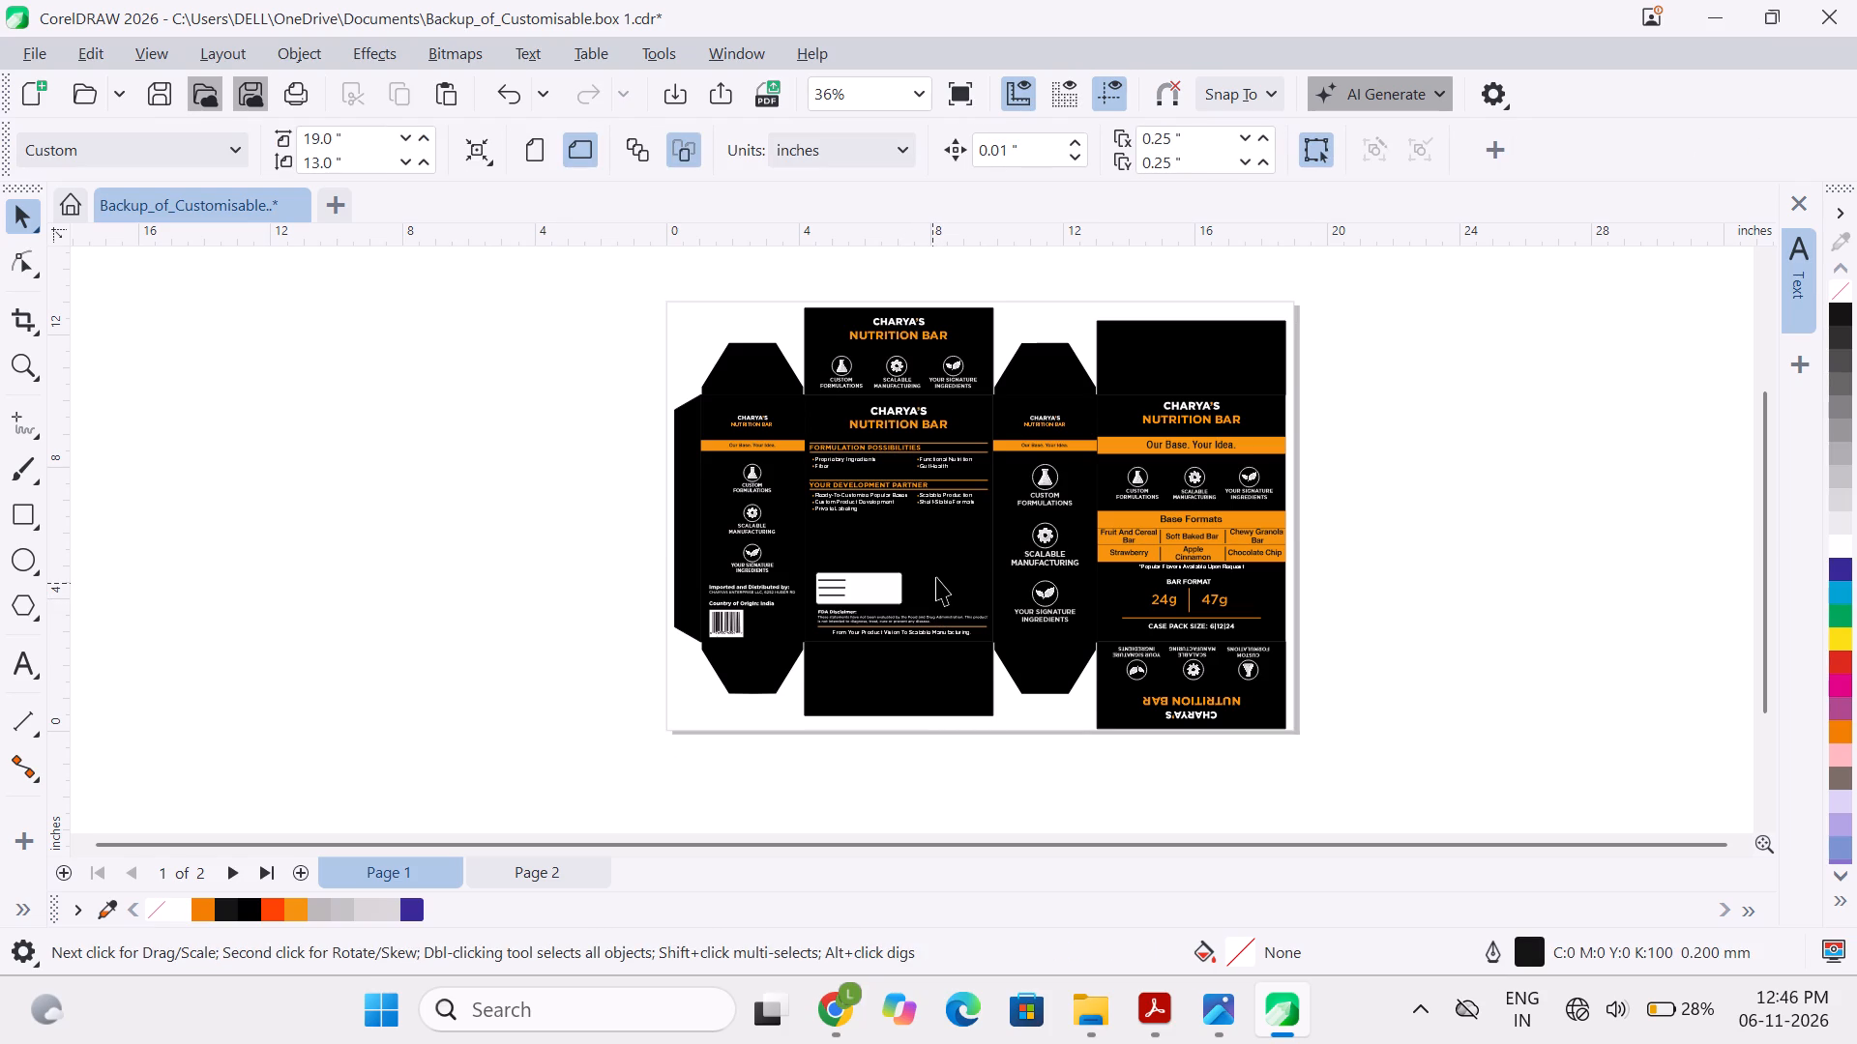
left_click(936, 577)
scroll(936, 577, "up", 6, "ctrl")
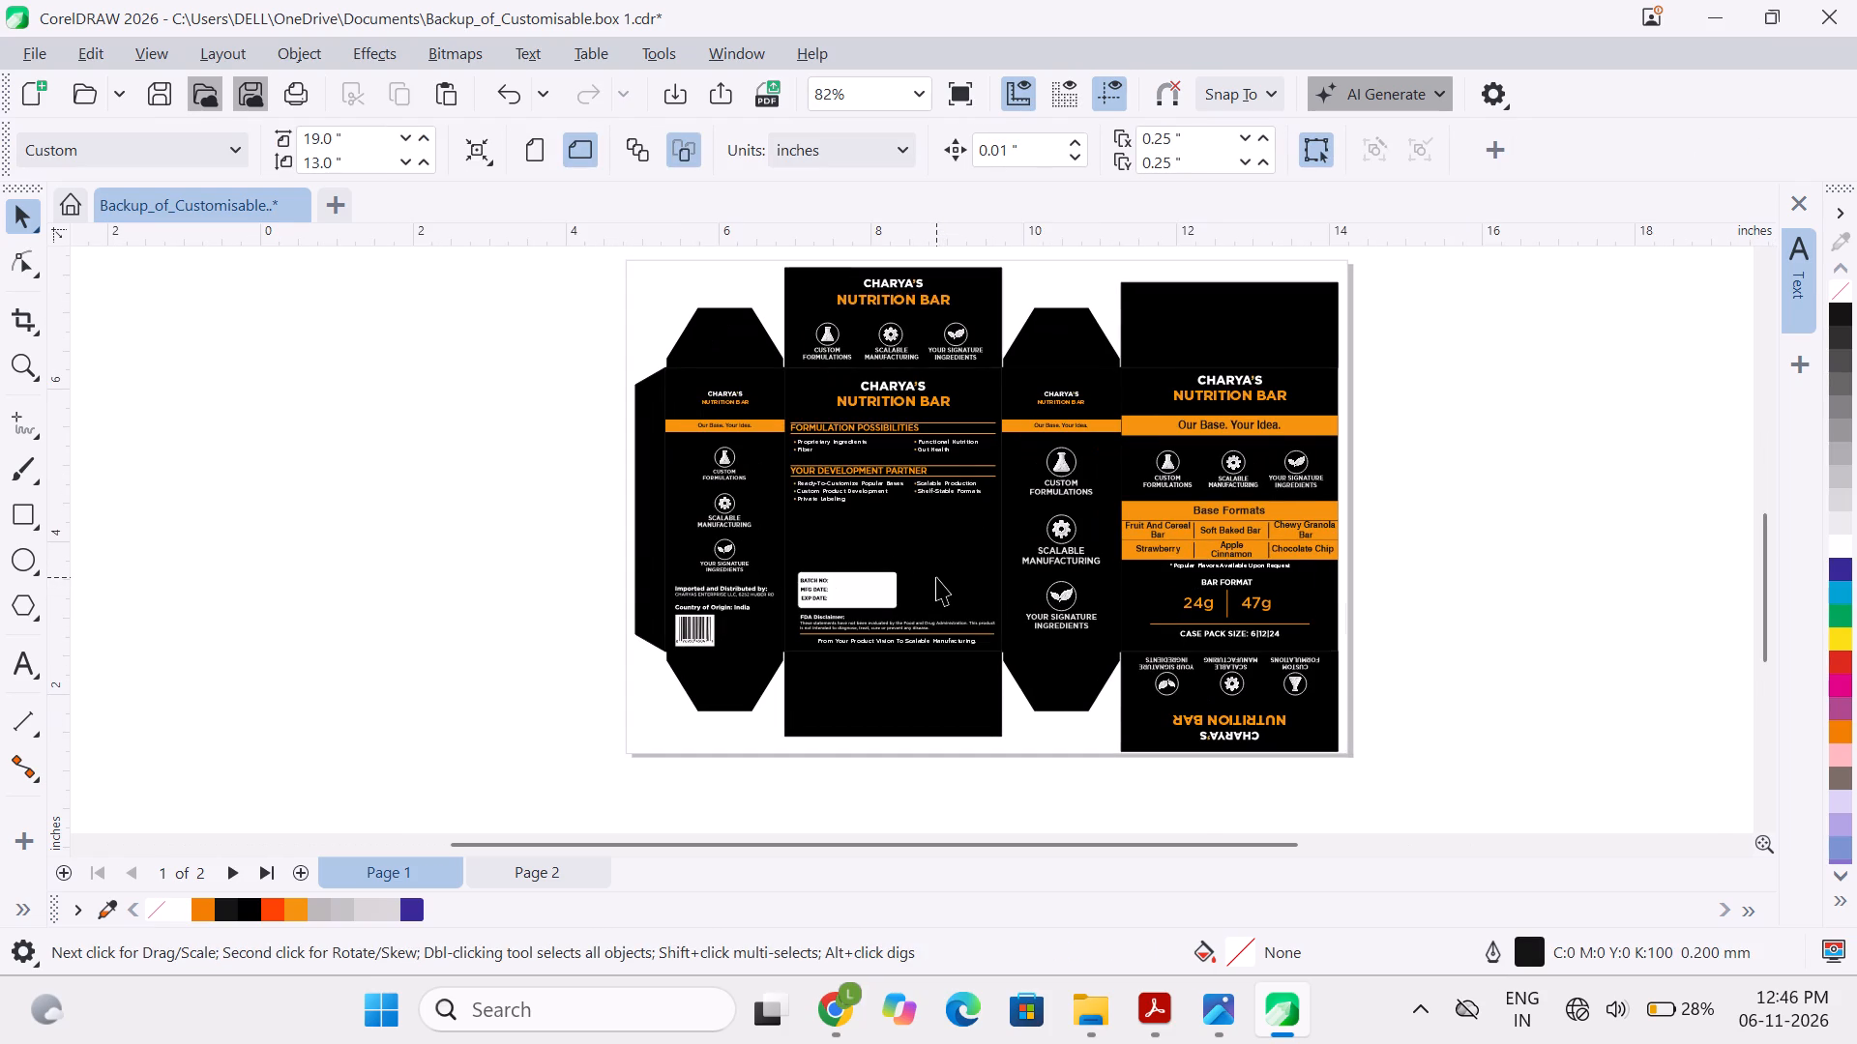
left_click(1048, 515)
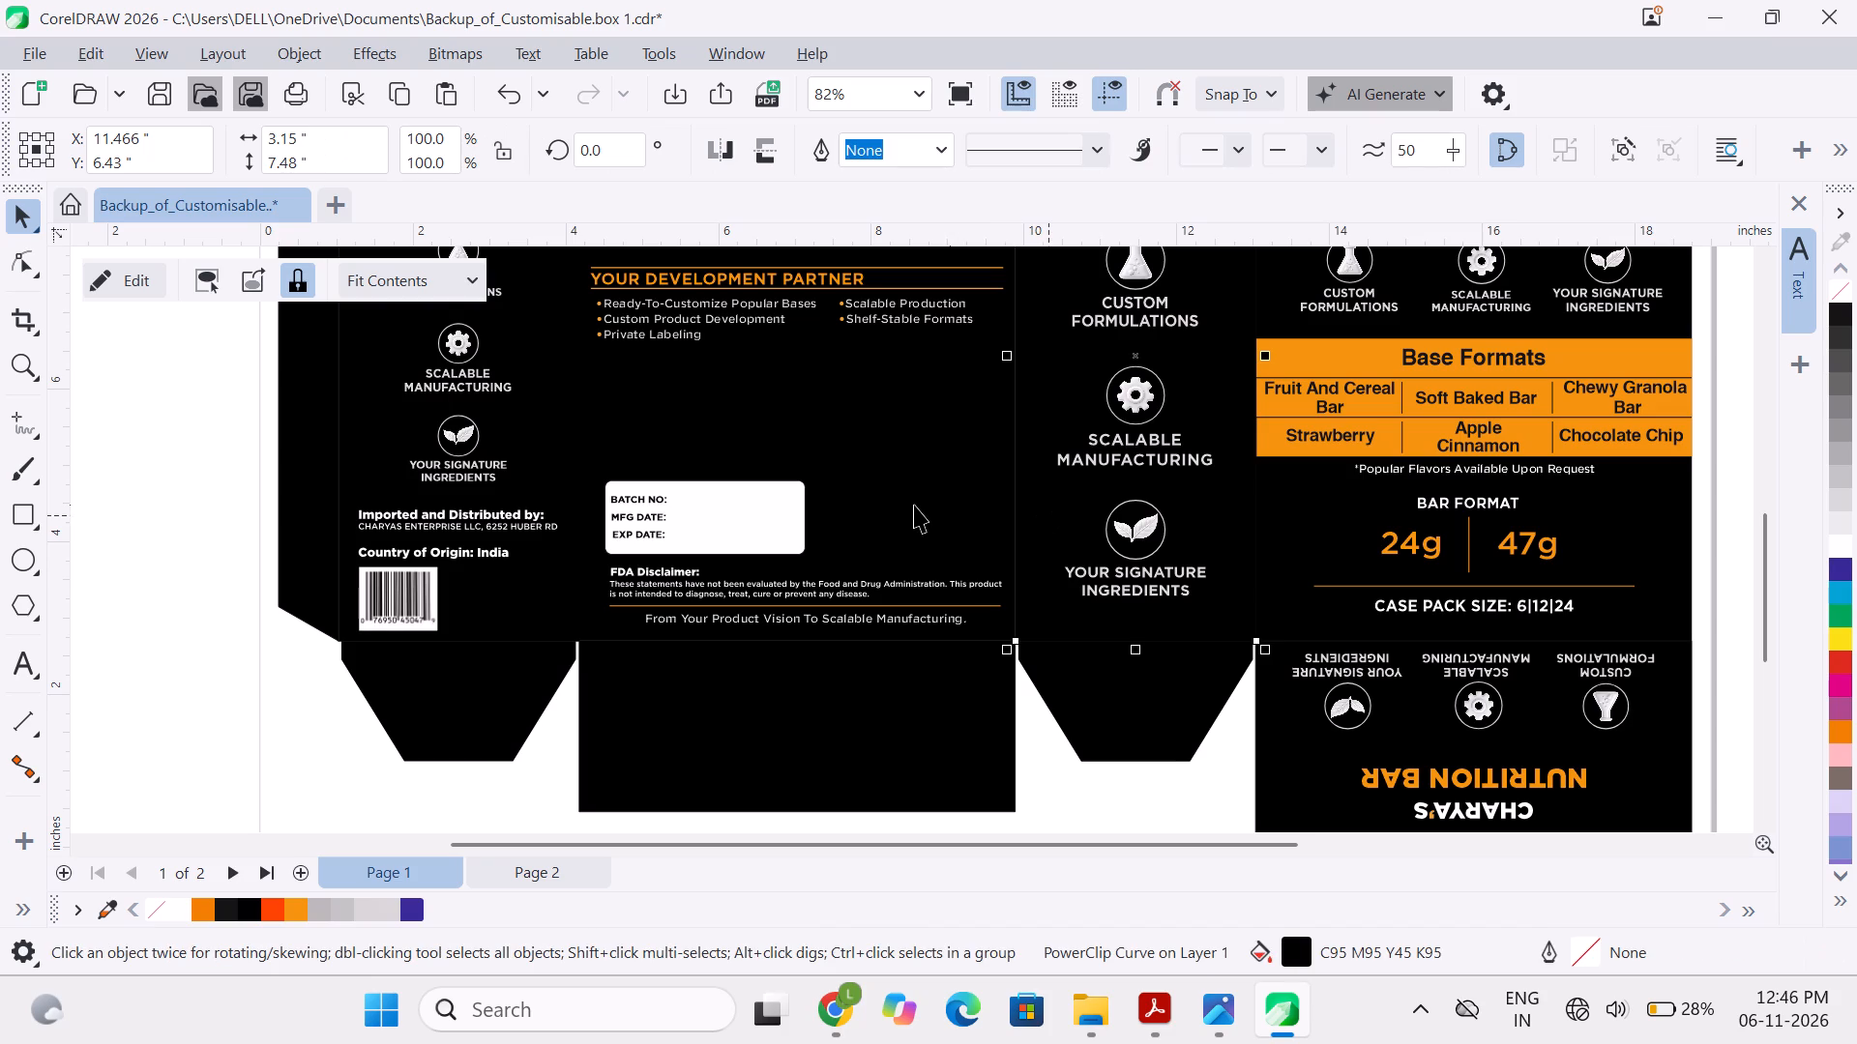
left_click(914, 505)
left_click(914, 505)
scroll(914, 505, "up", 1)
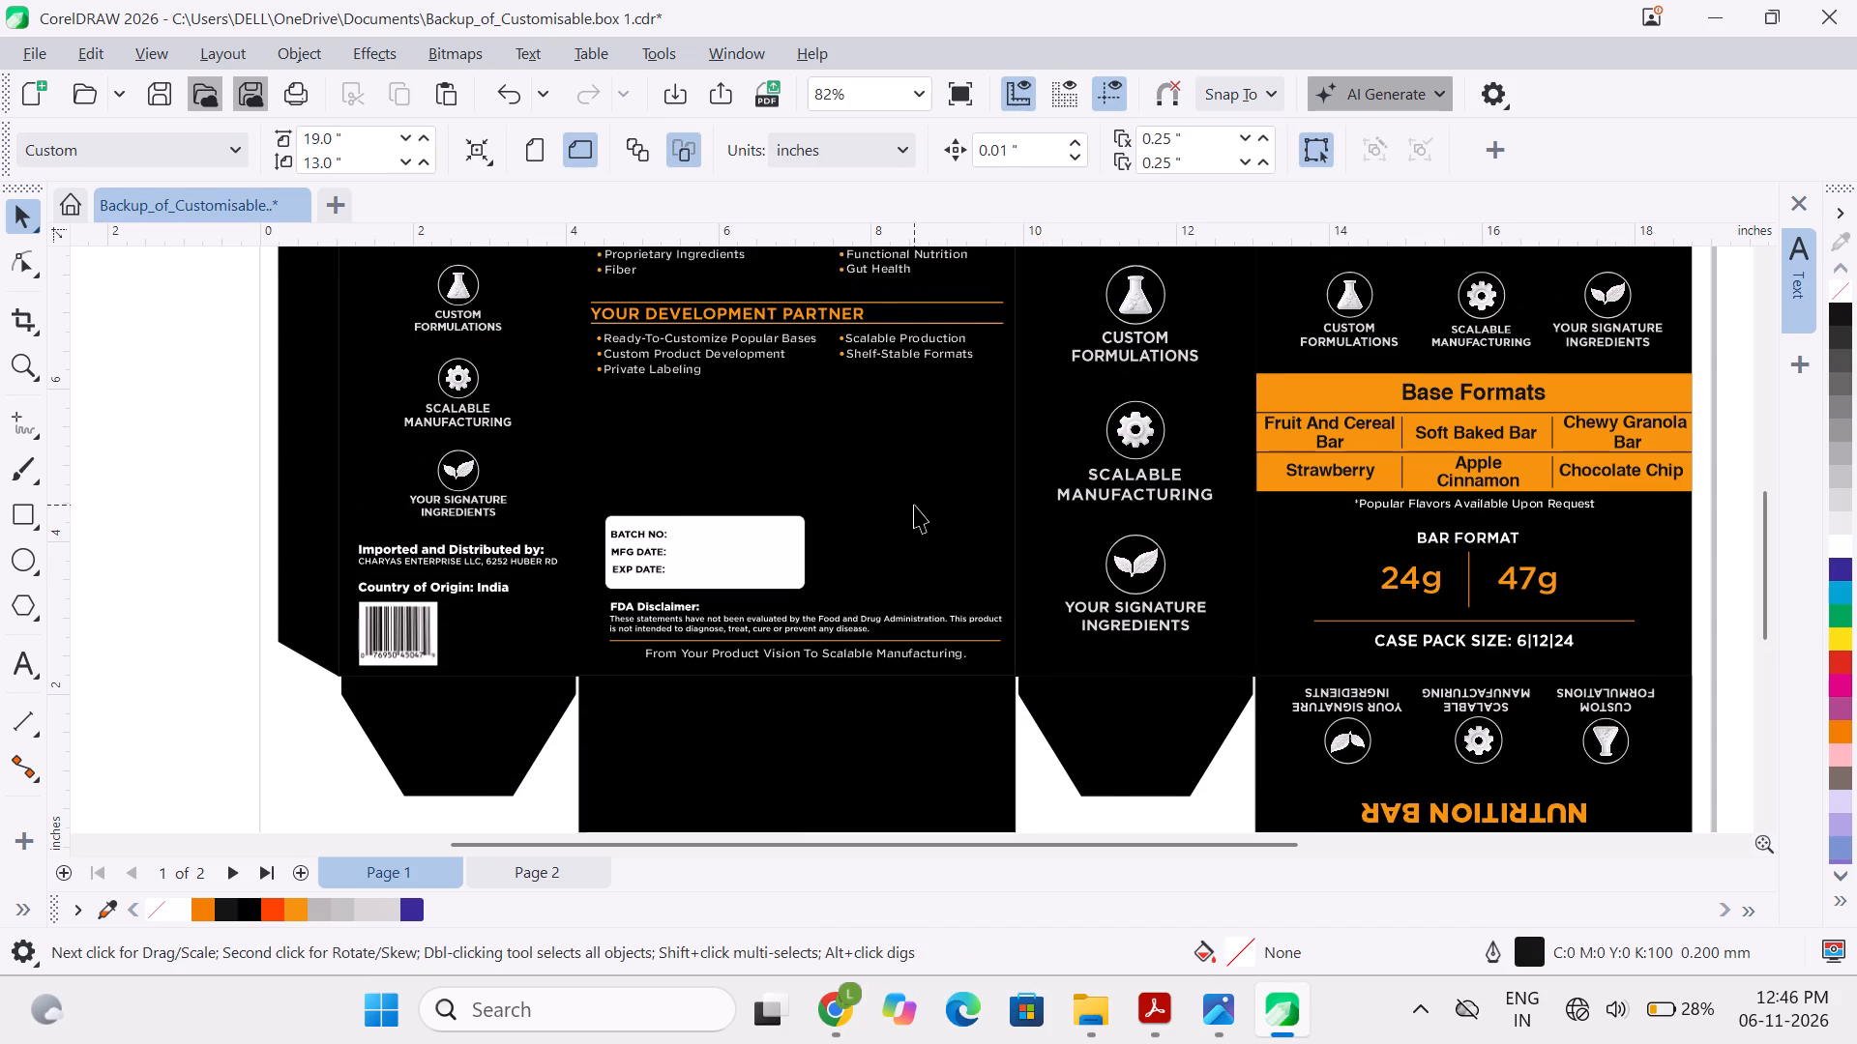
scroll(914, 505, "up", 2)
left_click(943, 664)
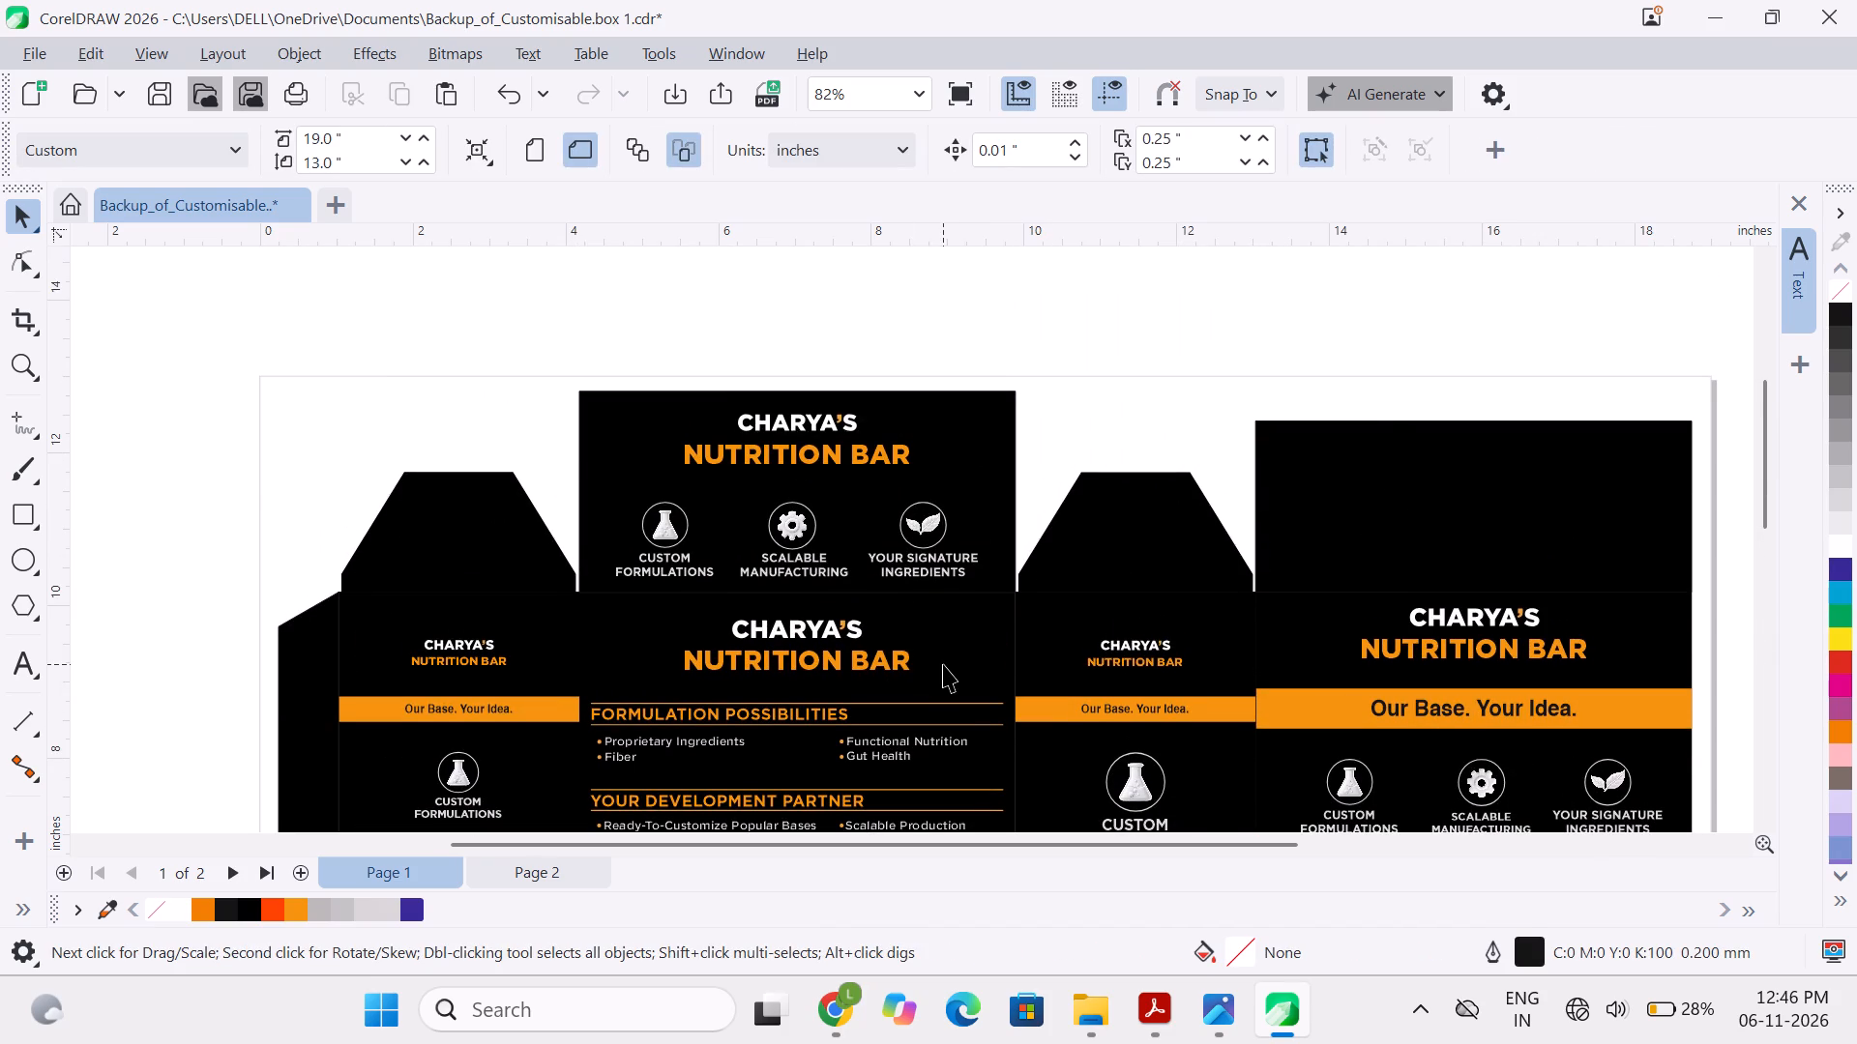
left_click(943, 664)
triple_click(943, 664)
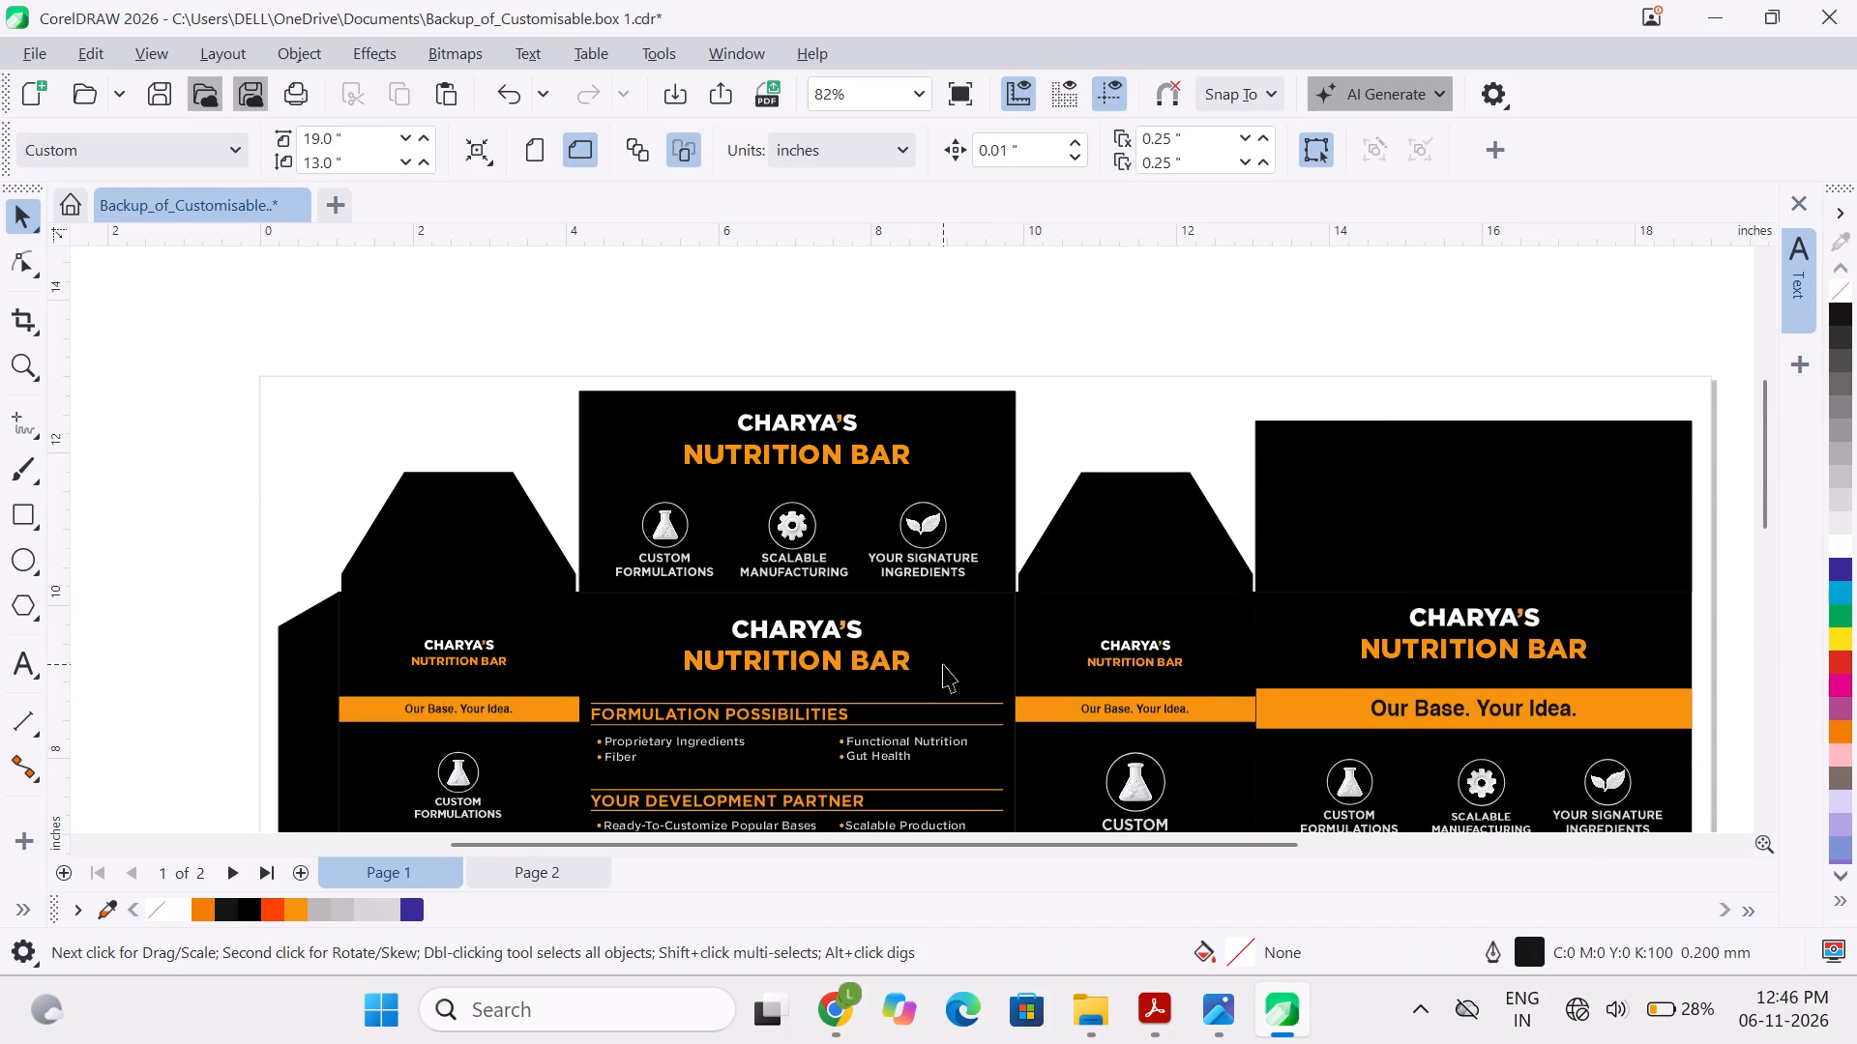
left_click(943, 664)
right_click(943, 664)
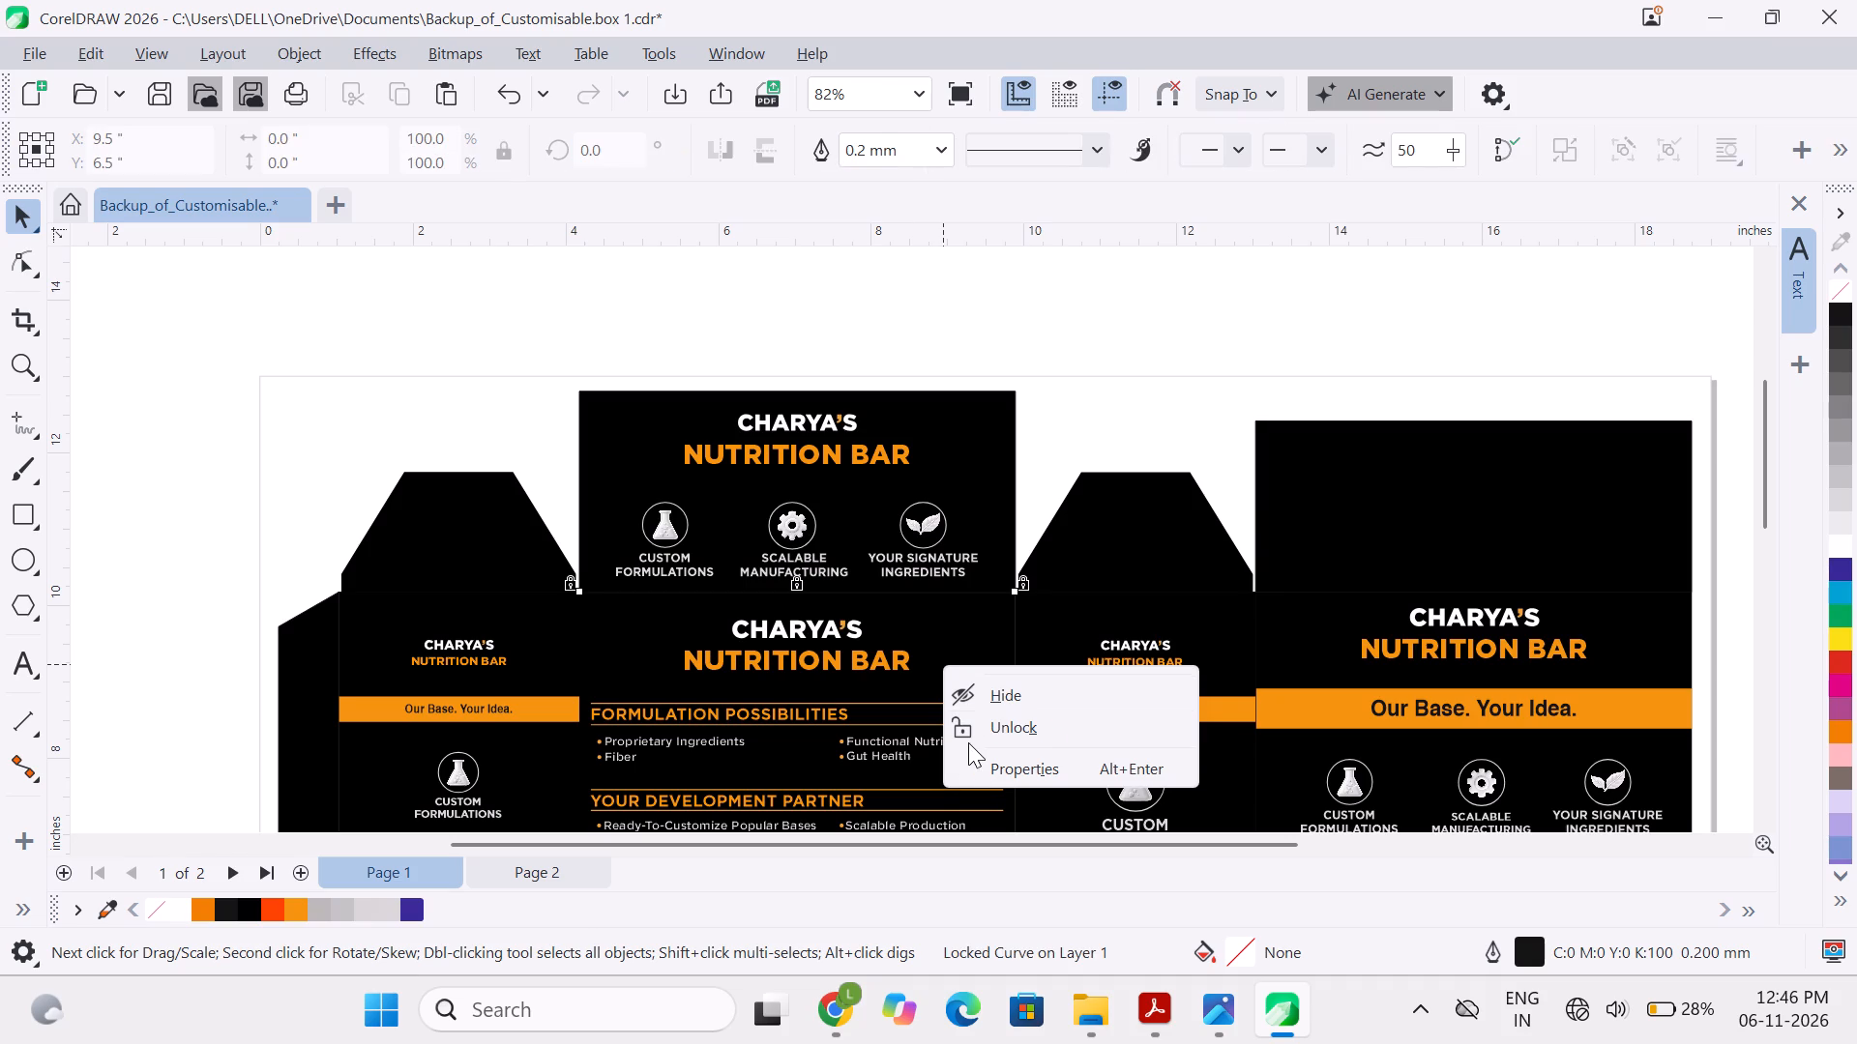
left_click(969, 733)
left_click(752, 313)
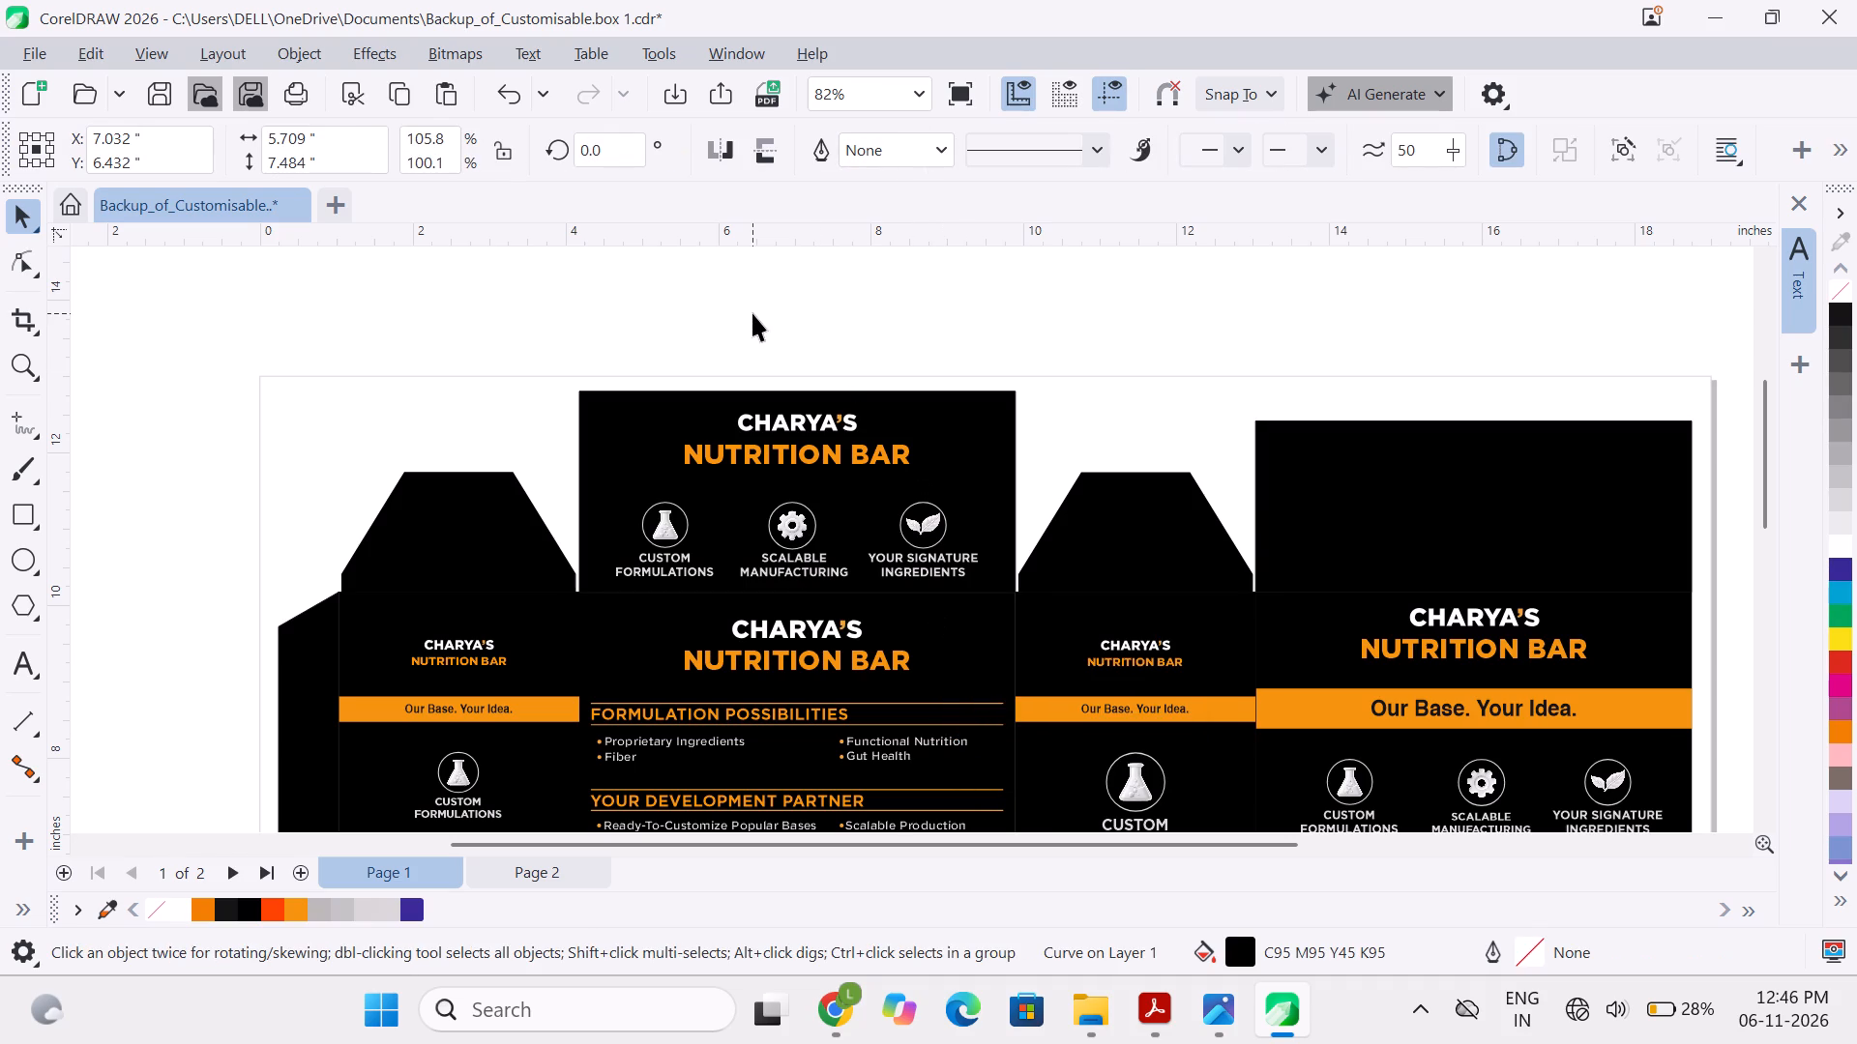
scroll(752, 313, "down", 3, "ctrl")
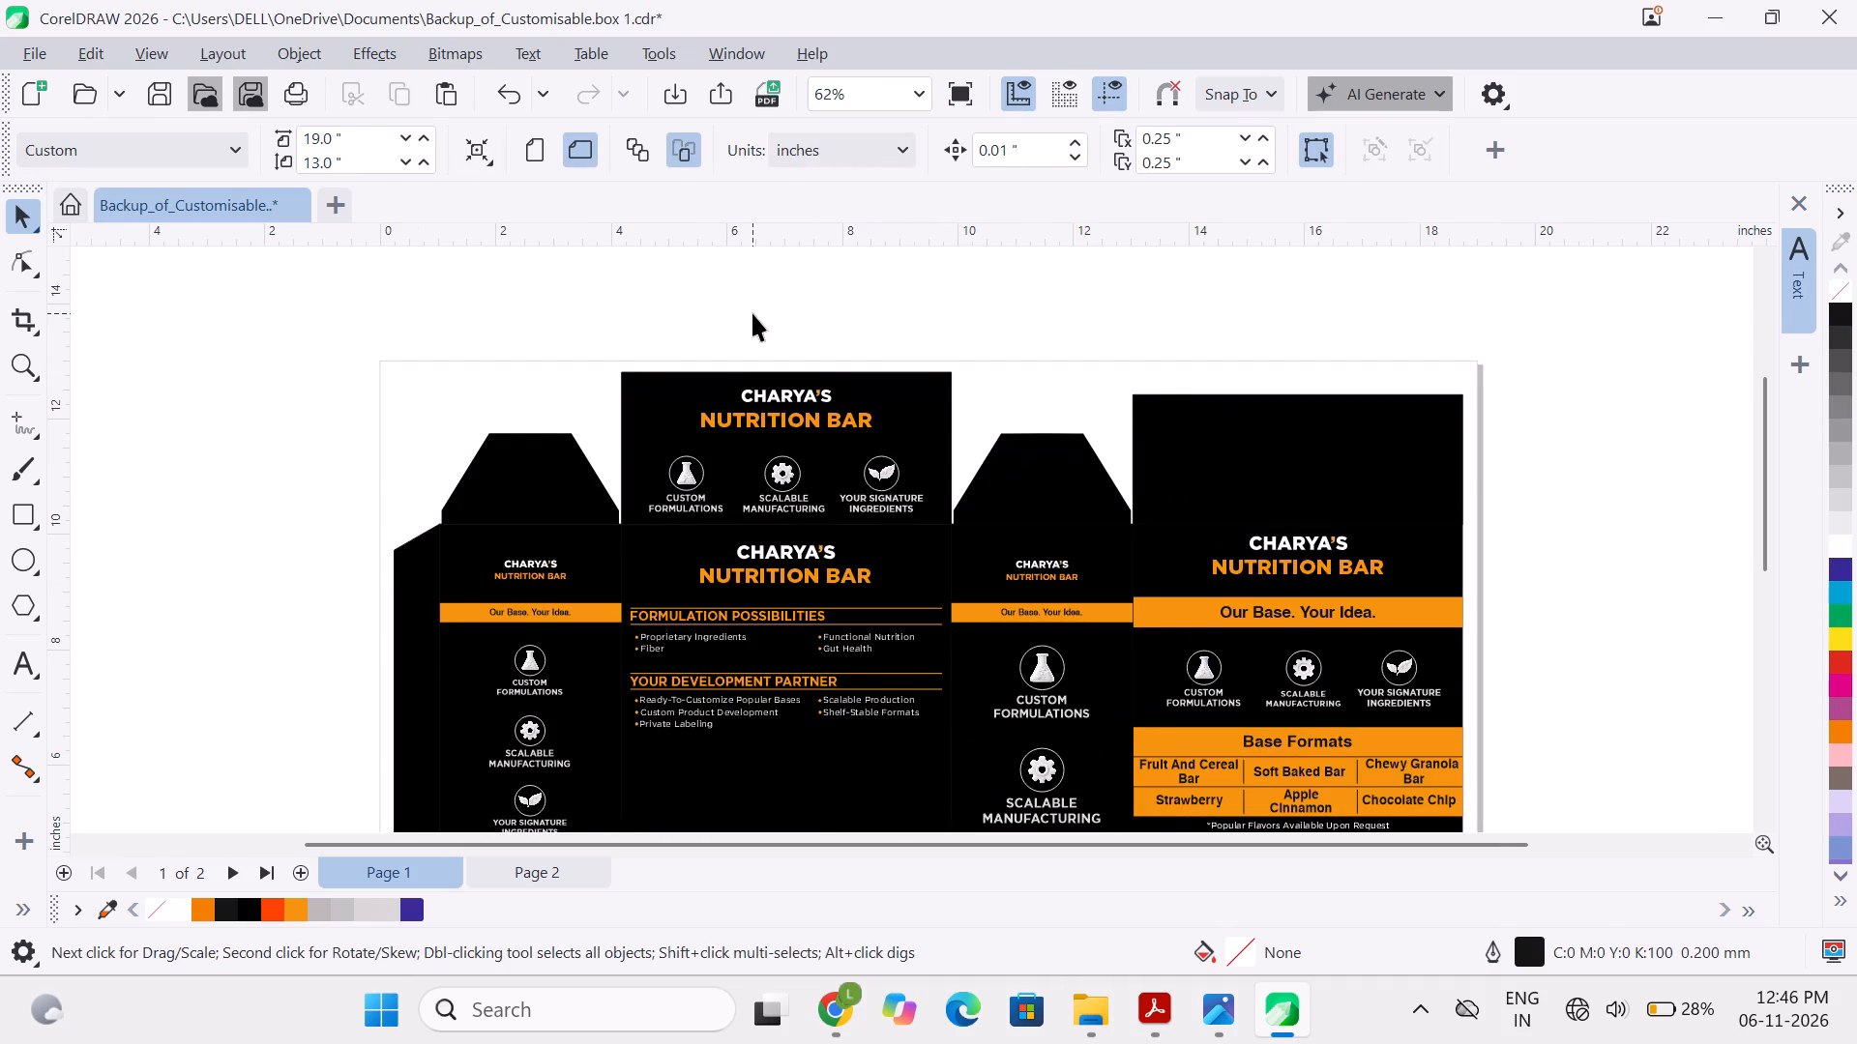
scroll(752, 313, "down", 1, "ctrl")
scroll(423, 319, "down", 1)
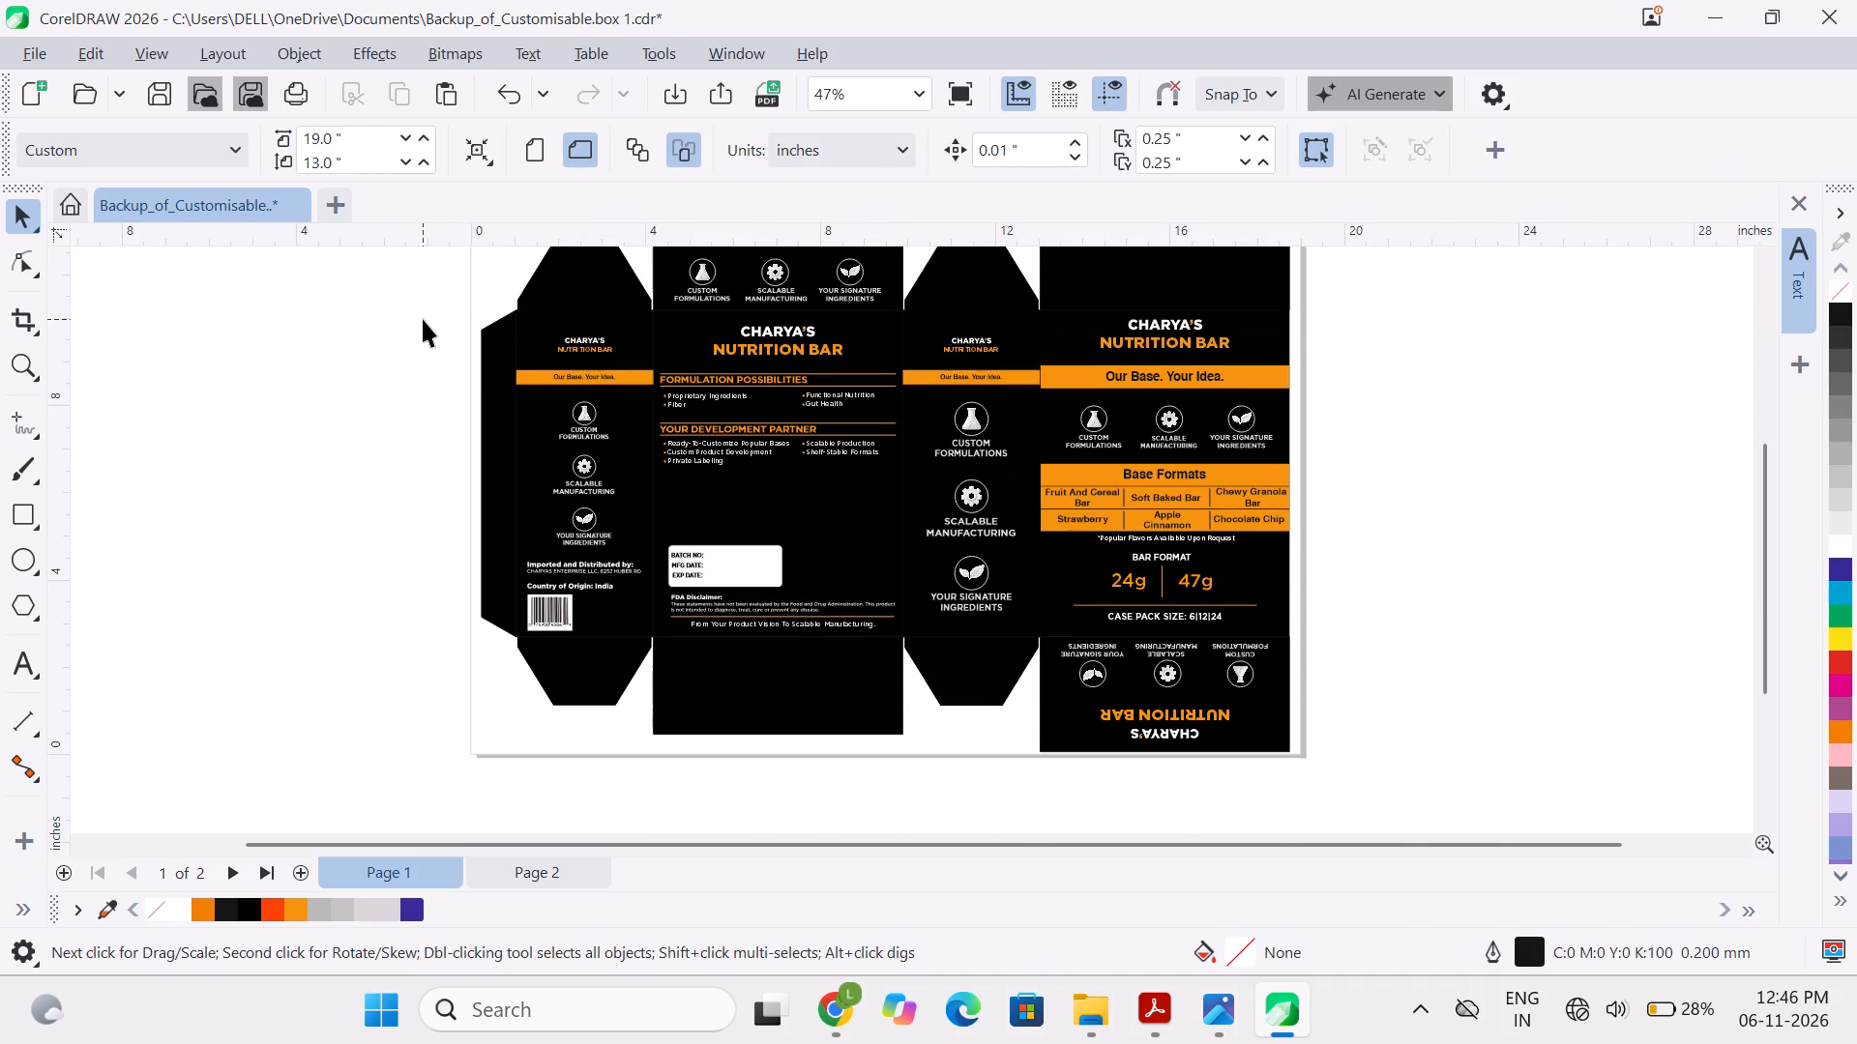
left_click(780, 525)
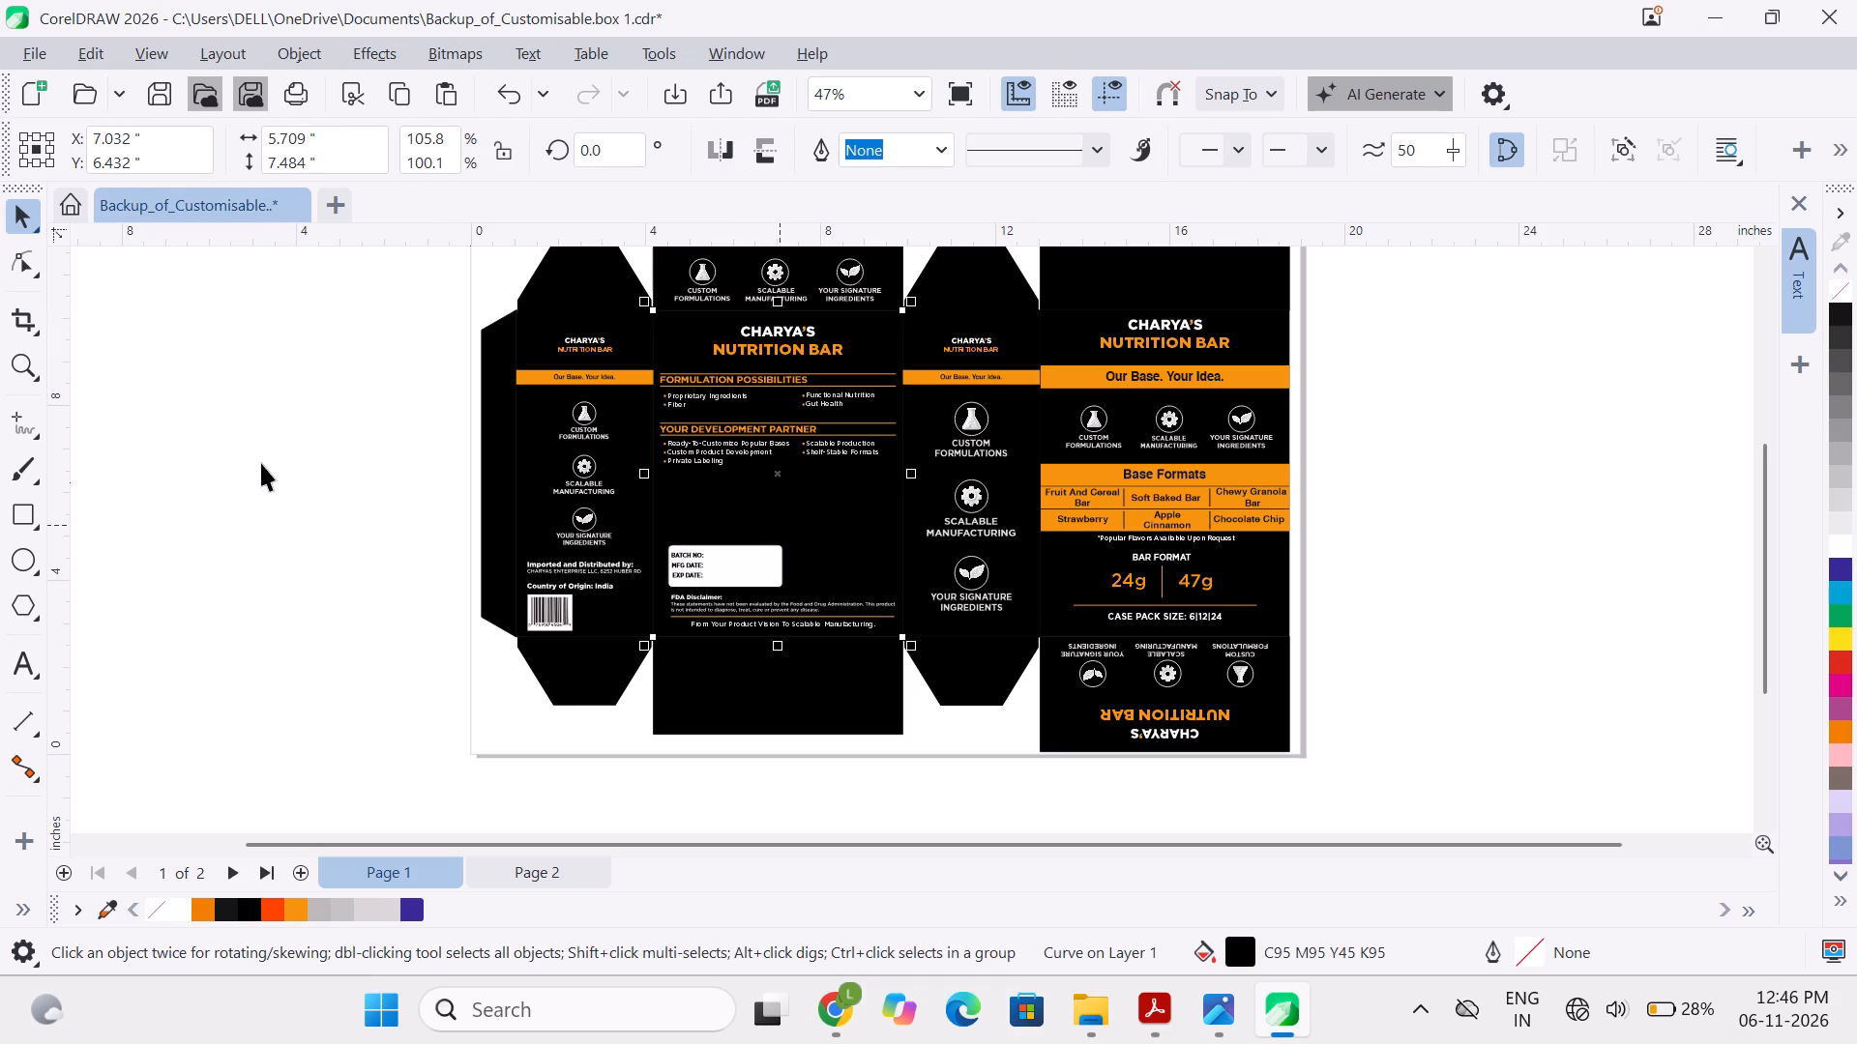
left_click(261, 463)
Delete the earlier pasted copy of the box layout from Page 2.
scroll(261, 463, "up", 1)
scroll(261, 463, "down", 2, "ctrl")
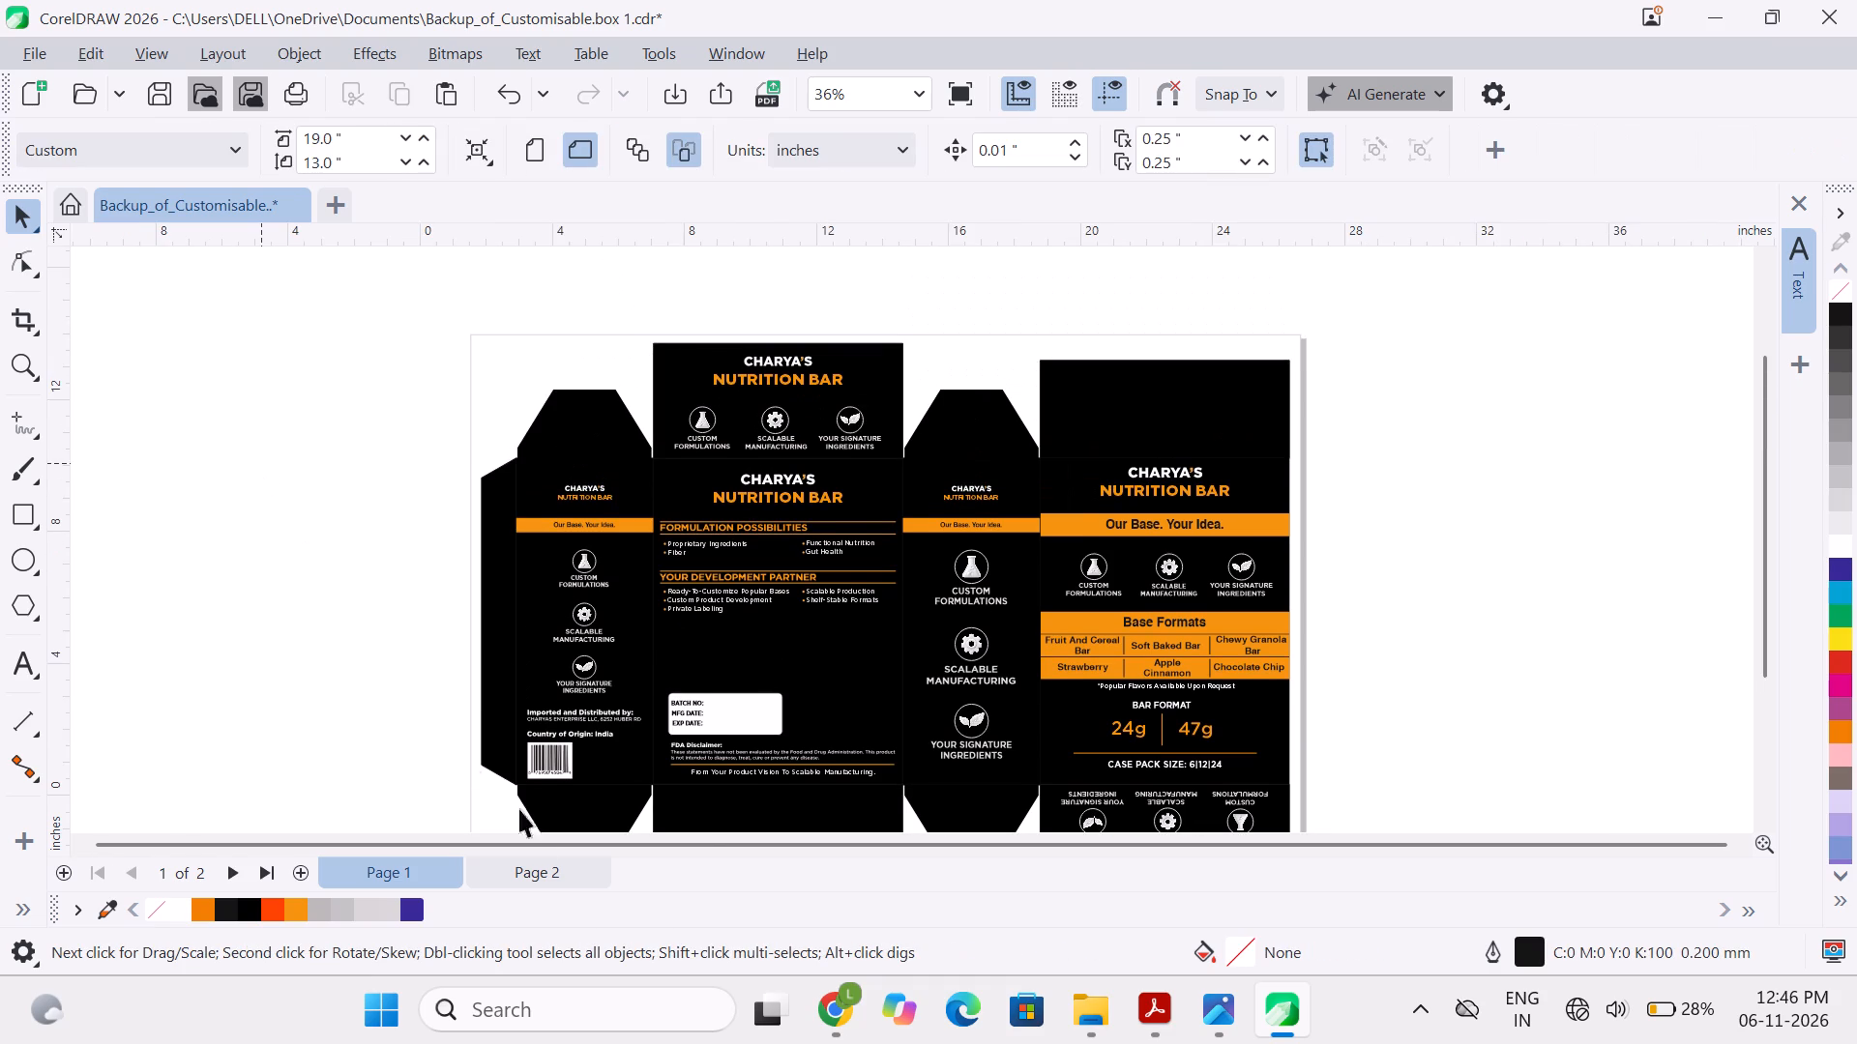
left_click(527, 863)
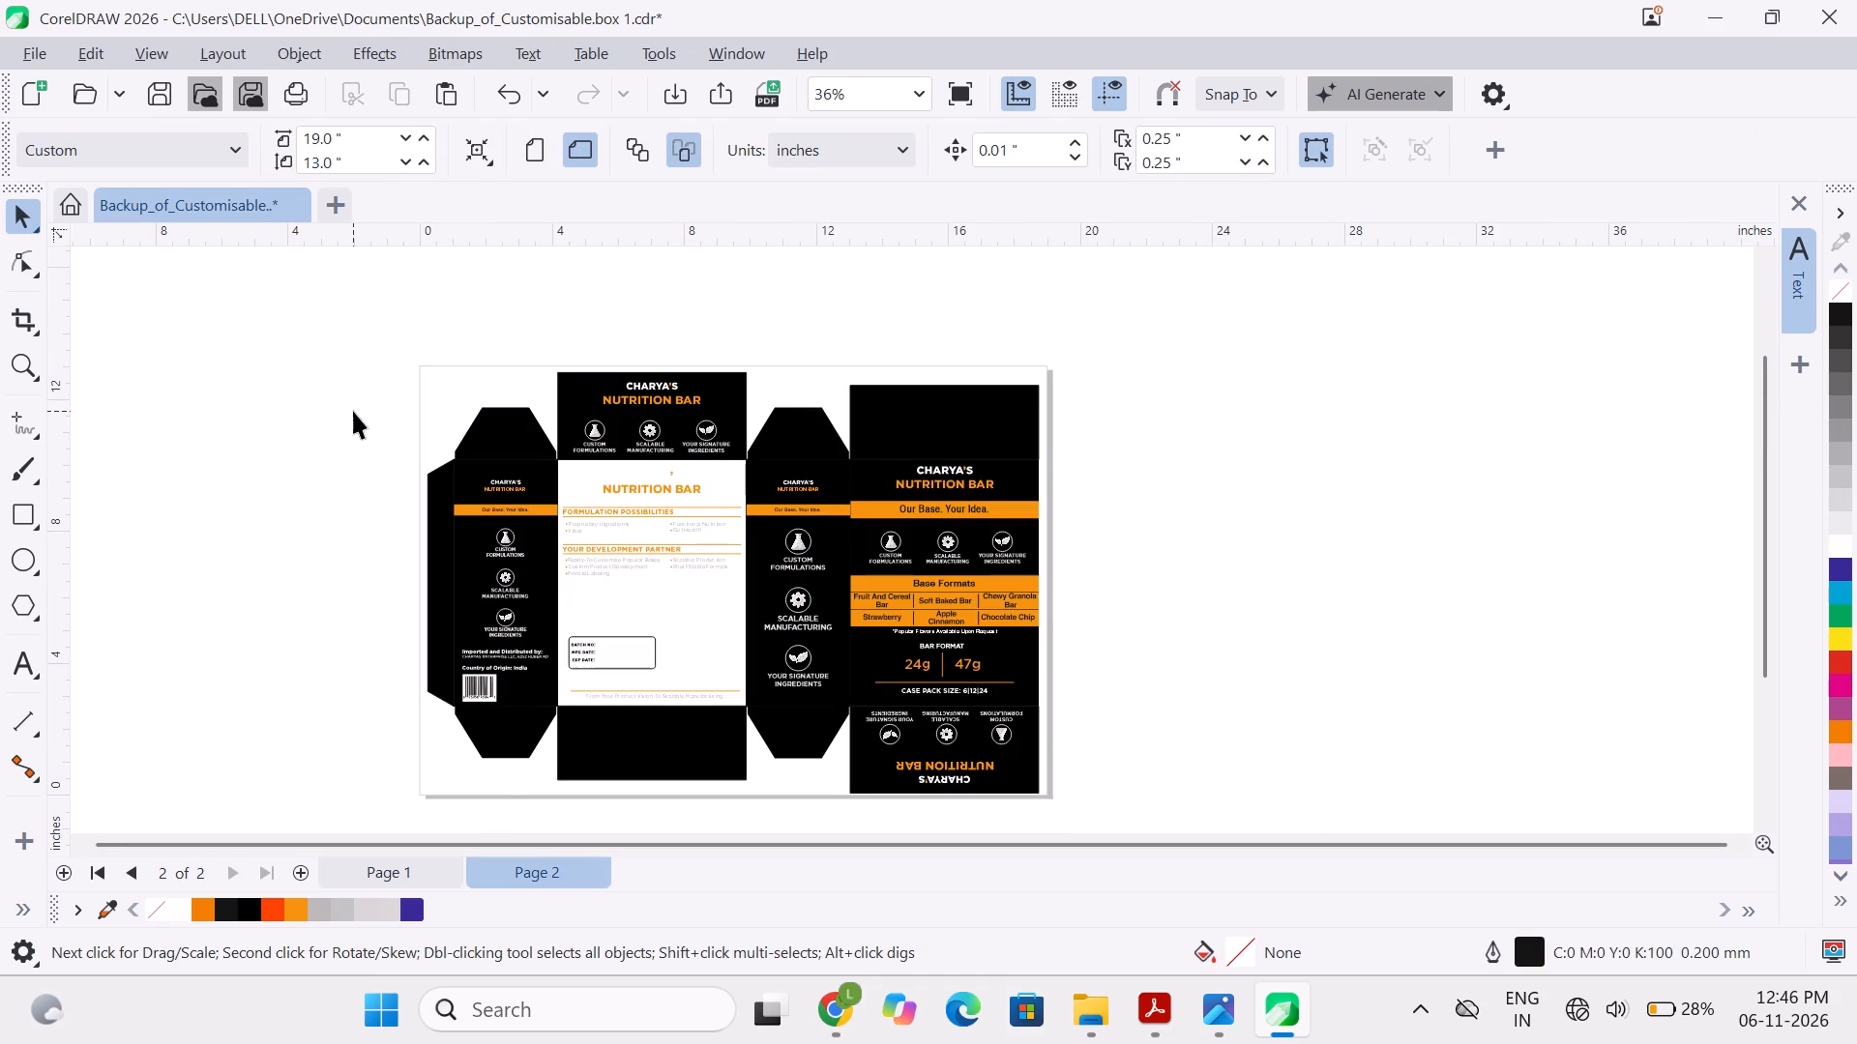
left_click_drag(371, 298, 1162, 816)
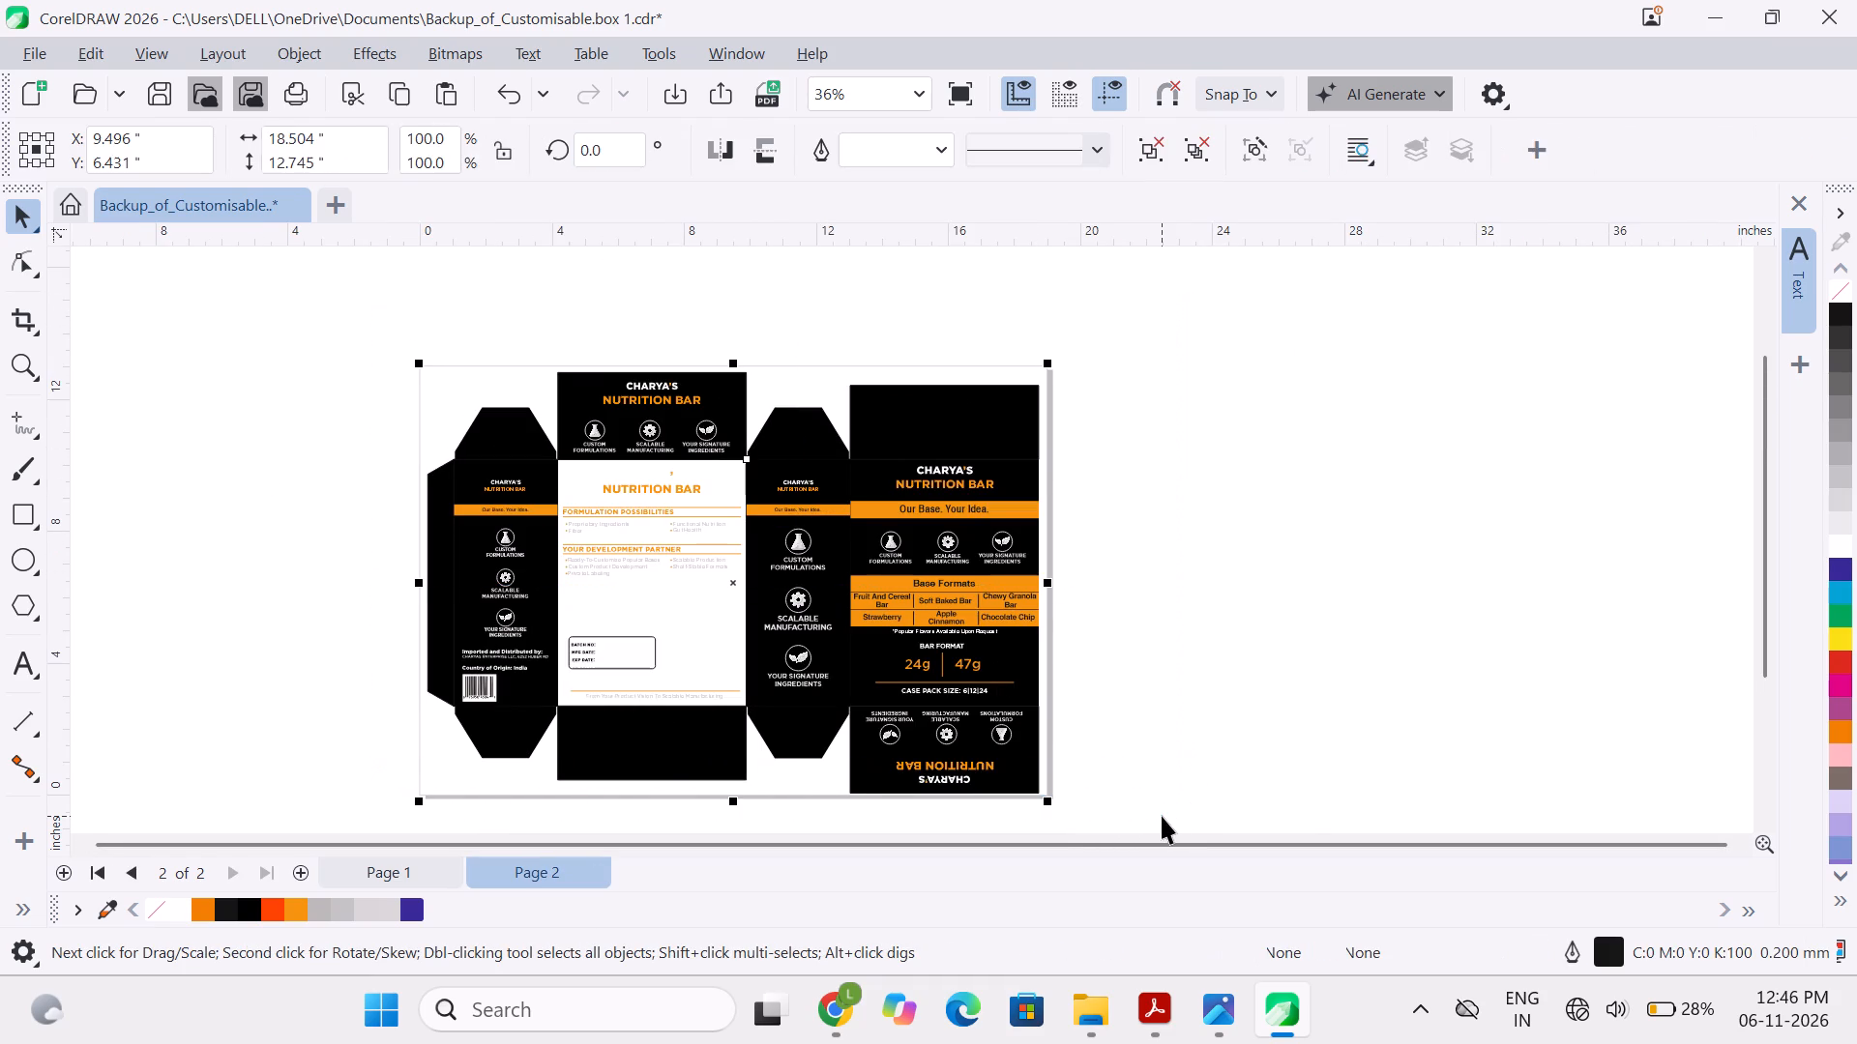
key("BackSpace")
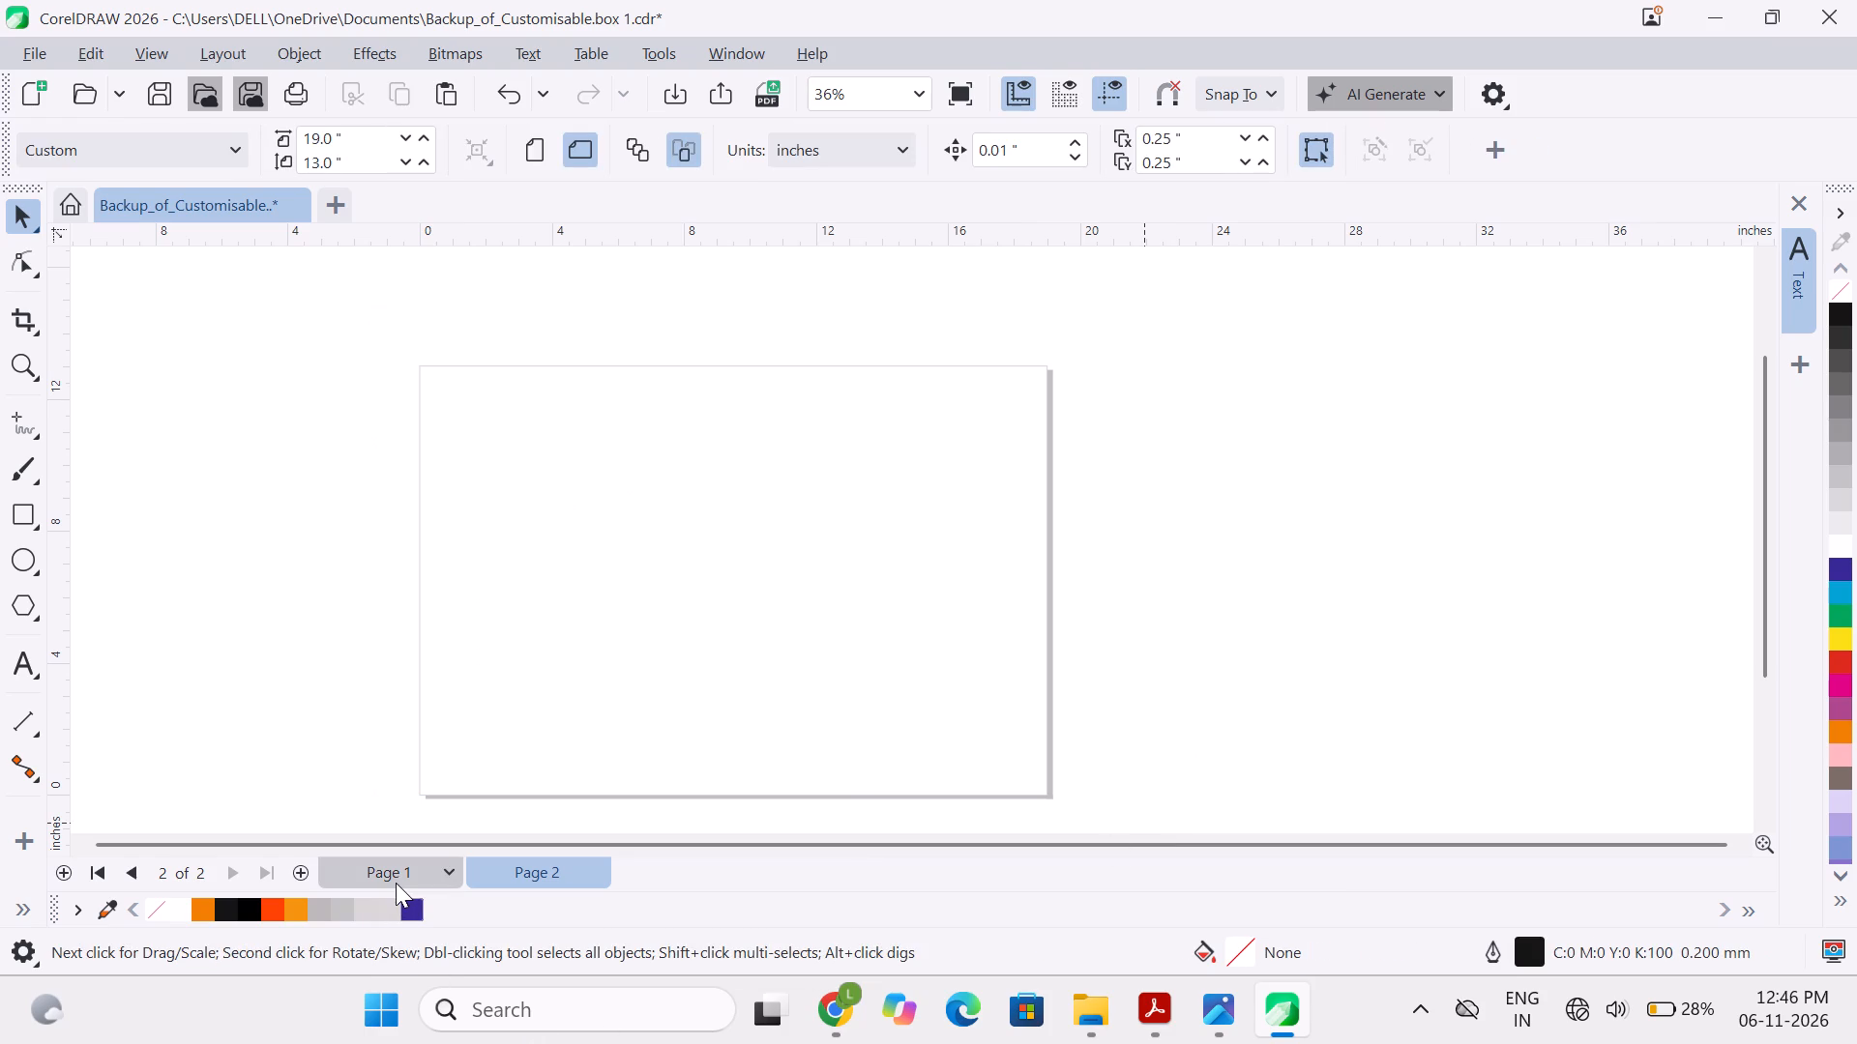
Group the box layout objects on Page 1, including the unlocked Formulation Possibilities panel background.
left_click(396, 883)
left_click_drag(380, 346, 861, 559)
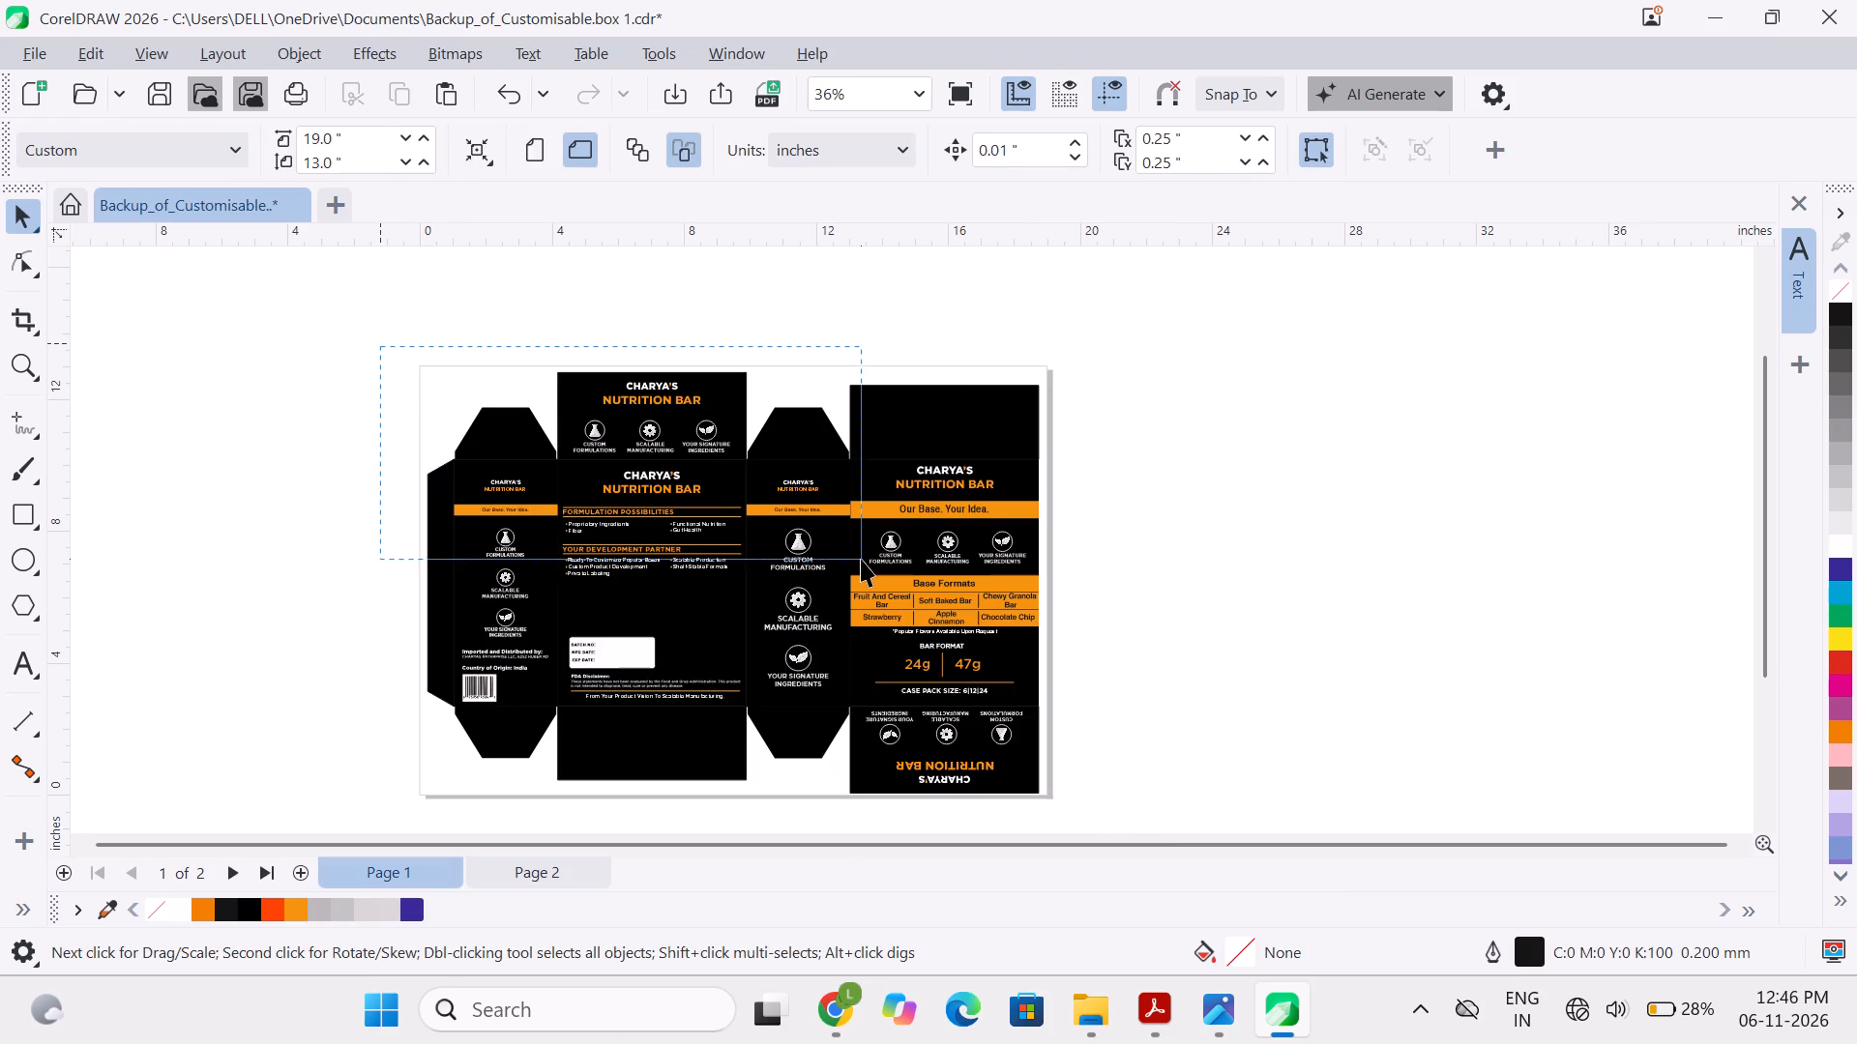
left_click_drag(861, 559, 1076, 792)
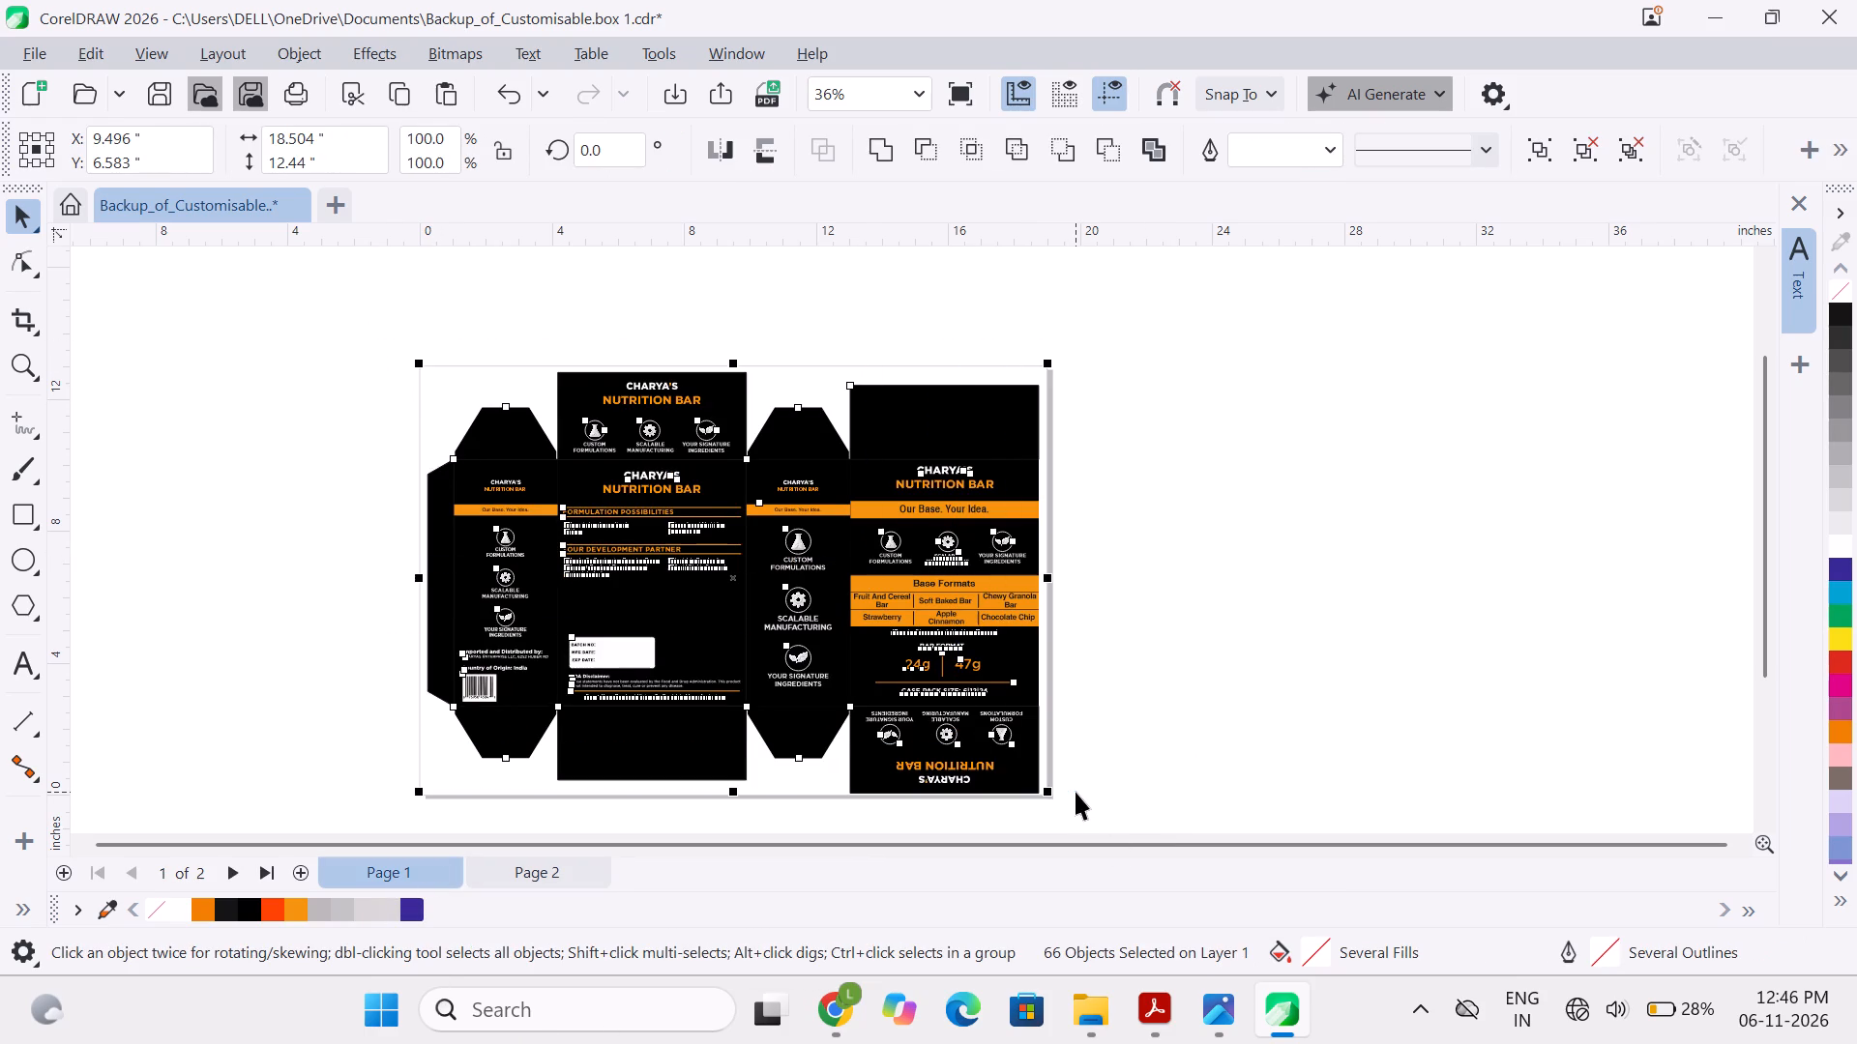
key("ctrl+g")
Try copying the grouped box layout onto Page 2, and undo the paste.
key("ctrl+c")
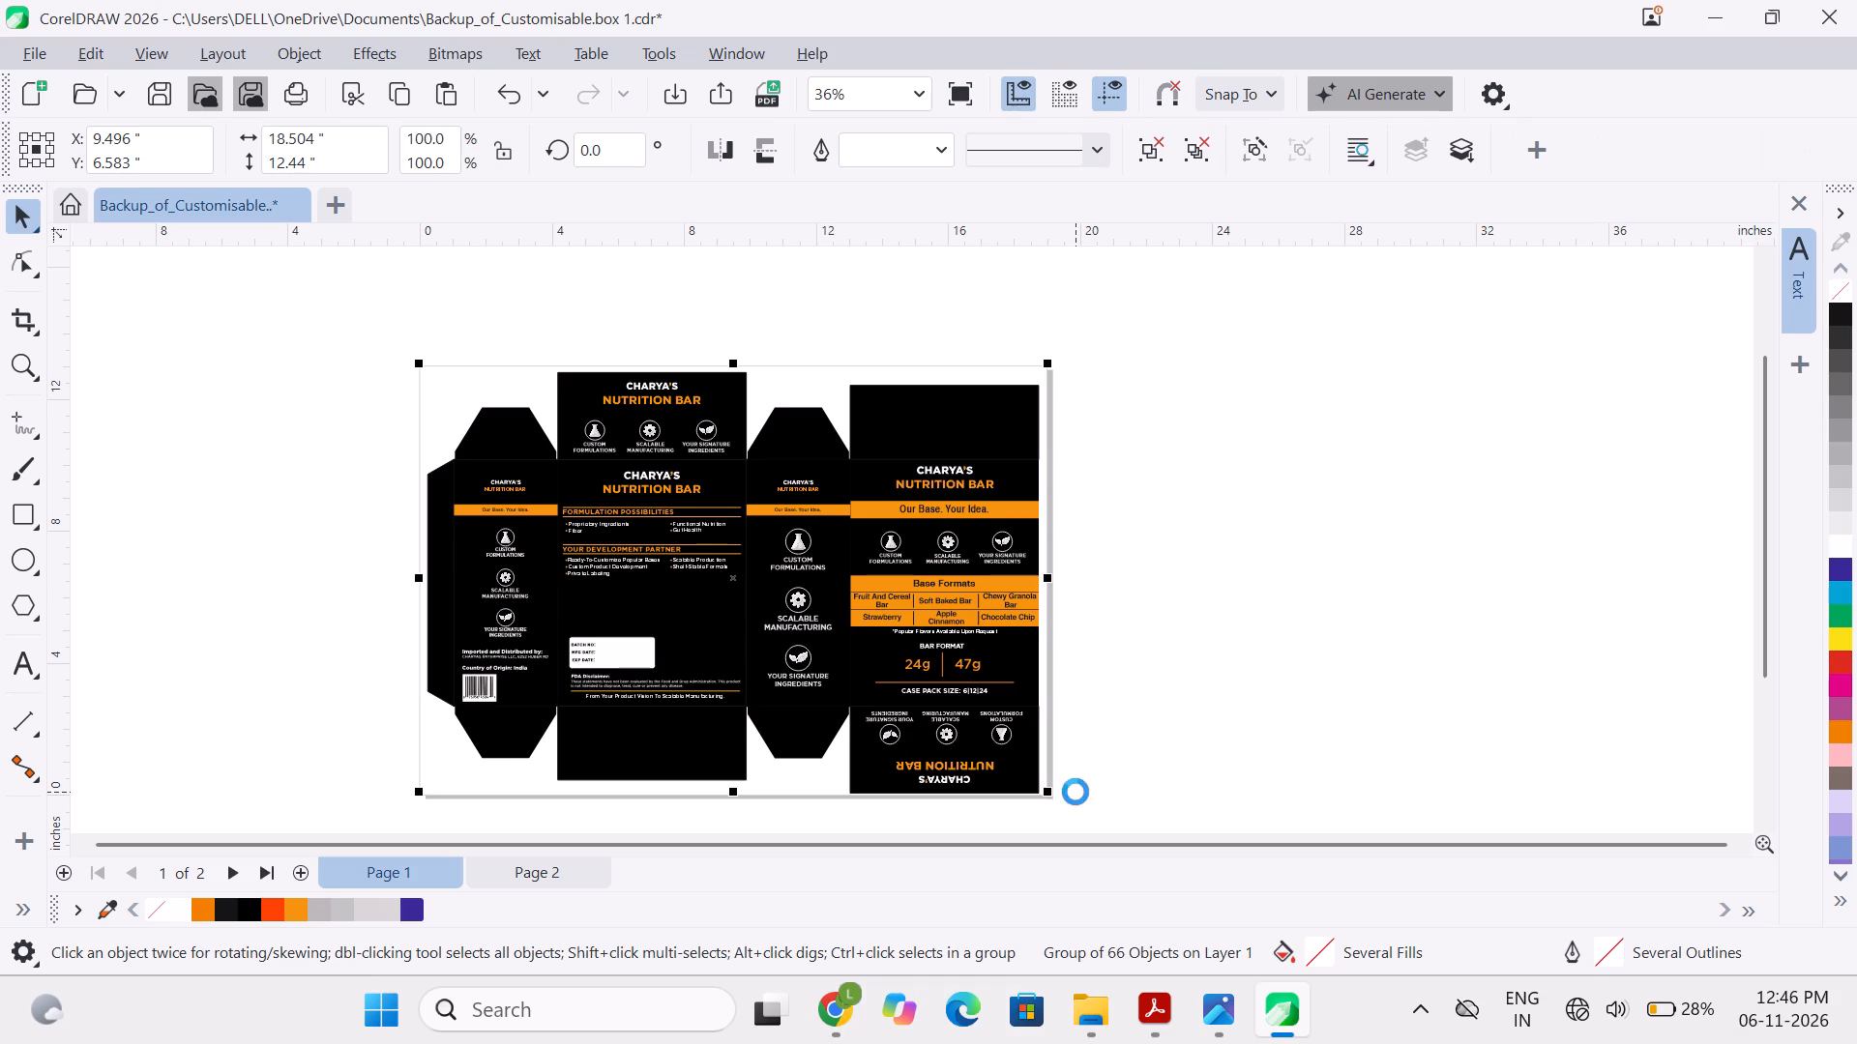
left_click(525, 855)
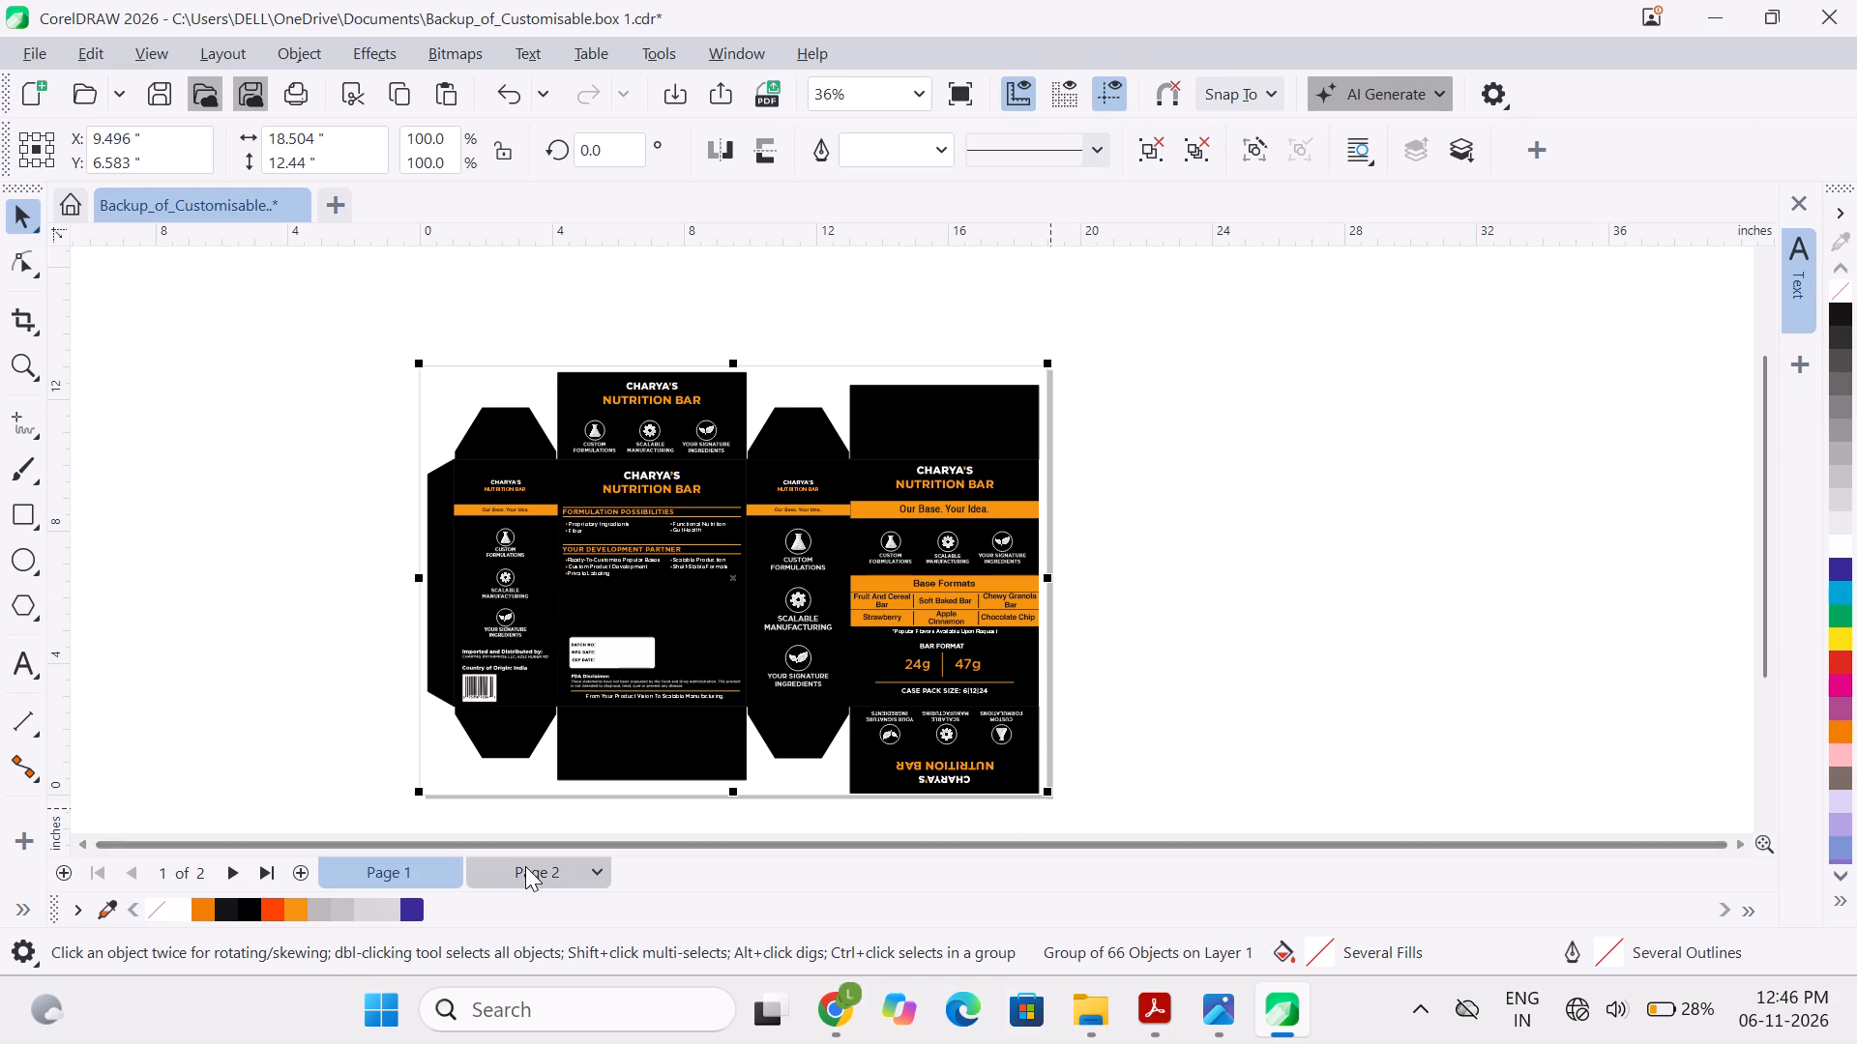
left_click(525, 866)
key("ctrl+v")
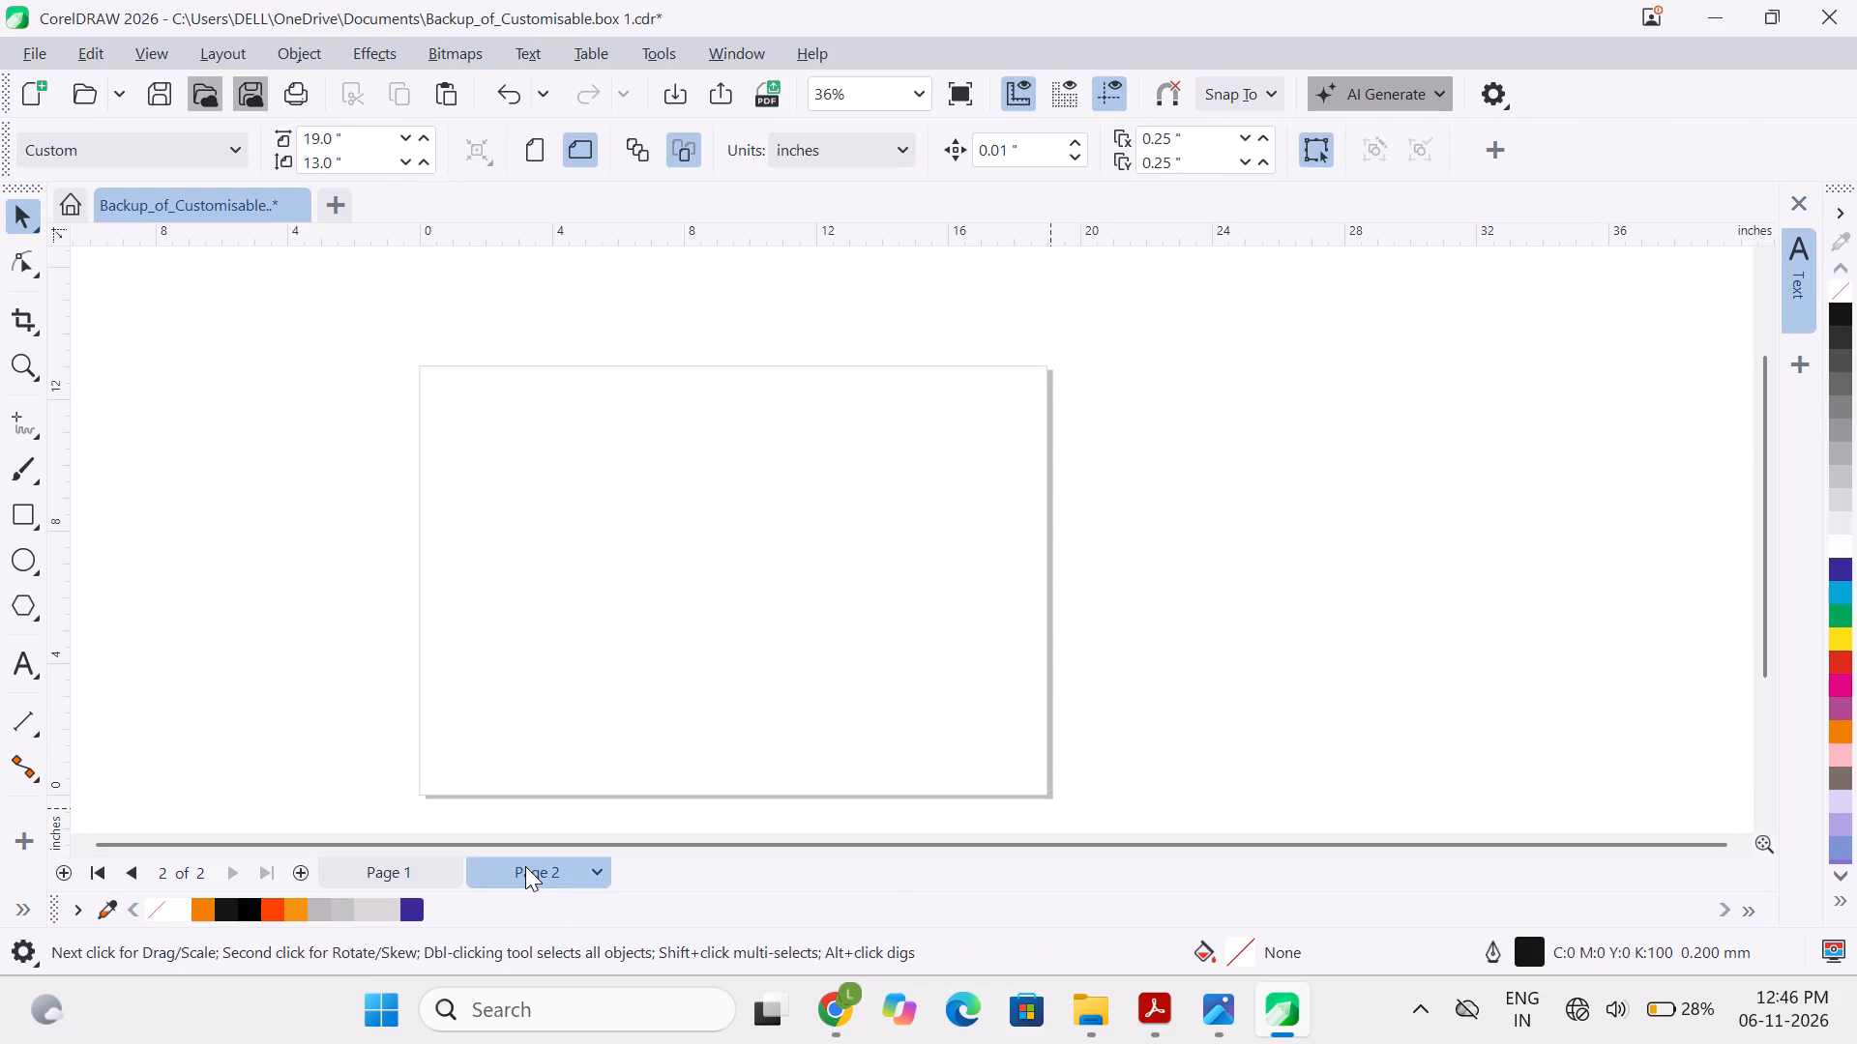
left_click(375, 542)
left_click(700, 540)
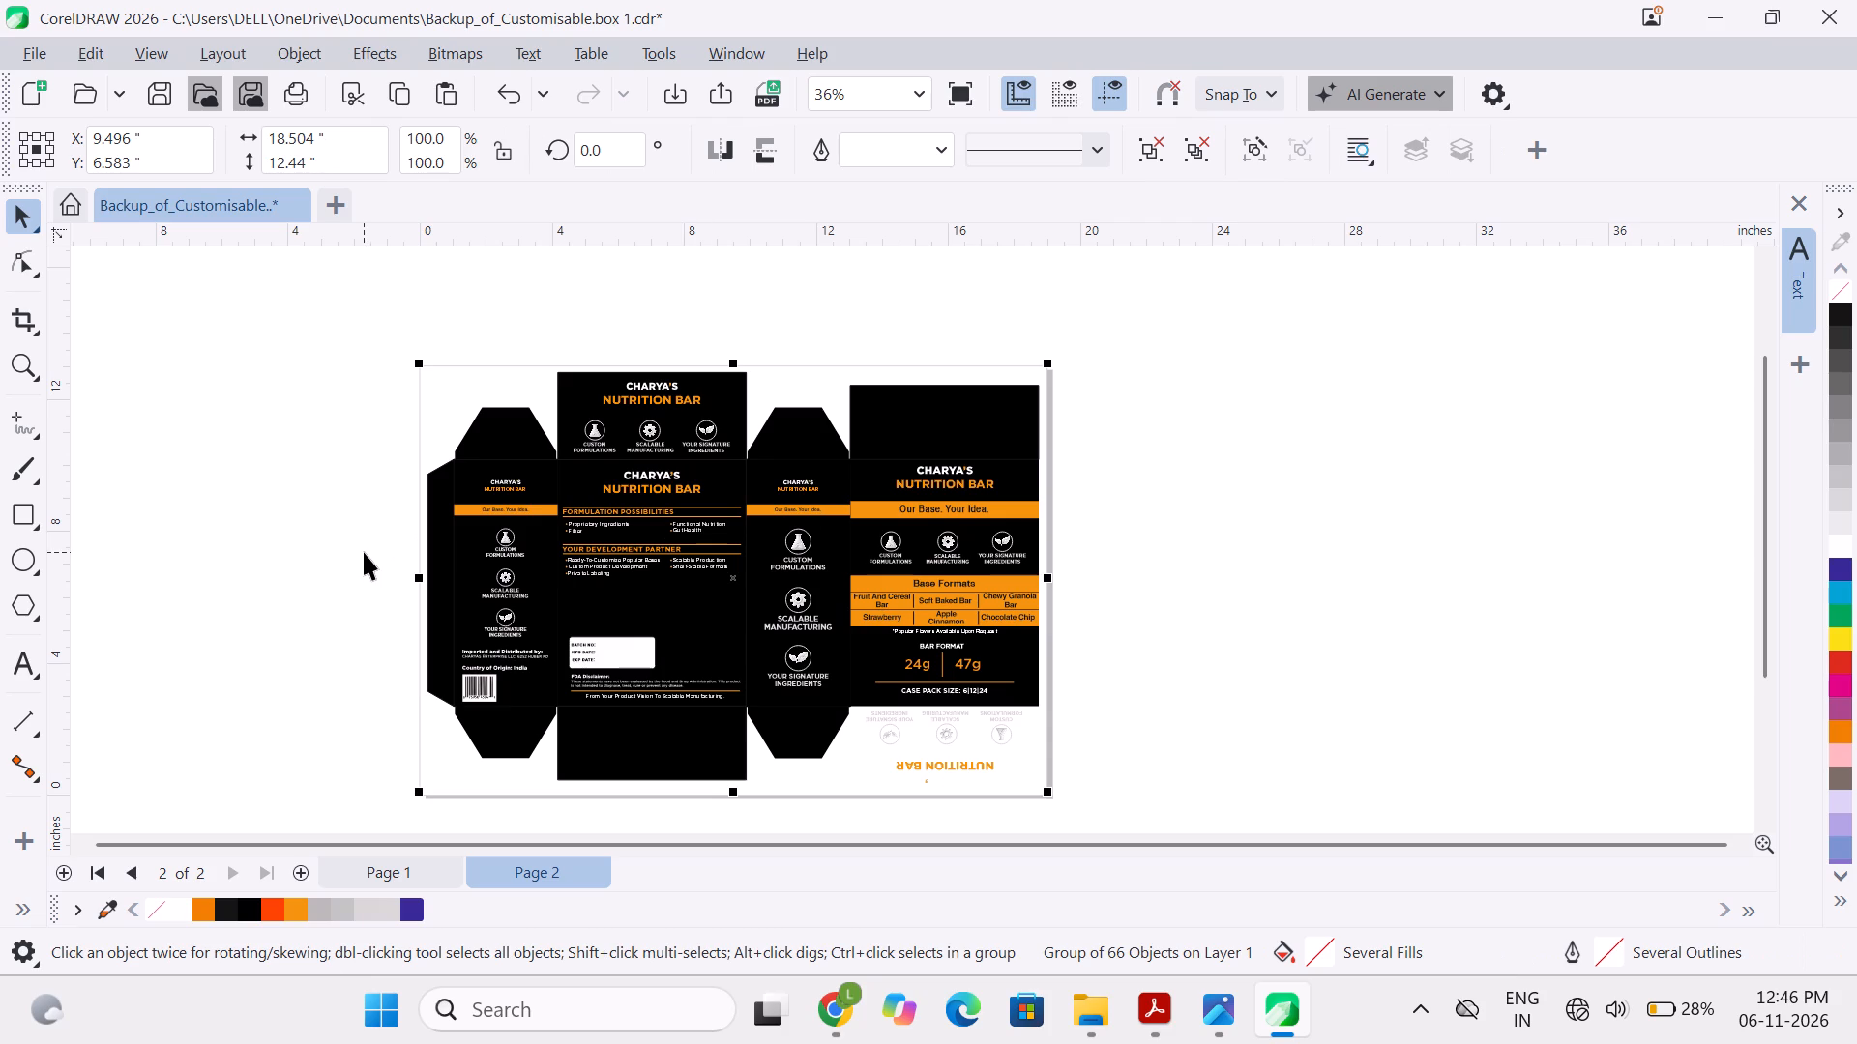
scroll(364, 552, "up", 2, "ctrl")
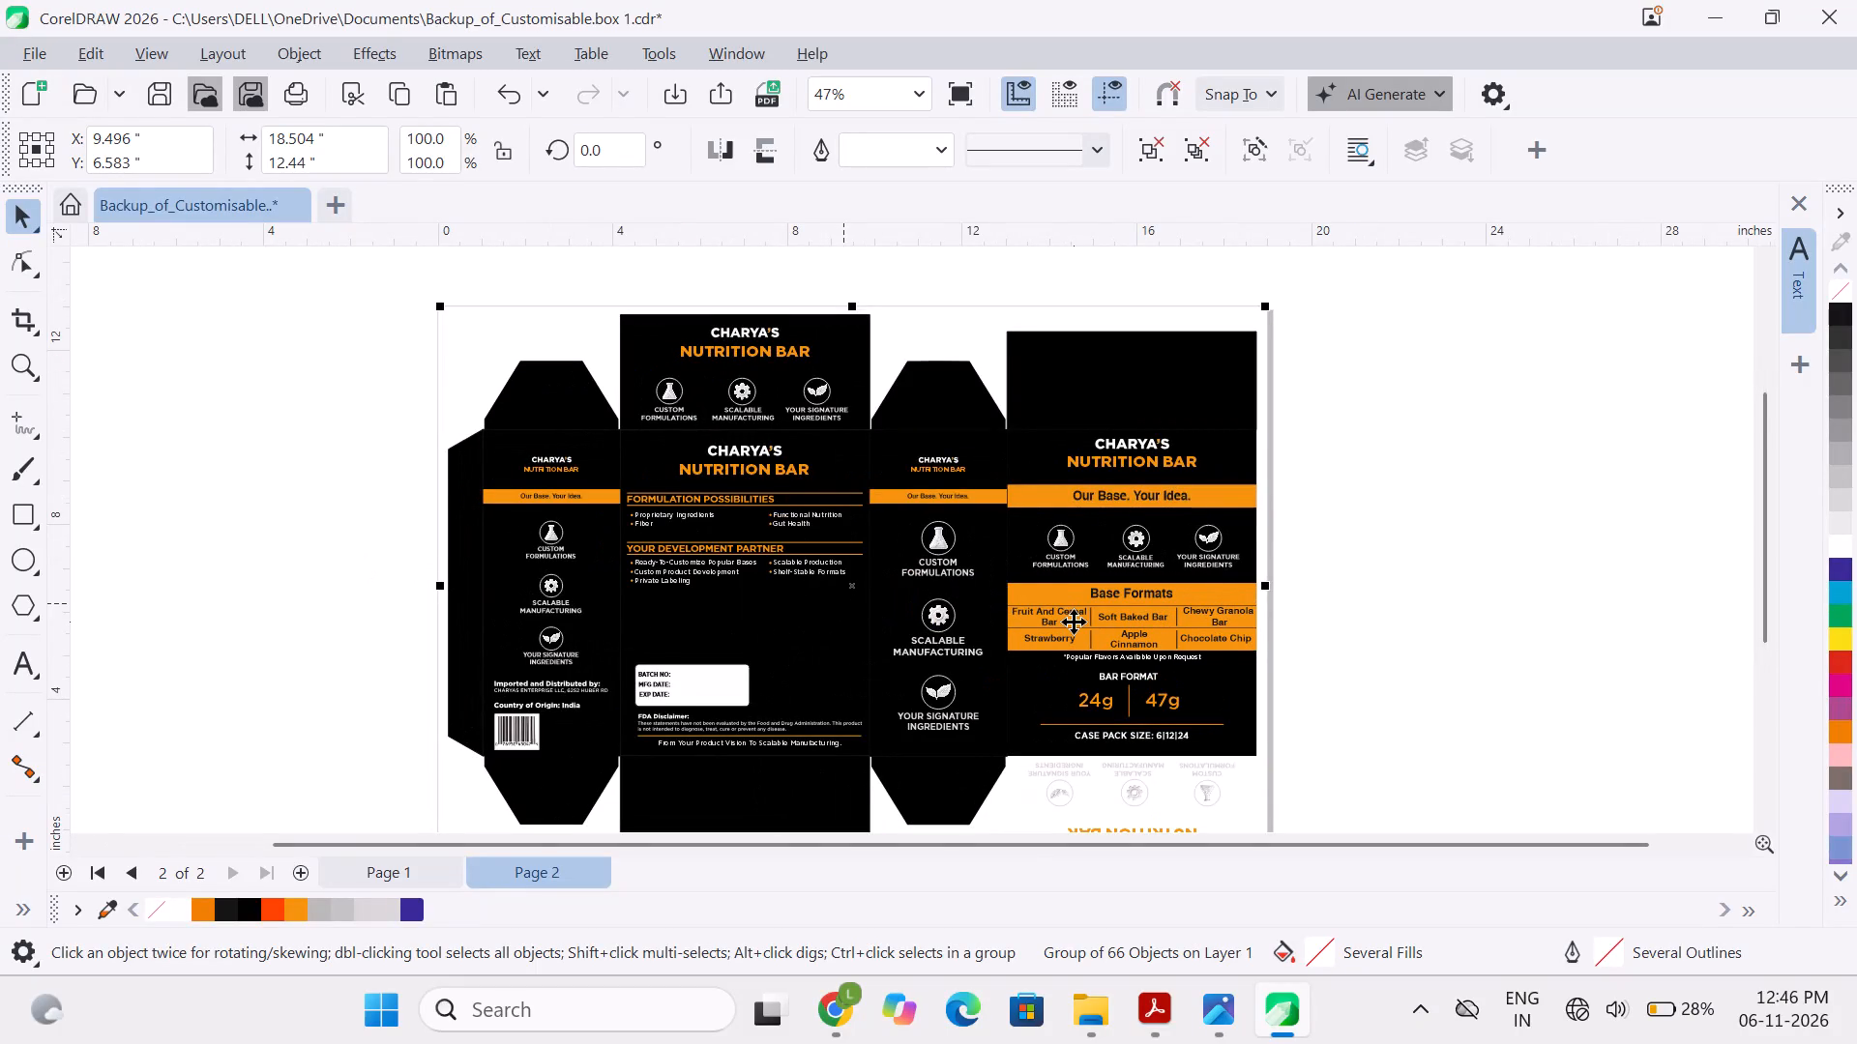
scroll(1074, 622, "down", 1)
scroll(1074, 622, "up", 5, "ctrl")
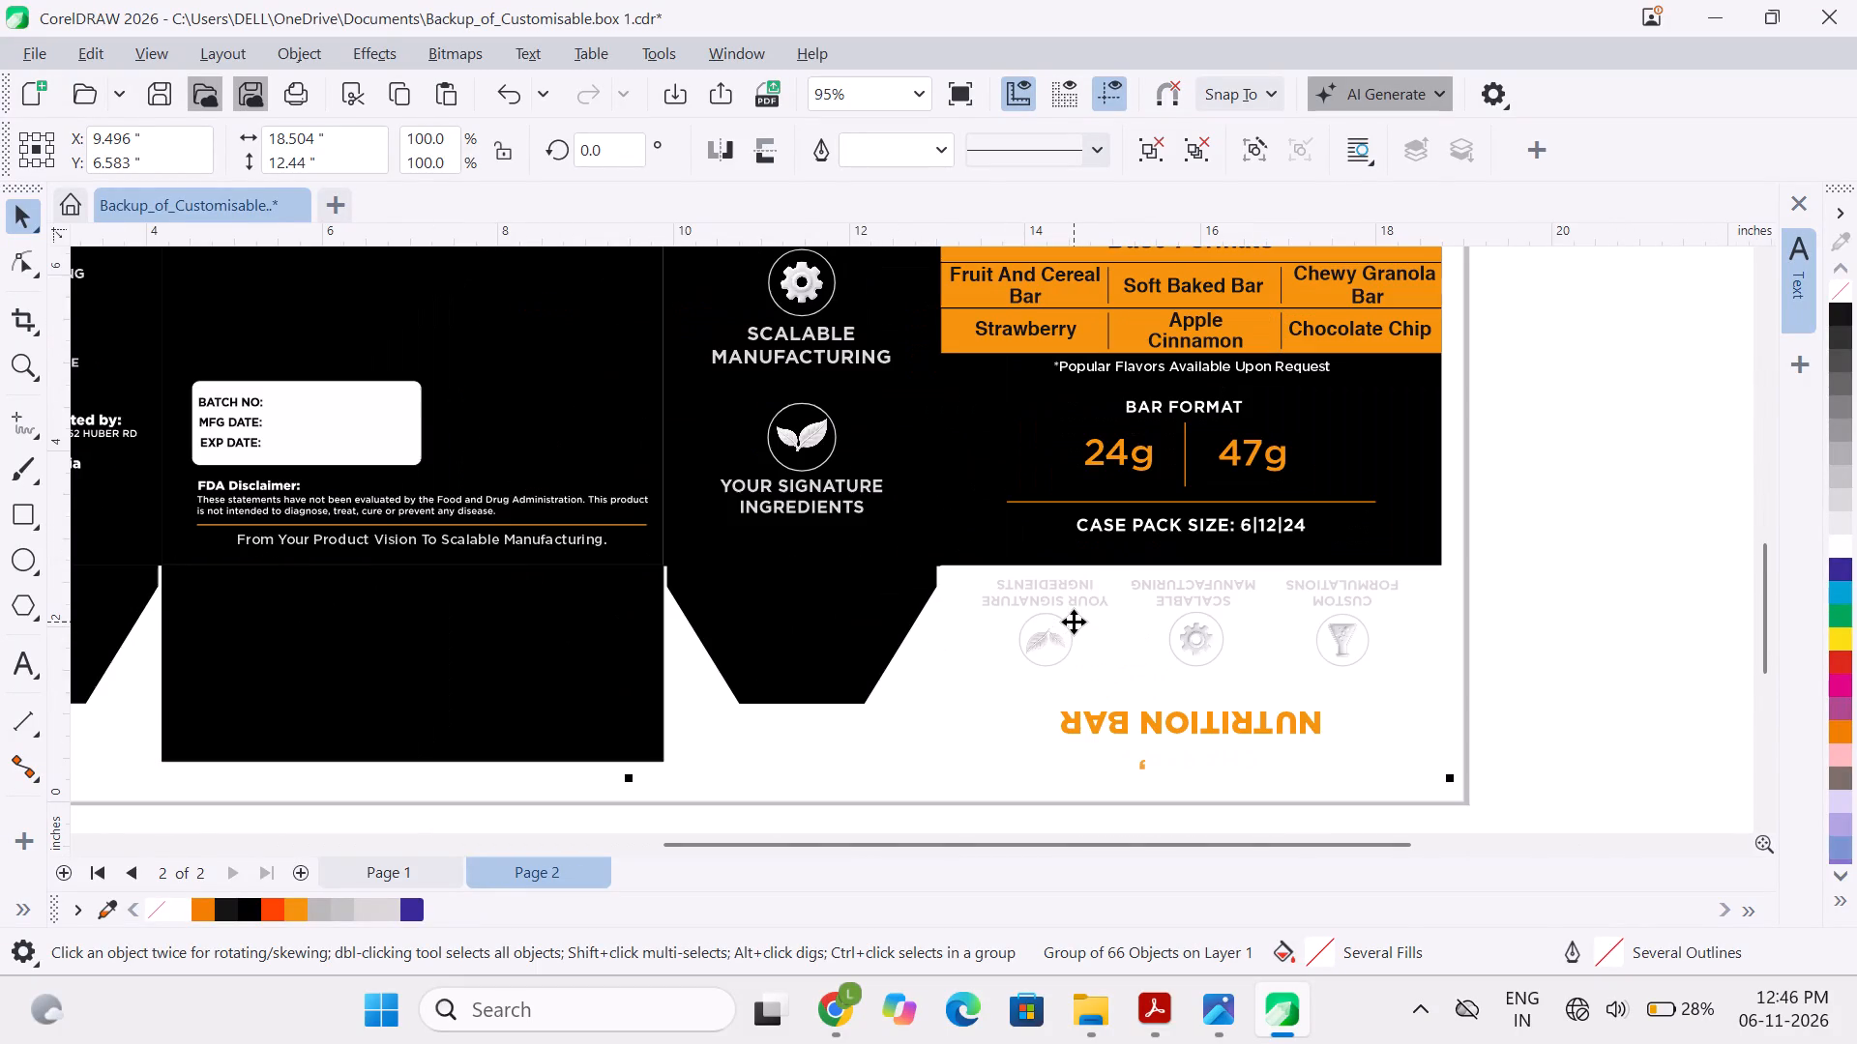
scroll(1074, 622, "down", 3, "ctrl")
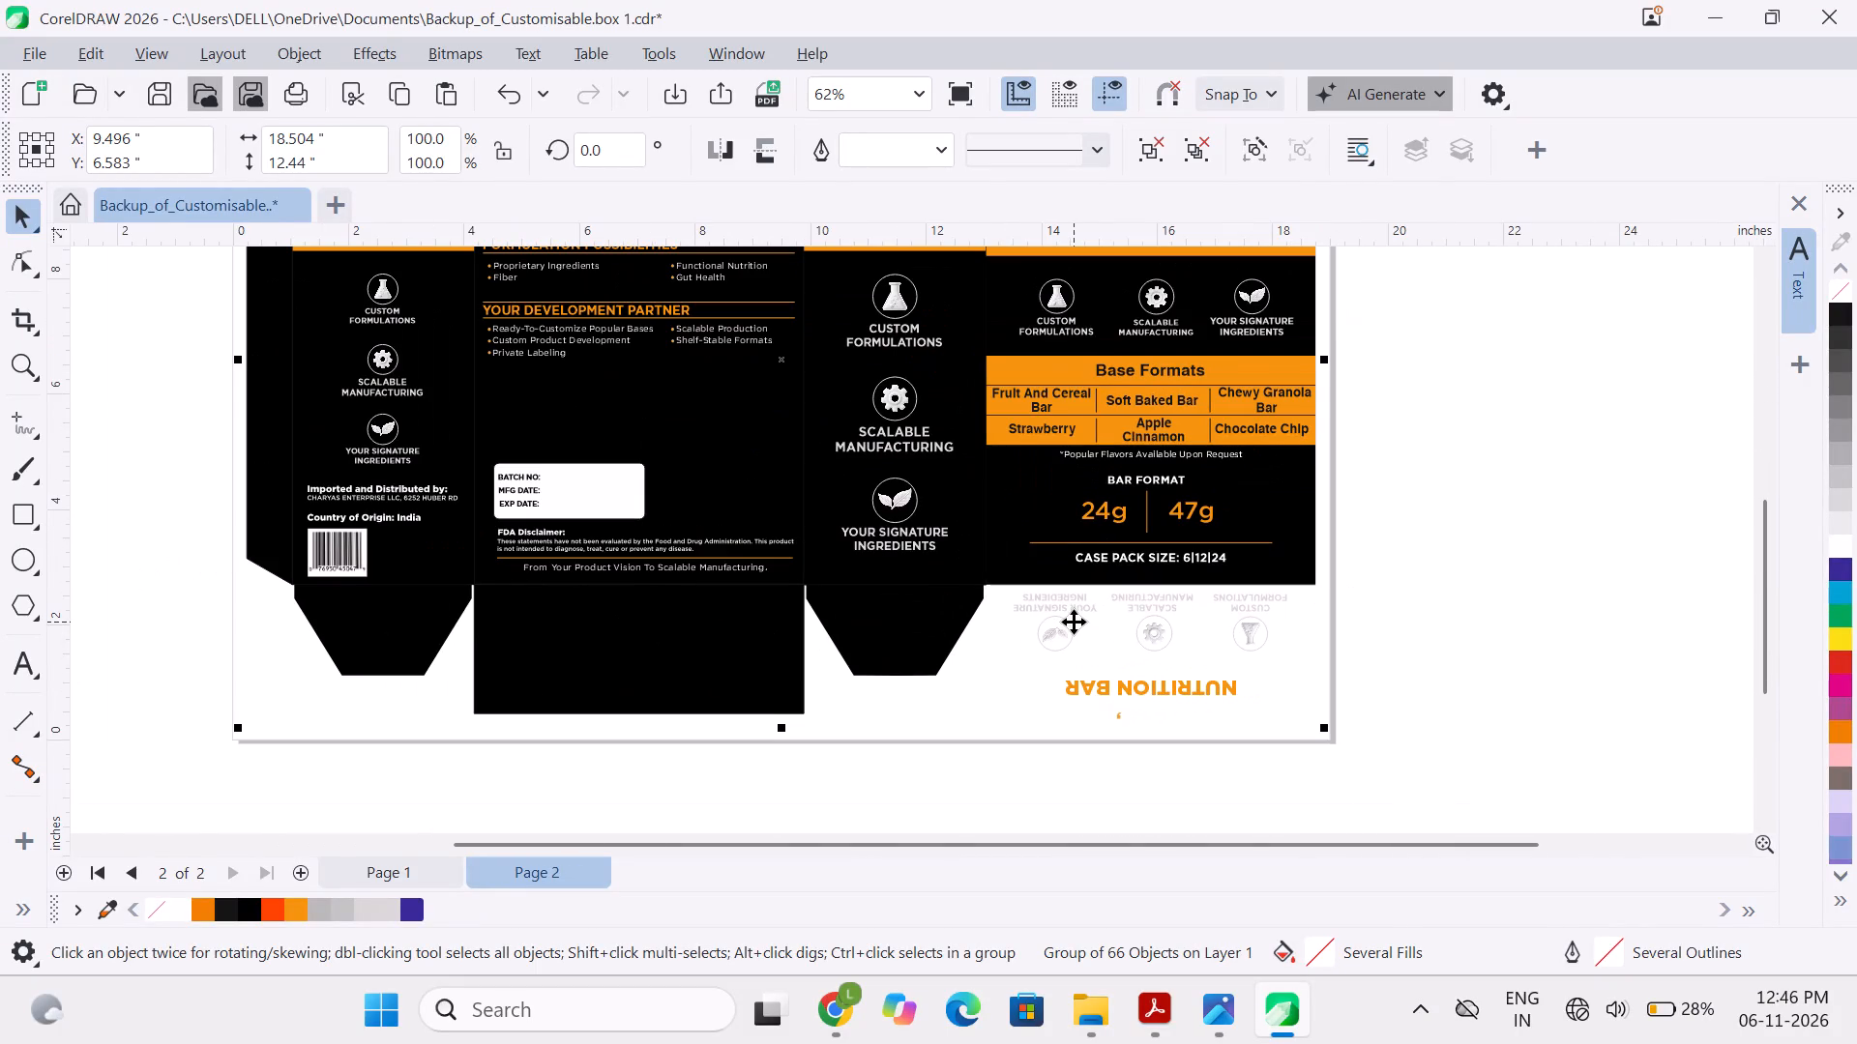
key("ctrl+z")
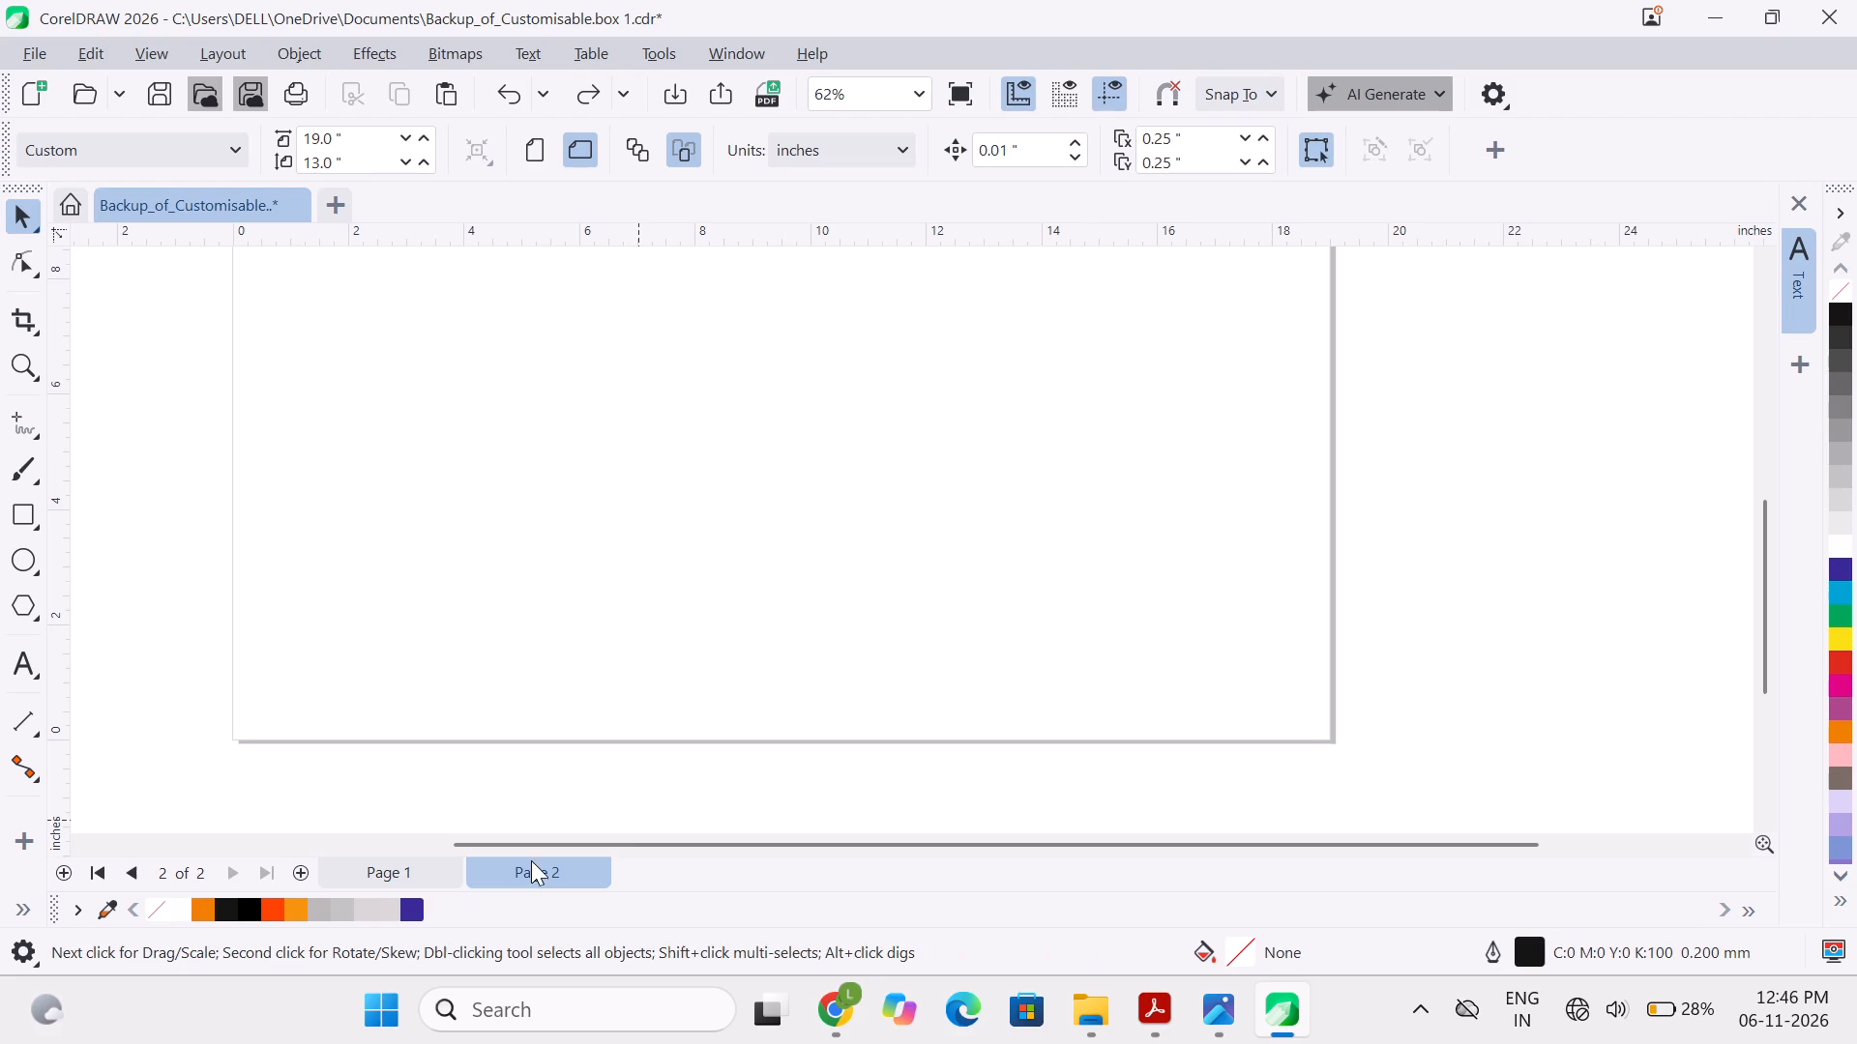
Return to Page 1 and check whether the black rectangle behind the upside-down Nutrition Bar flap is locked.
left_click(411, 893)
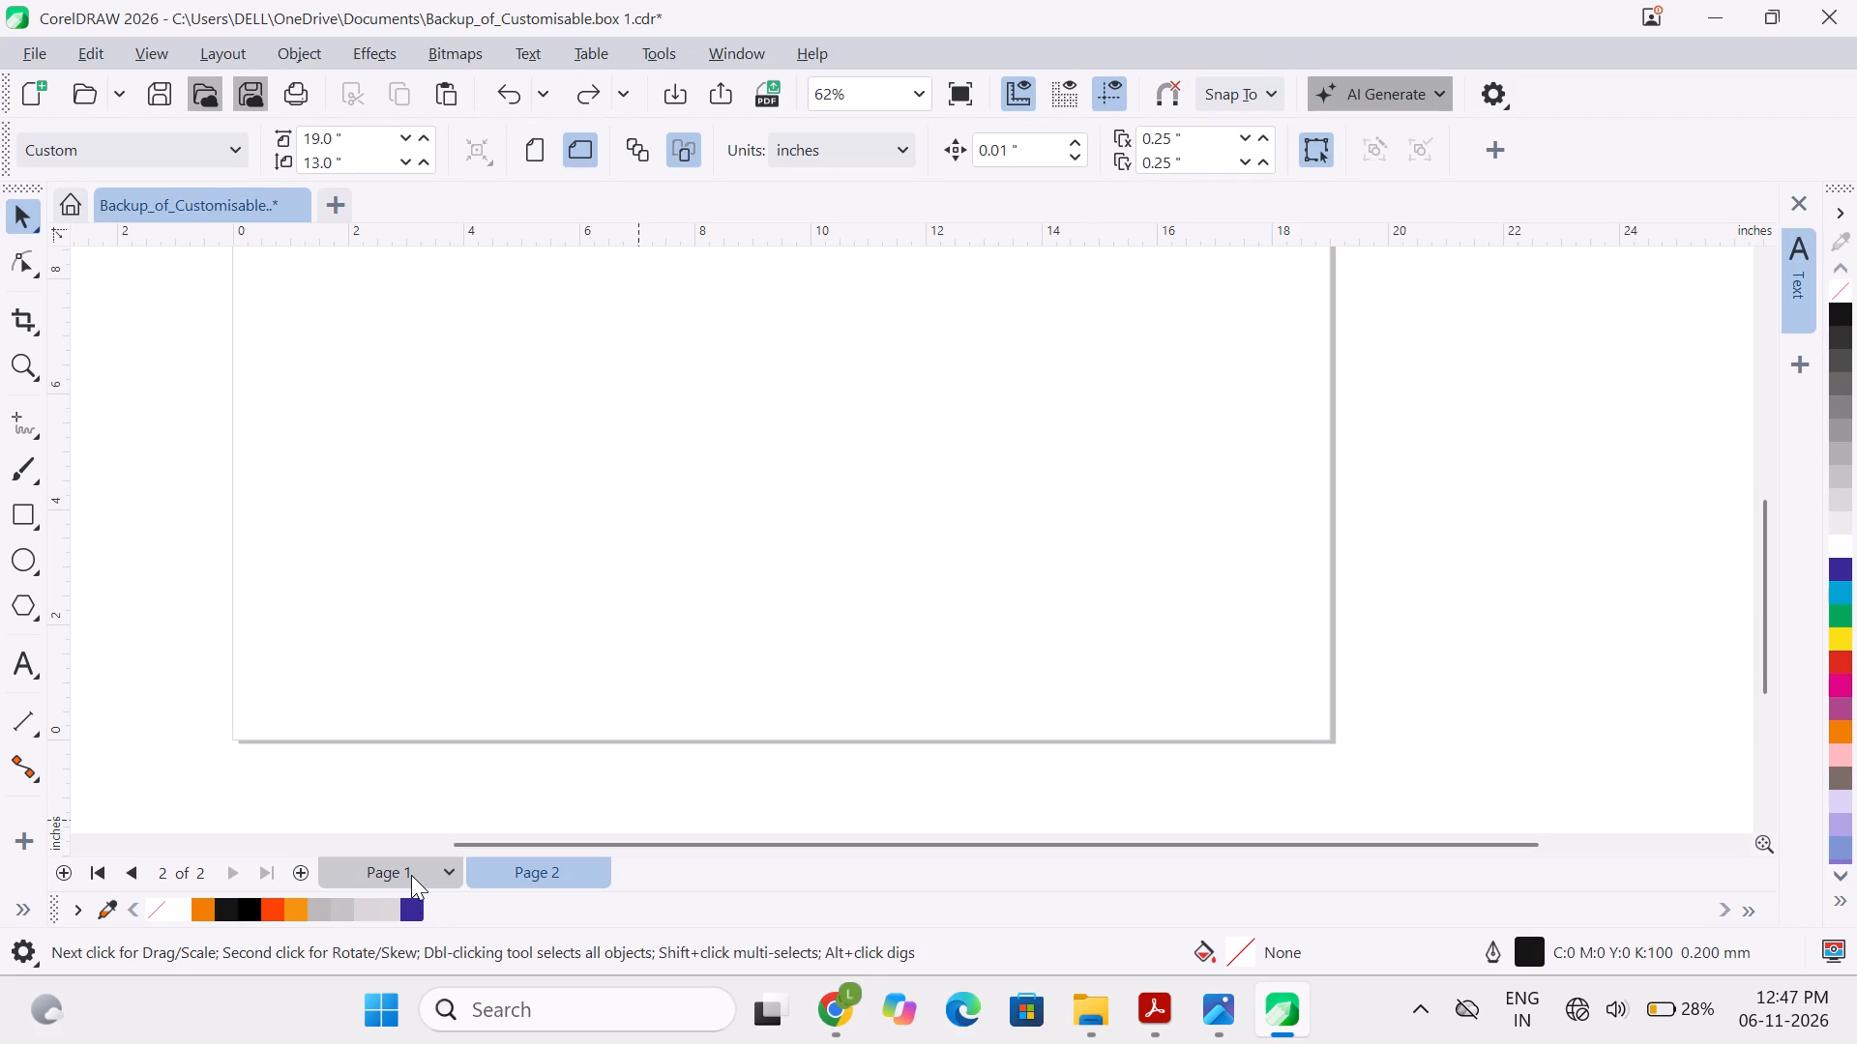
left_click(411, 875)
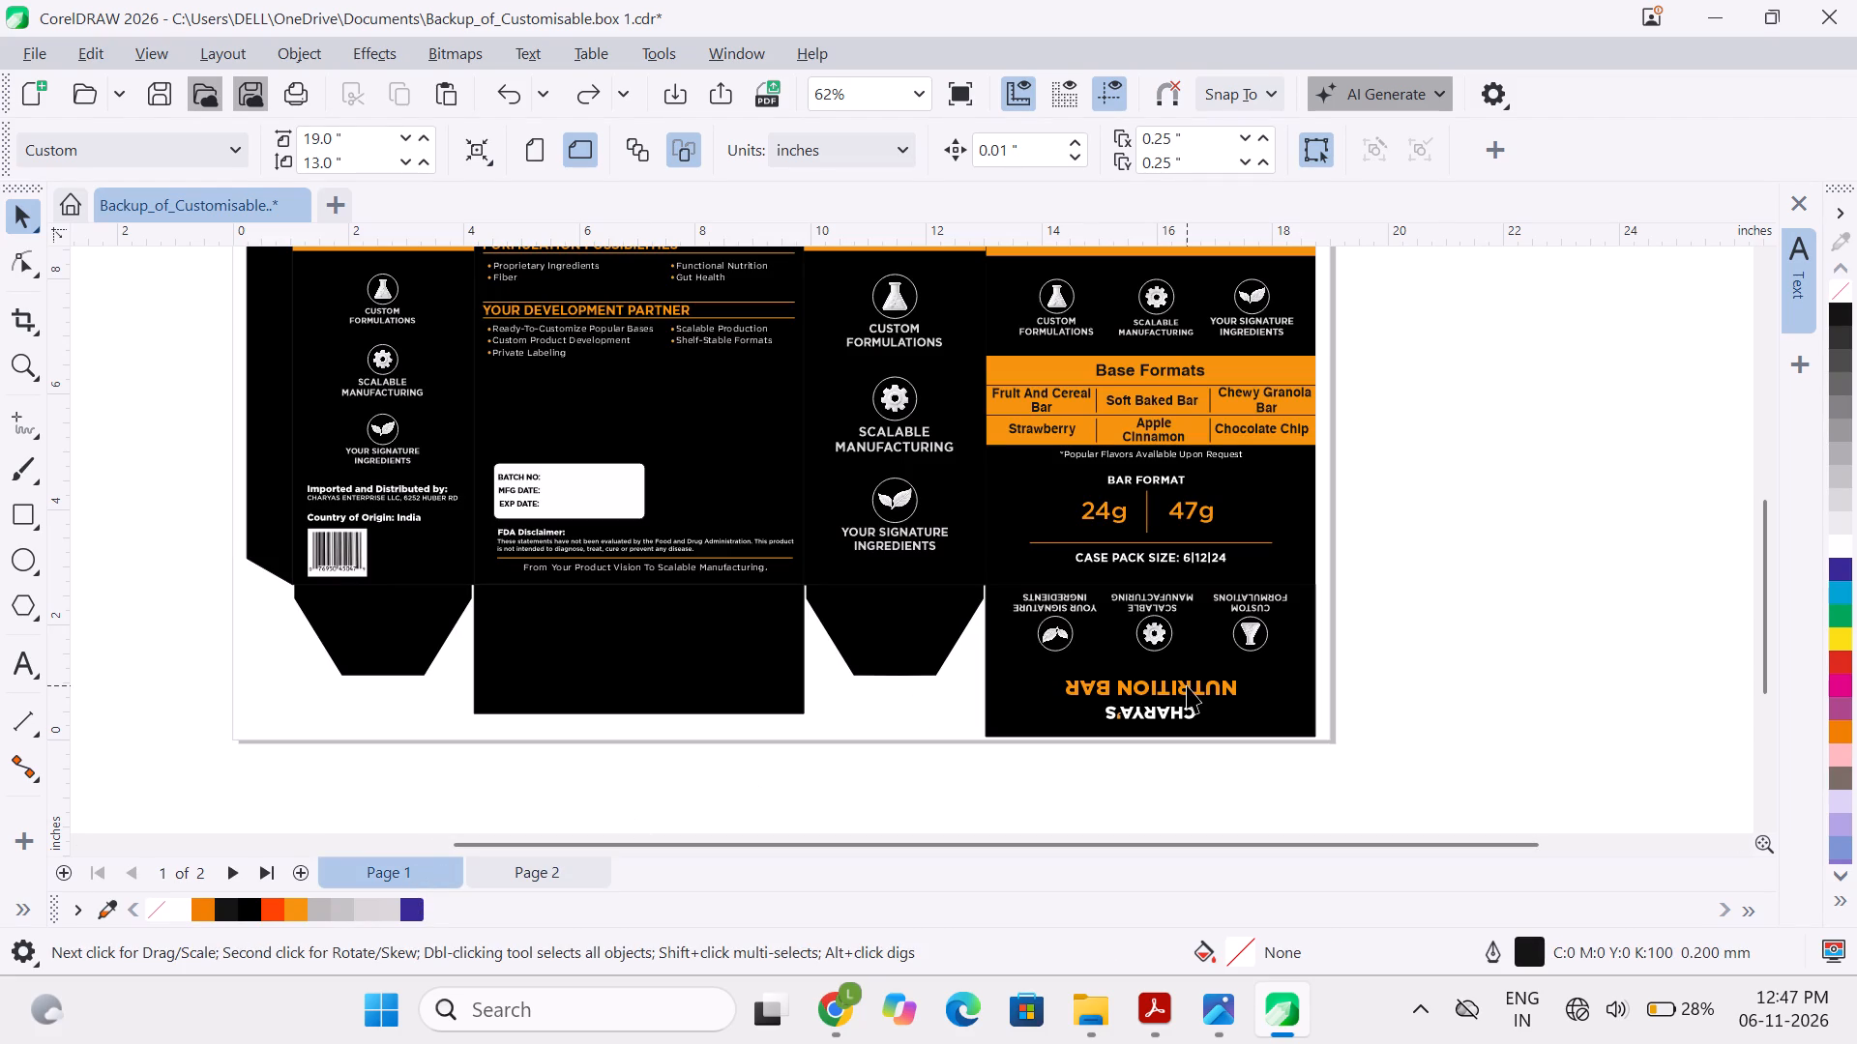
right_click(1235, 672)
left_click(1680, 499)
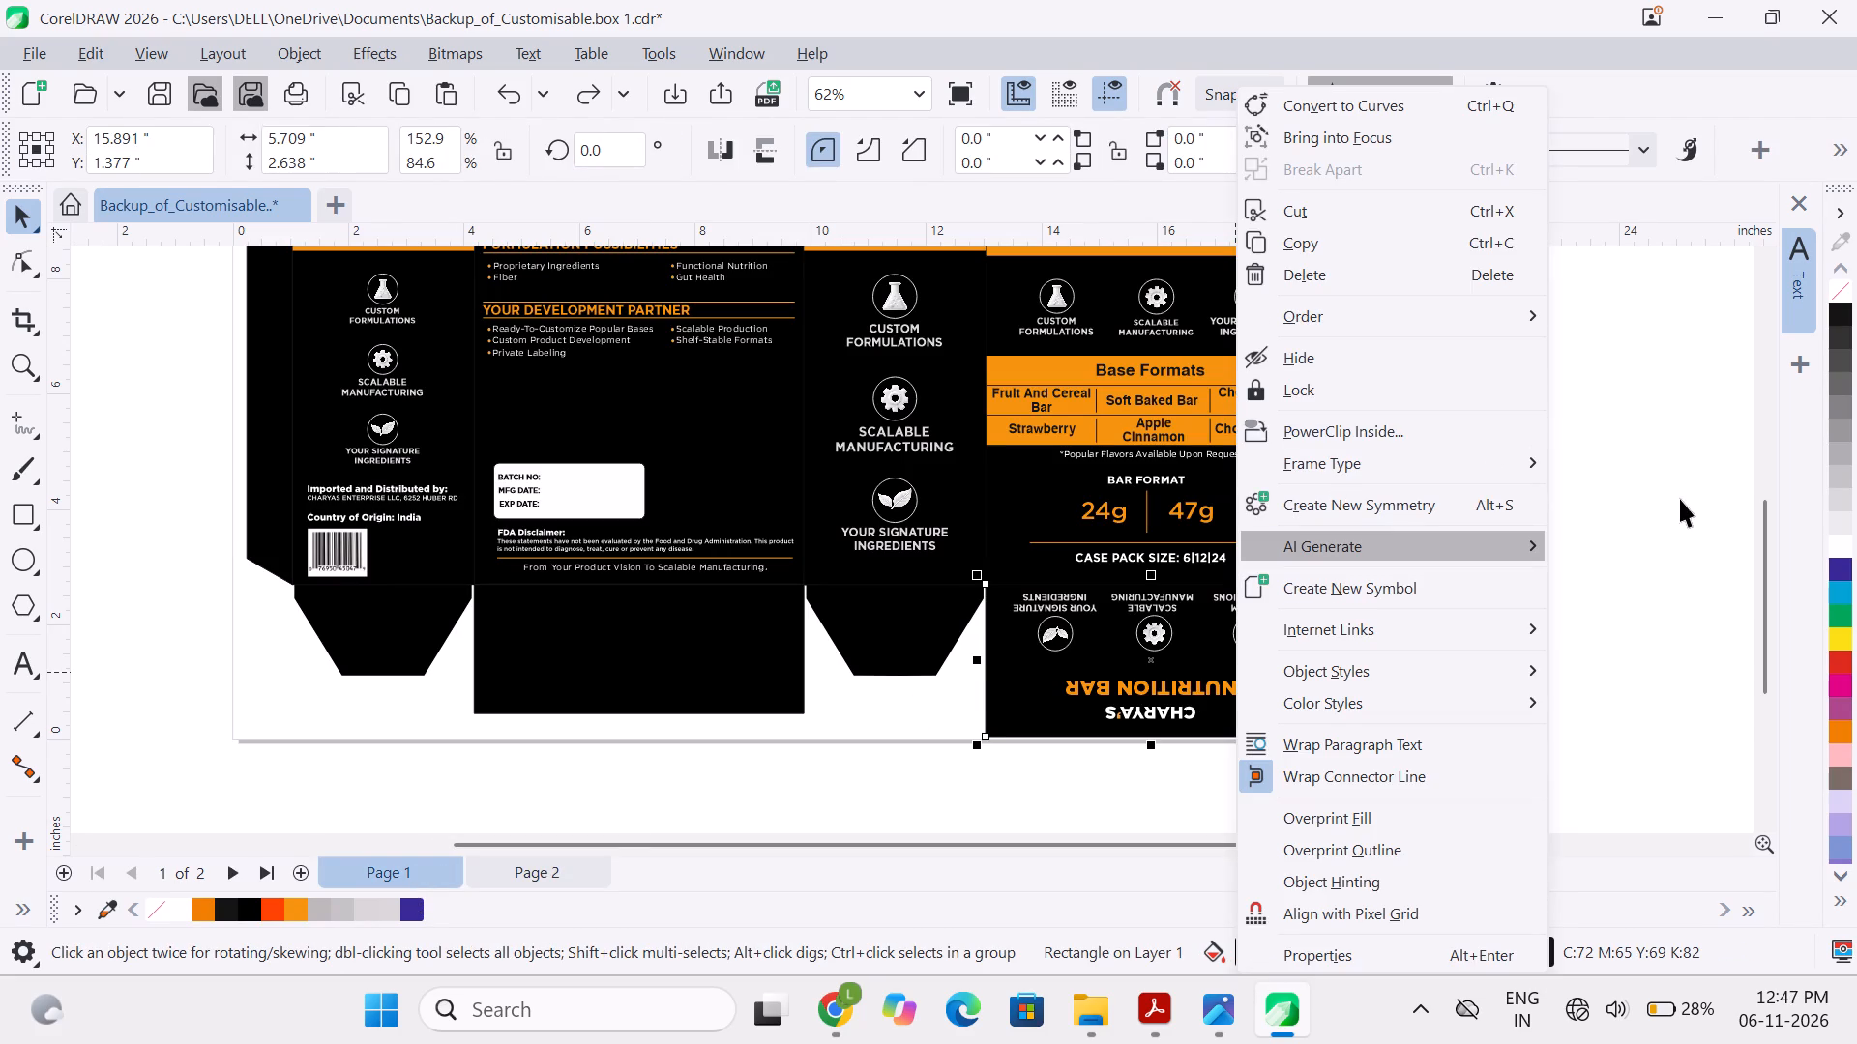
left_click(1271, 665)
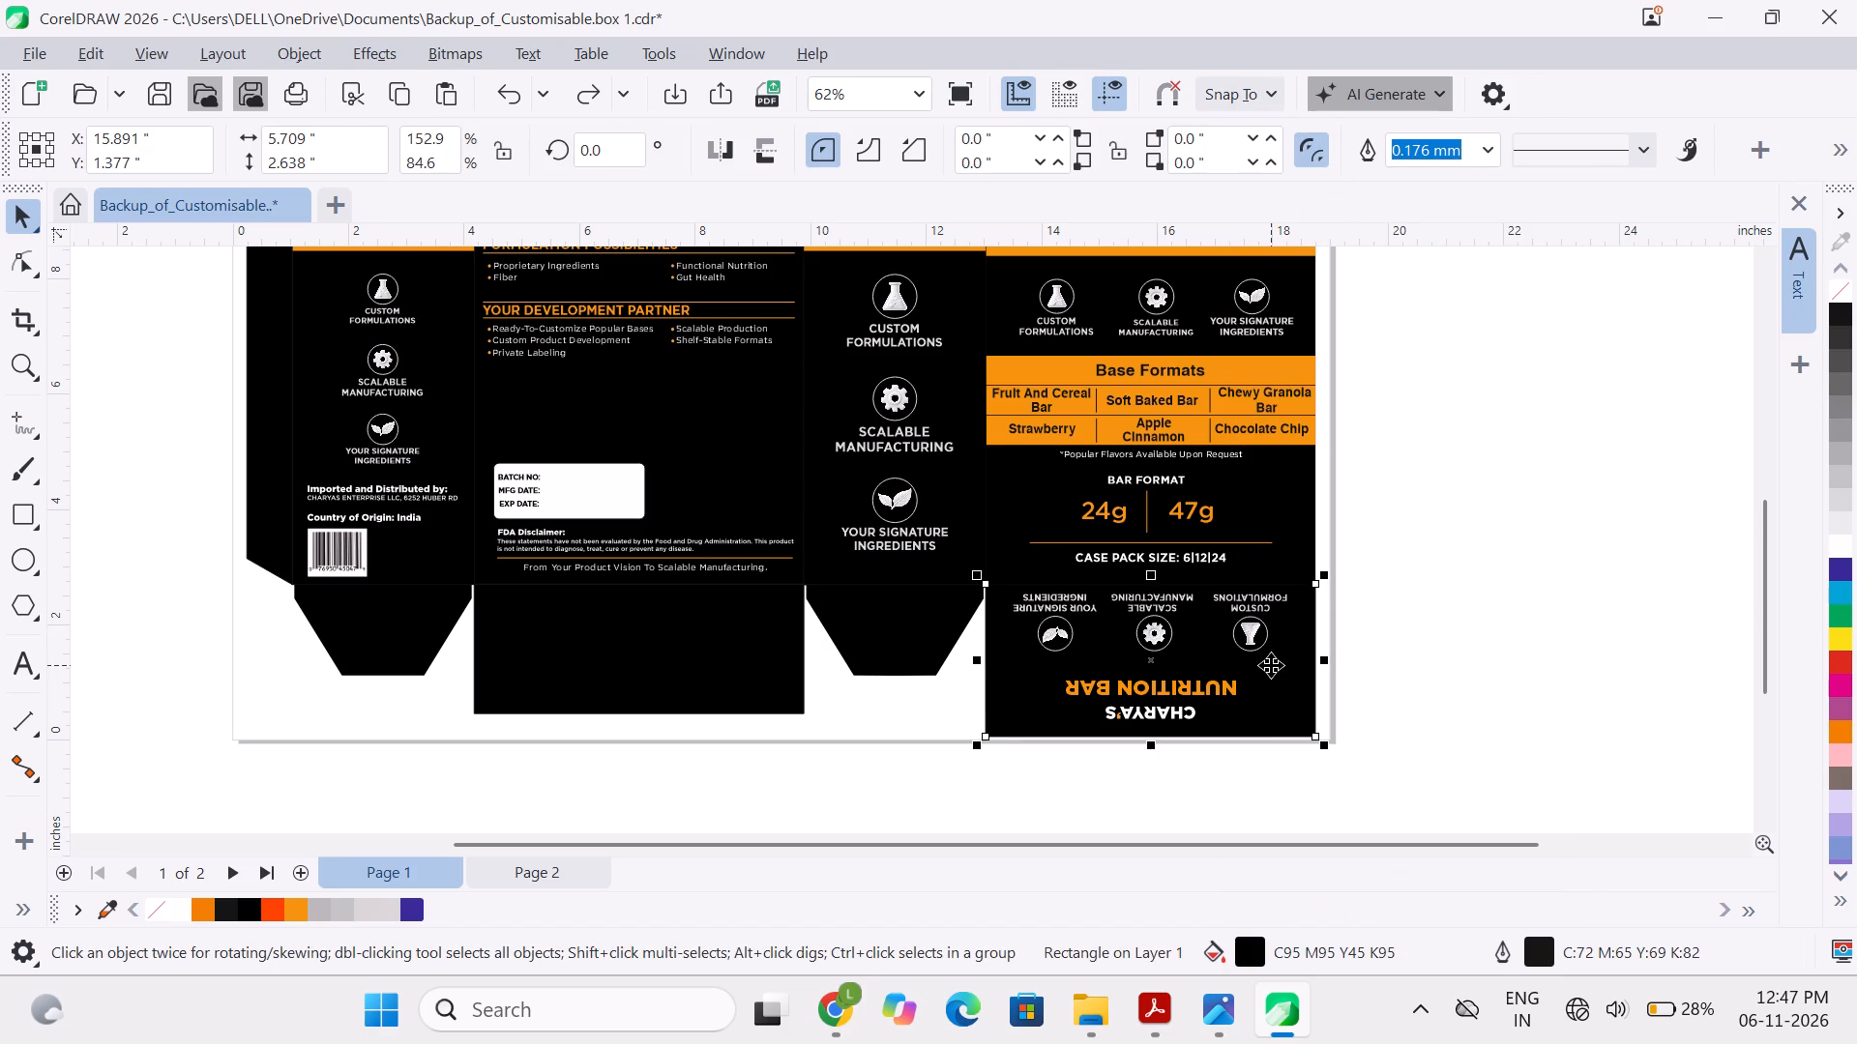
right_click(1271, 665)
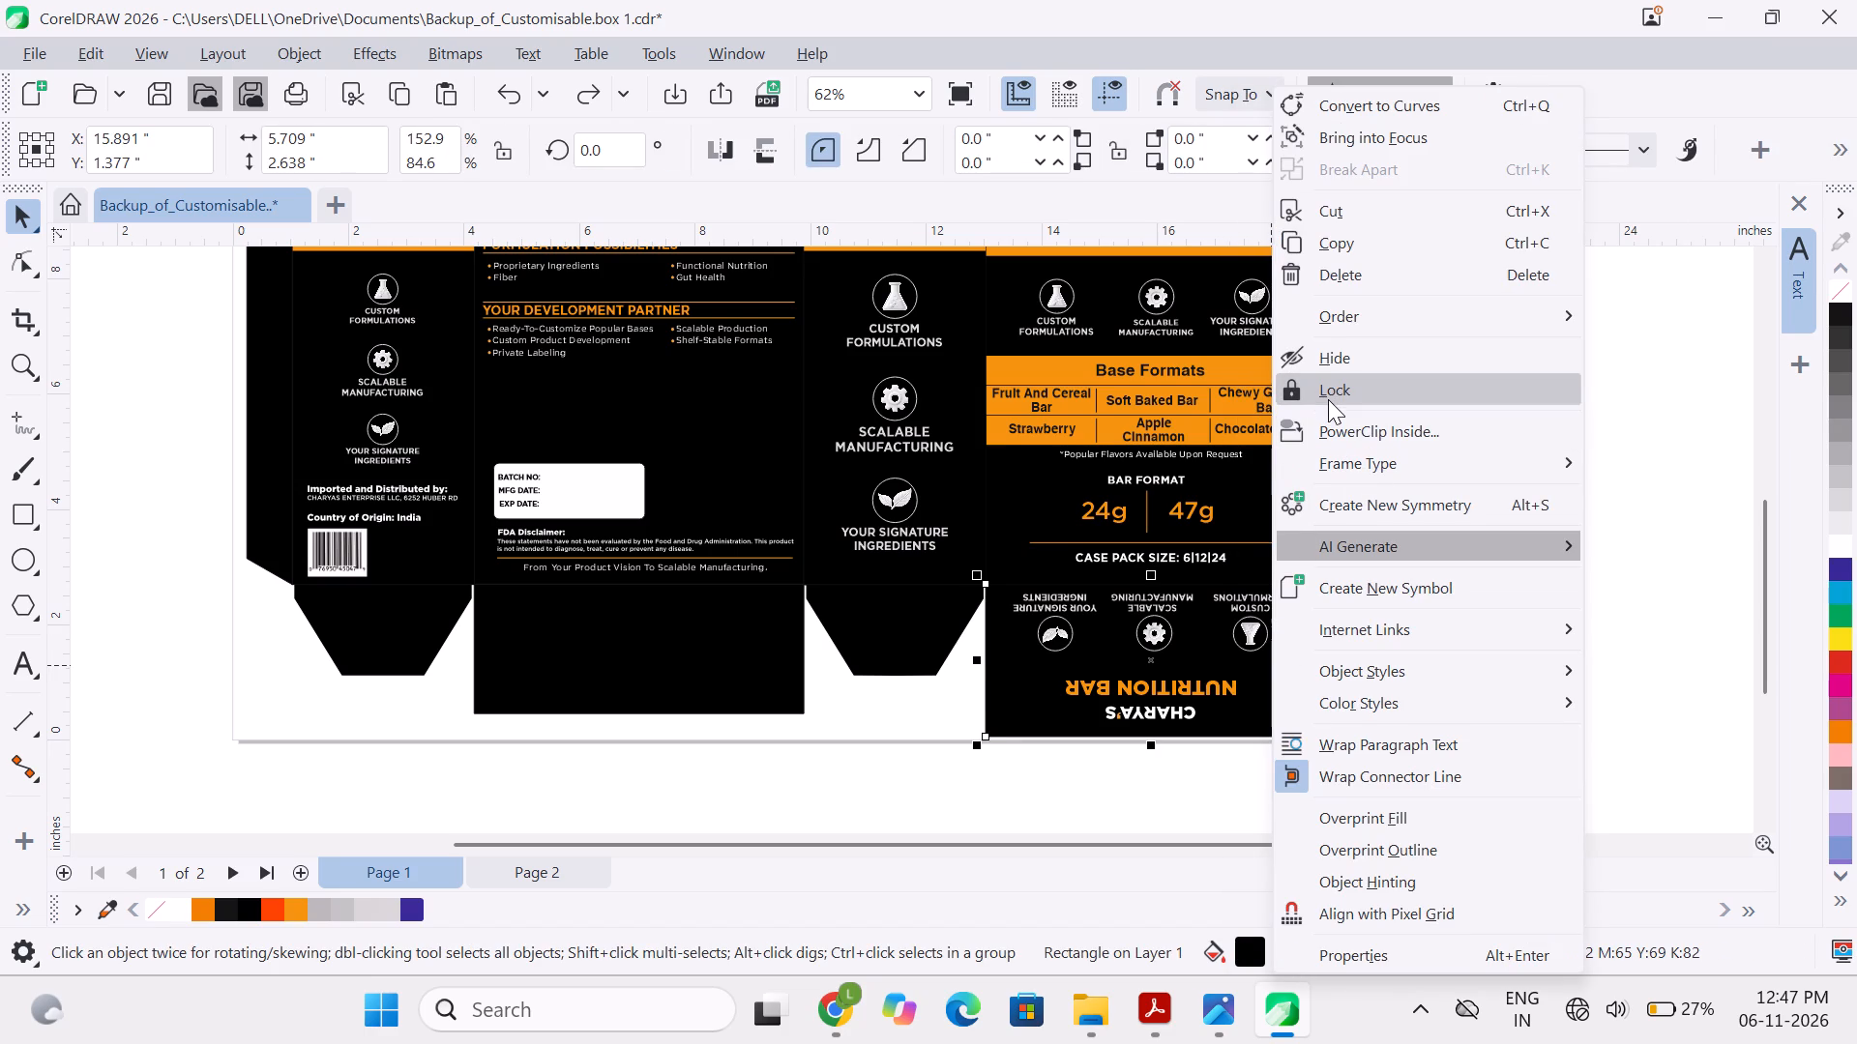
left_click(1592, 465)
Group the whole box layout on Page 1 together with the black rectangle behind the upside-down Nutrition Bar flap.
scroll(1592, 465, "down", 2, "ctrl")
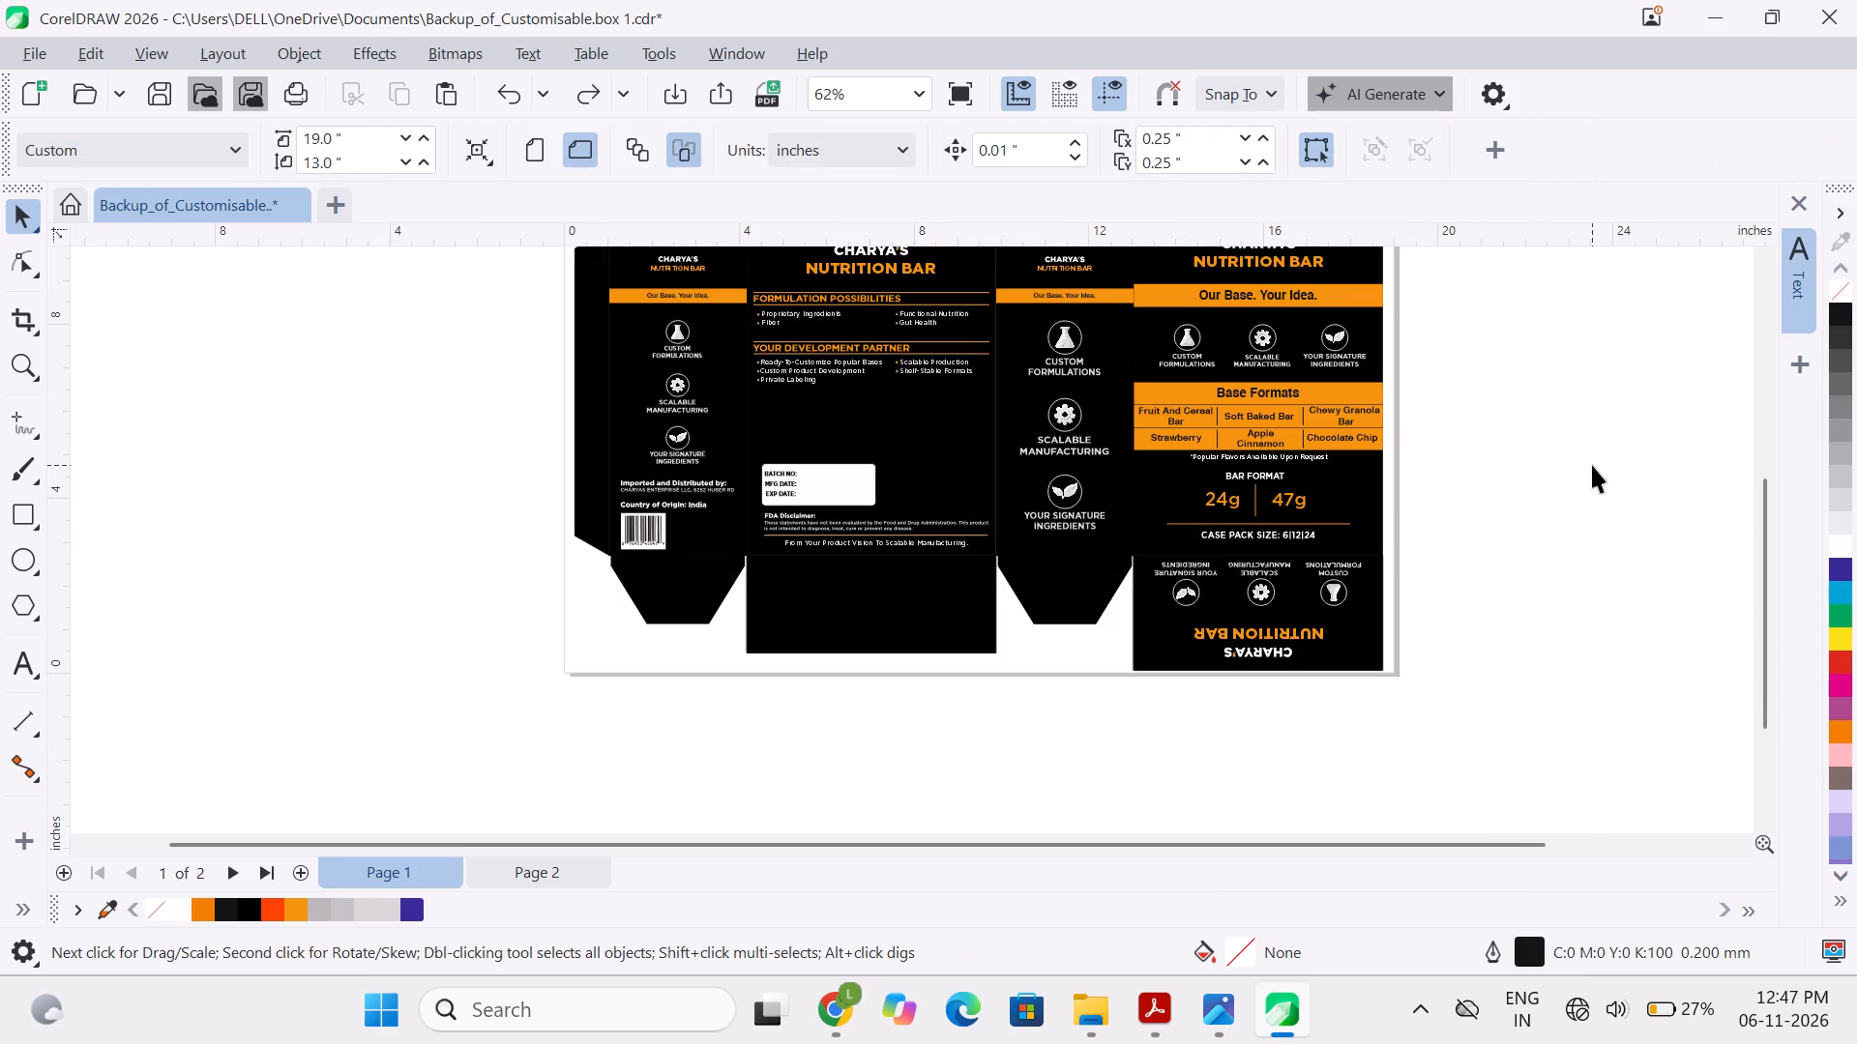
scroll(1532, 595, "up", 1)
scroll(1532, 595, "down", 3, "ctrl")
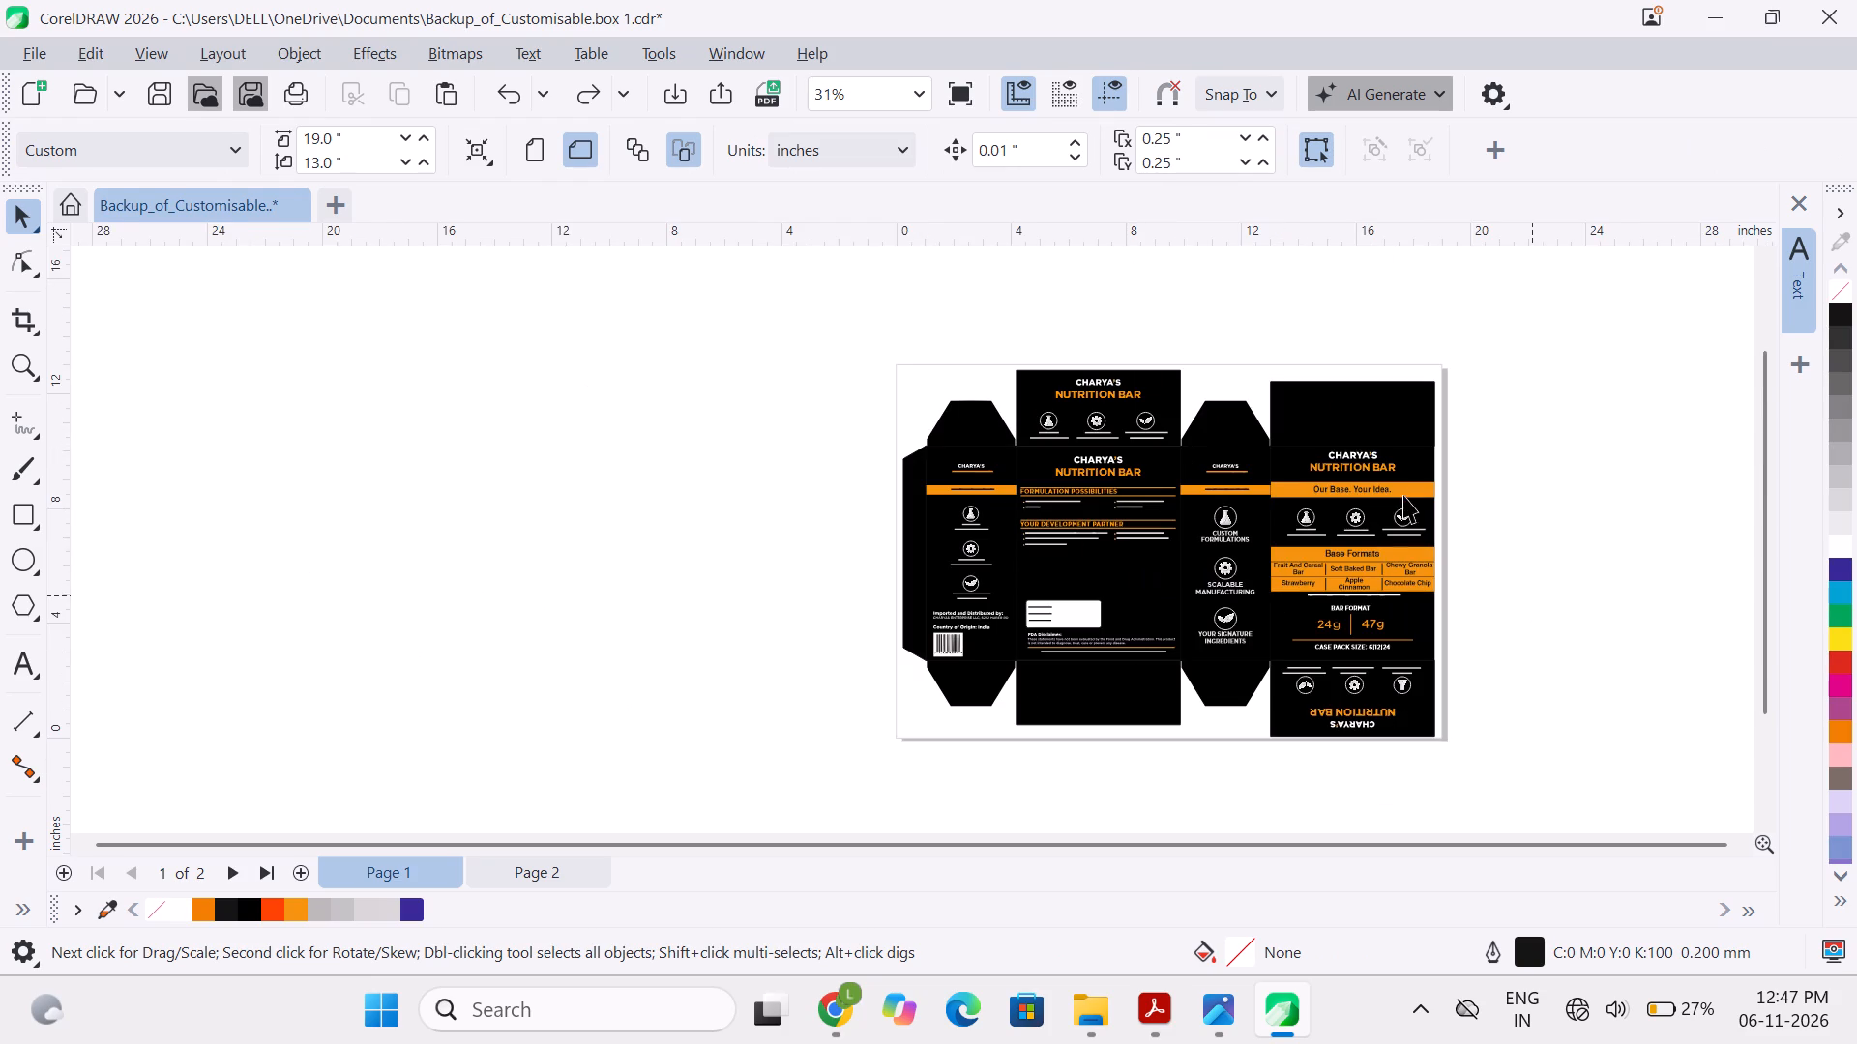
left_click_drag(870, 344, 1452, 765)
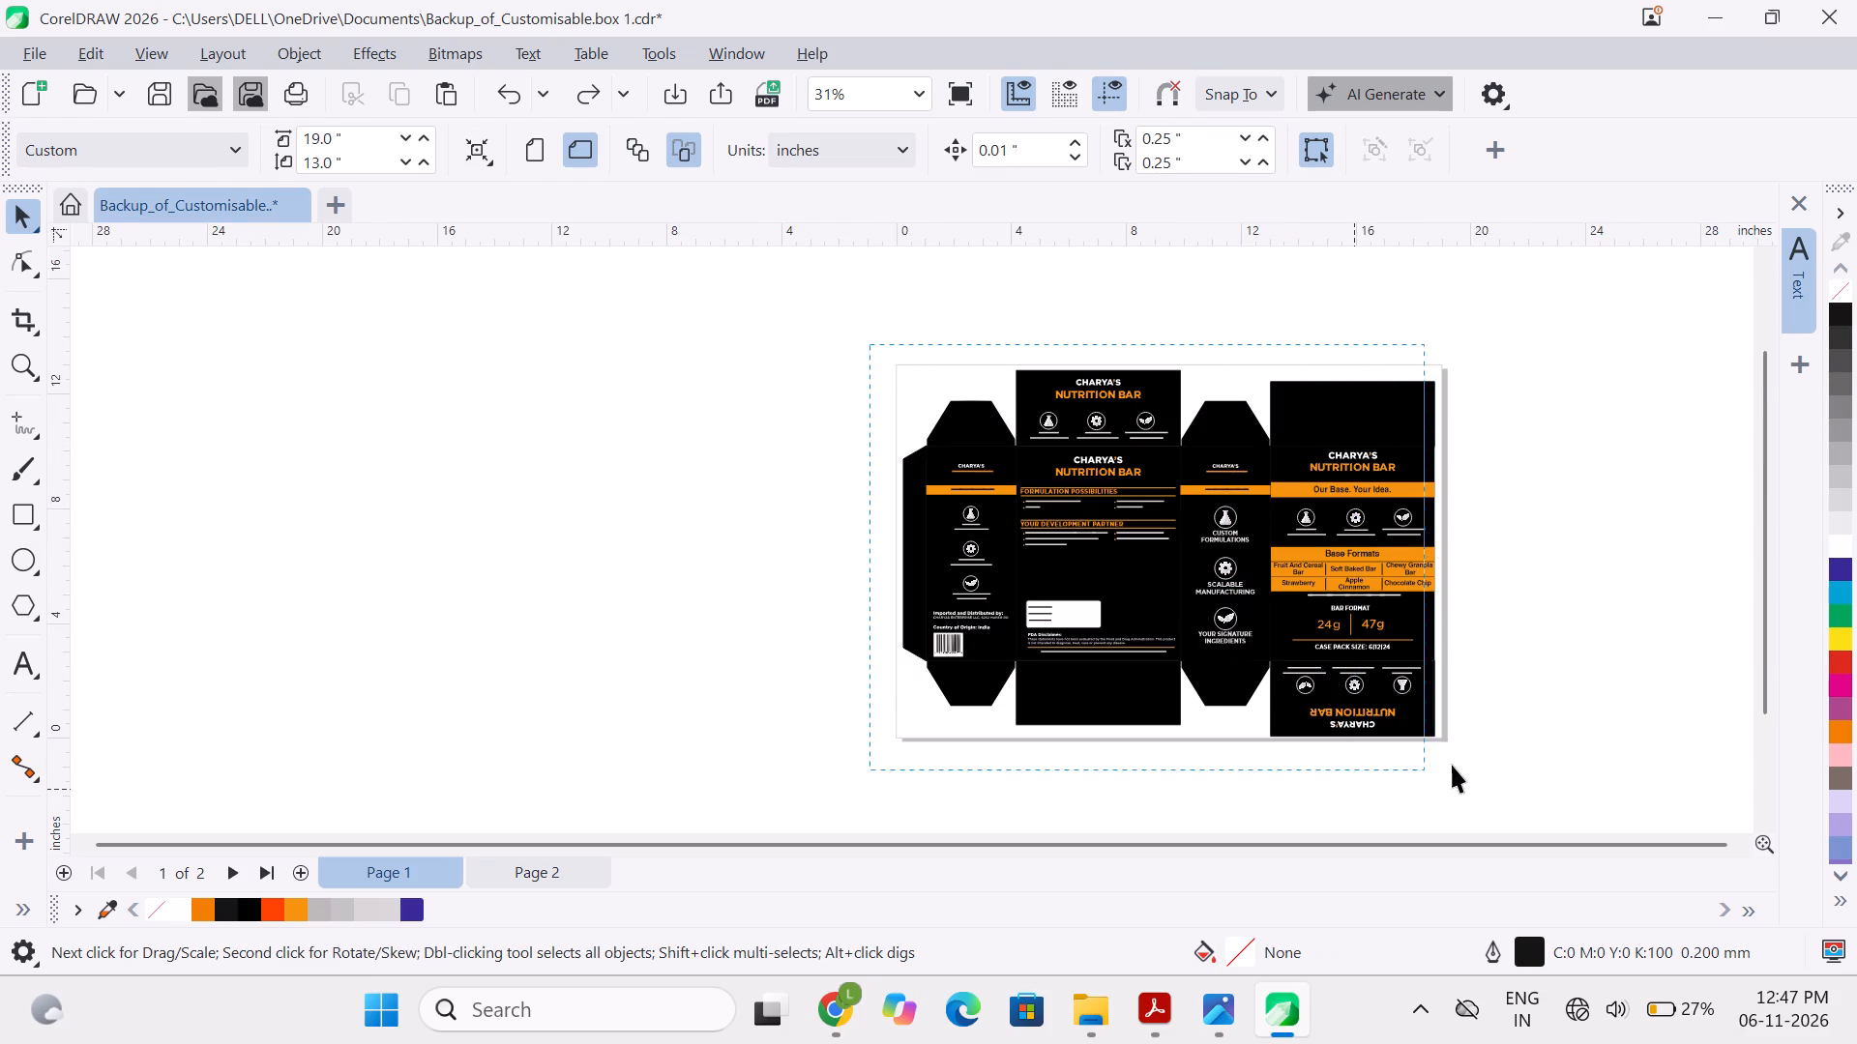
left_click_drag(1452, 765, 1481, 768)
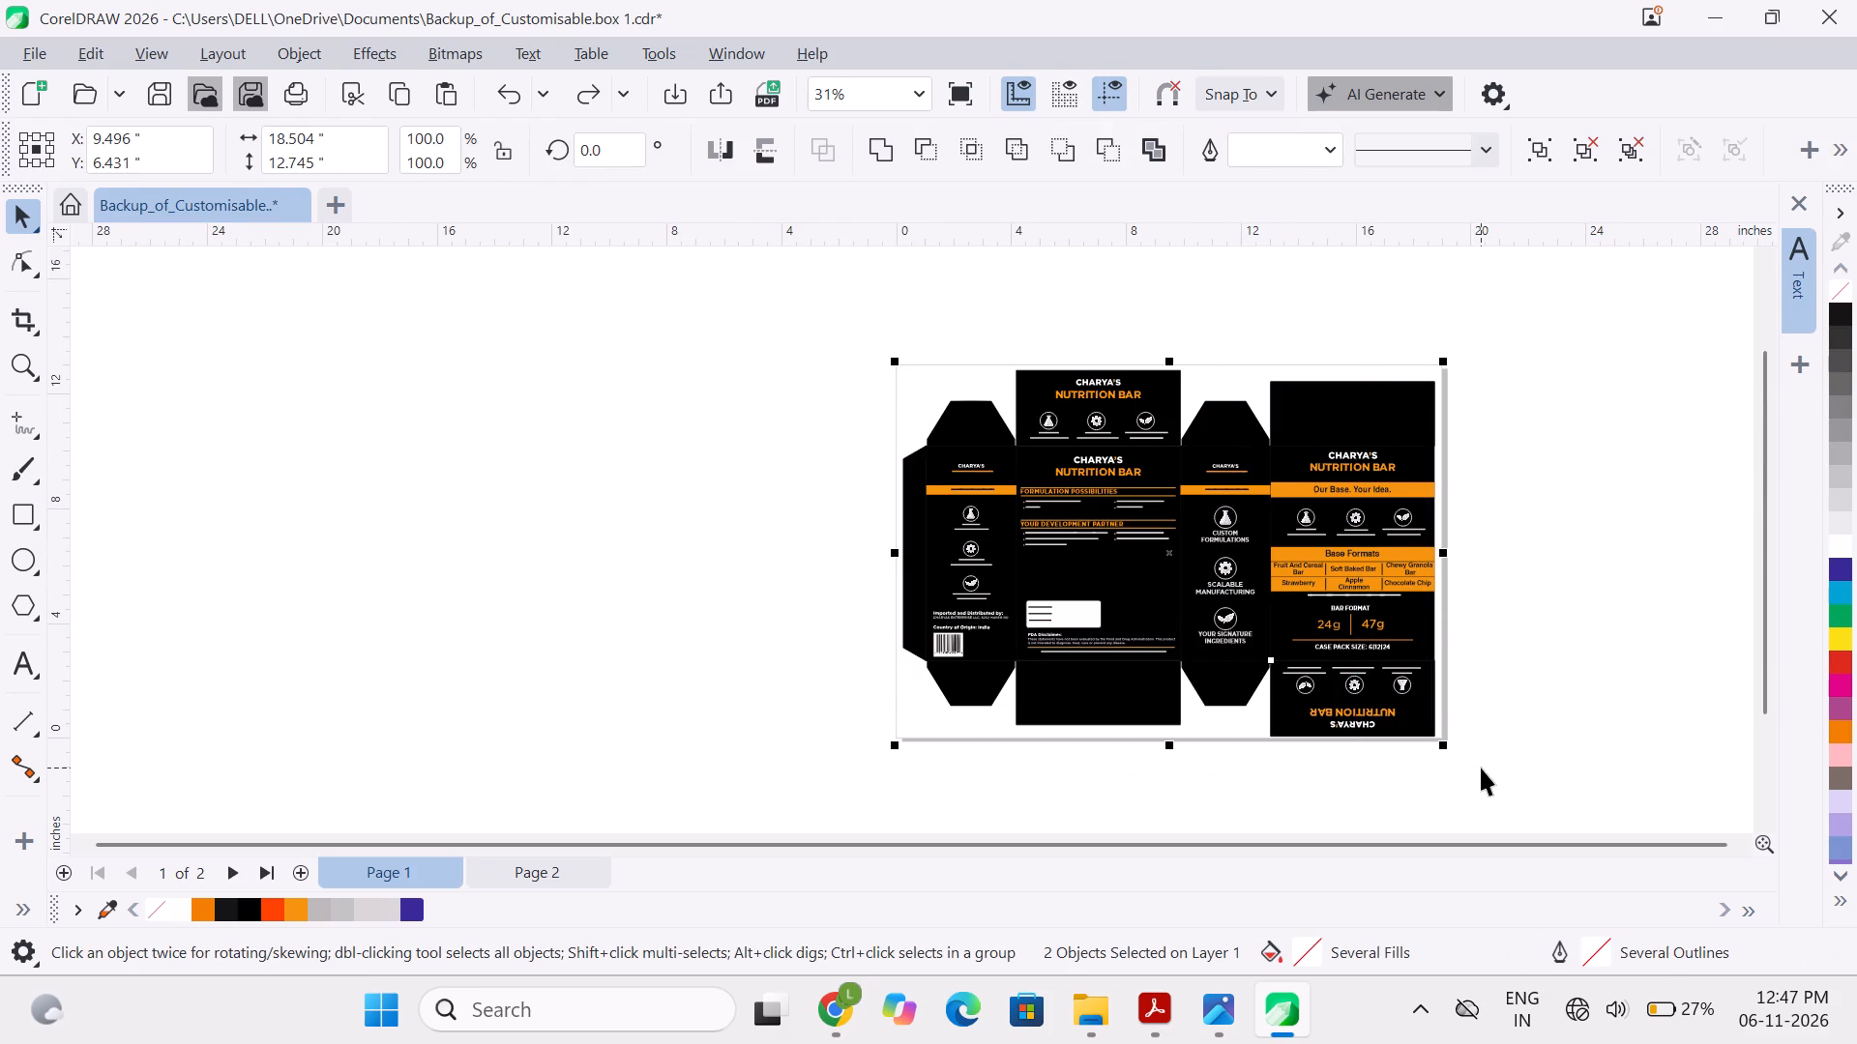
key("ctrl+g")
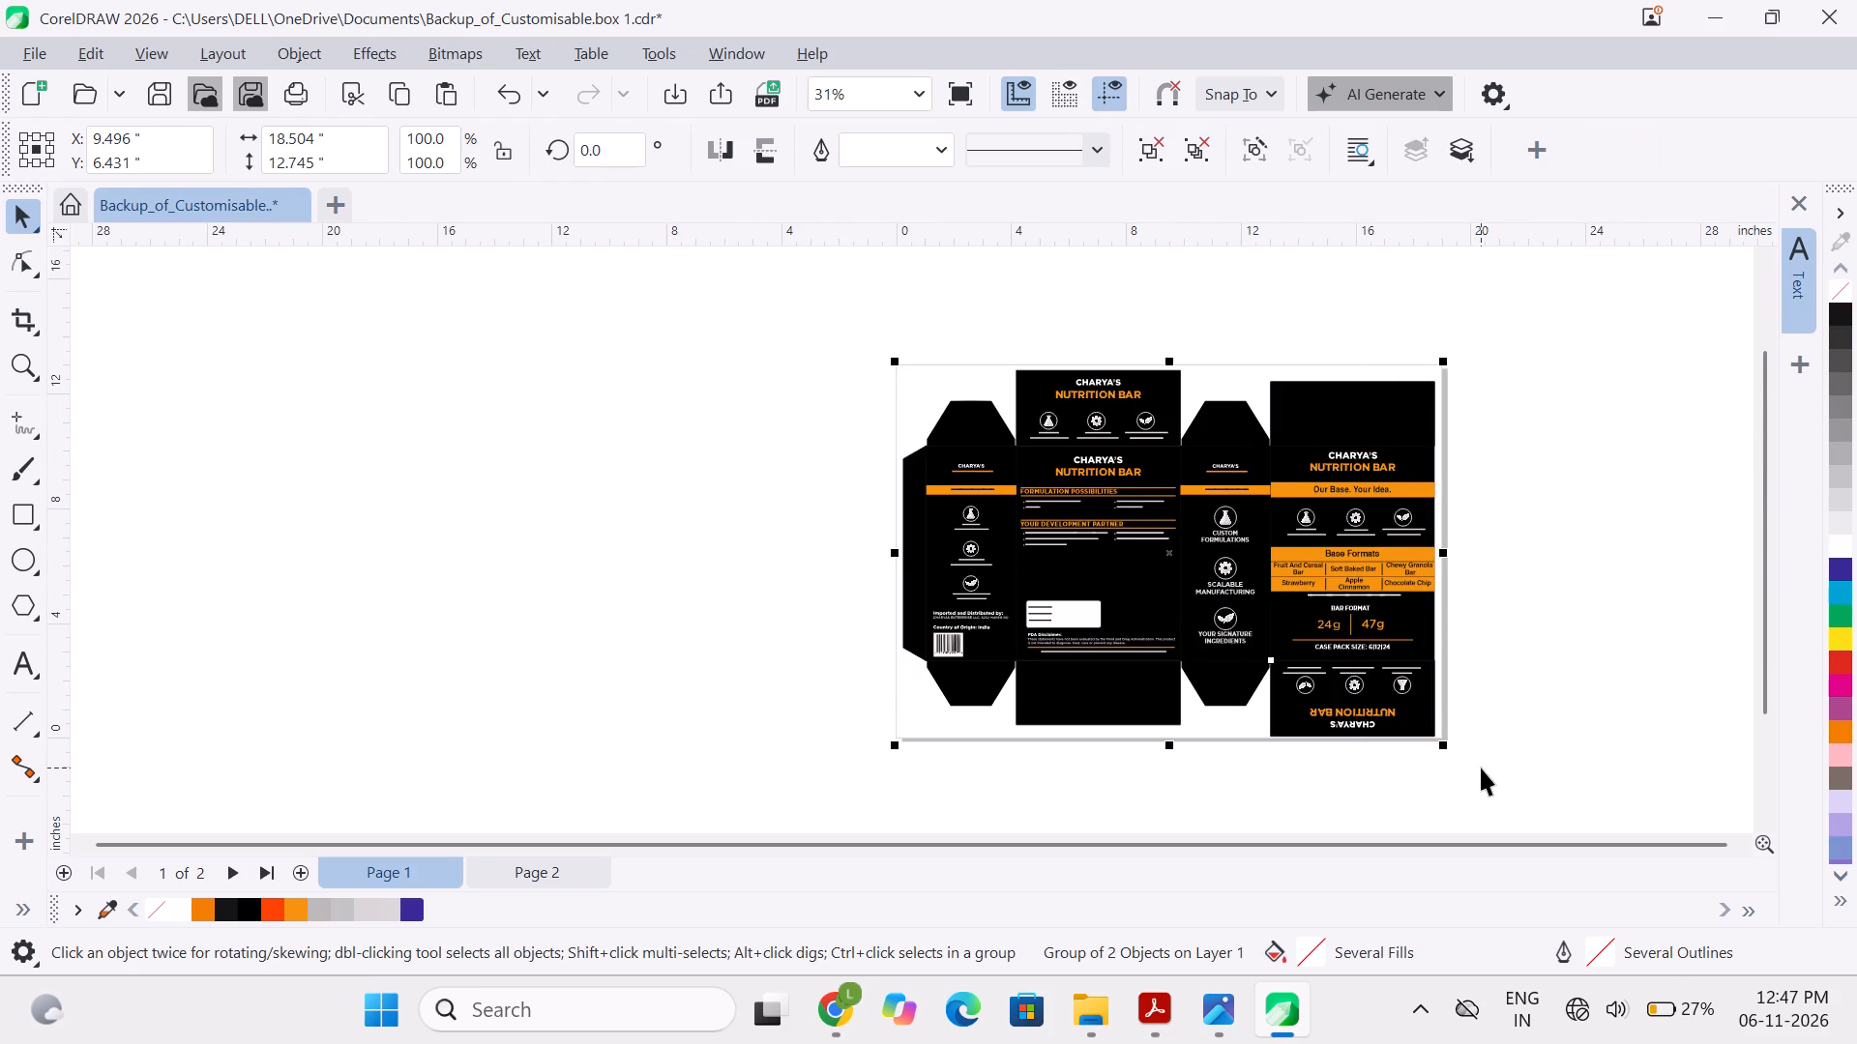
Copy the grouped box layout from Page 1 and paste it onto Page 2.
key("ctrl+c")
key("ctrl+c")
left_click(570, 885)
key("ctrl+v")
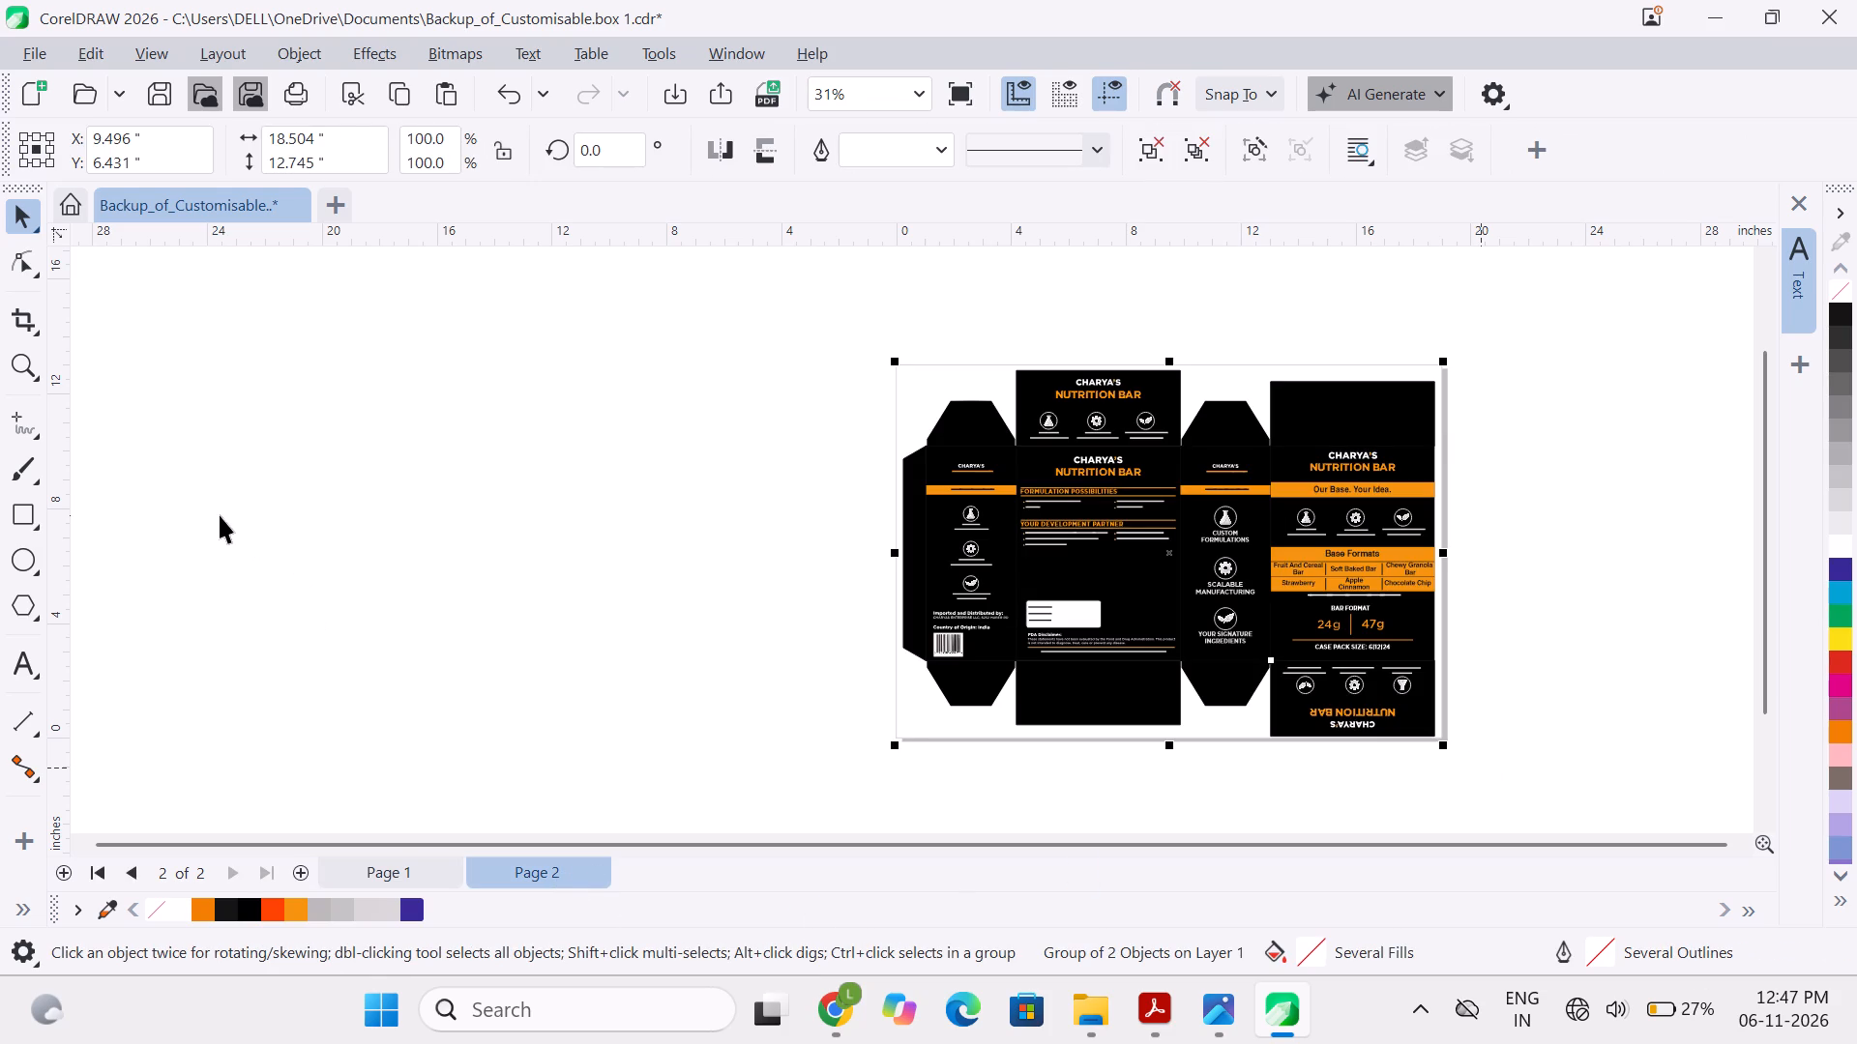
left_click(545, 507)
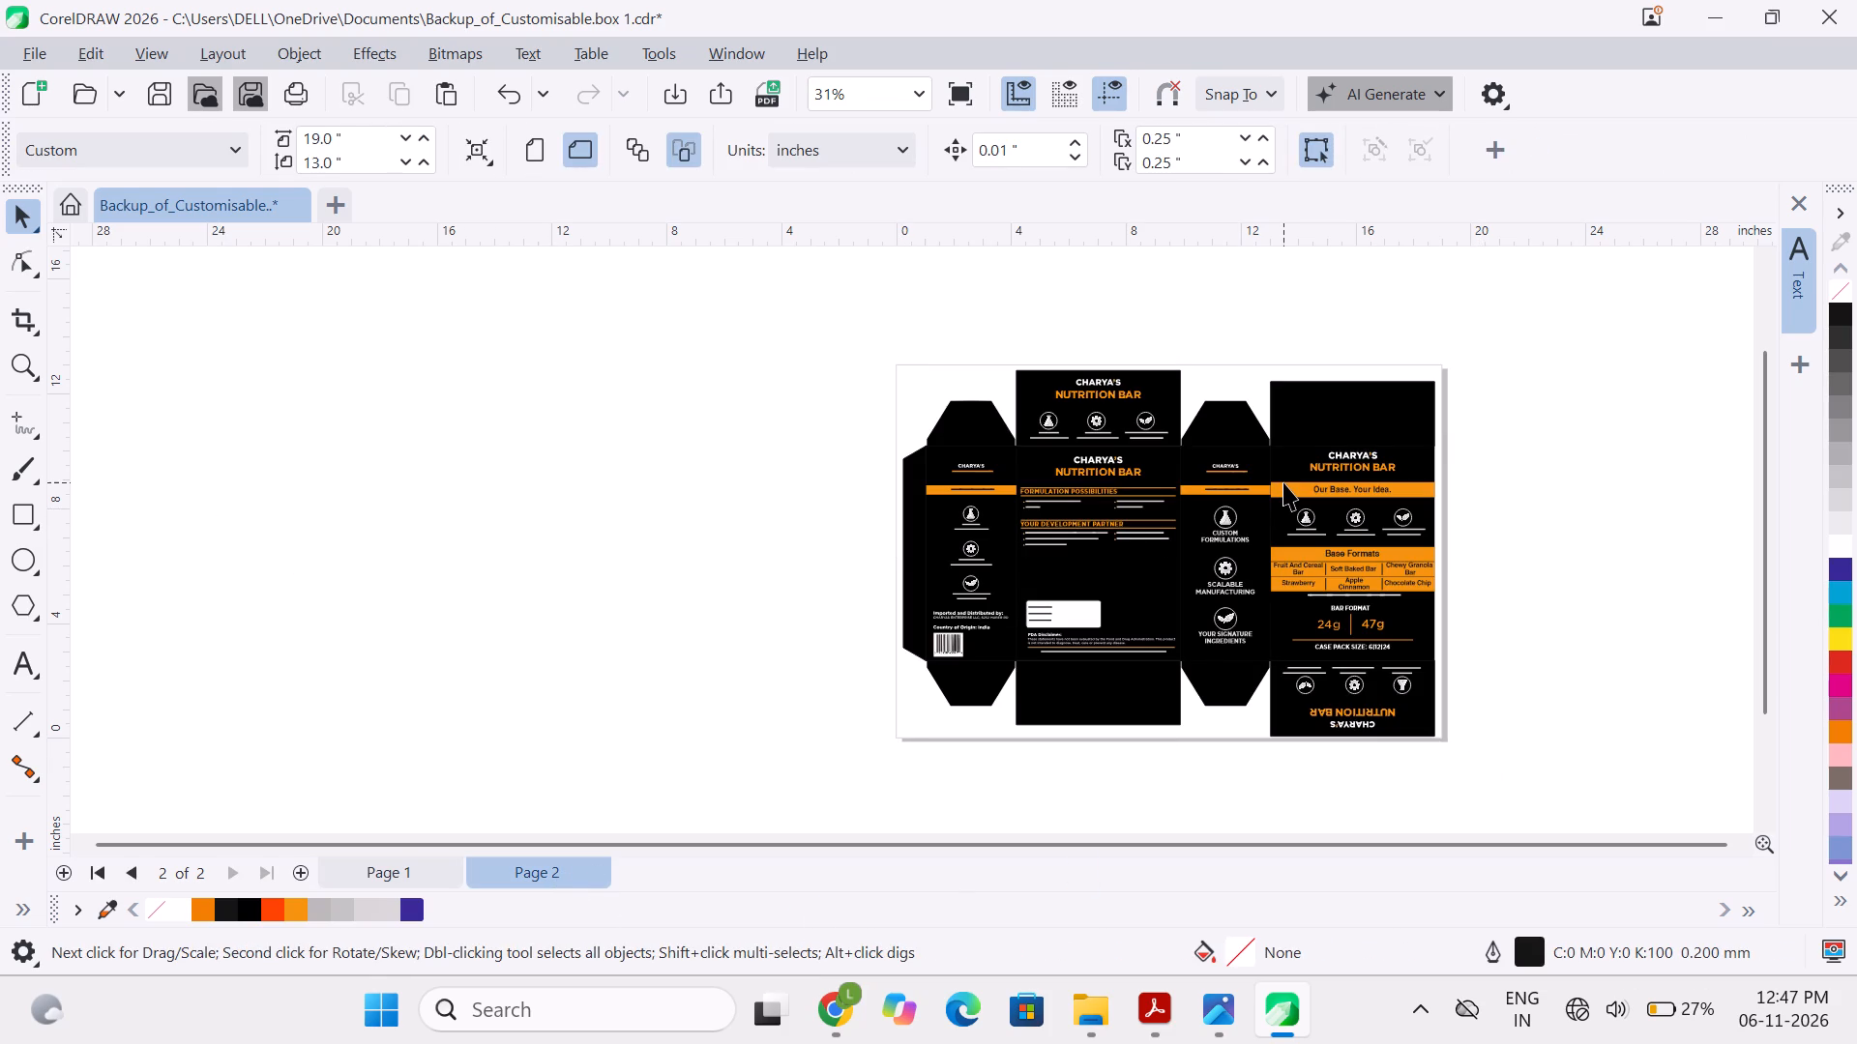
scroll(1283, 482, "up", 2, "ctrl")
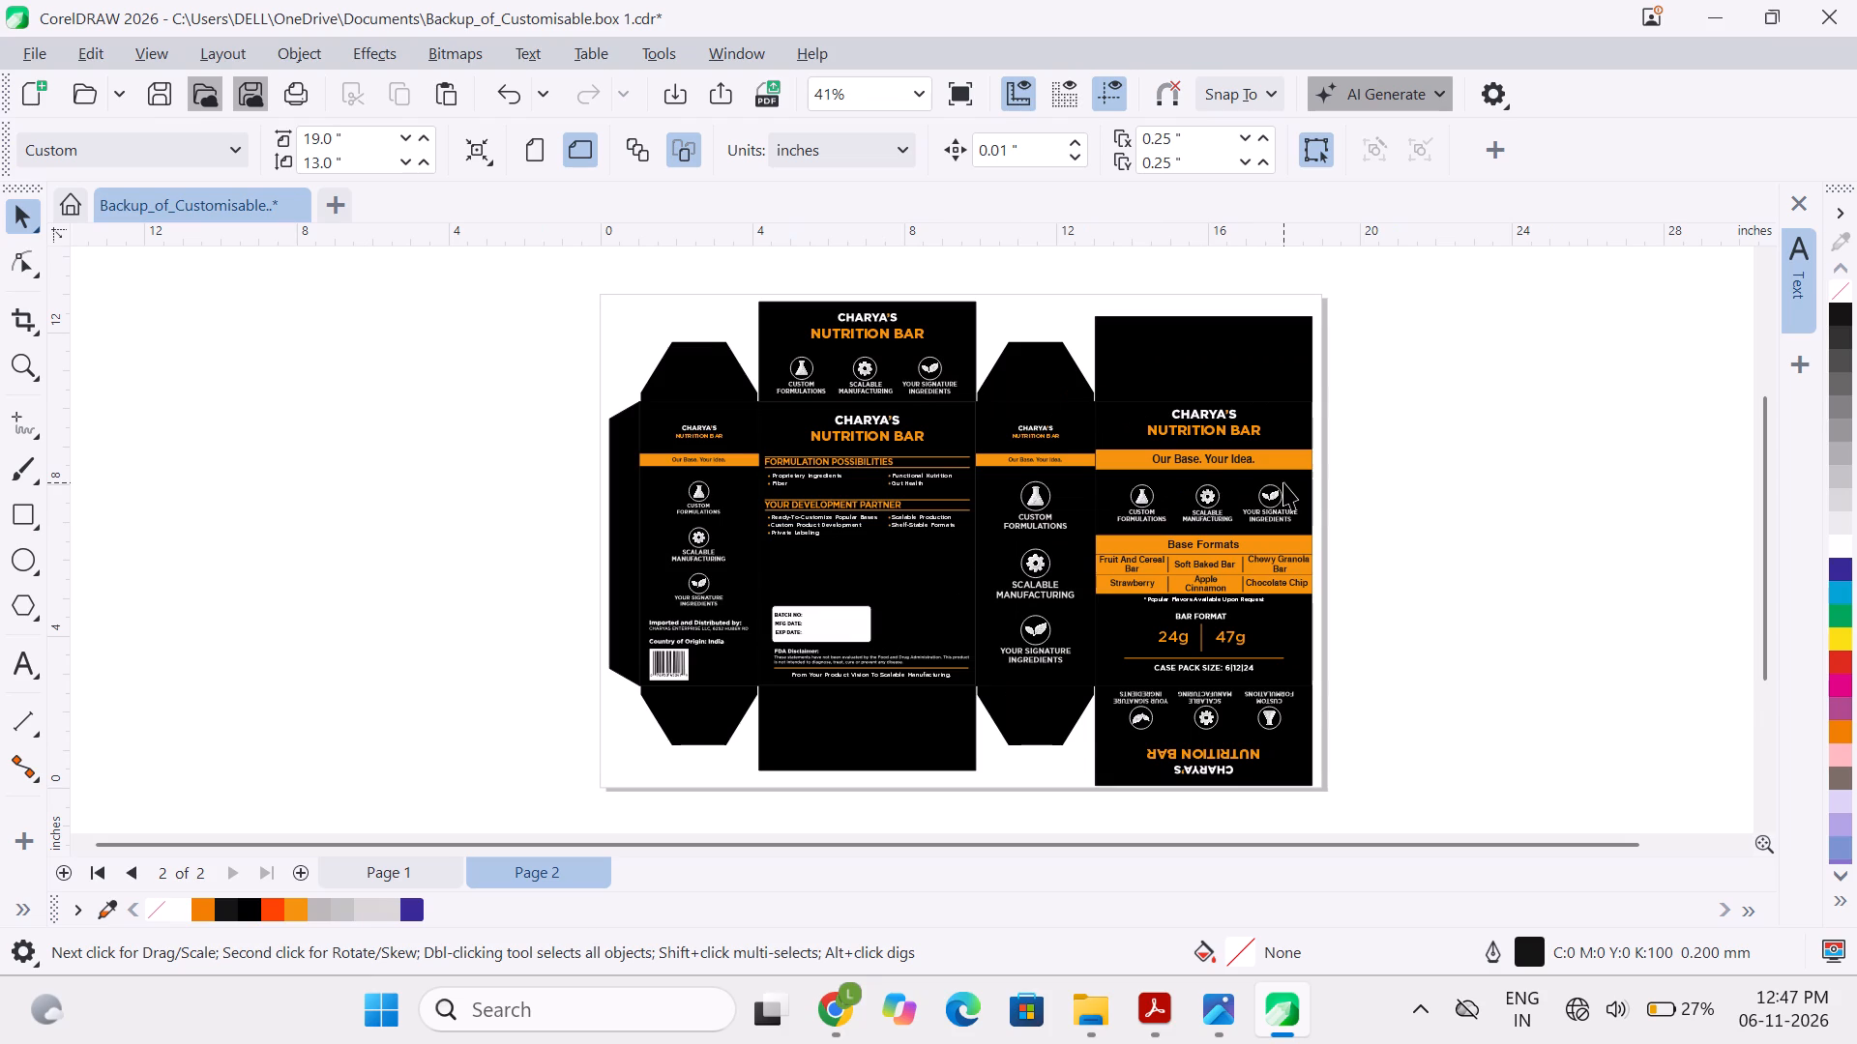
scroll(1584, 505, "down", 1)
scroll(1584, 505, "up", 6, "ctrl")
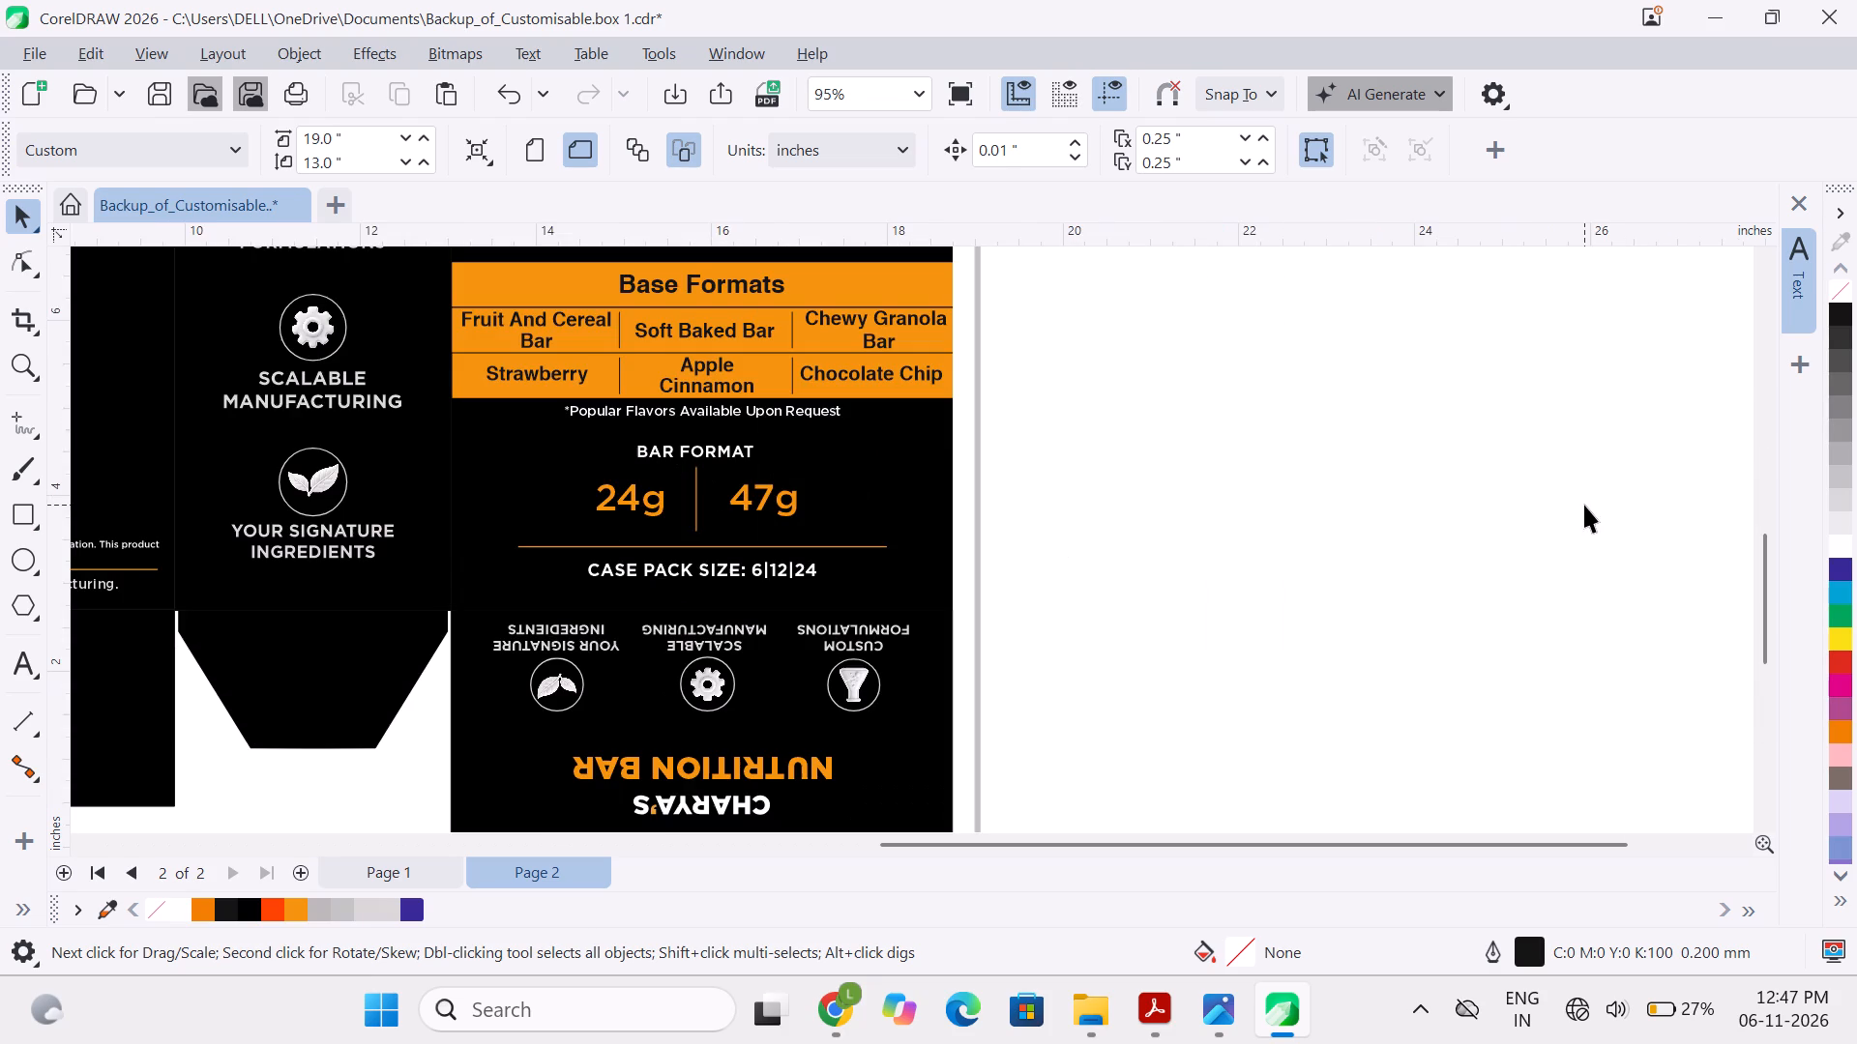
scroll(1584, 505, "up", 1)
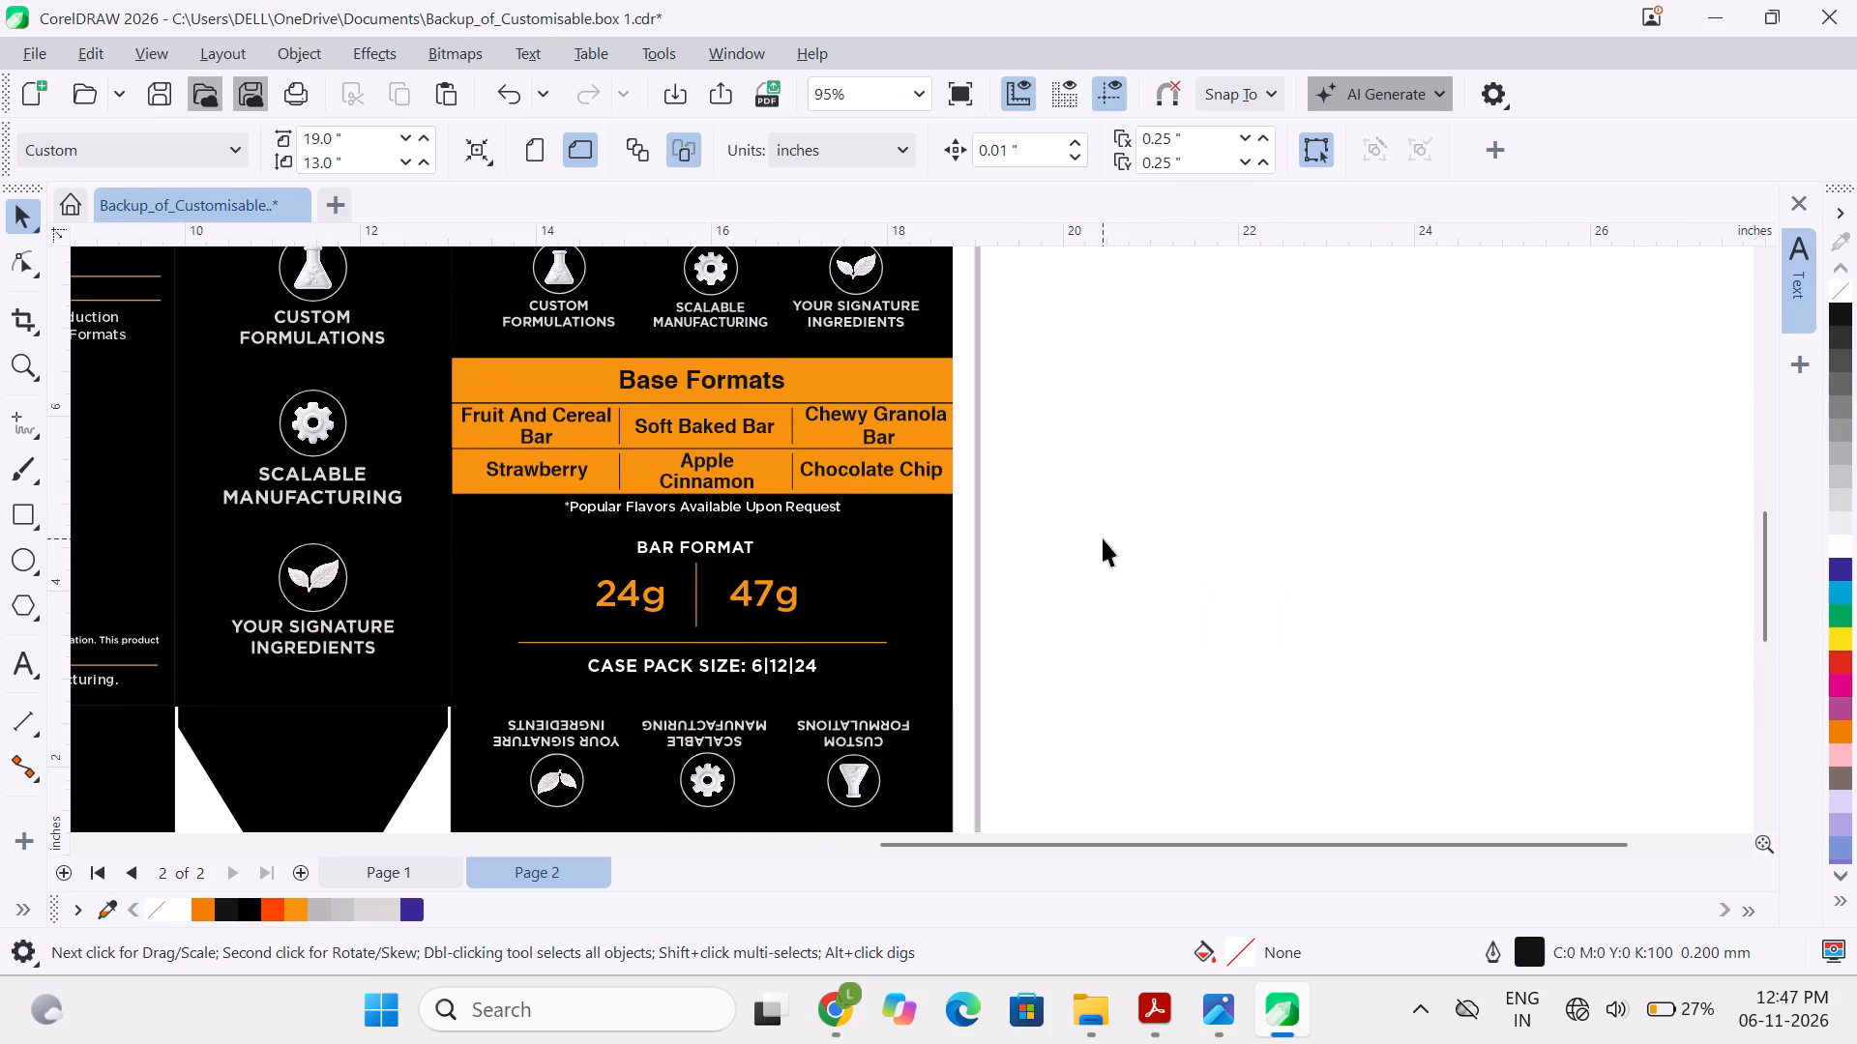
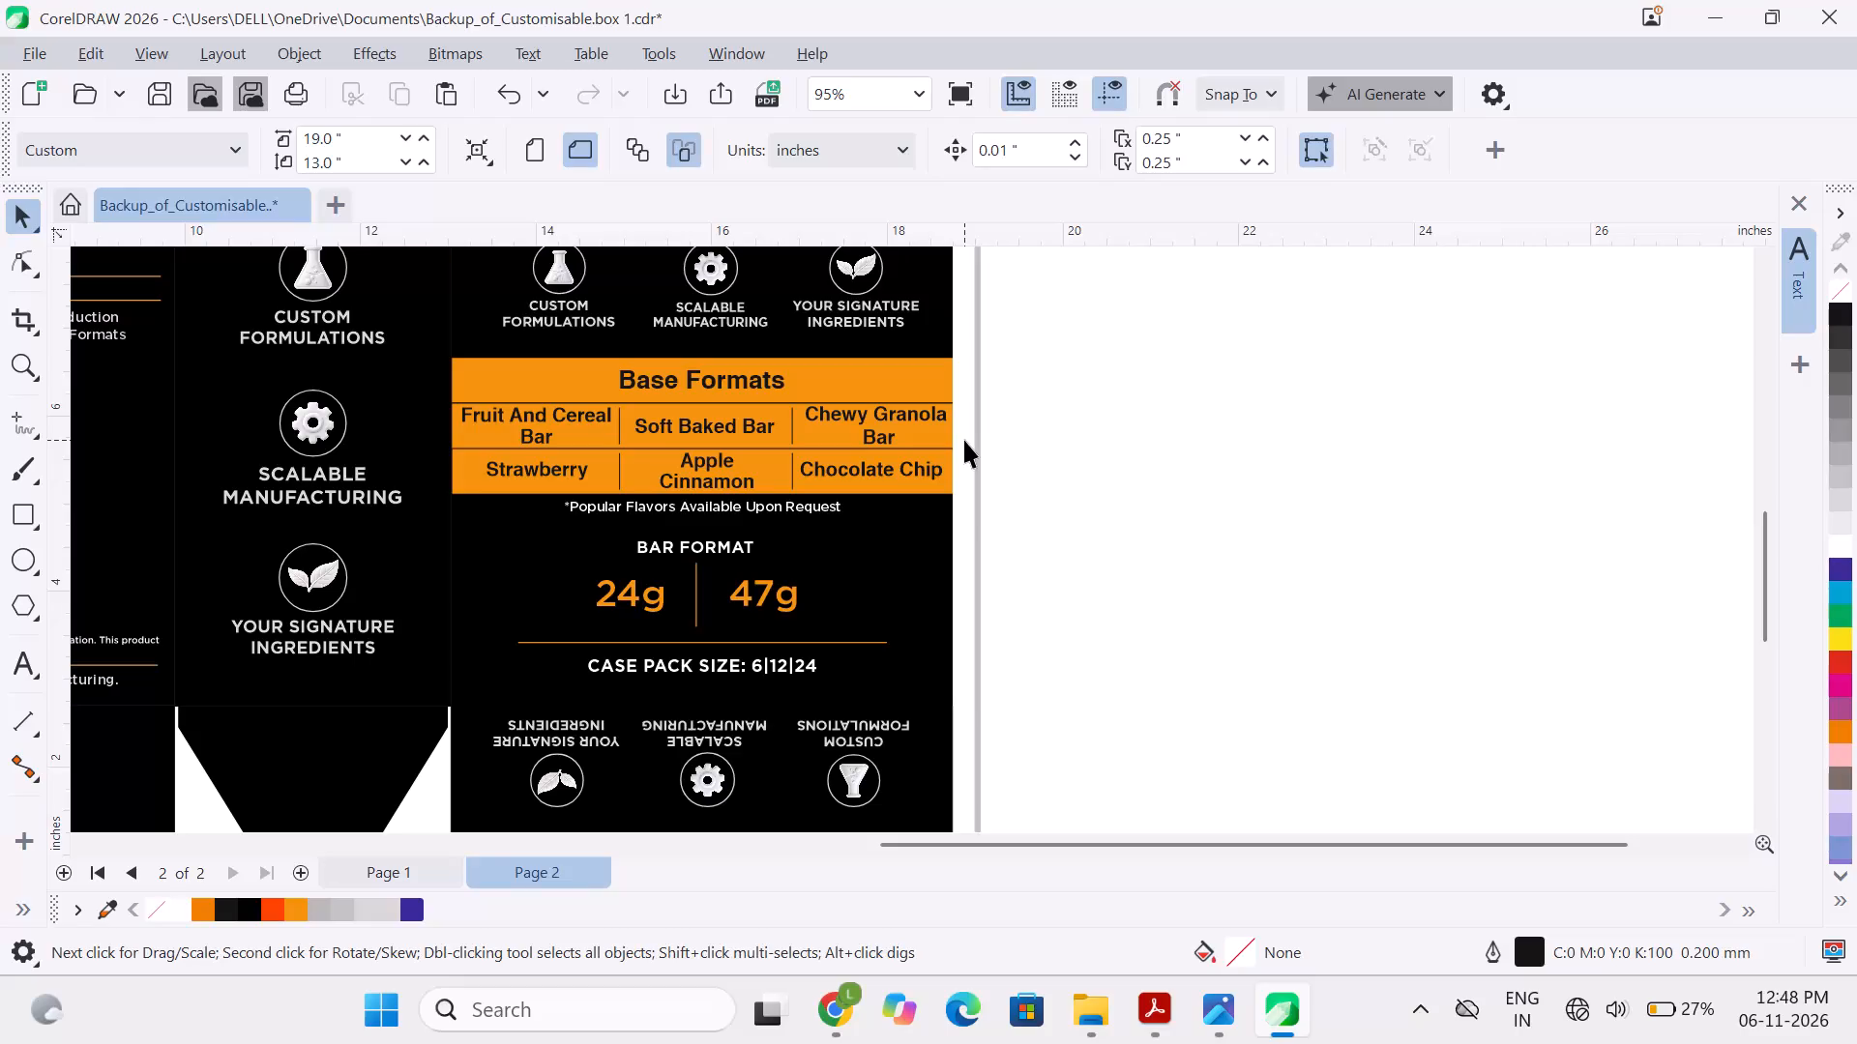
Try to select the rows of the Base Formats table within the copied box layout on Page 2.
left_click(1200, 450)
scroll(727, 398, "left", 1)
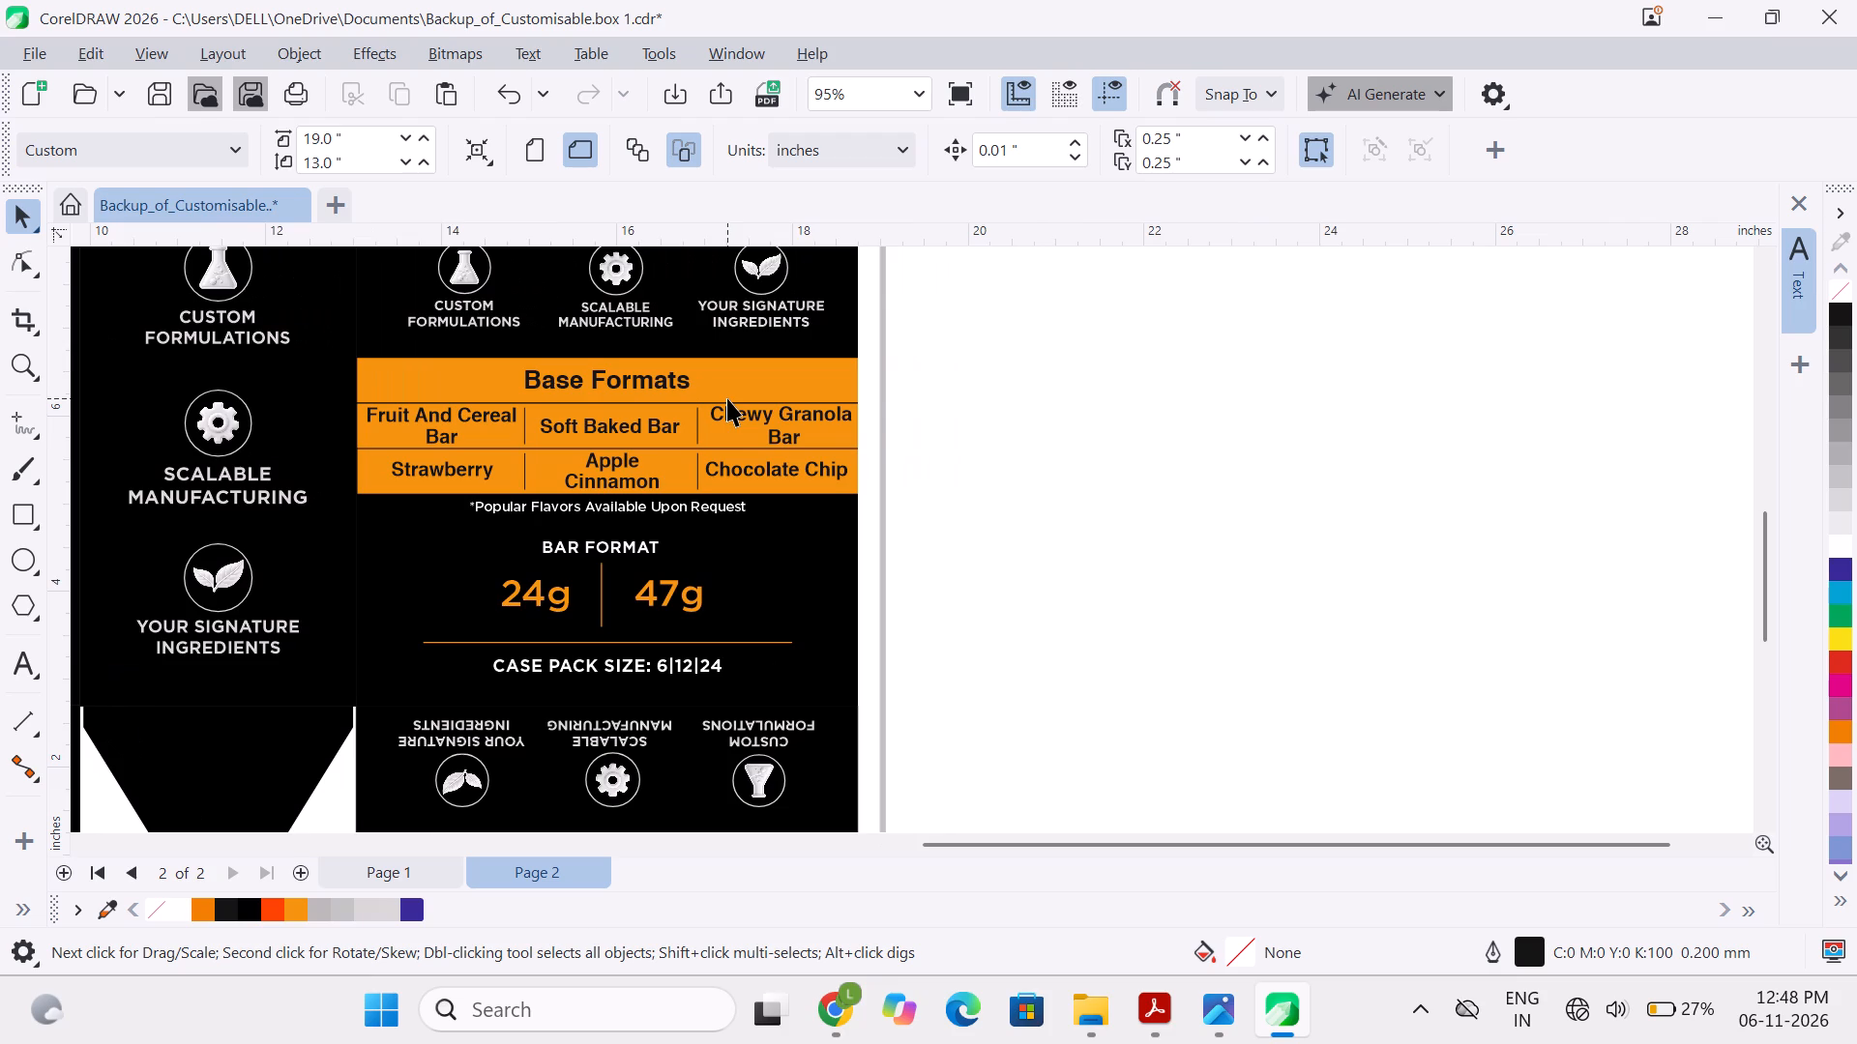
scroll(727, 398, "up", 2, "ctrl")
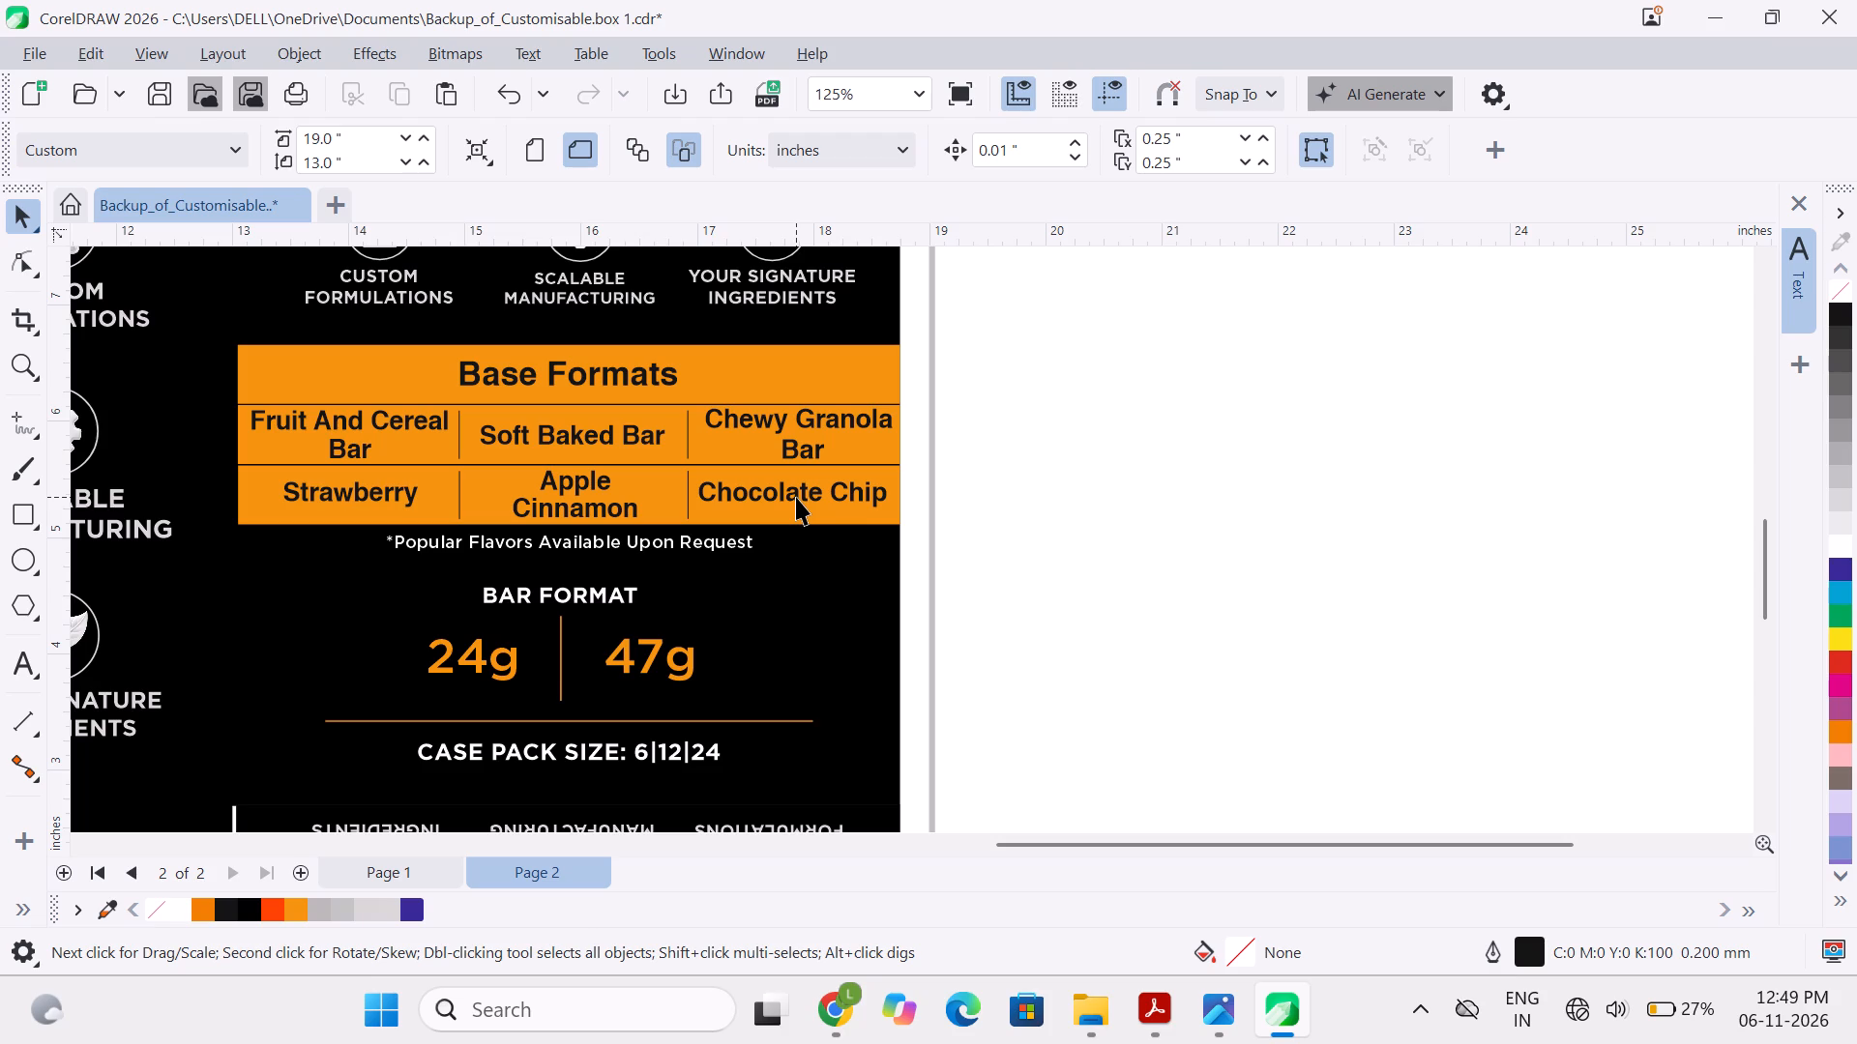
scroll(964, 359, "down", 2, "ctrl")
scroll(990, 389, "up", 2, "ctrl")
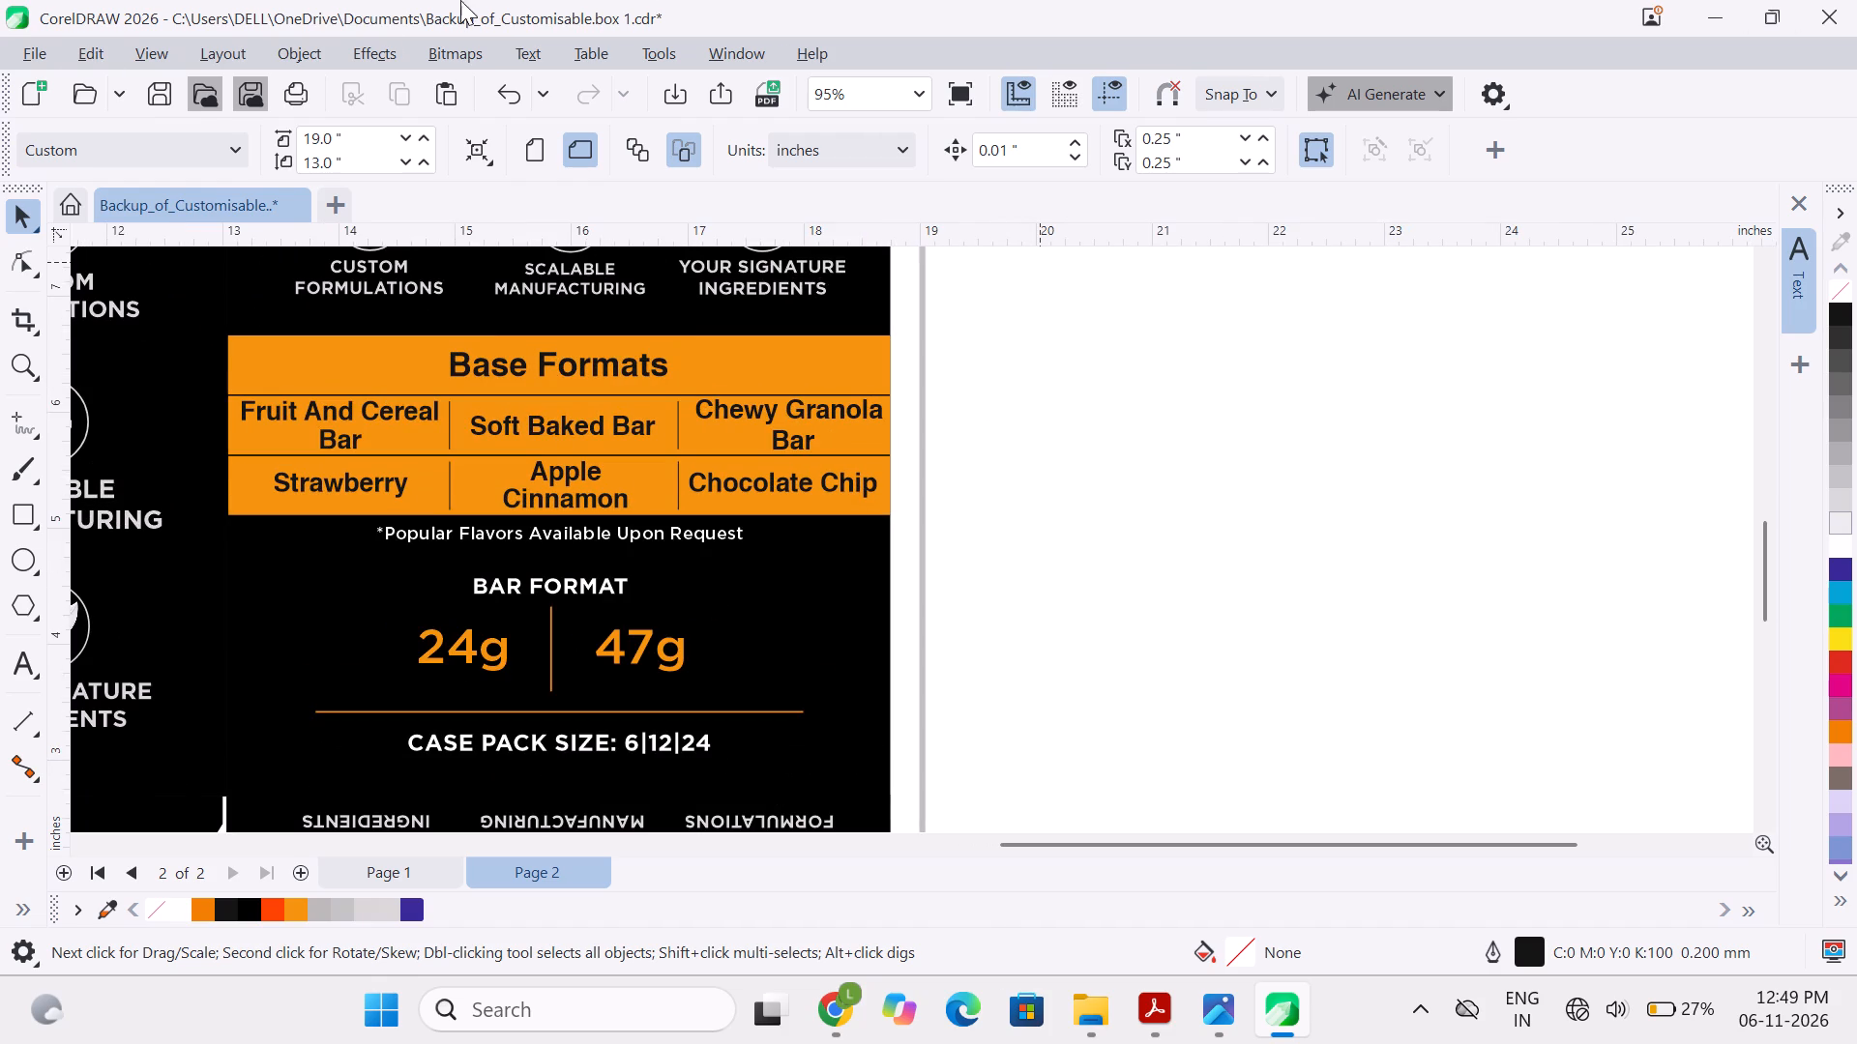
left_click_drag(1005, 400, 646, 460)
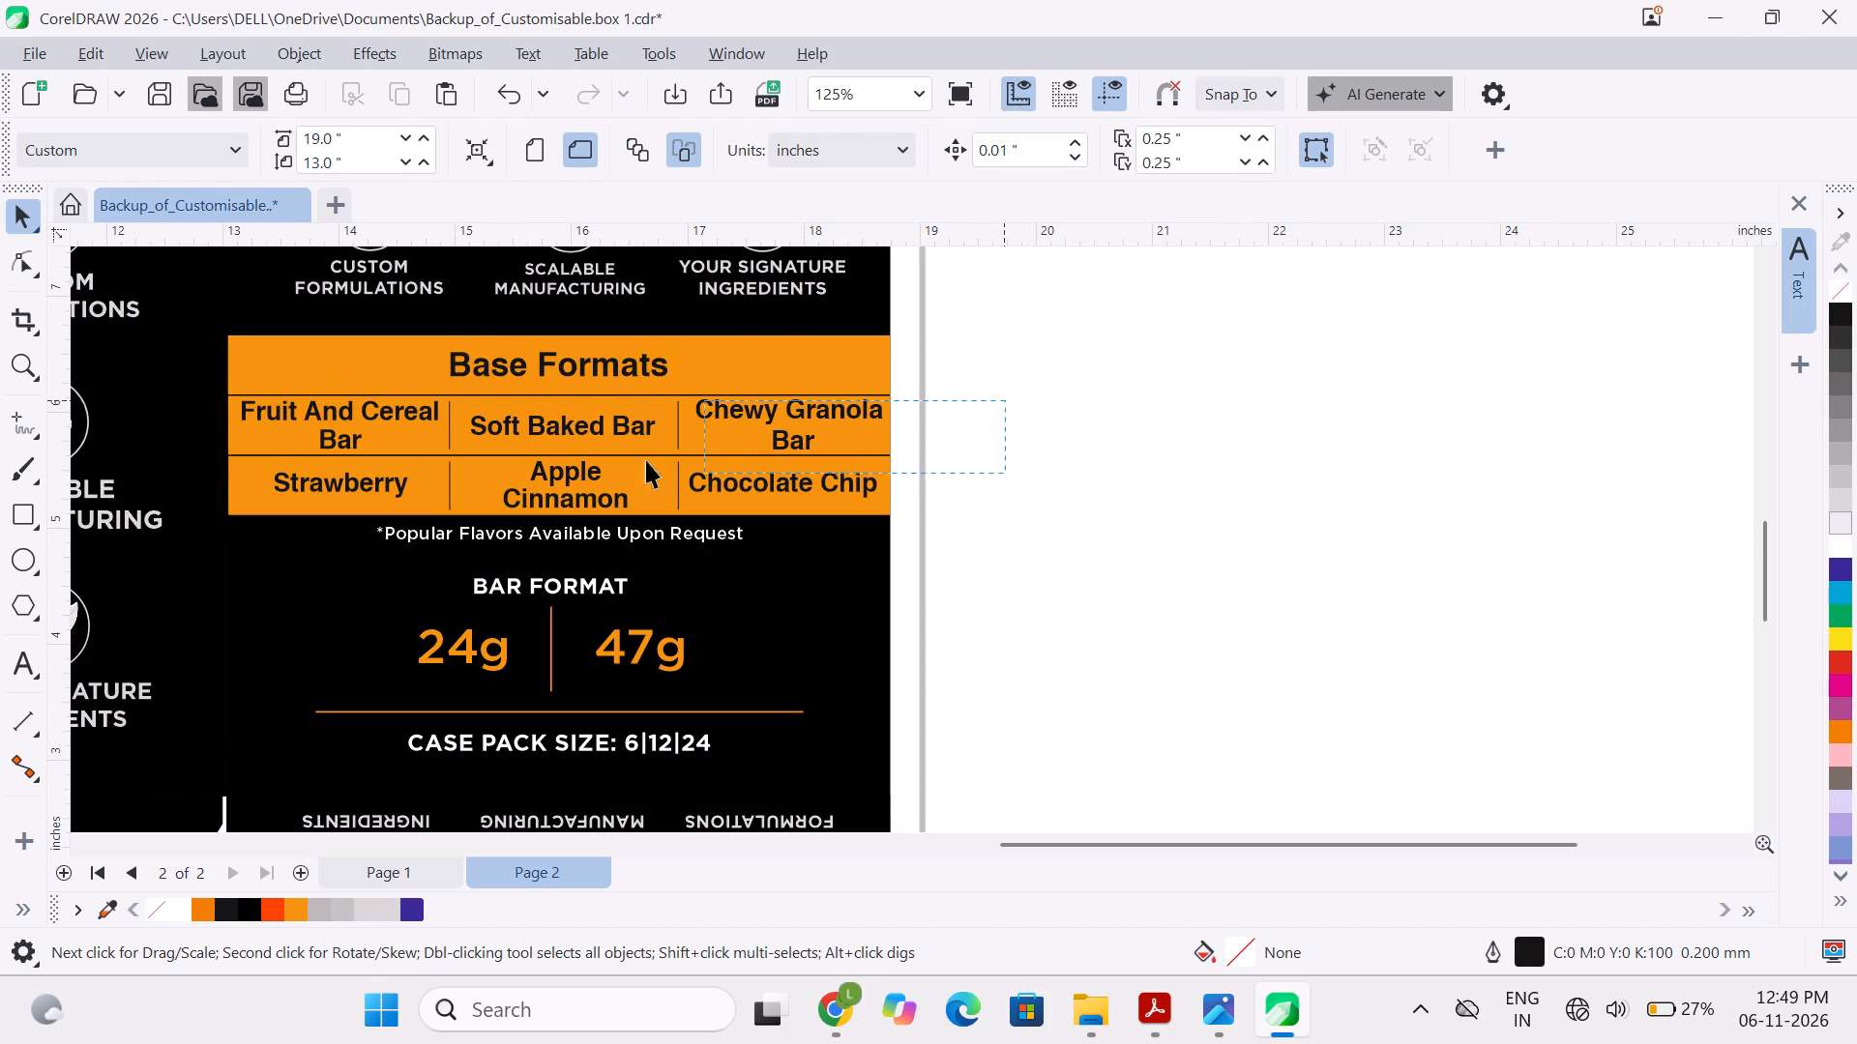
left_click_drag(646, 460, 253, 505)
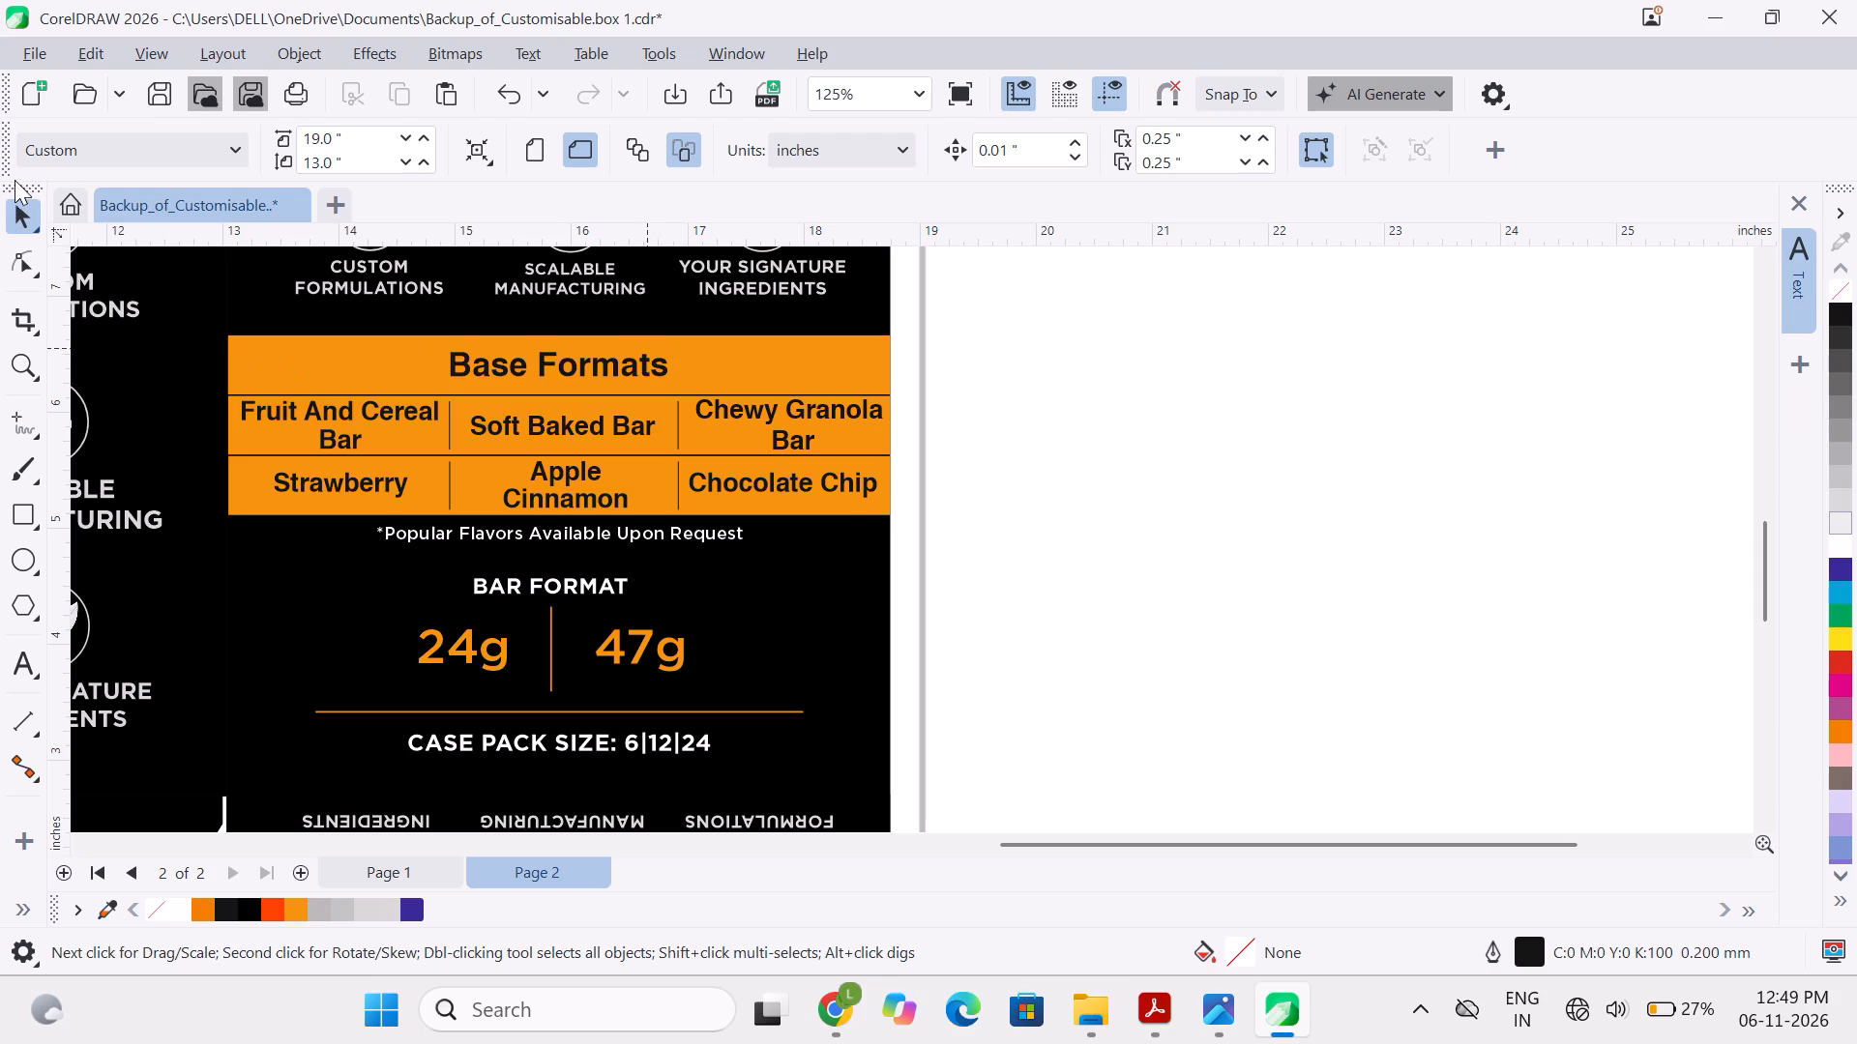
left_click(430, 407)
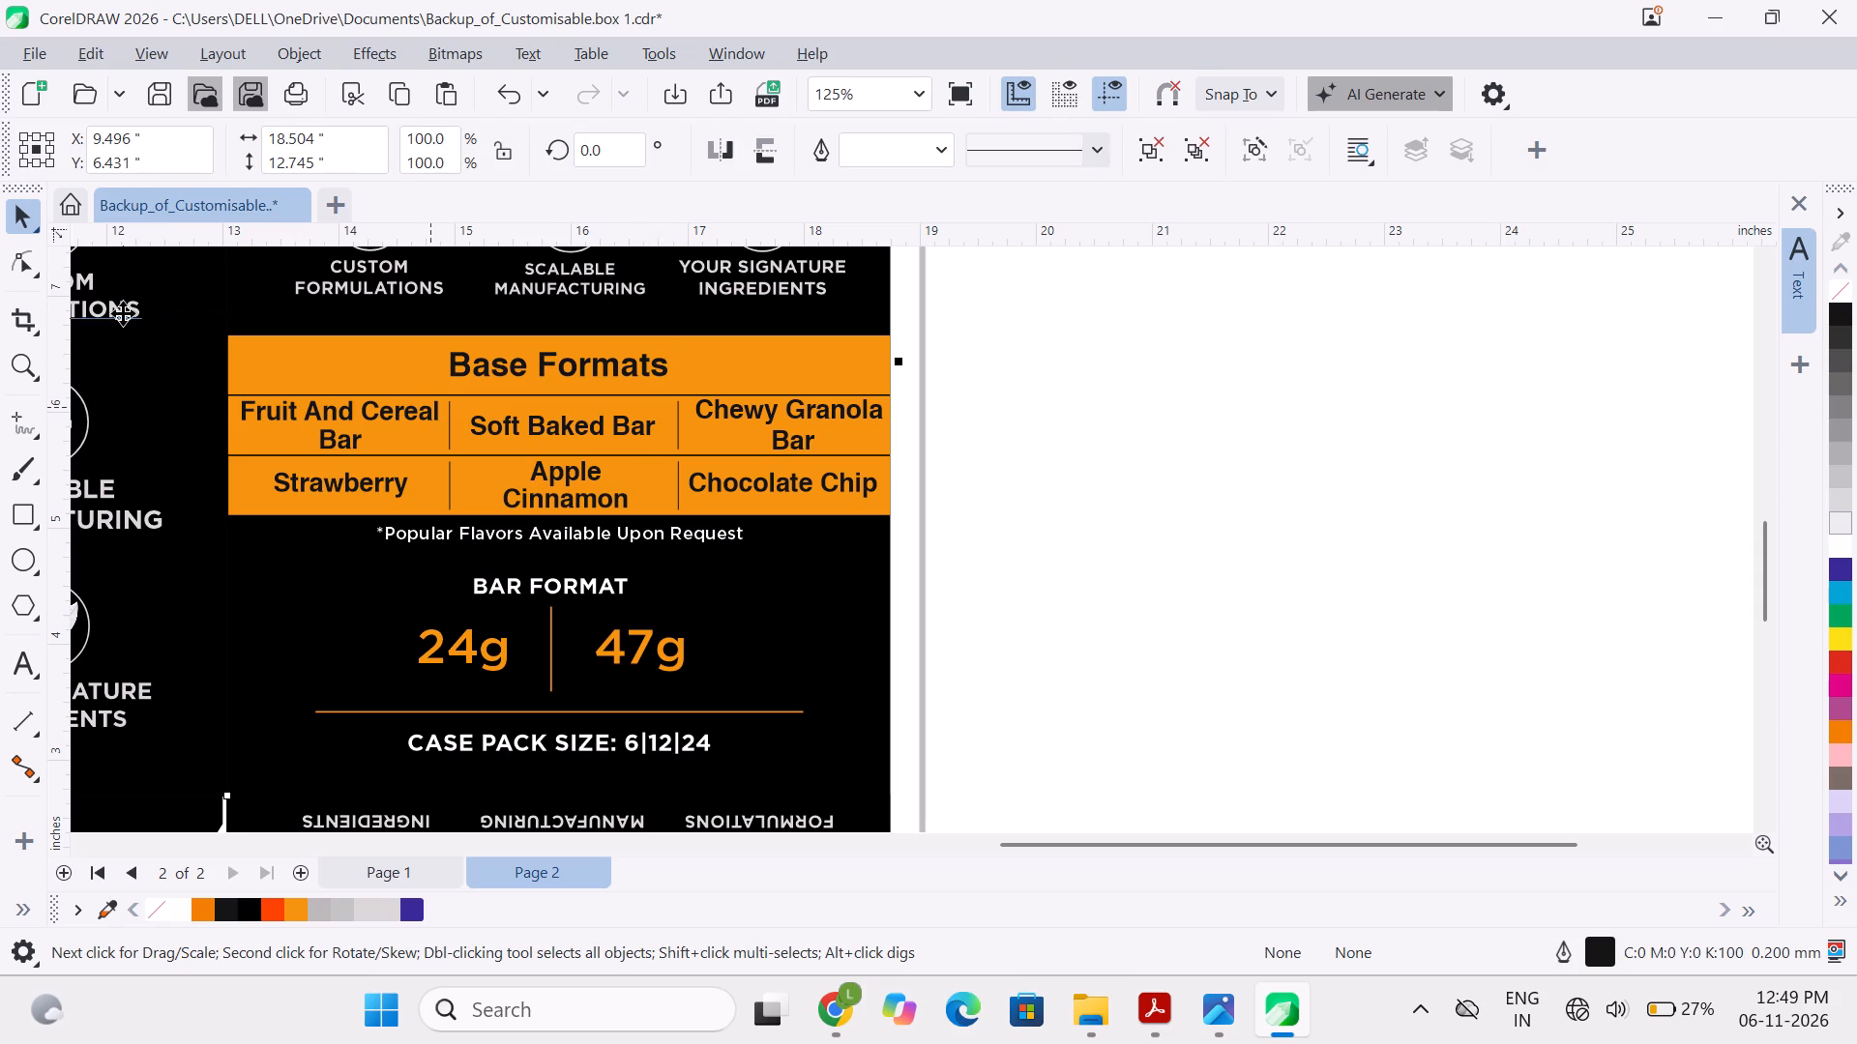
Examine the whole copied box layout on Page 2, including the panel with the Base Formats table.
scroll(123, 313, "down", 2, "ctrl")
scroll(123, 312, "right", 5)
scroll(128, 304, "down", 2, "ctrl")
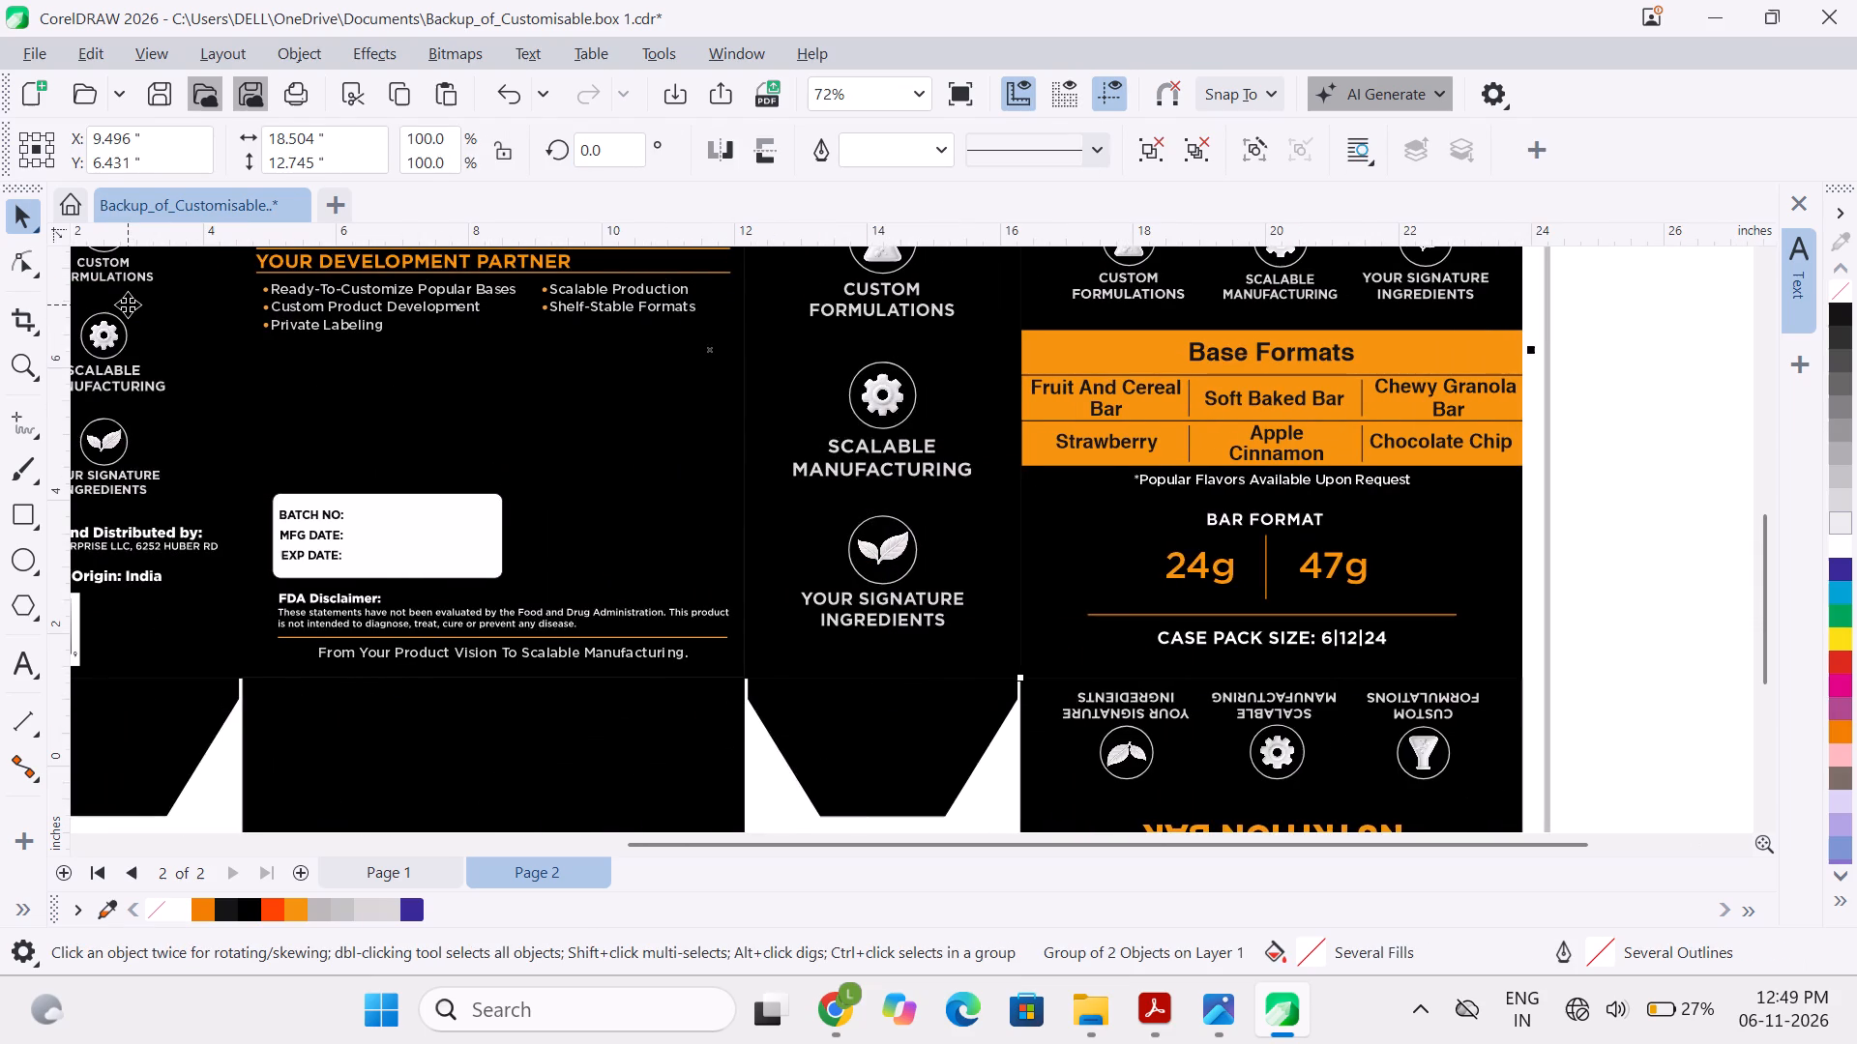
scroll(66, 348, "up", 2)
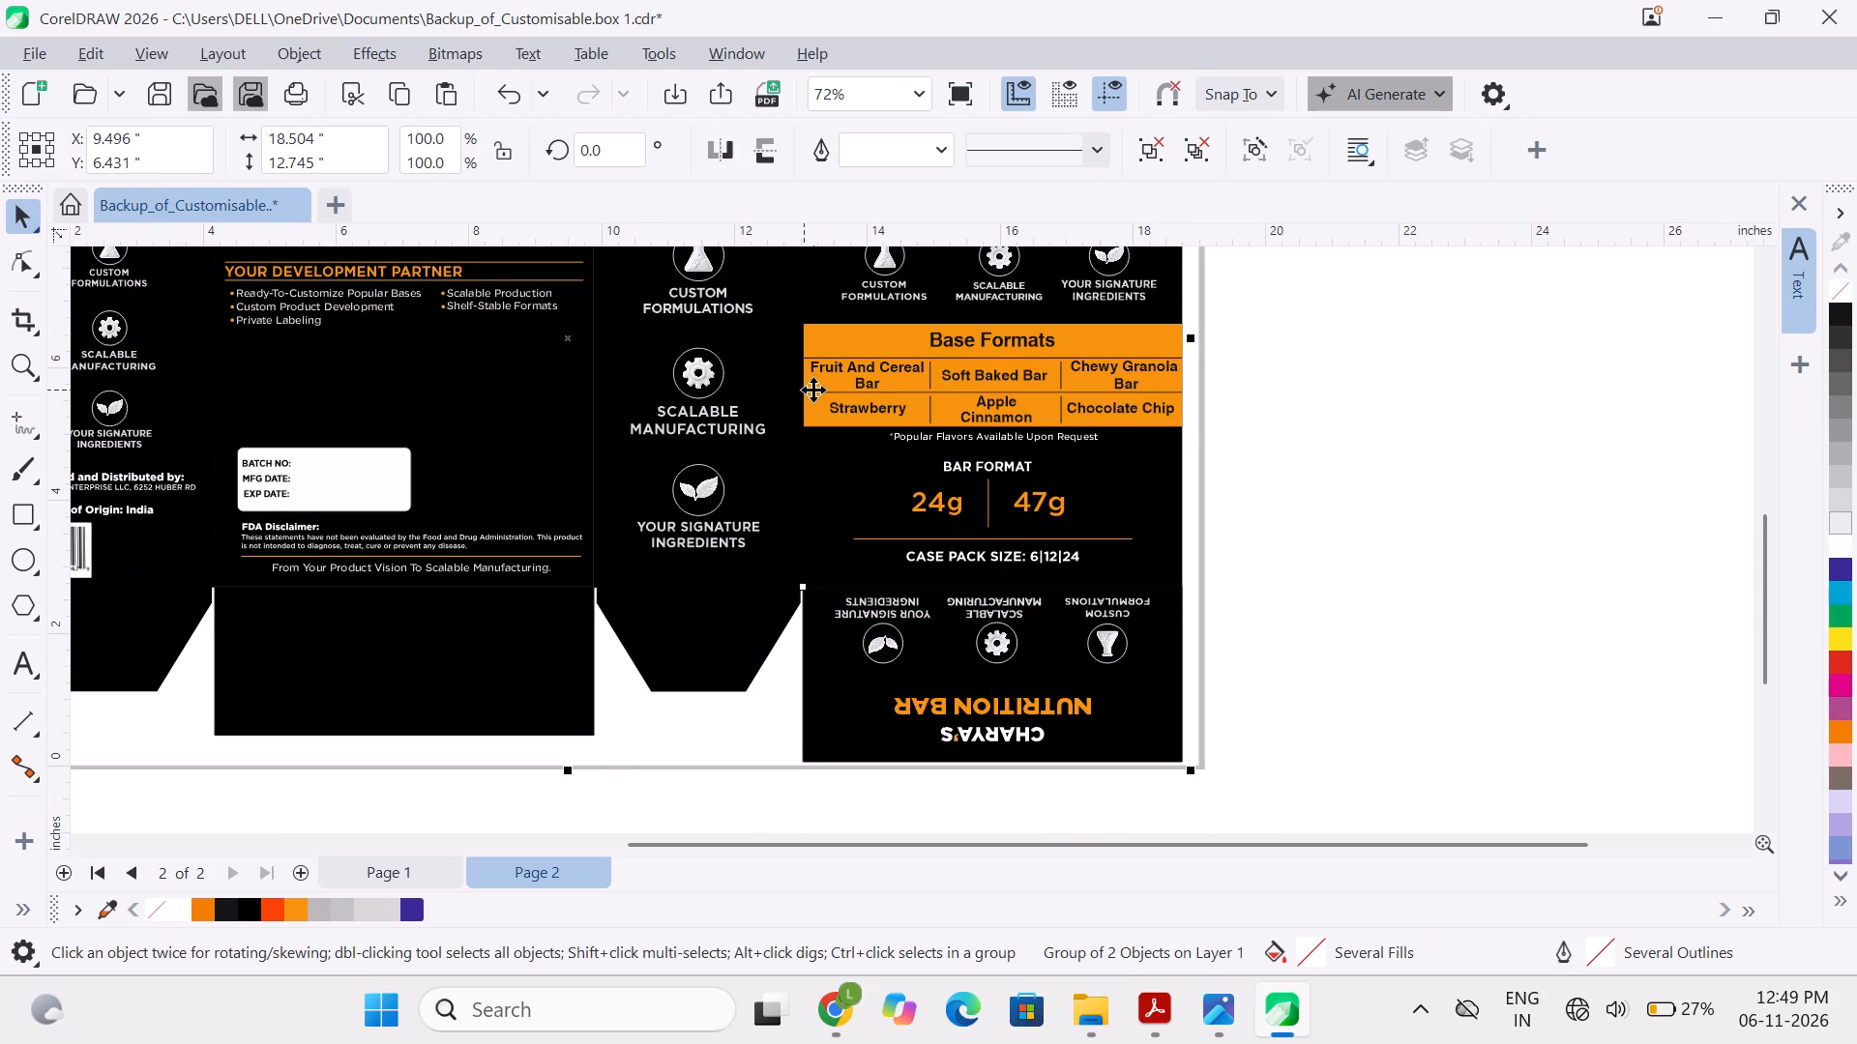
scroll(813, 390, "down", 4, "ctrl")
left_click(1456, 424)
scroll(1173, 434, "up", 1)
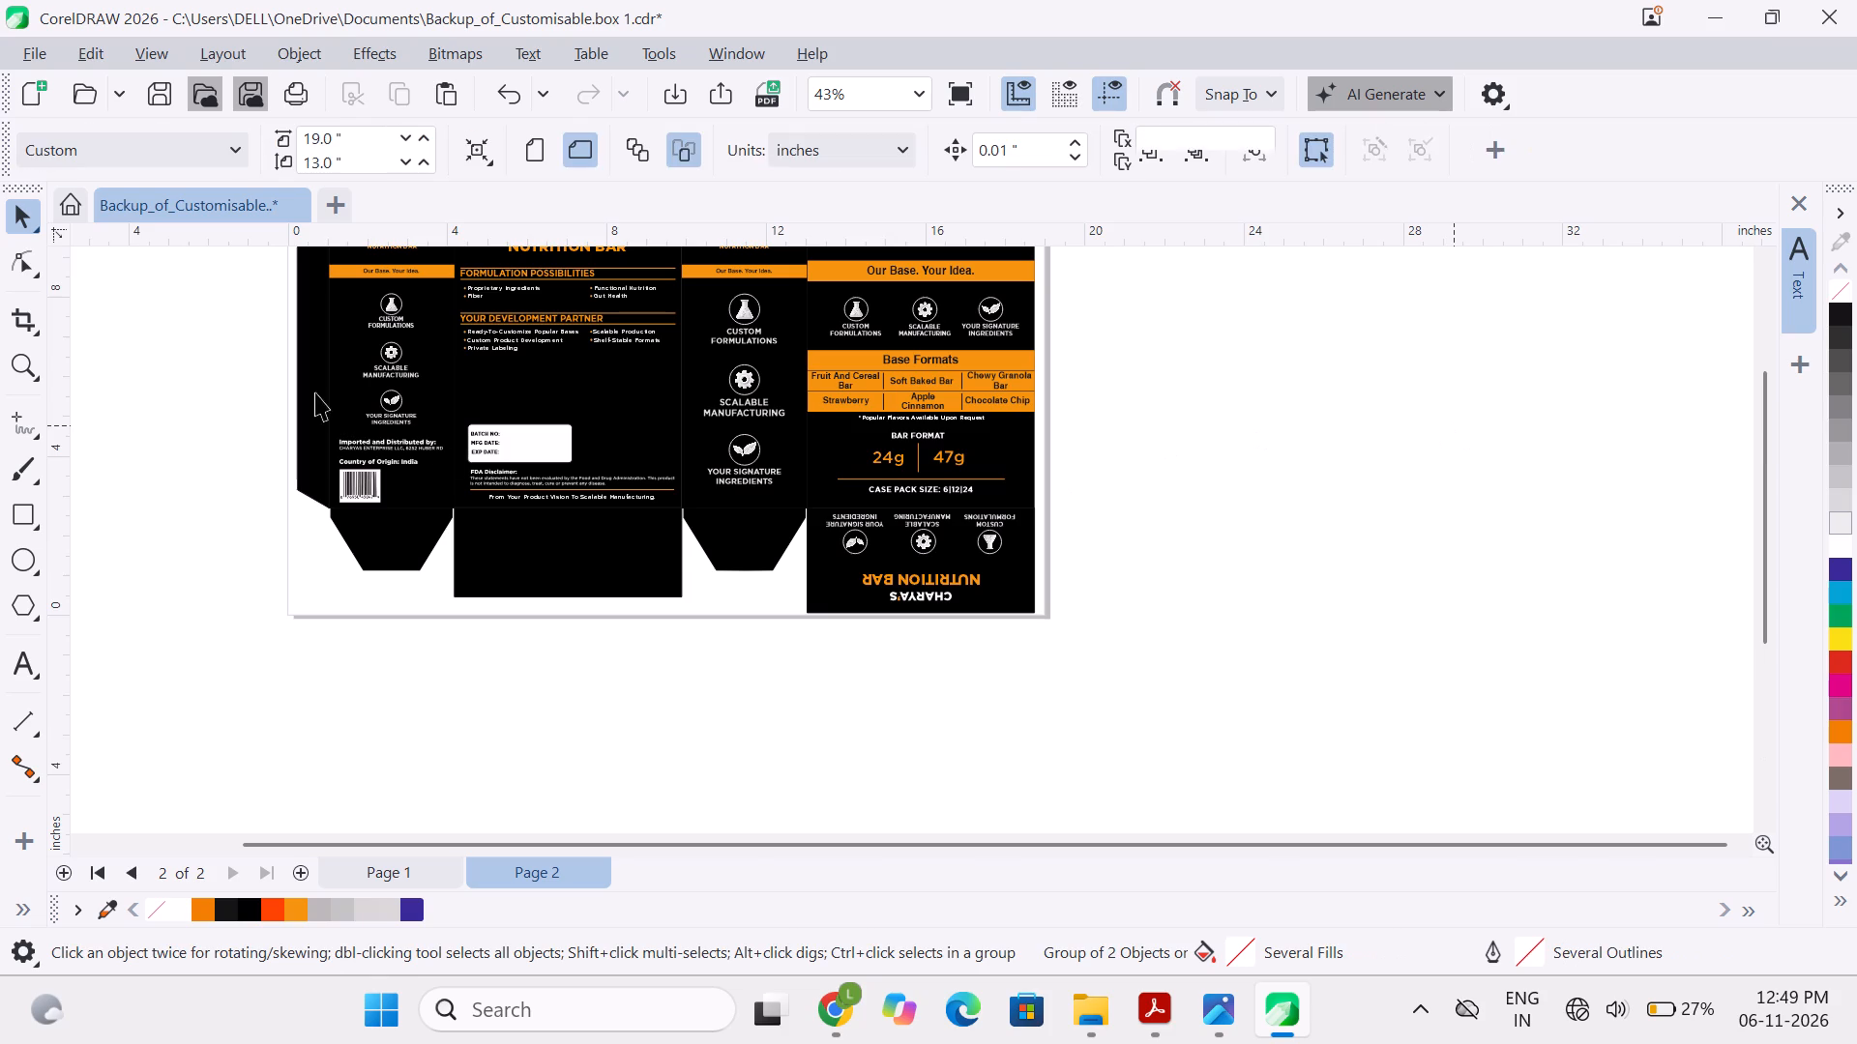
scroll(373, 350, "up", 1)
scroll(1096, 700, "down", 1)
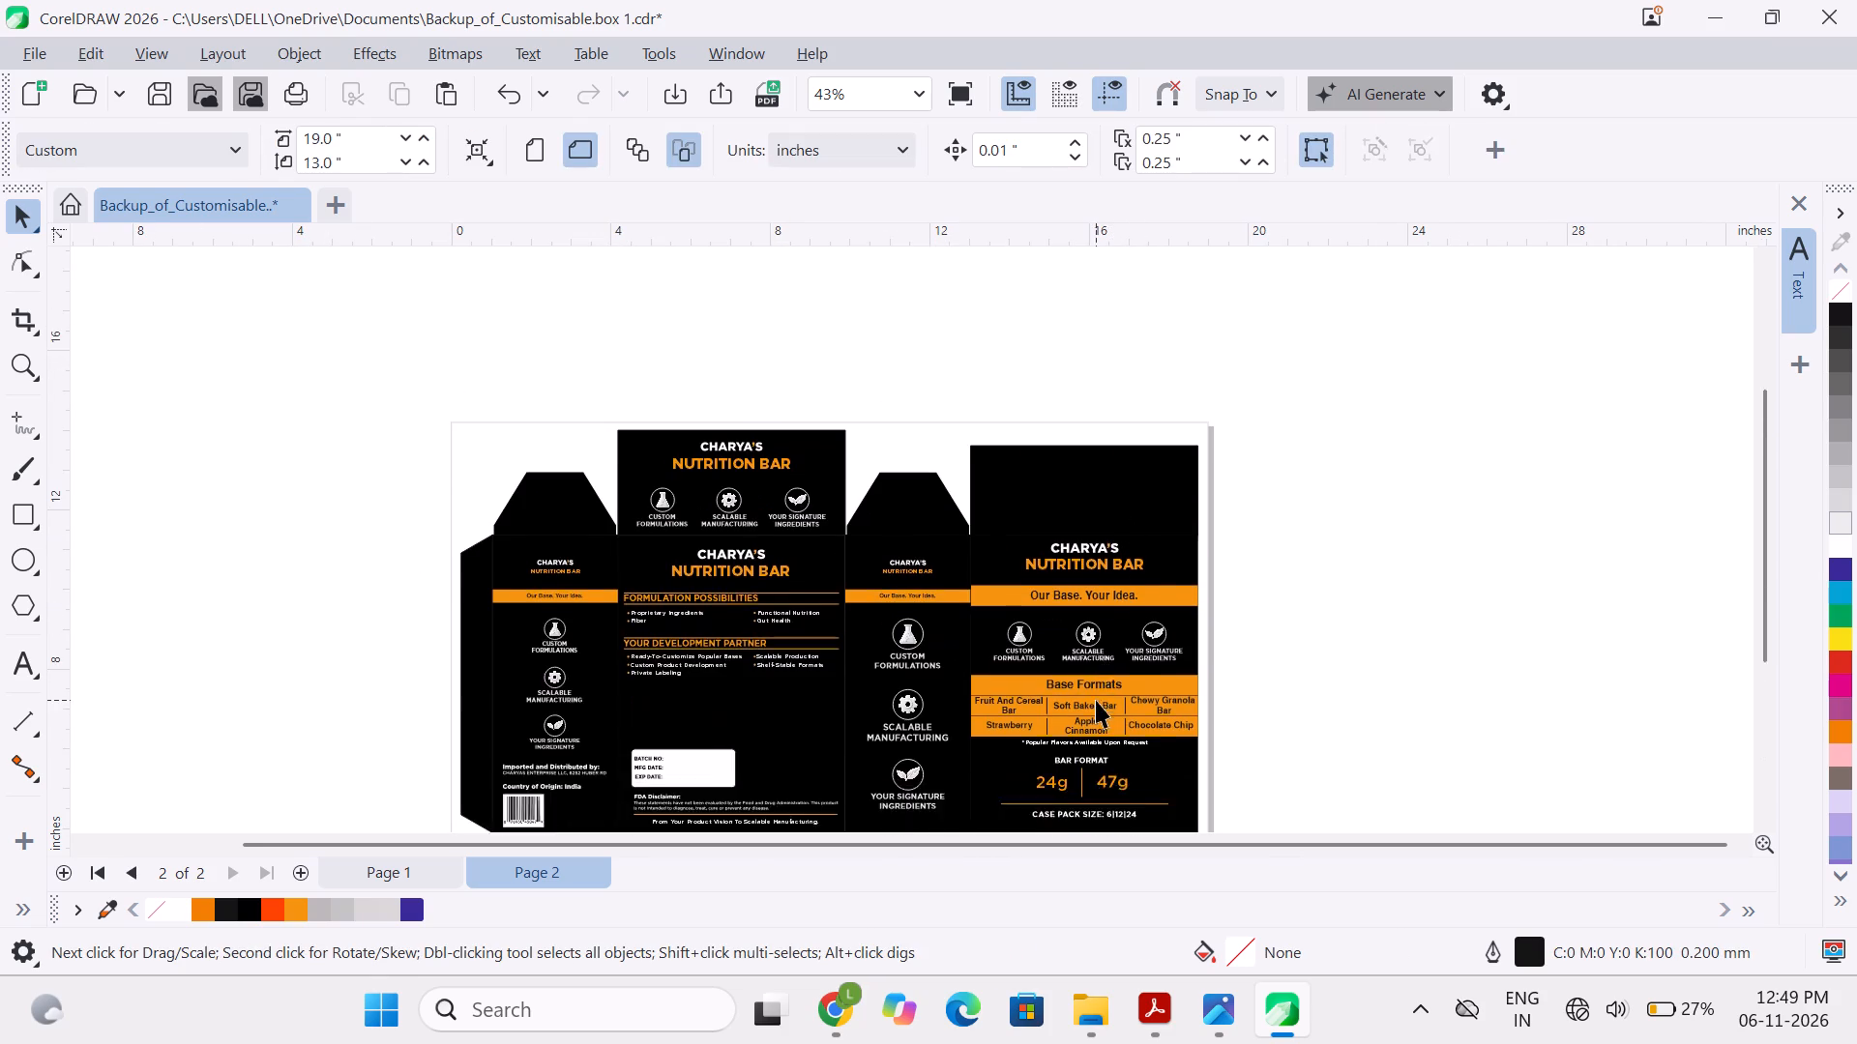
scroll(1096, 700, "down", 1)
scroll(1119, 513, "up", 6, "ctrl")
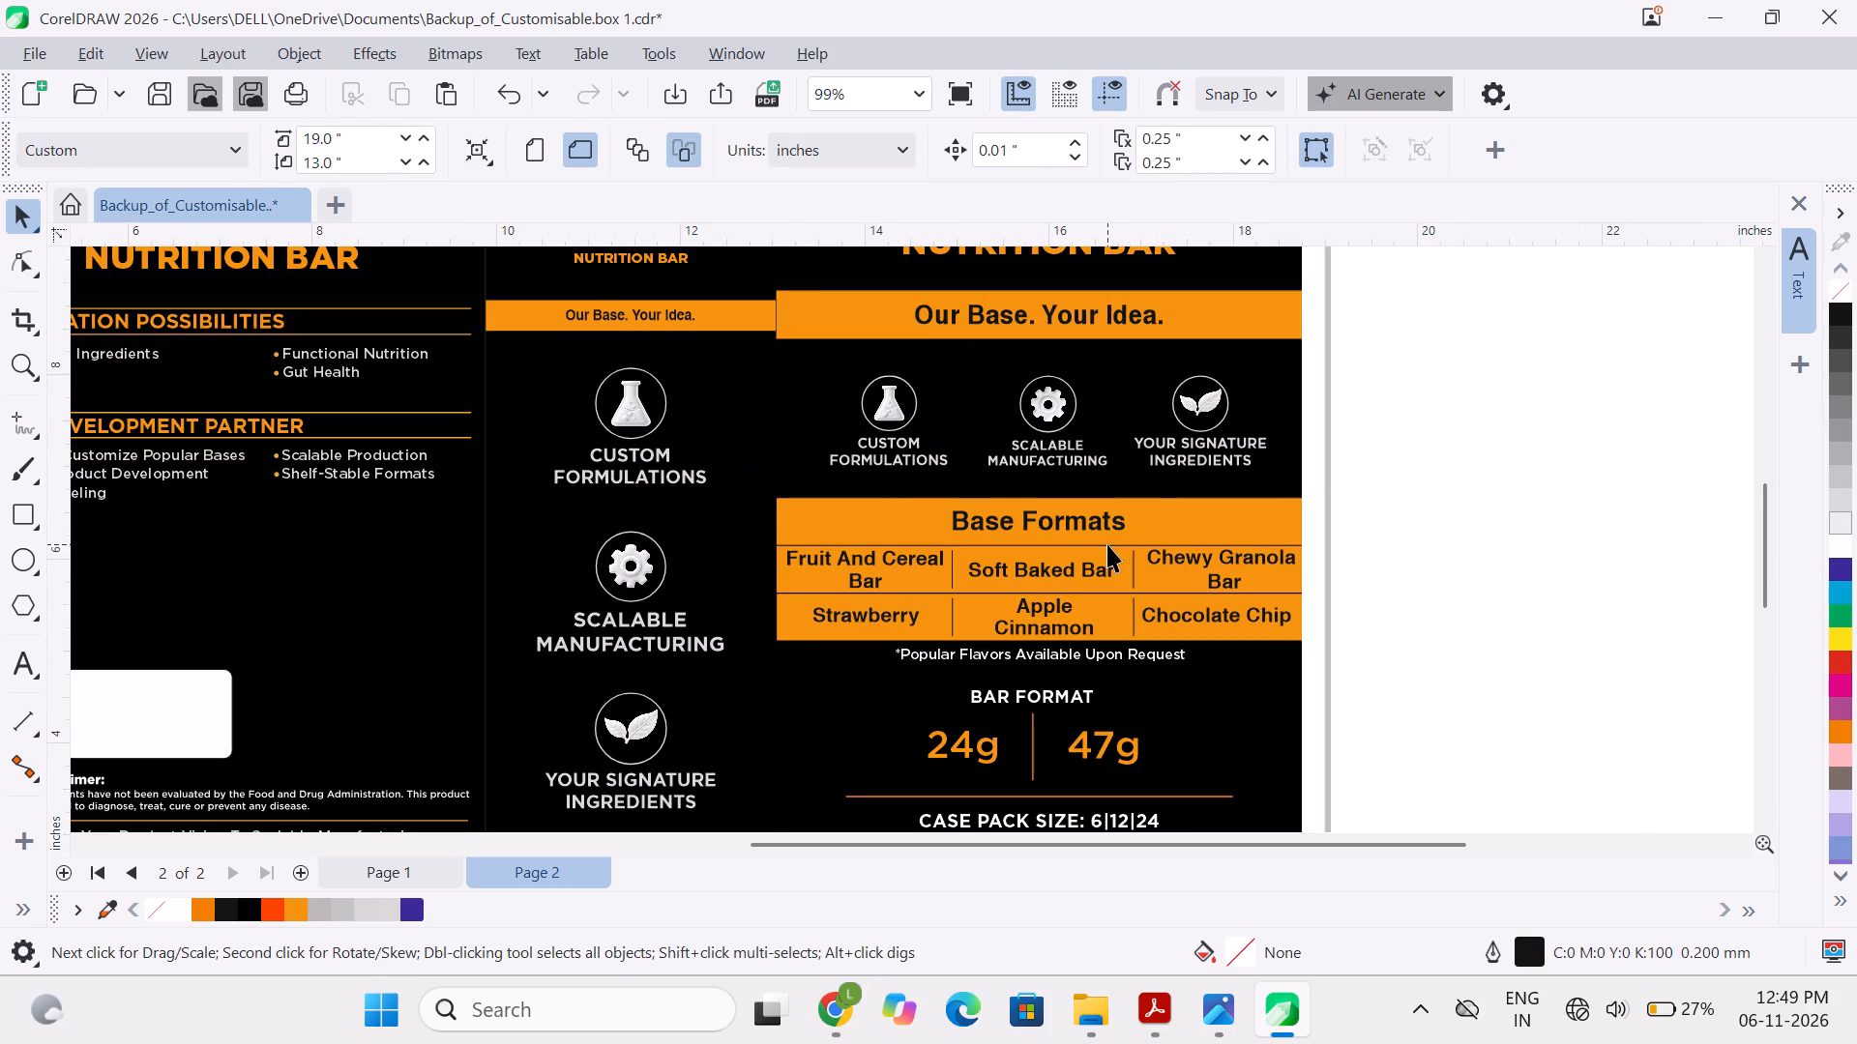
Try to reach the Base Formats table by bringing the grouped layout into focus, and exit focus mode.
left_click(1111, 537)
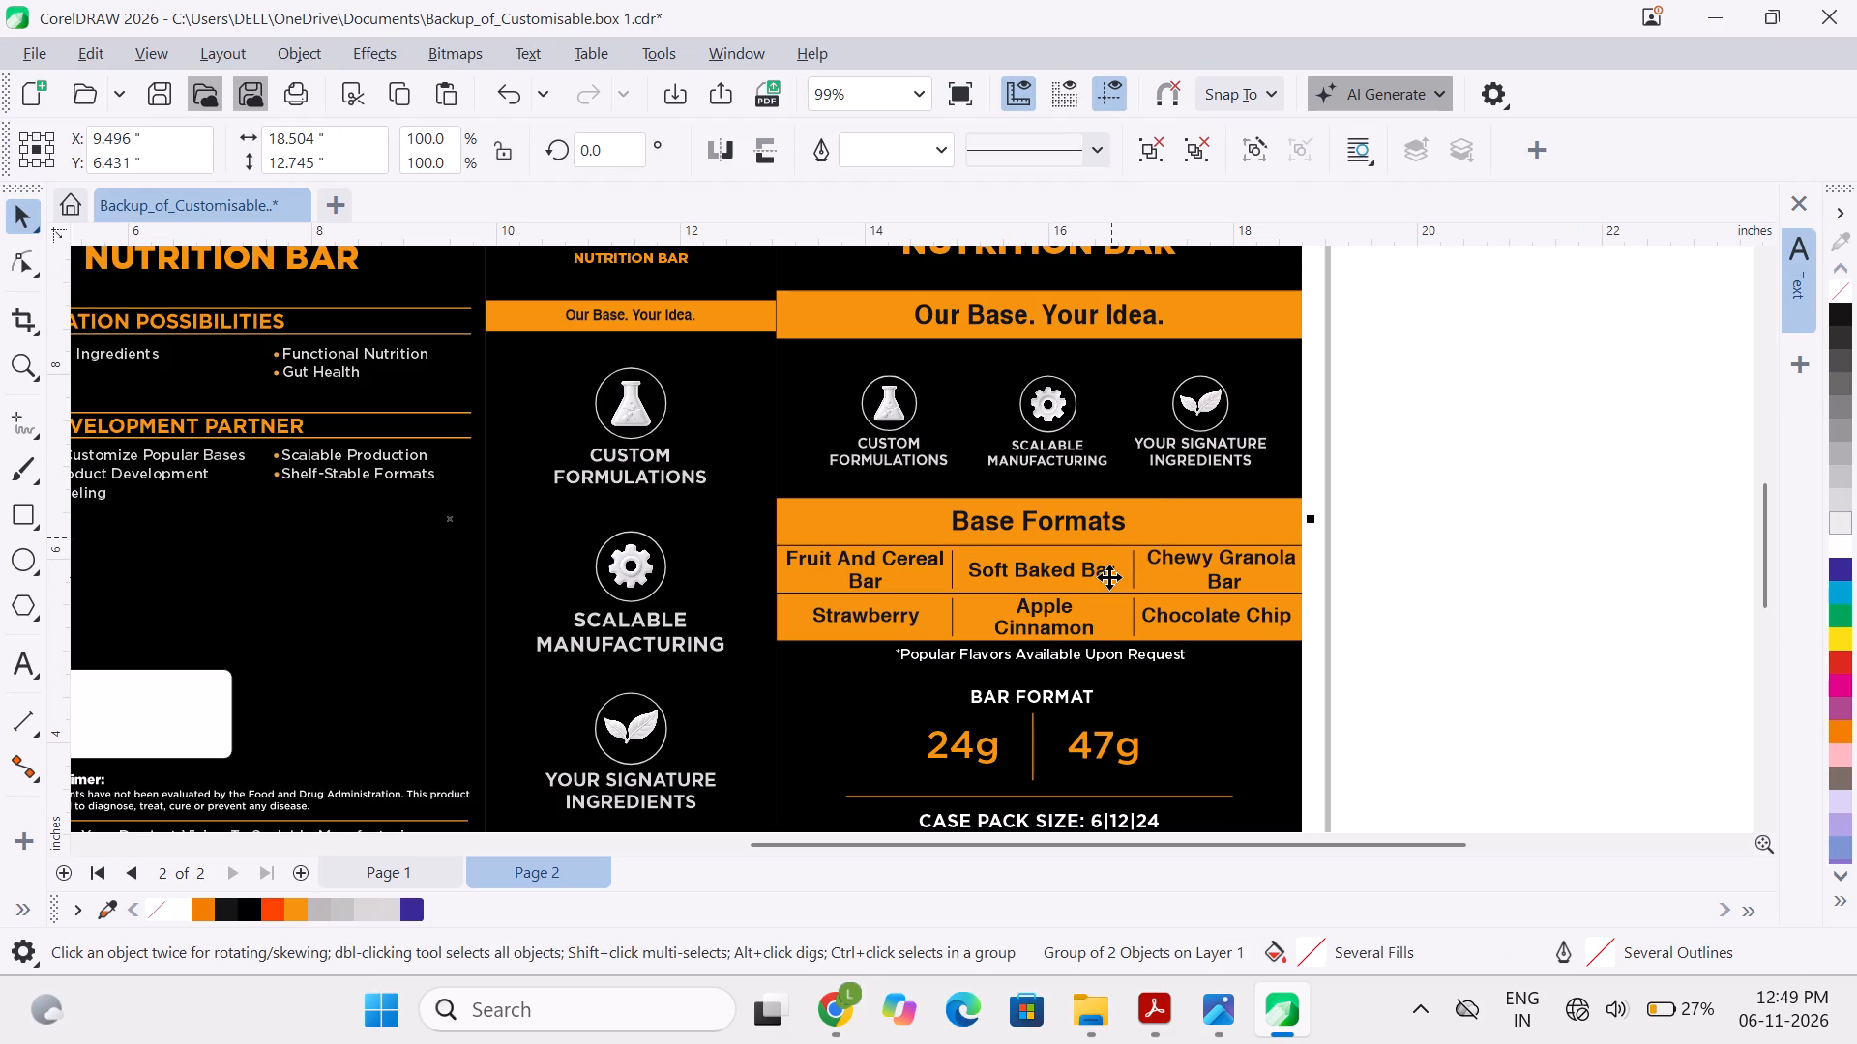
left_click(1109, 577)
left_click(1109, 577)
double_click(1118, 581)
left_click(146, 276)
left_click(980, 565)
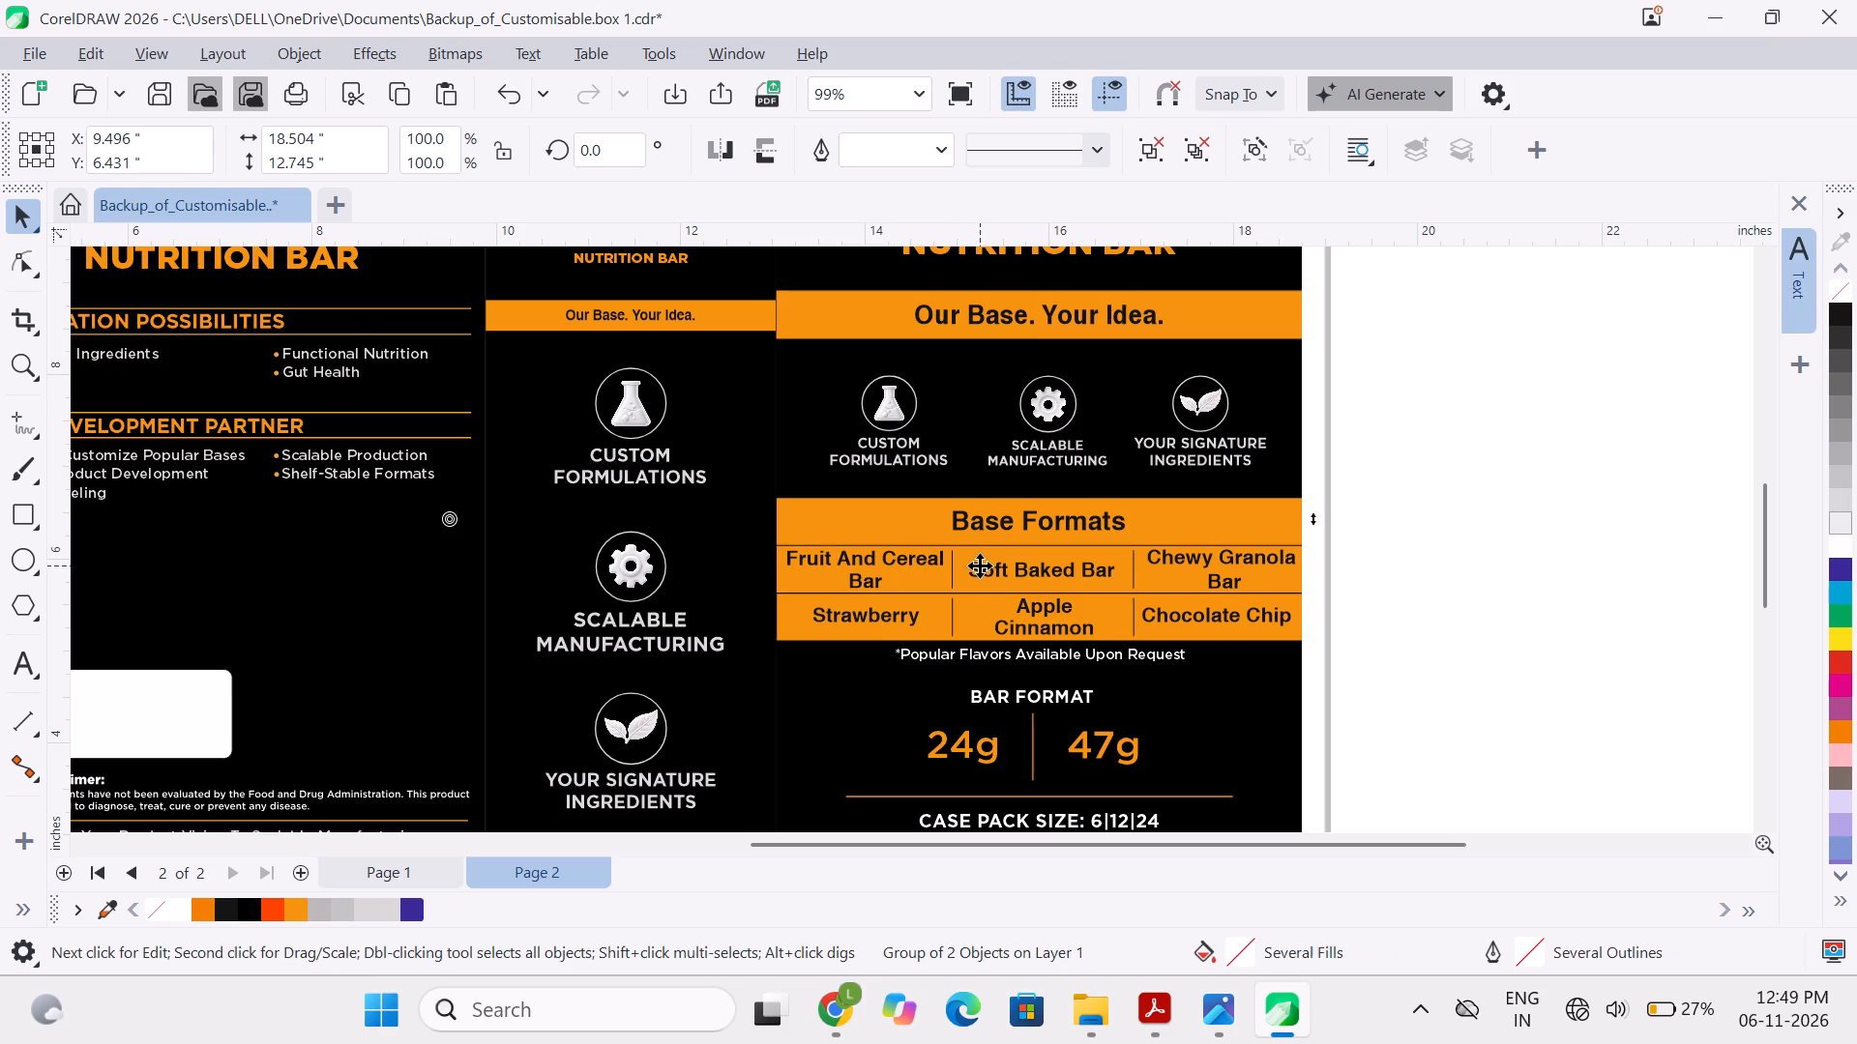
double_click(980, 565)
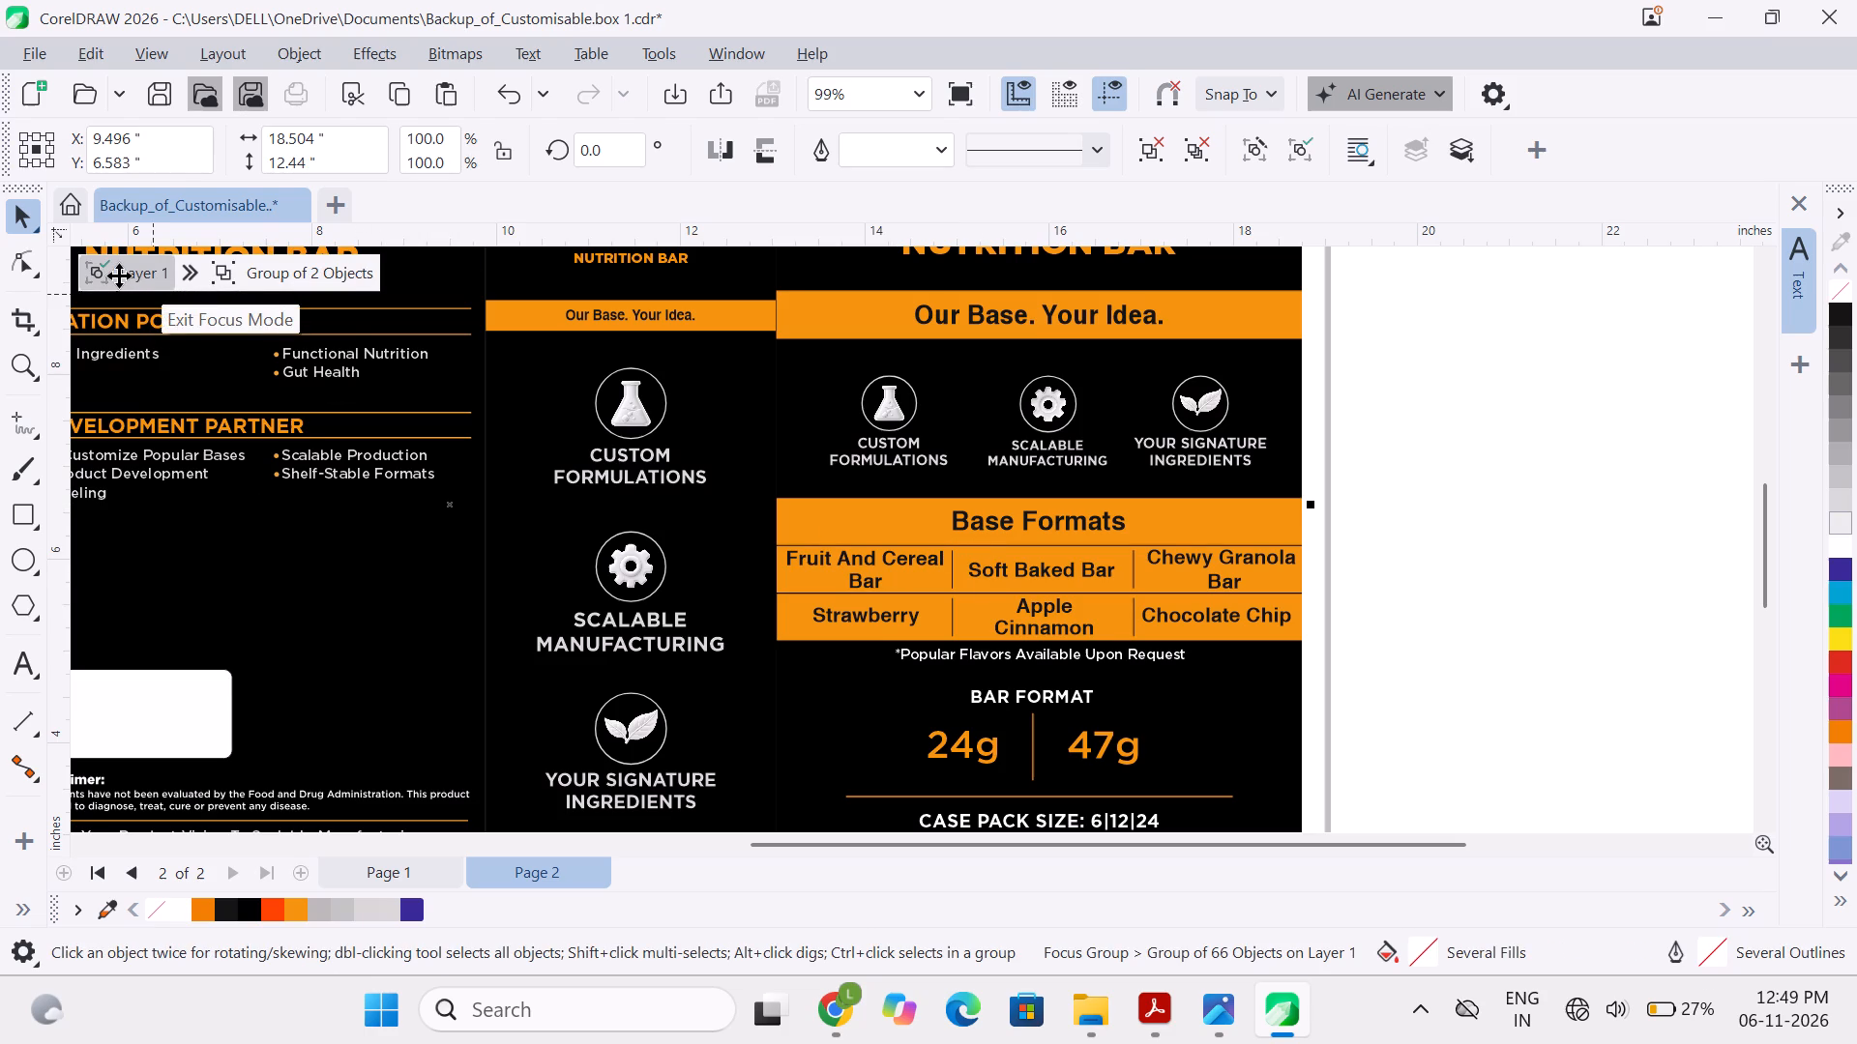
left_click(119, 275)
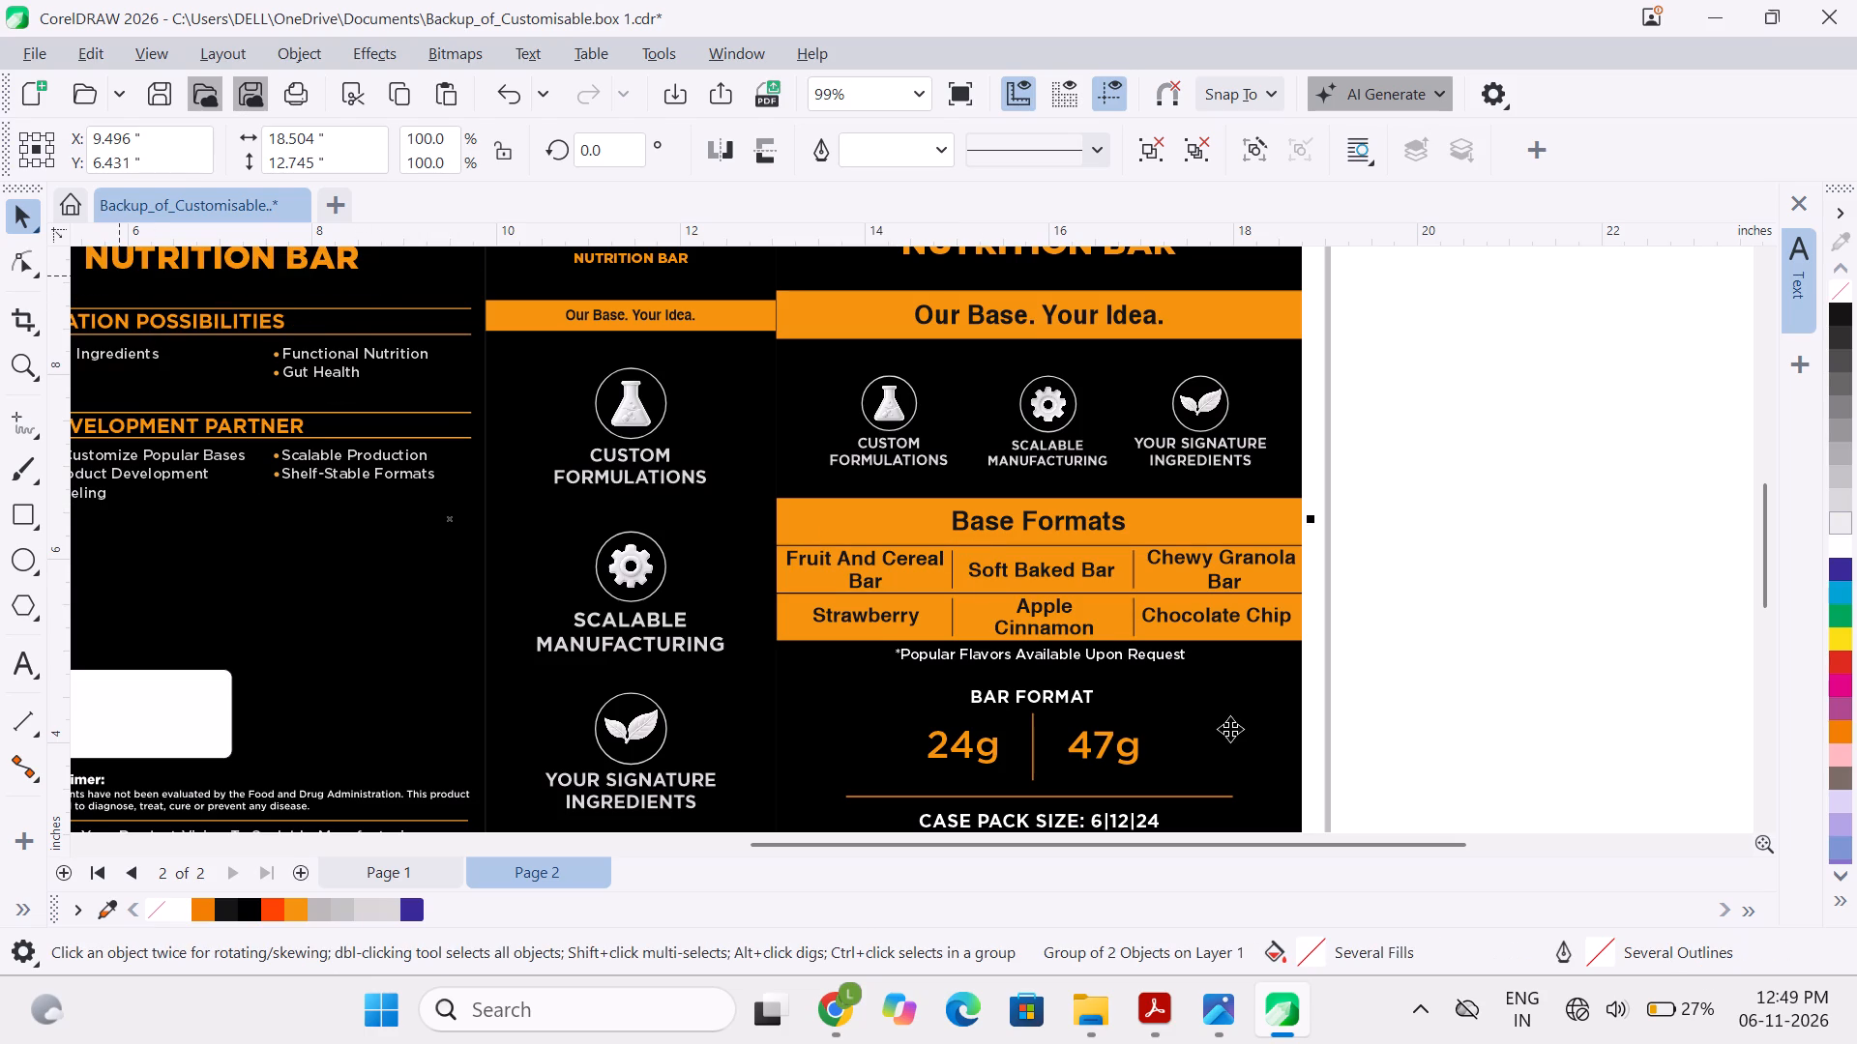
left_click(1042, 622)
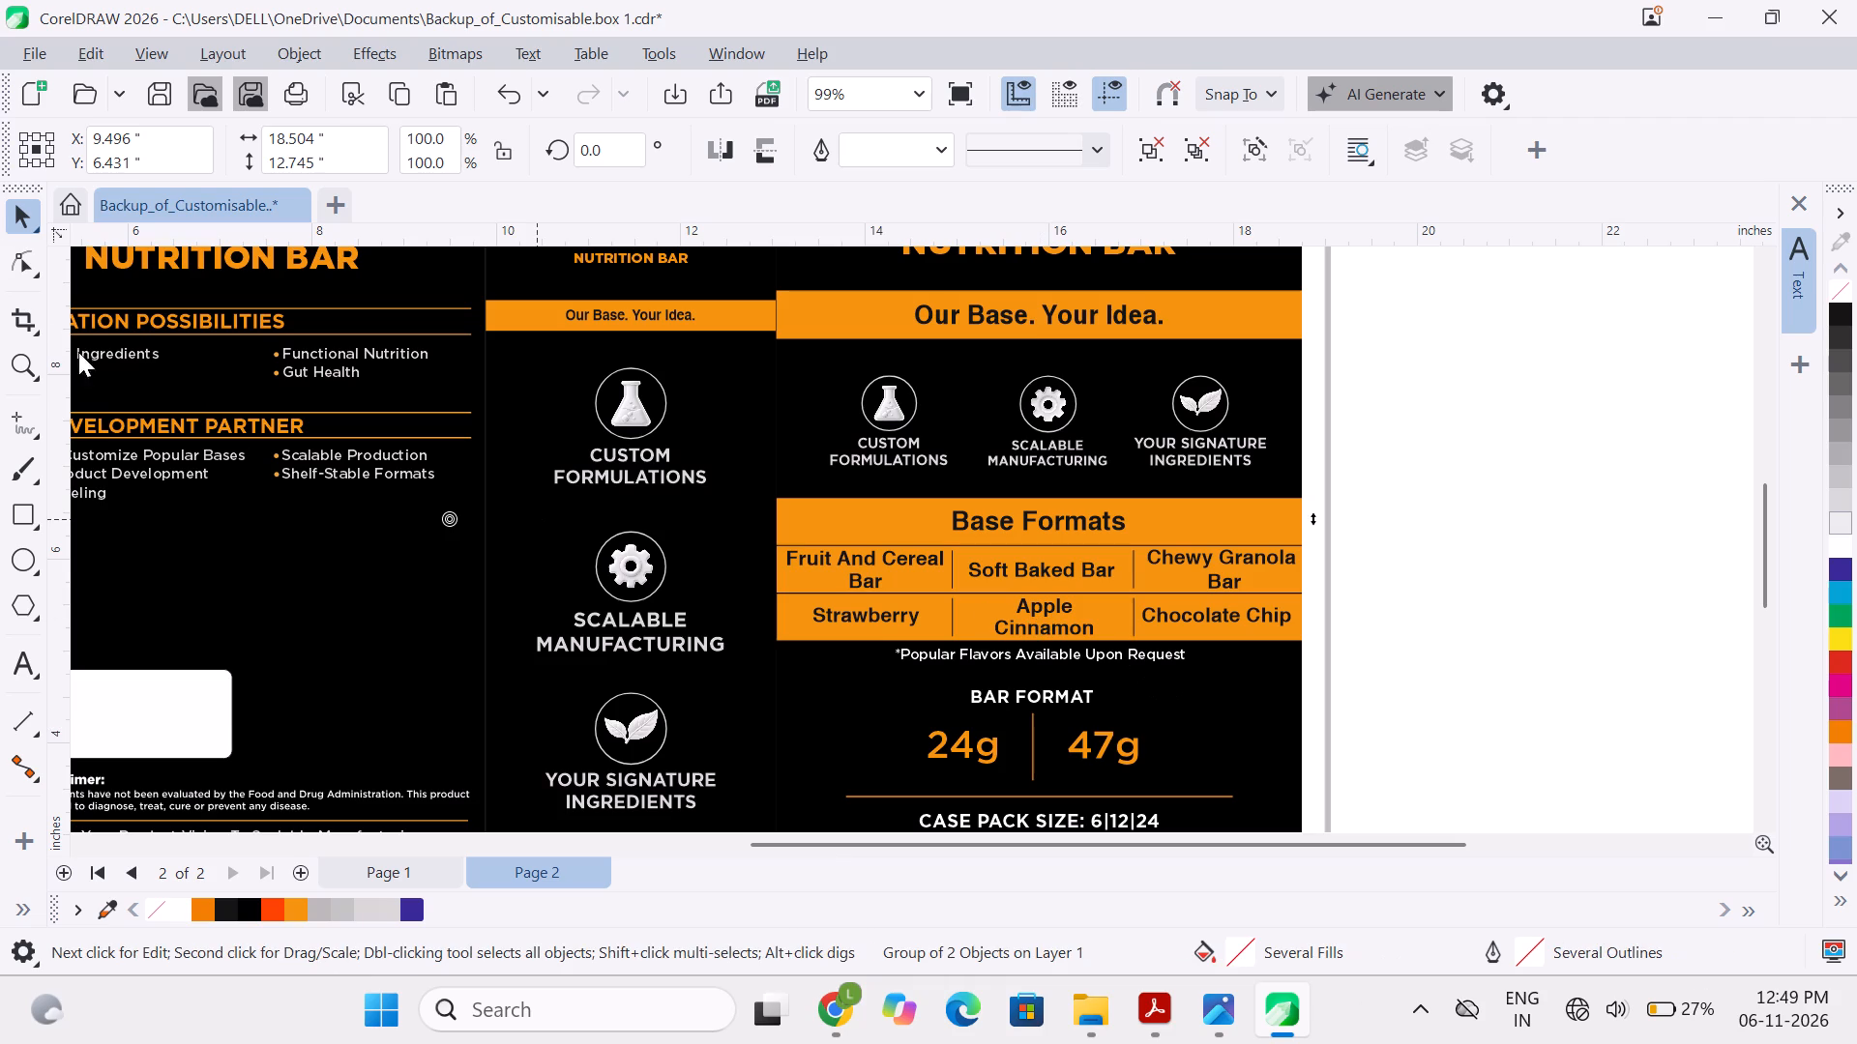
Ungroup the outermost group of the copied box layout on Page 2.
scroll(1300, 438, "down", 4, "ctrl")
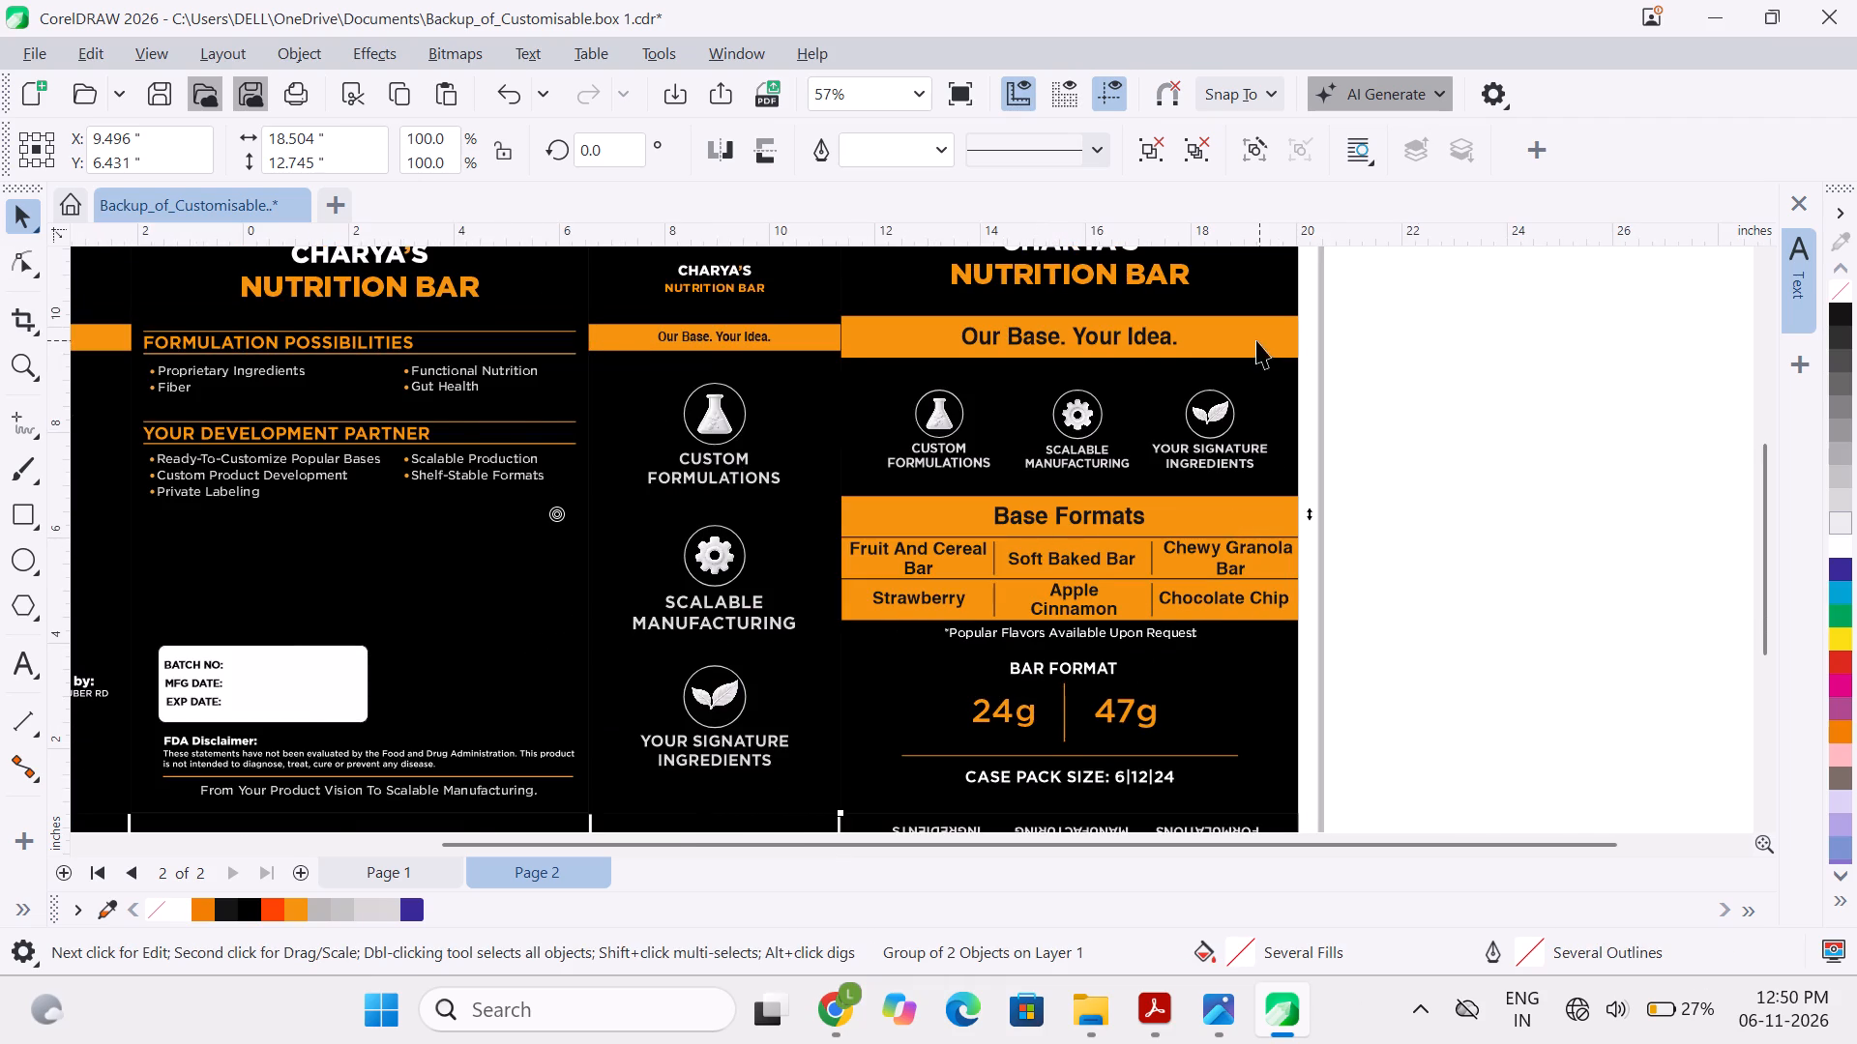
left_click(1256, 340)
left_click(1190, 409)
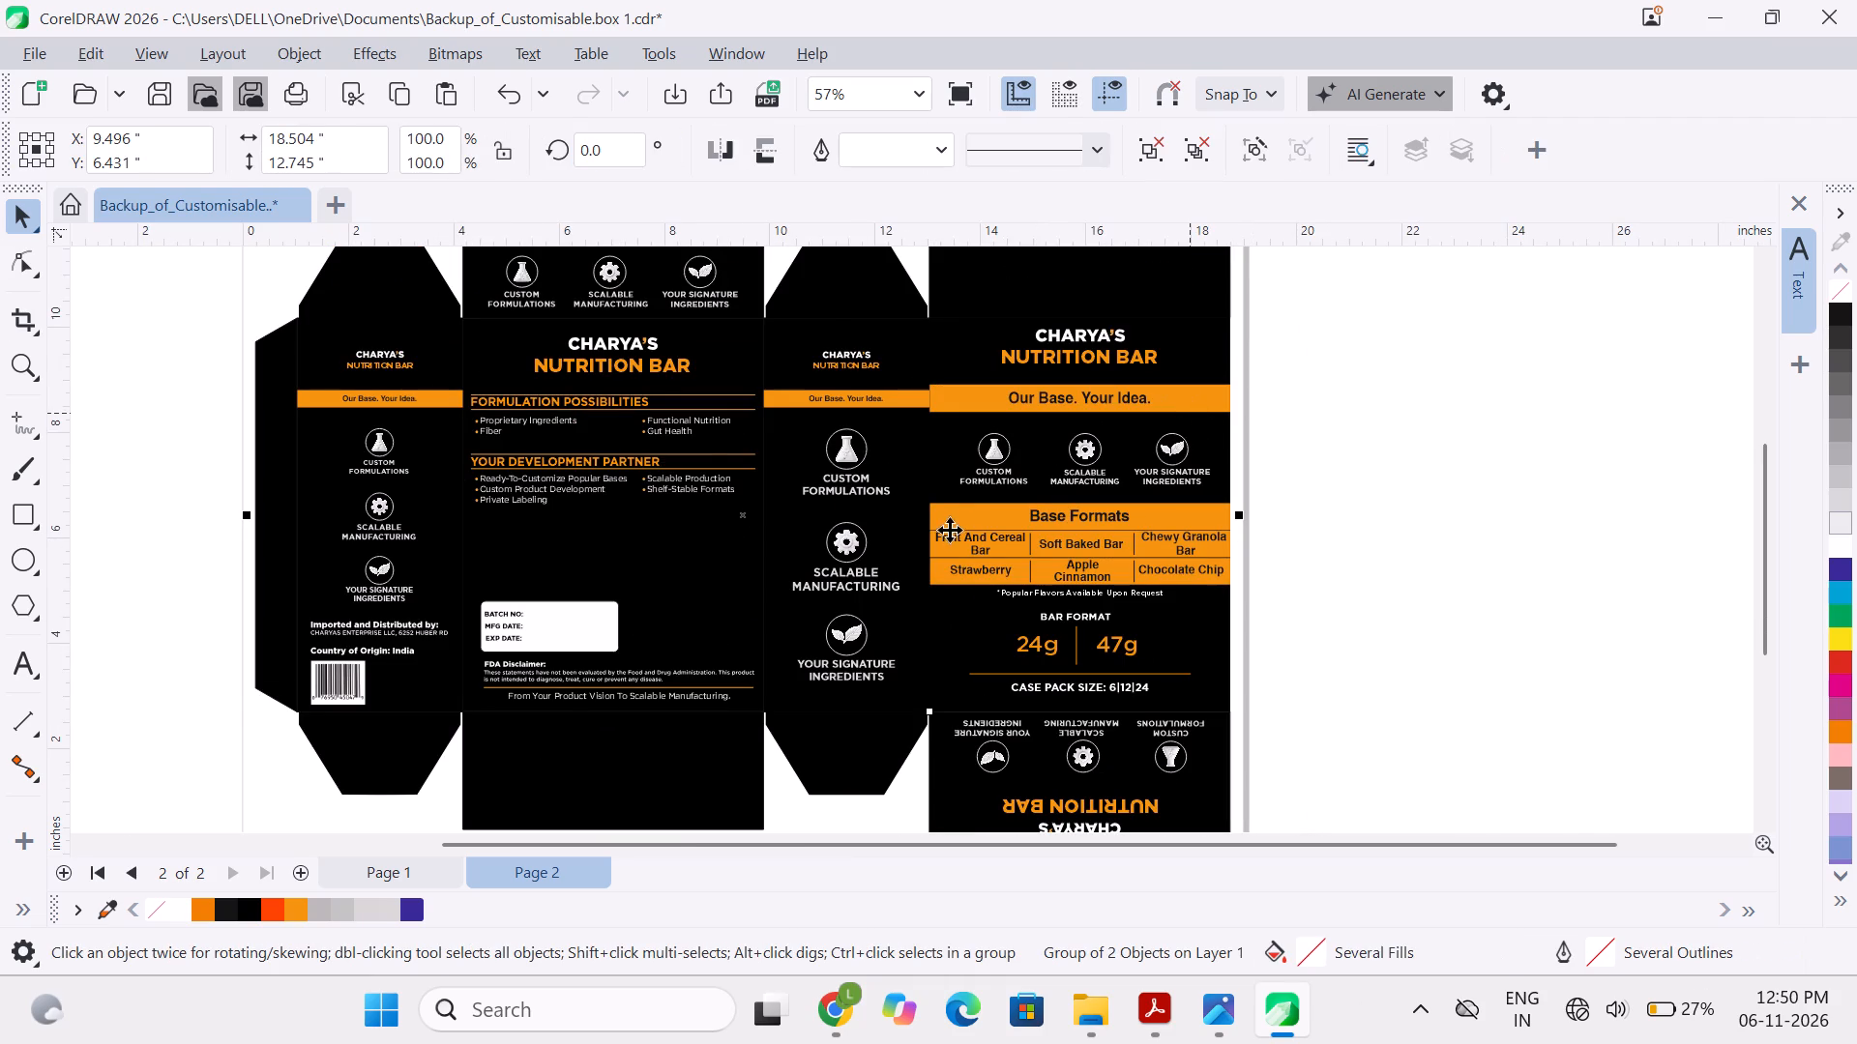
right_click(1046, 562)
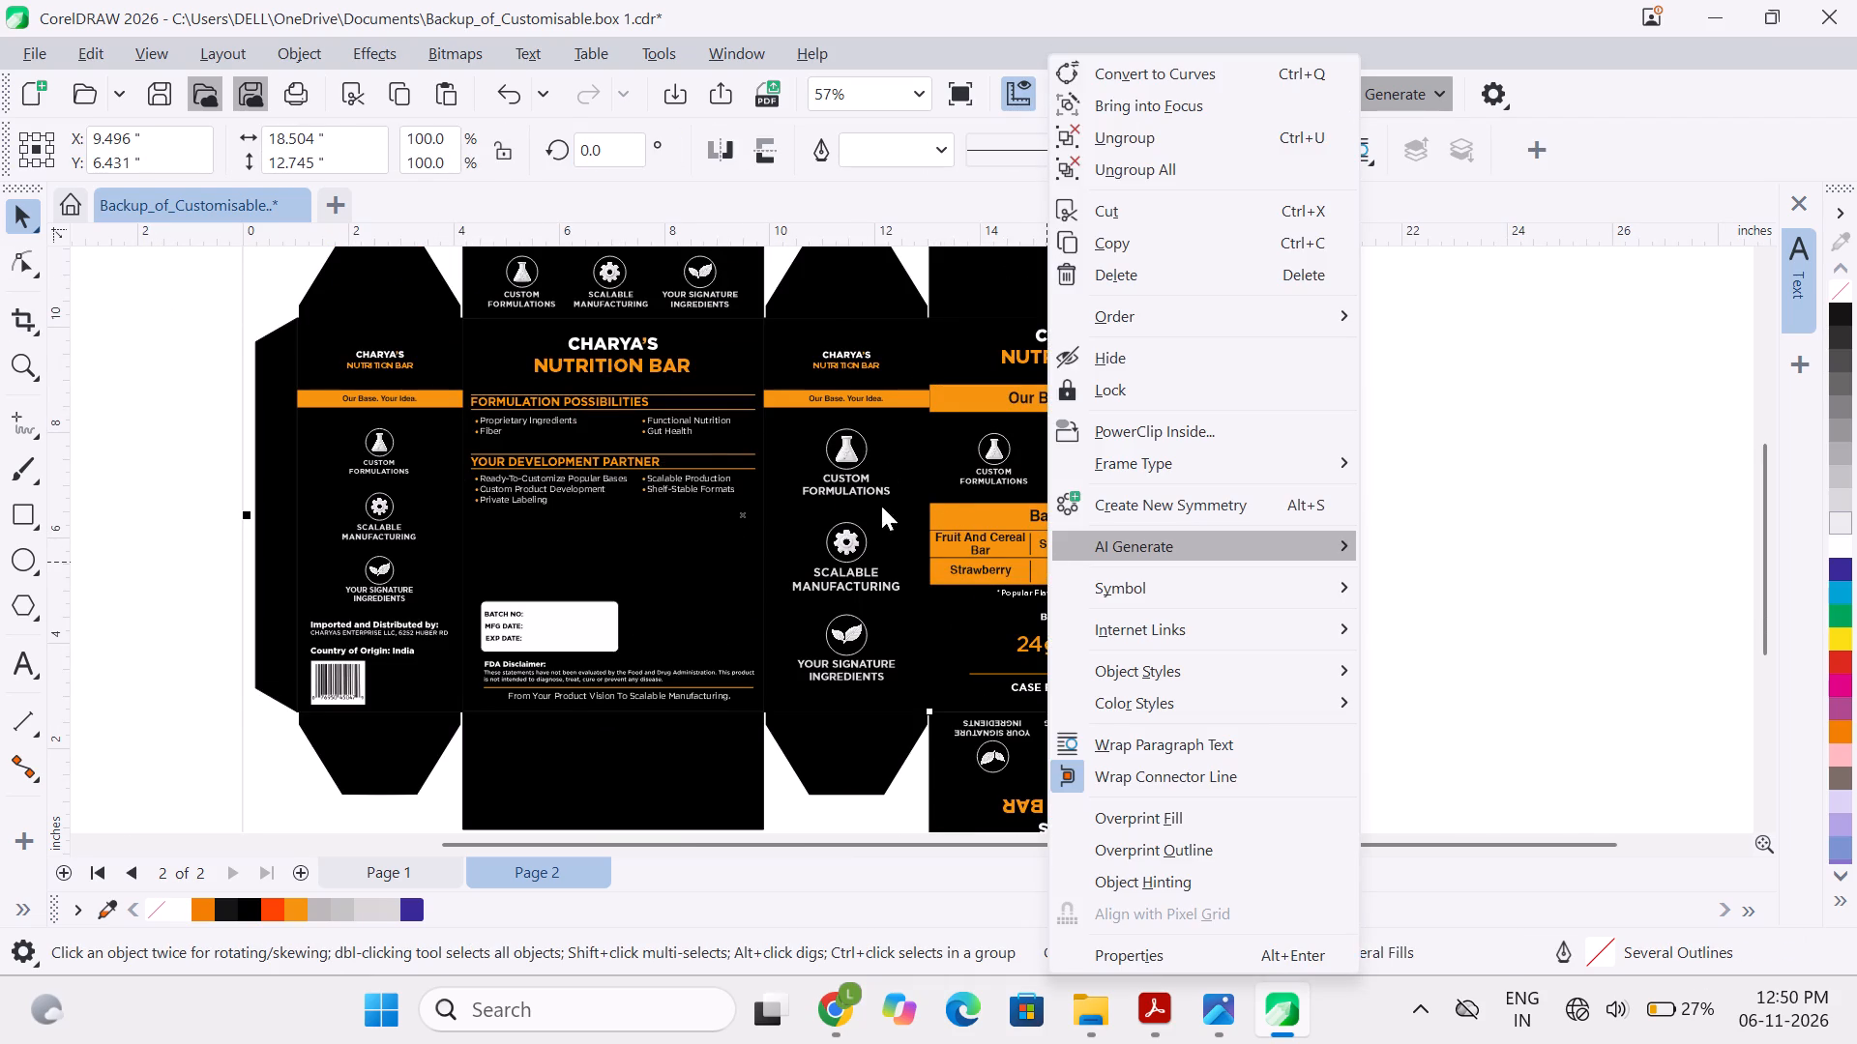
left_click(15, 210)
left_click(127, 329)
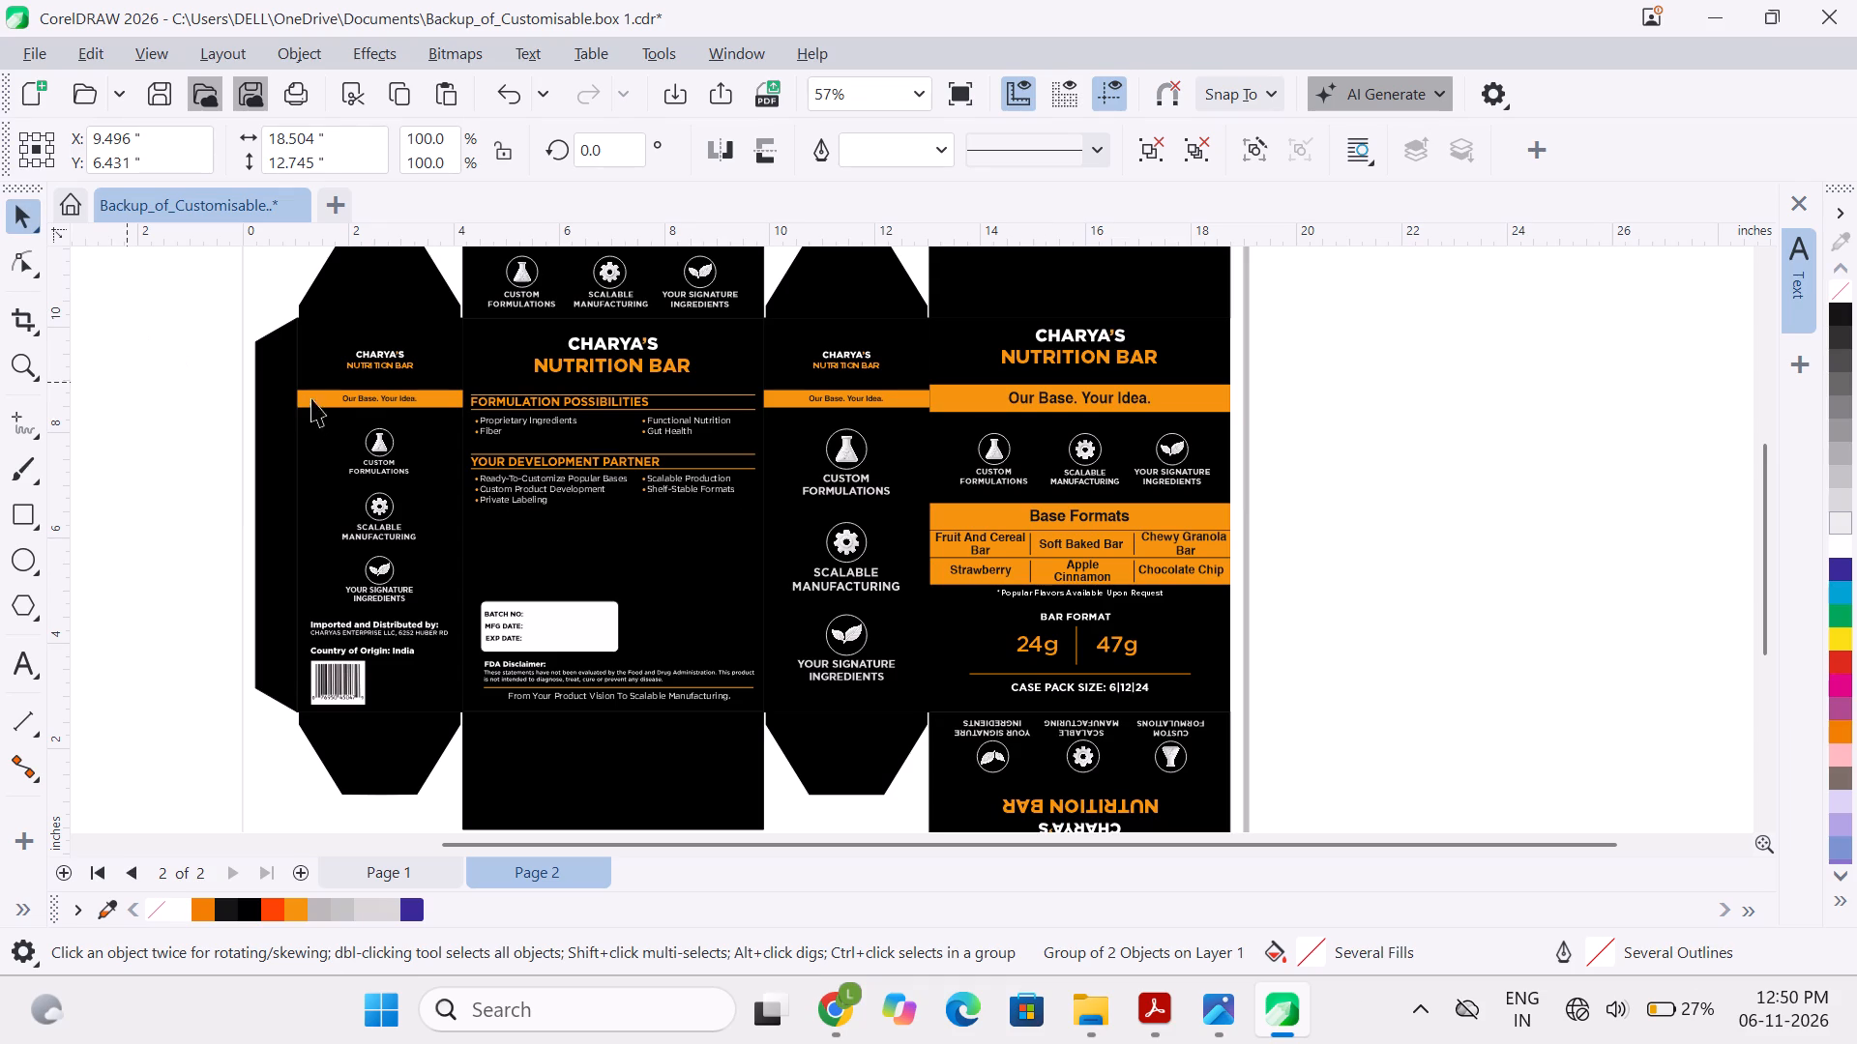
left_click(1105, 570)
key("ctrl+u")
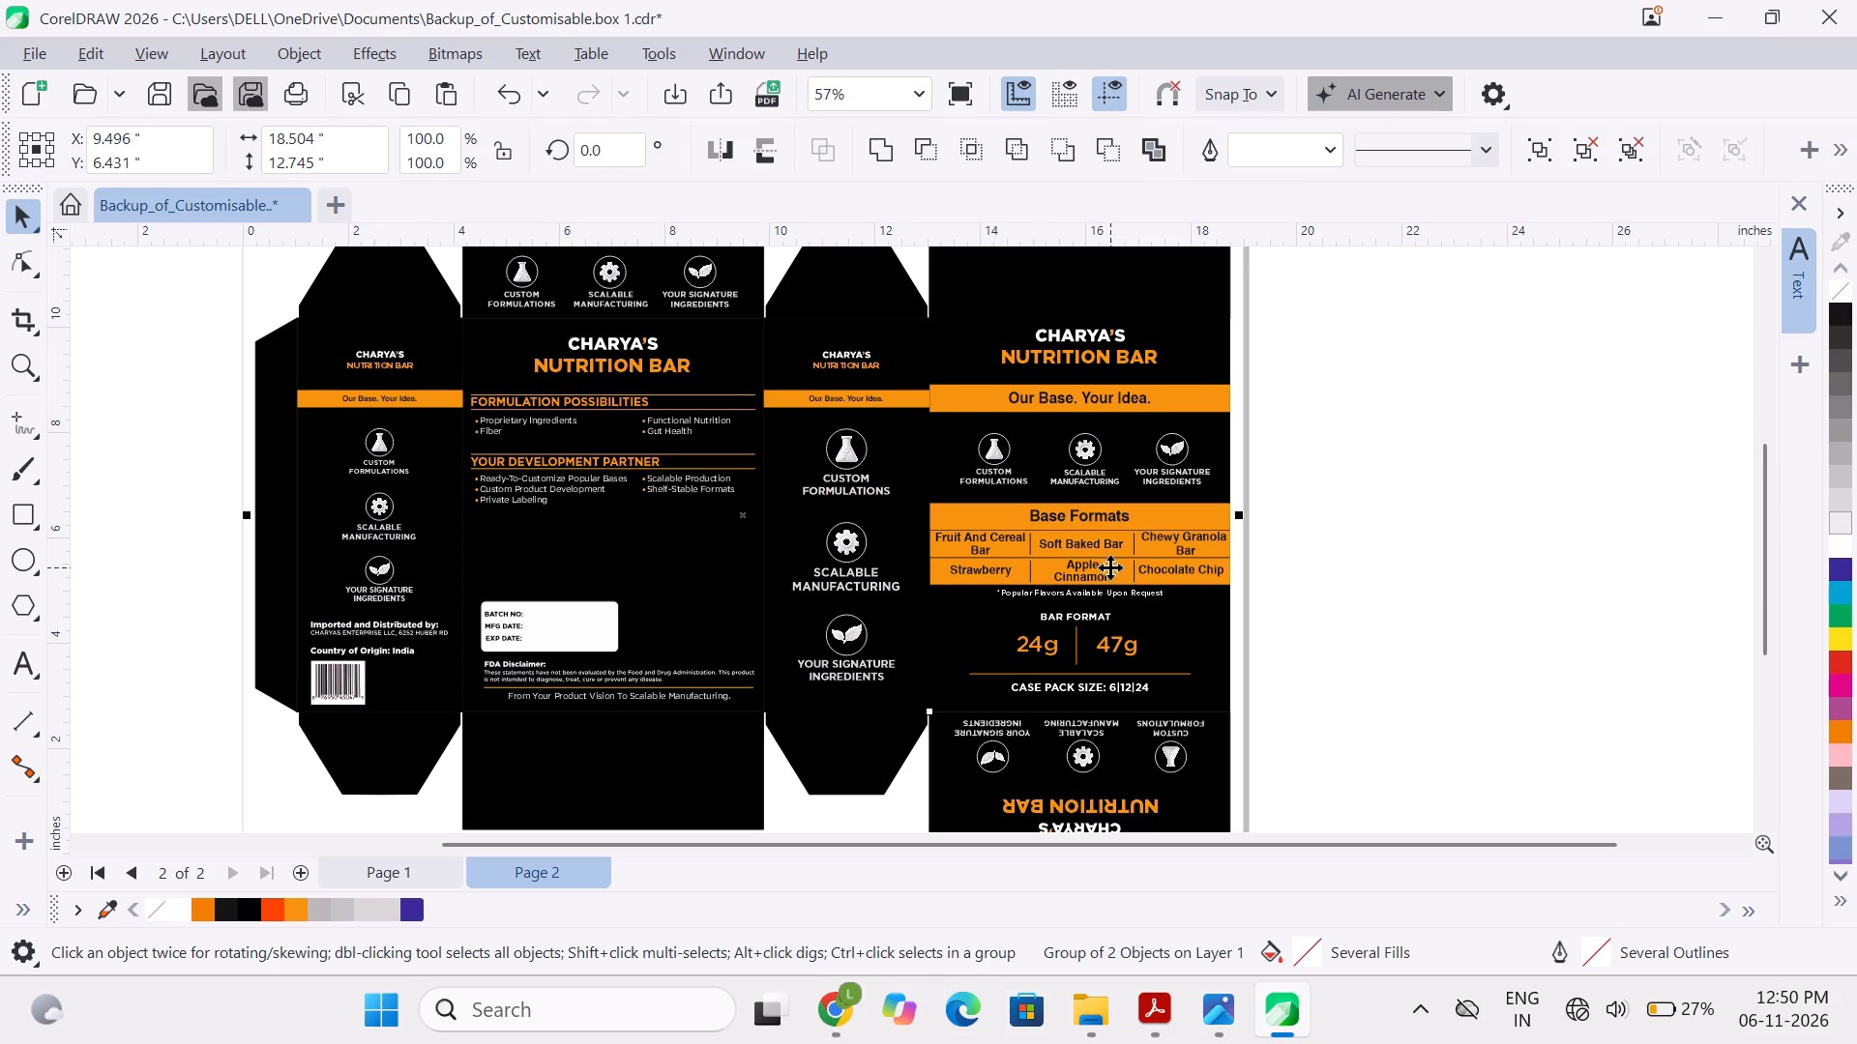
left_click(1332, 496)
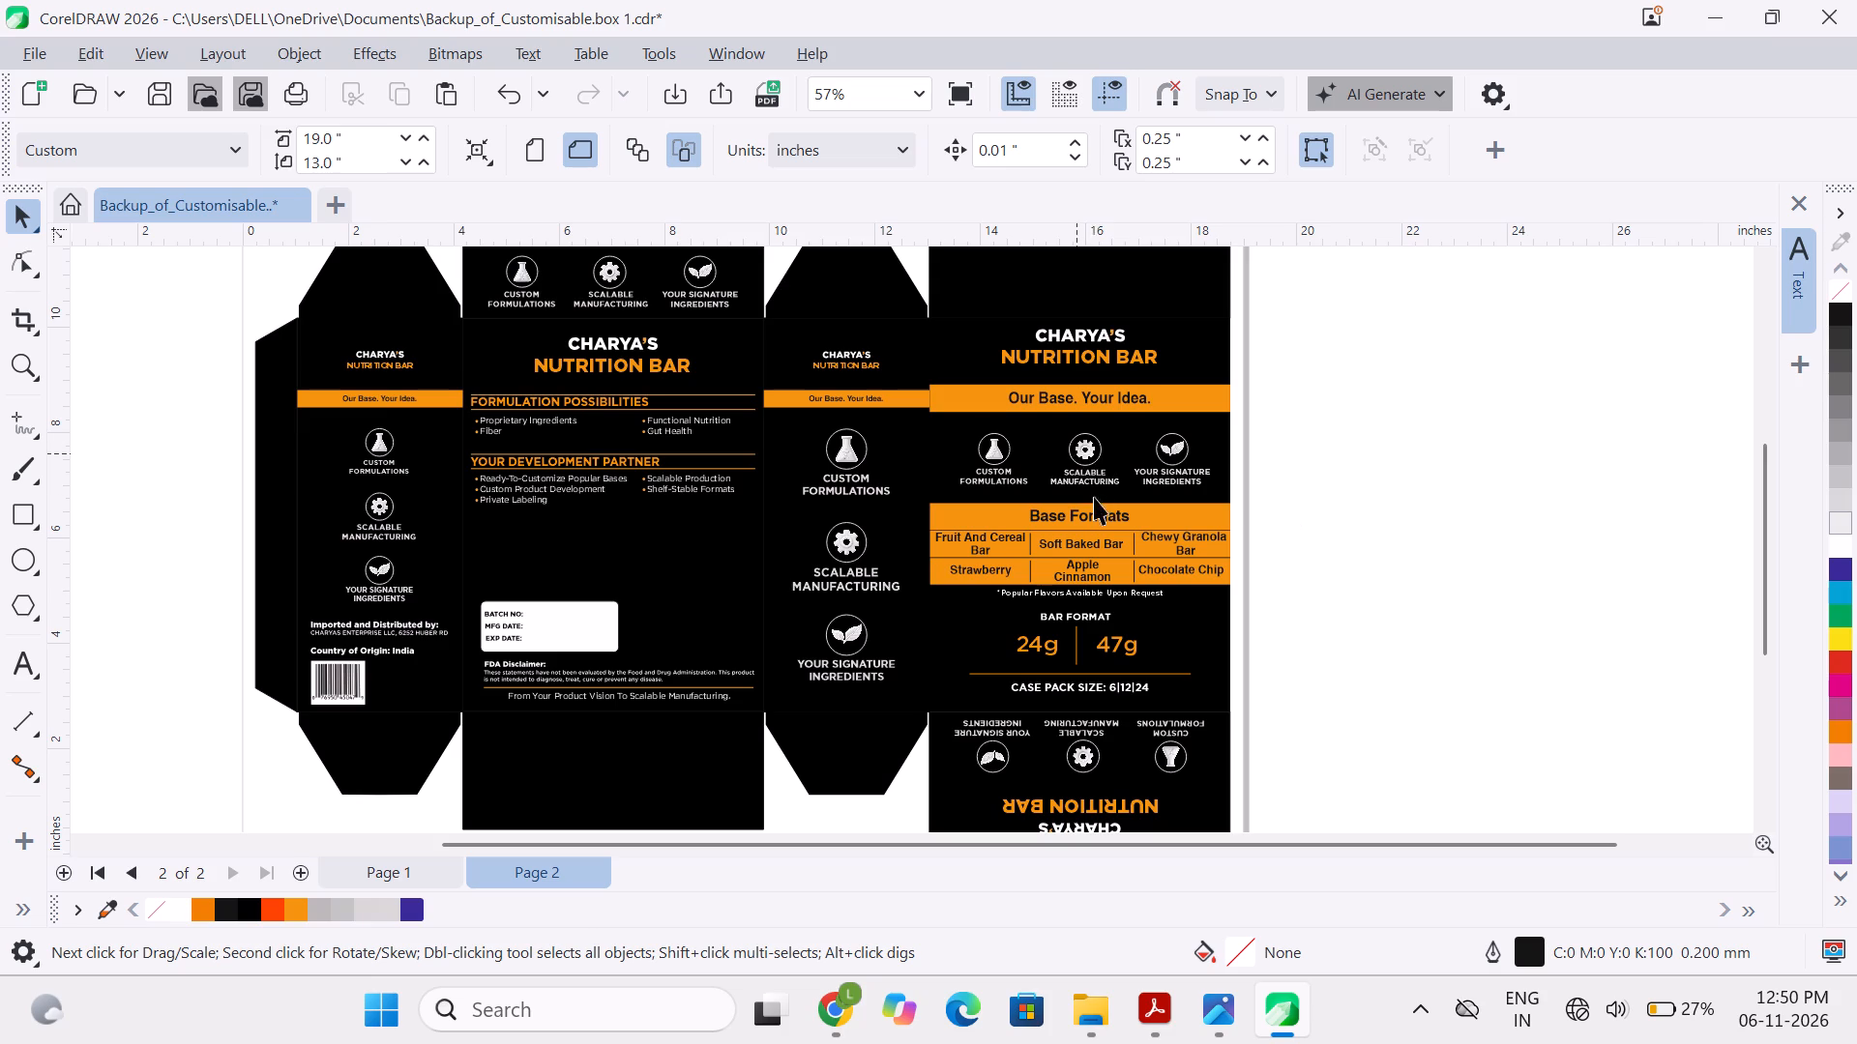
Ungroup the remaining main box layout group on Page 2 into its separate panels, texts and icons.
left_click(1085, 538)
scroll(1123, 519, "down", 1, "ctrl")
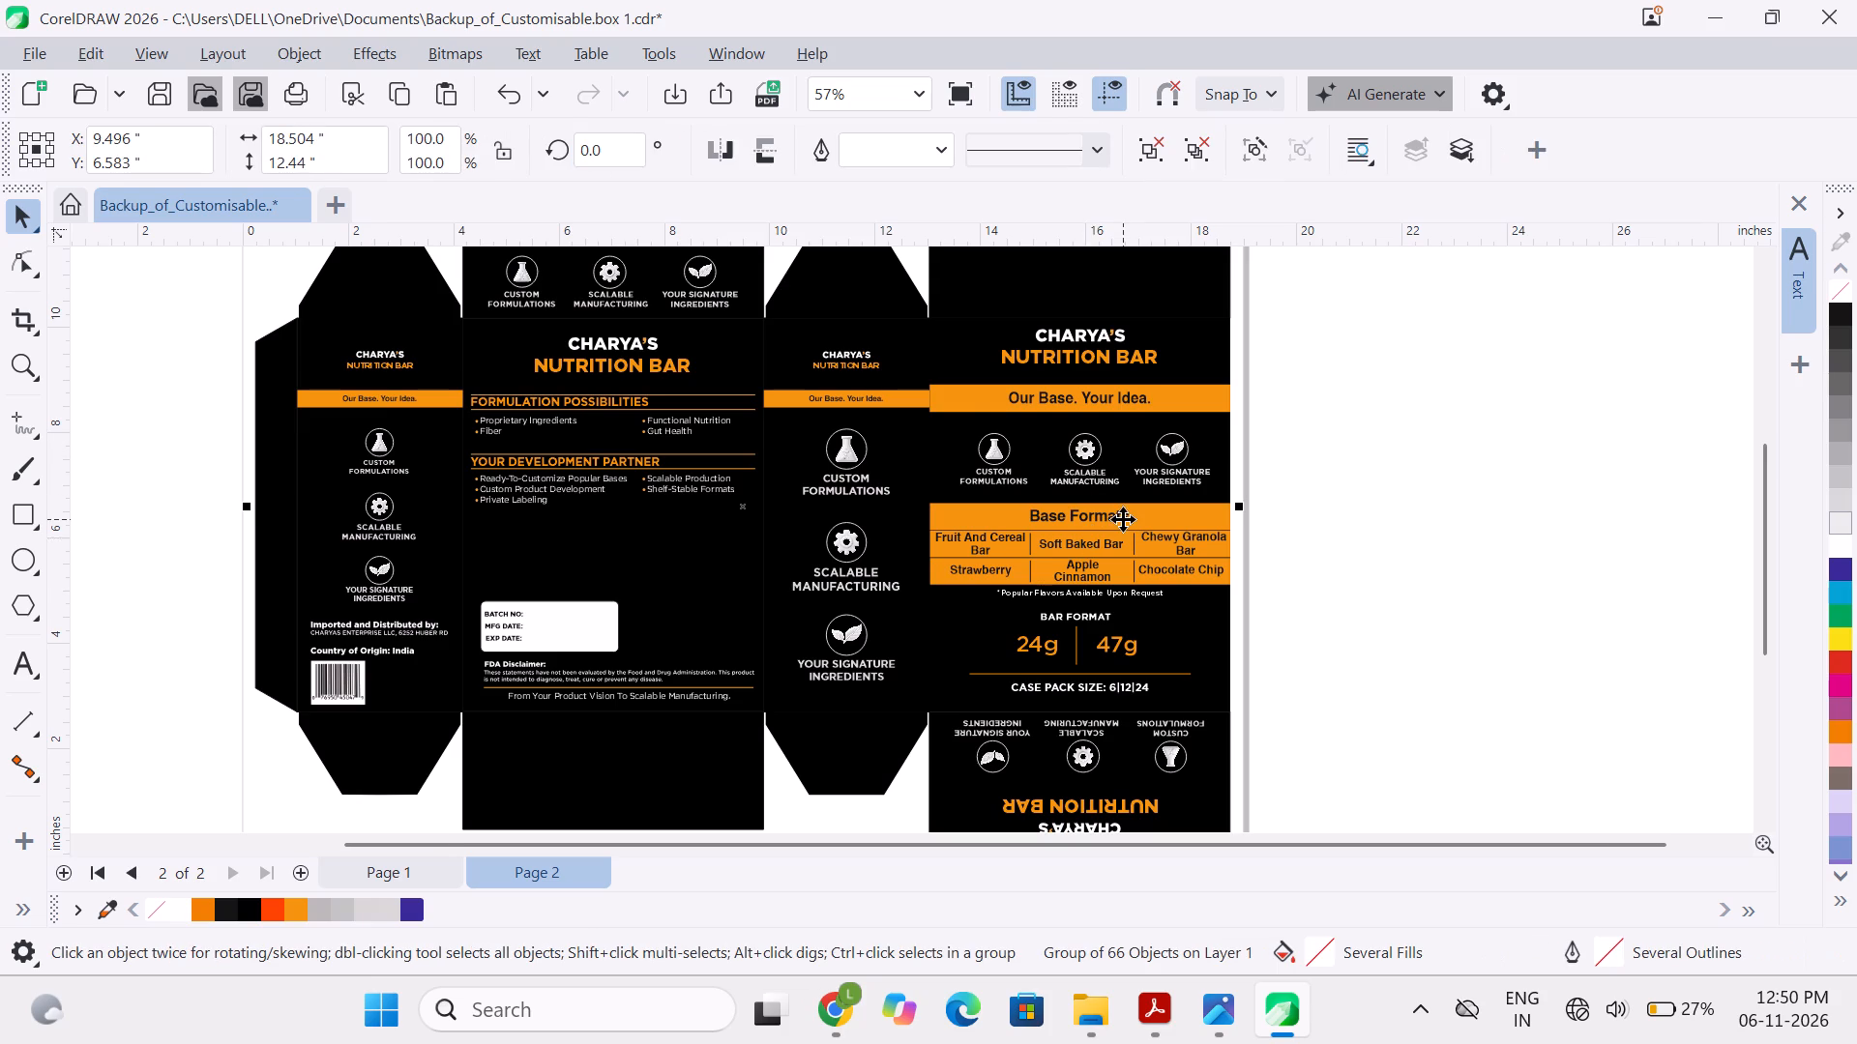
scroll(1123, 519, "down", 1, "ctrl")
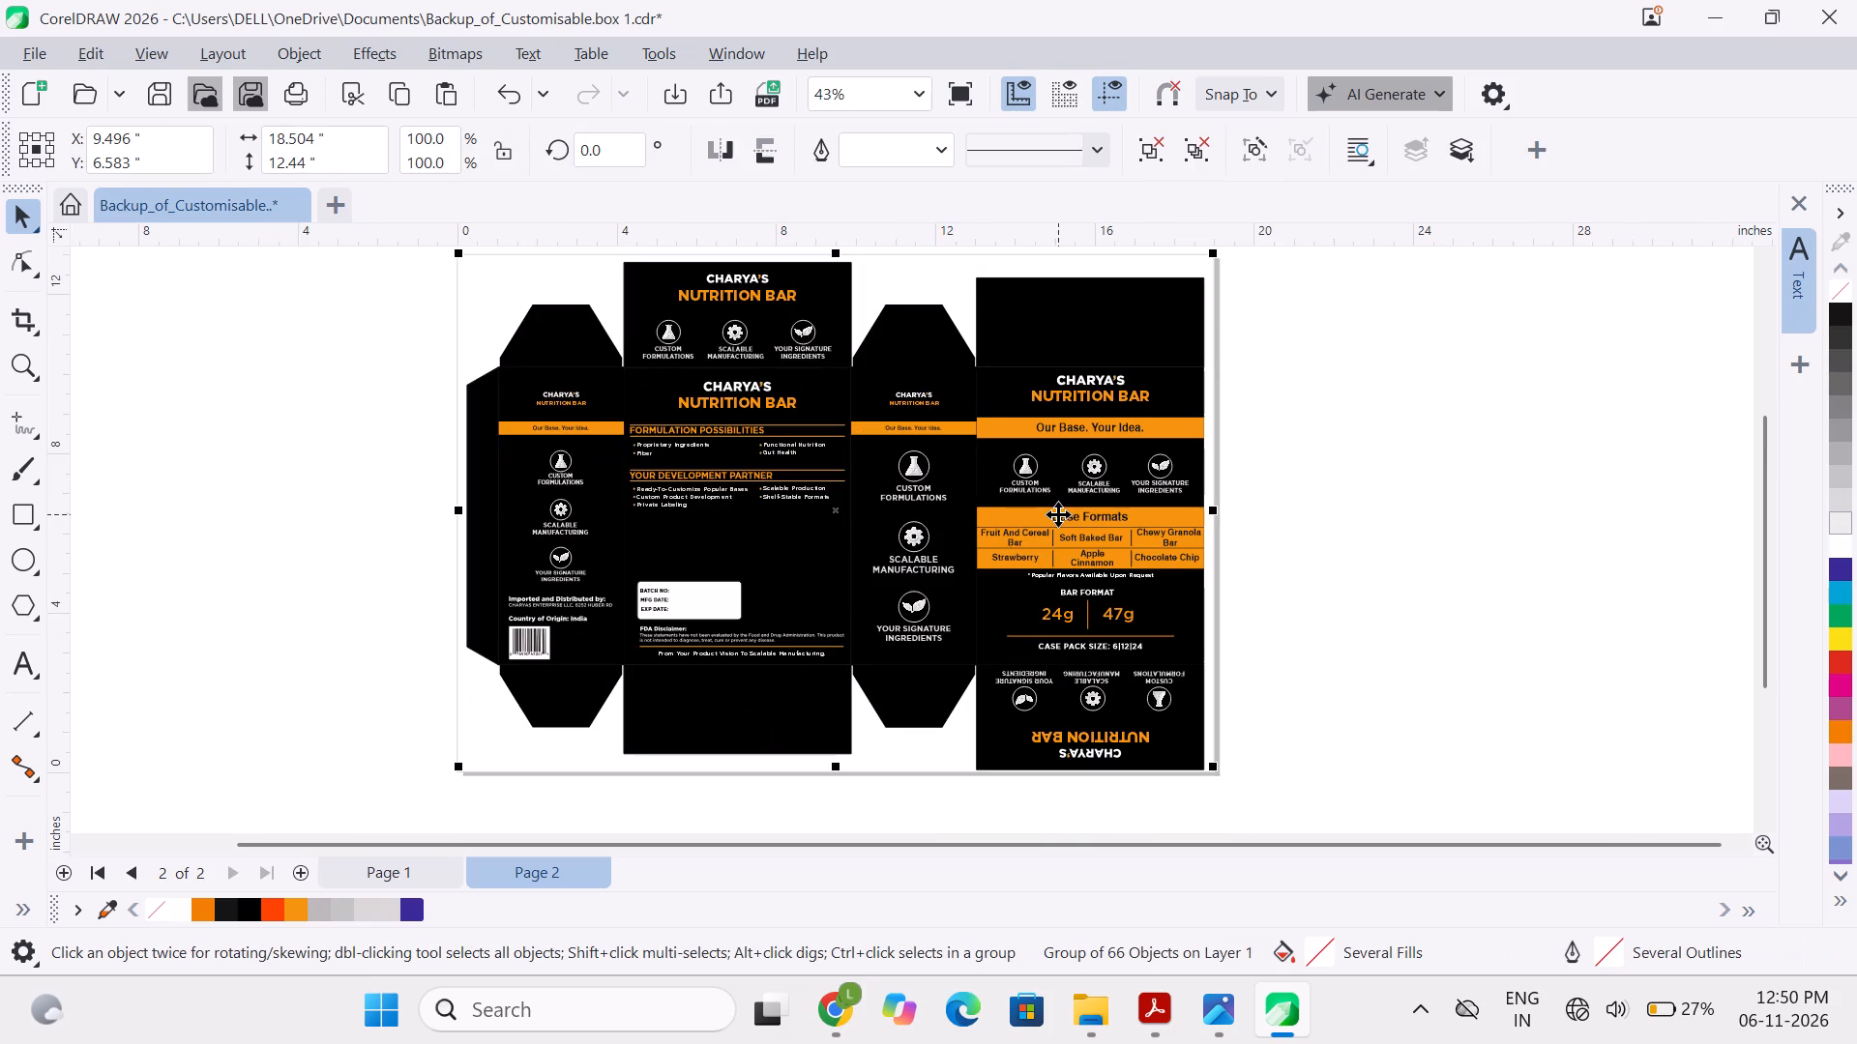
key("ctrl+u")
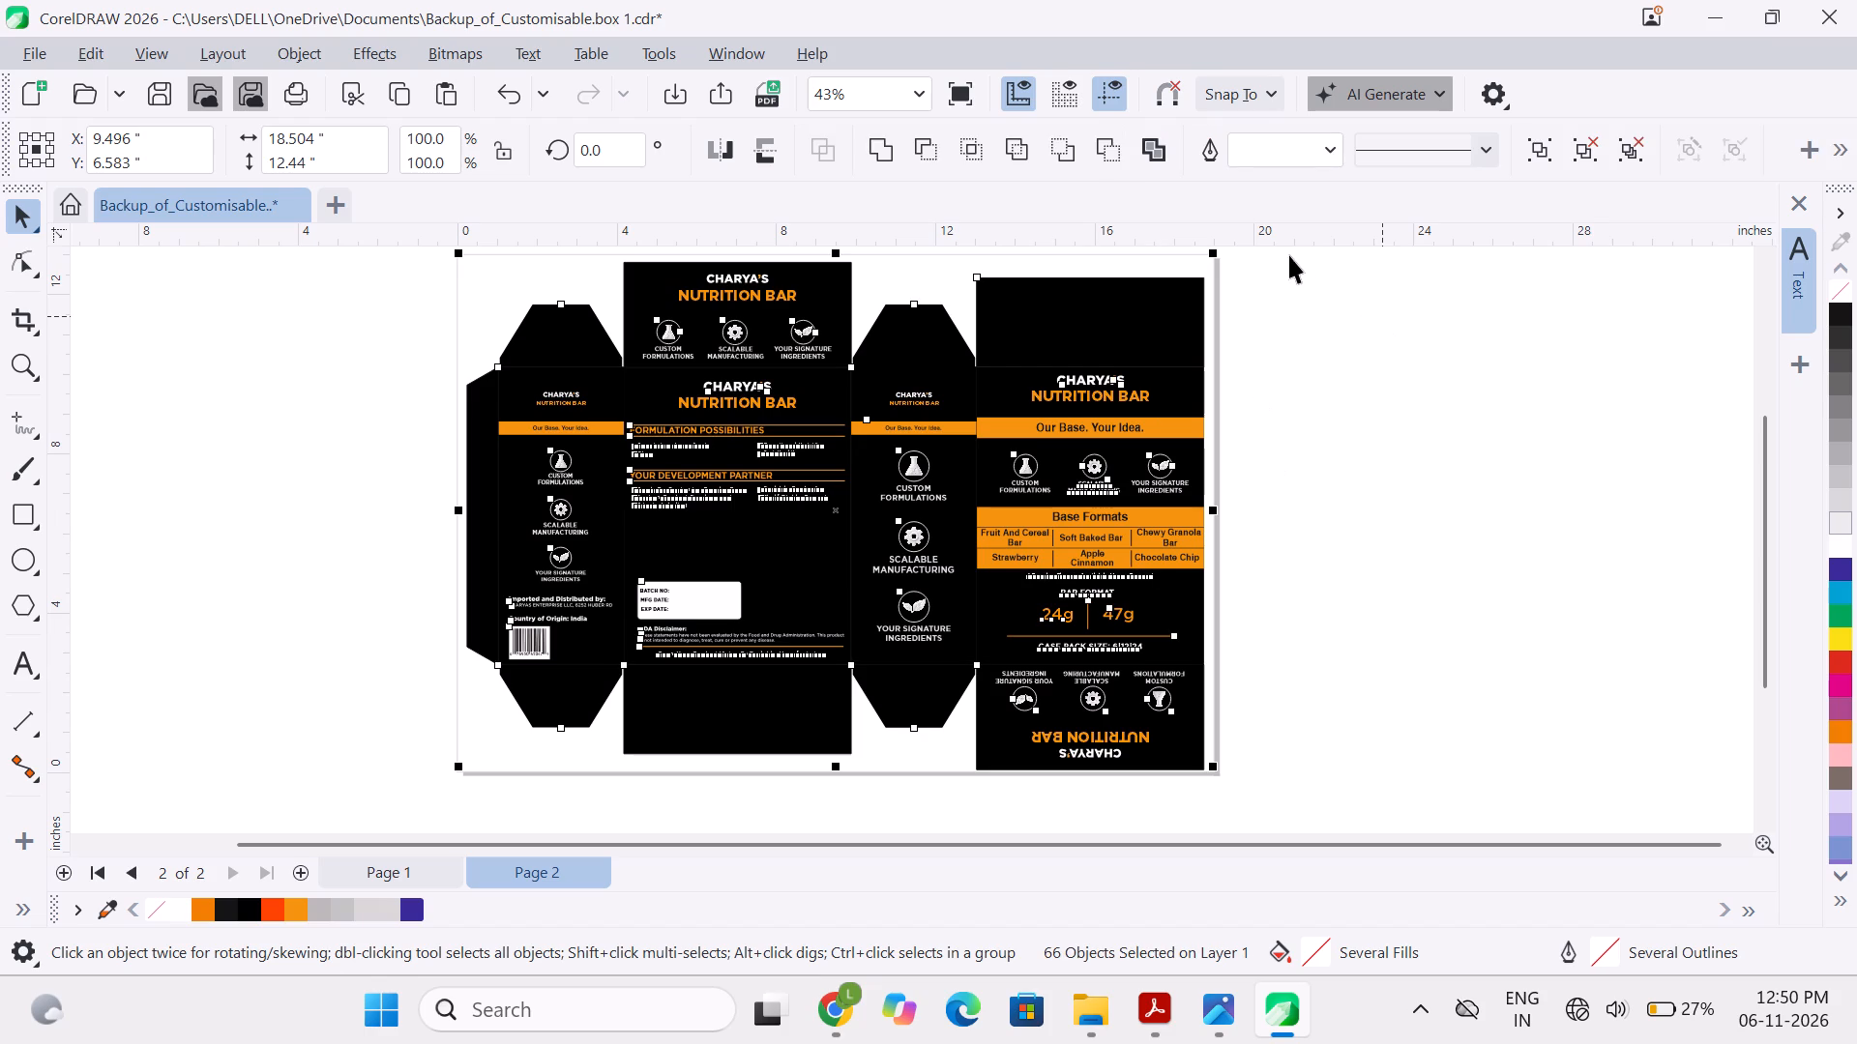
left_click(1273, 504)
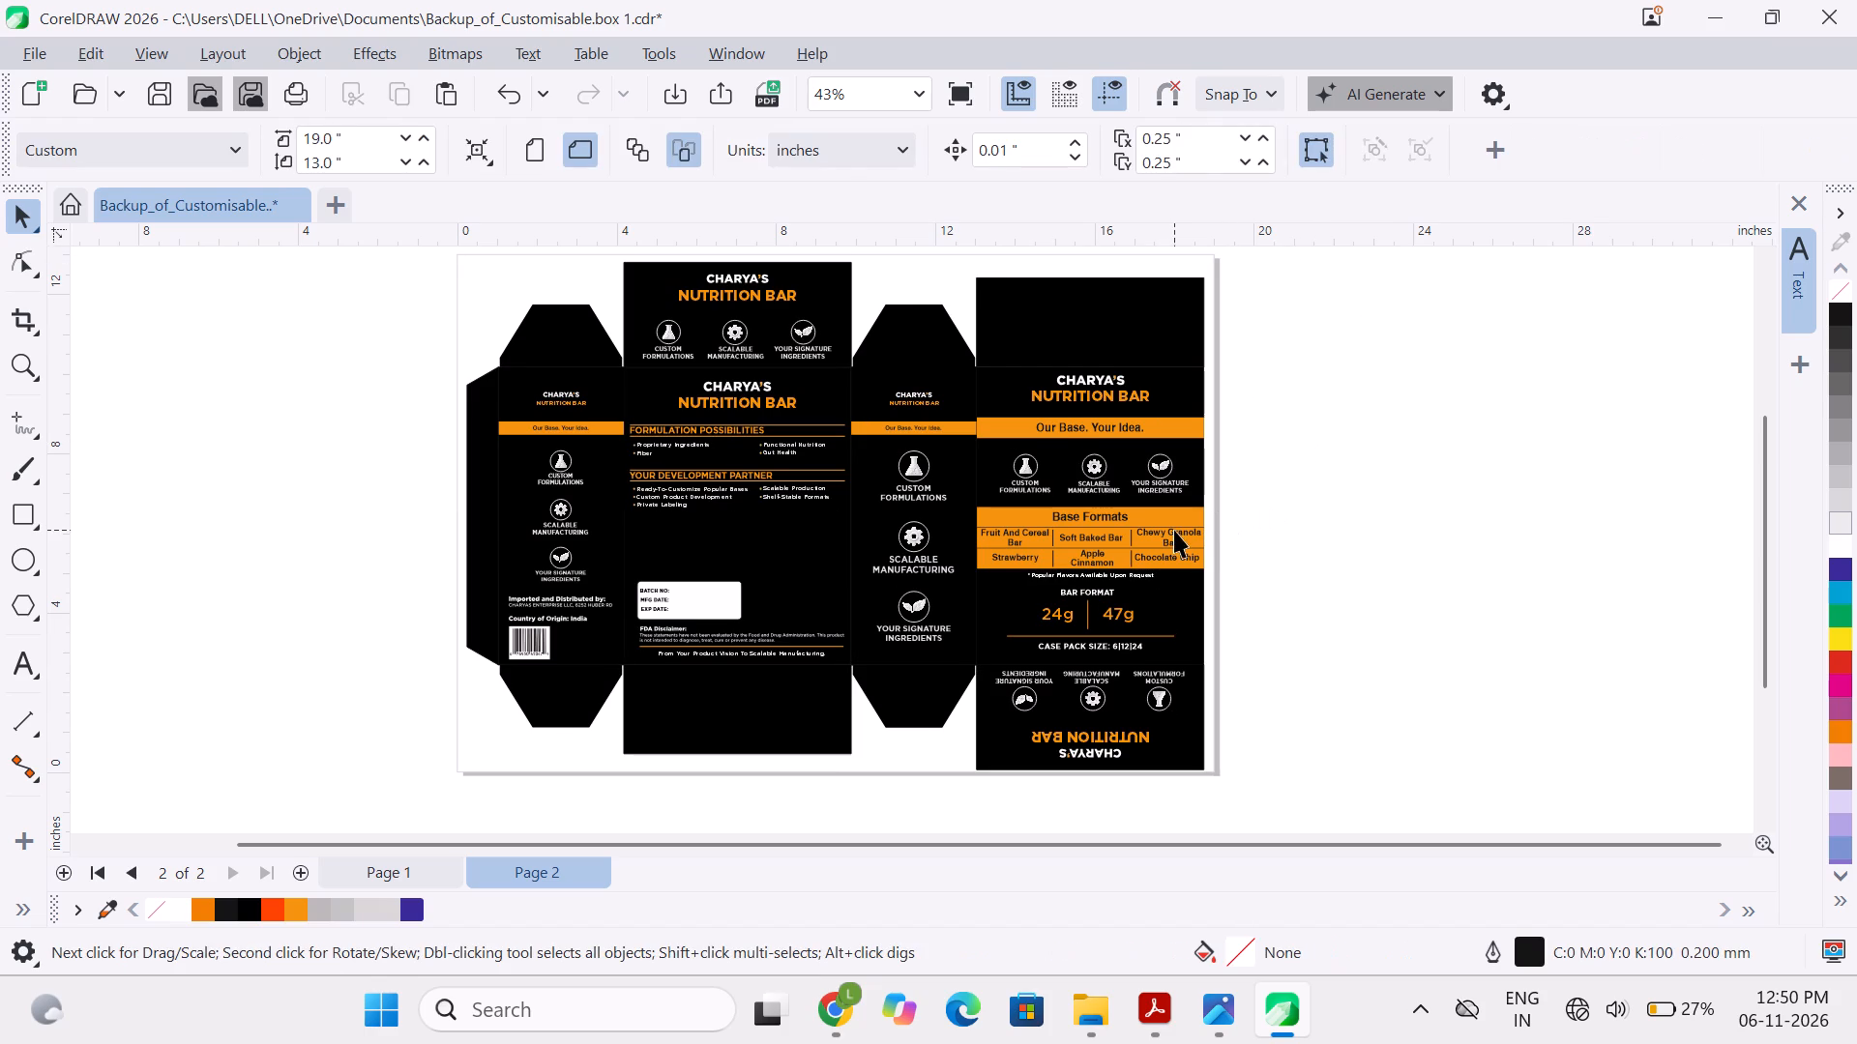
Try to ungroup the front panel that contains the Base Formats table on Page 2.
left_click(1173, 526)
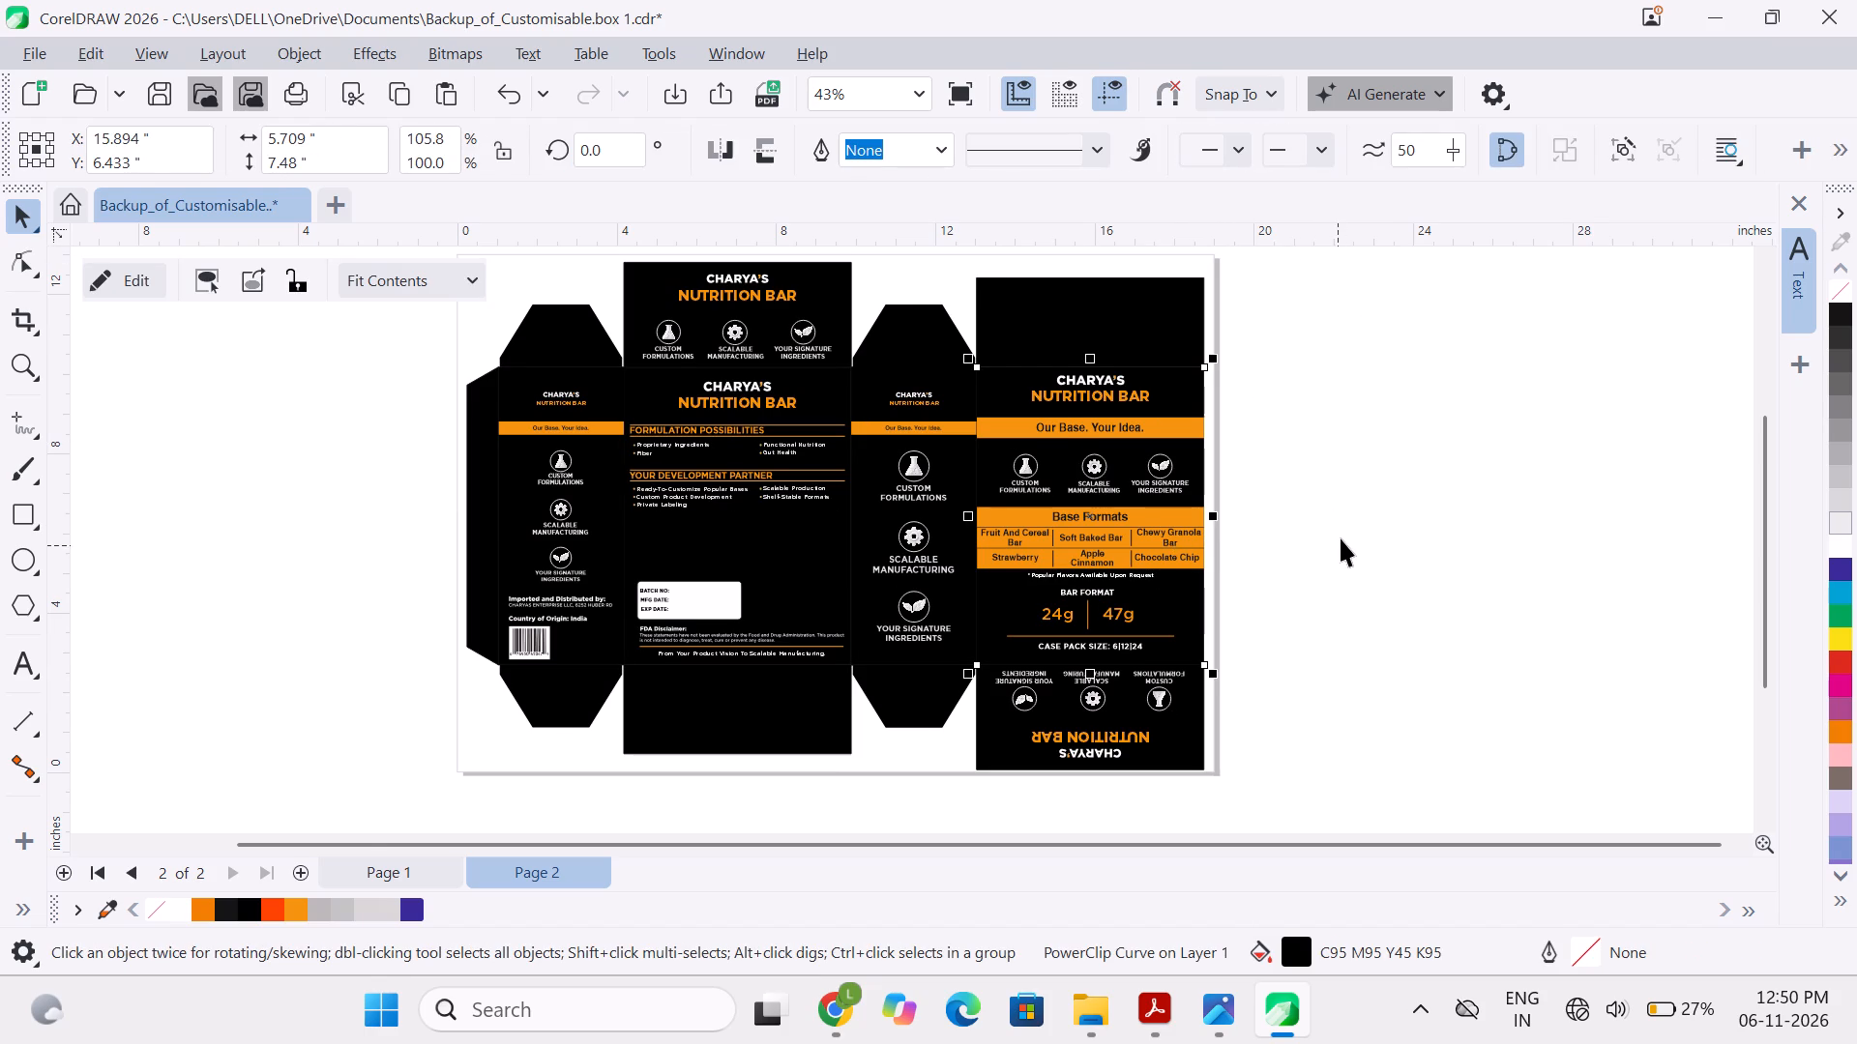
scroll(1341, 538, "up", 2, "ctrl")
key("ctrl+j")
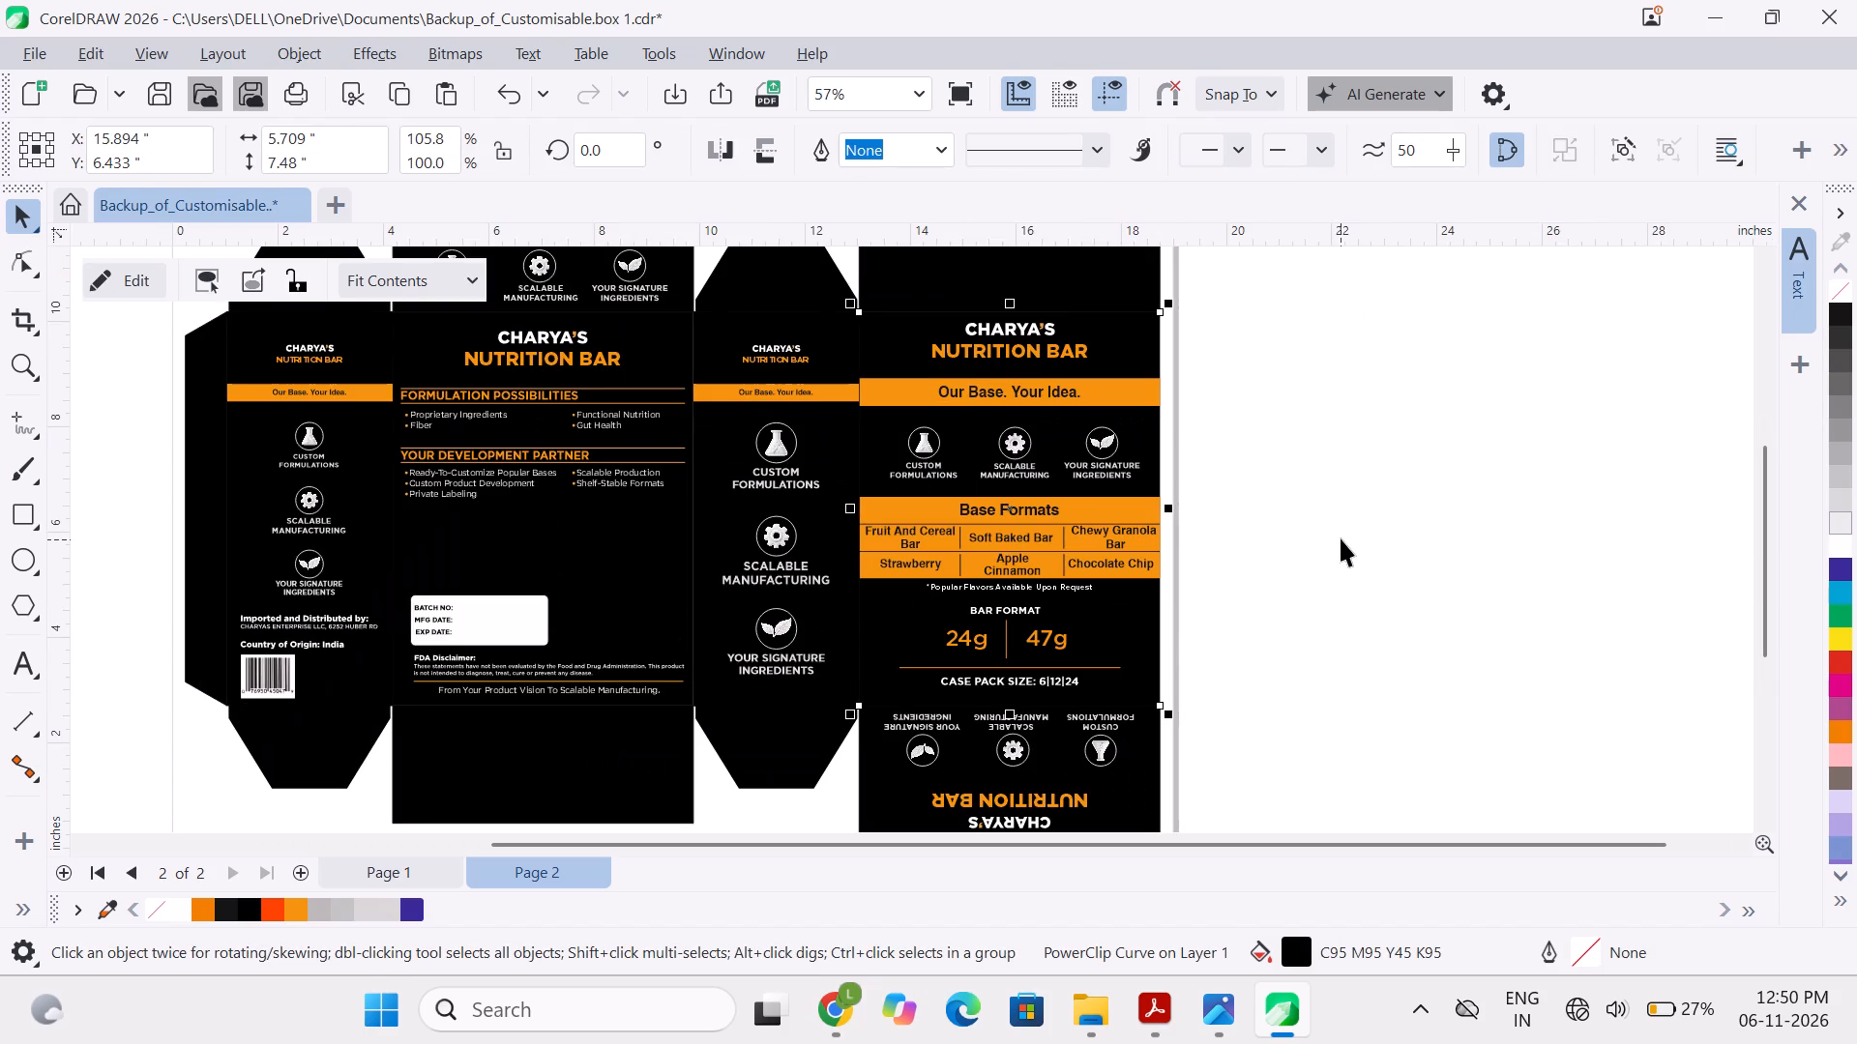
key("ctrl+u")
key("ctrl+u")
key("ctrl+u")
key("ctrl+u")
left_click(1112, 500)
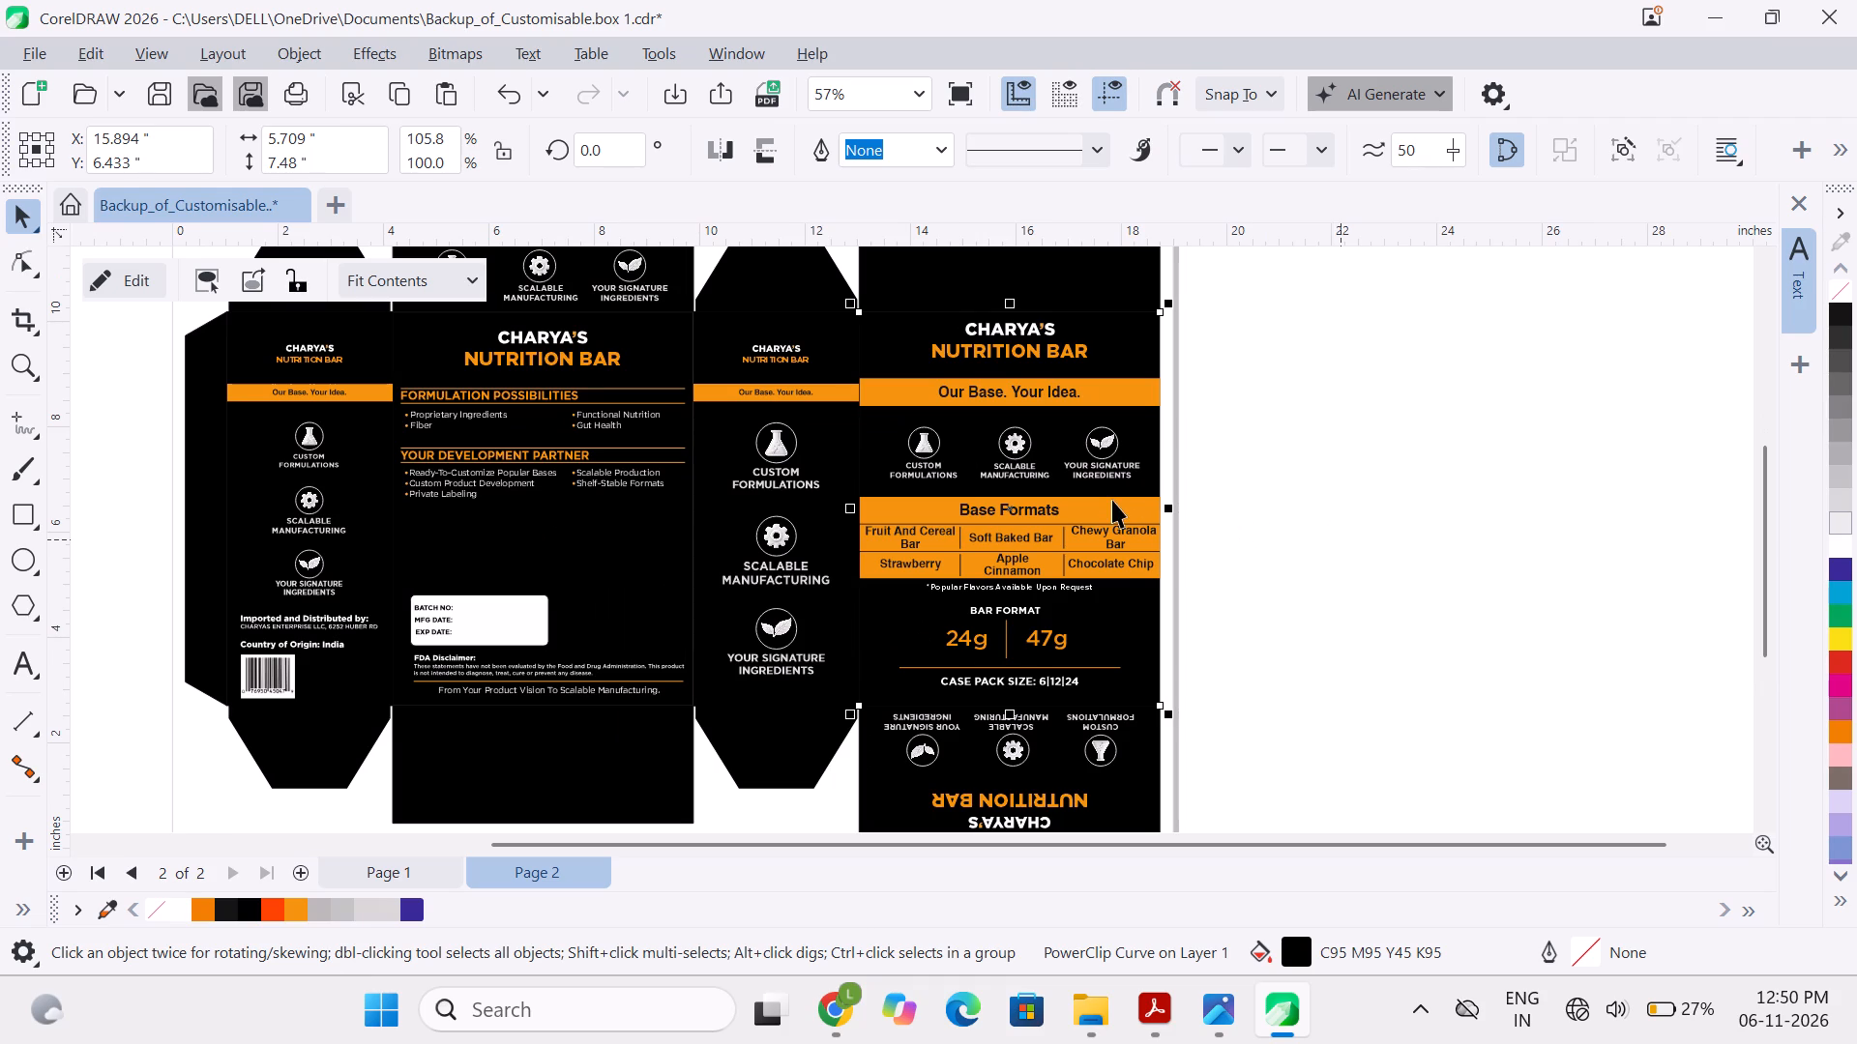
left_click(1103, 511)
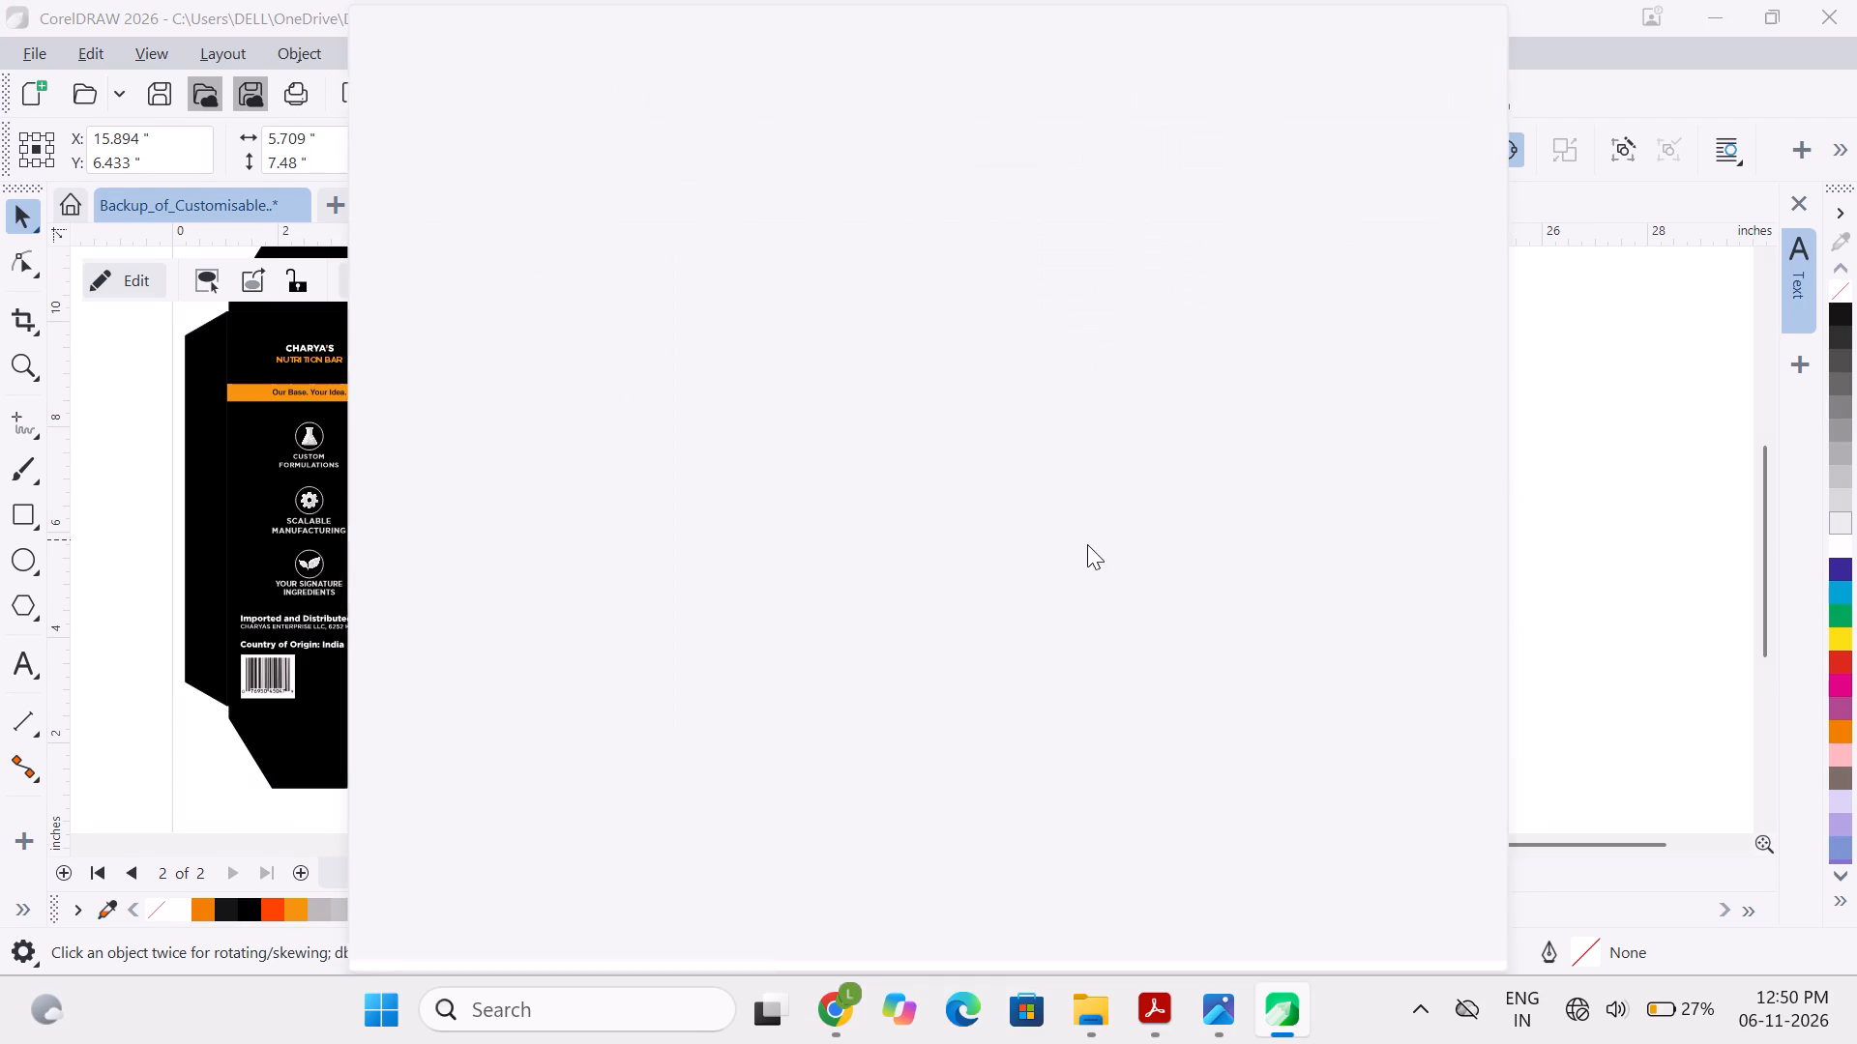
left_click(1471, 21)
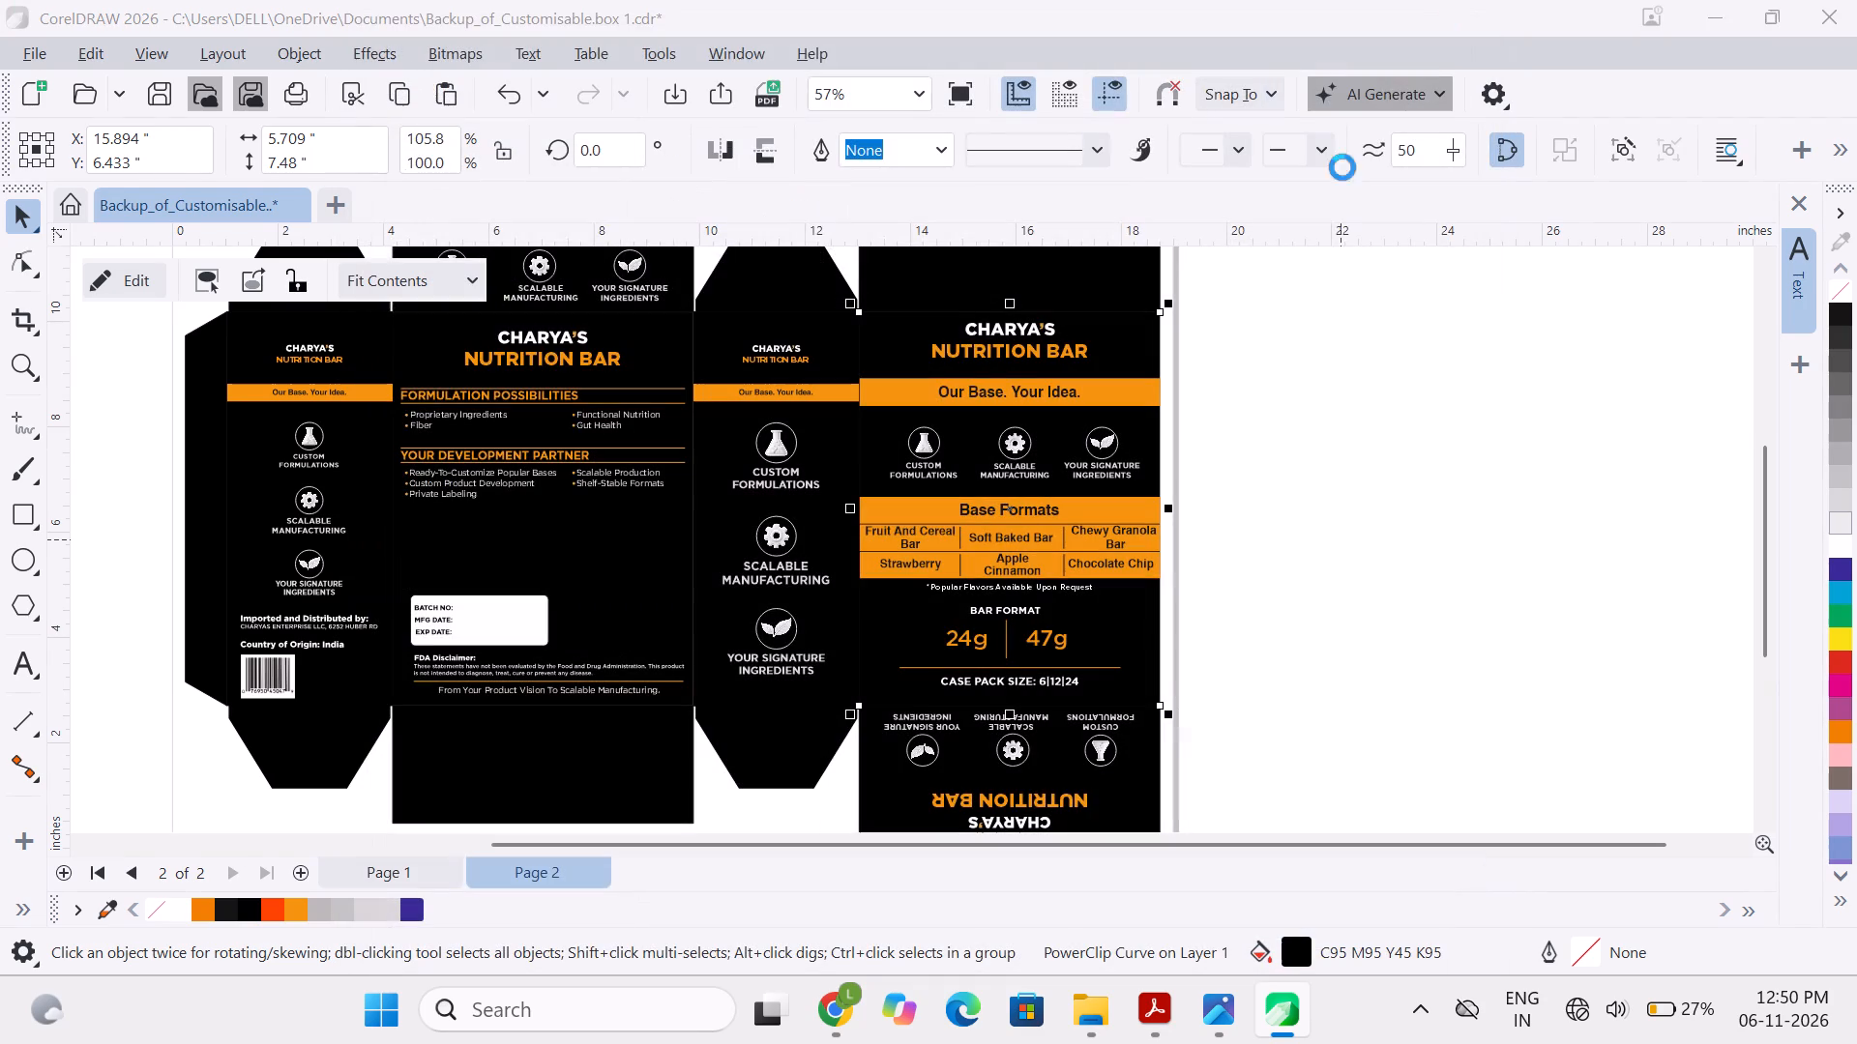
Open the PowerClip contents of the front panel with the Base Formats table for editing.
left_click(1306, 651)
left_click(1102, 540)
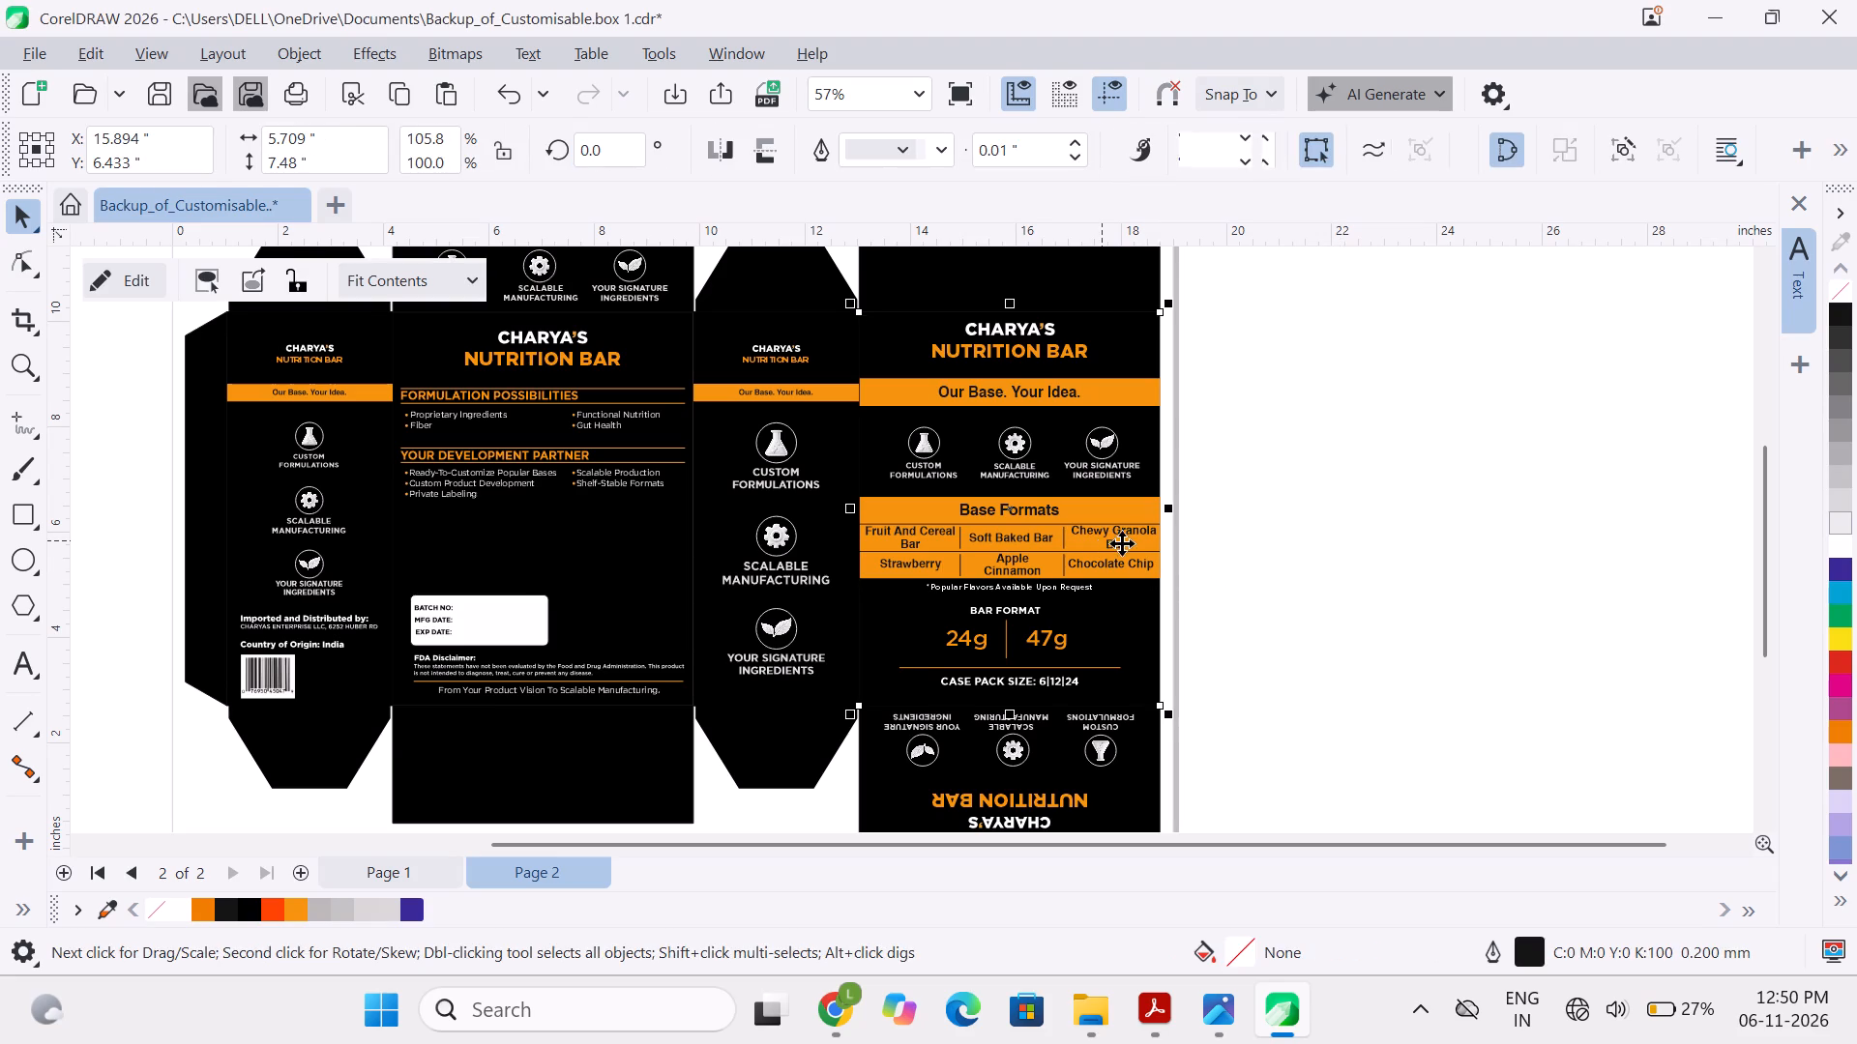
double_click(1120, 543)
left_click(102, 257)
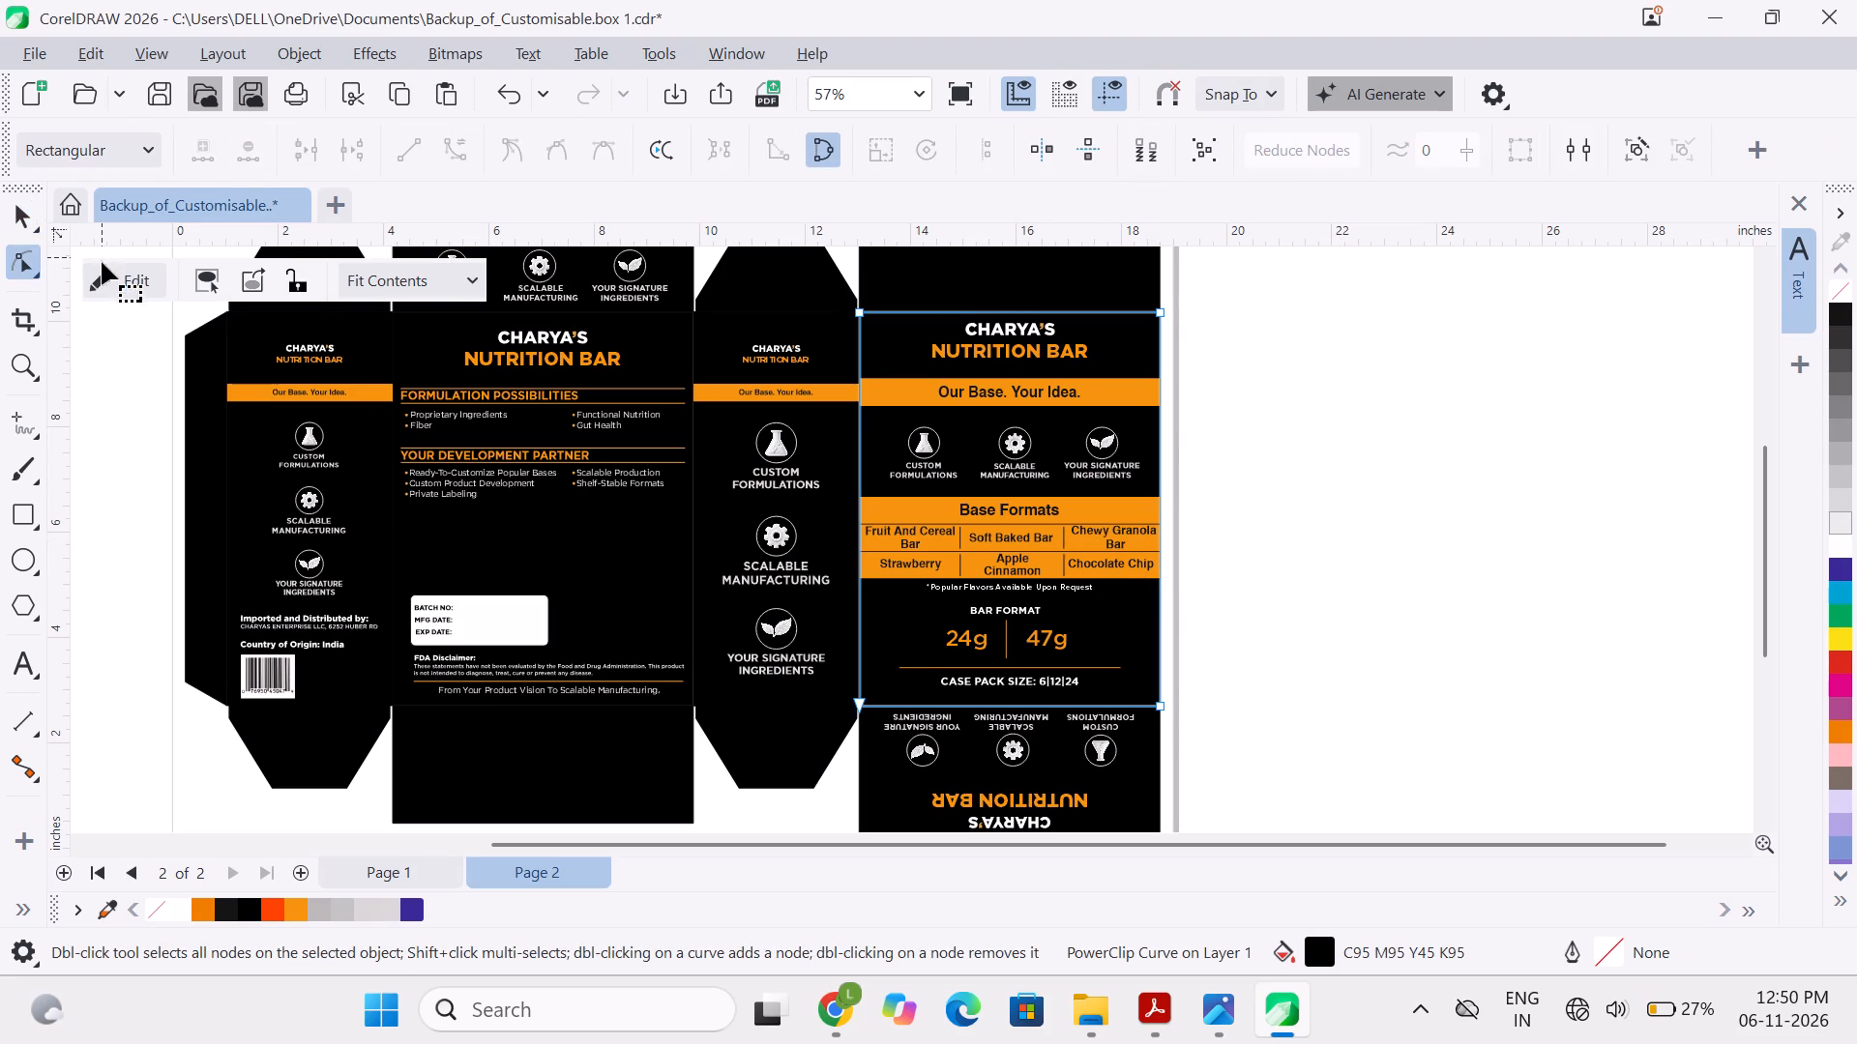
left_click(109, 269)
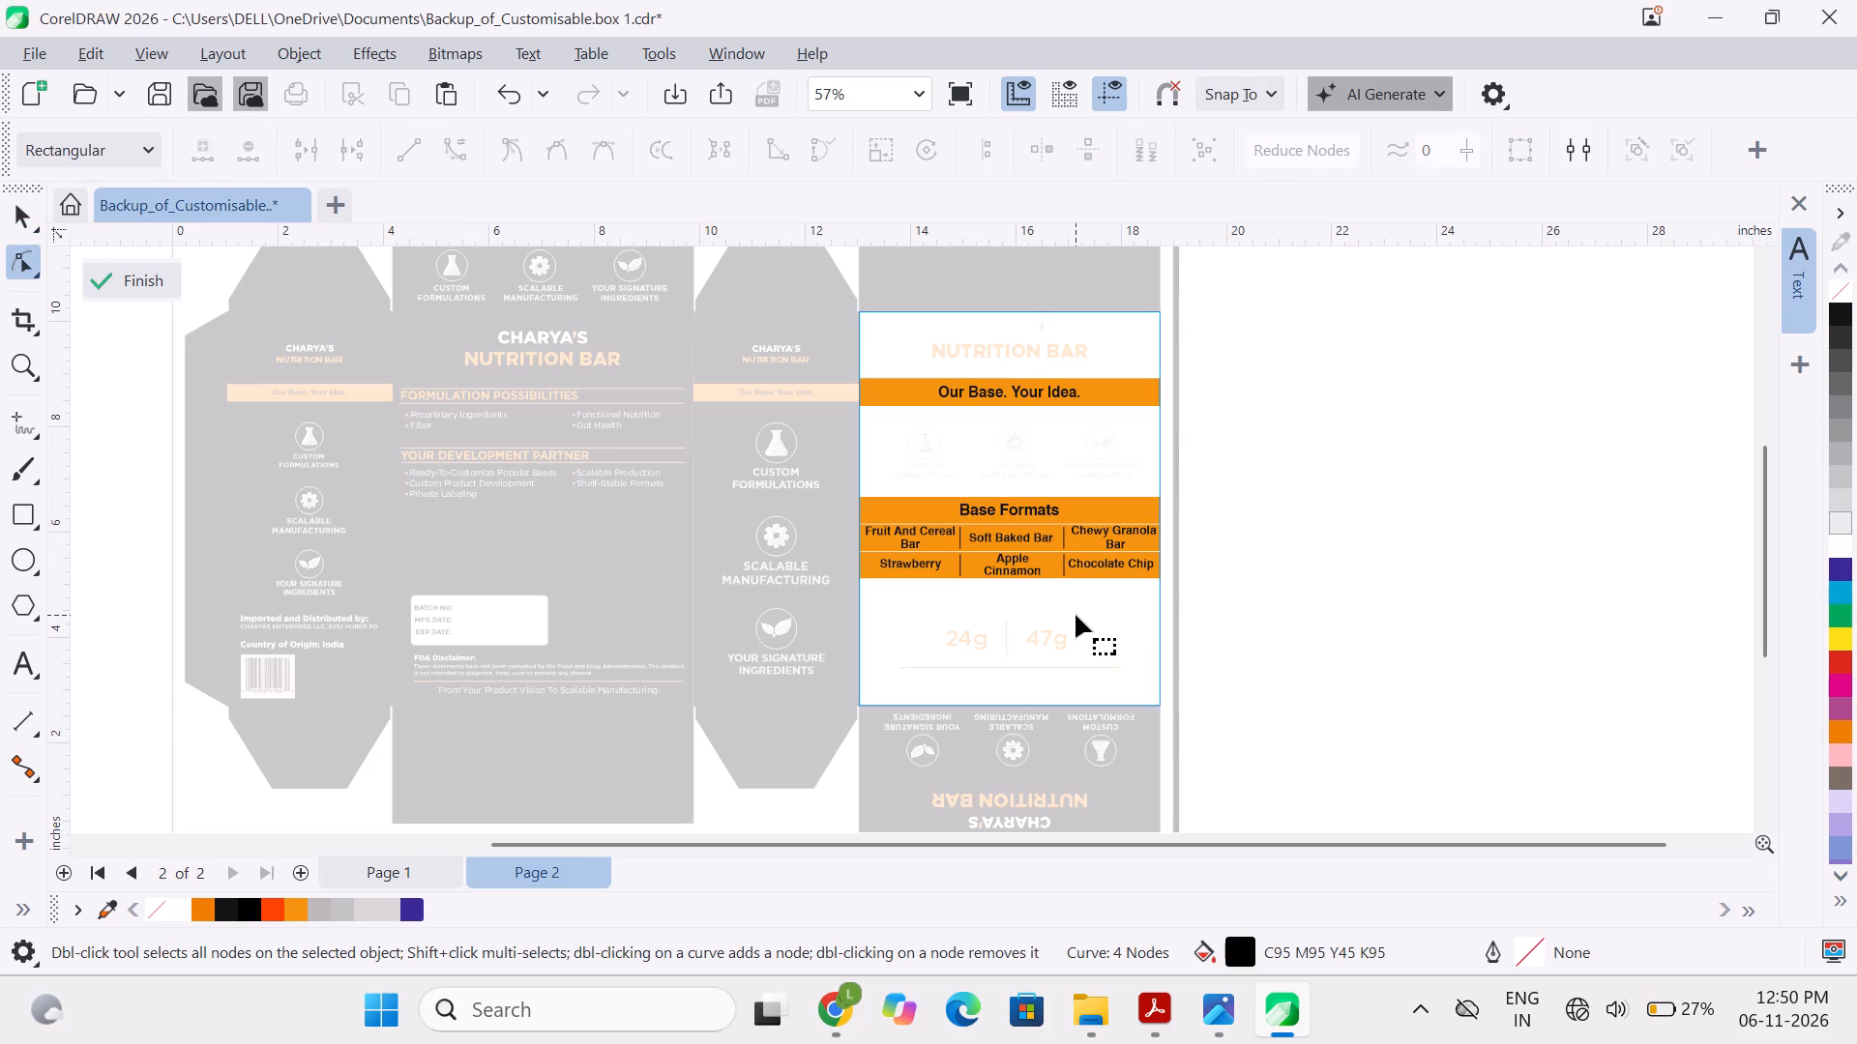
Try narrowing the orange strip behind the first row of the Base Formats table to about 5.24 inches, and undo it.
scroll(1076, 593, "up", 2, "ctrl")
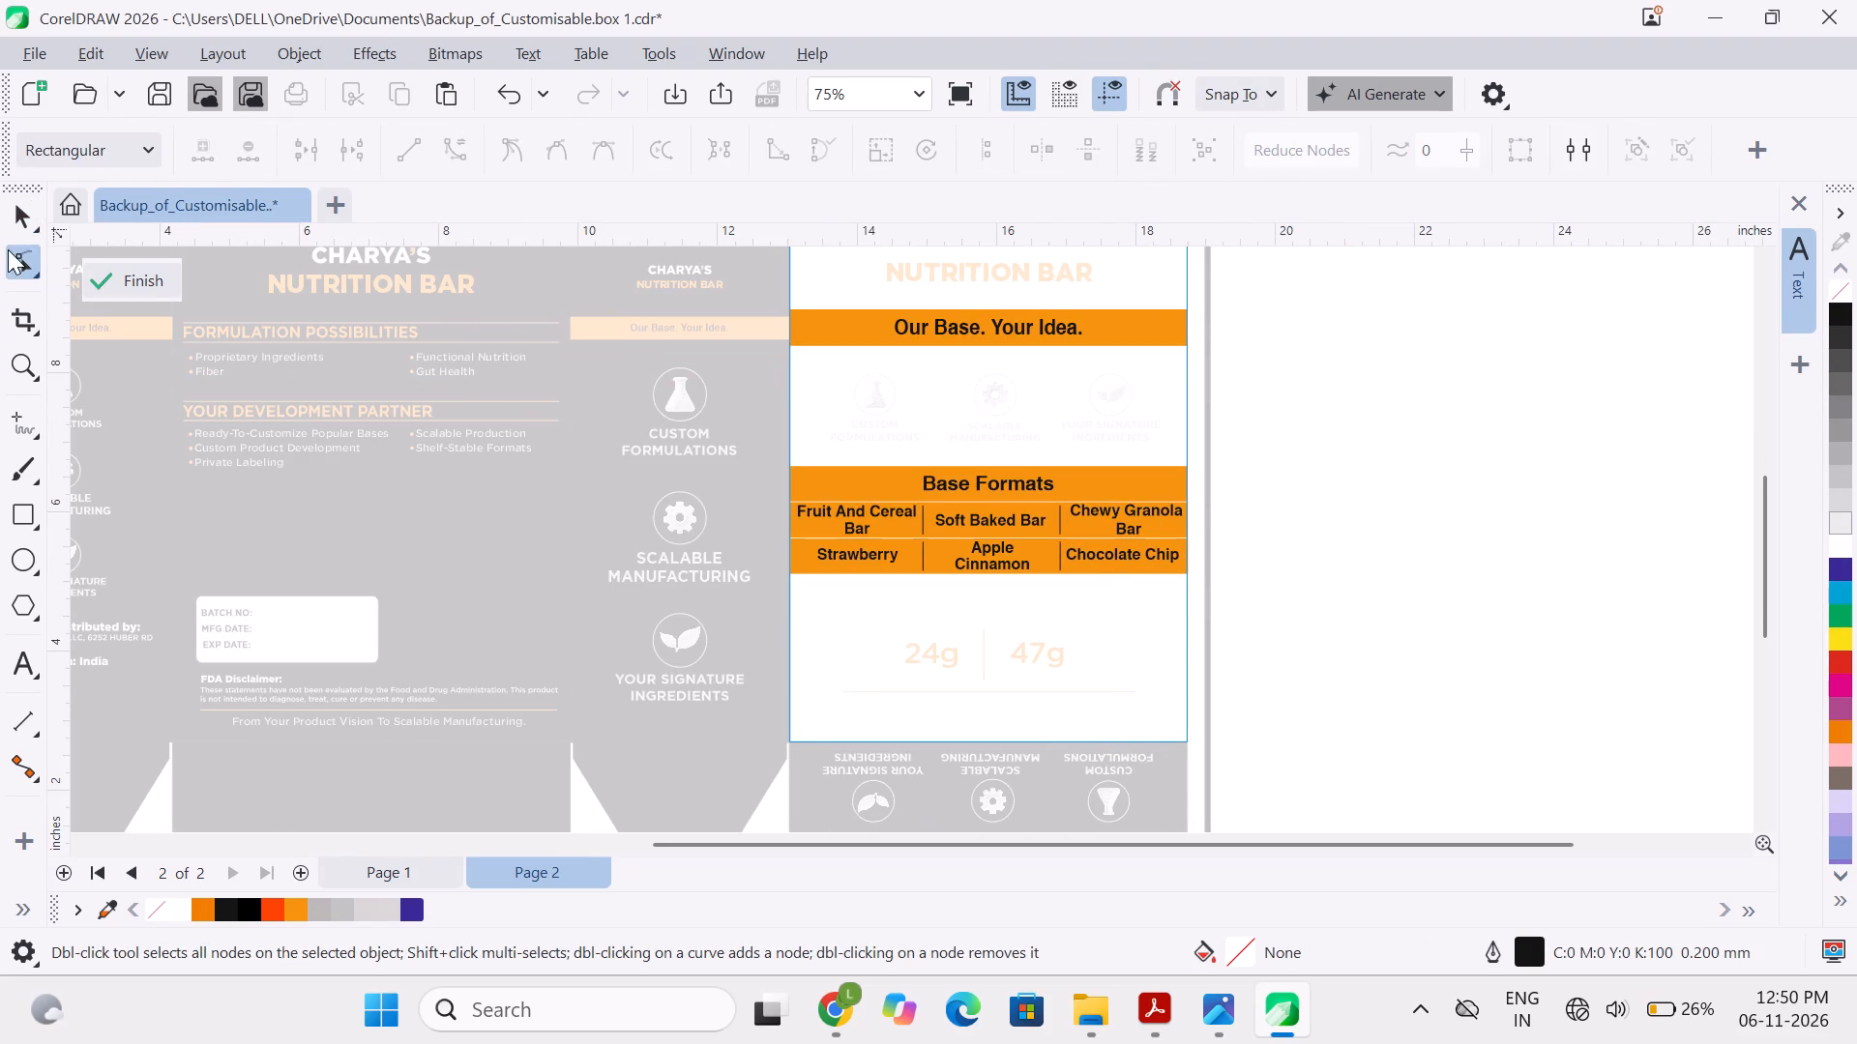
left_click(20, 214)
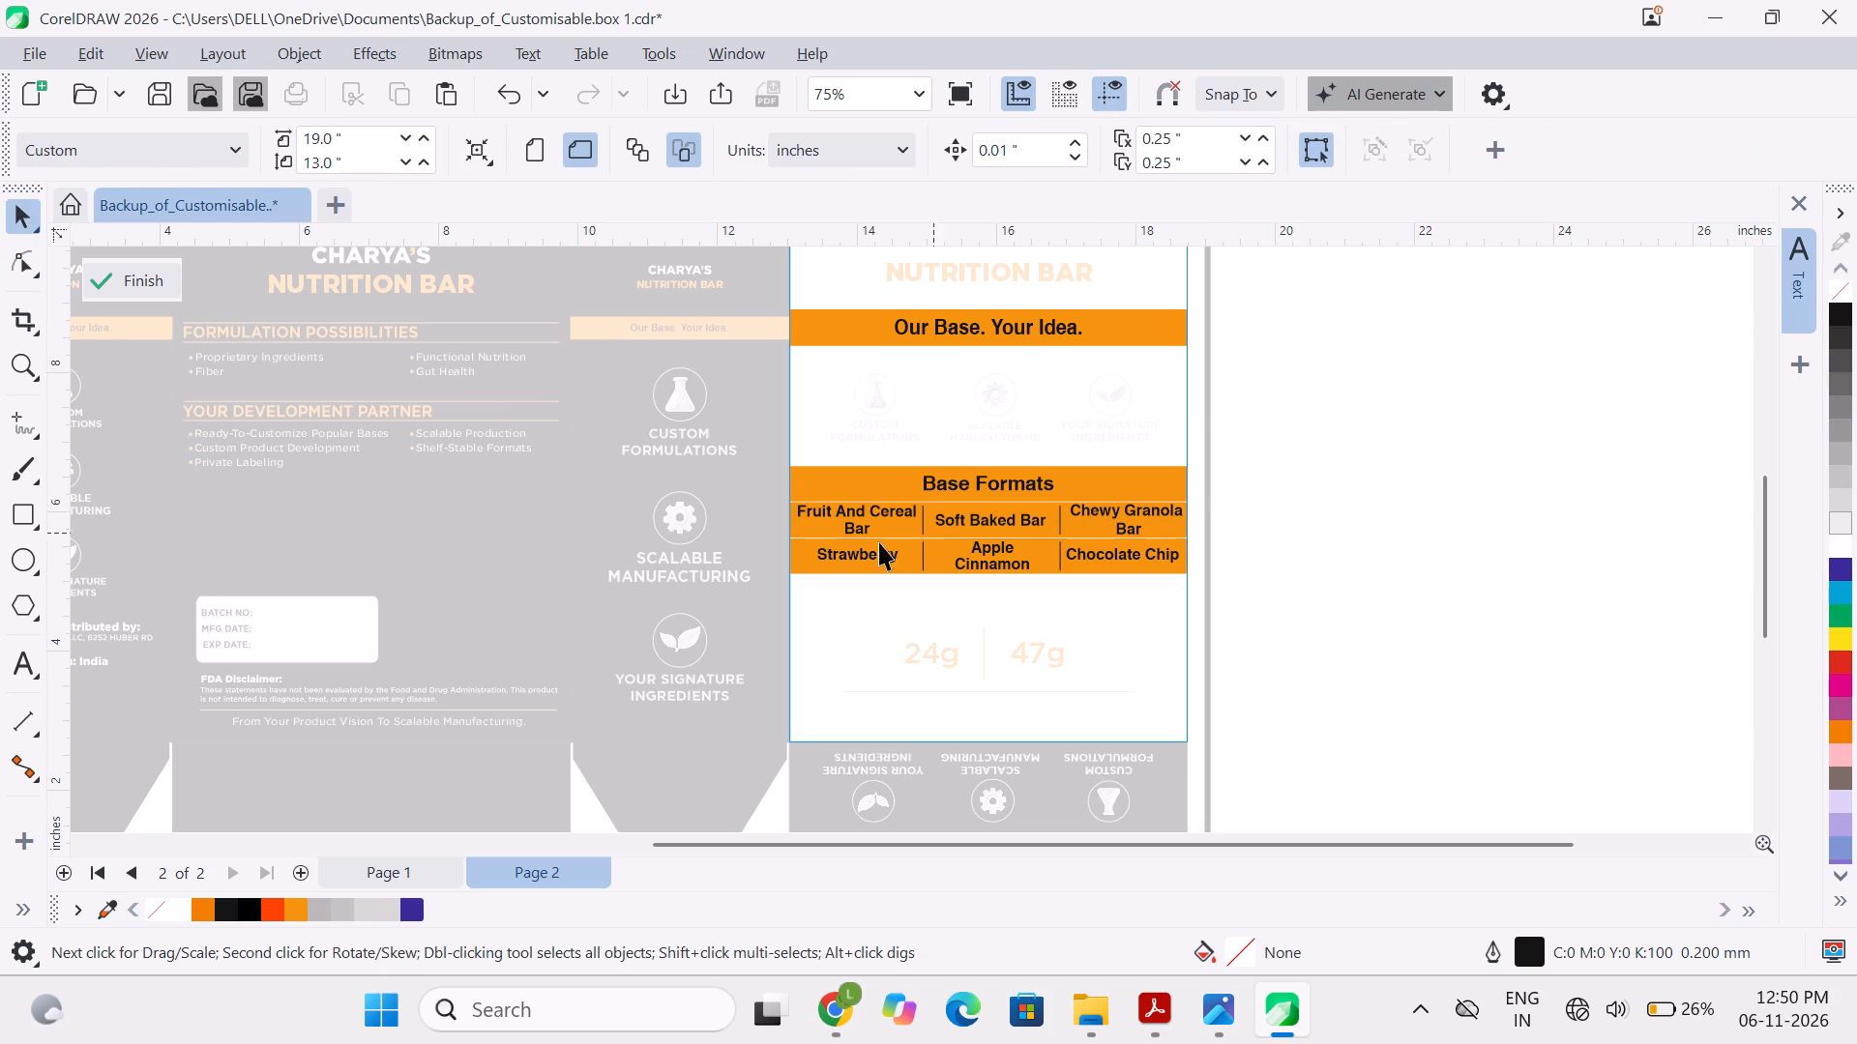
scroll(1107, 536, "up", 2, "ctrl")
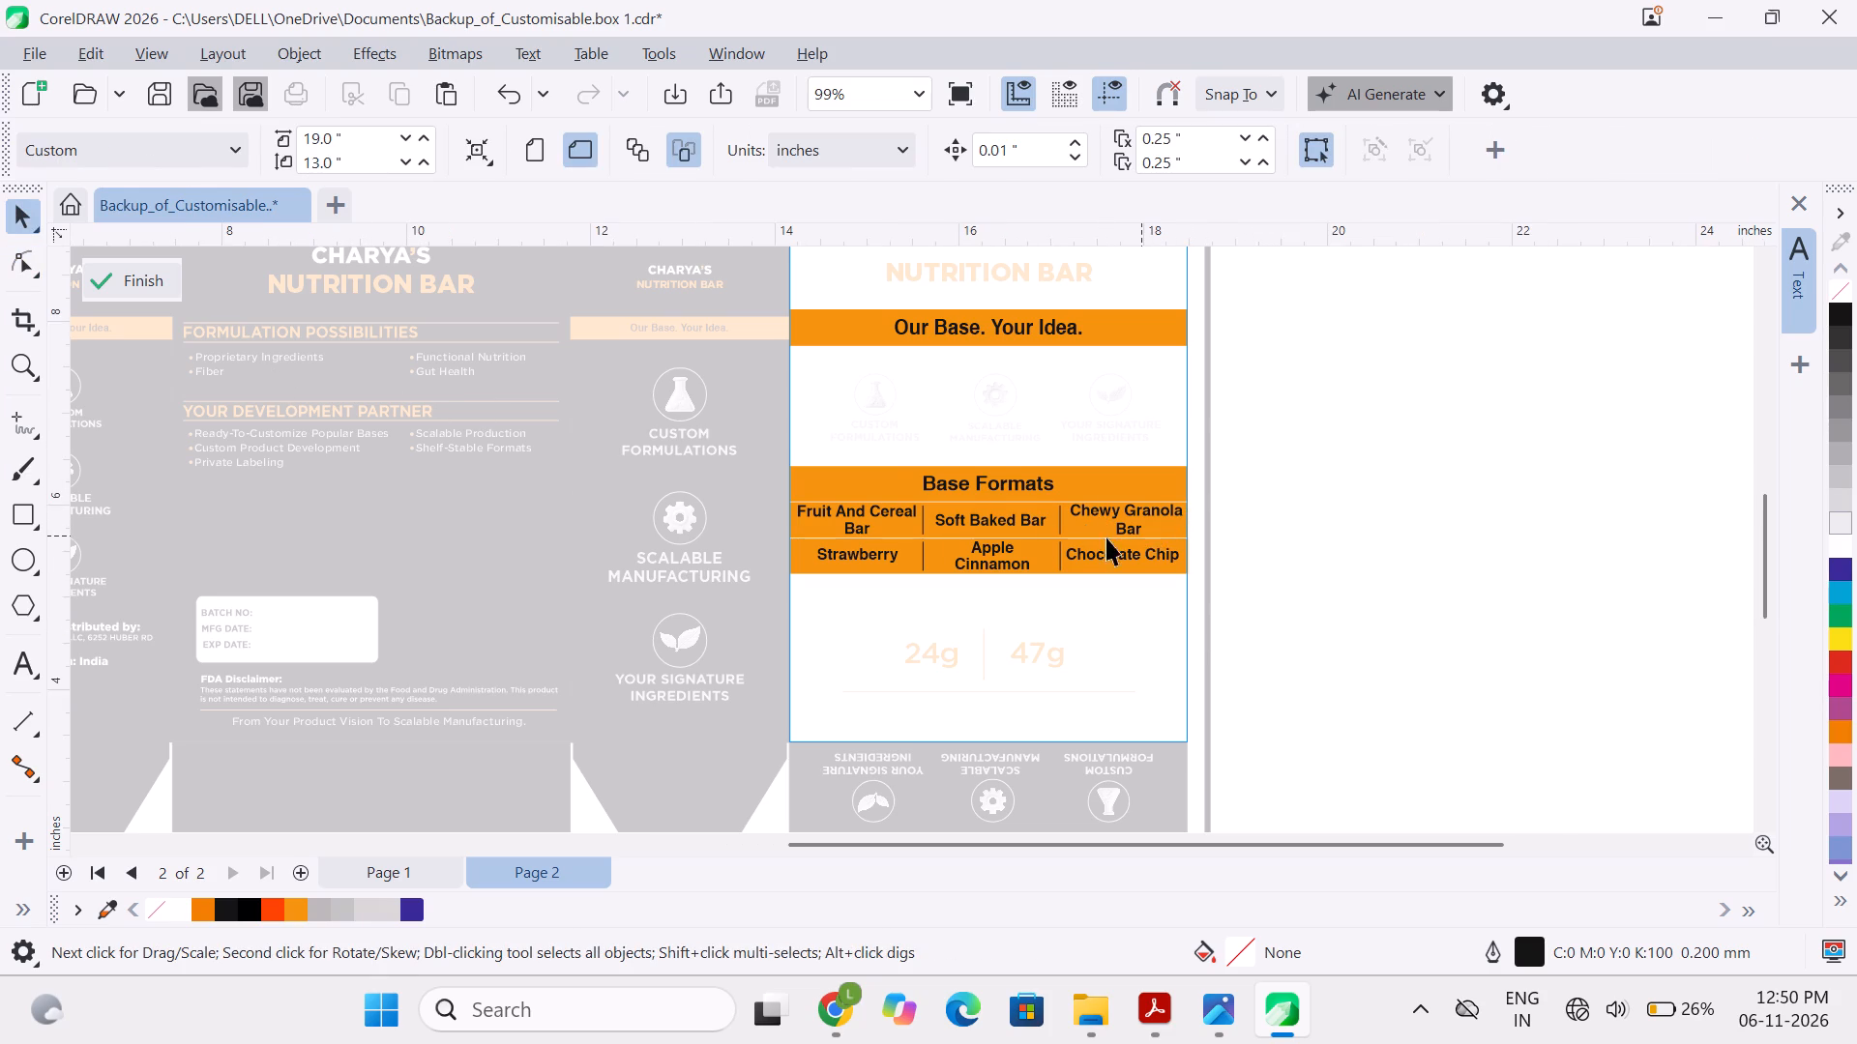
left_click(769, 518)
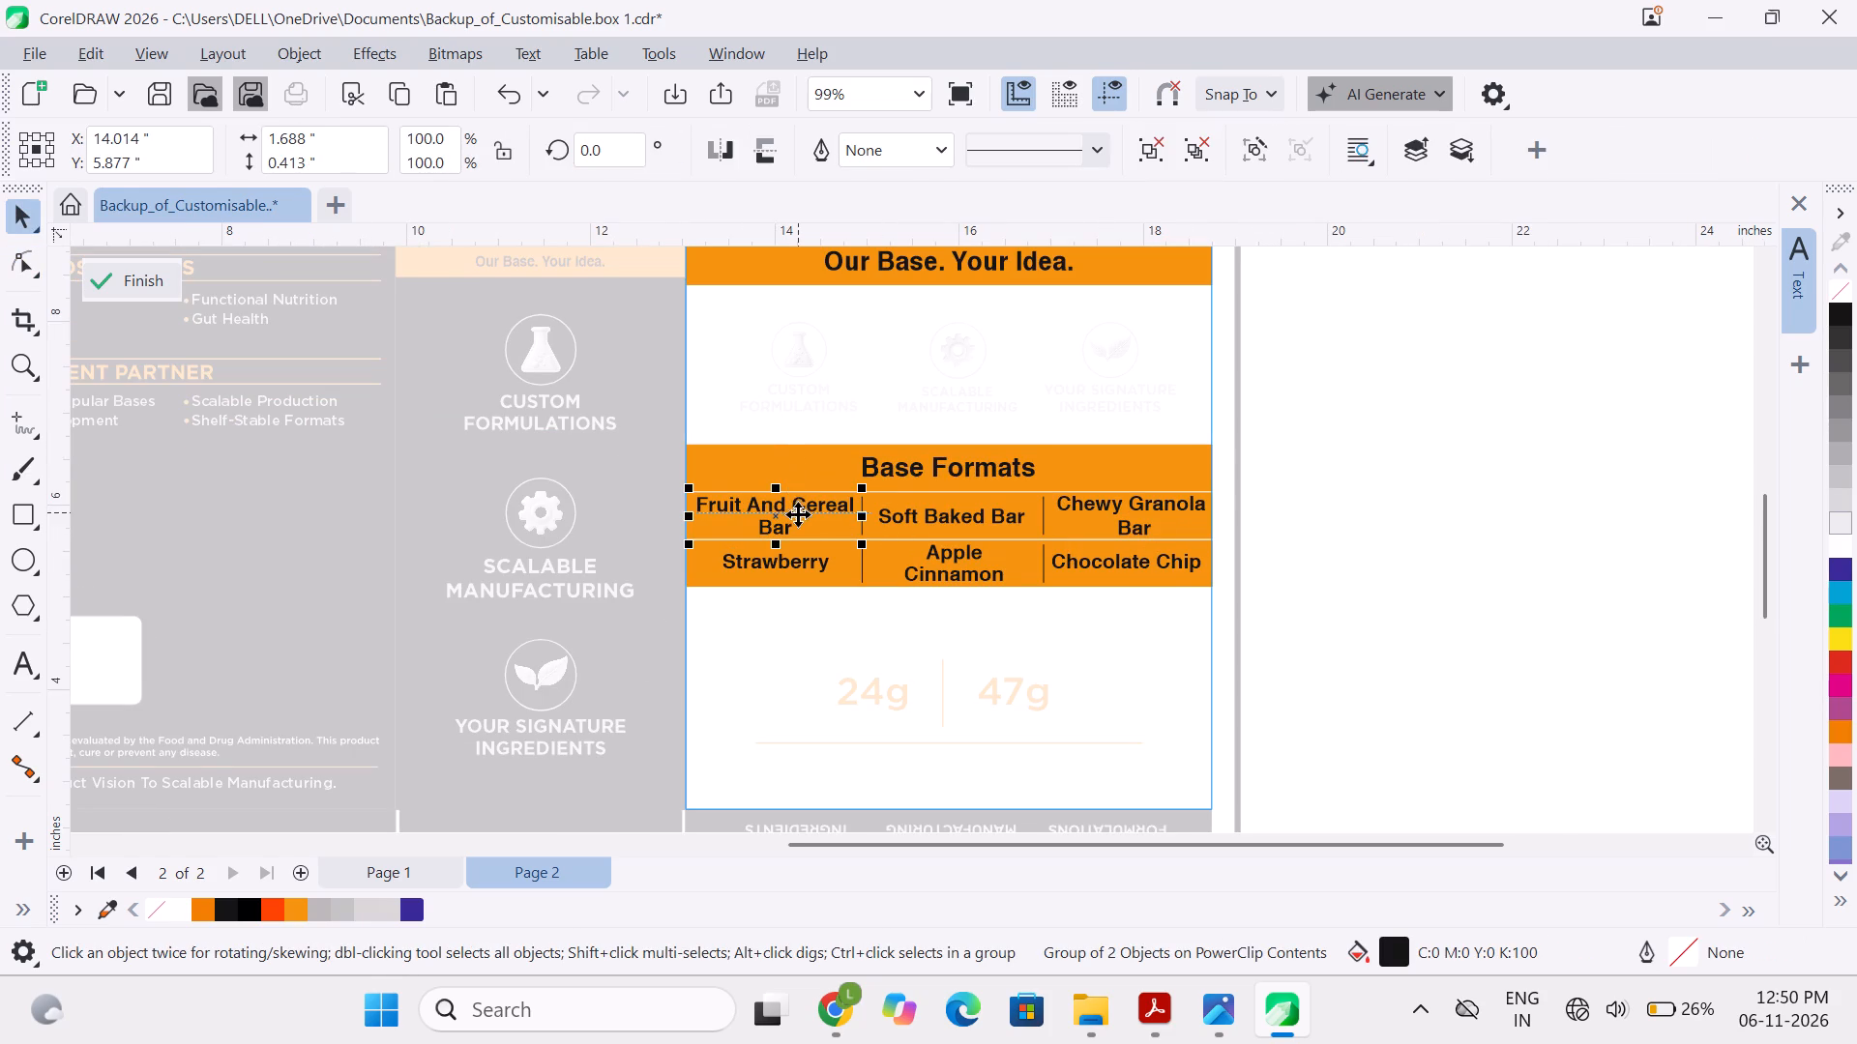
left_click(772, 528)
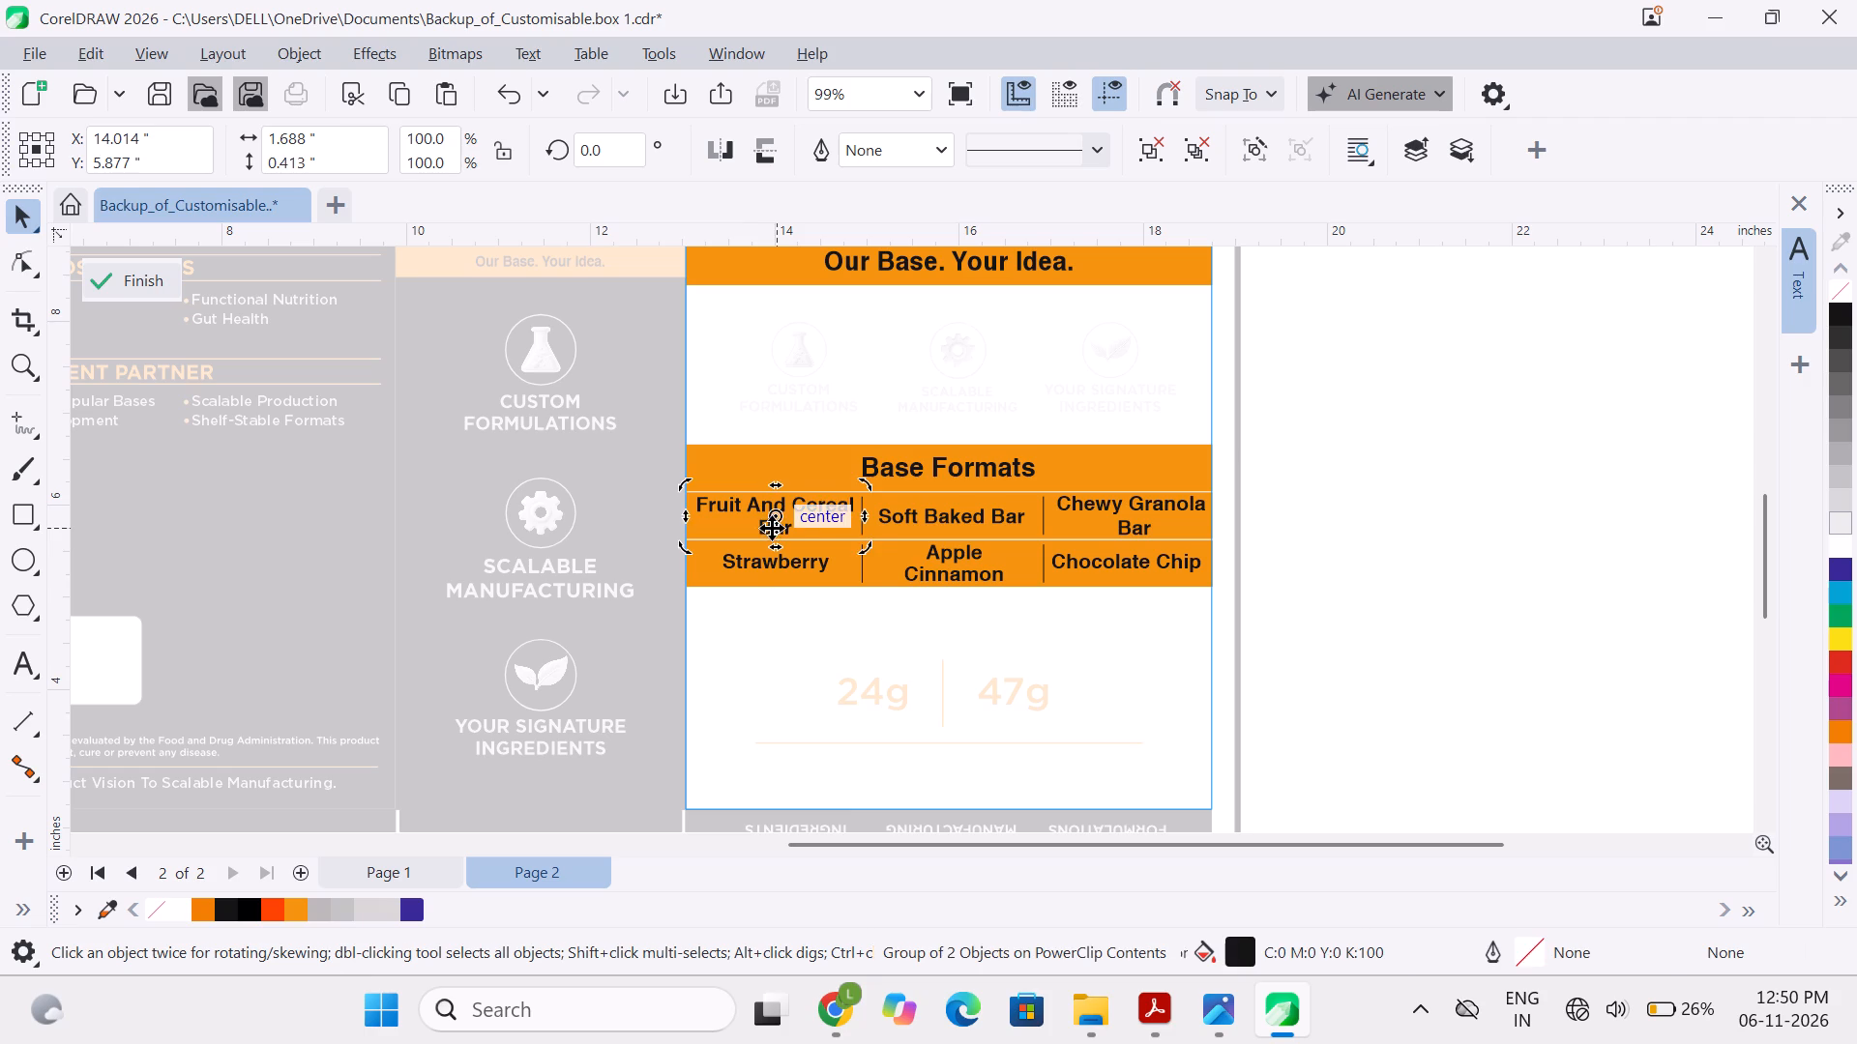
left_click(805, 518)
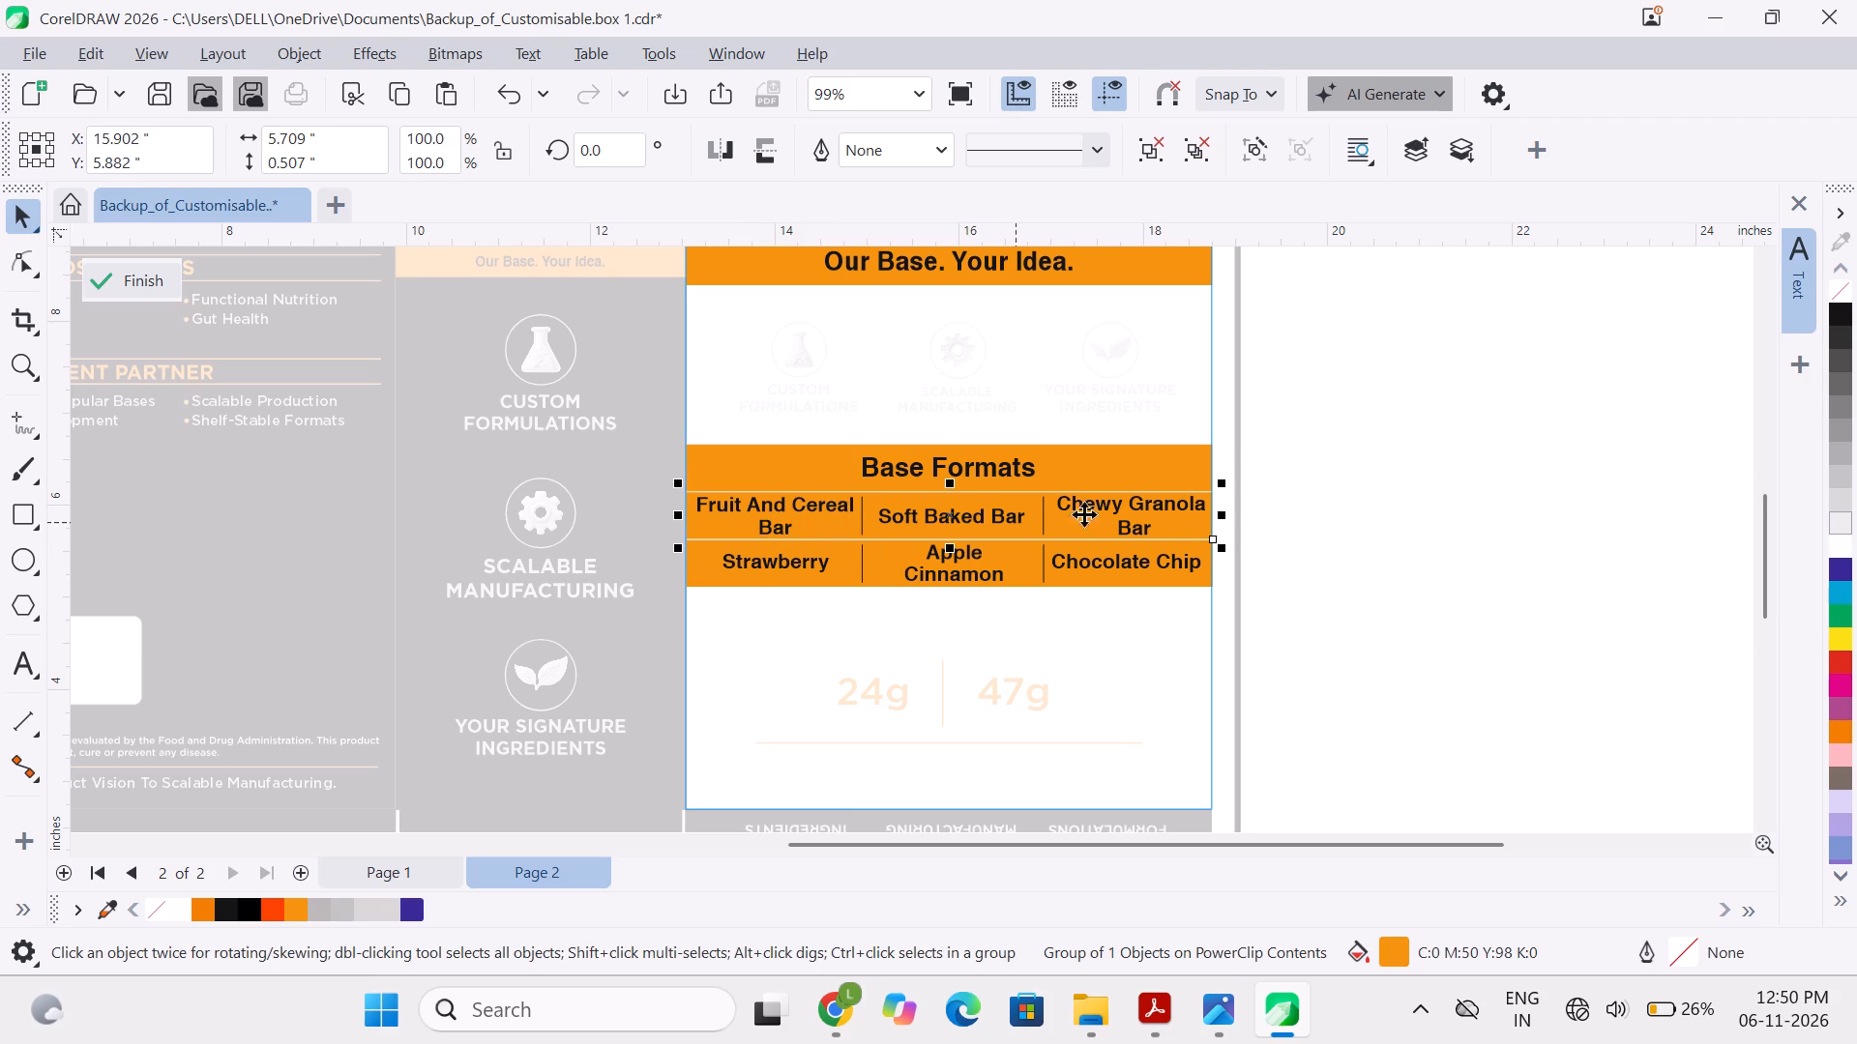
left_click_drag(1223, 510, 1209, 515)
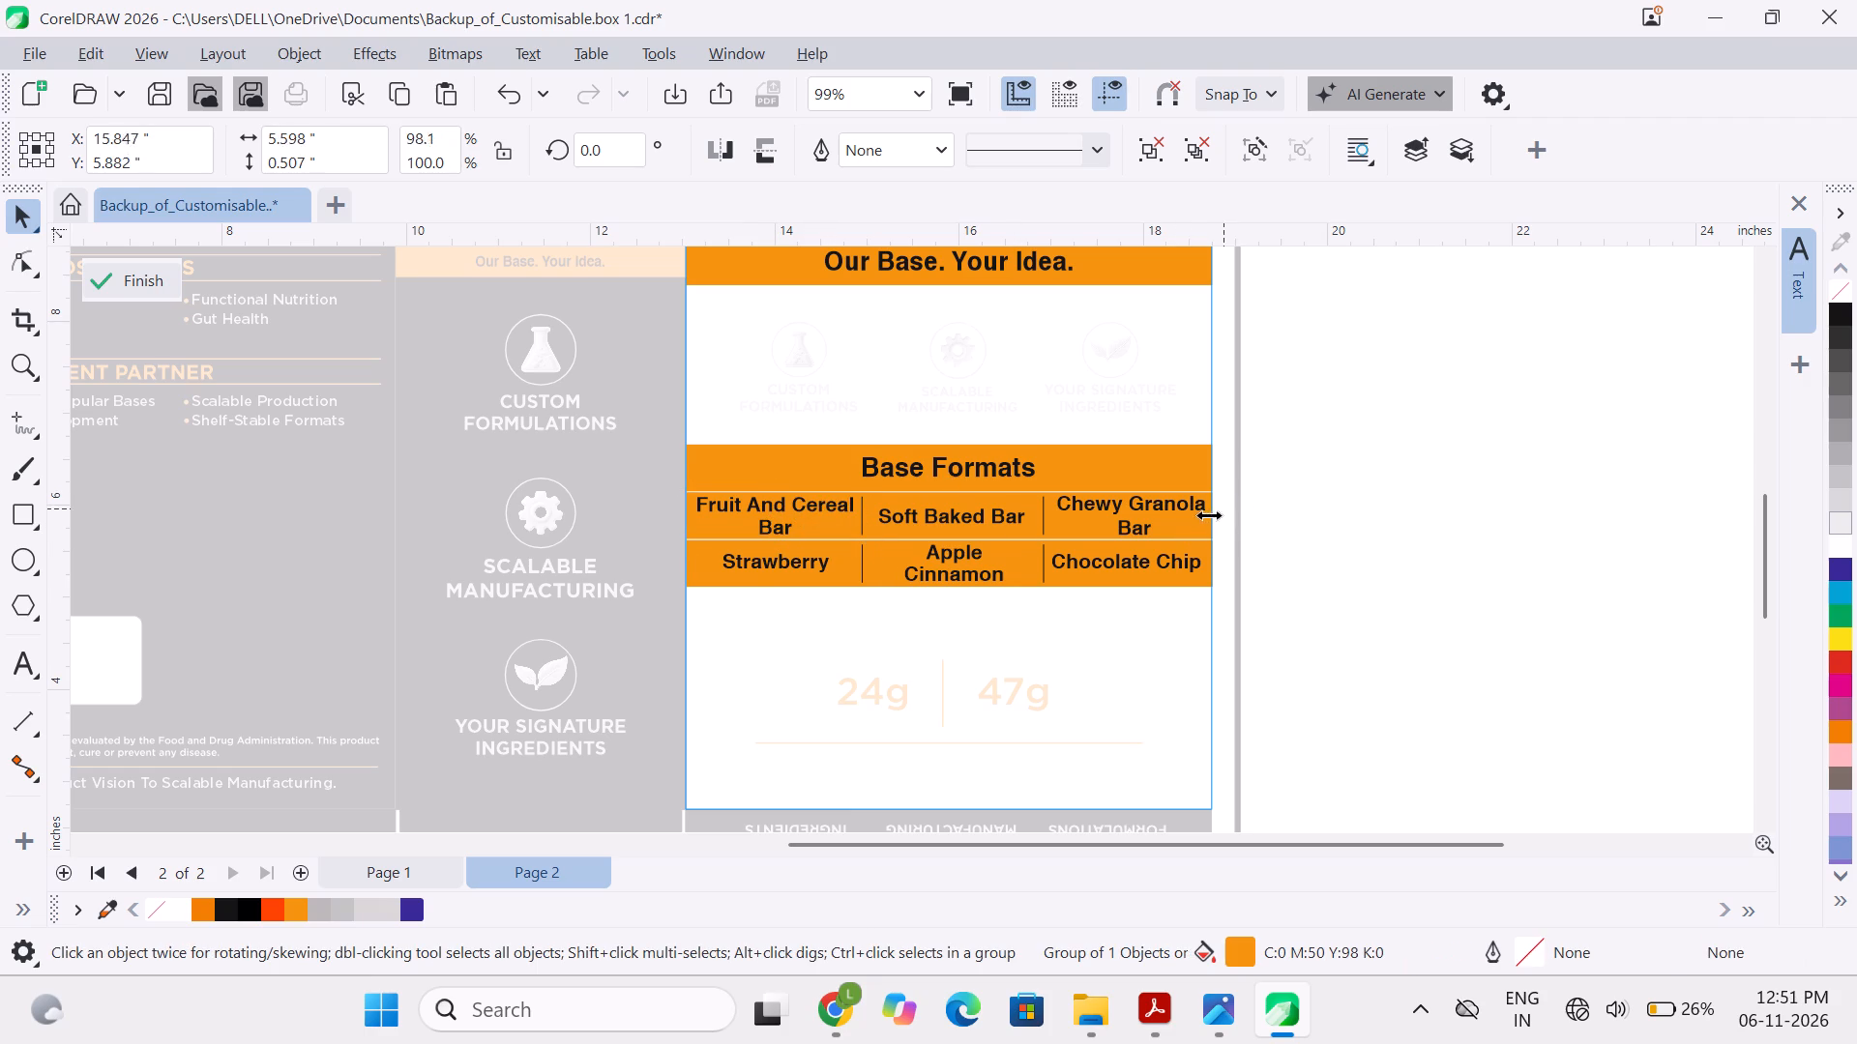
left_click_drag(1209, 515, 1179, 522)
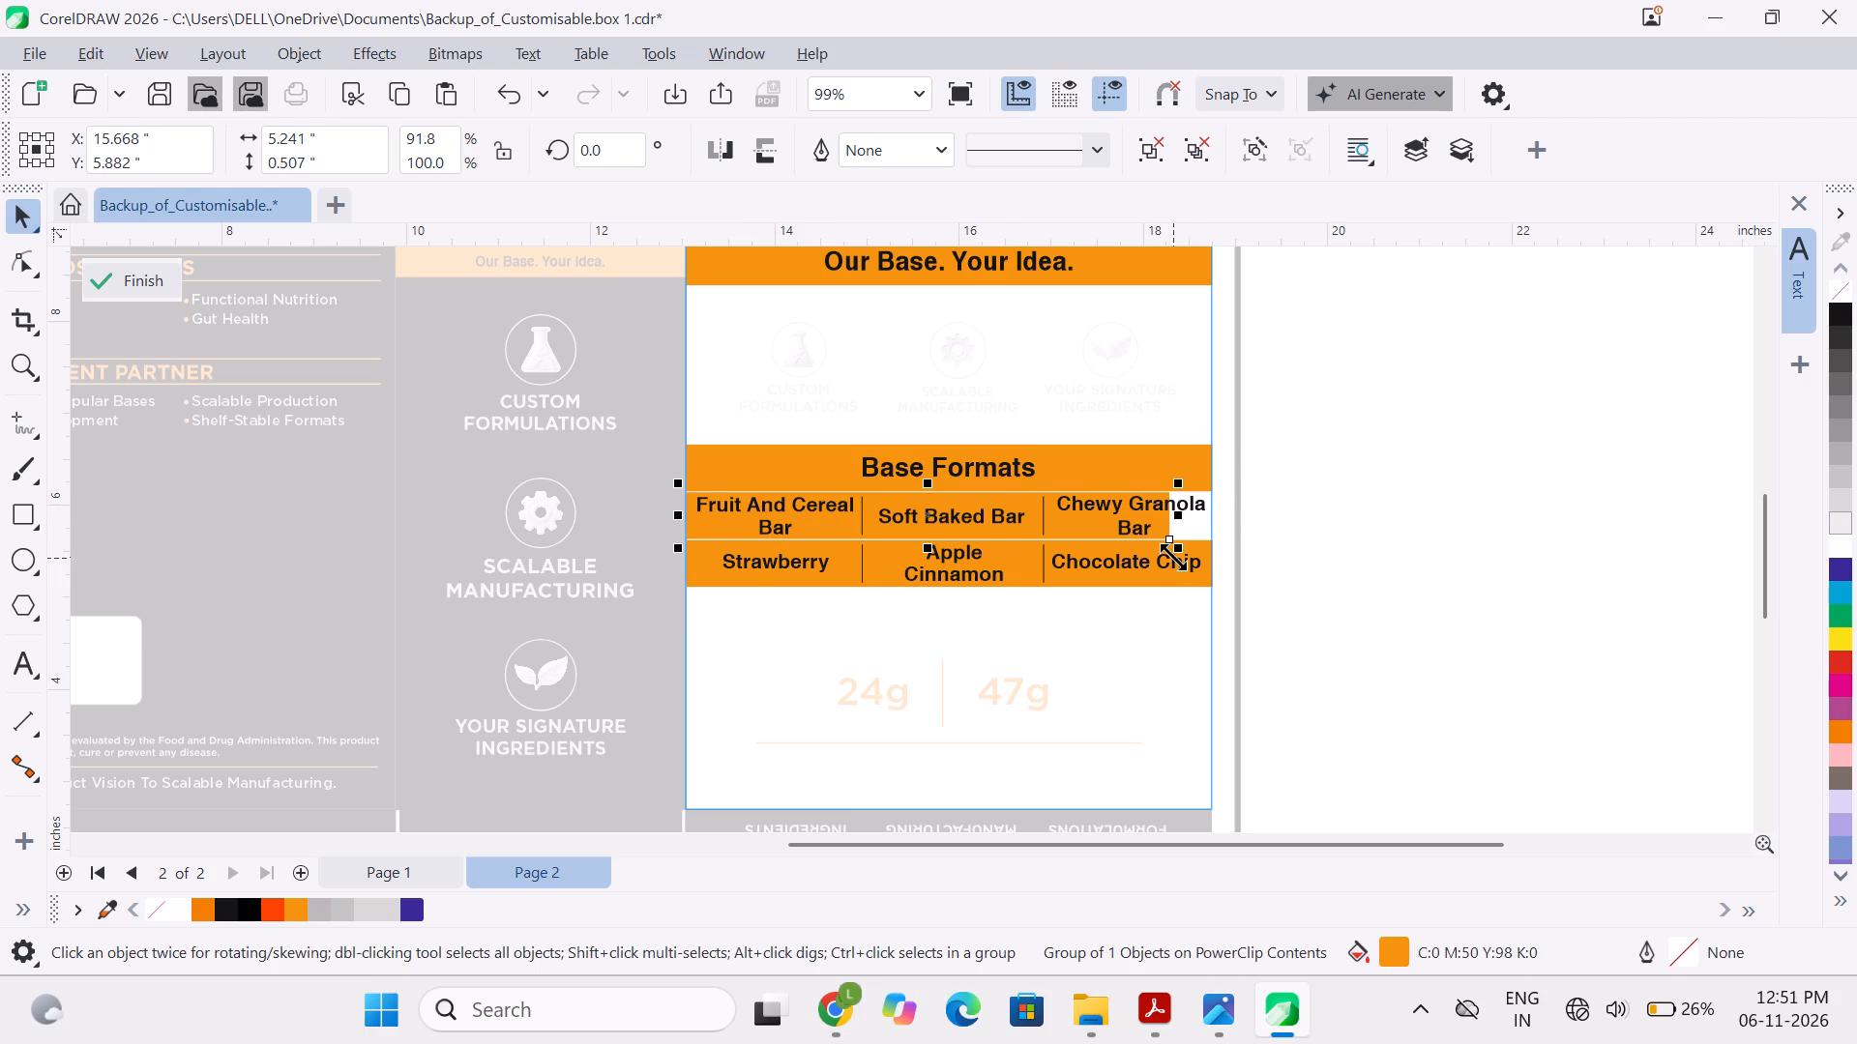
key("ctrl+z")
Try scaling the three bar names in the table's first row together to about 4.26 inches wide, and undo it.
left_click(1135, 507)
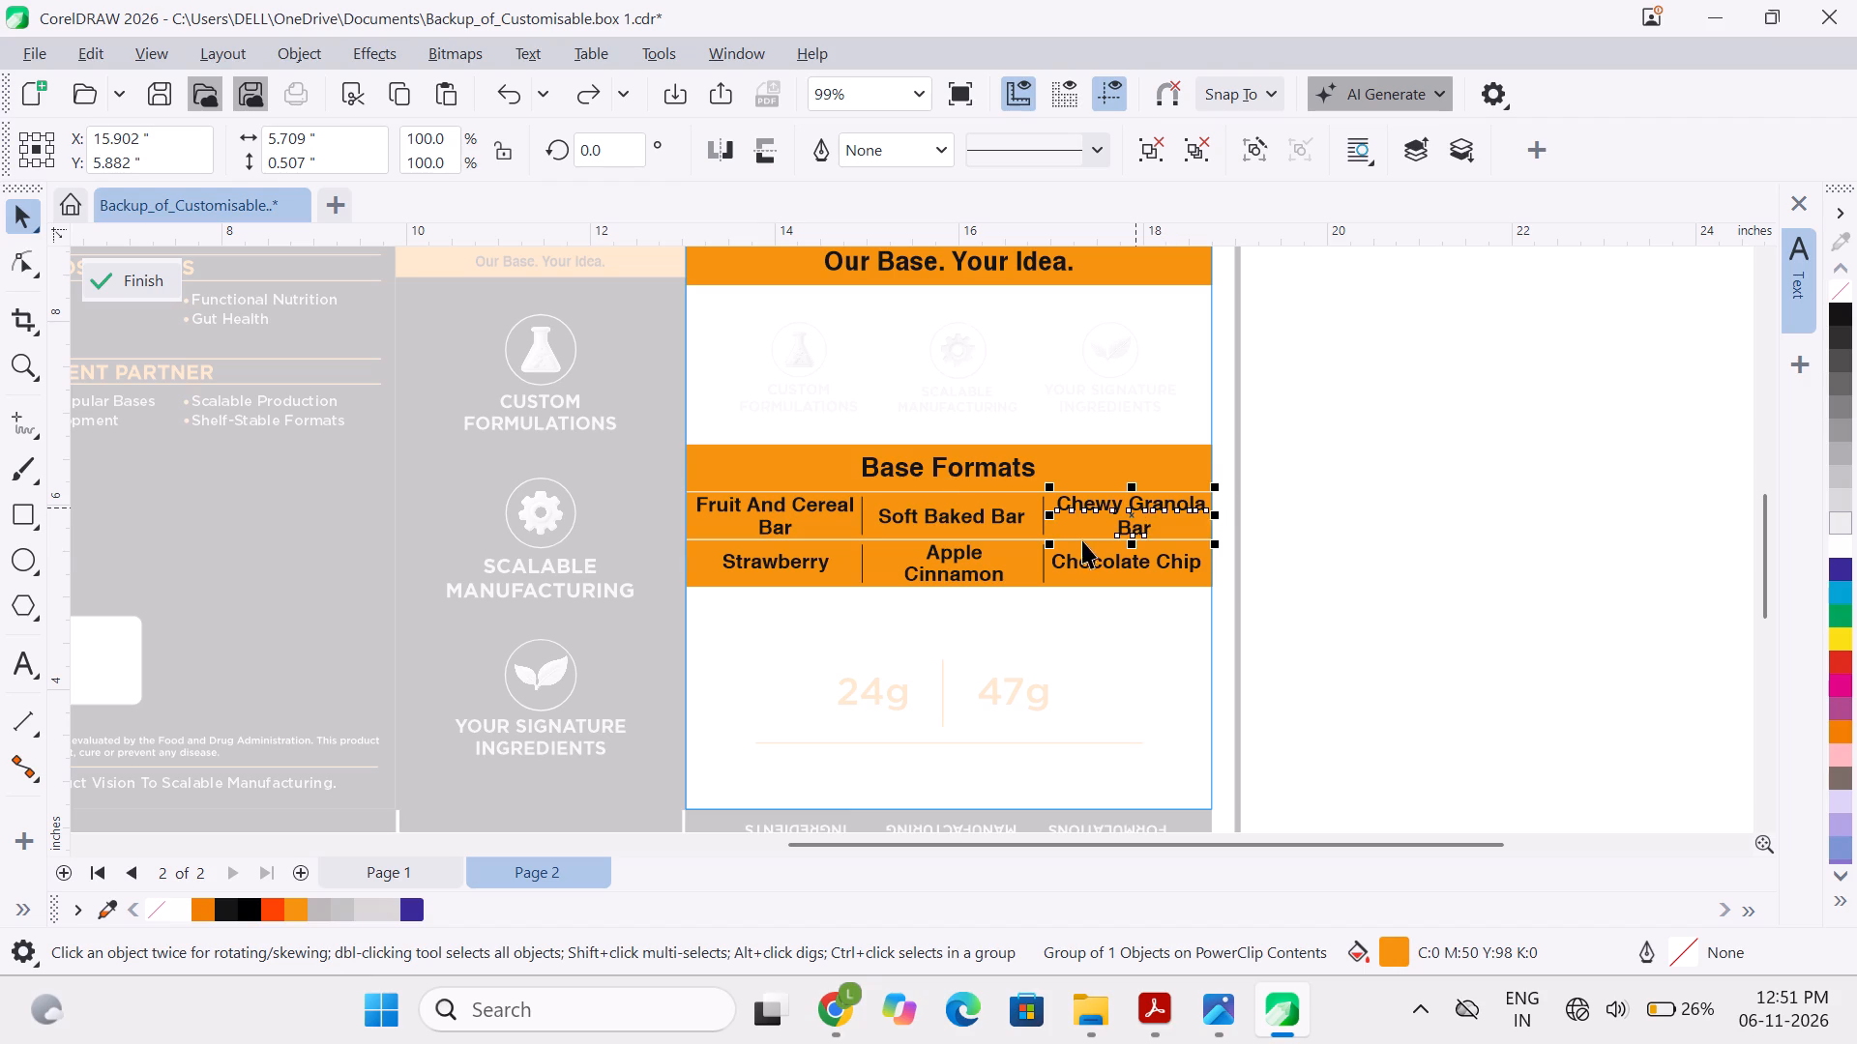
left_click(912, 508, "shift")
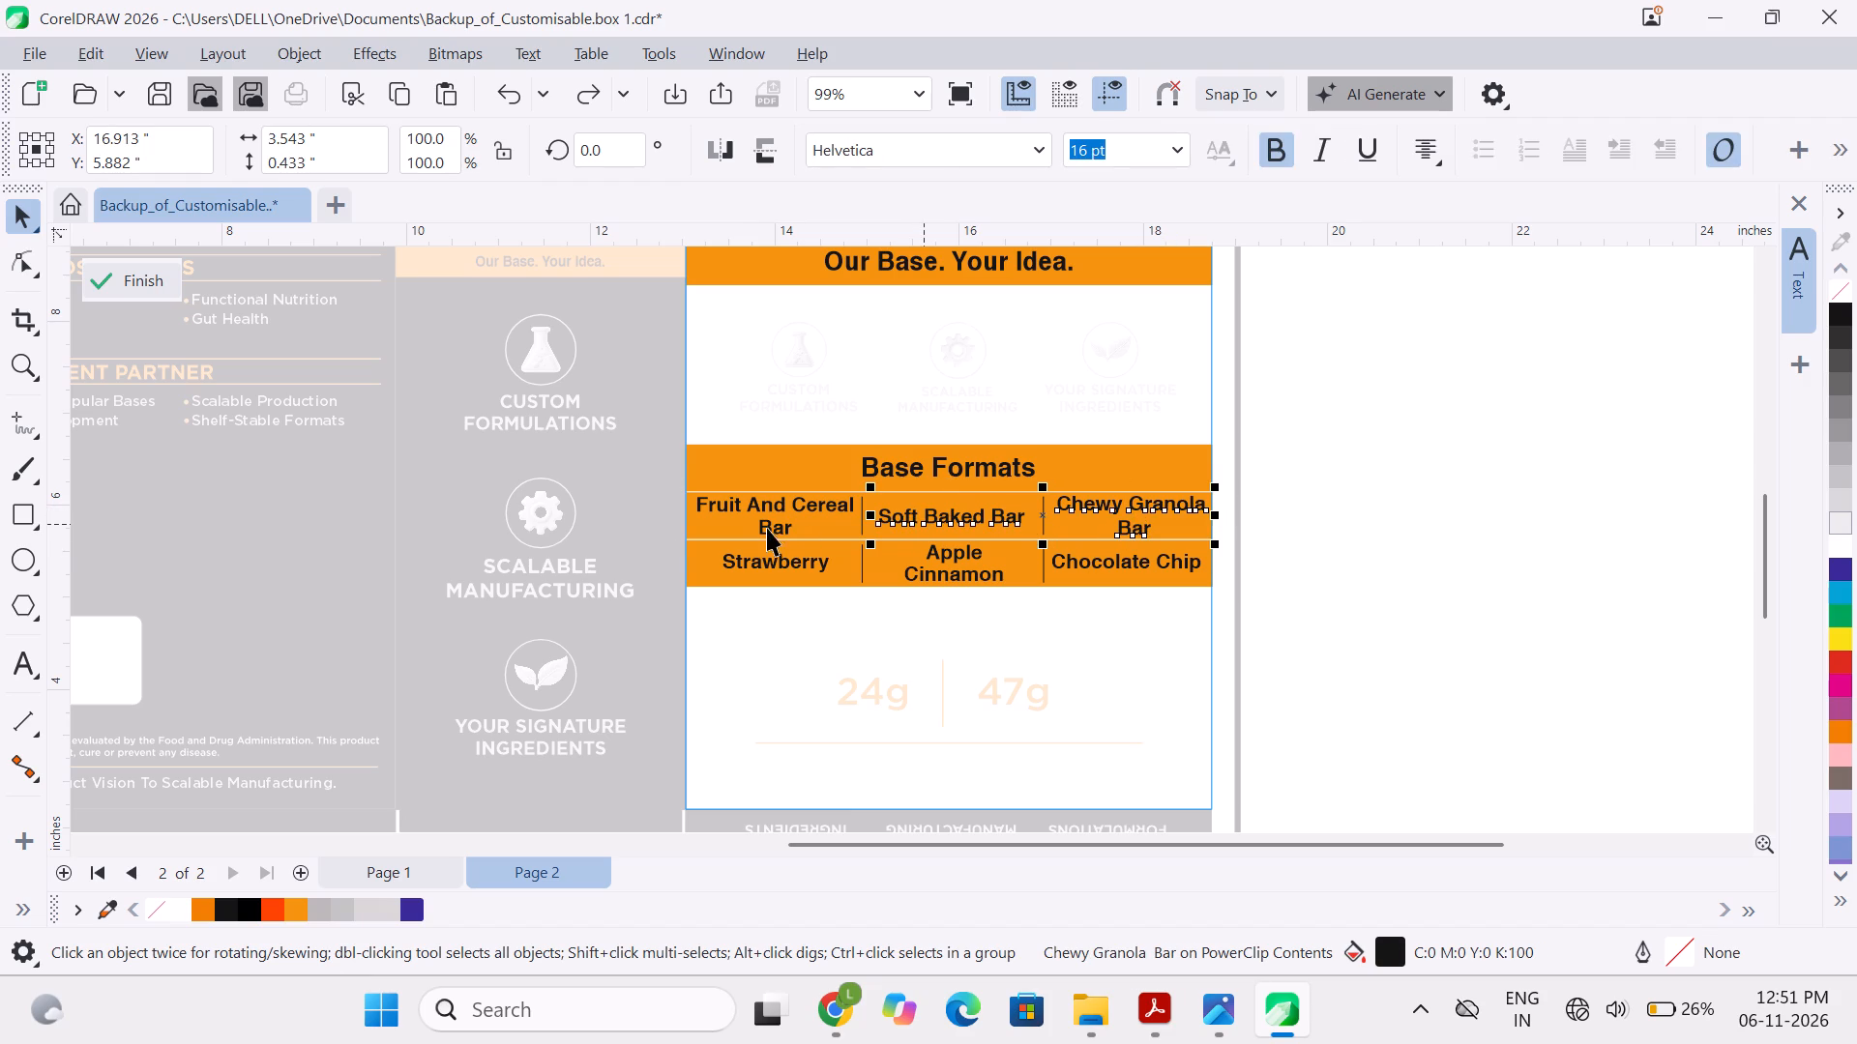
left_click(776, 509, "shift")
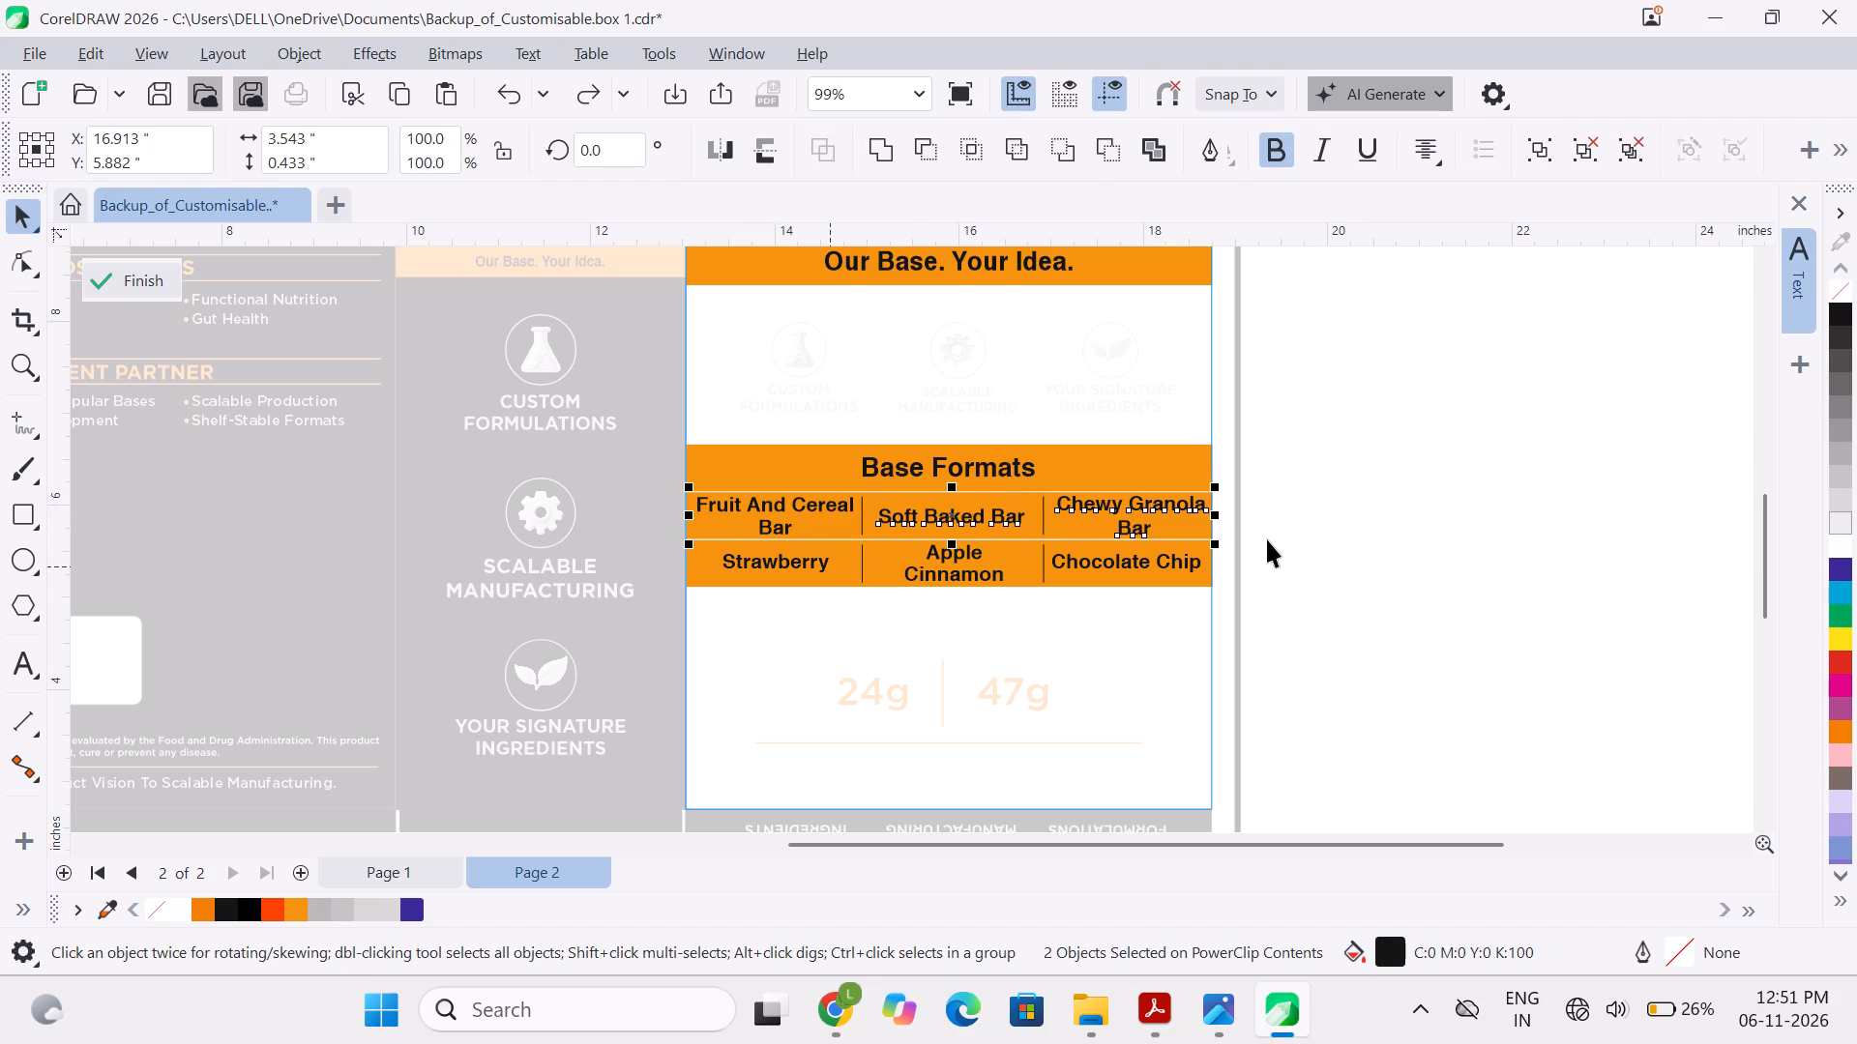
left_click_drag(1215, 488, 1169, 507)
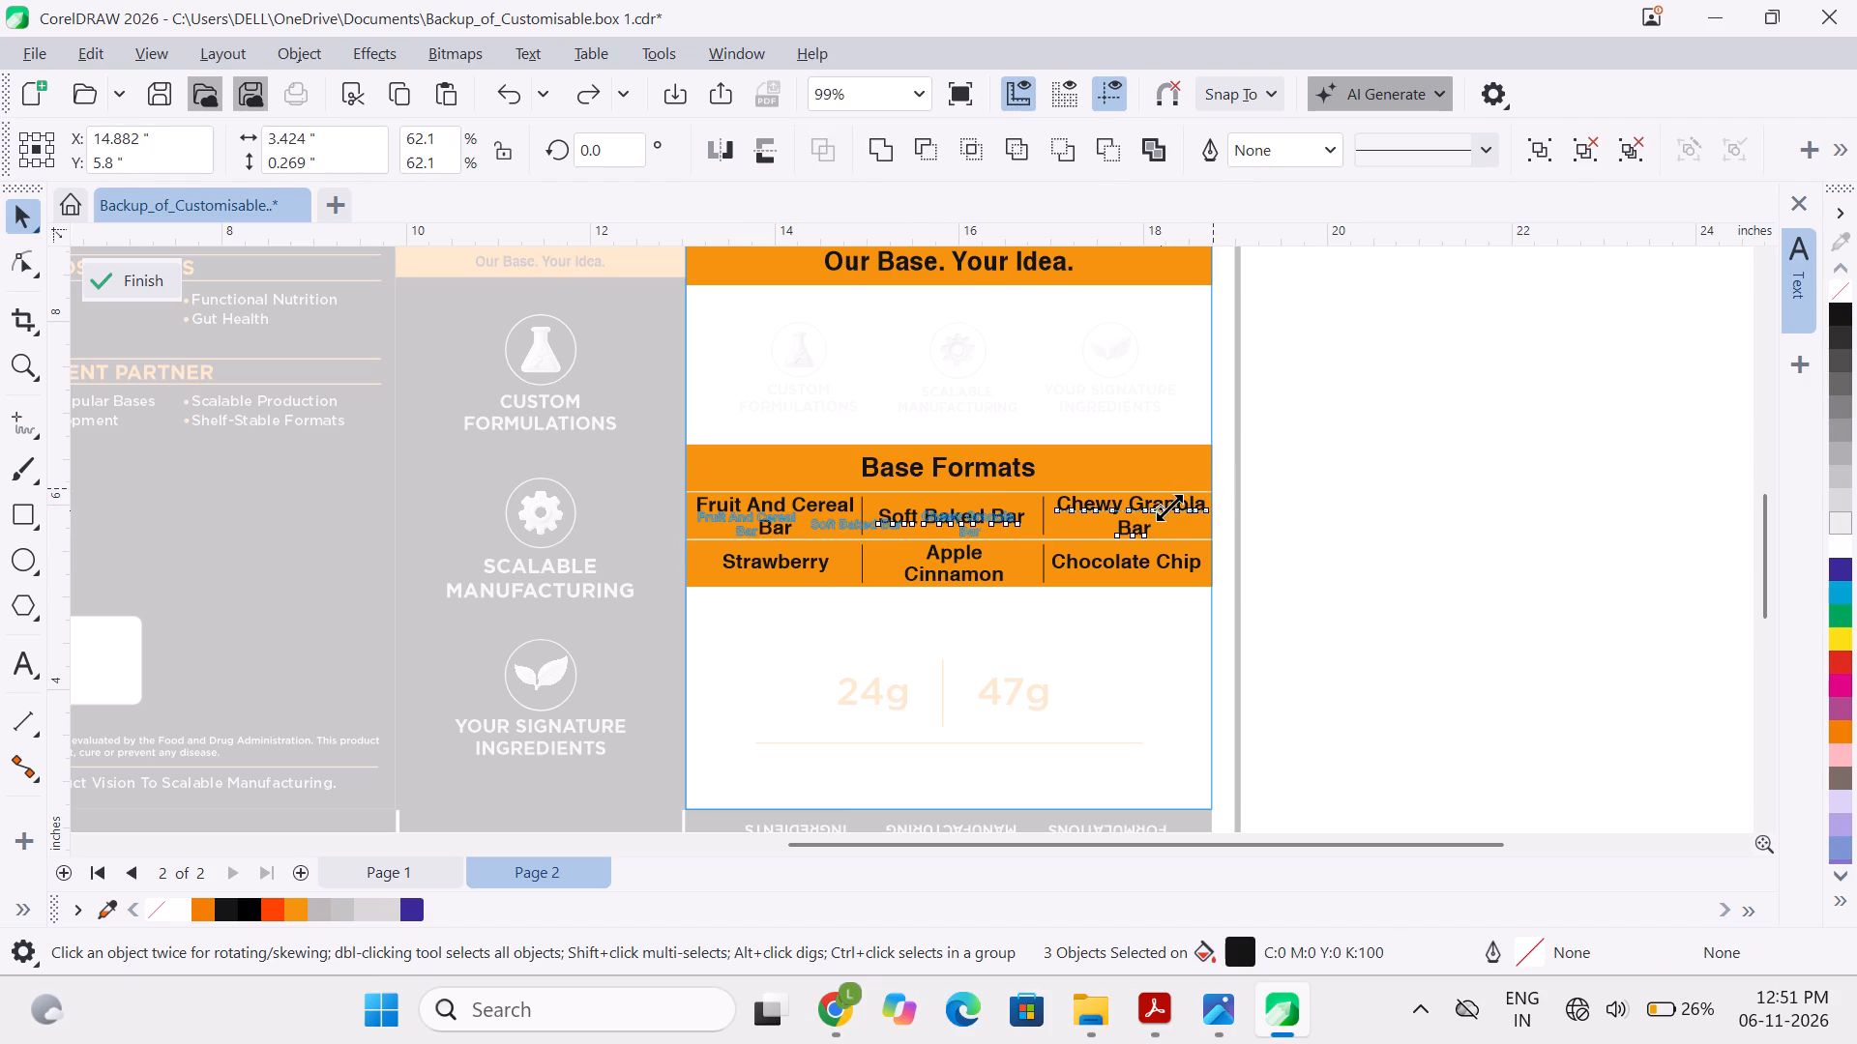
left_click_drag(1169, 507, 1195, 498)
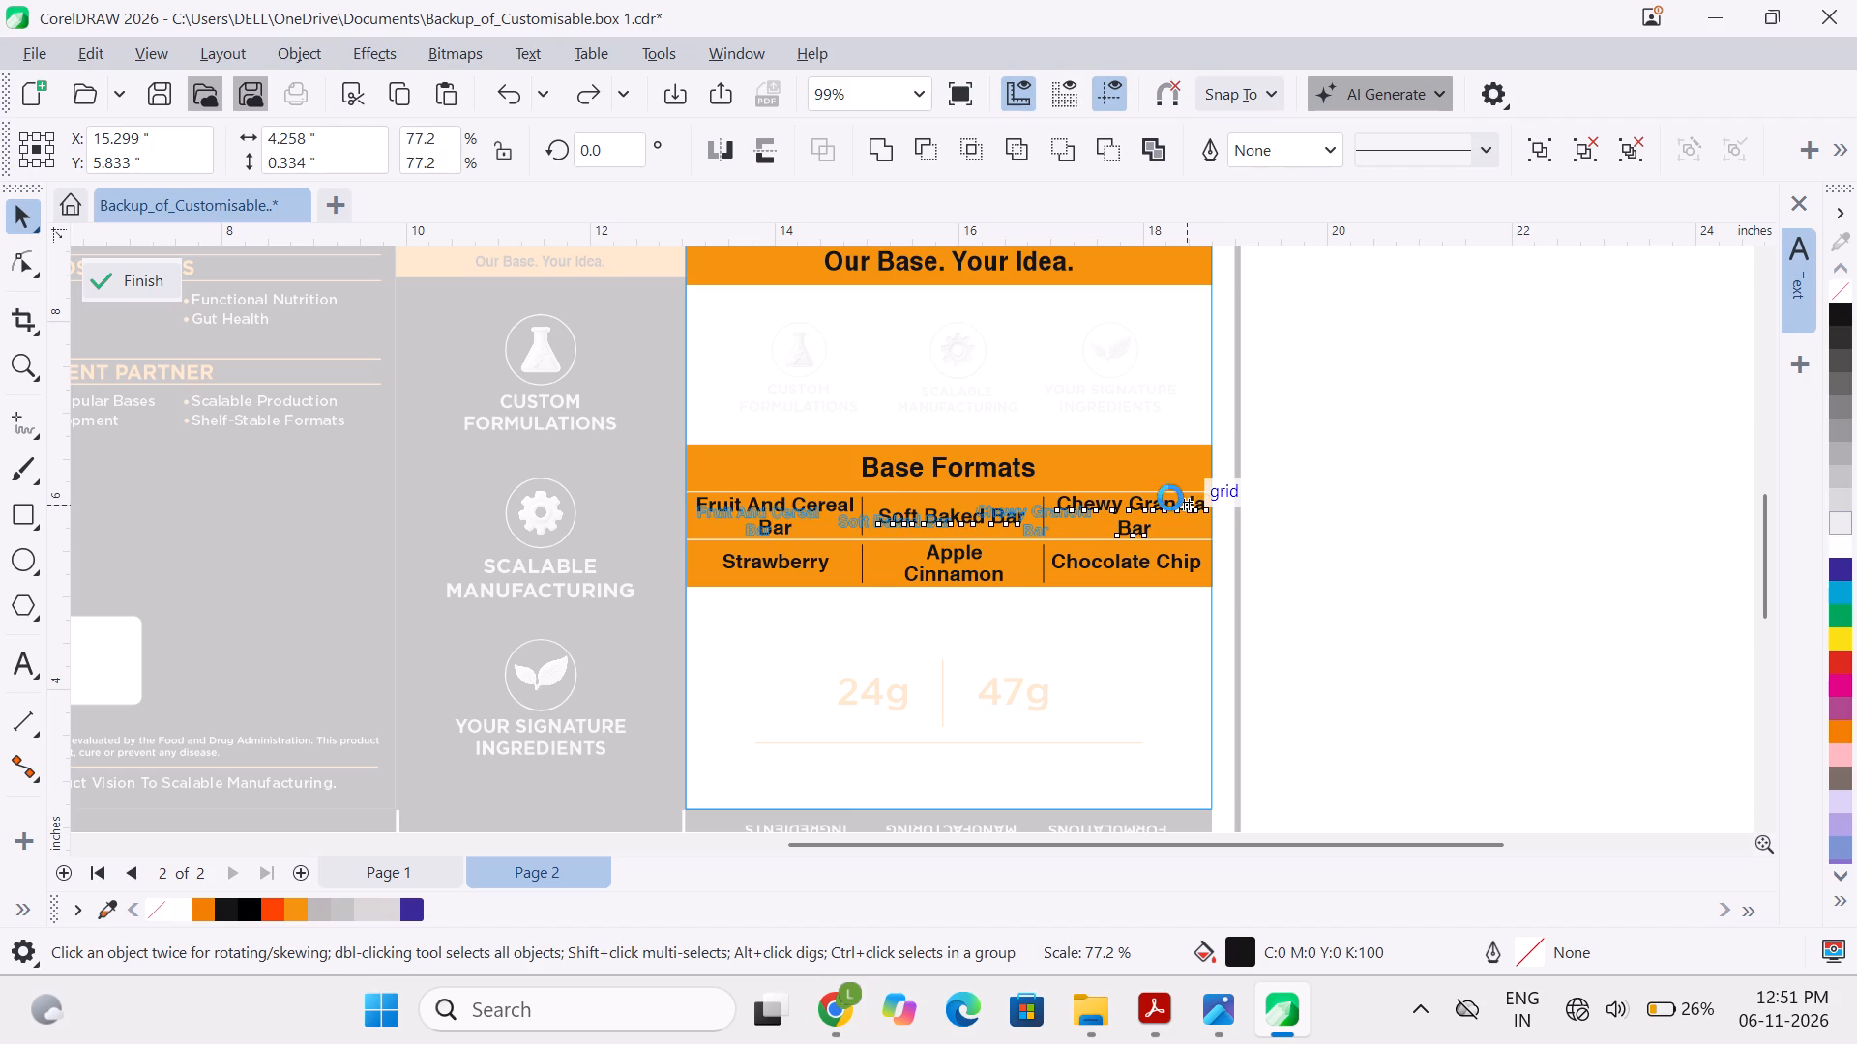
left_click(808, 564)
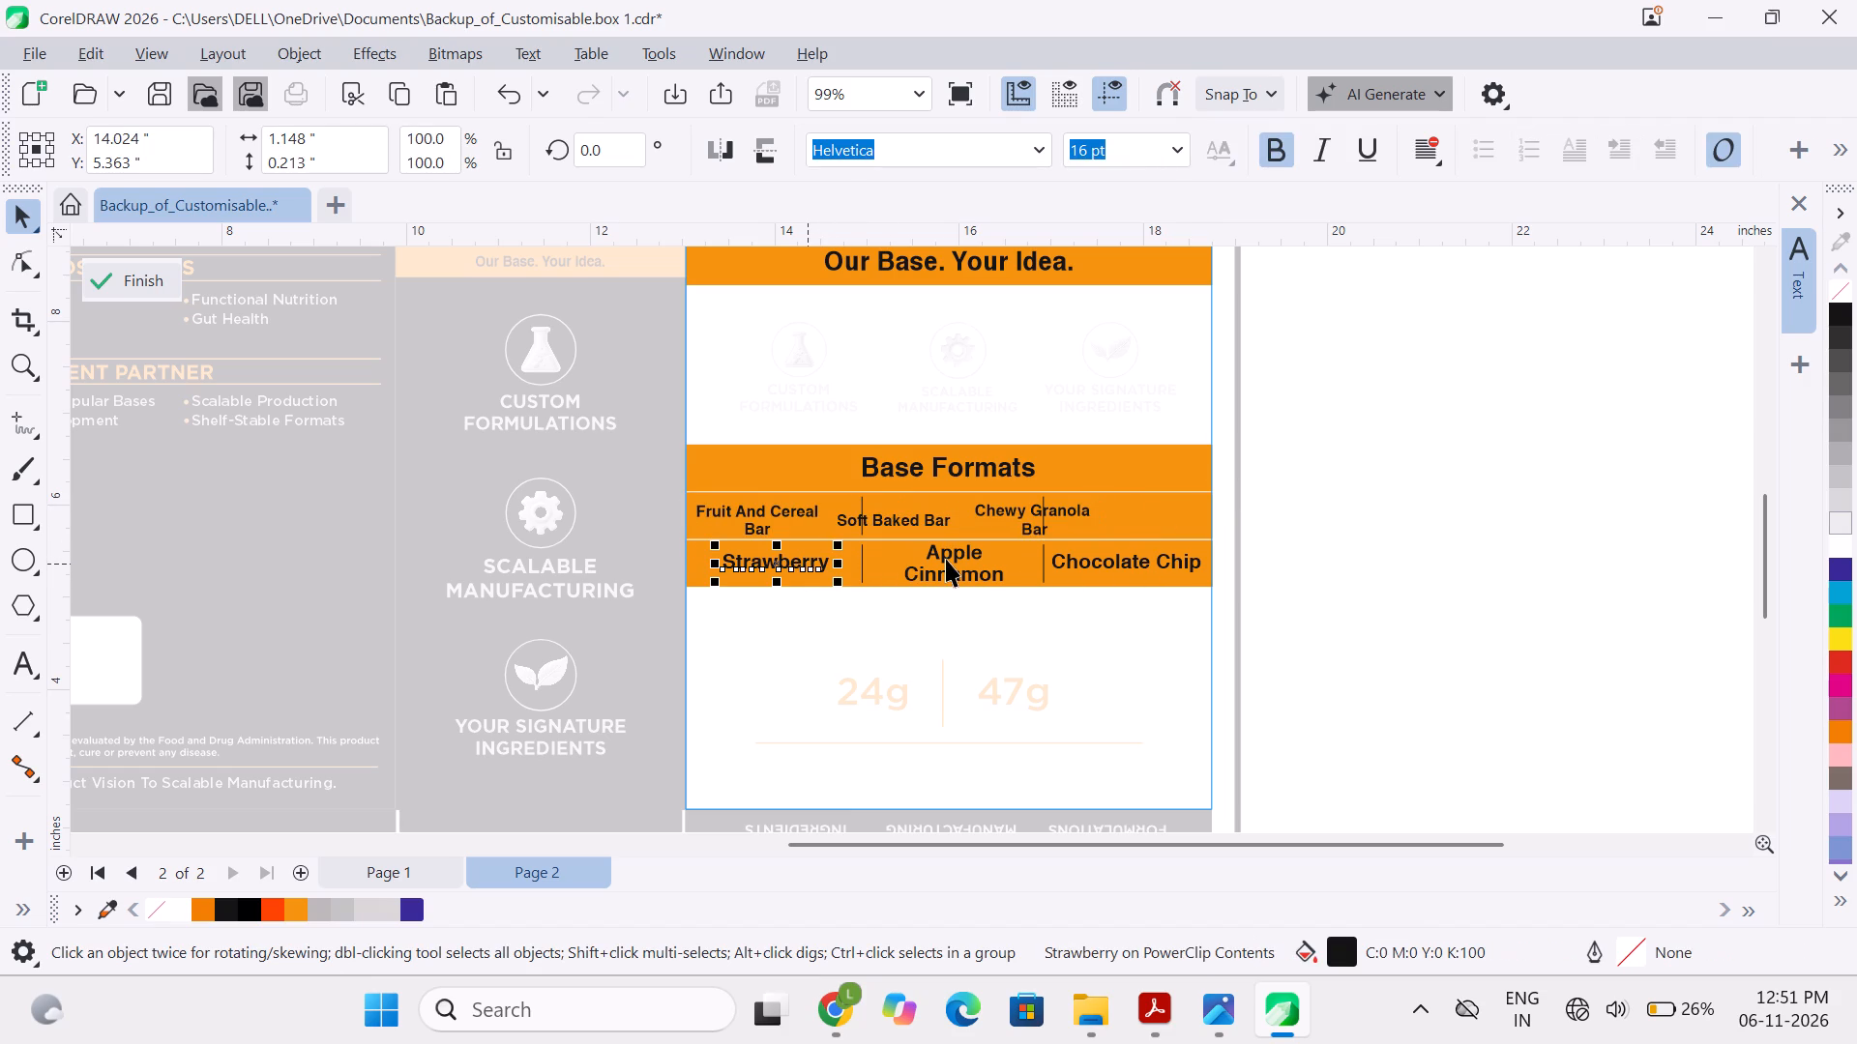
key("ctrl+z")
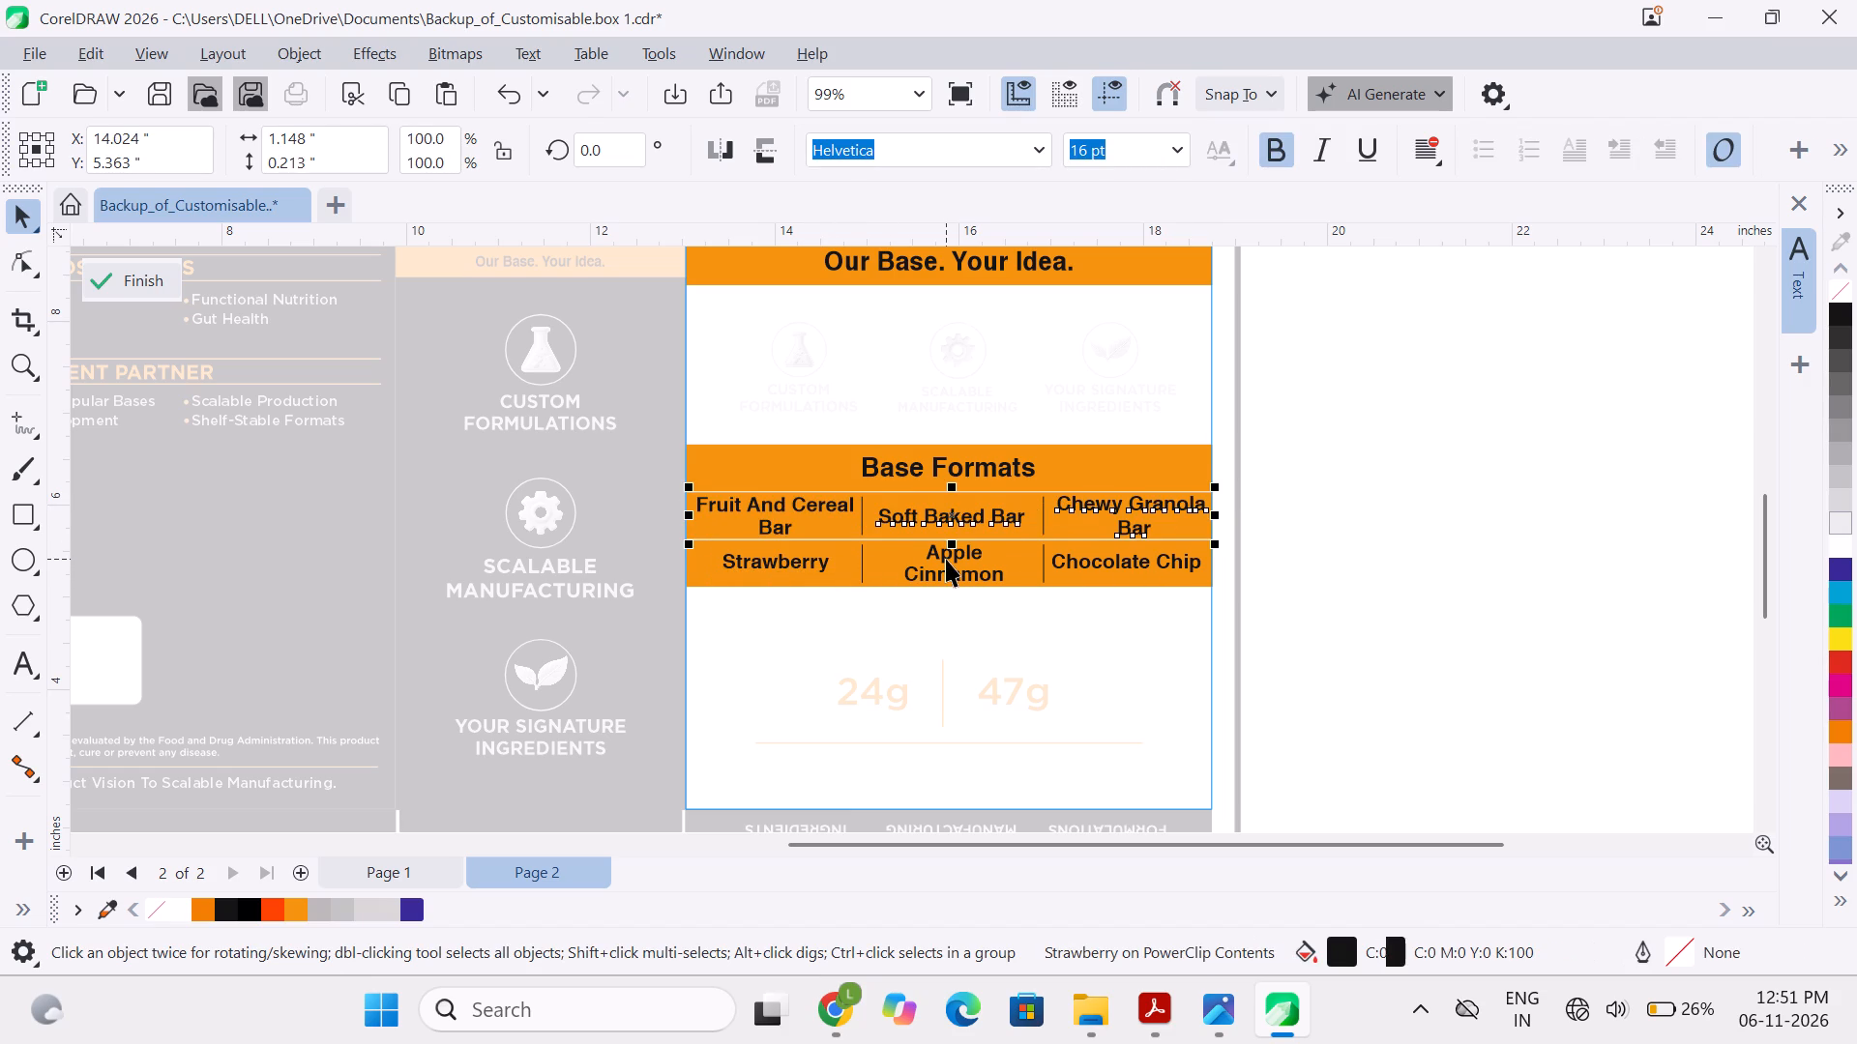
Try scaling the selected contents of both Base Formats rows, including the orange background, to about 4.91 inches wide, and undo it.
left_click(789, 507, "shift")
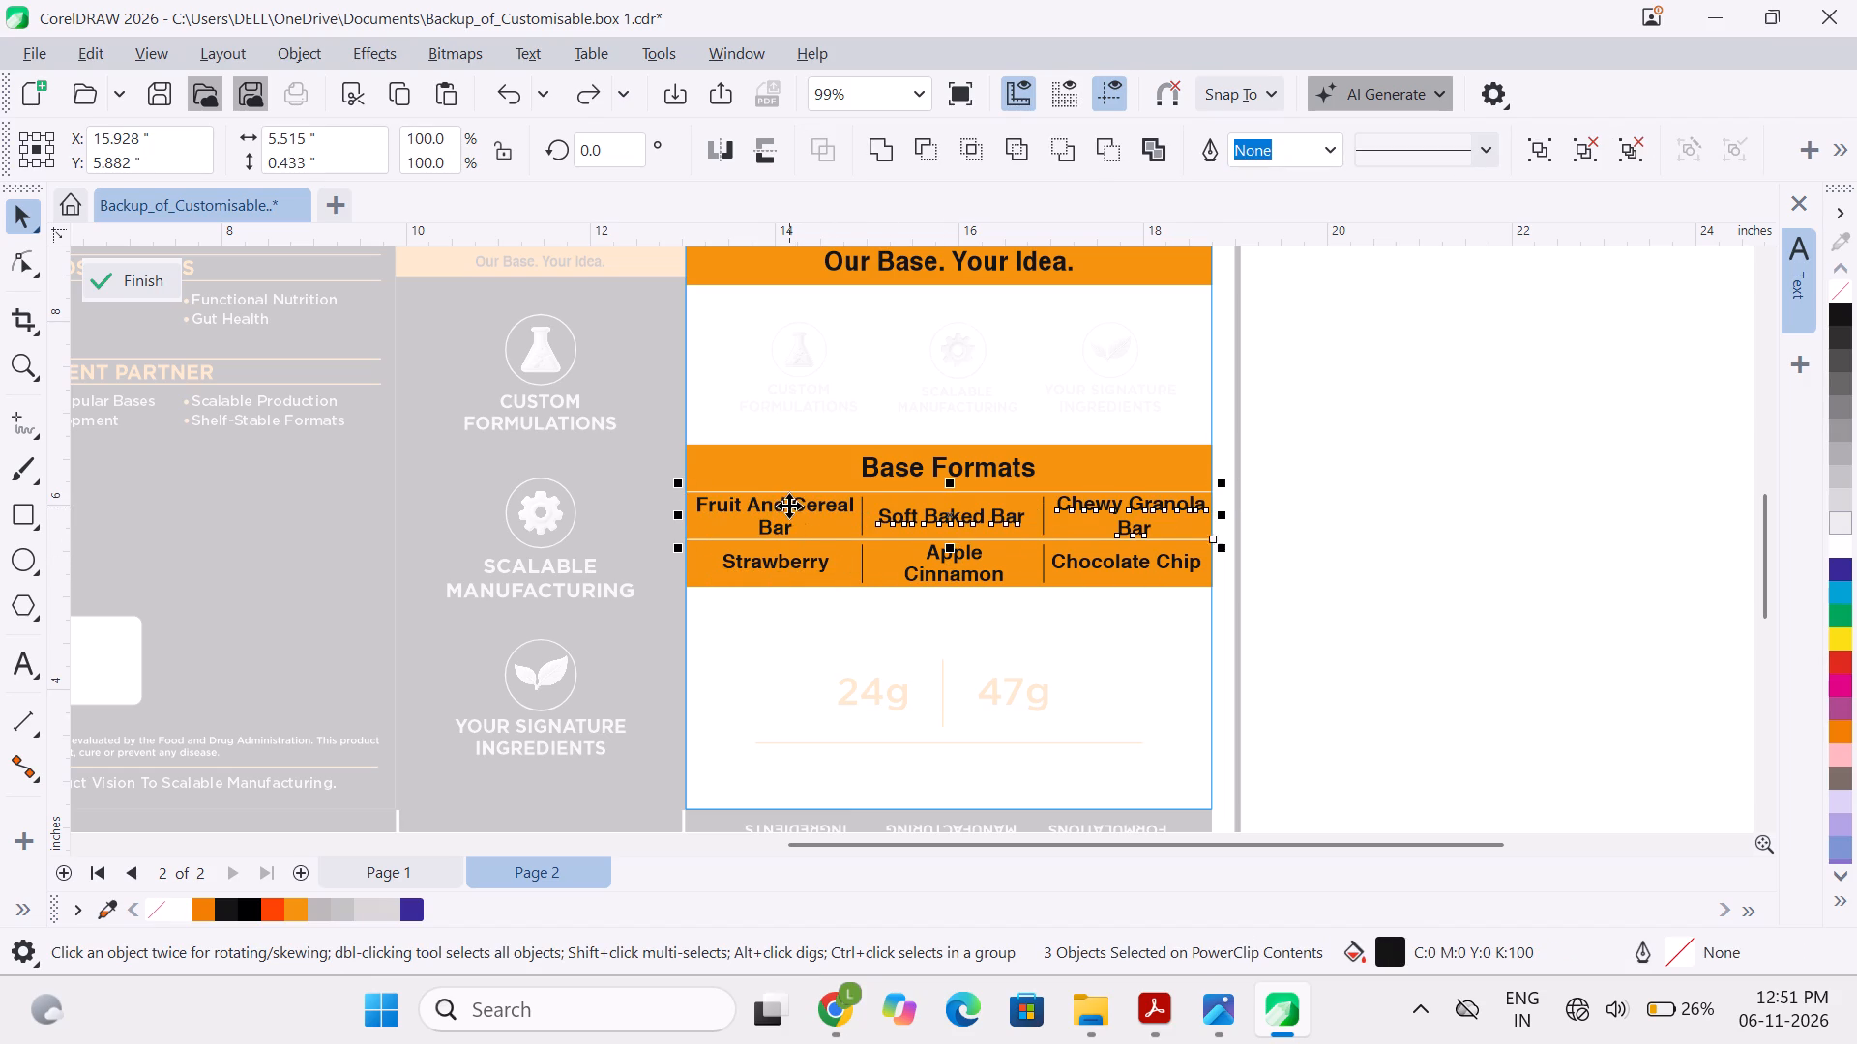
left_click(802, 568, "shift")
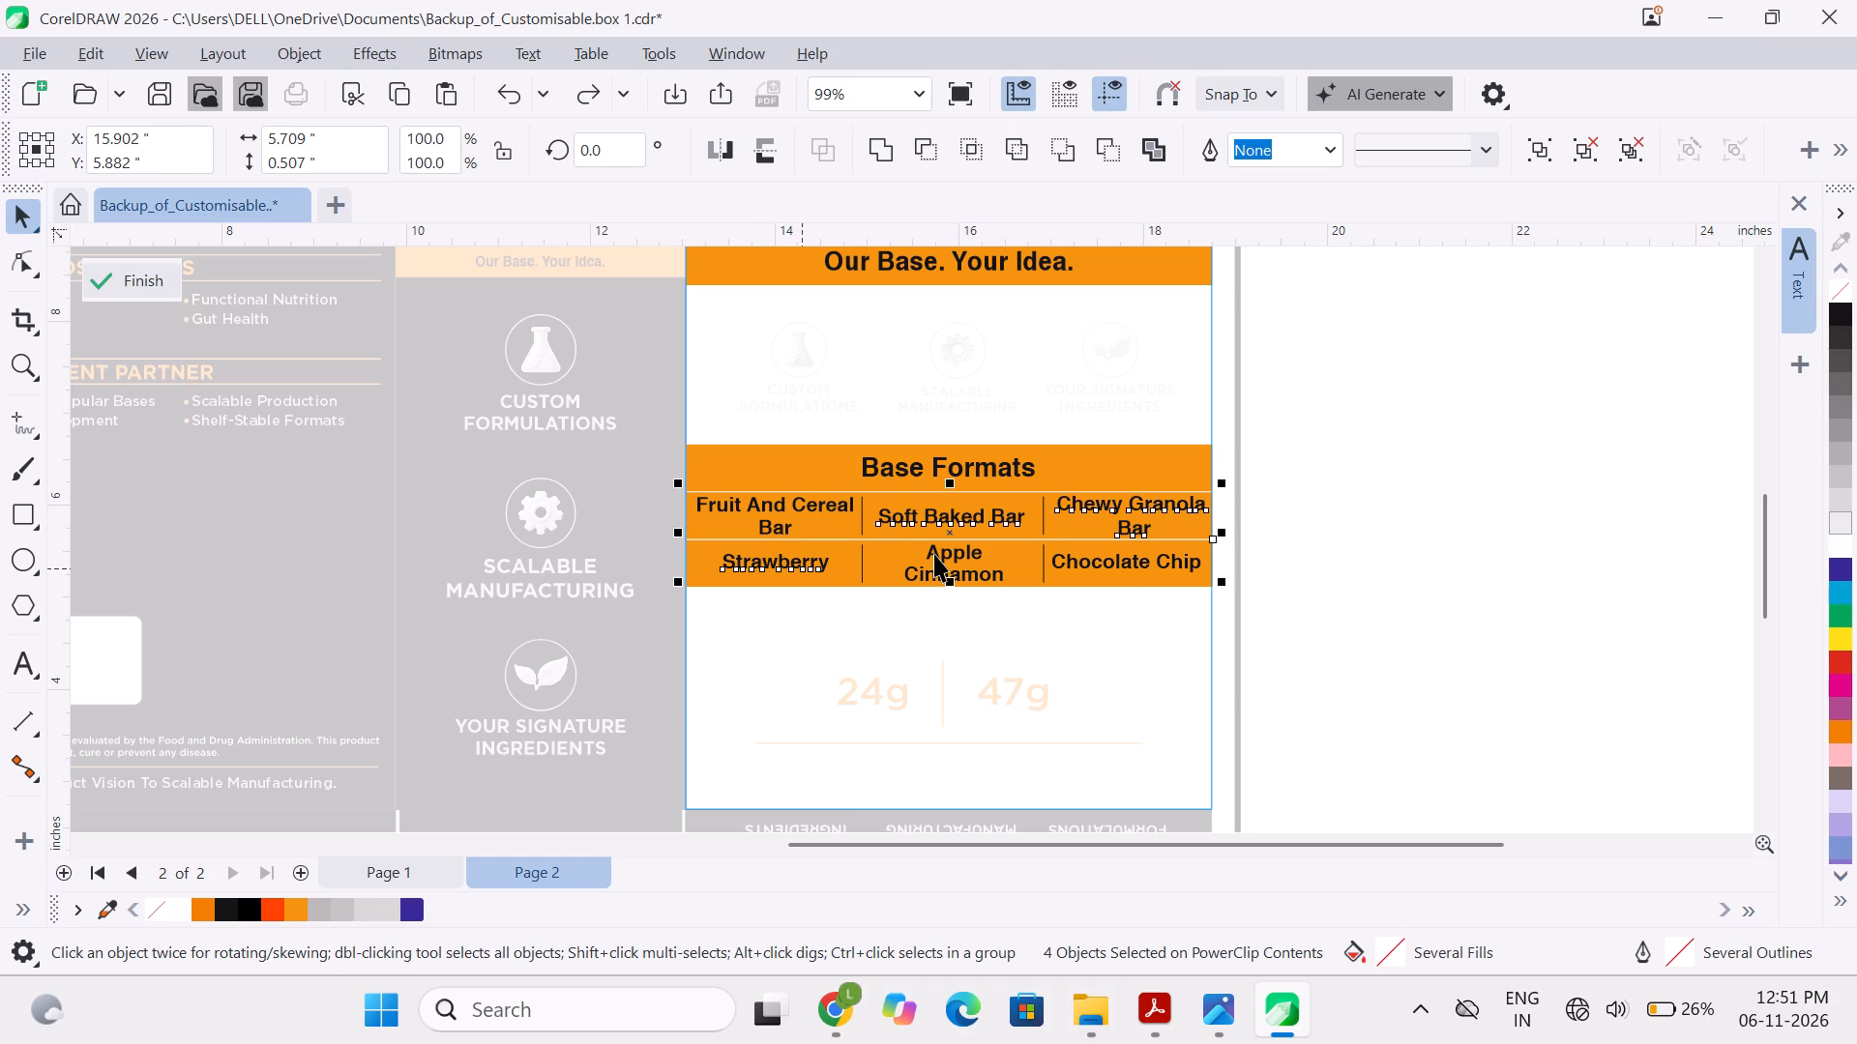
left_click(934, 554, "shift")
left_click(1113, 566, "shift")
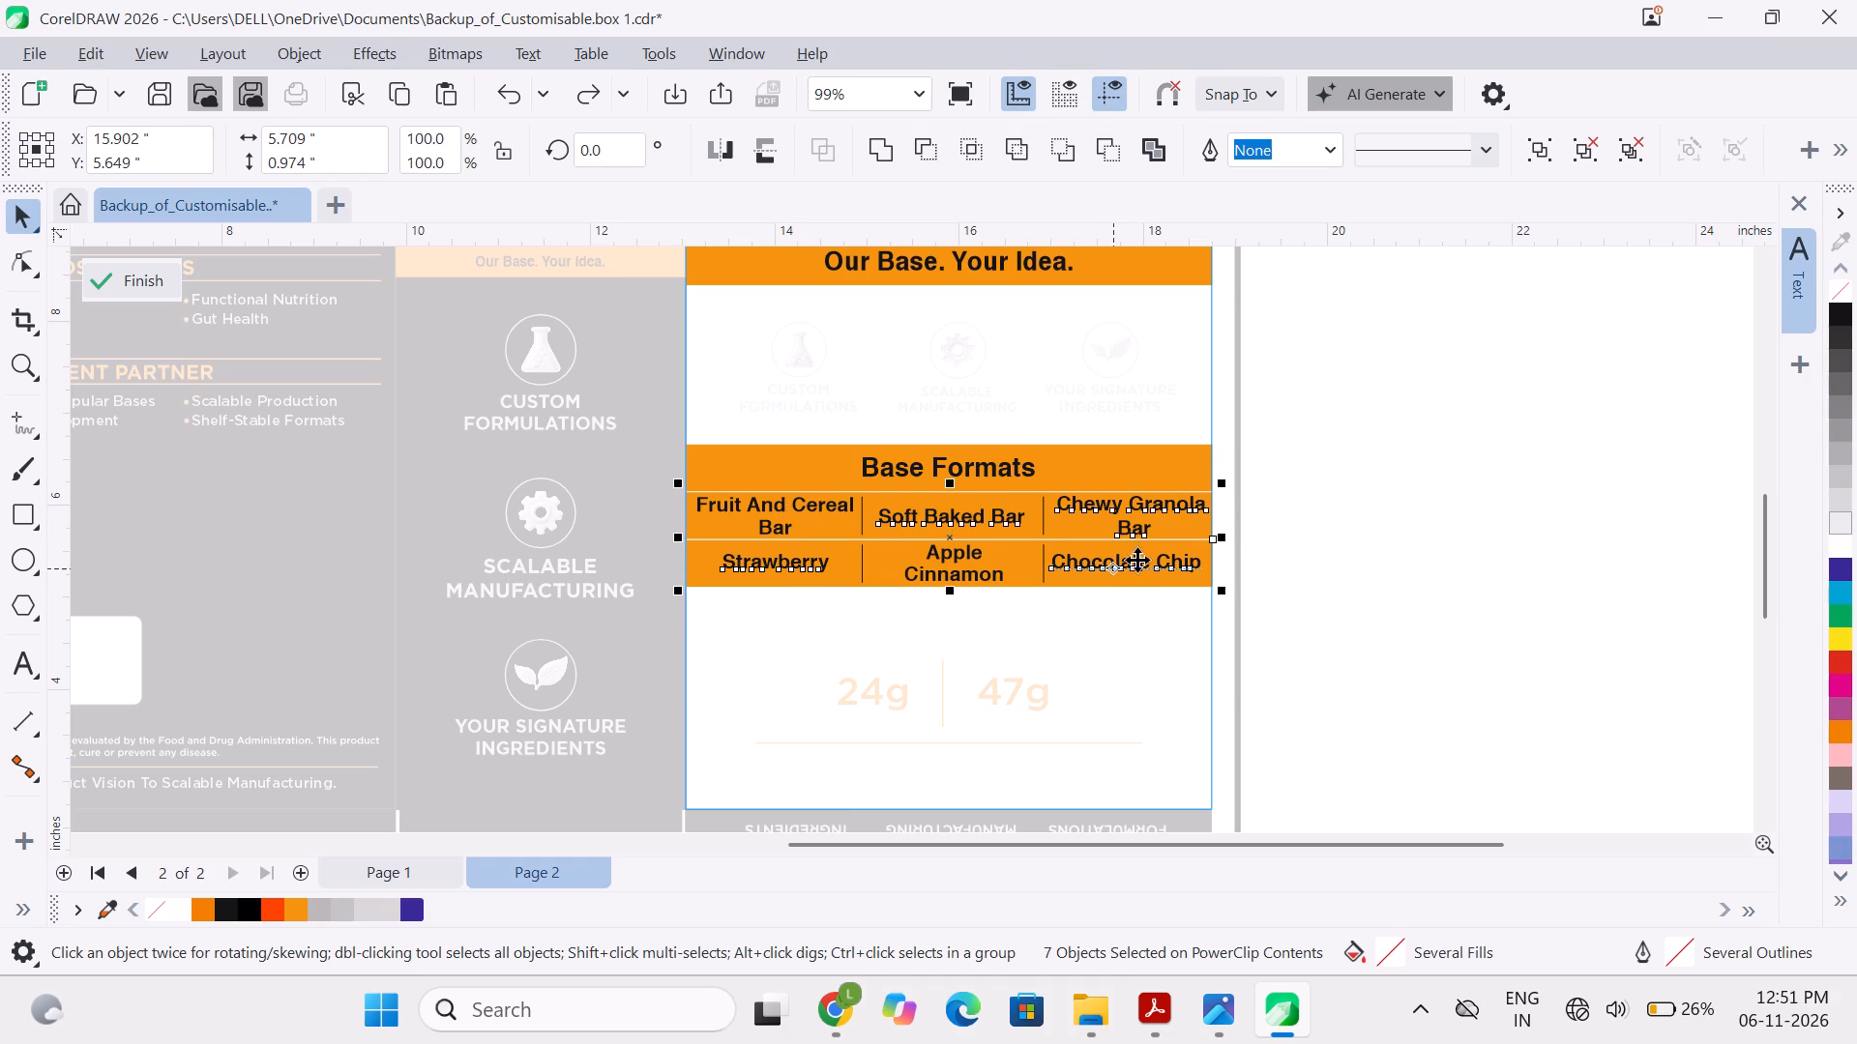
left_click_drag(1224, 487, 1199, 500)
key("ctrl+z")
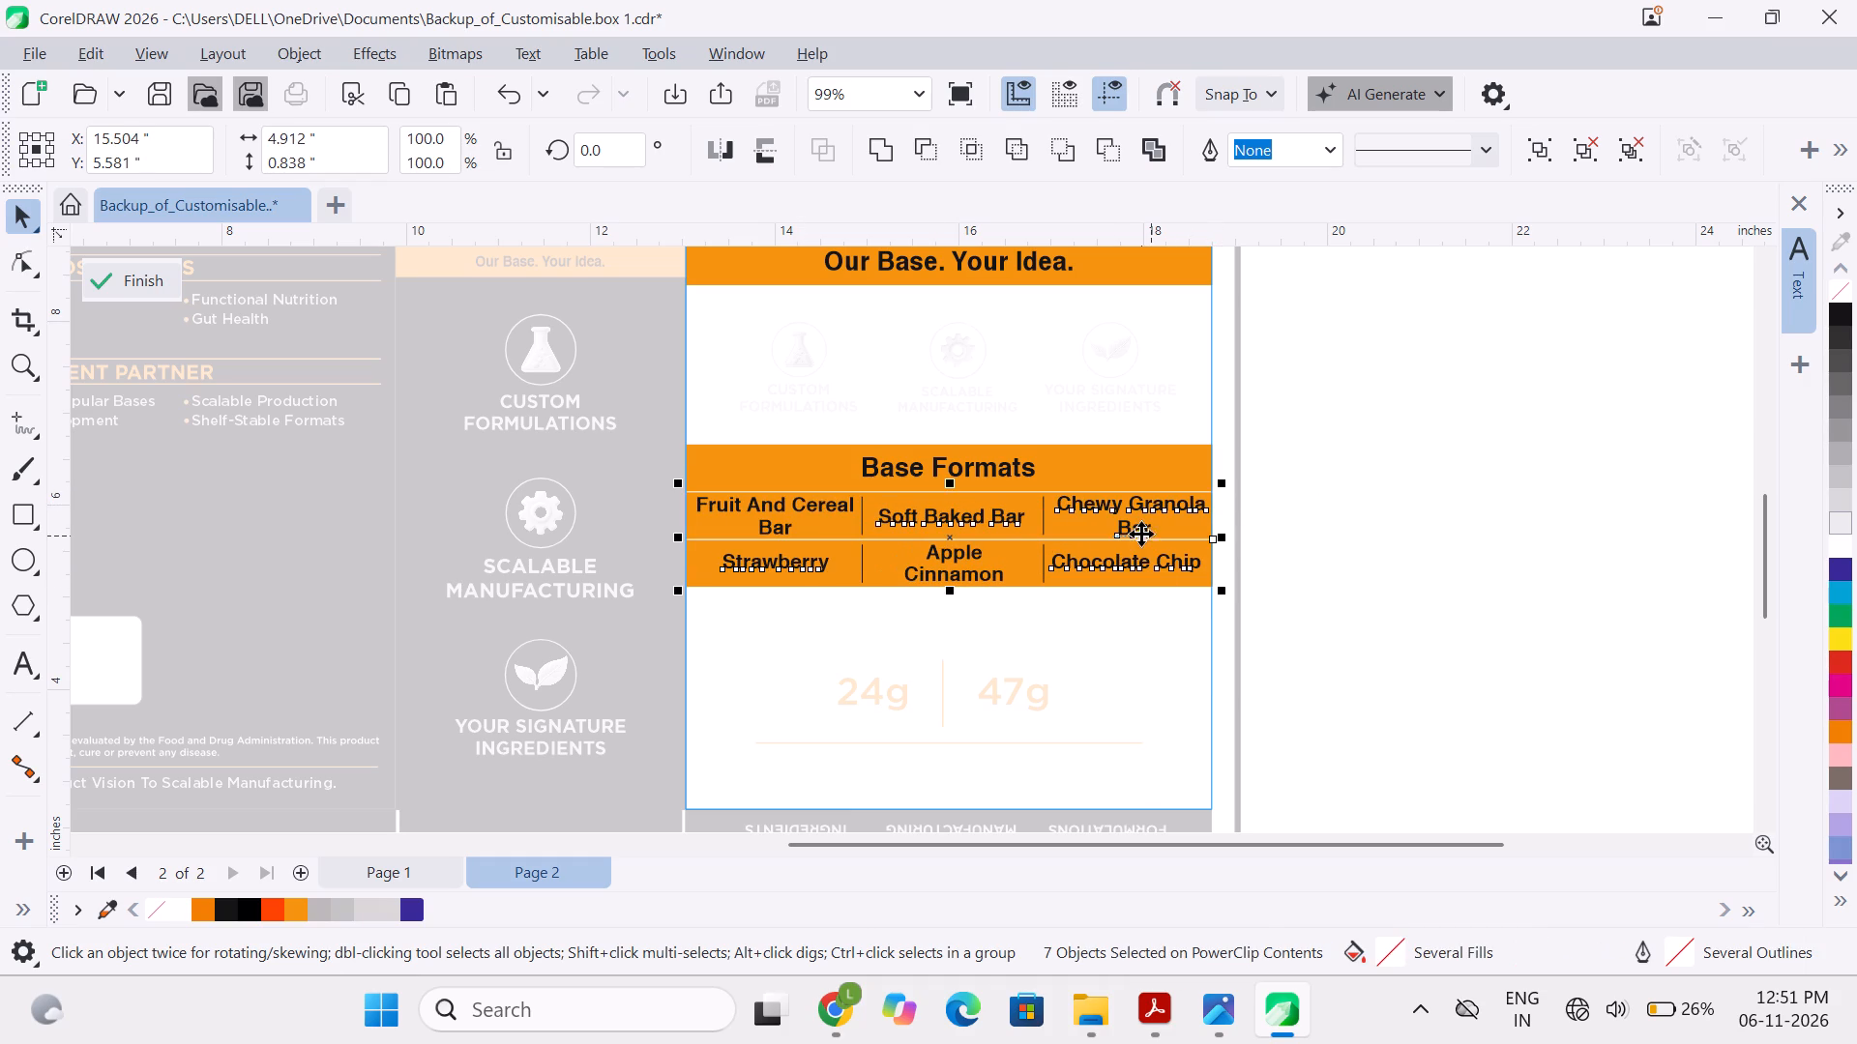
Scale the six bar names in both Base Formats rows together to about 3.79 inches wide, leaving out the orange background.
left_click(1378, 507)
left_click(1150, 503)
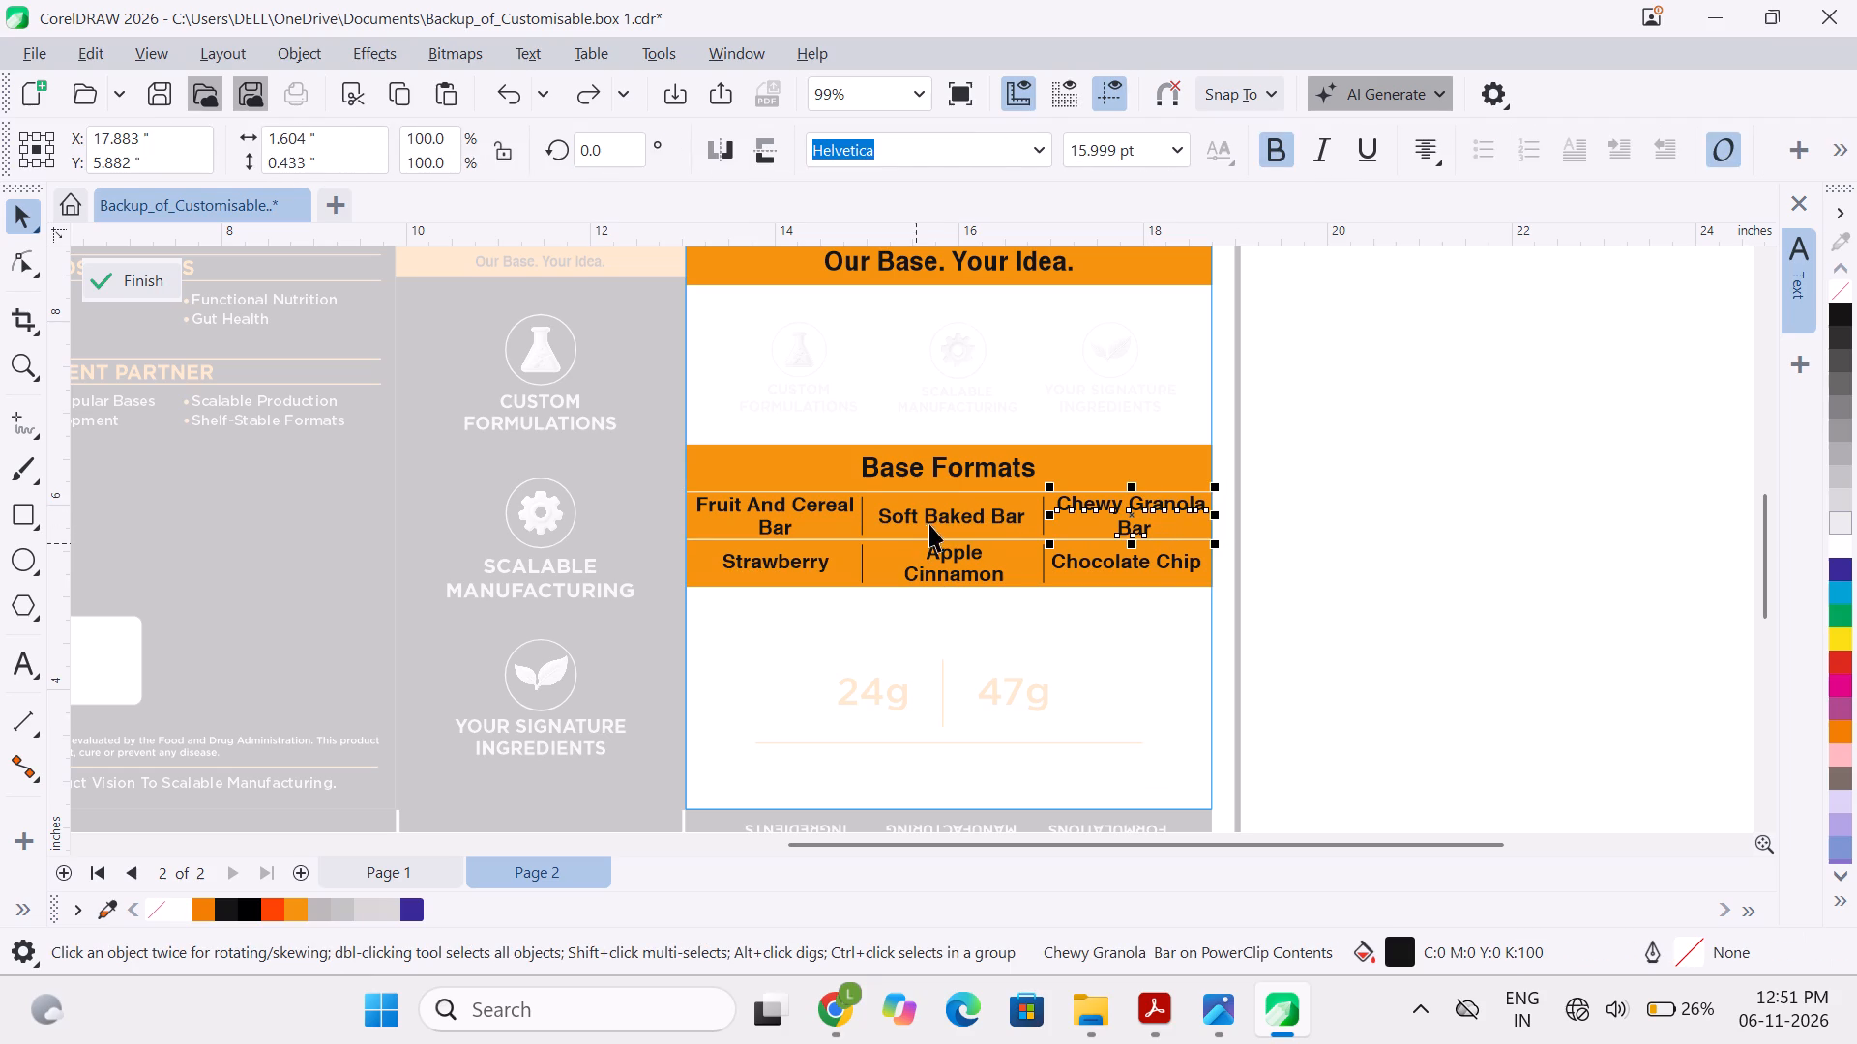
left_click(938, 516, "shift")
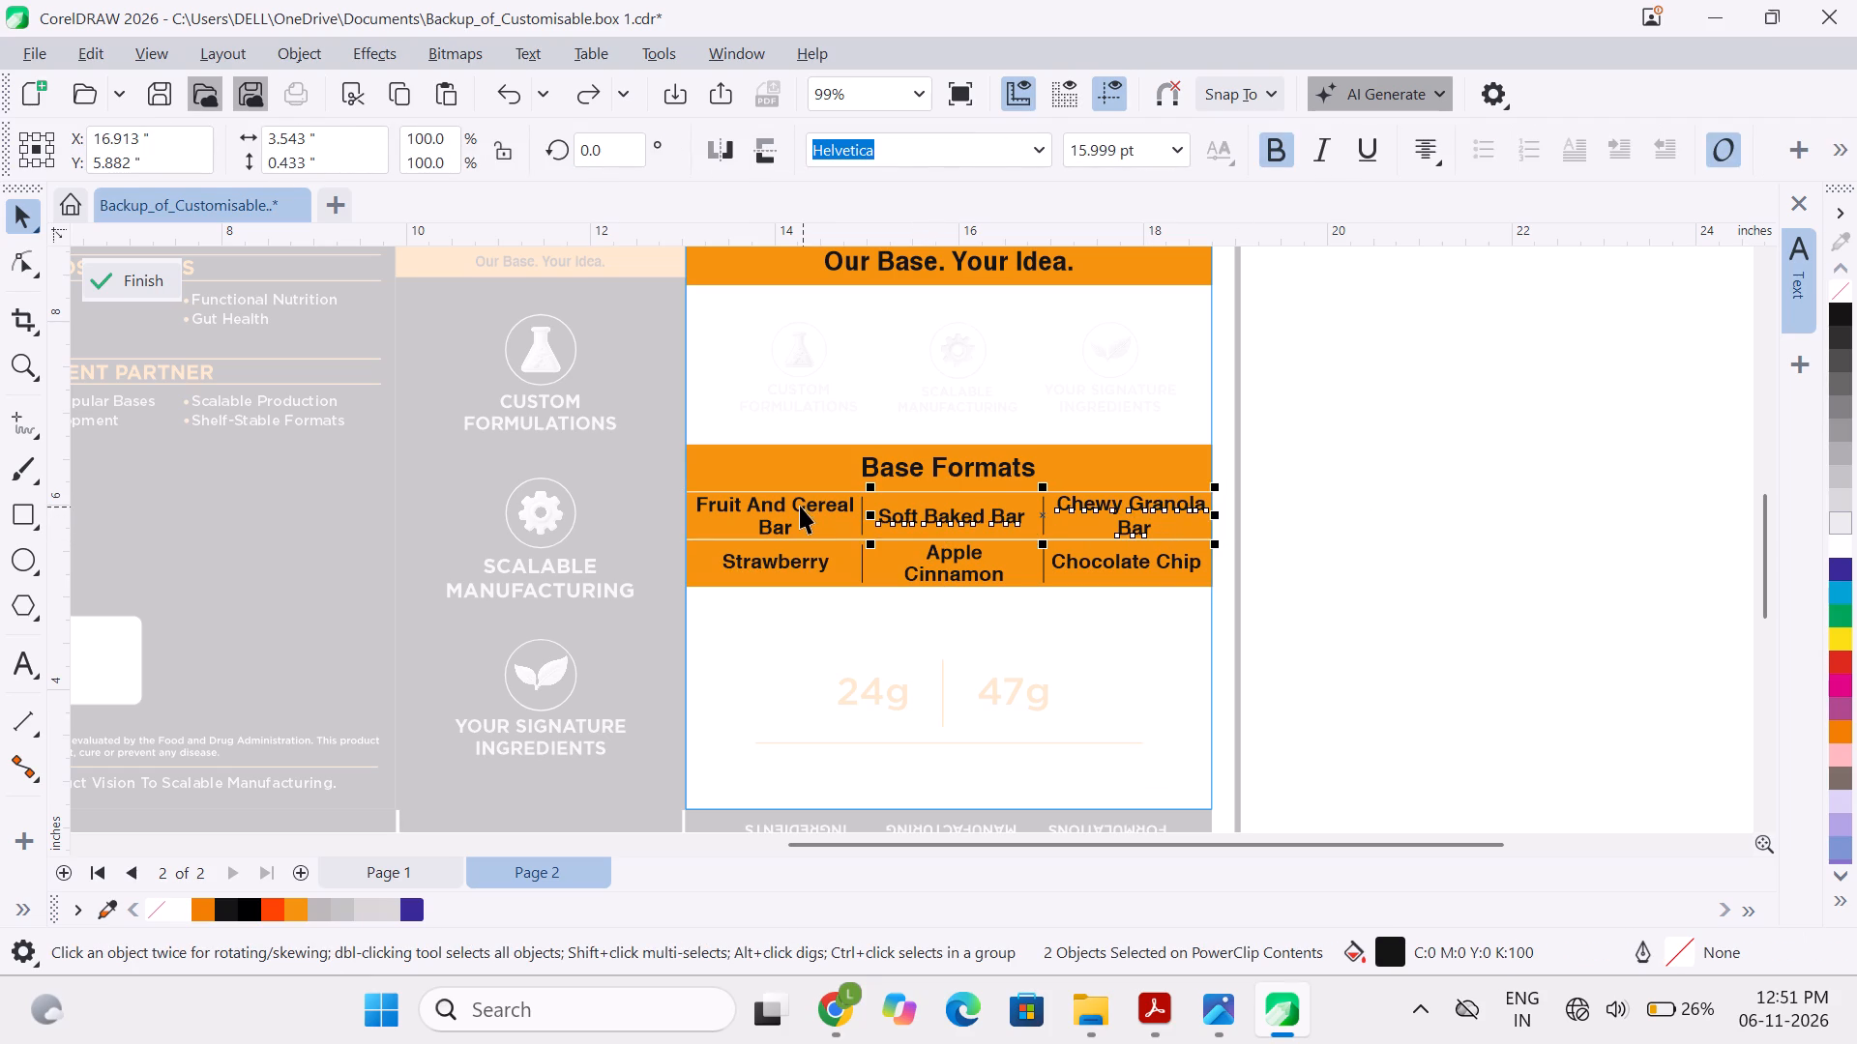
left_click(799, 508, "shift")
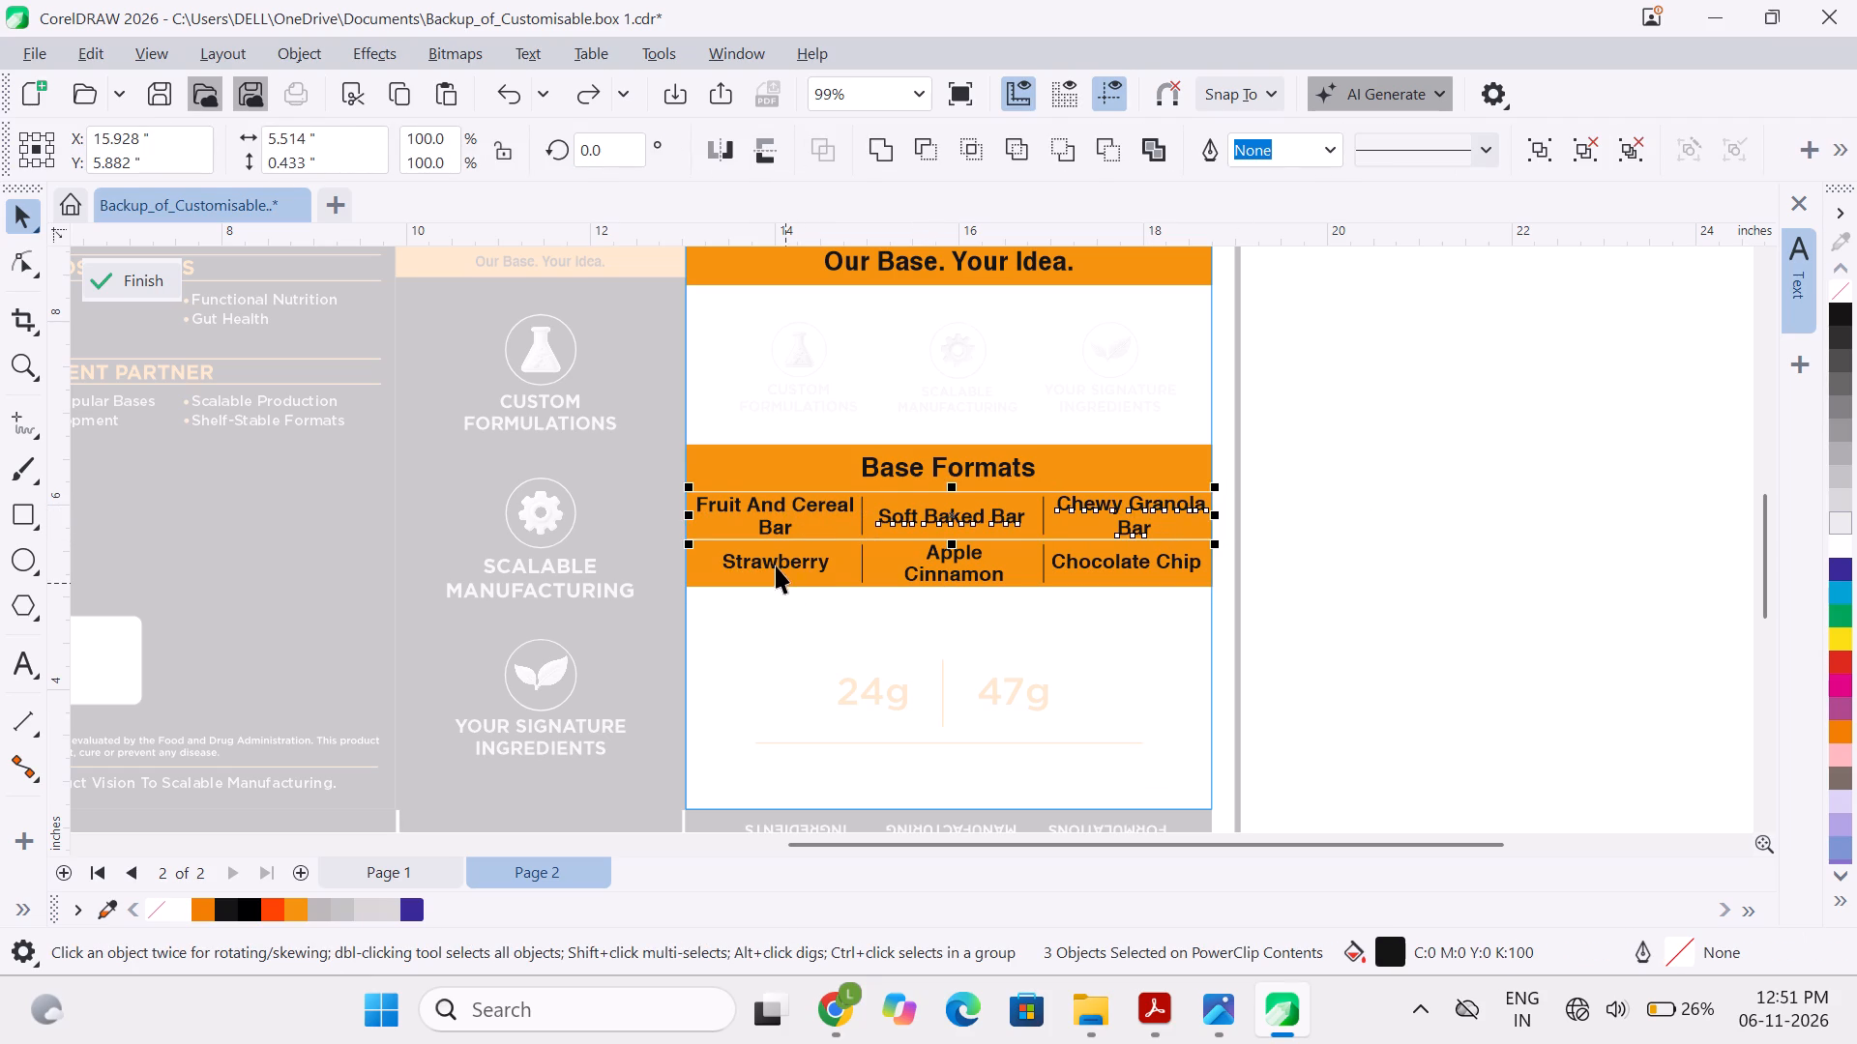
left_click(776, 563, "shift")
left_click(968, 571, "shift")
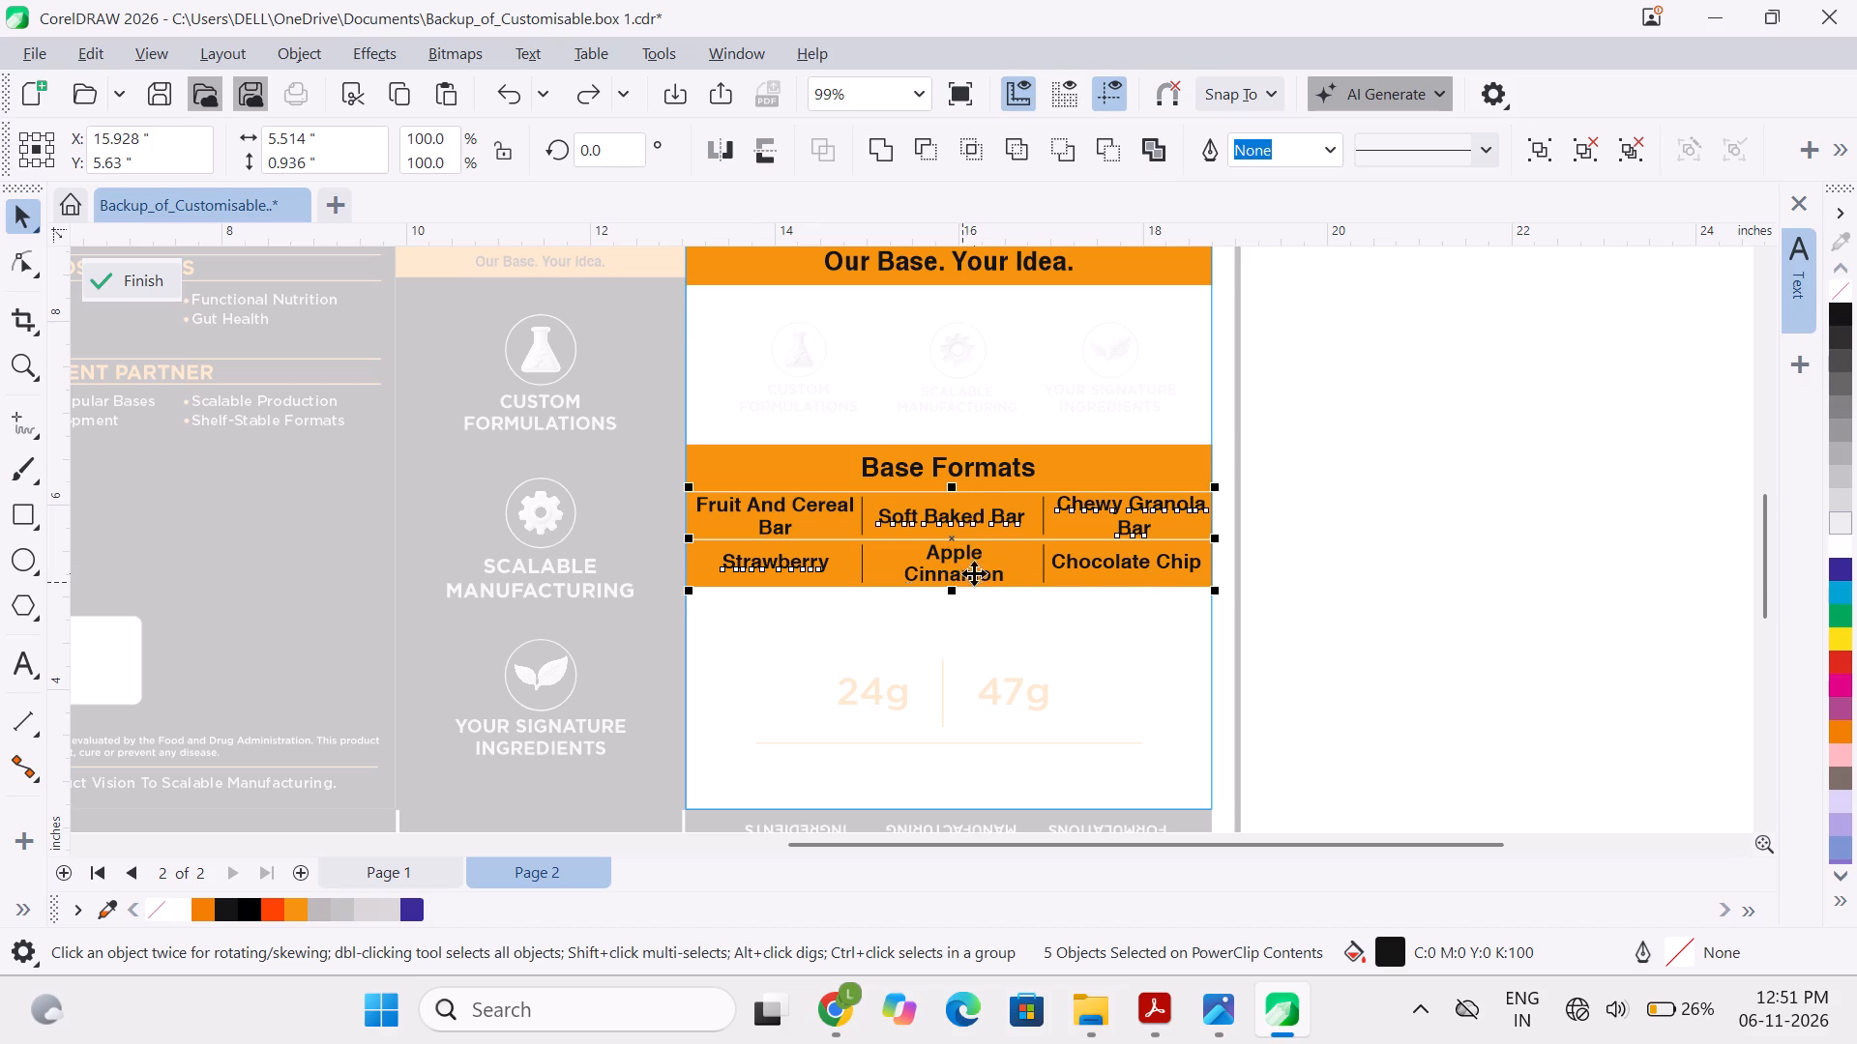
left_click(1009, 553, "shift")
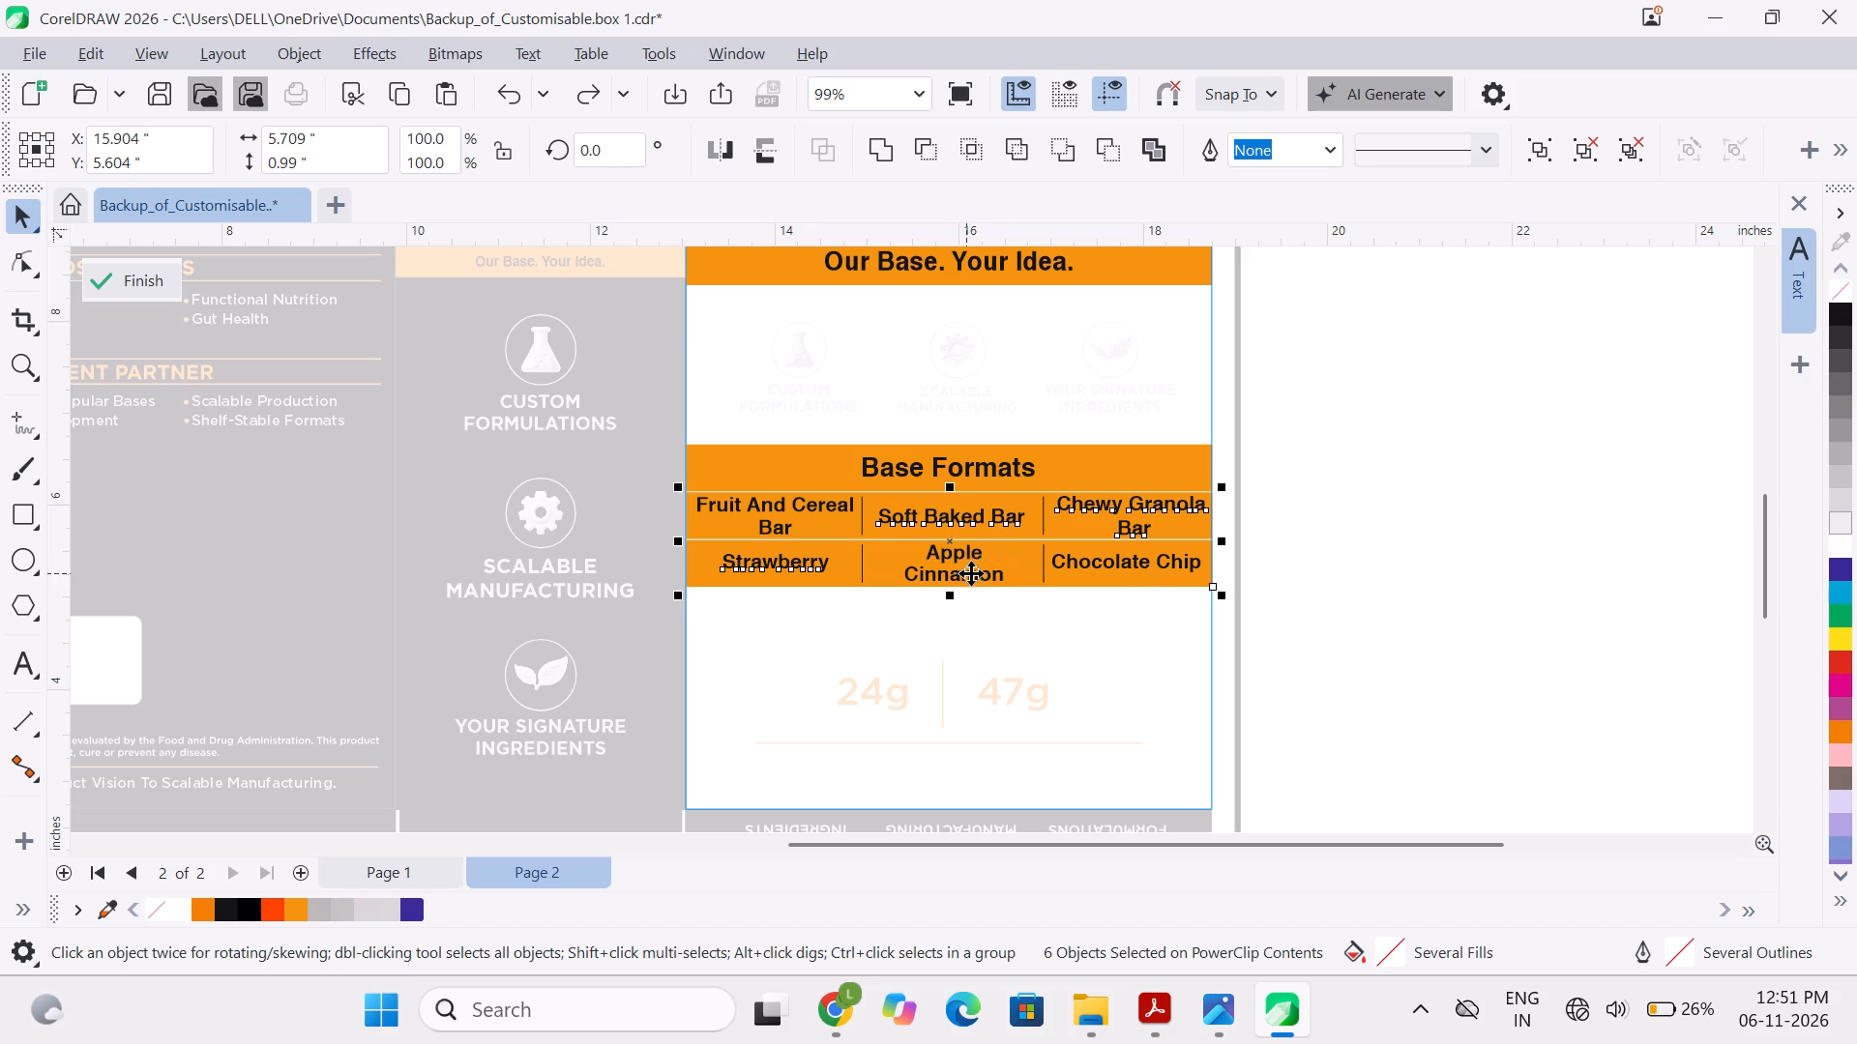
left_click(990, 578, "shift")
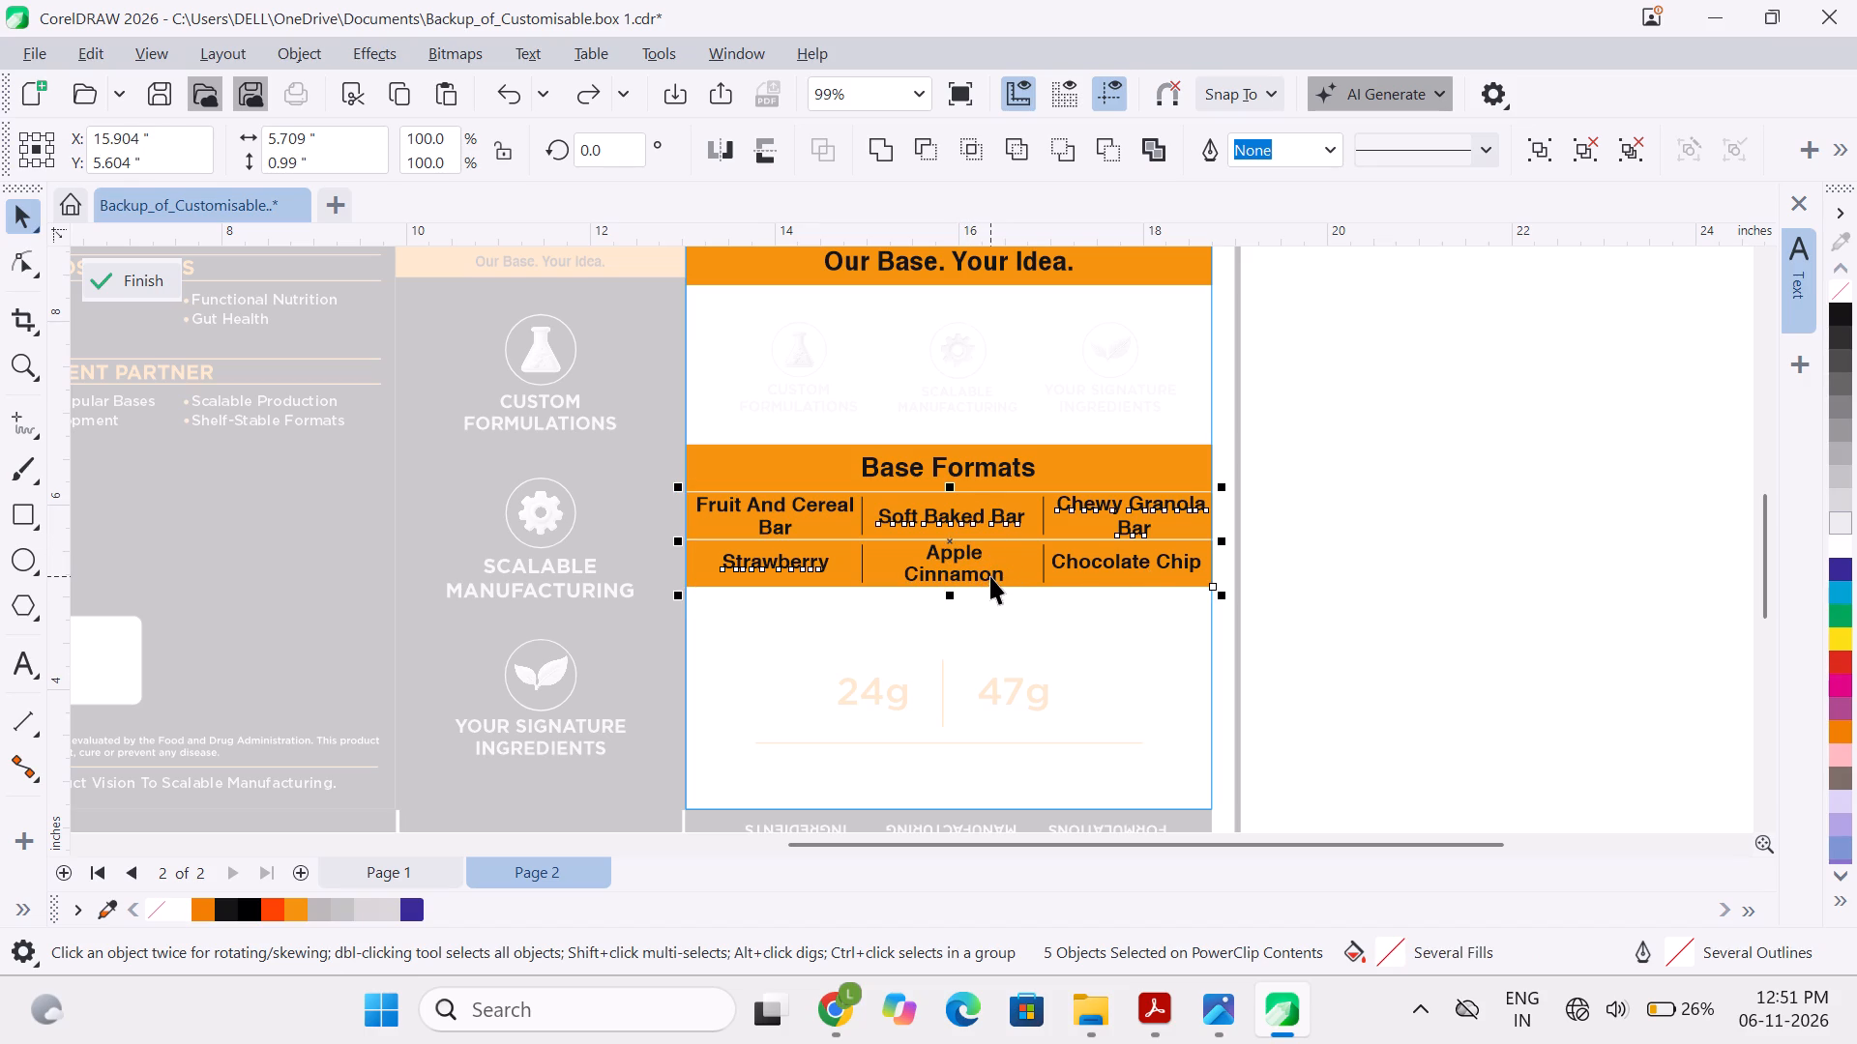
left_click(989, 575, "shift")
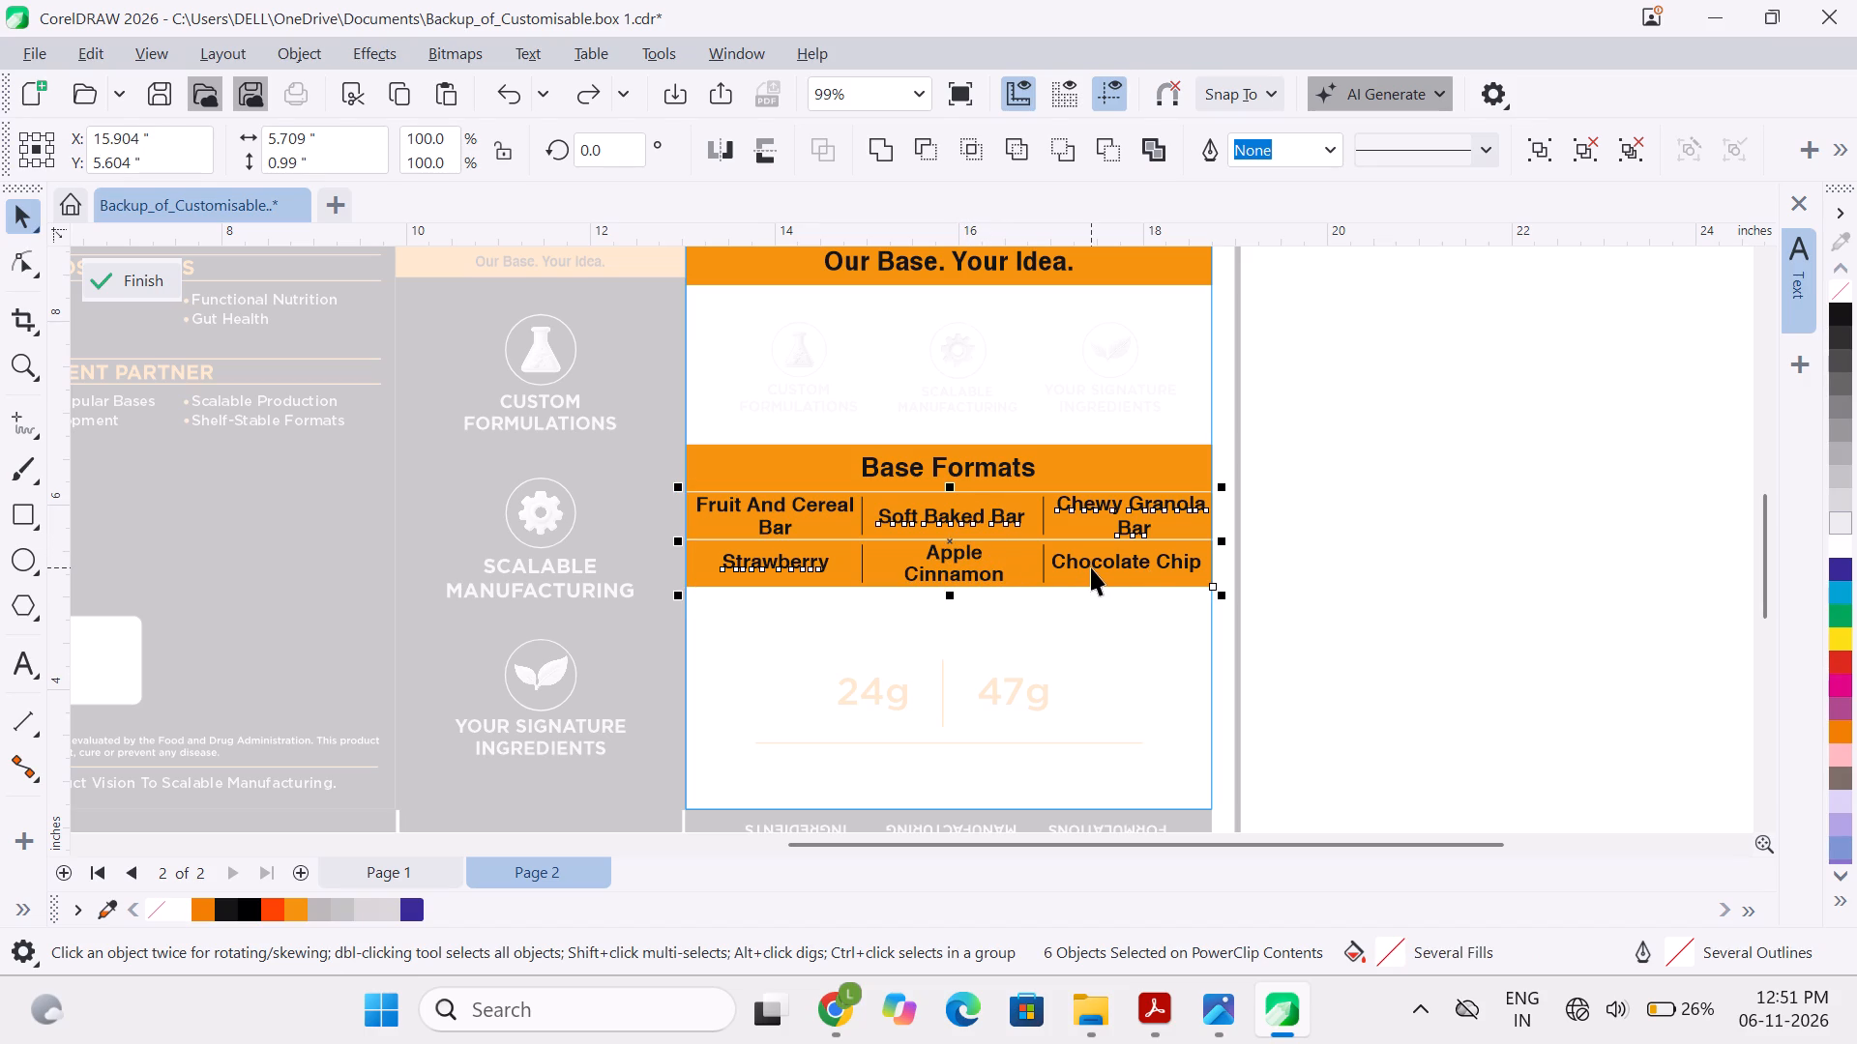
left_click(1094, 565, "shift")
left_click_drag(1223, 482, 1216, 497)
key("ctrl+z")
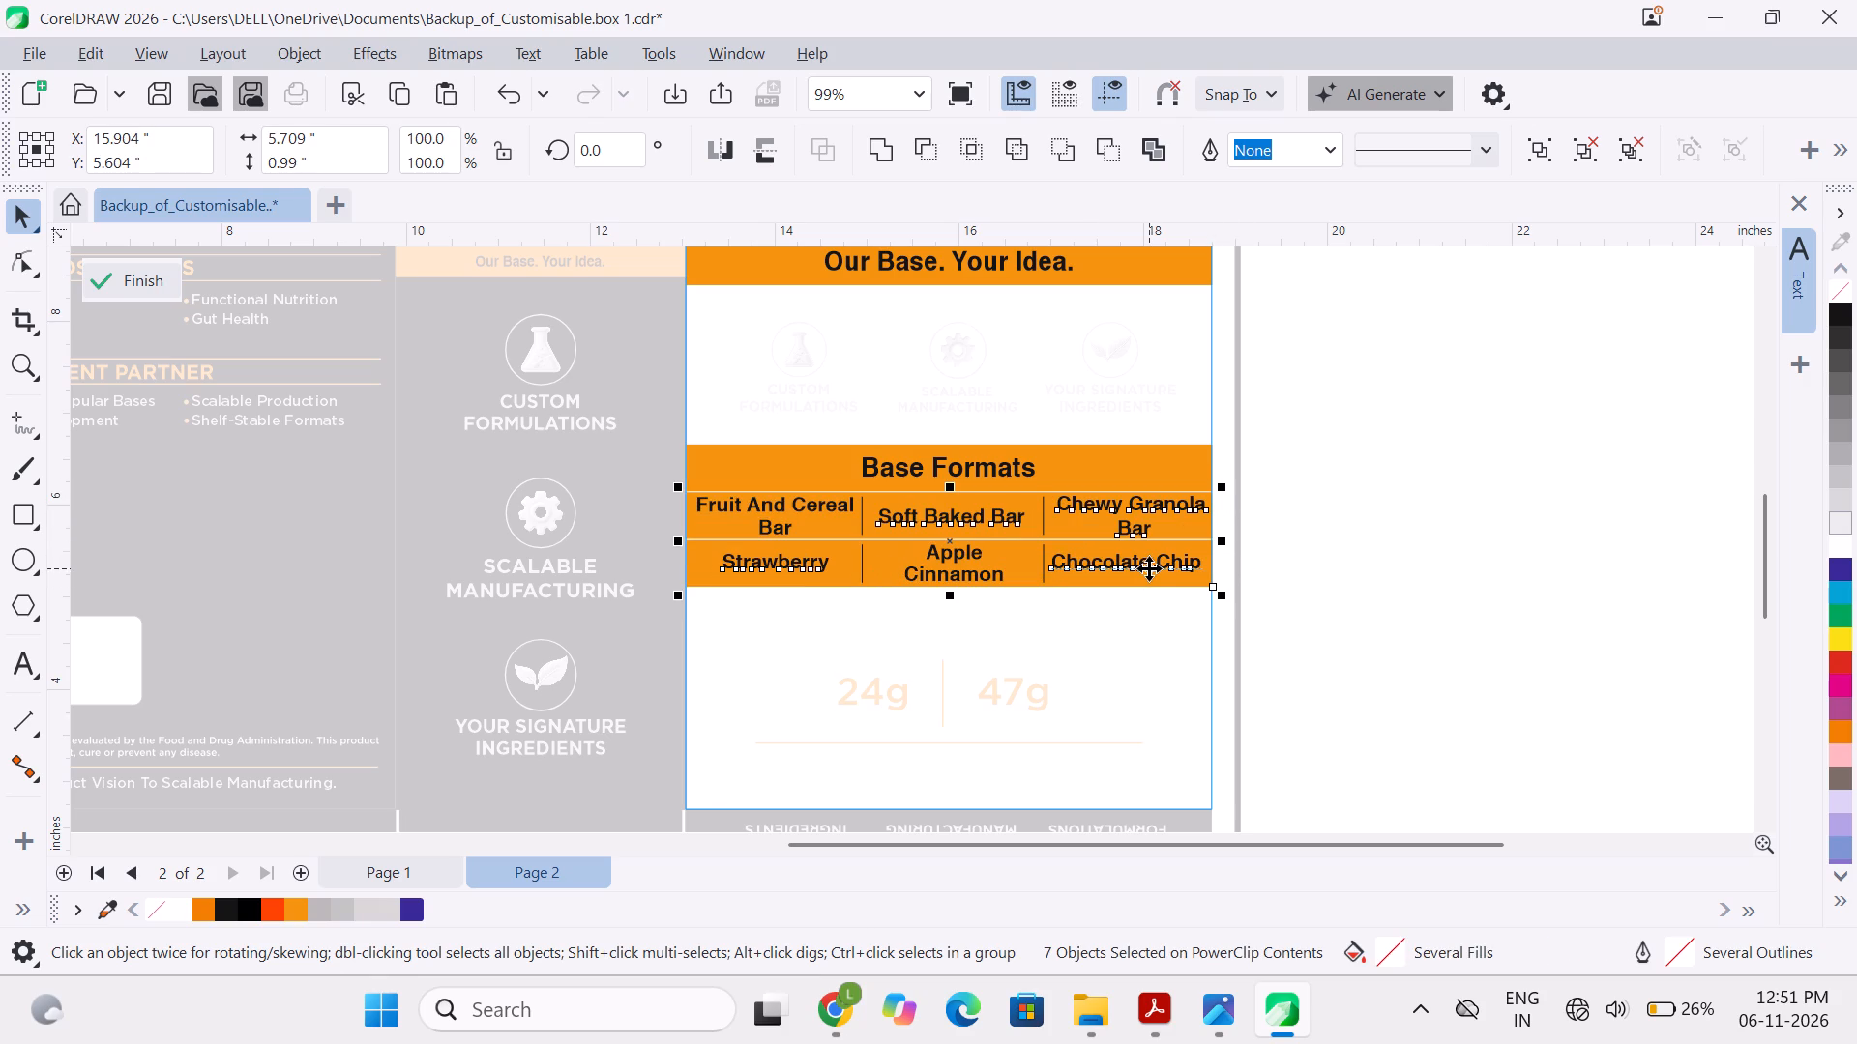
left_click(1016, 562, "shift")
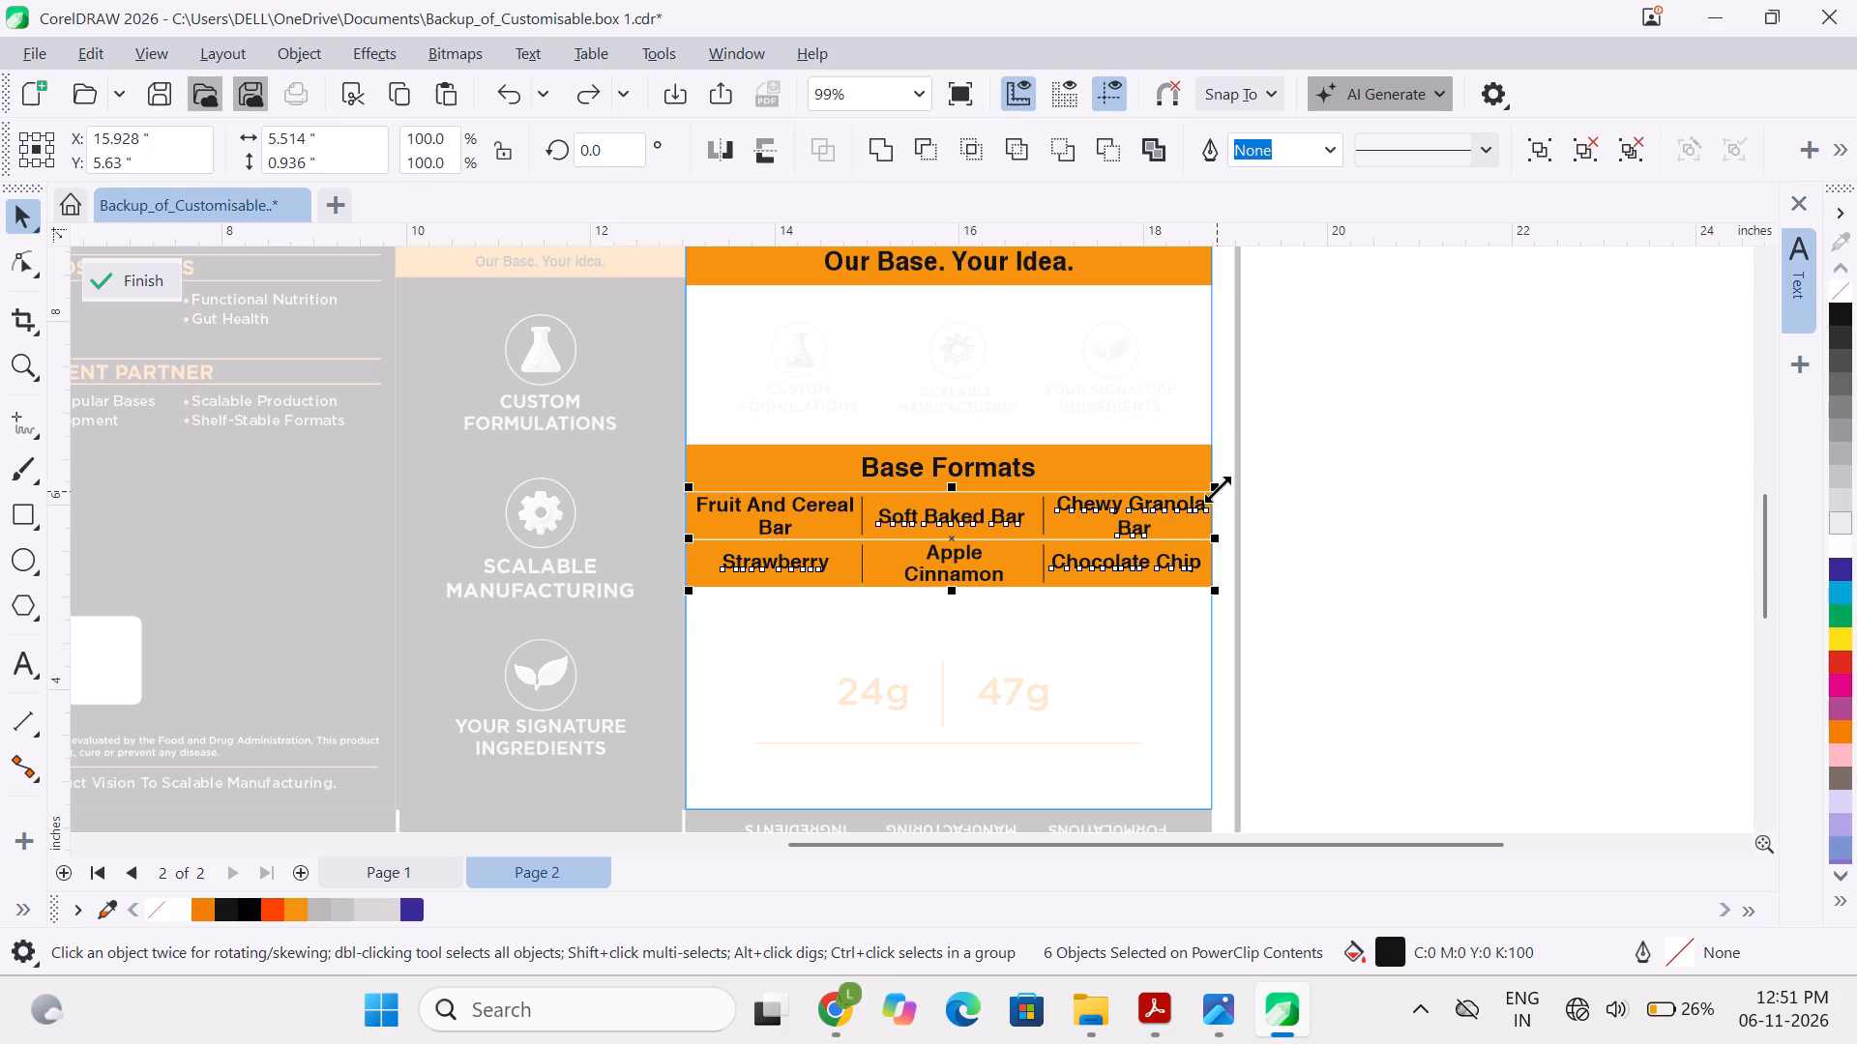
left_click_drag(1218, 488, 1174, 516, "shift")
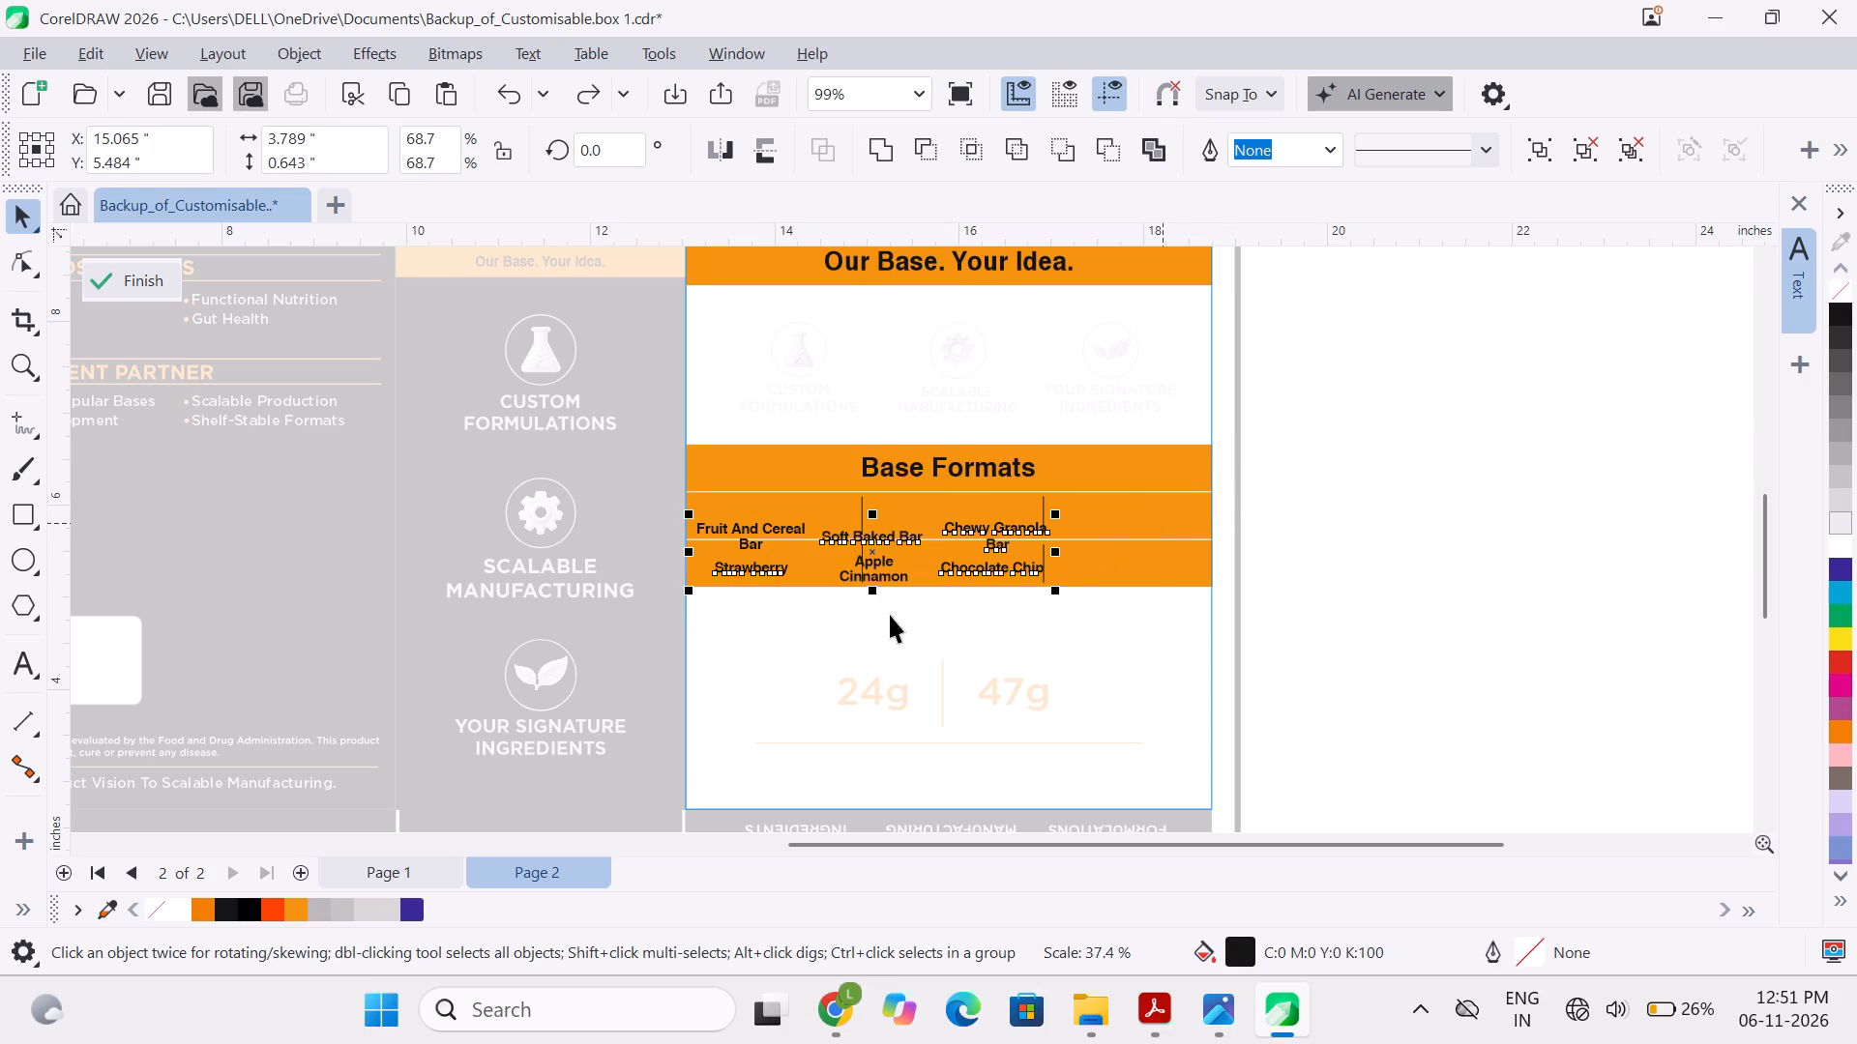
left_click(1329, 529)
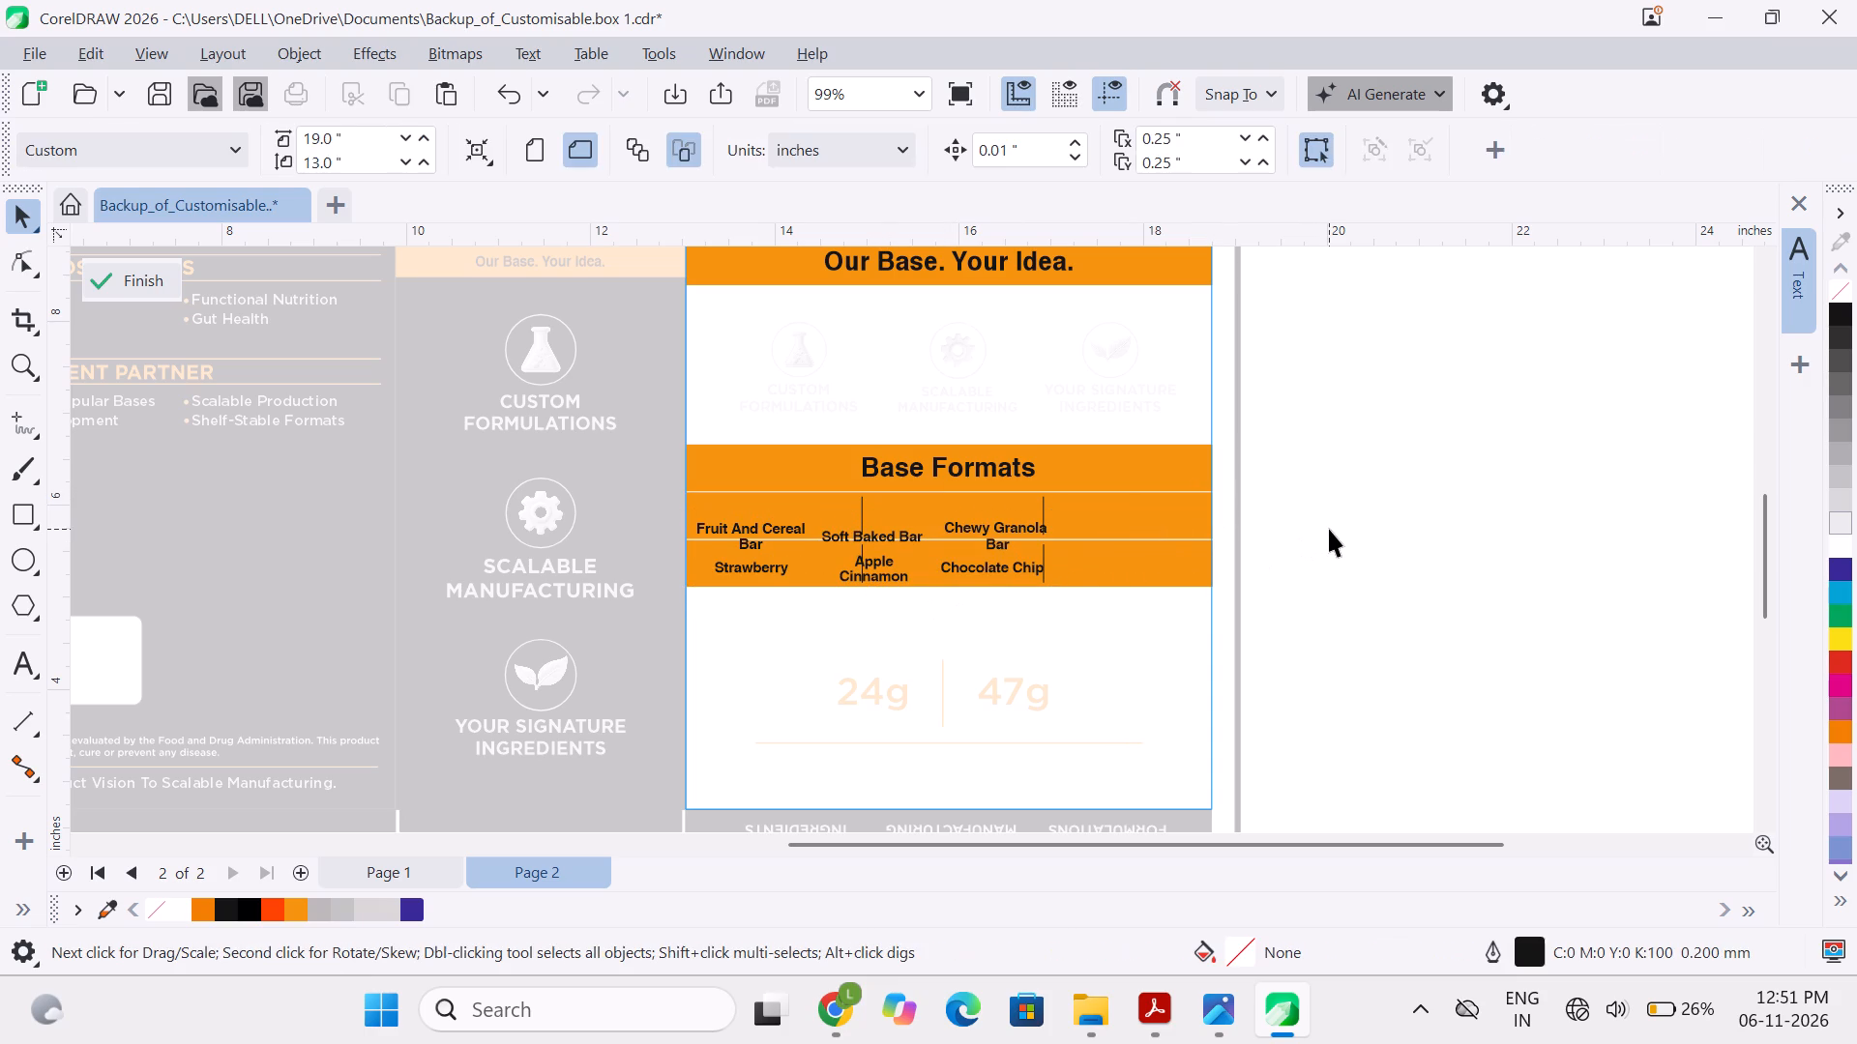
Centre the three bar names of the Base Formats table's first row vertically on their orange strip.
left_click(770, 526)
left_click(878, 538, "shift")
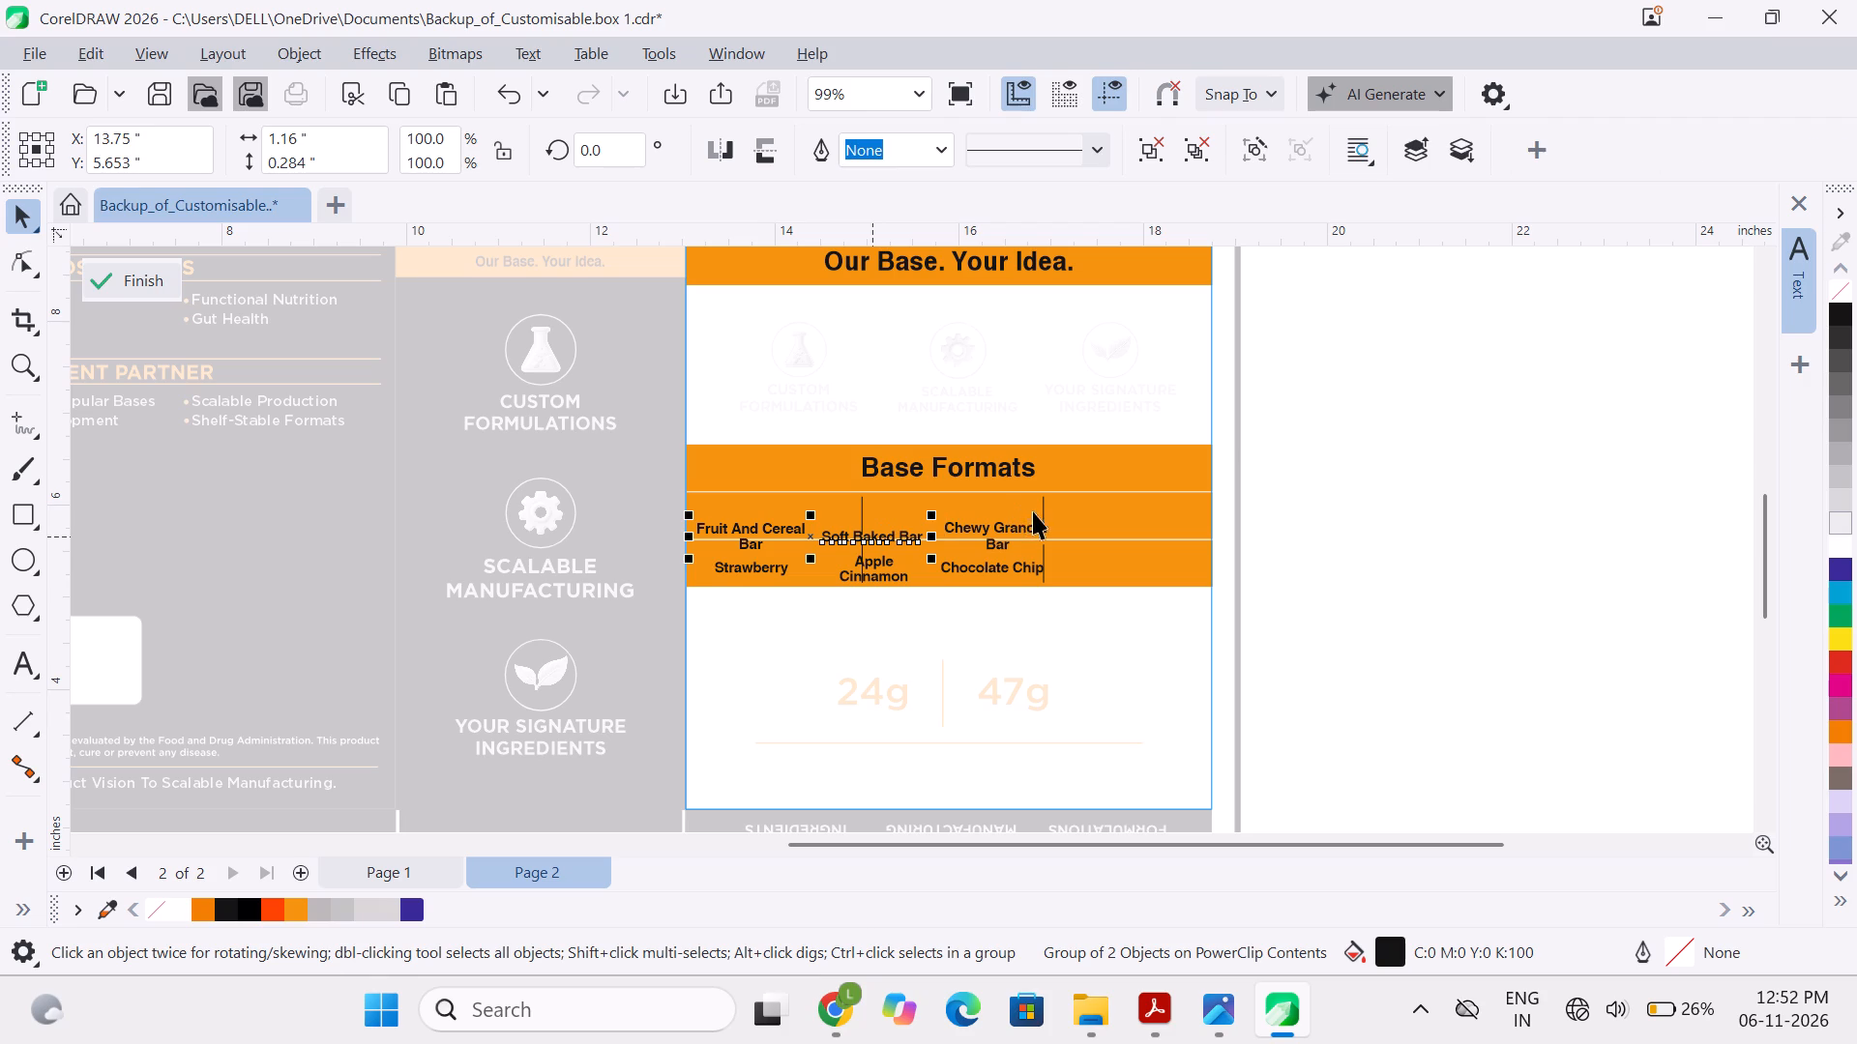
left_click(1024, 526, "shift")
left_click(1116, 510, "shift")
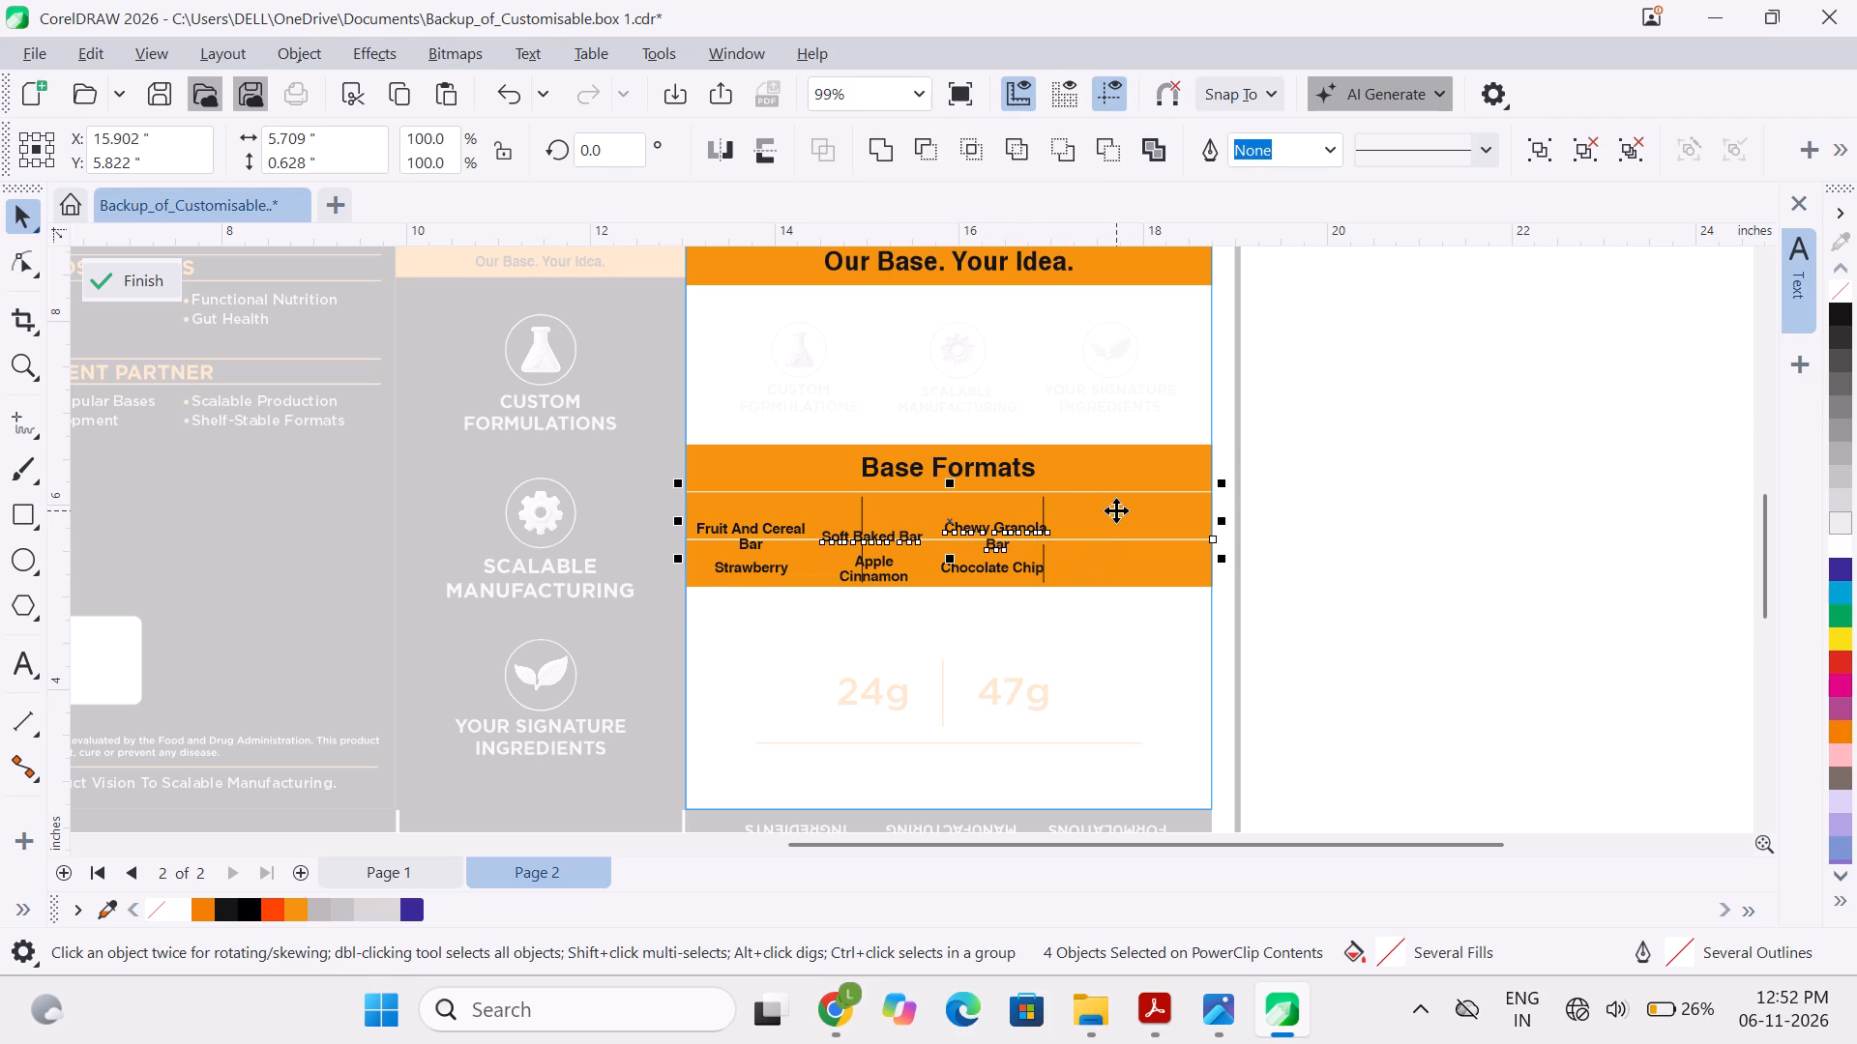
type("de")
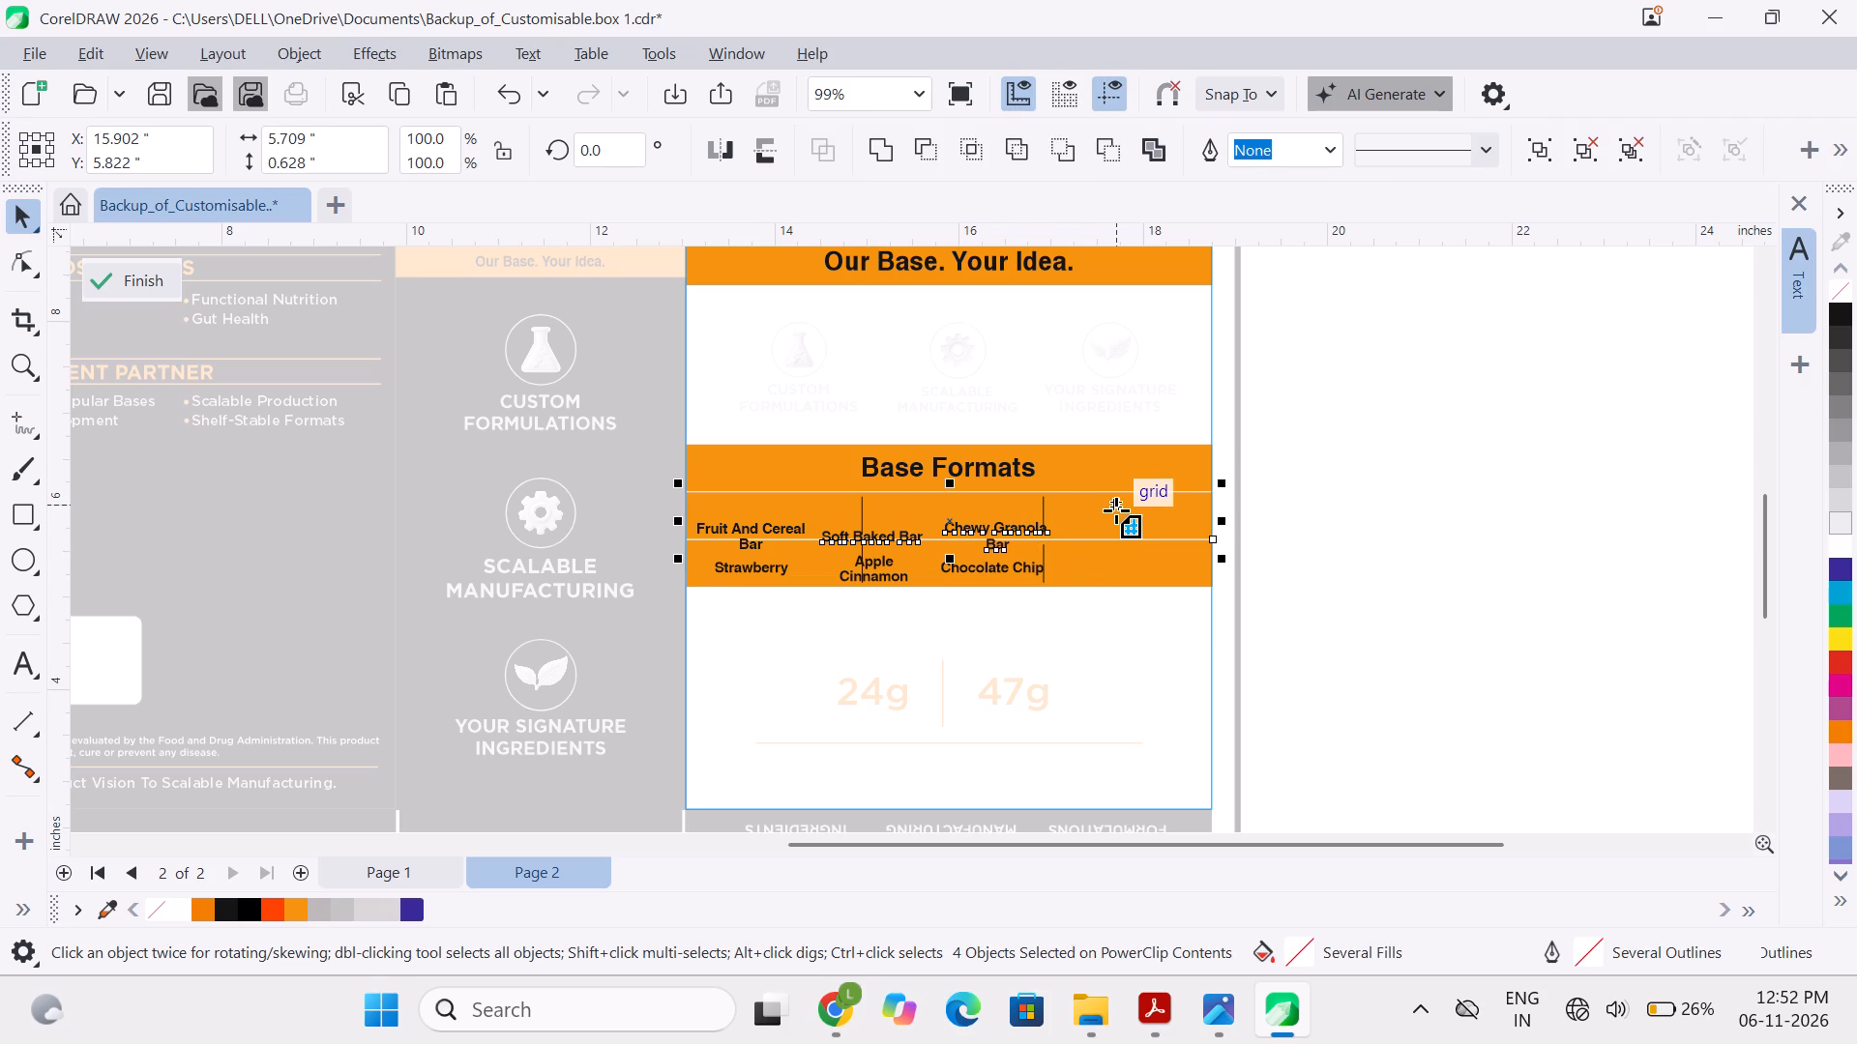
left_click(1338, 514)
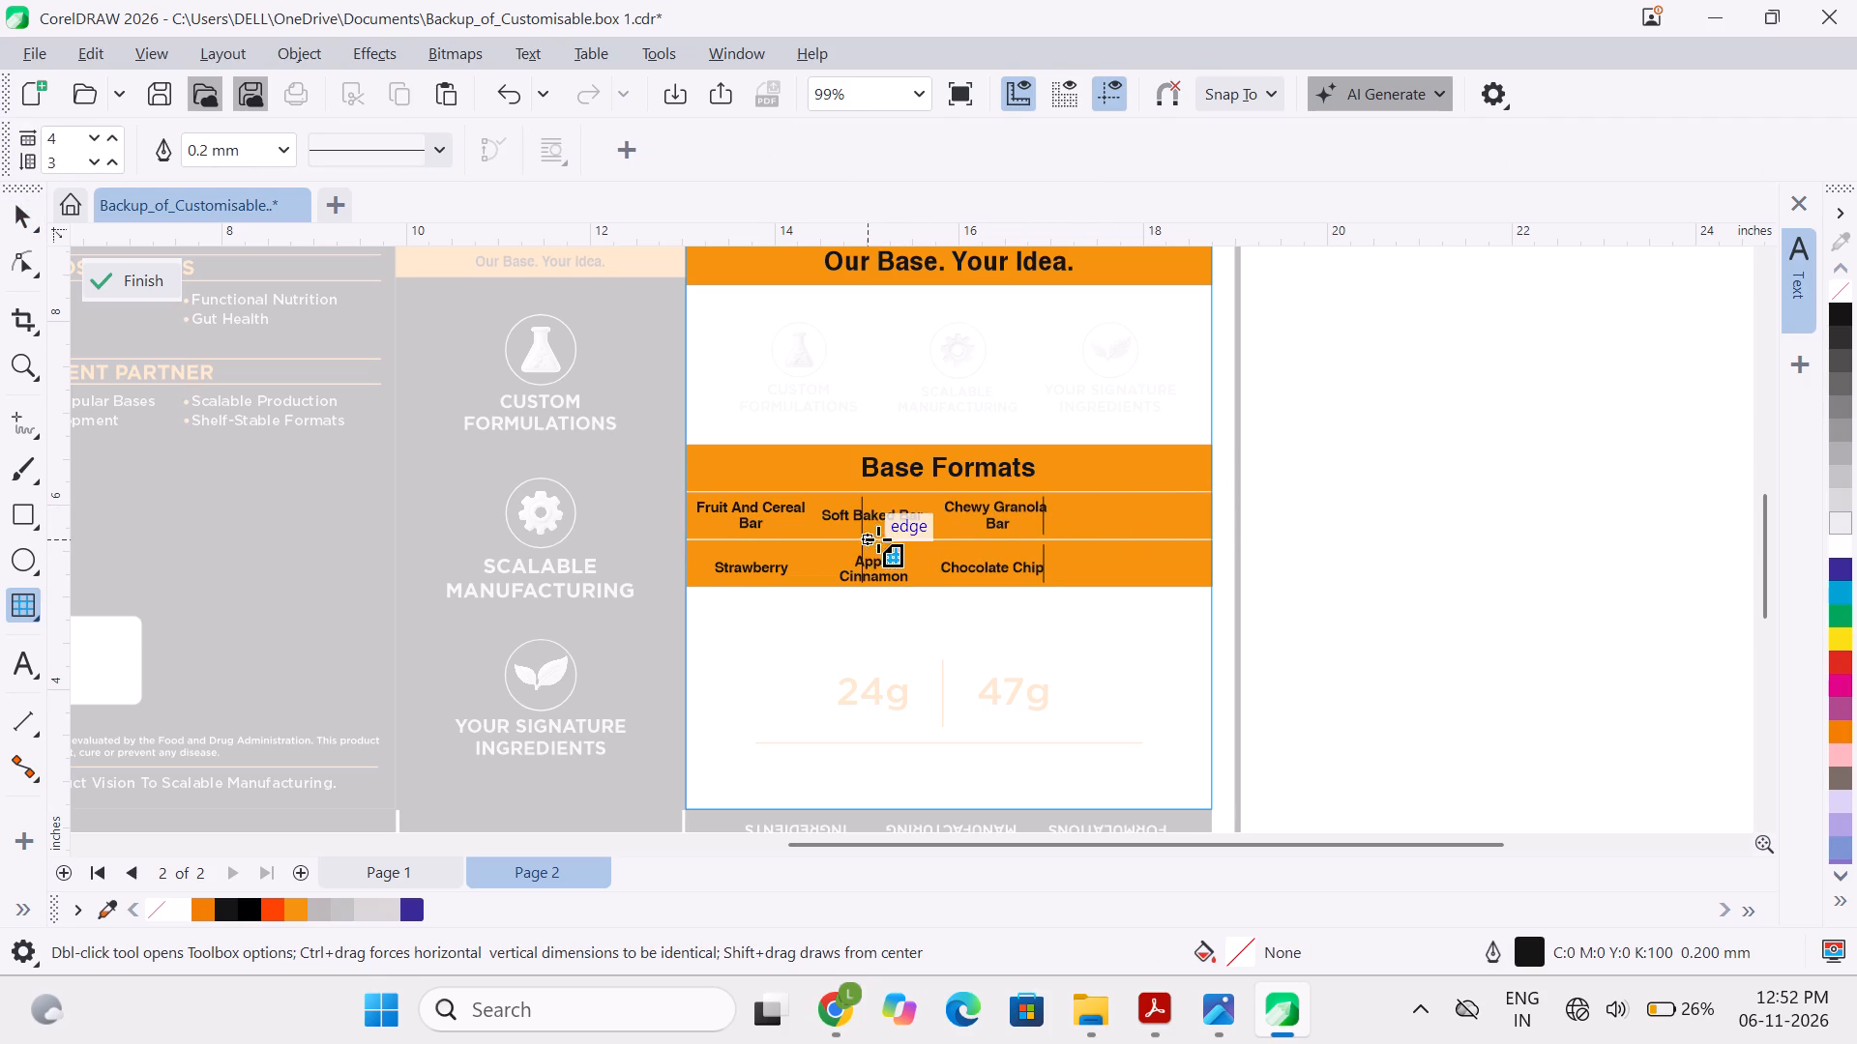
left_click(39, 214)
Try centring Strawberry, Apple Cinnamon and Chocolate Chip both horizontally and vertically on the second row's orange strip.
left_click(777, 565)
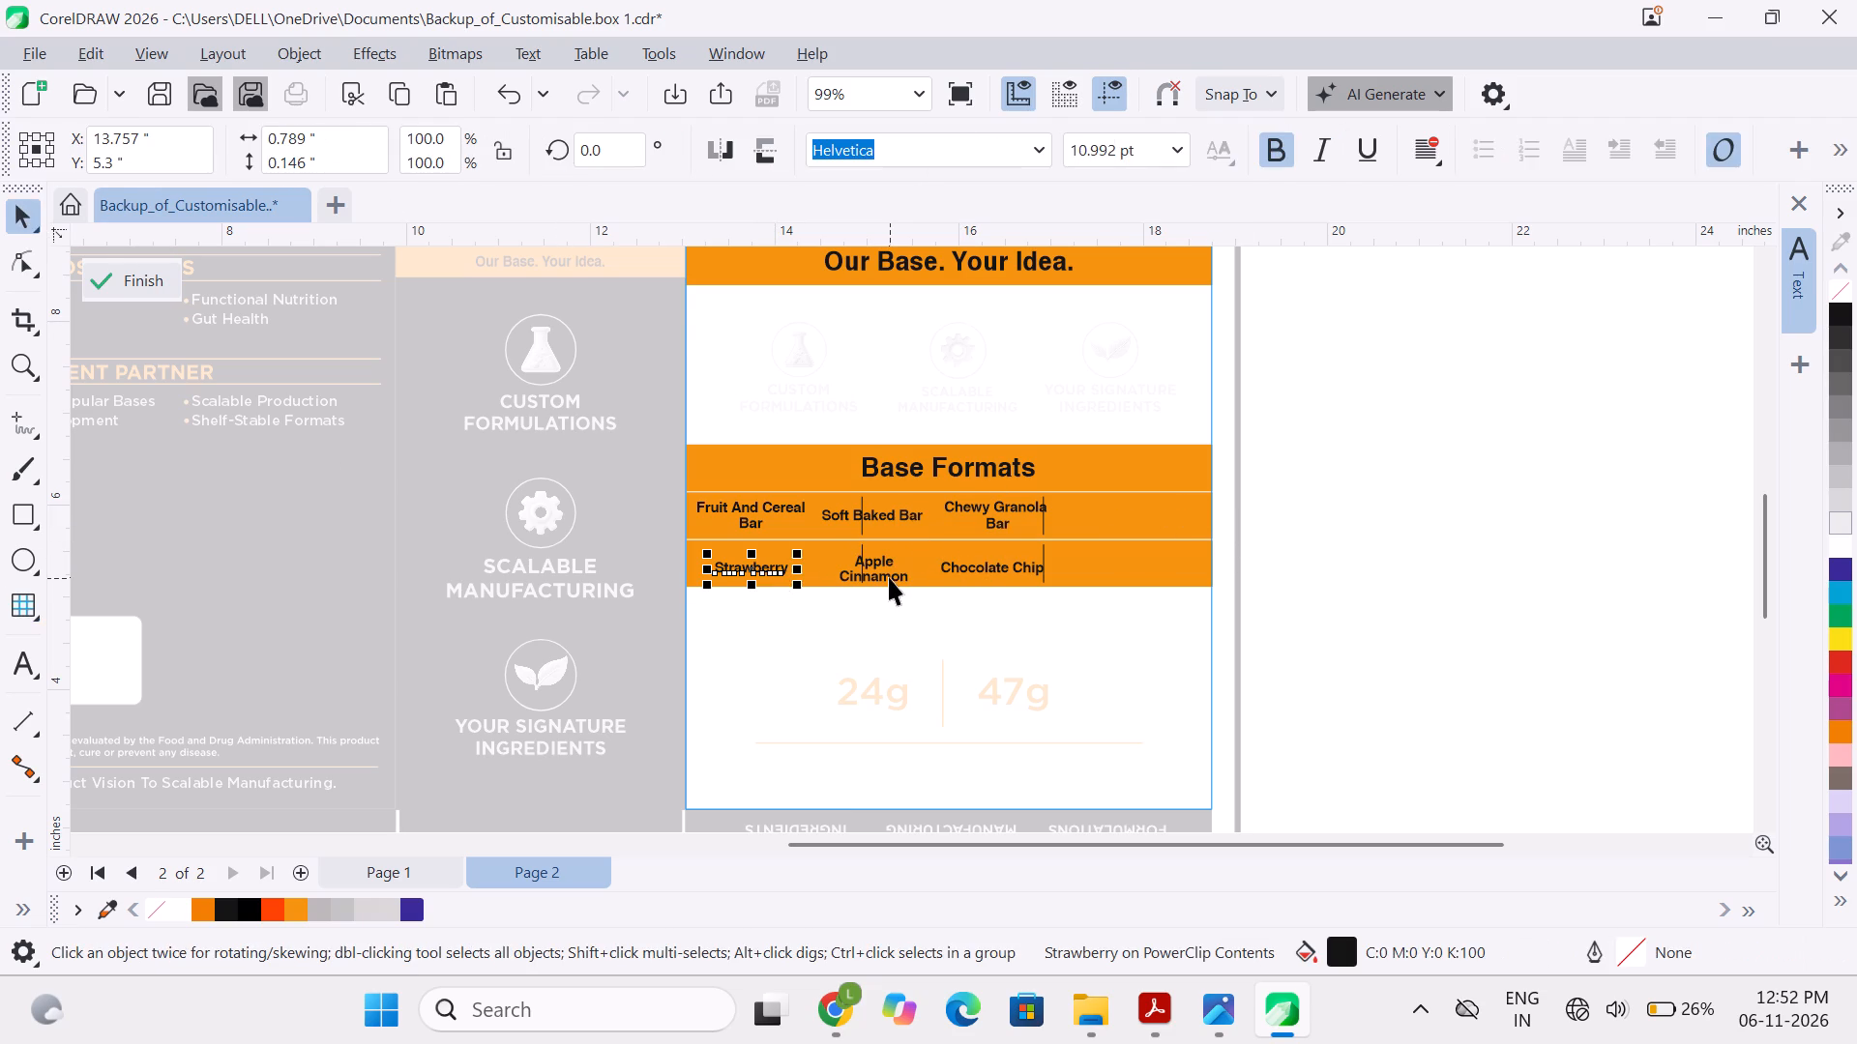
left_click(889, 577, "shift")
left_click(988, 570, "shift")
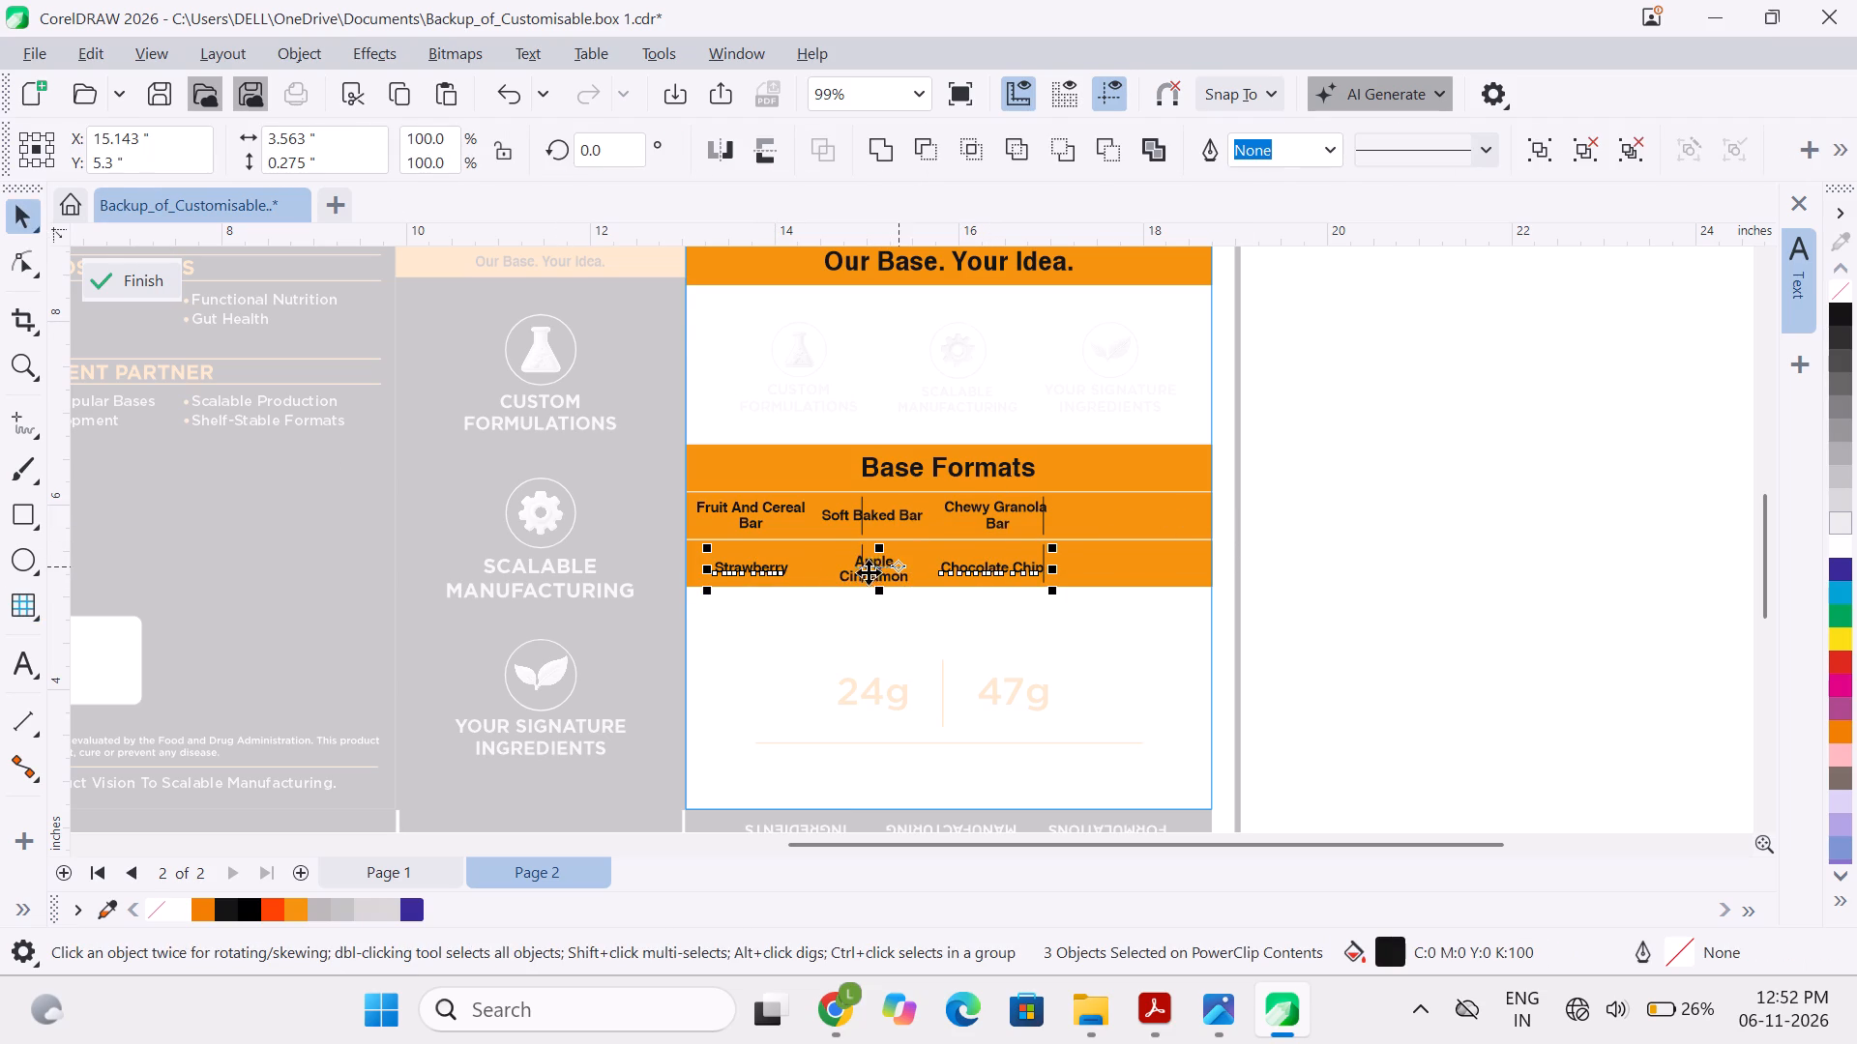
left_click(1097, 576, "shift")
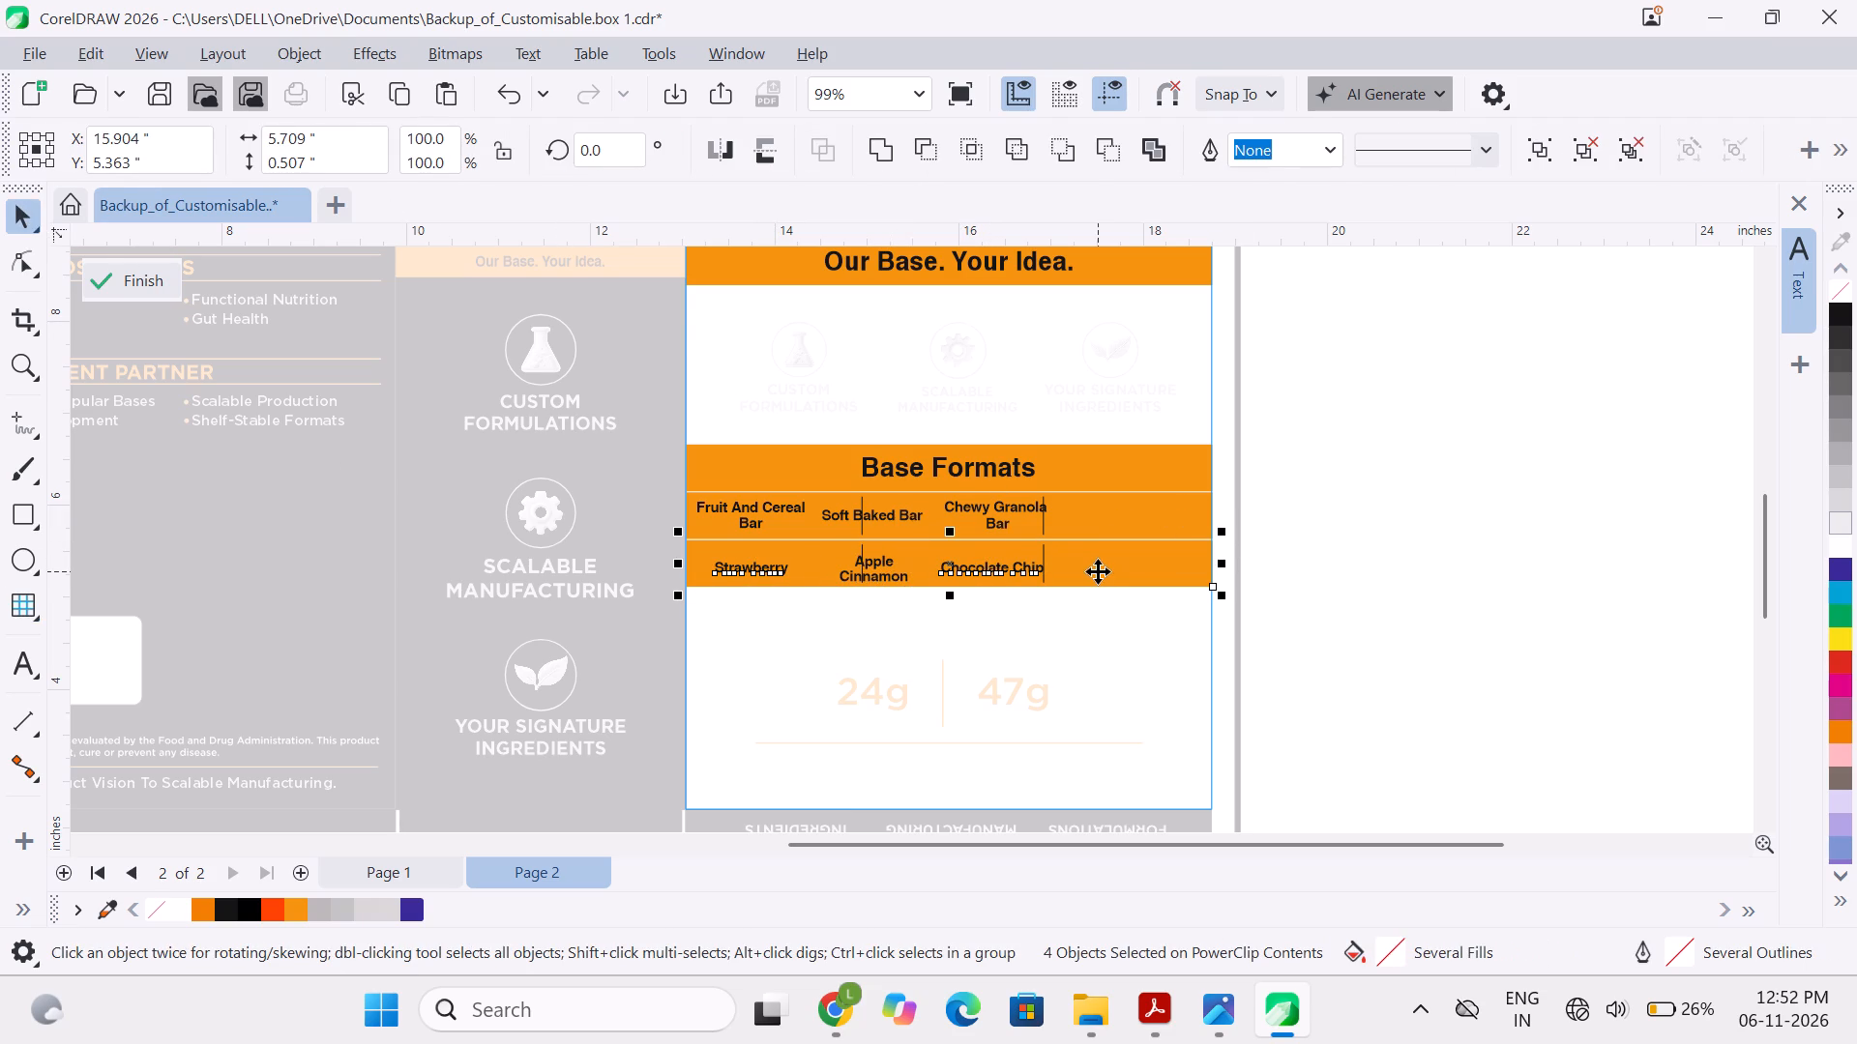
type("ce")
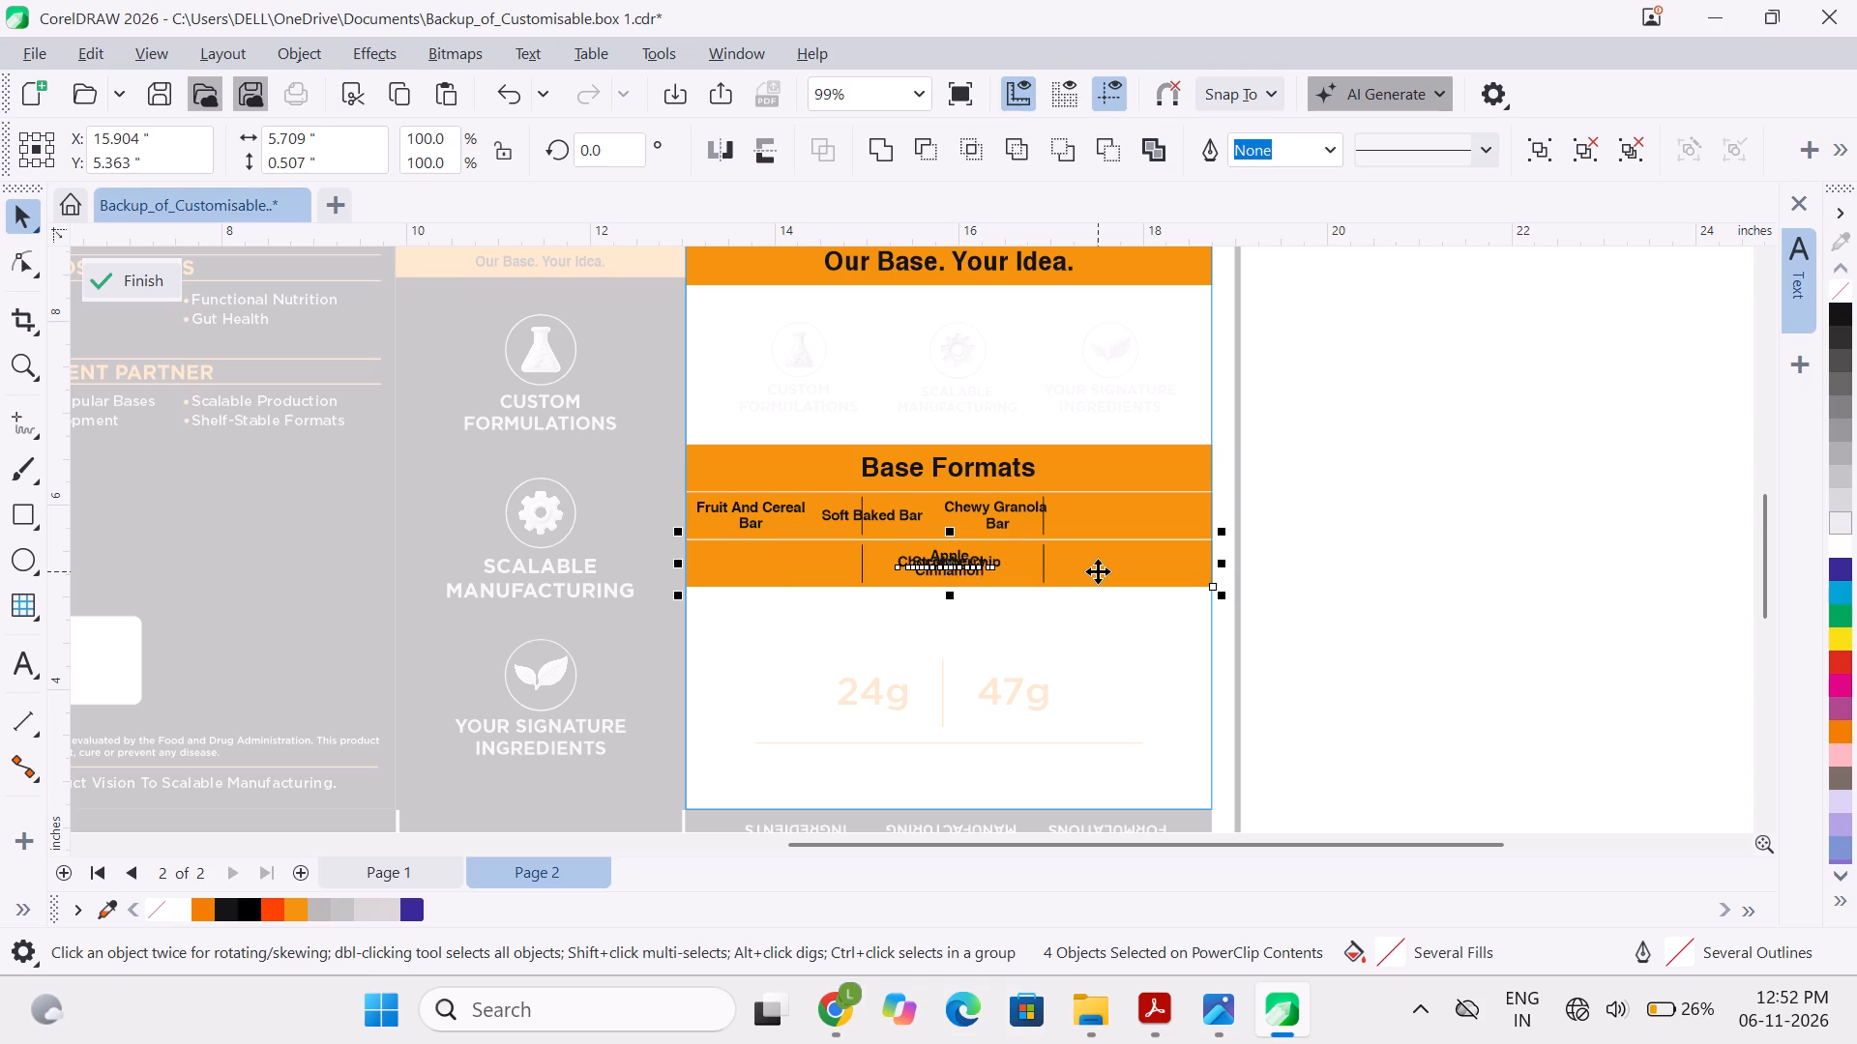
Save the document.
key("ctrl+s")
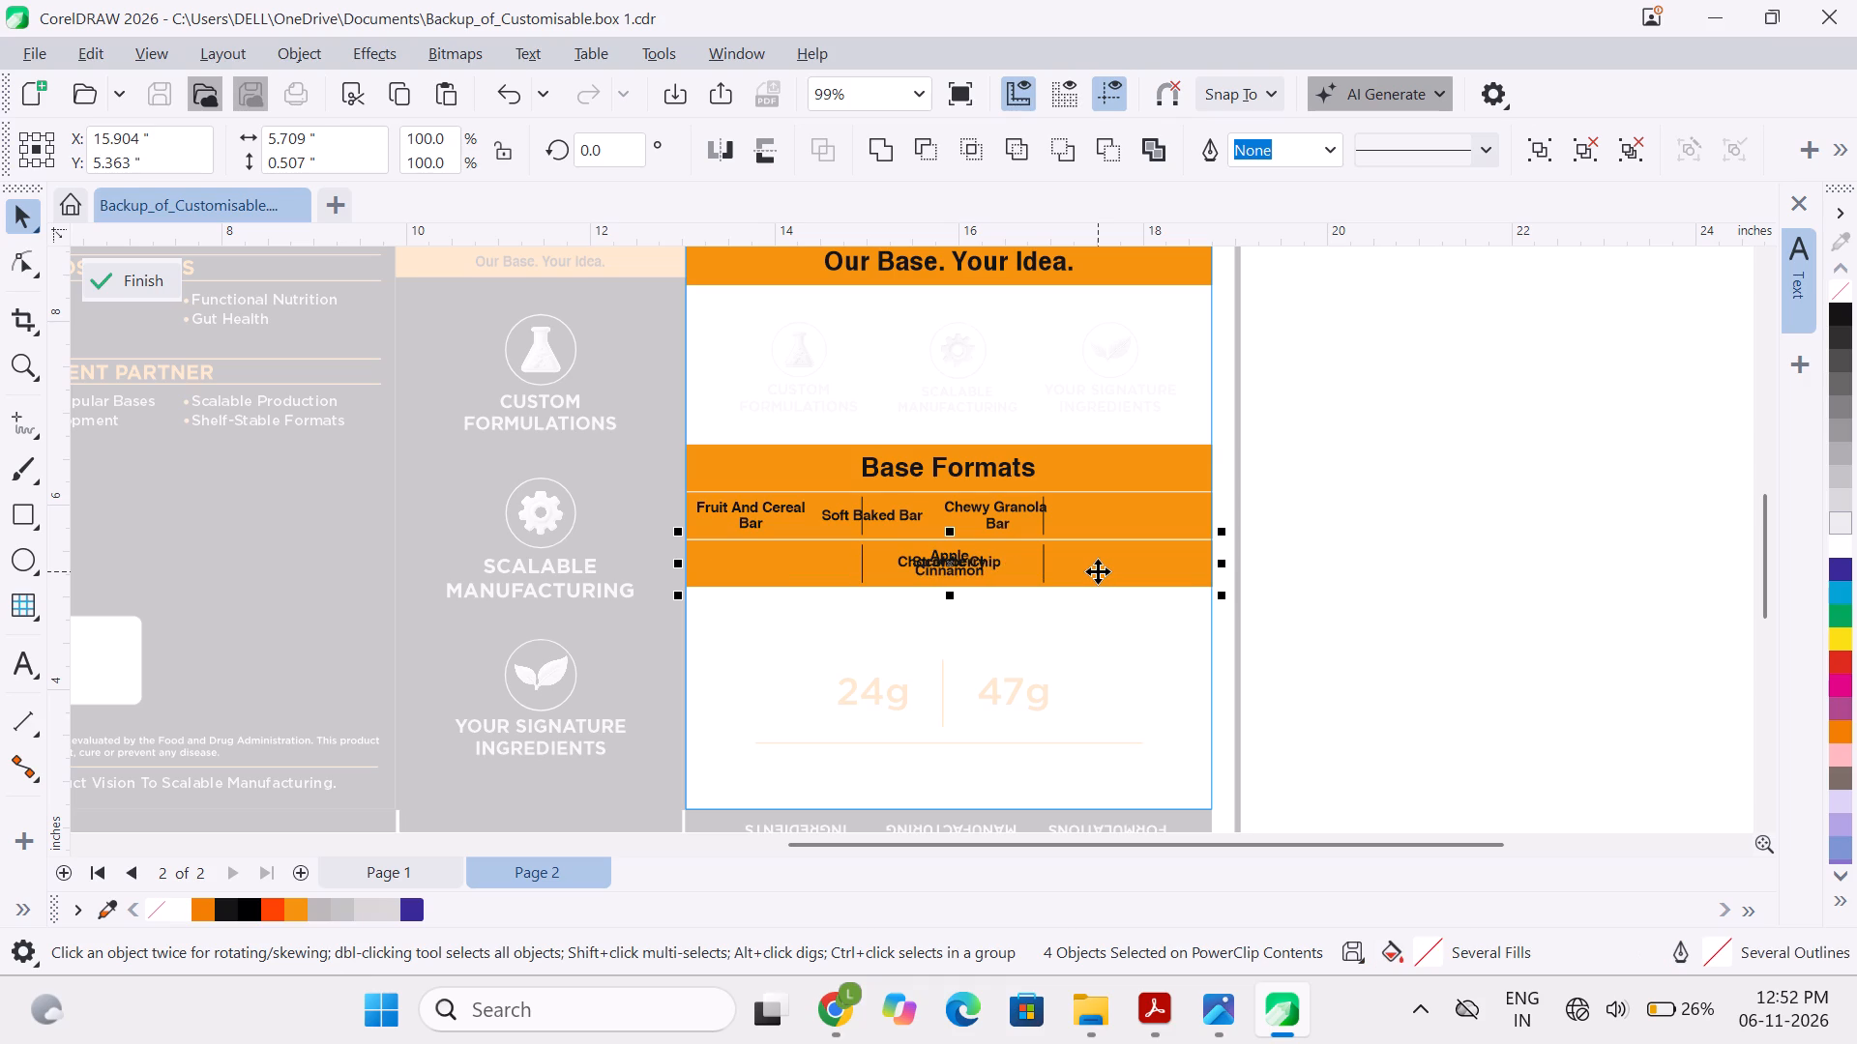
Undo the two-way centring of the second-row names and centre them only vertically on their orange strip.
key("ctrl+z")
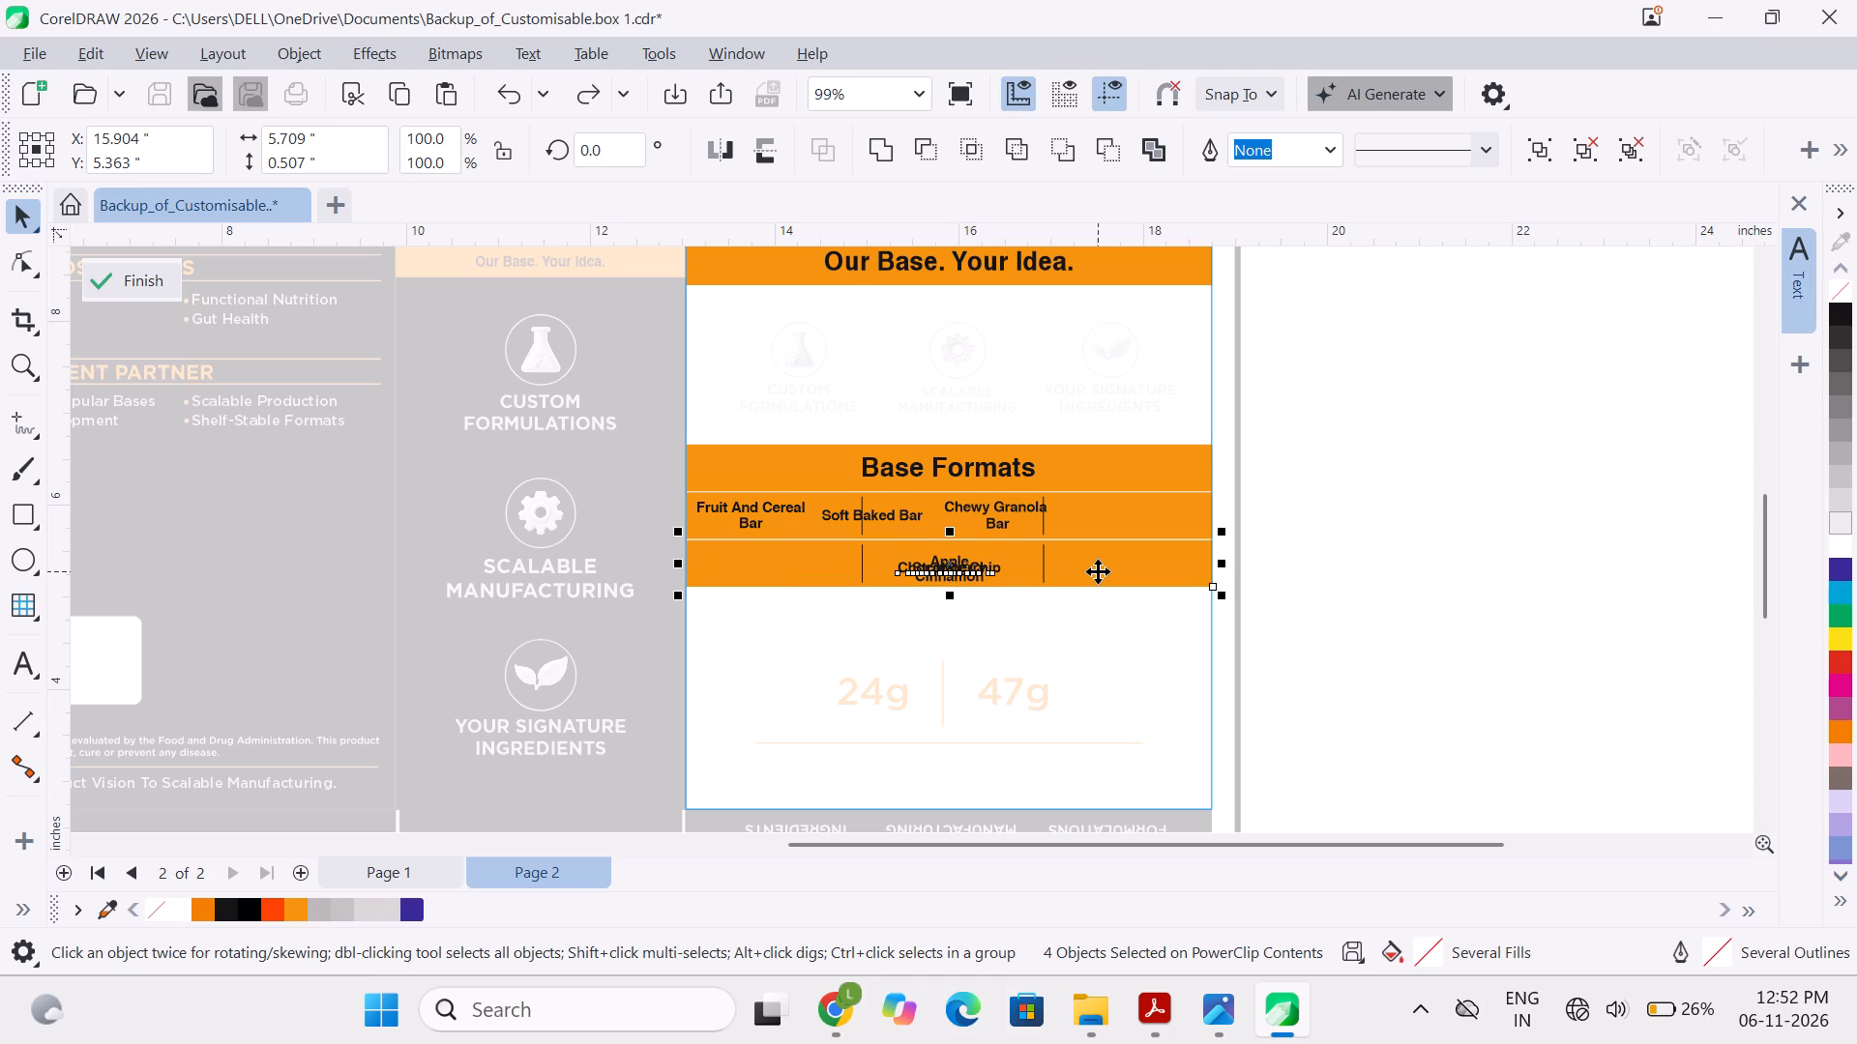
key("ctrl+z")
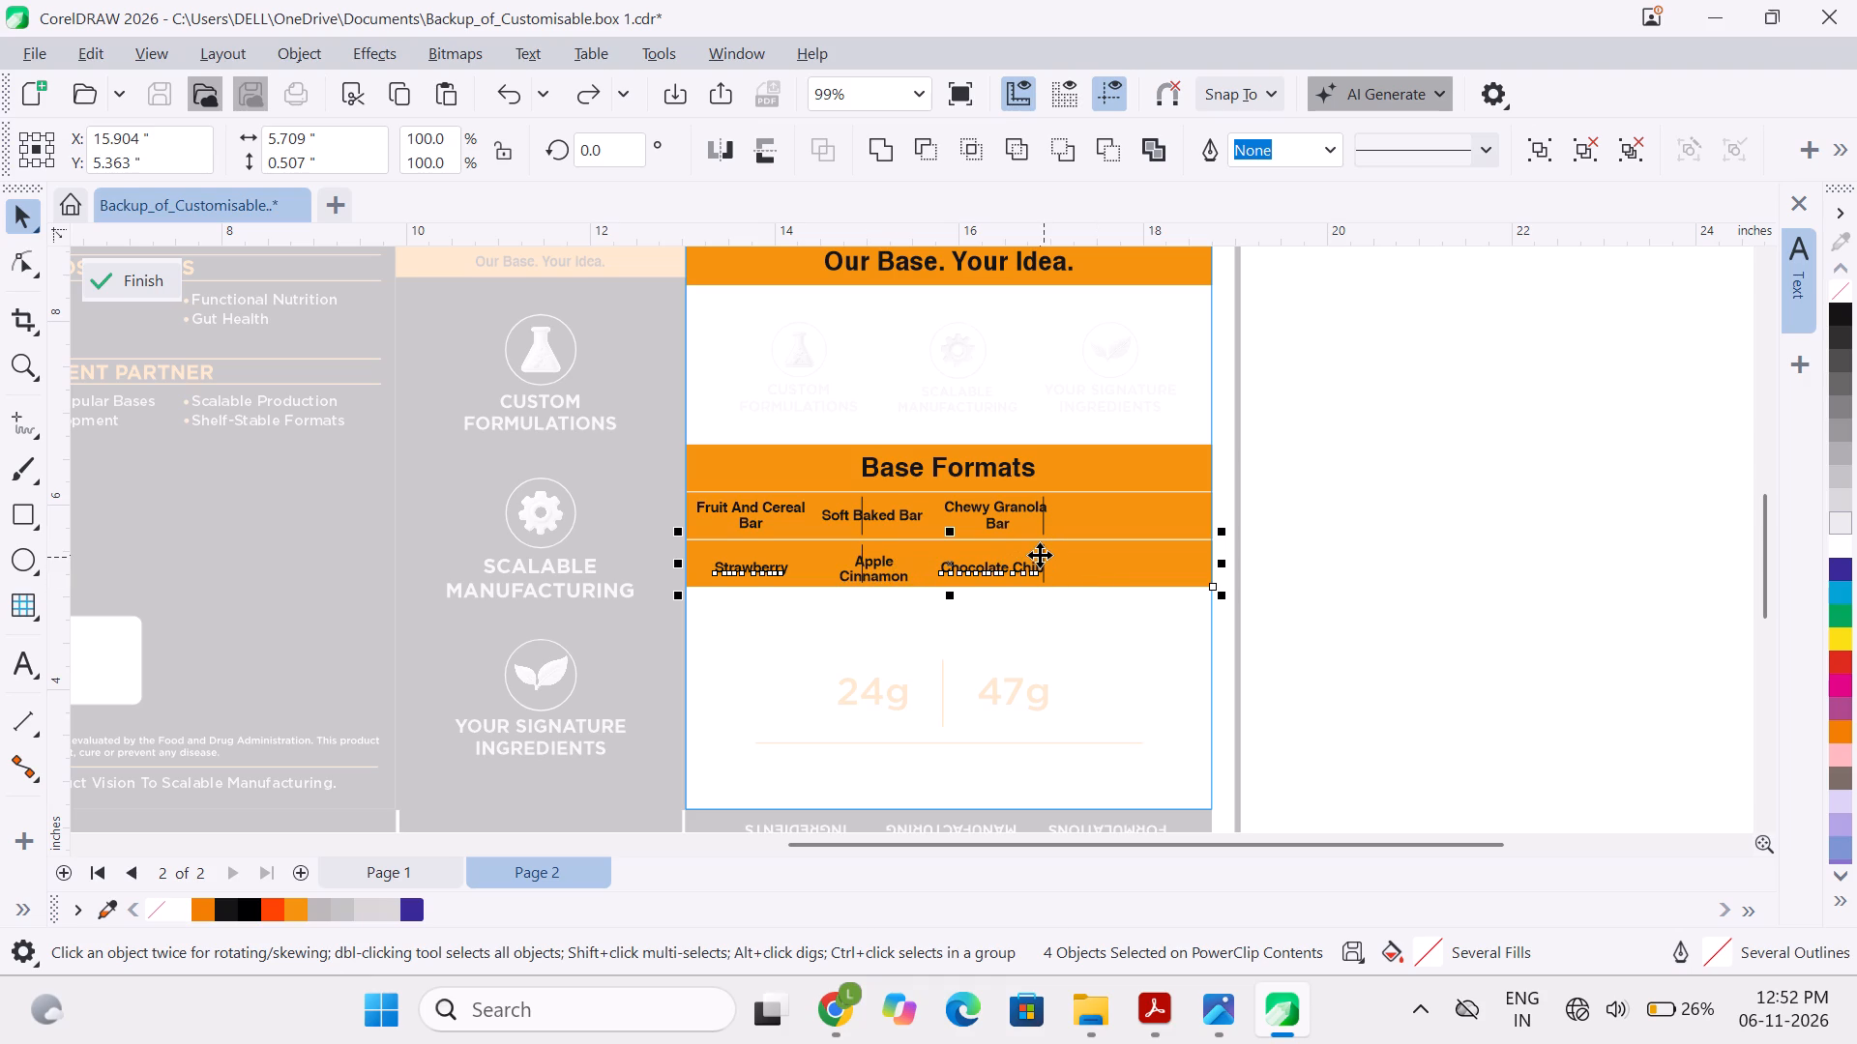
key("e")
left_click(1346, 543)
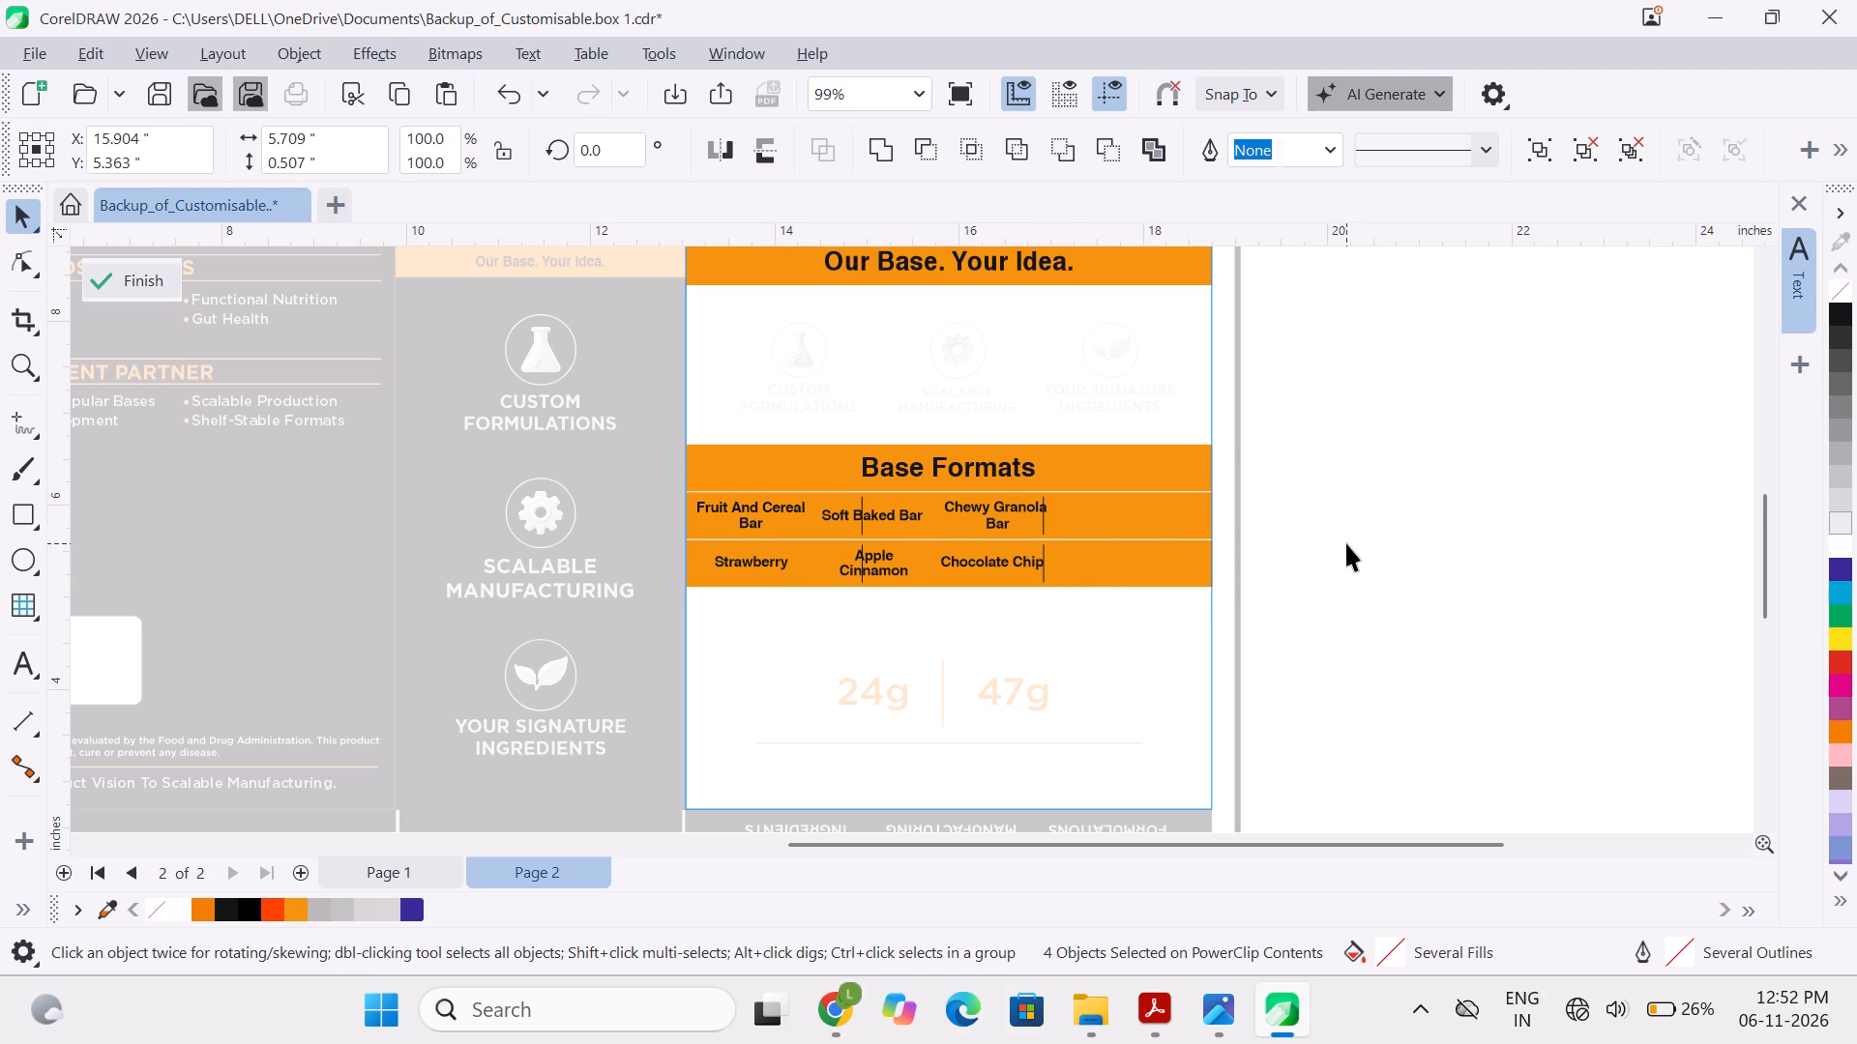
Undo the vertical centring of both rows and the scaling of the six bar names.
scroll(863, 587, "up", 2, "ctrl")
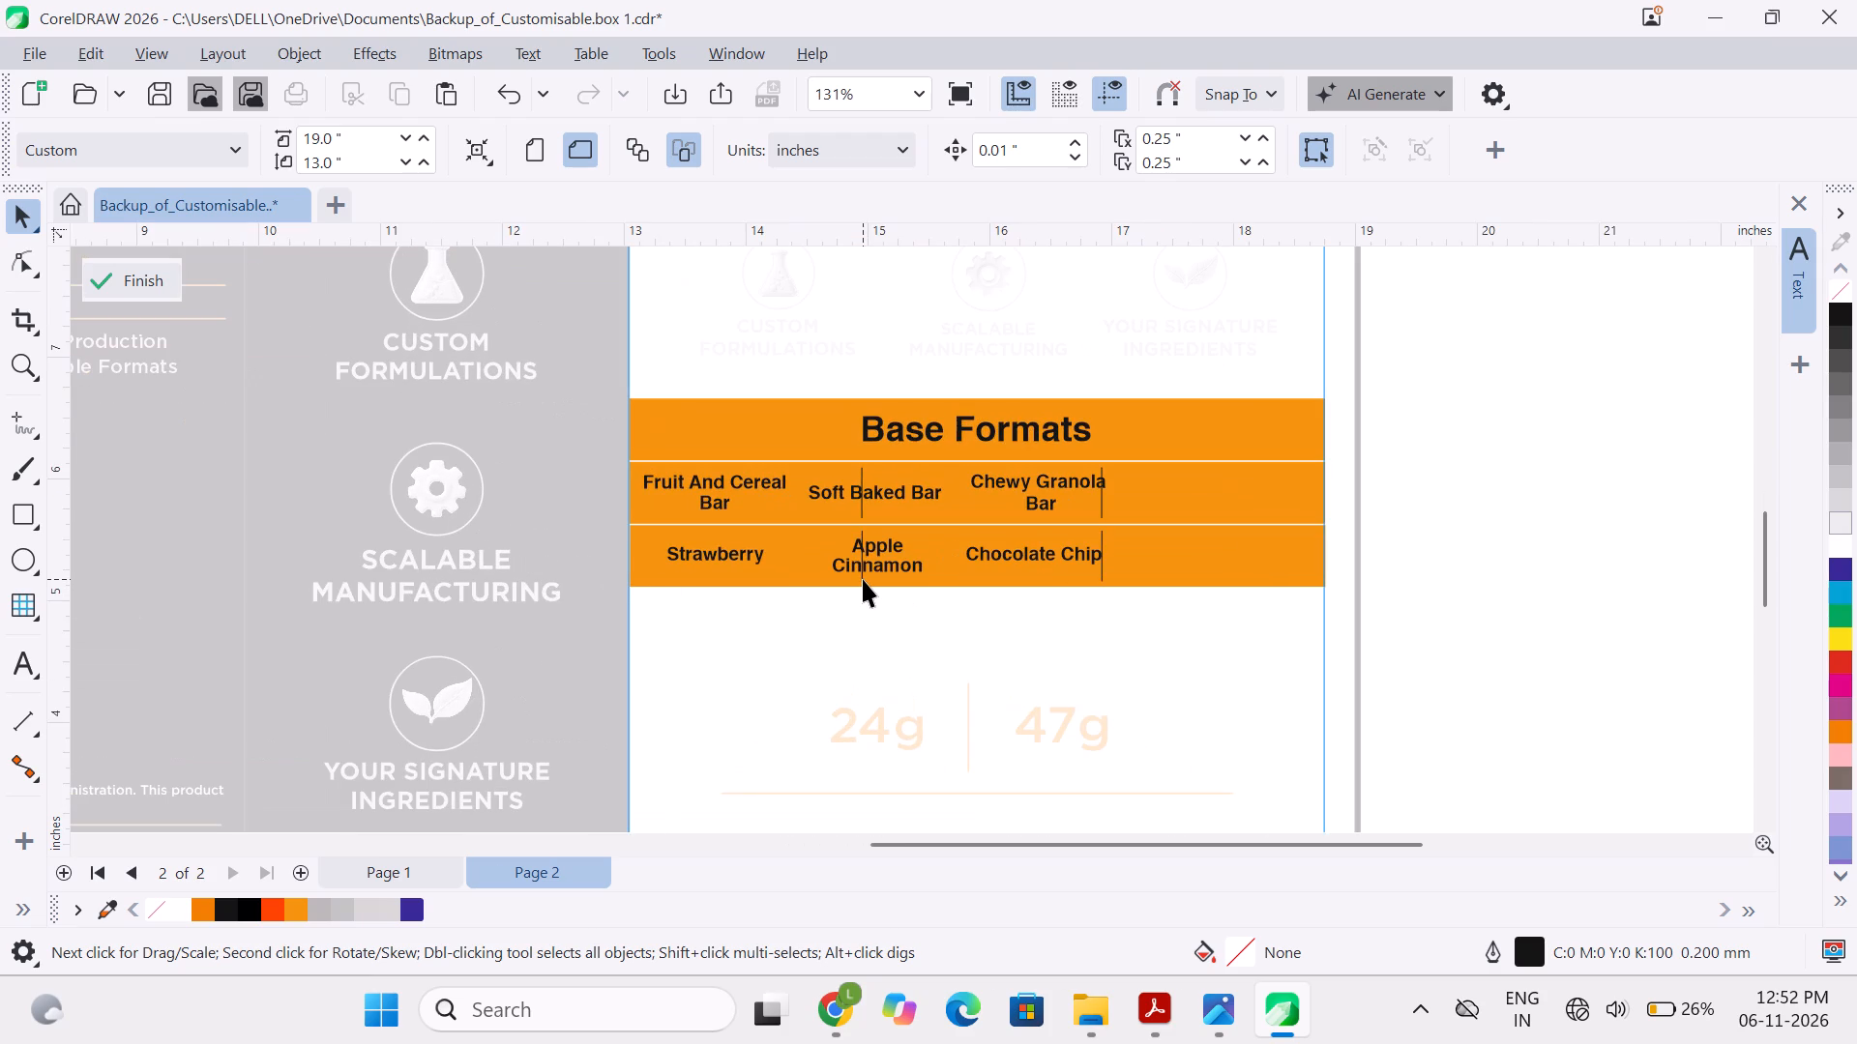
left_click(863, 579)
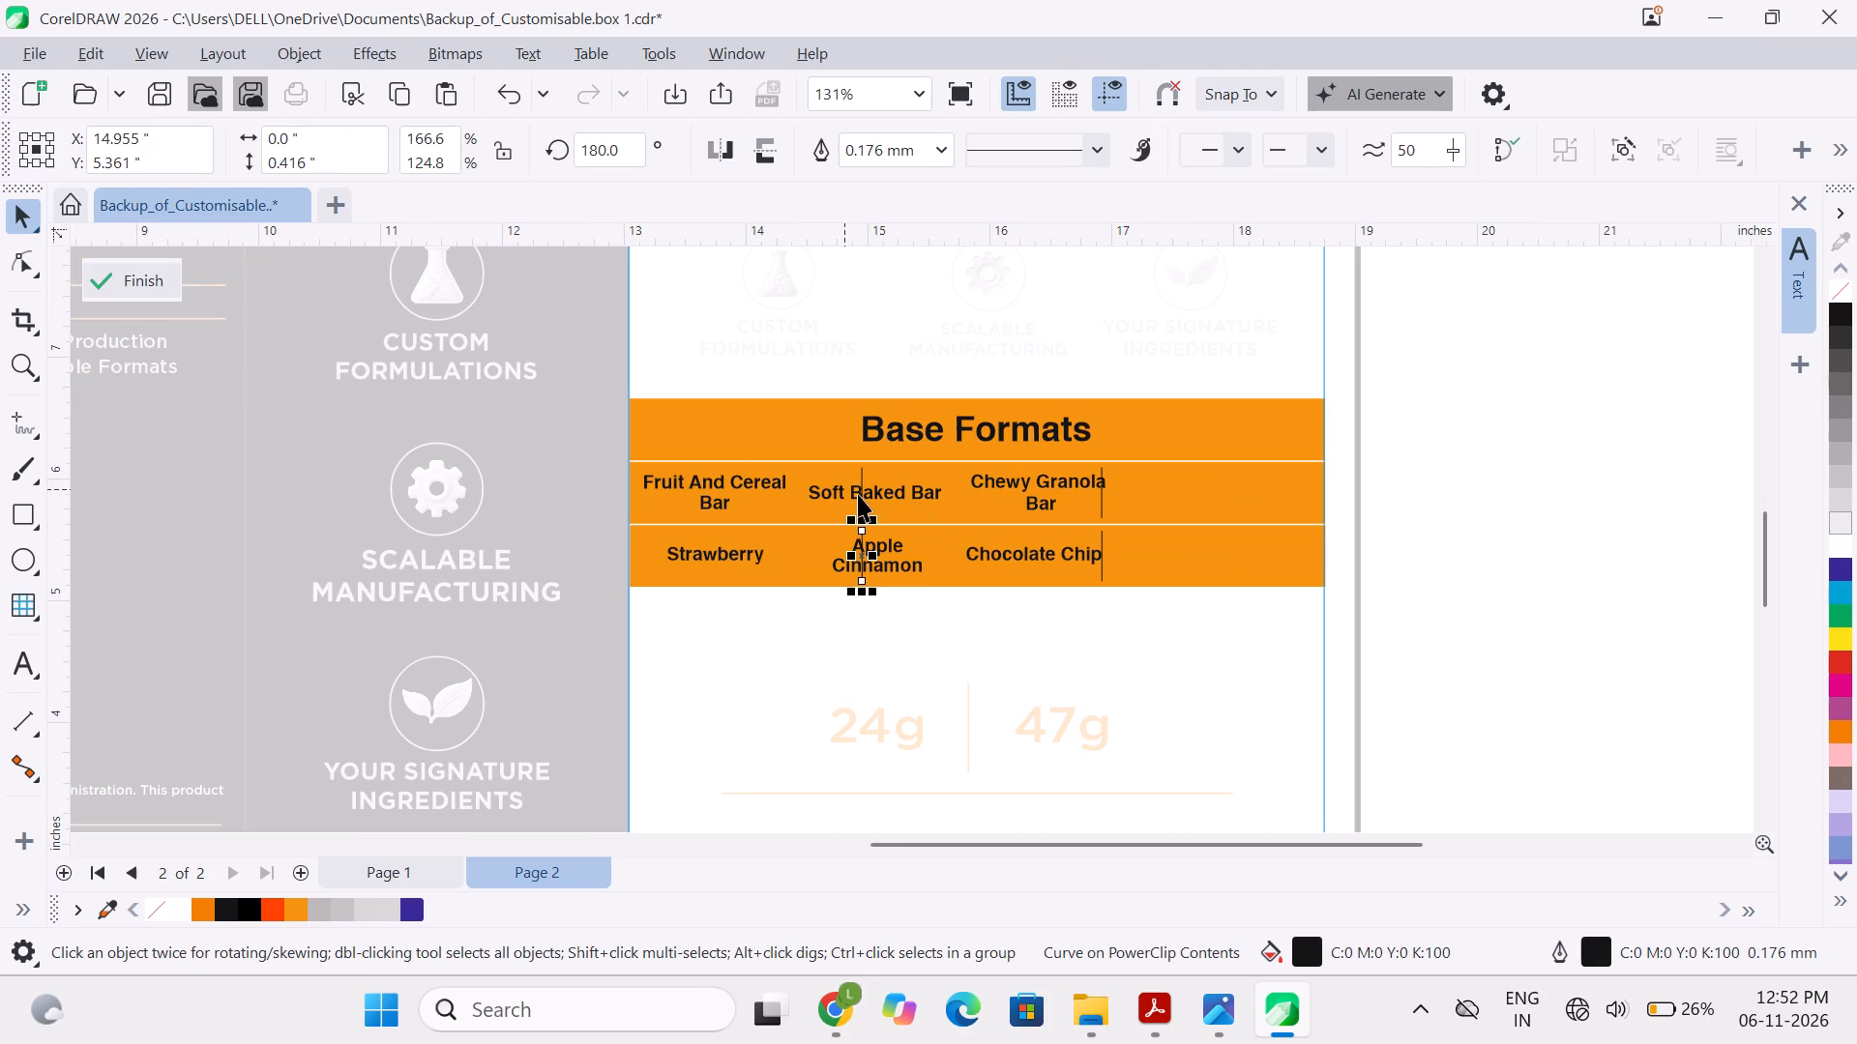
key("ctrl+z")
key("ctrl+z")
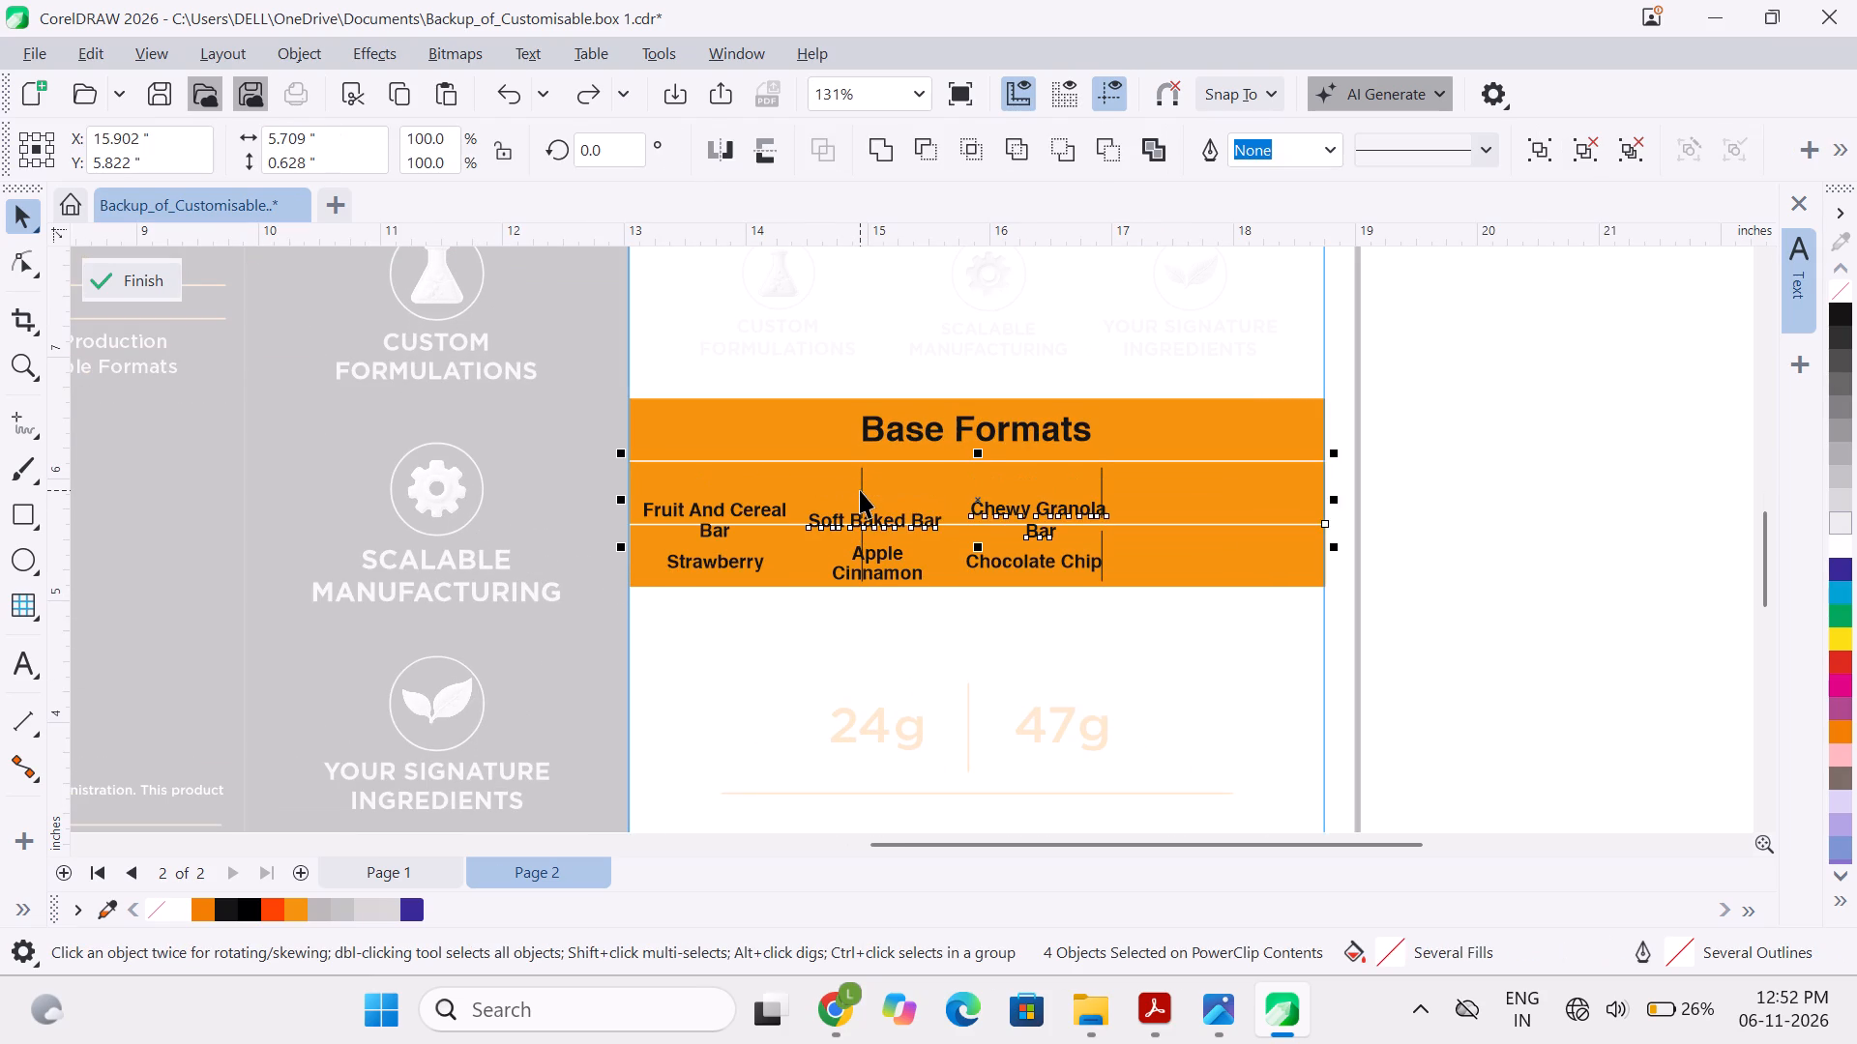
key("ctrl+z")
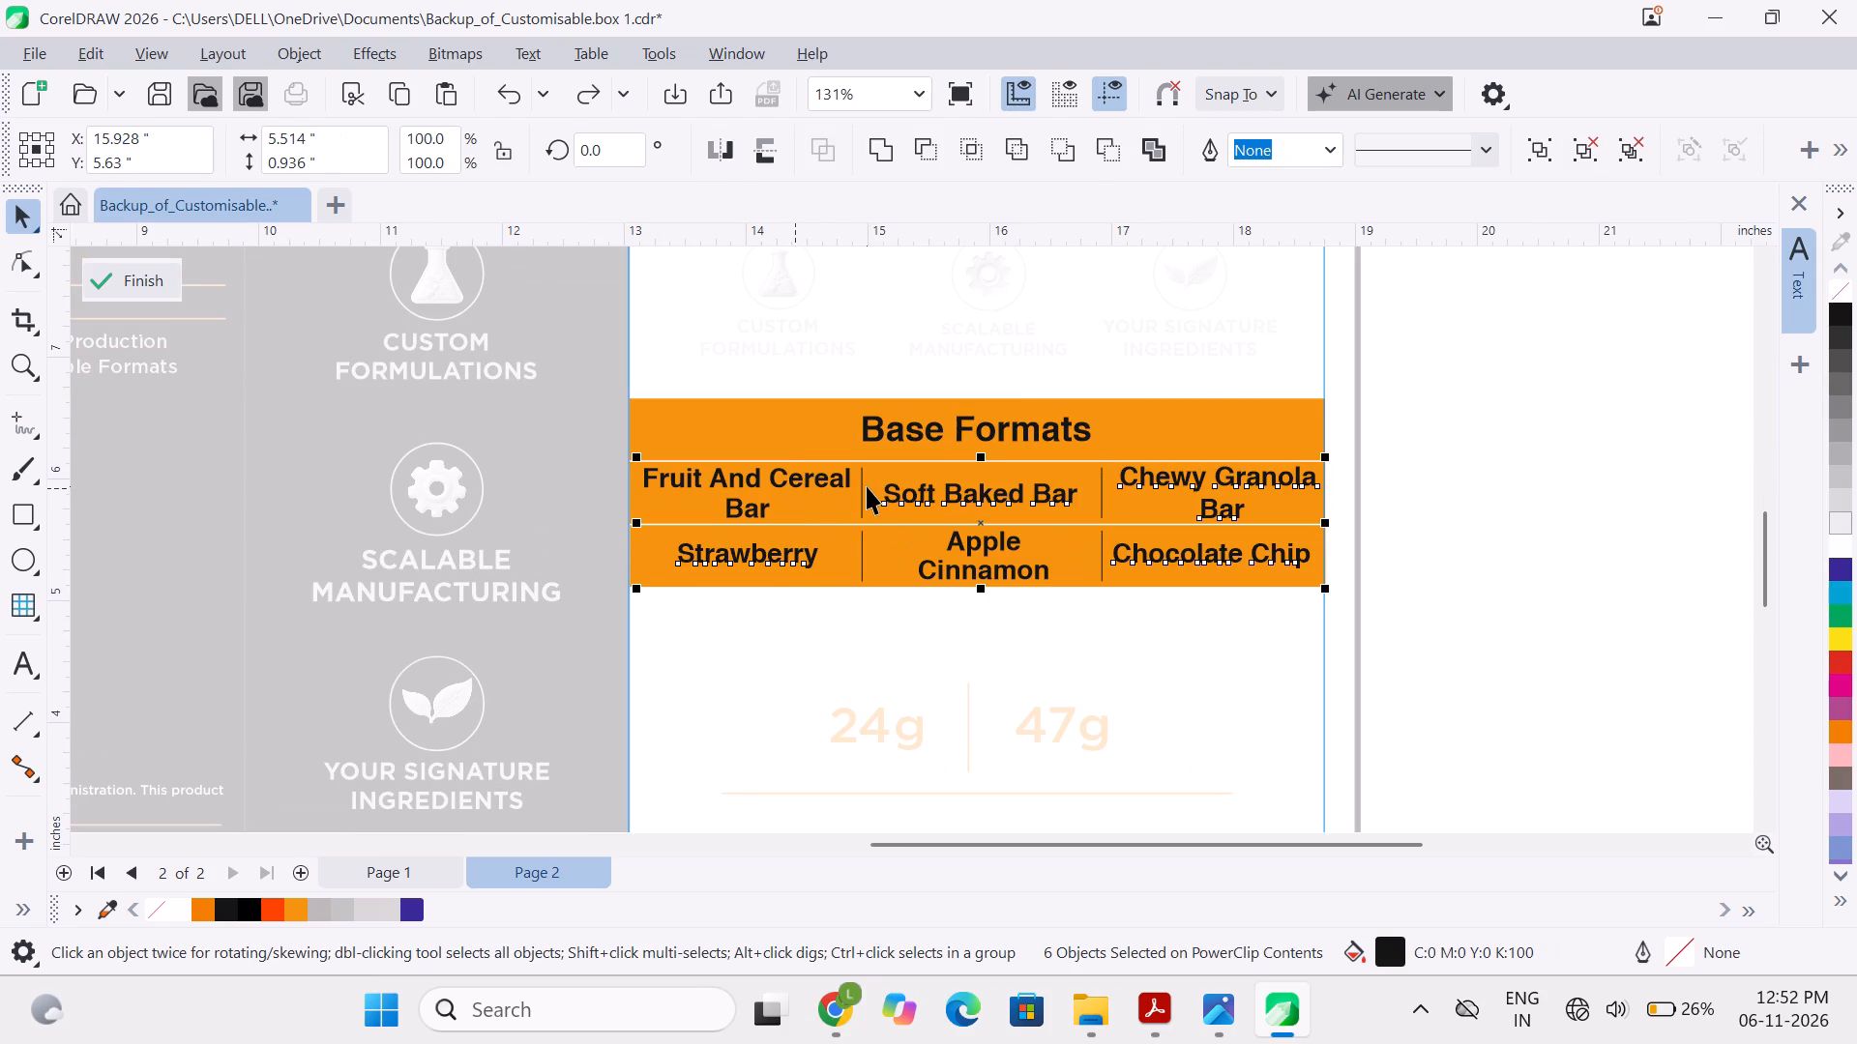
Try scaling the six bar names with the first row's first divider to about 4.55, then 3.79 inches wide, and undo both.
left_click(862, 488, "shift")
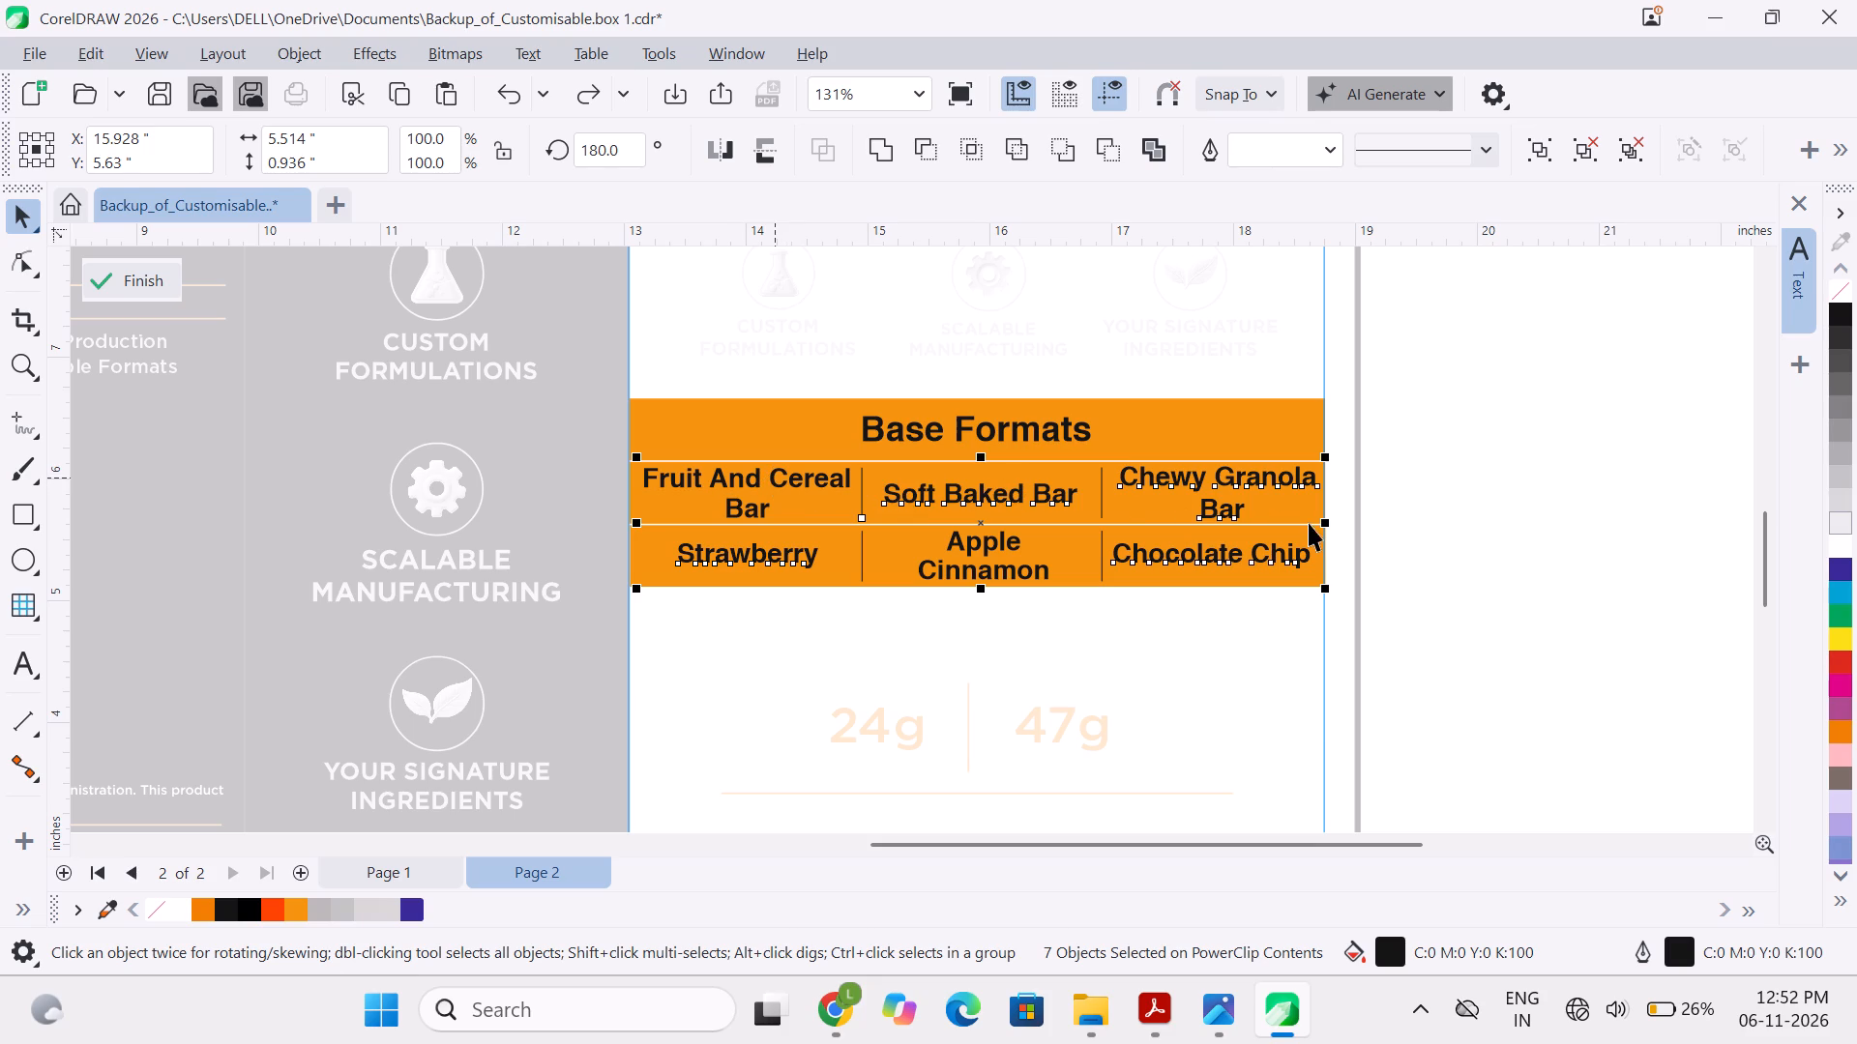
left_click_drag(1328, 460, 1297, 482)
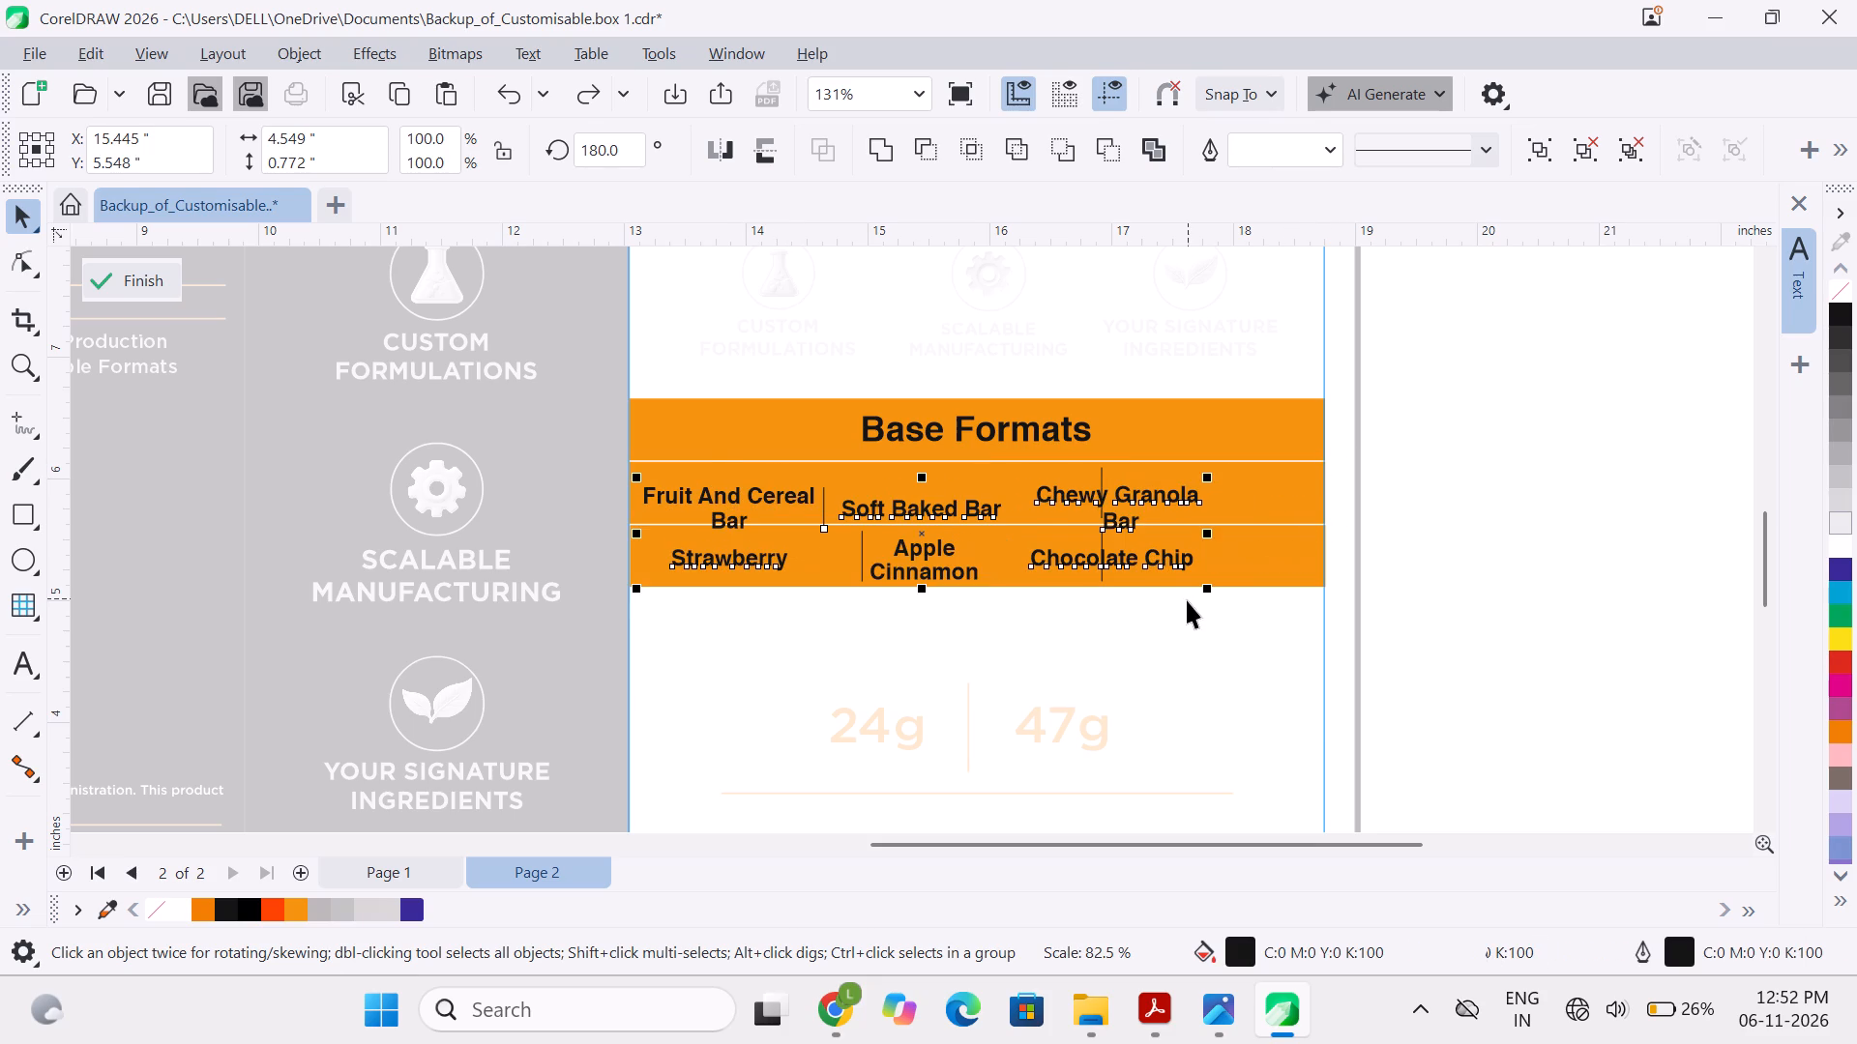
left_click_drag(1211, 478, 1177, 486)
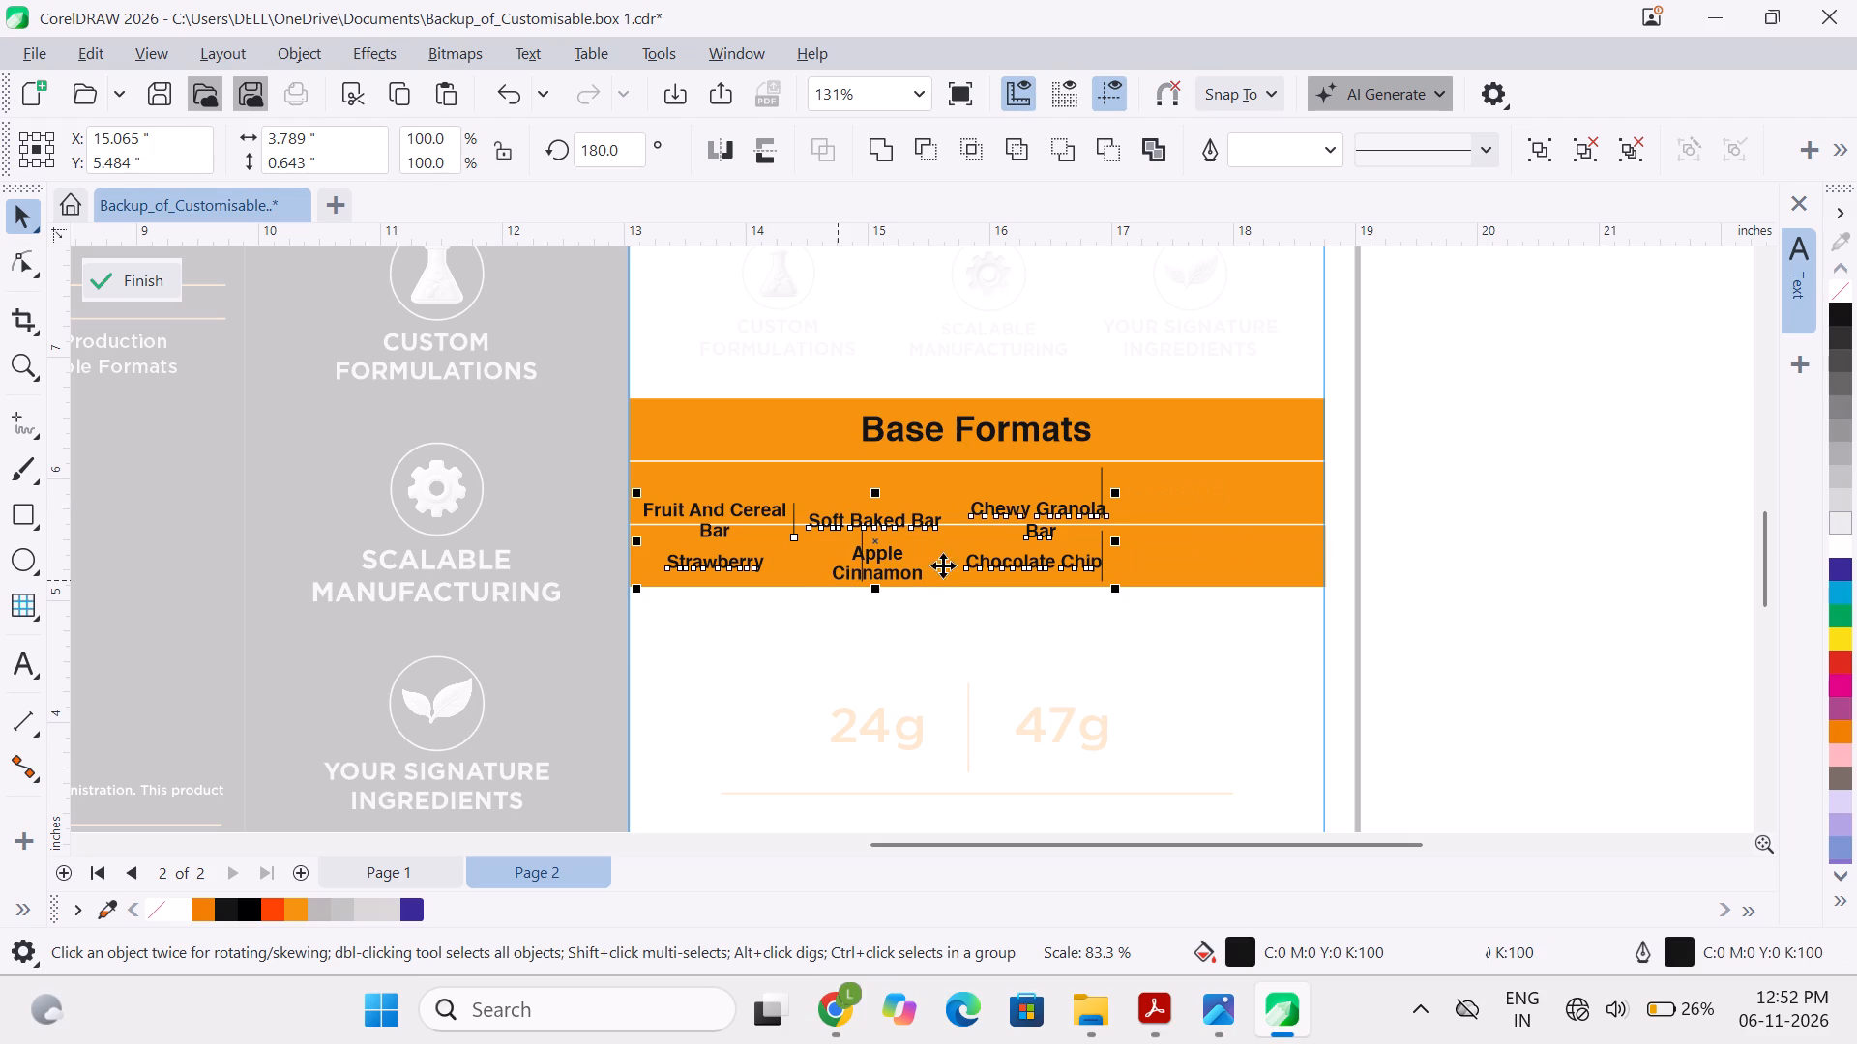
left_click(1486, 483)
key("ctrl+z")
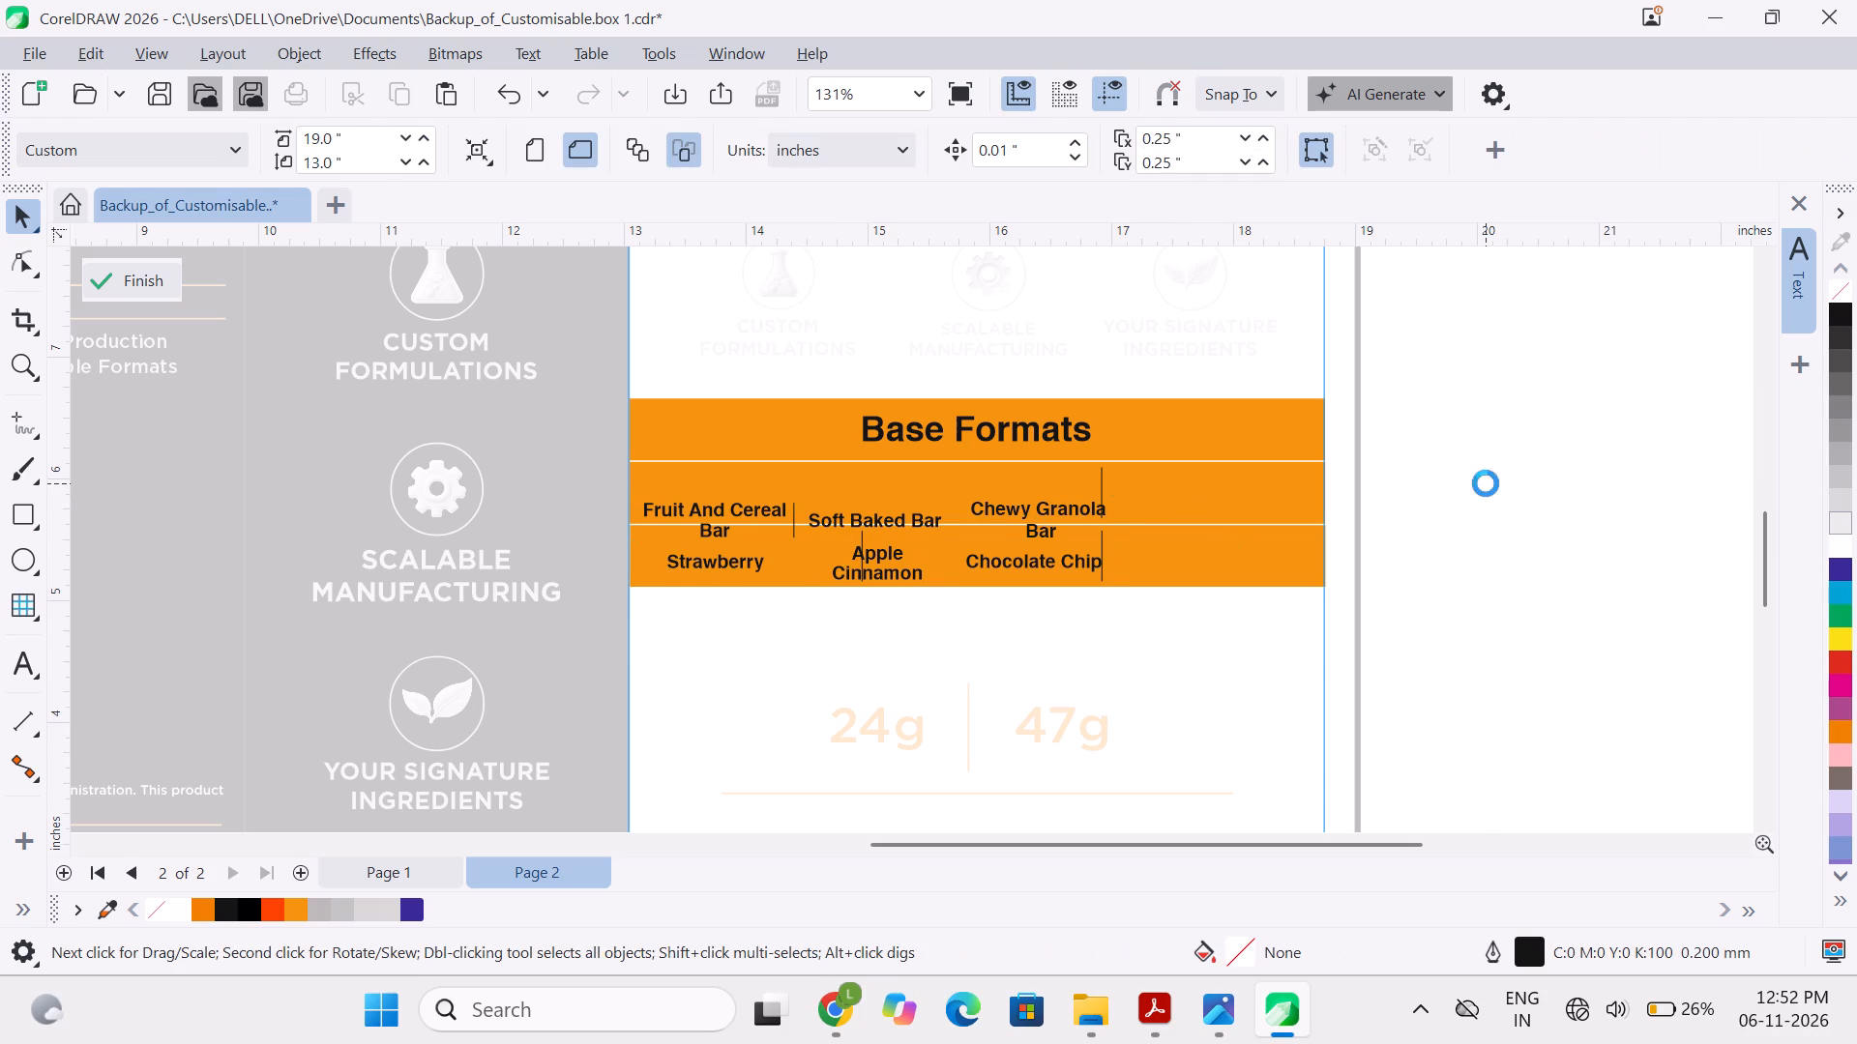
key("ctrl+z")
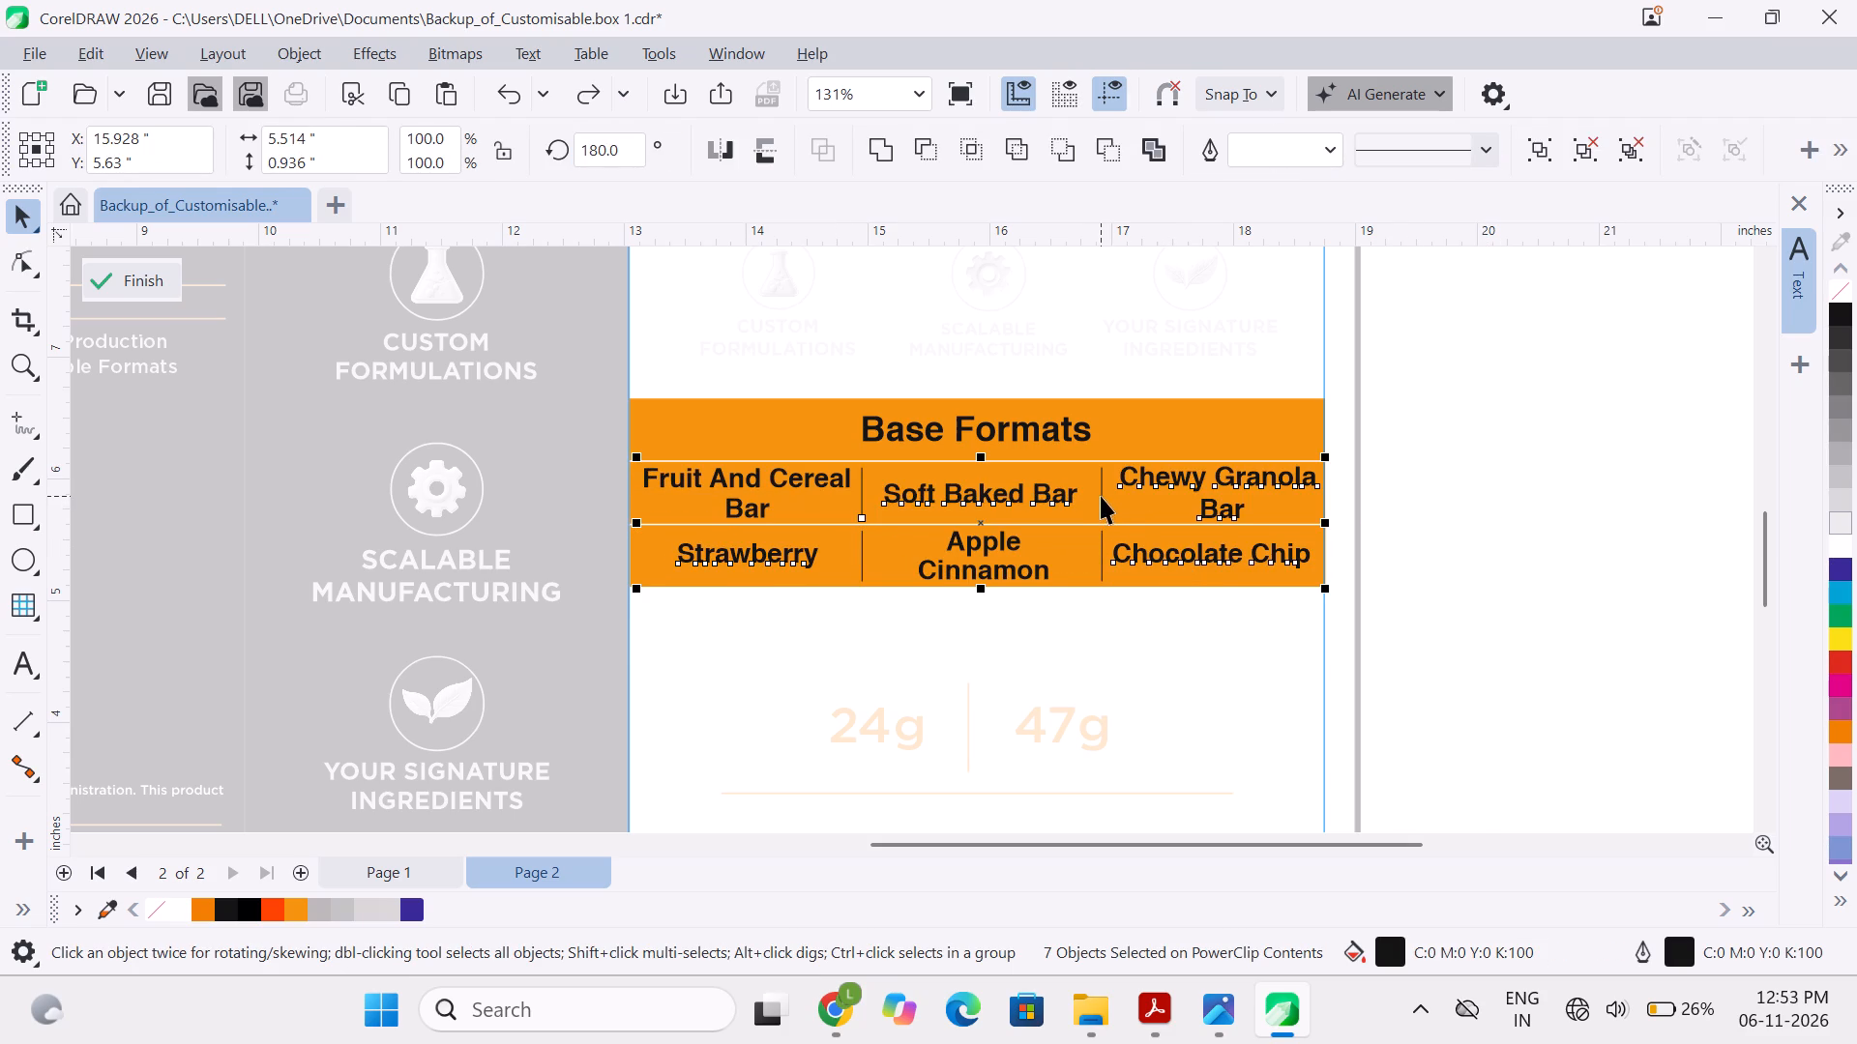
Scale the six bar names together with all four dividers down to about 3.80 inches wide.
left_click(1101, 496, "shift")
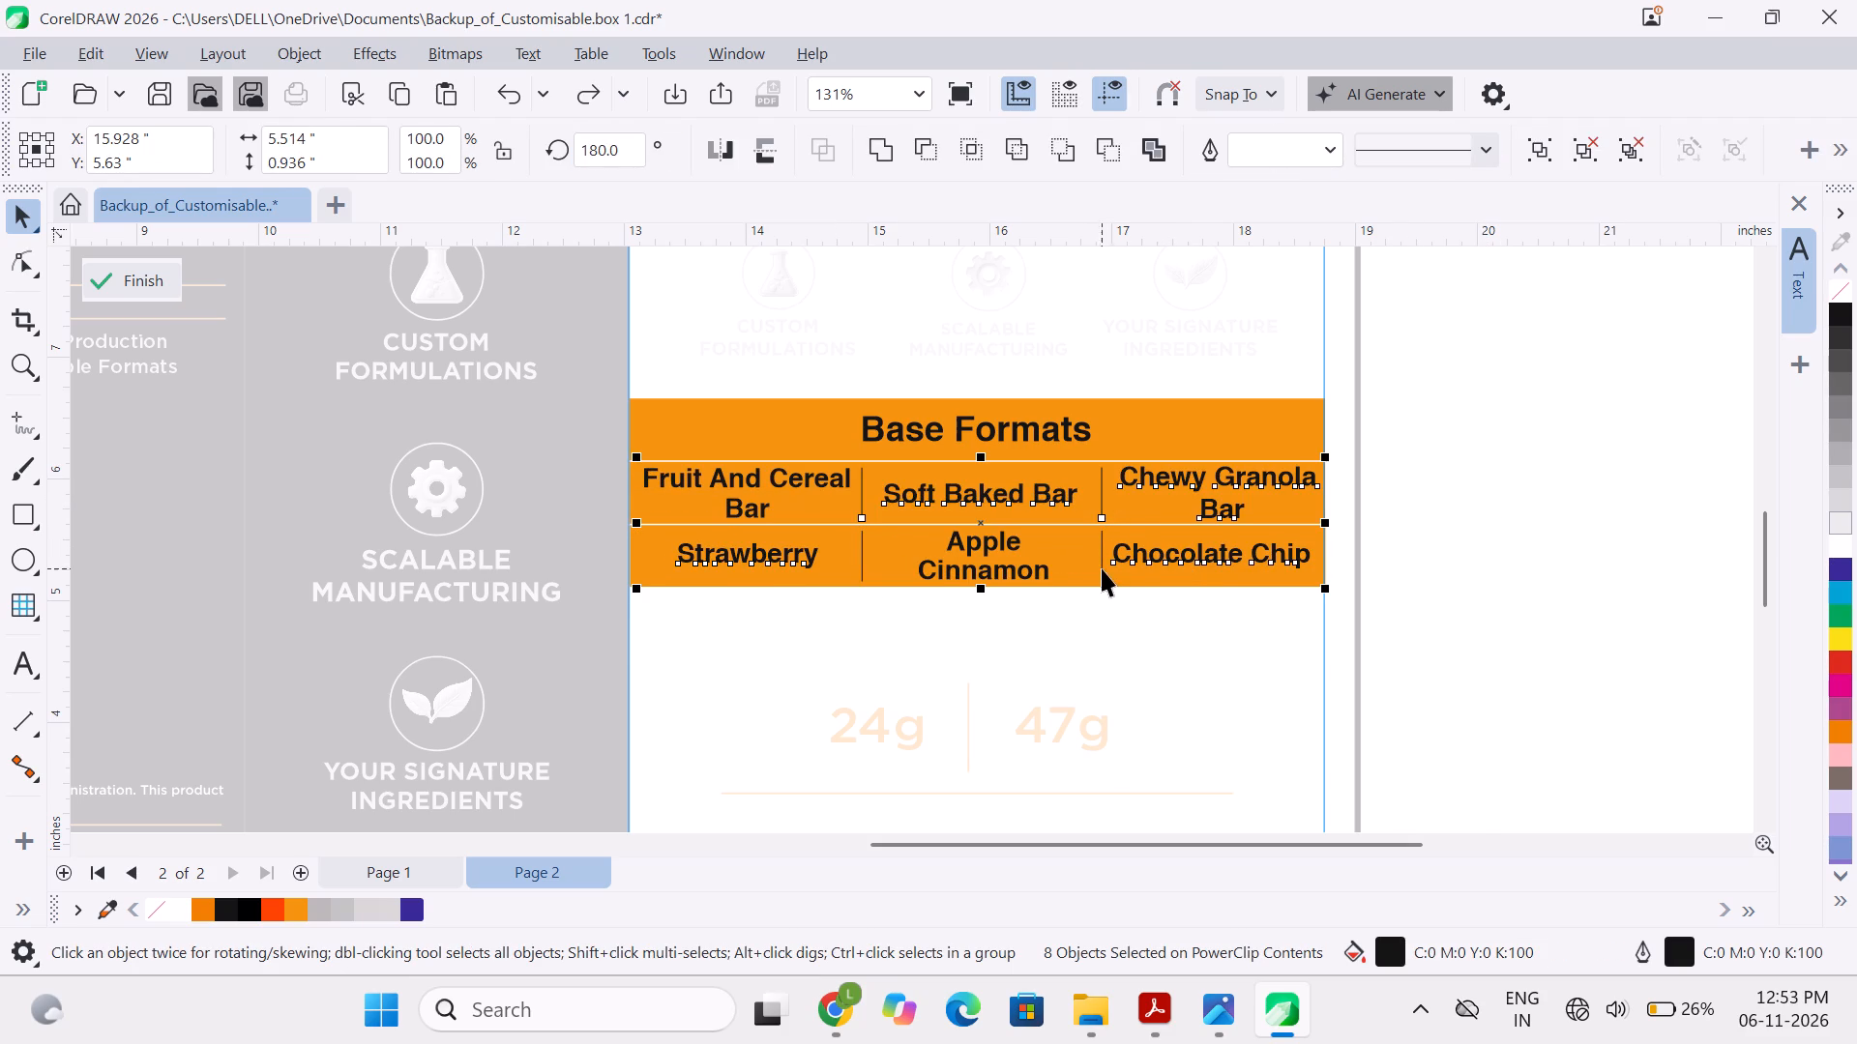
left_click(1102, 568, "shift")
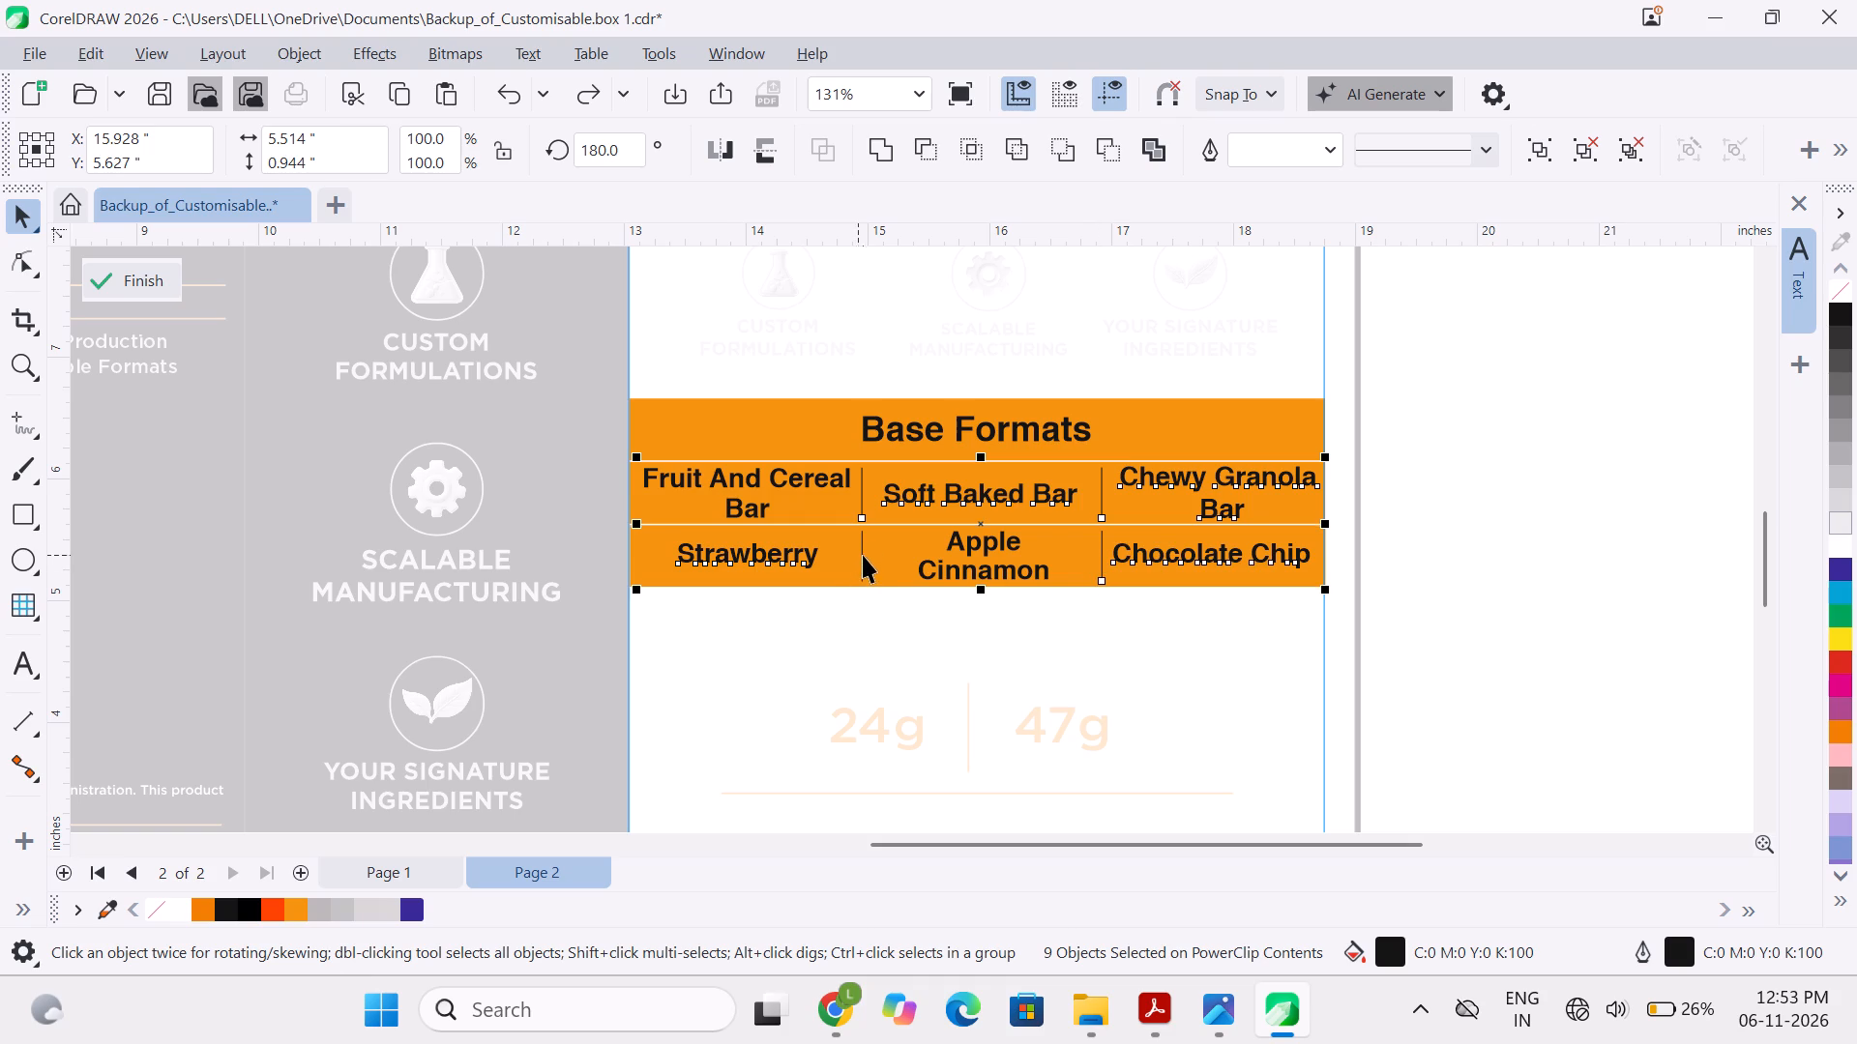
left_click(863, 555, "shift")
left_click_drag(1324, 452, 1277, 483)
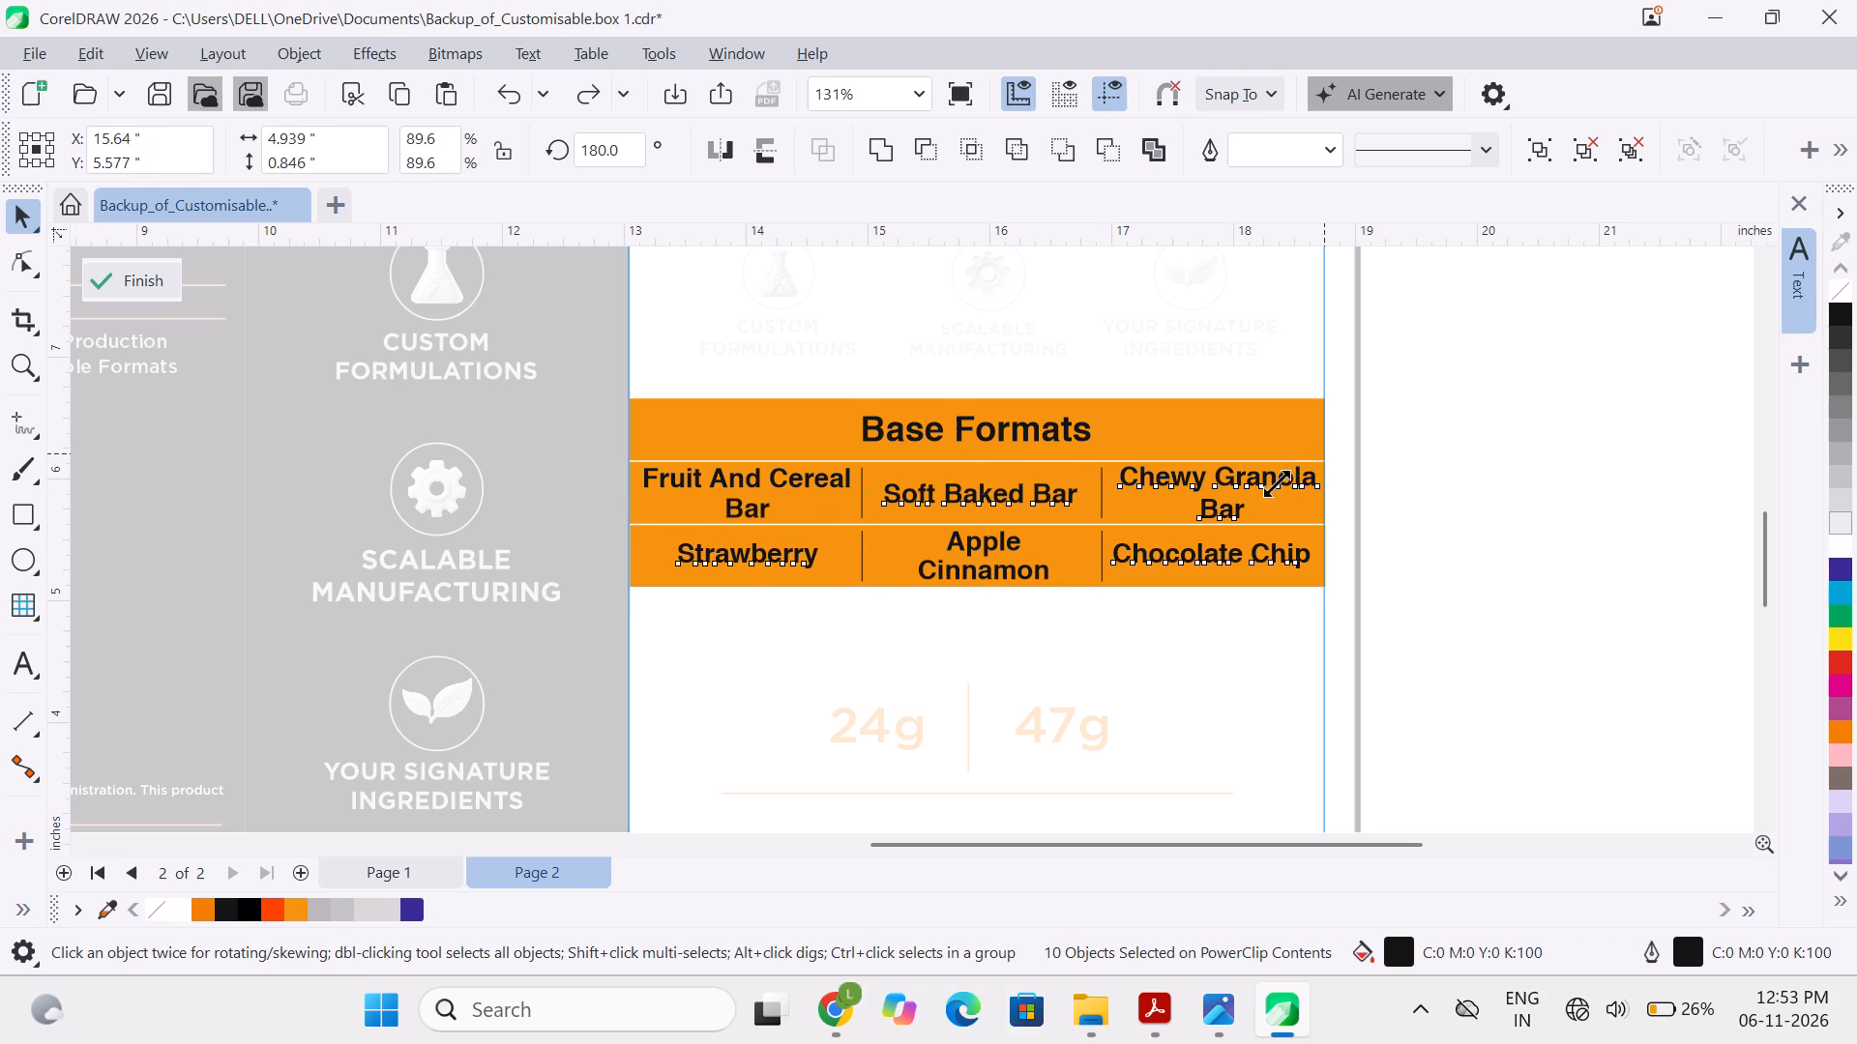
left_click_drag(1277, 483, 1257, 491)
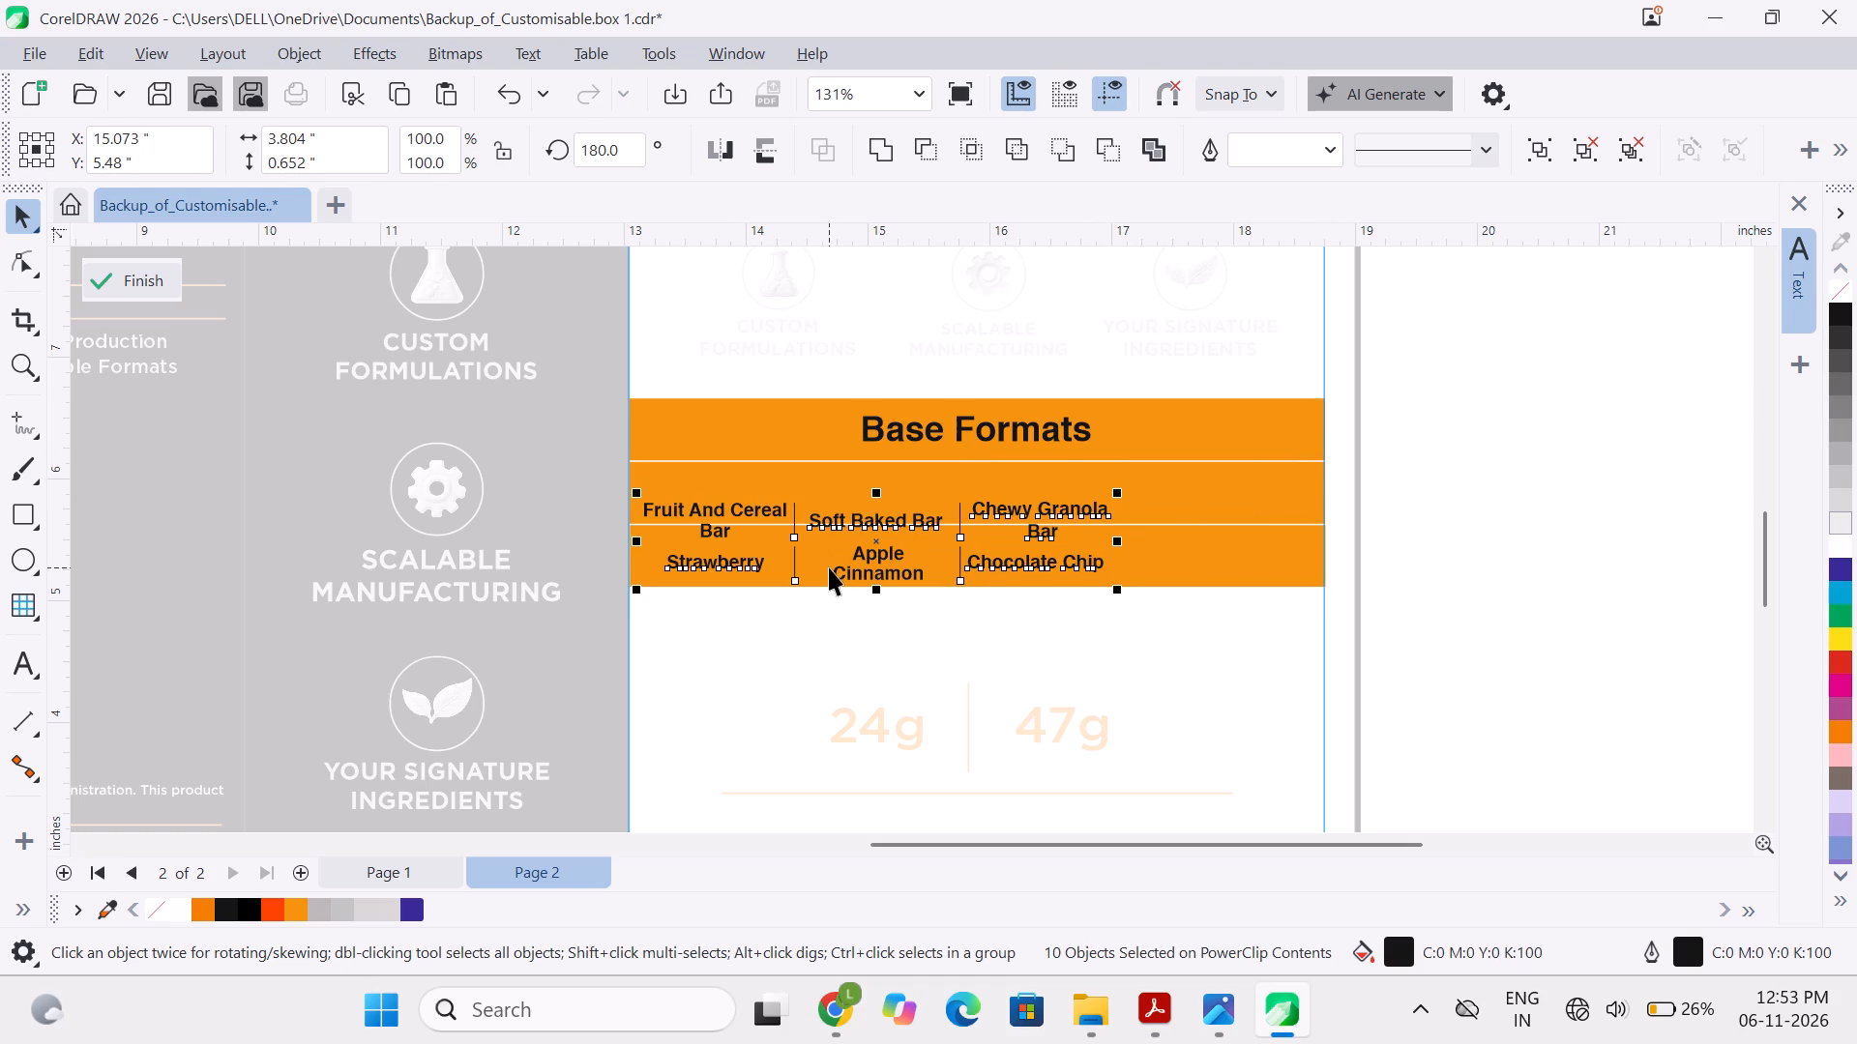
left_click(1526, 491)
Centre the first row's three names and two dividers vertically on their orange strip.
left_click(758, 513)
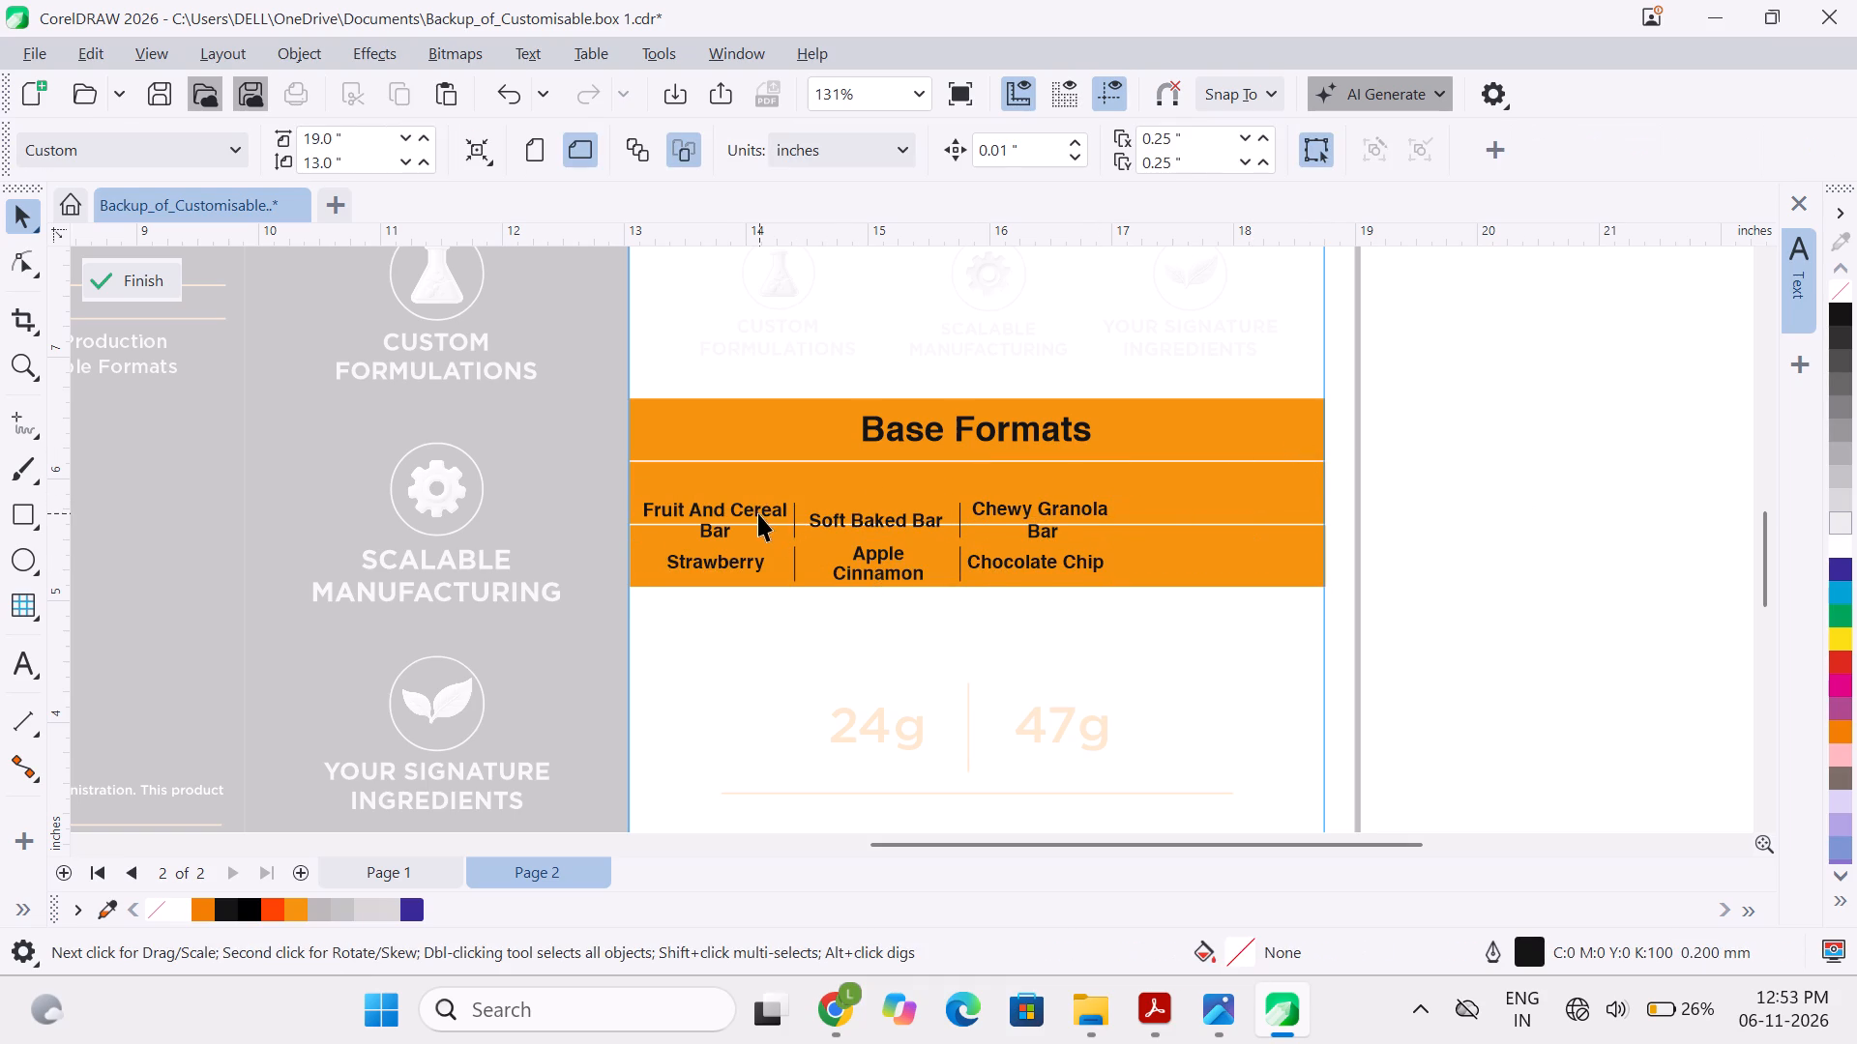
scroll(794, 529, "up", 1, "ctrl")
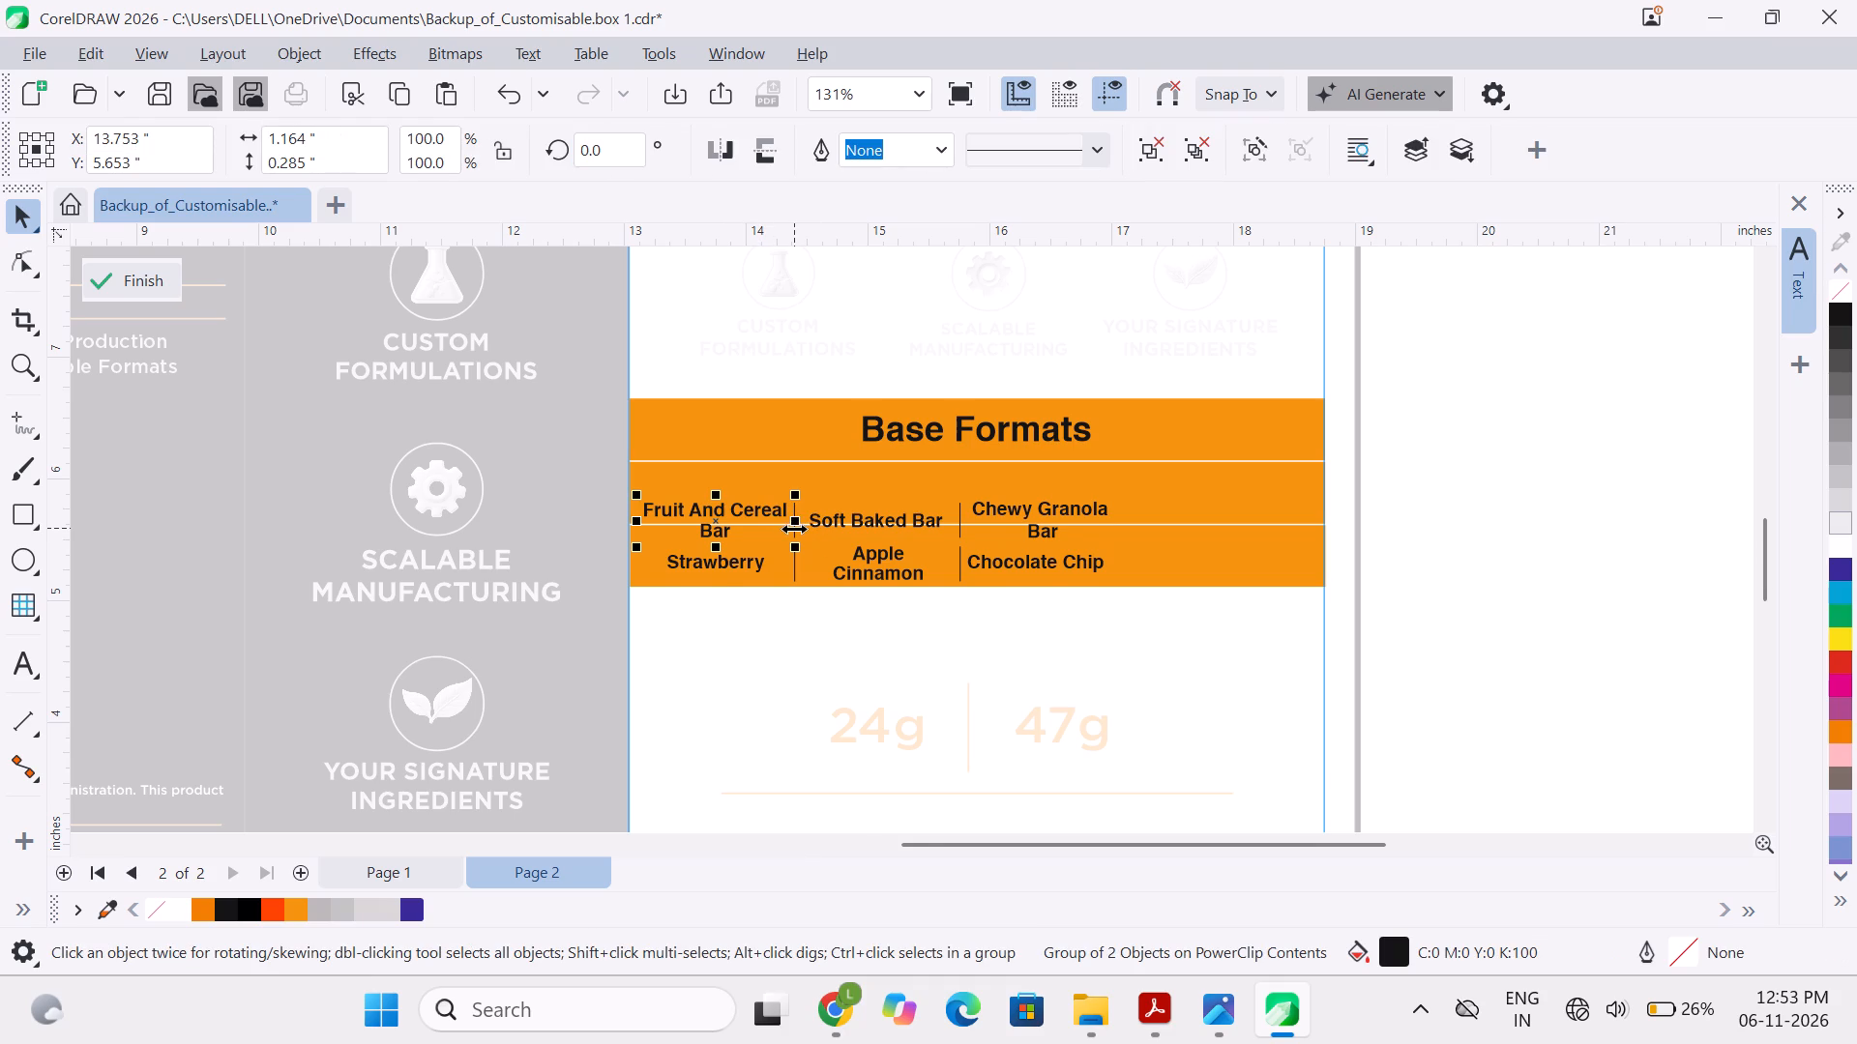
scroll(794, 529, "up", 6, "ctrl")
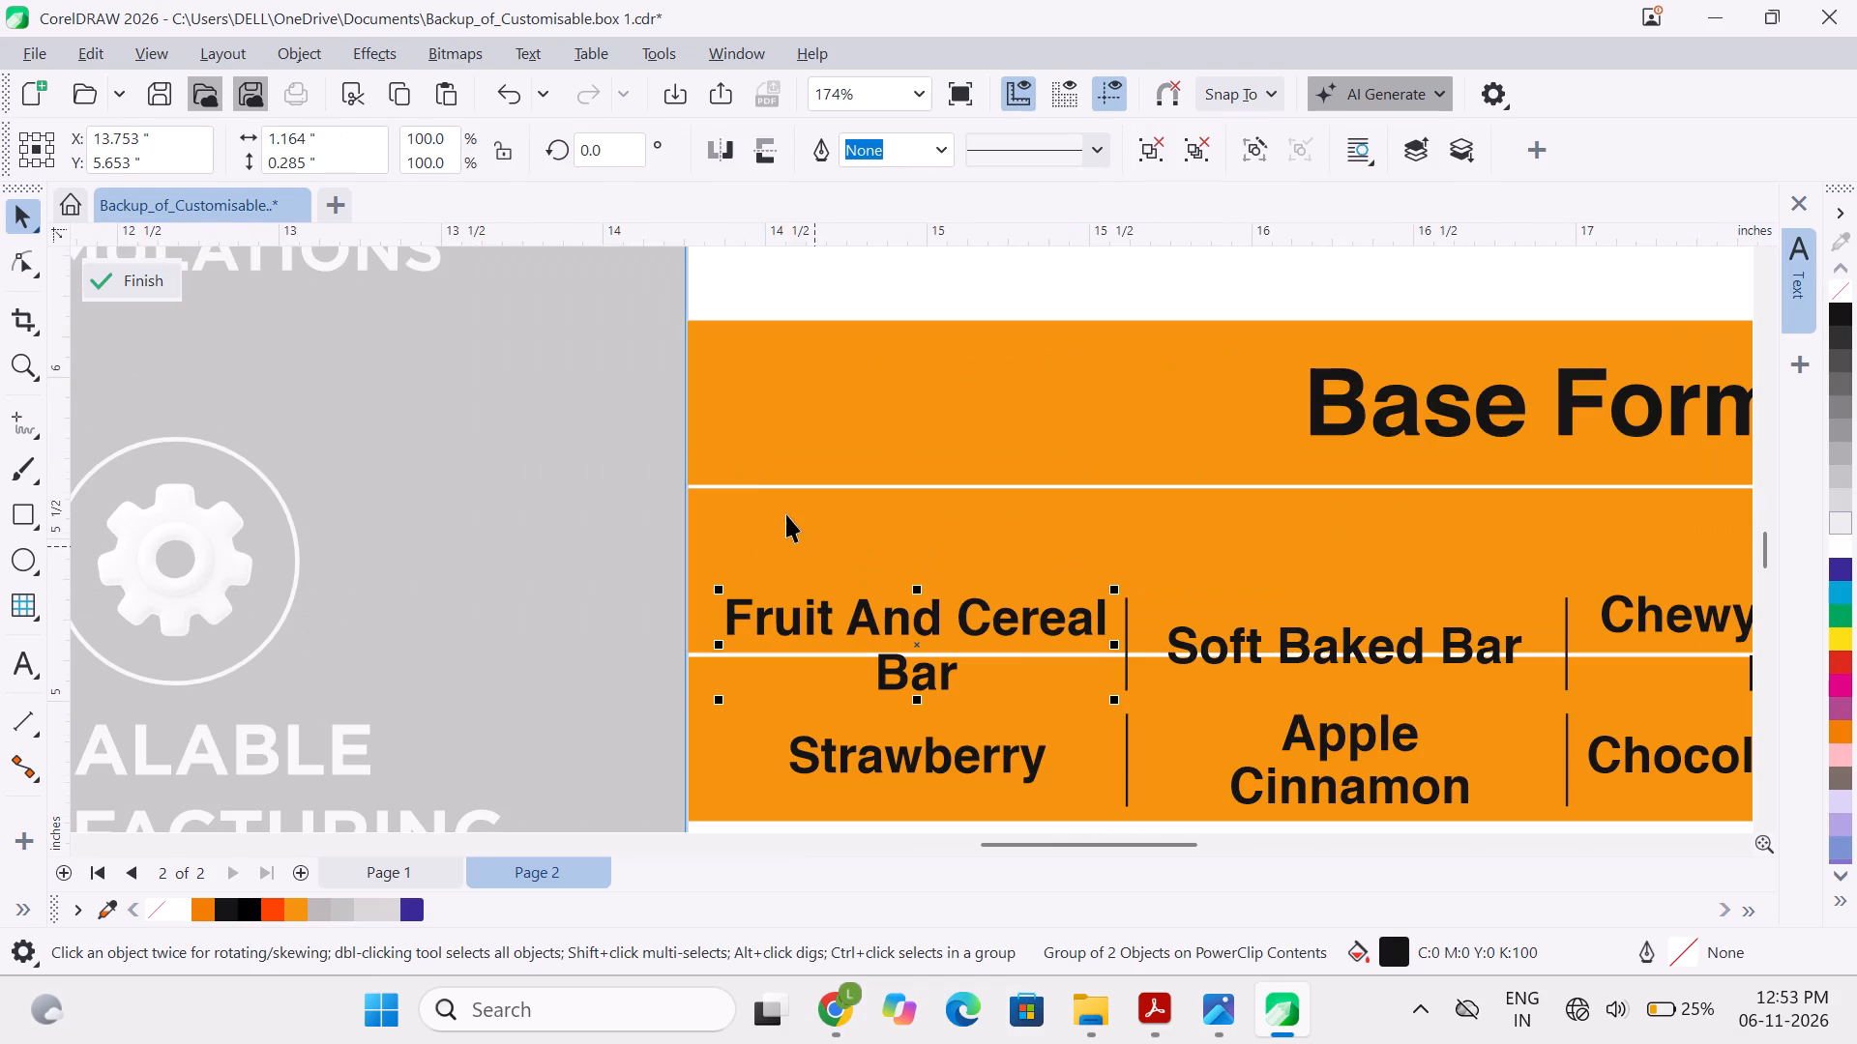
scroll(1119, 653, "down", 1)
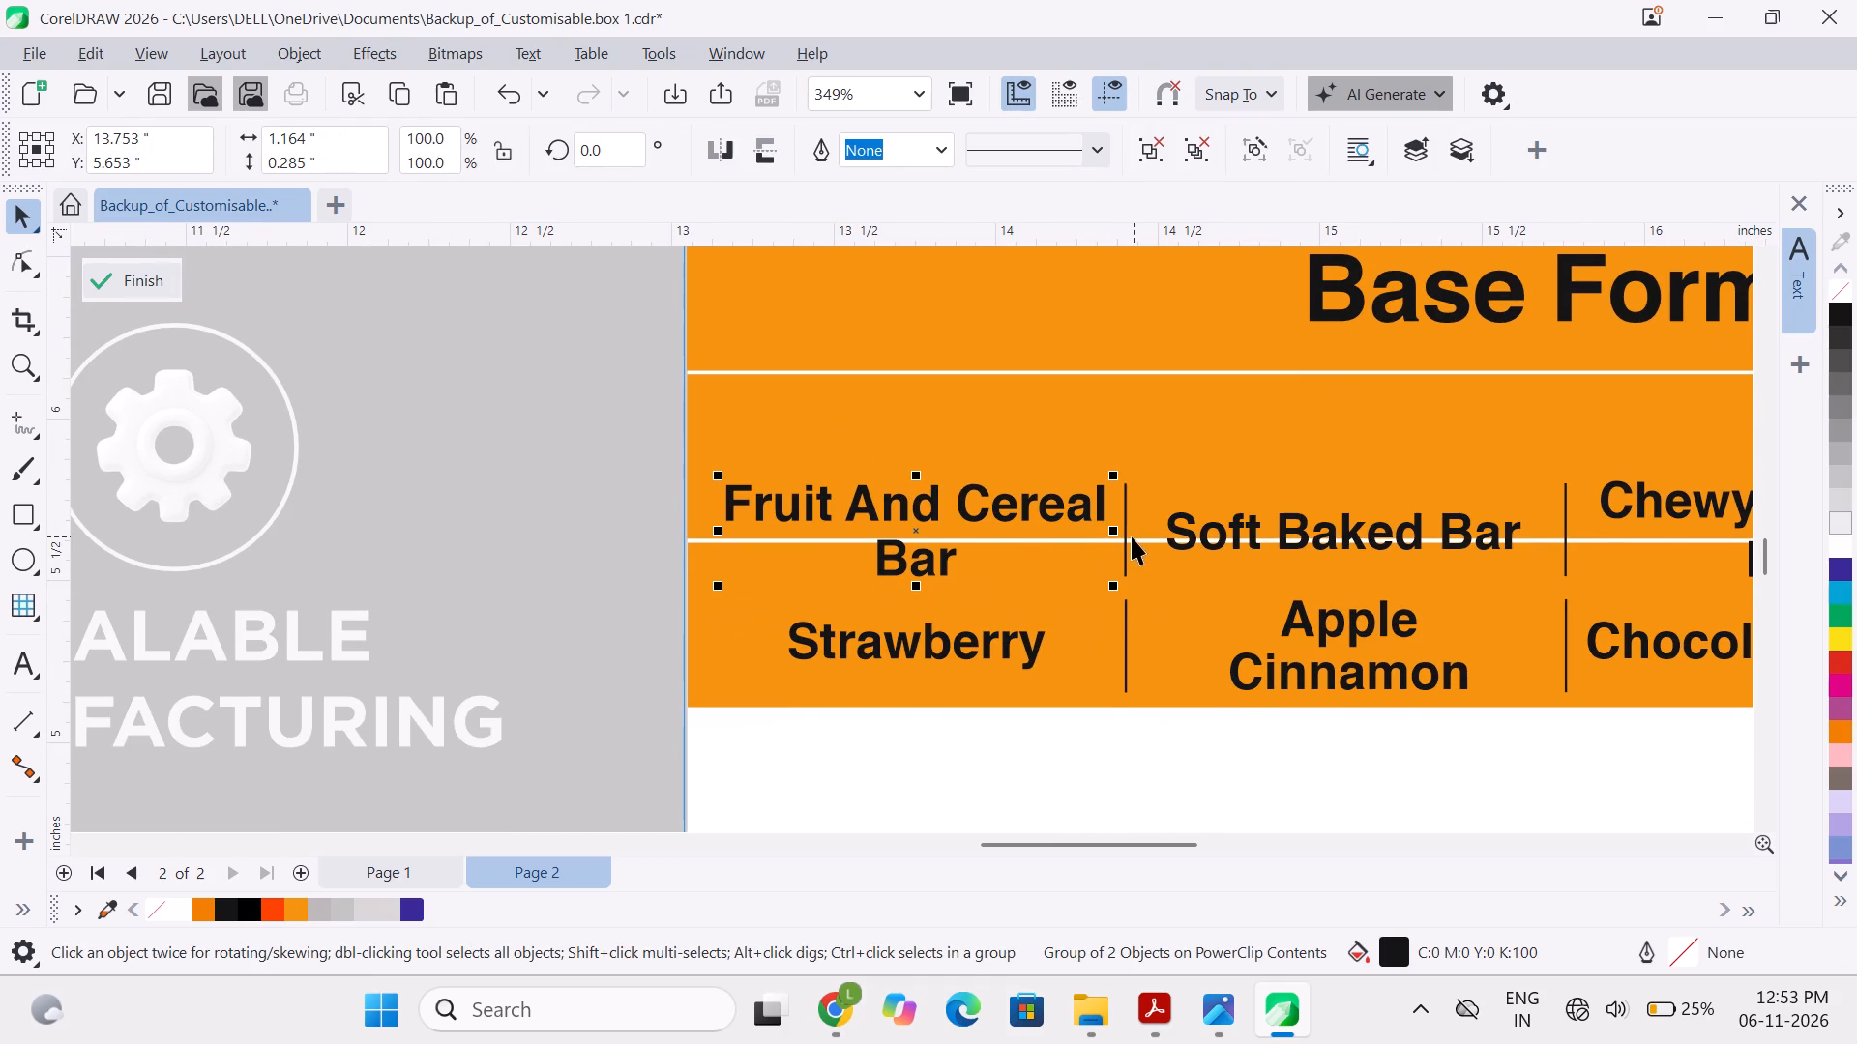
left_click(1126, 538, "shift")
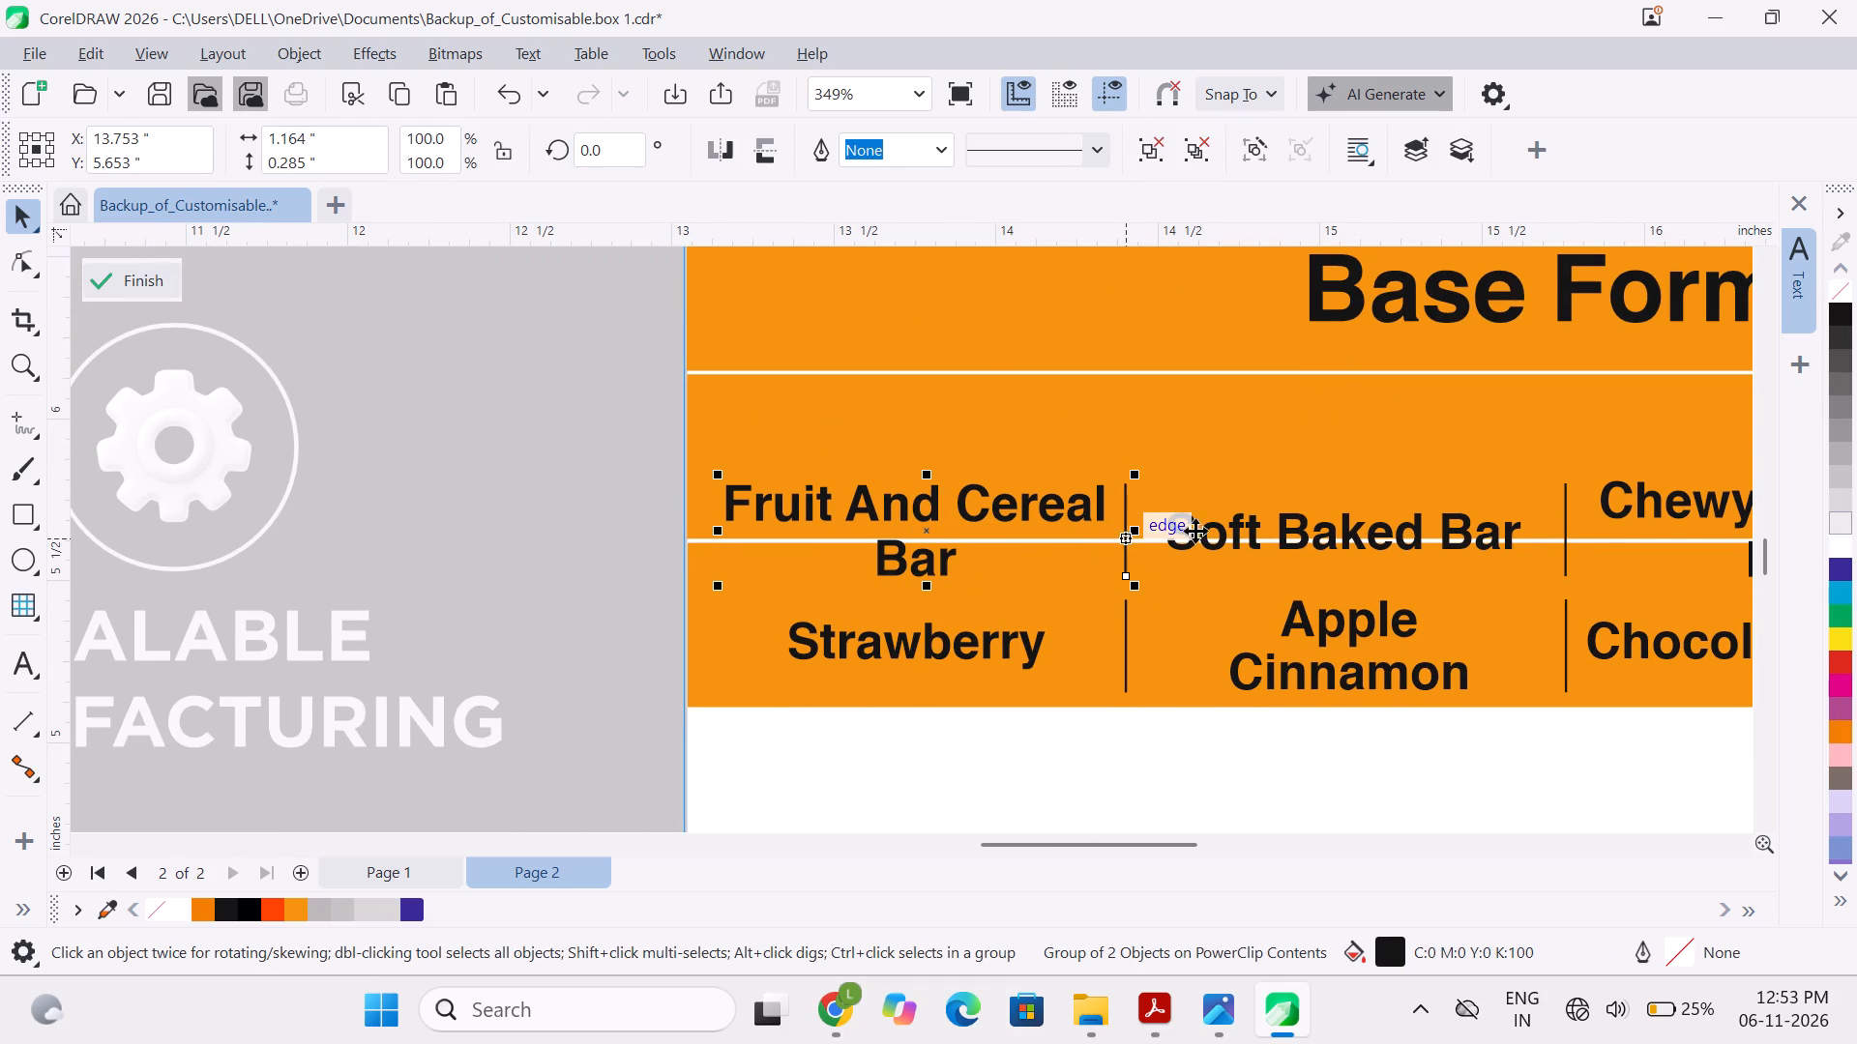
left_click(1231, 532, "shift")
scroll(1353, 552, "left", 3)
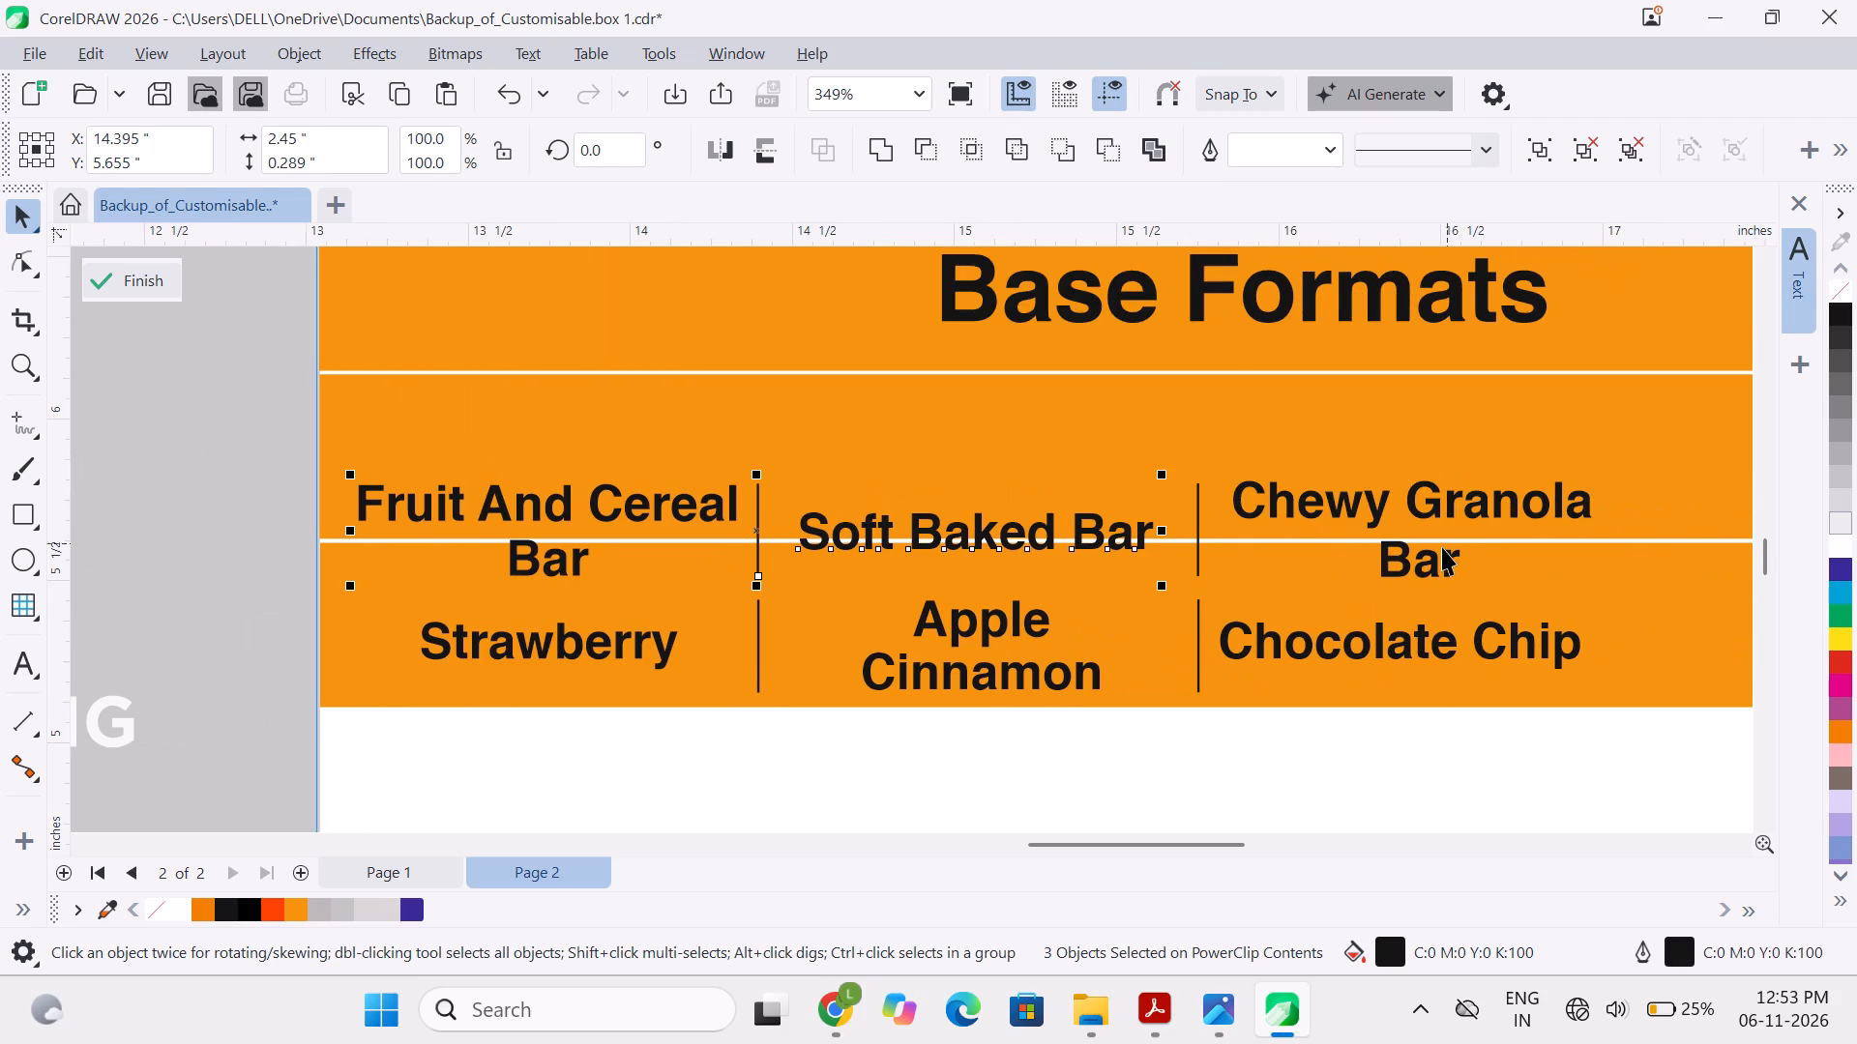
left_click(1199, 550, "shift")
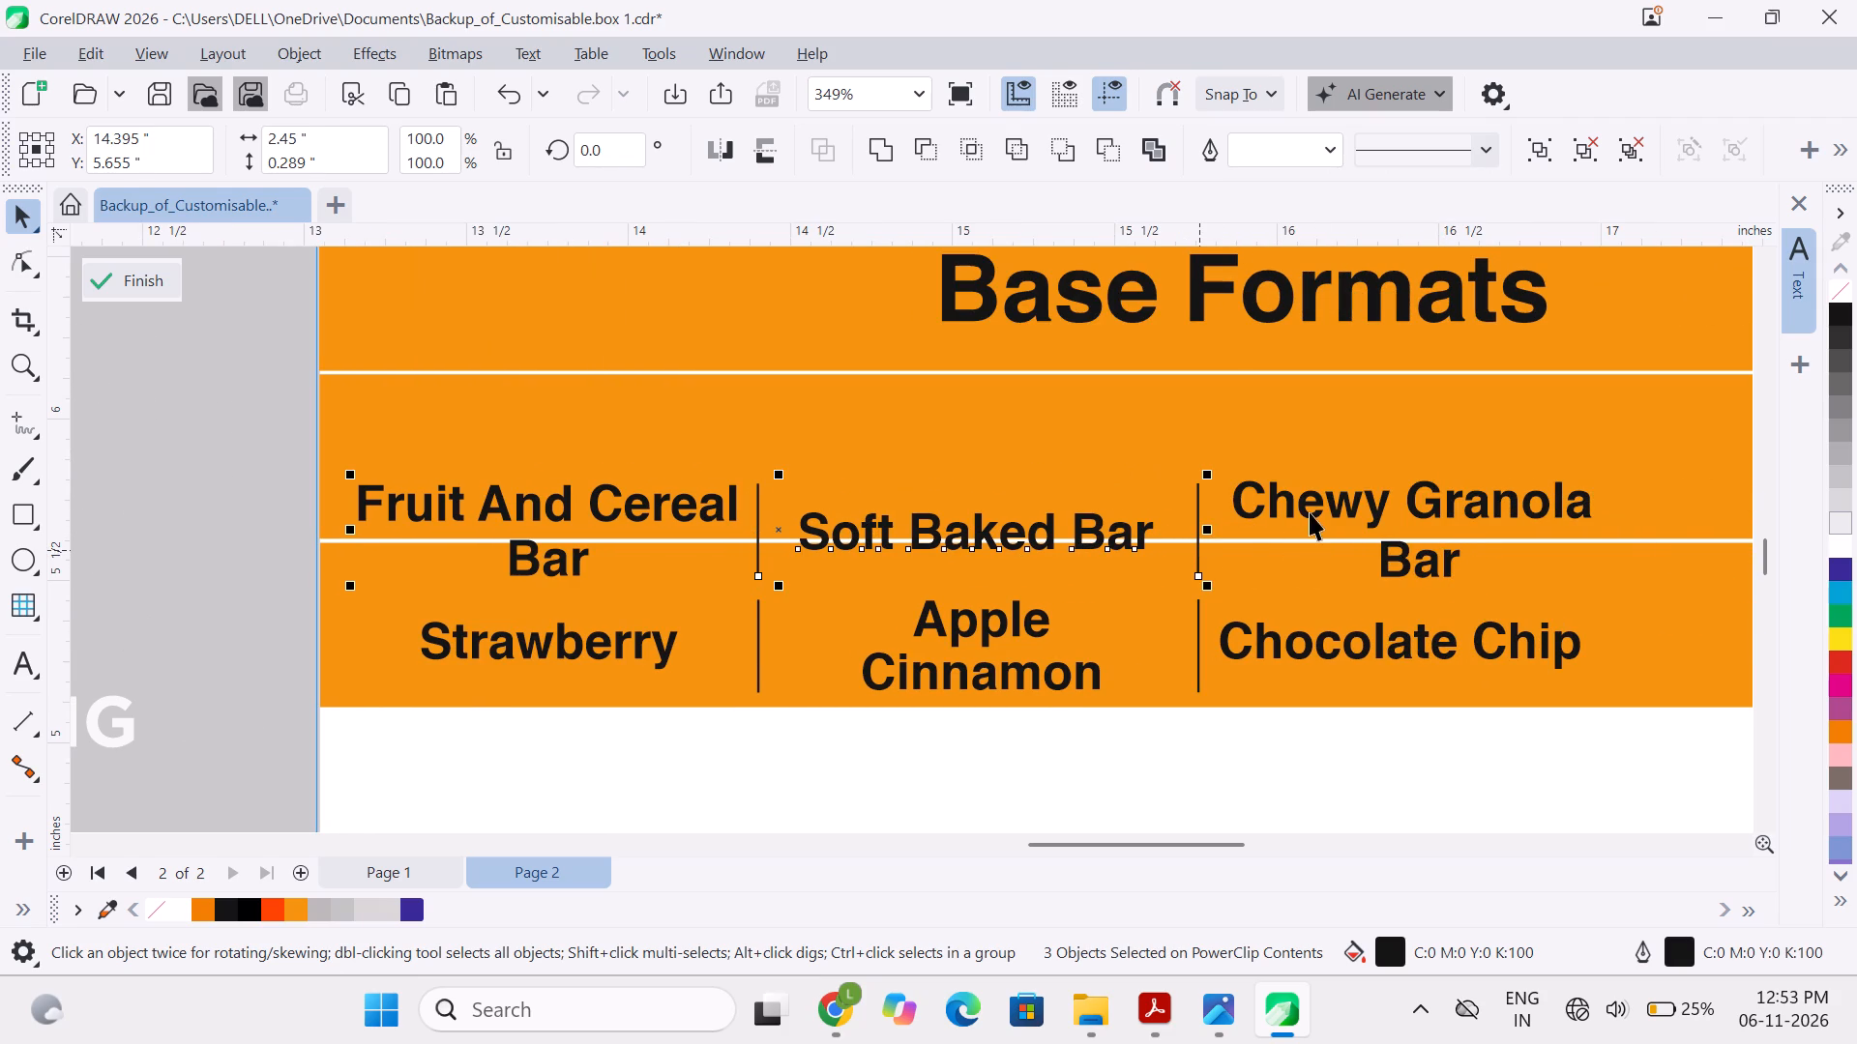
left_click(1310, 512, "shift")
scroll(1304, 512, "down", 2, "ctrl")
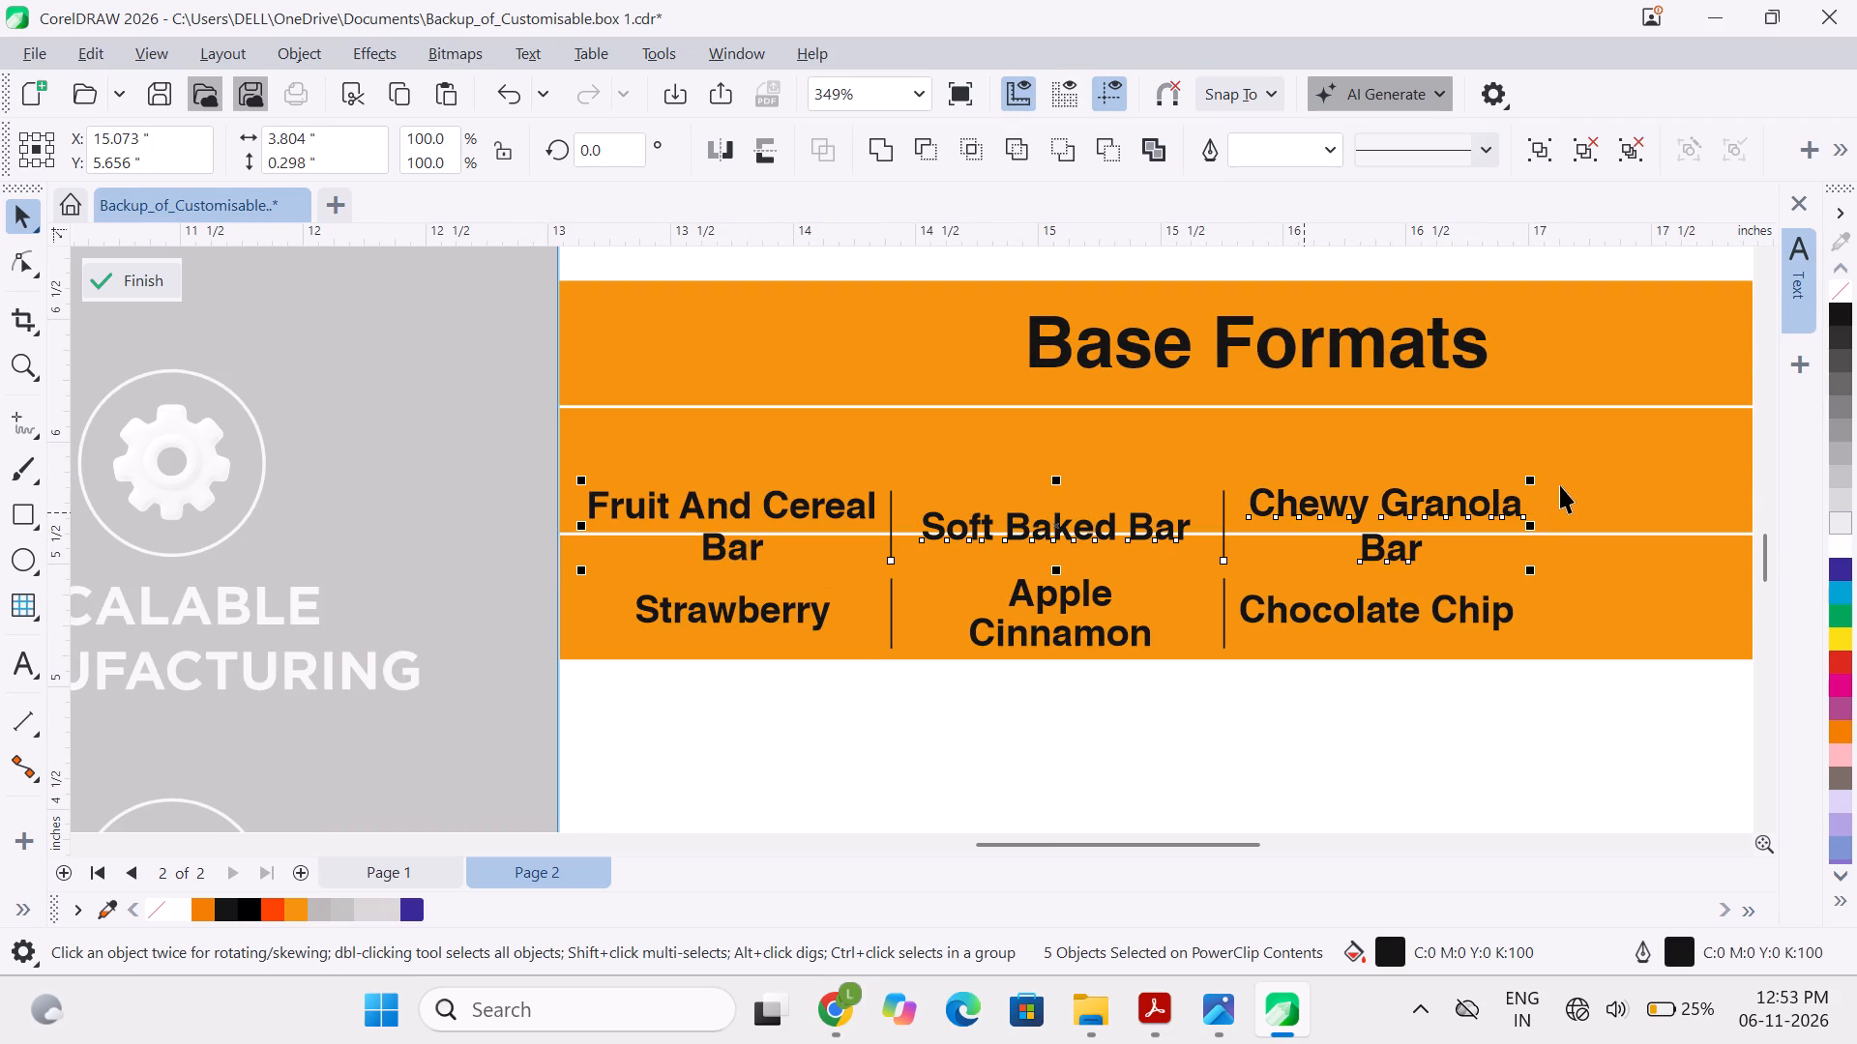
left_click(1565, 483, "shift")
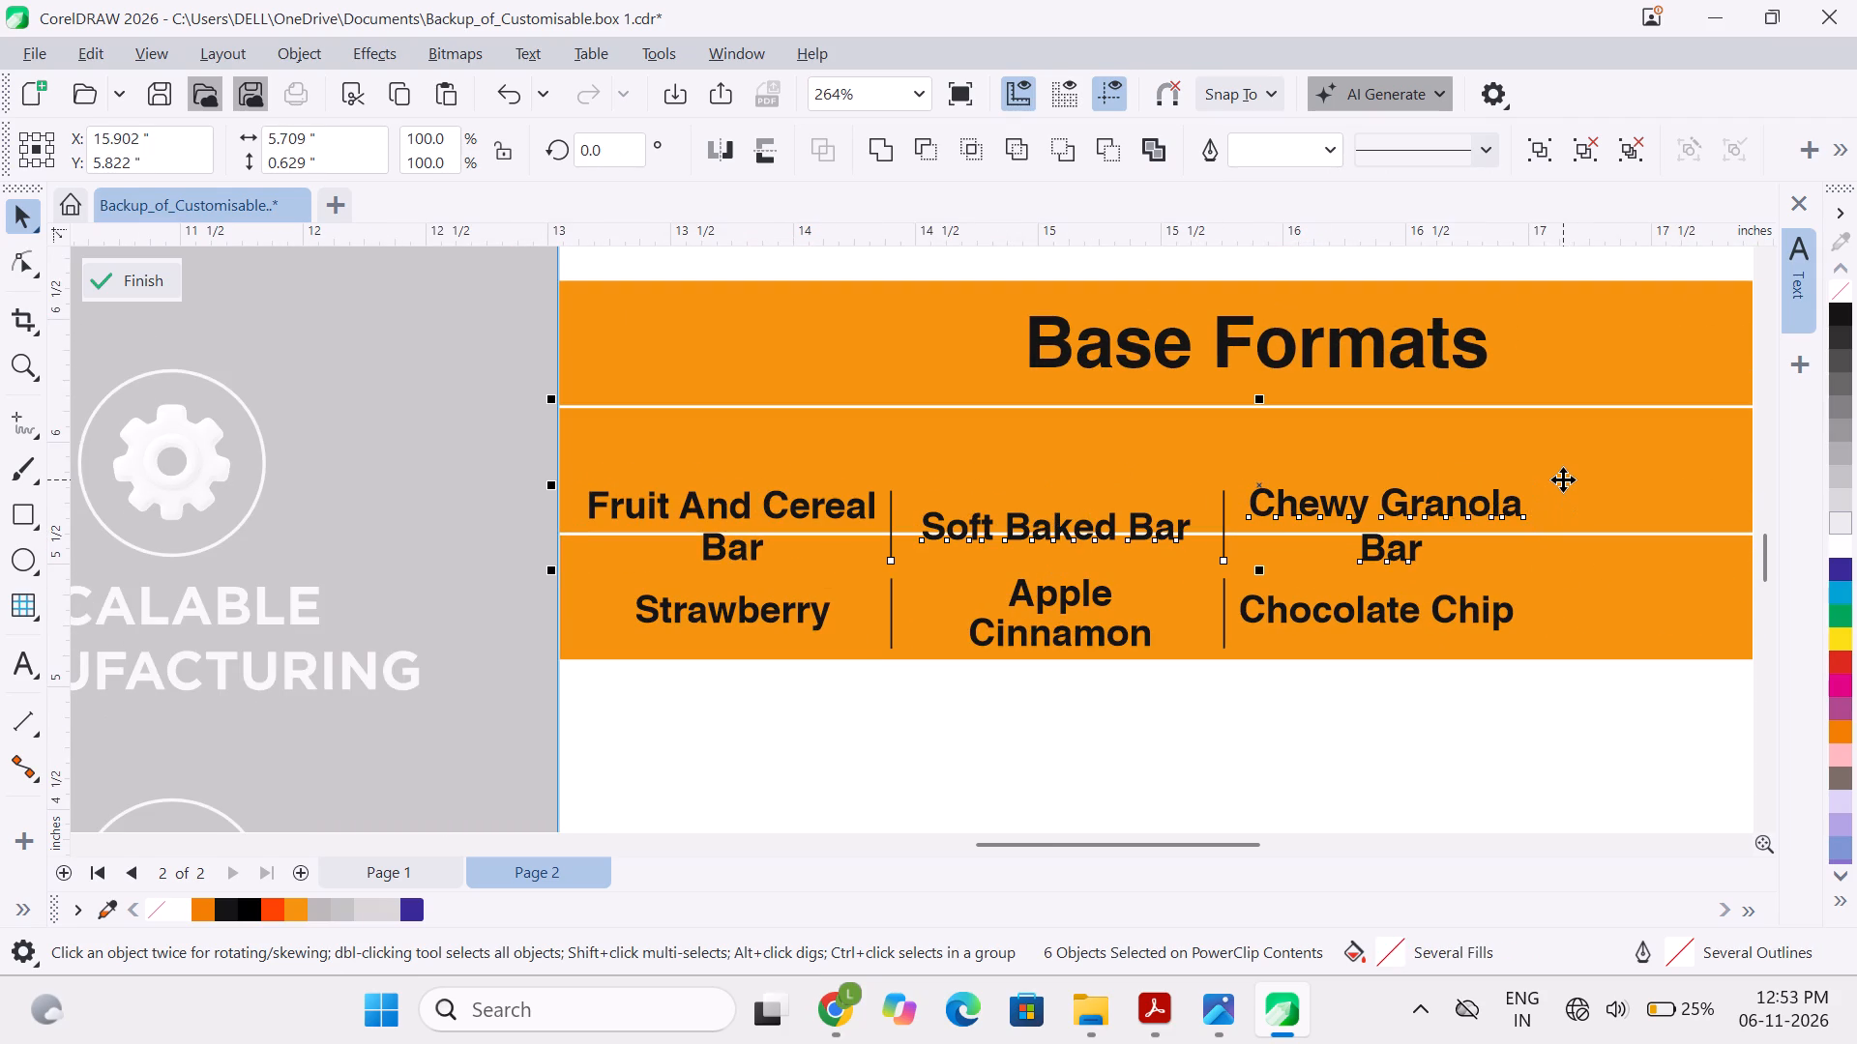
key("e")
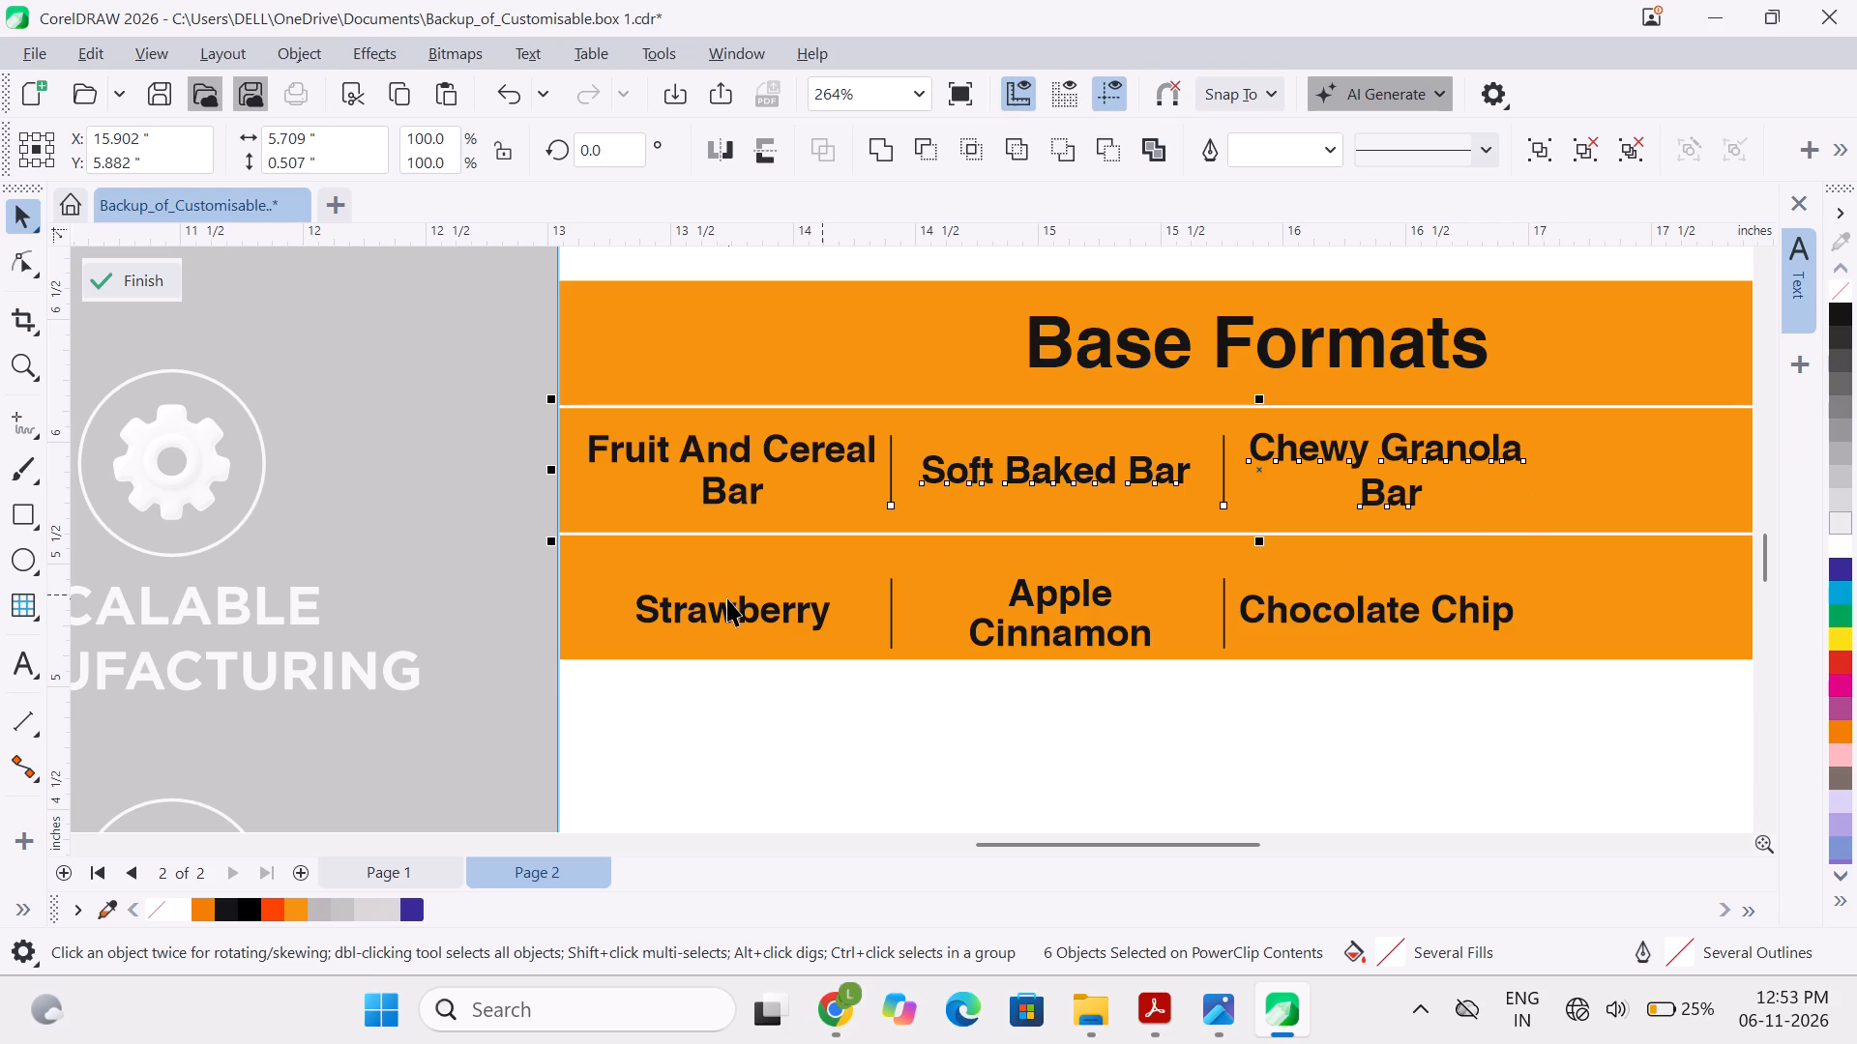
Centre the second row's Strawberry, Apple Cinnamon and Chocolate Chip names and both dividers vertically on their orange strip.
left_click(733, 616)
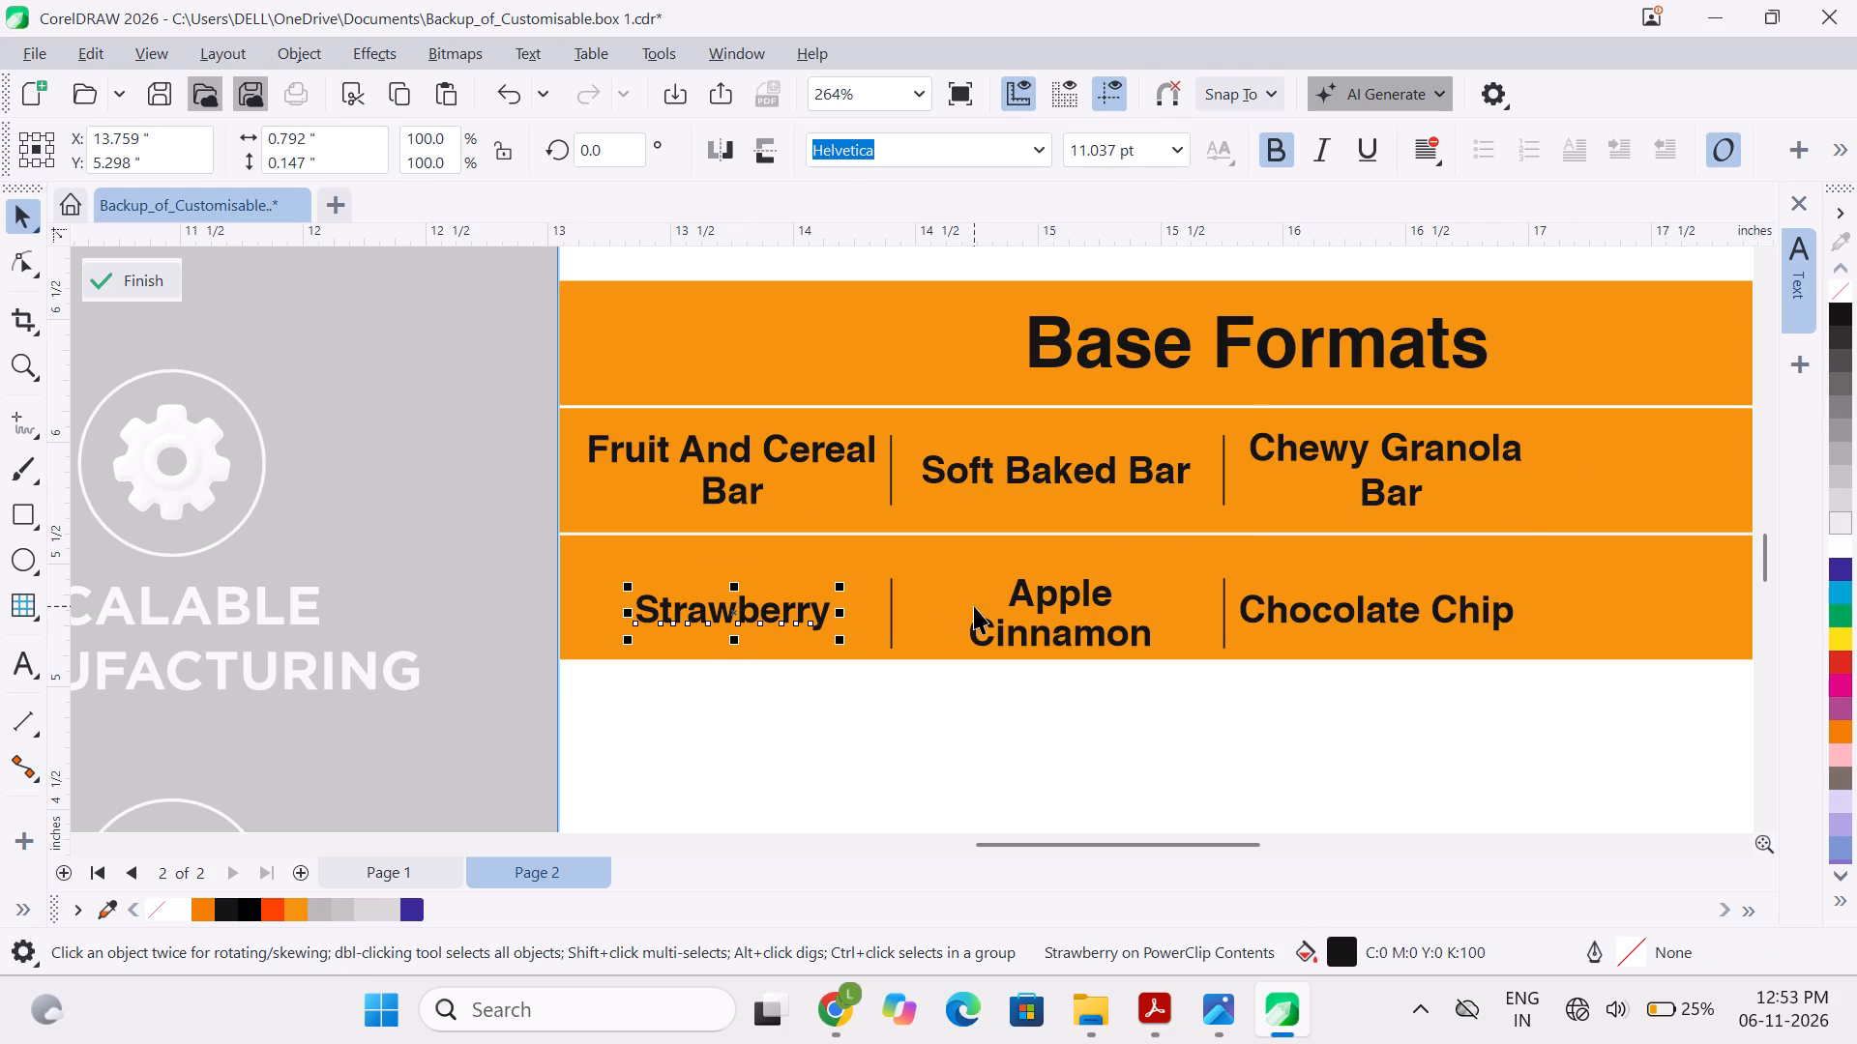
left_click(893, 617, "shift")
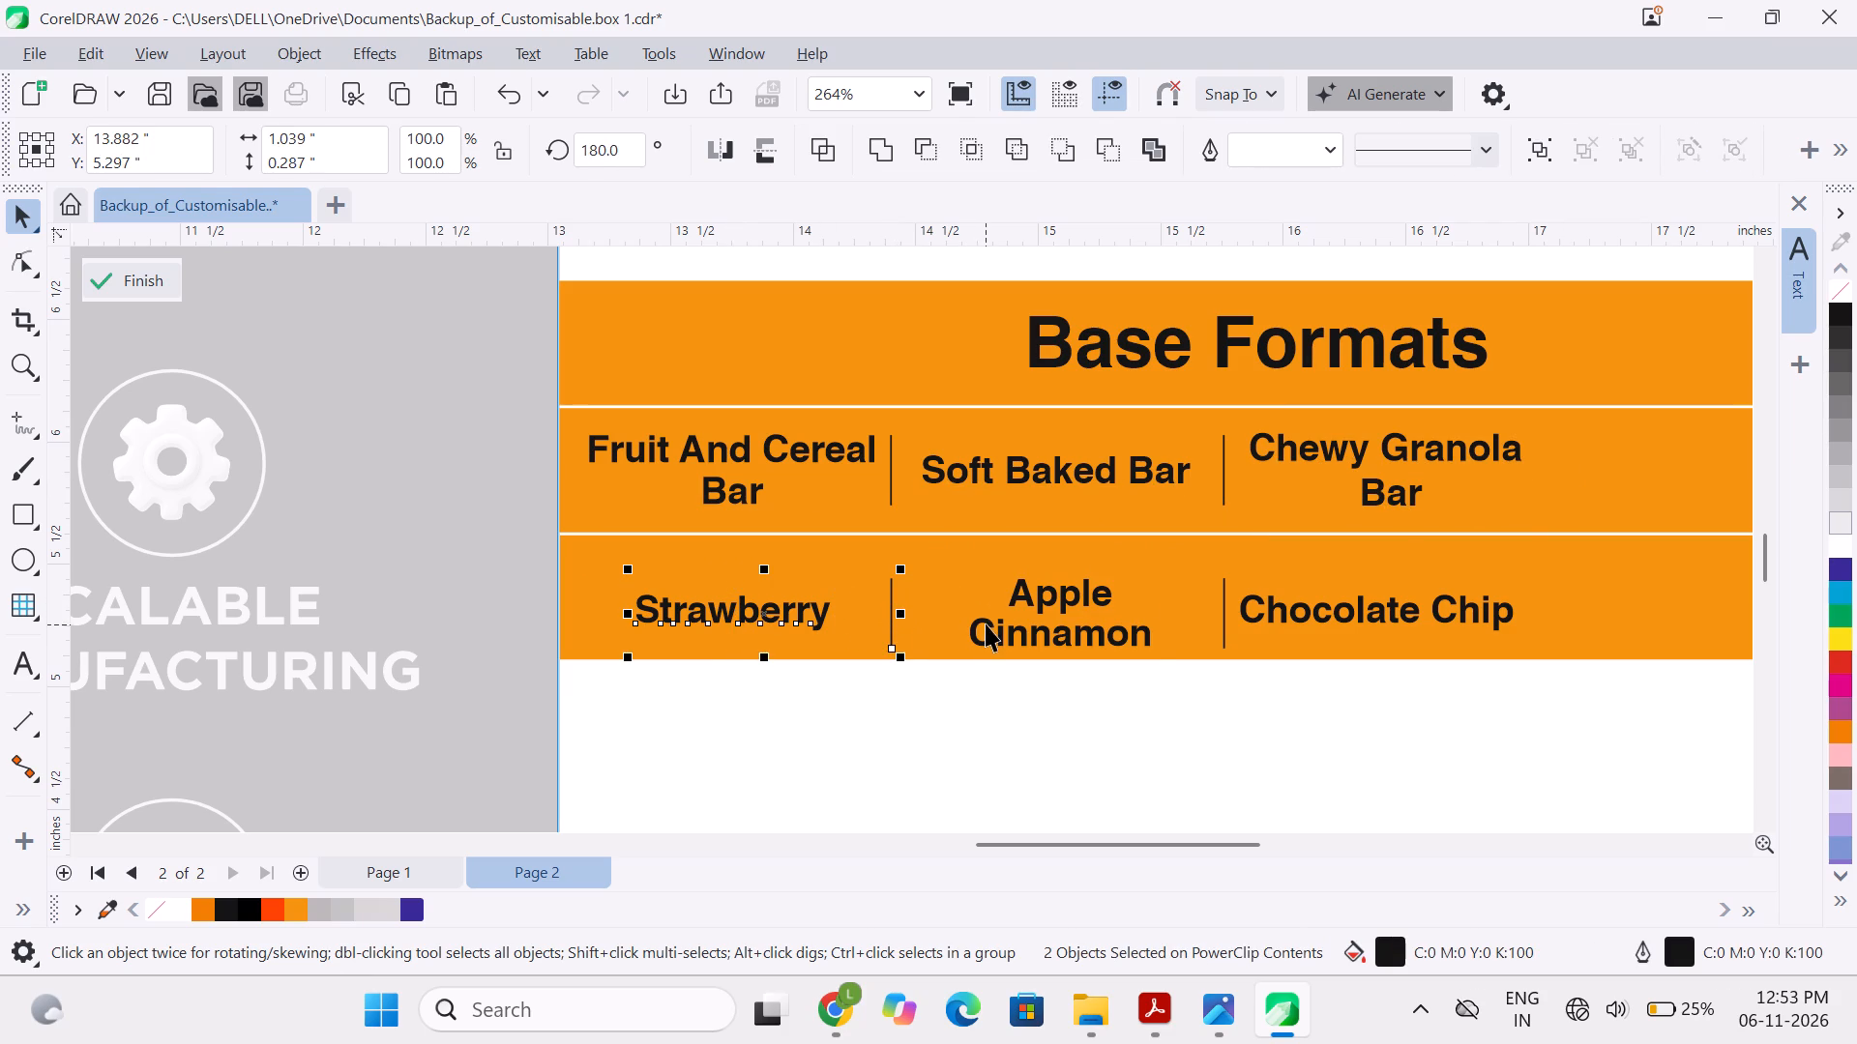
left_click(986, 623, "shift")
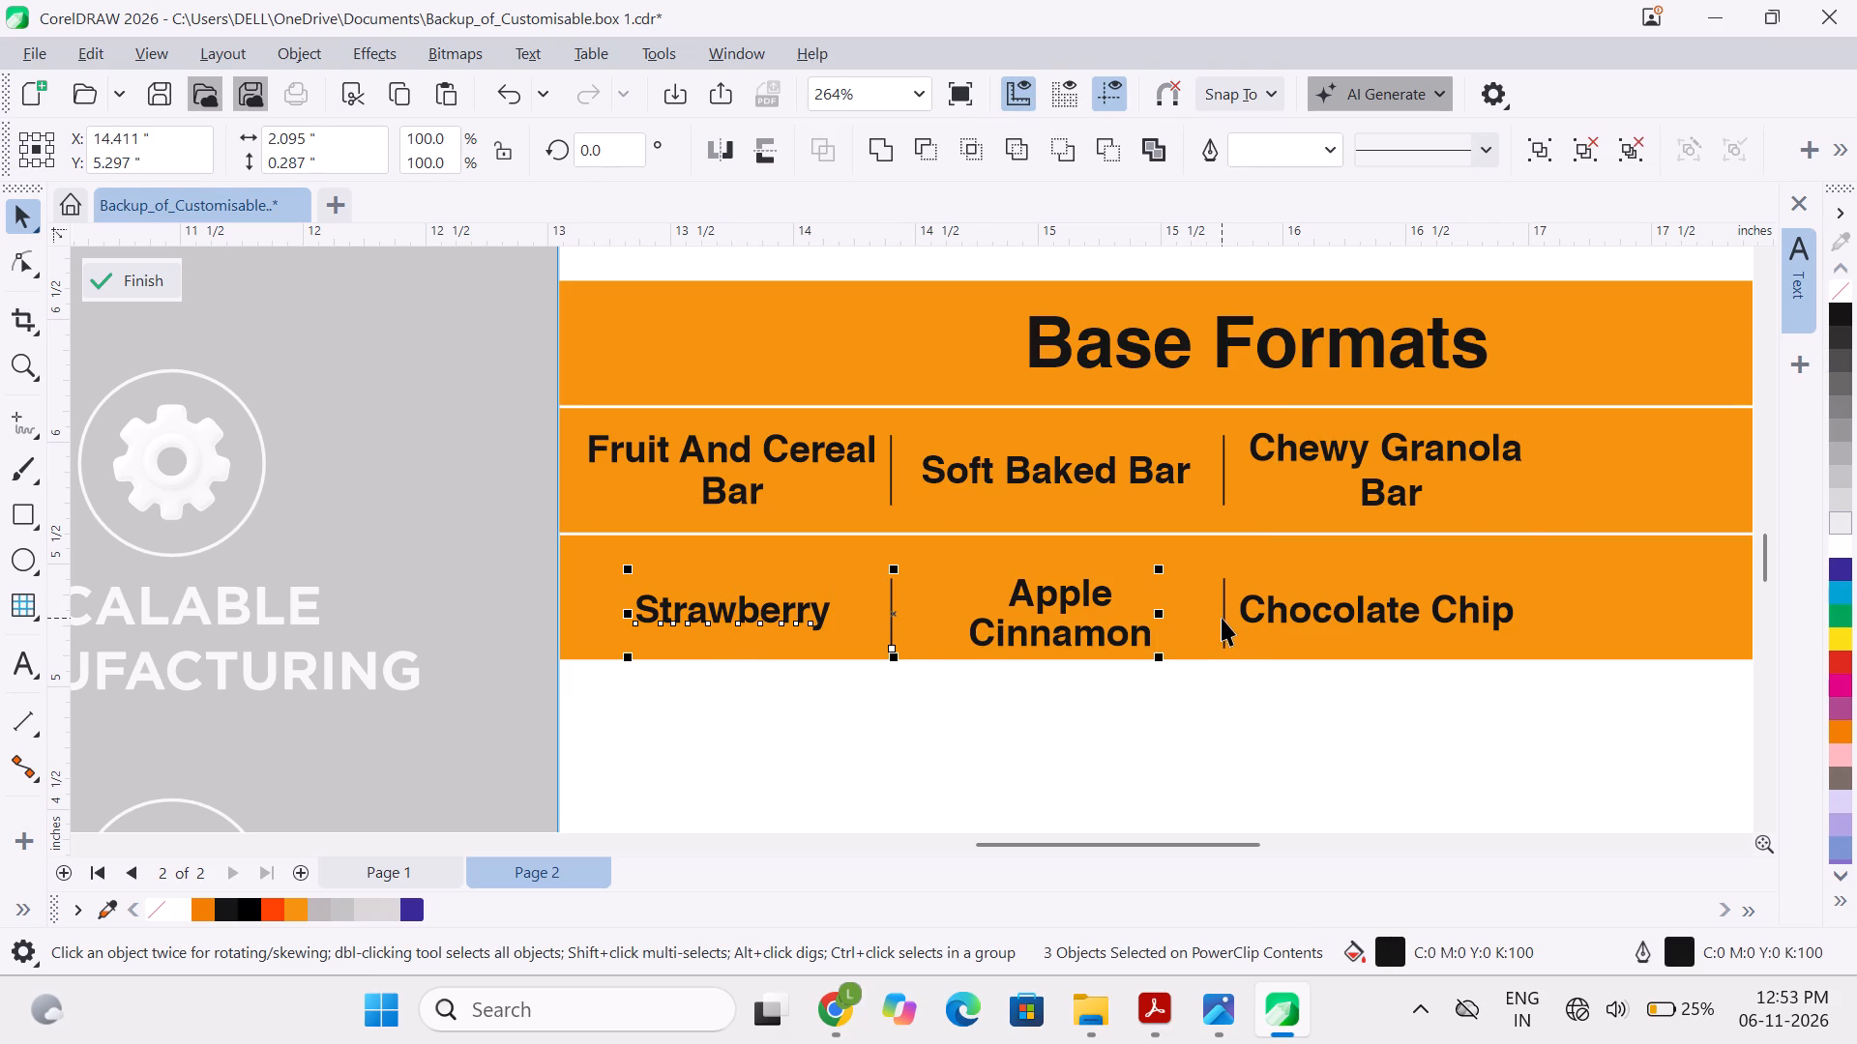
left_click(1224, 618, "shift")
left_click(1250, 617, "shift")
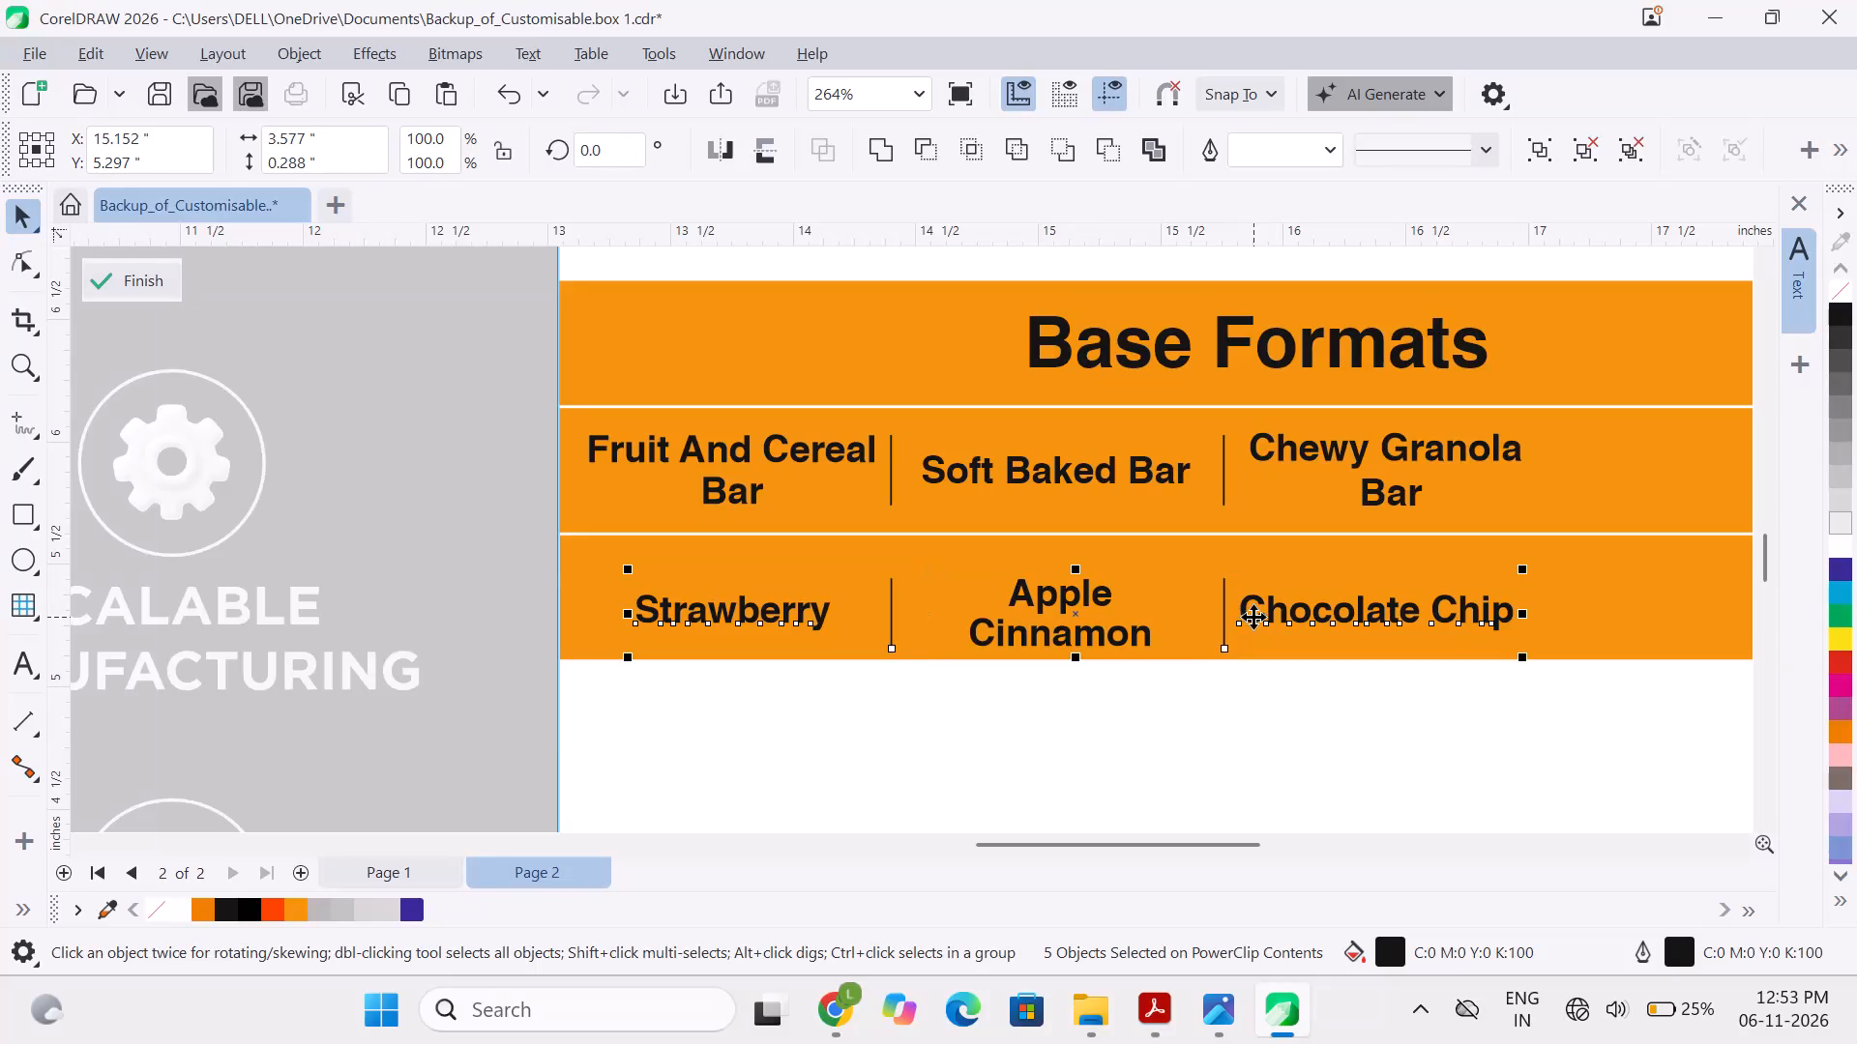
left_click(1629, 603, "shift")
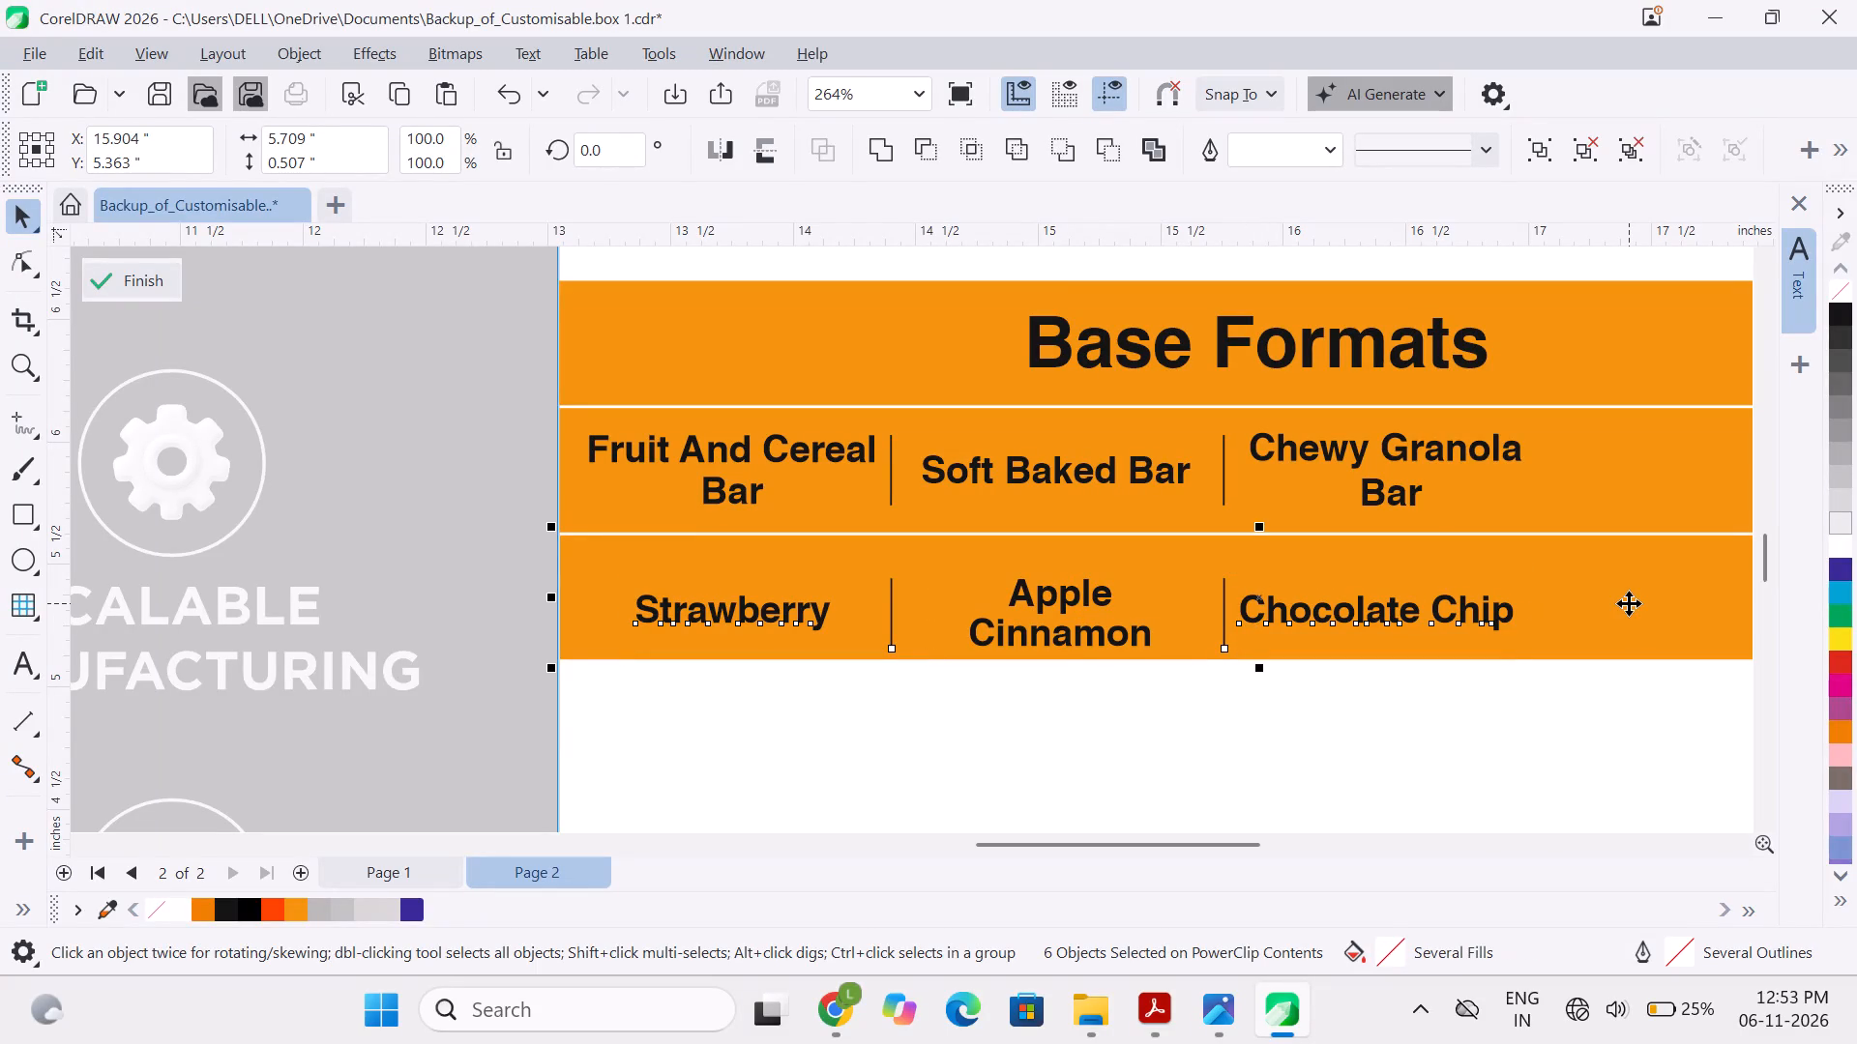
key("e")
scroll(1368, 632, "left", 4)
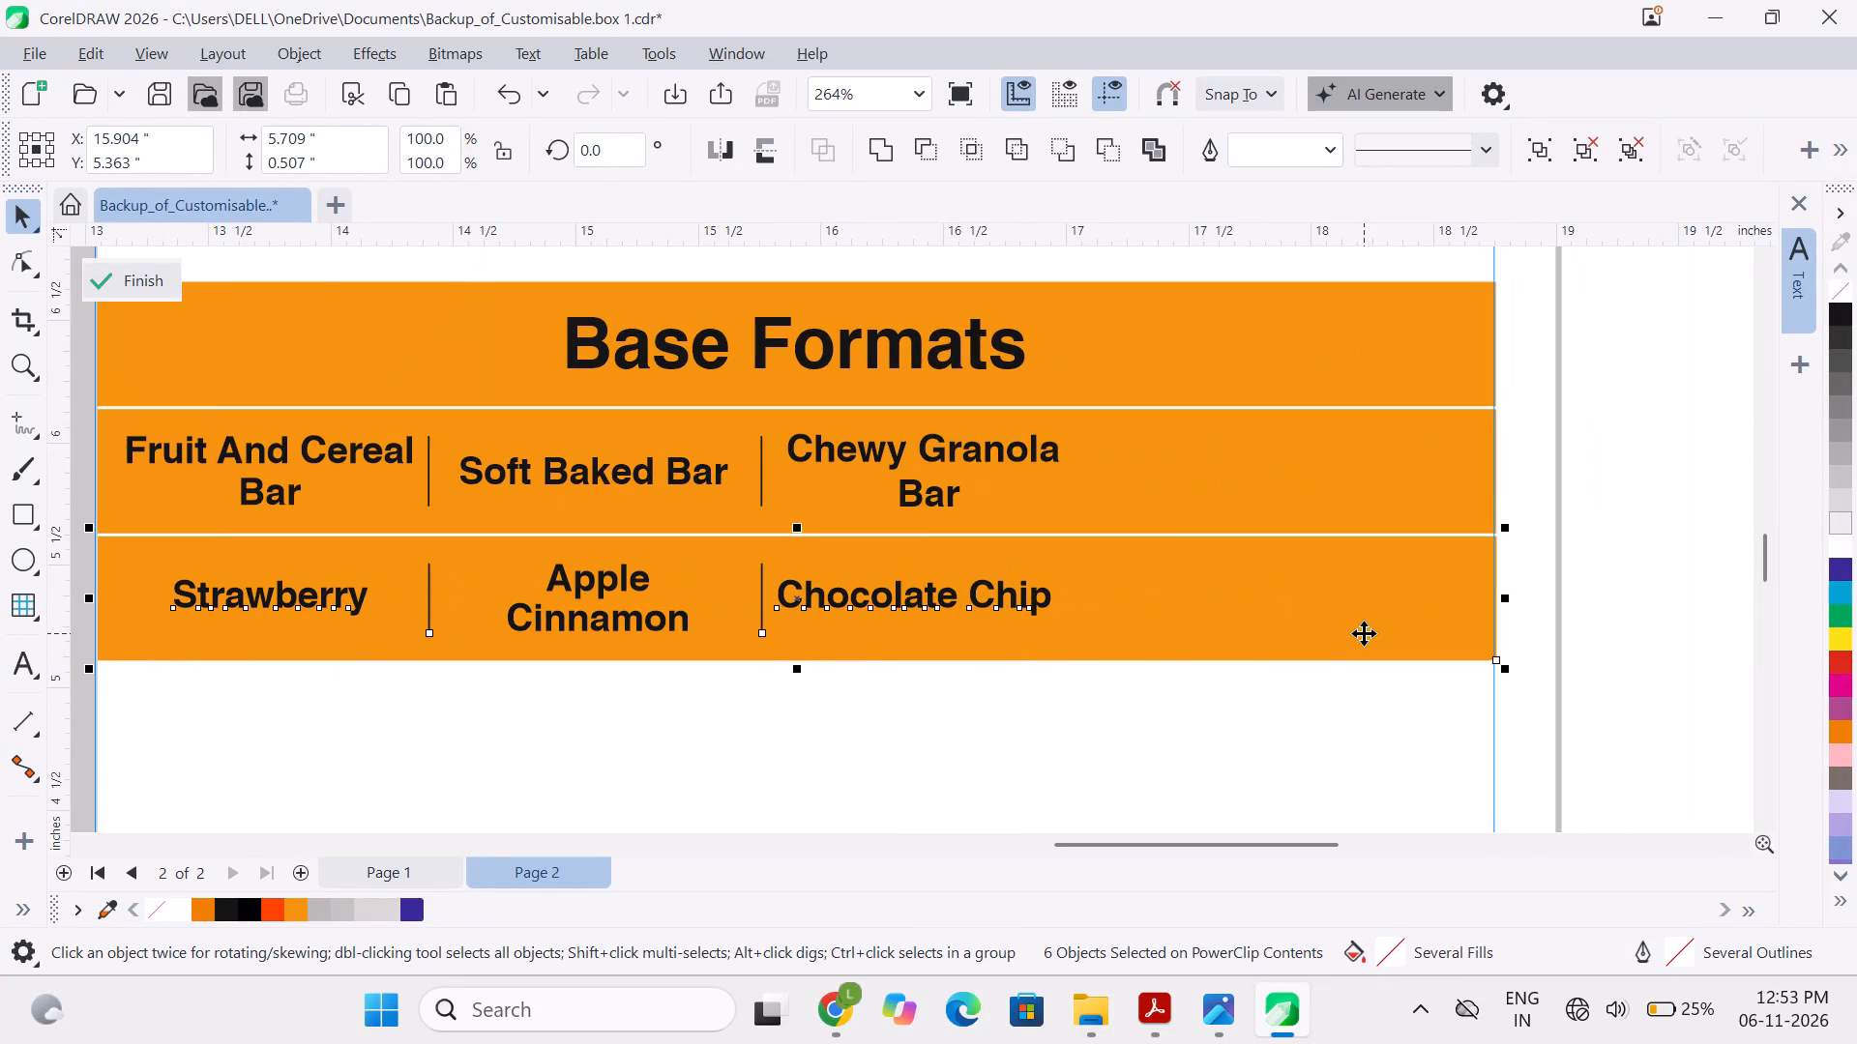
left_click(1684, 481)
Duplicate the first row's second divider and place the copy after Chewy Granola Bar at about X 17.17 inches.
left_click(761, 486)
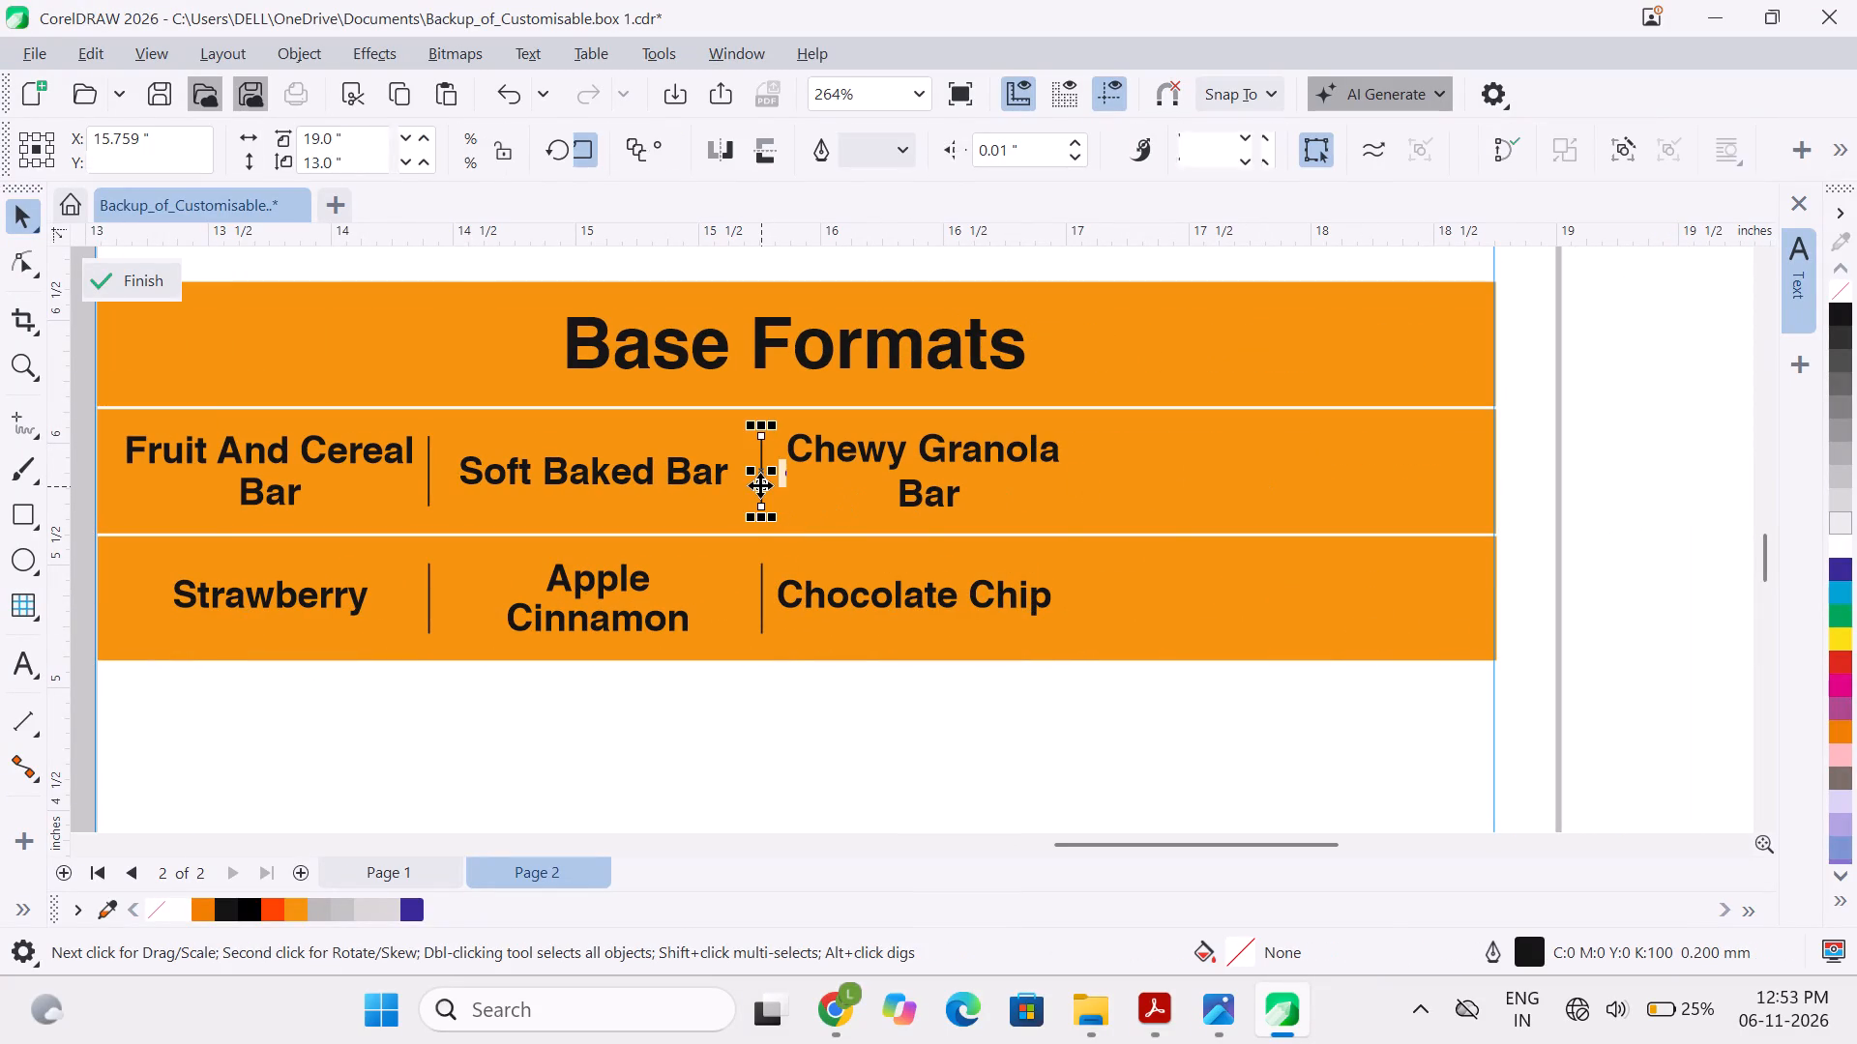
key("ctrl+d")
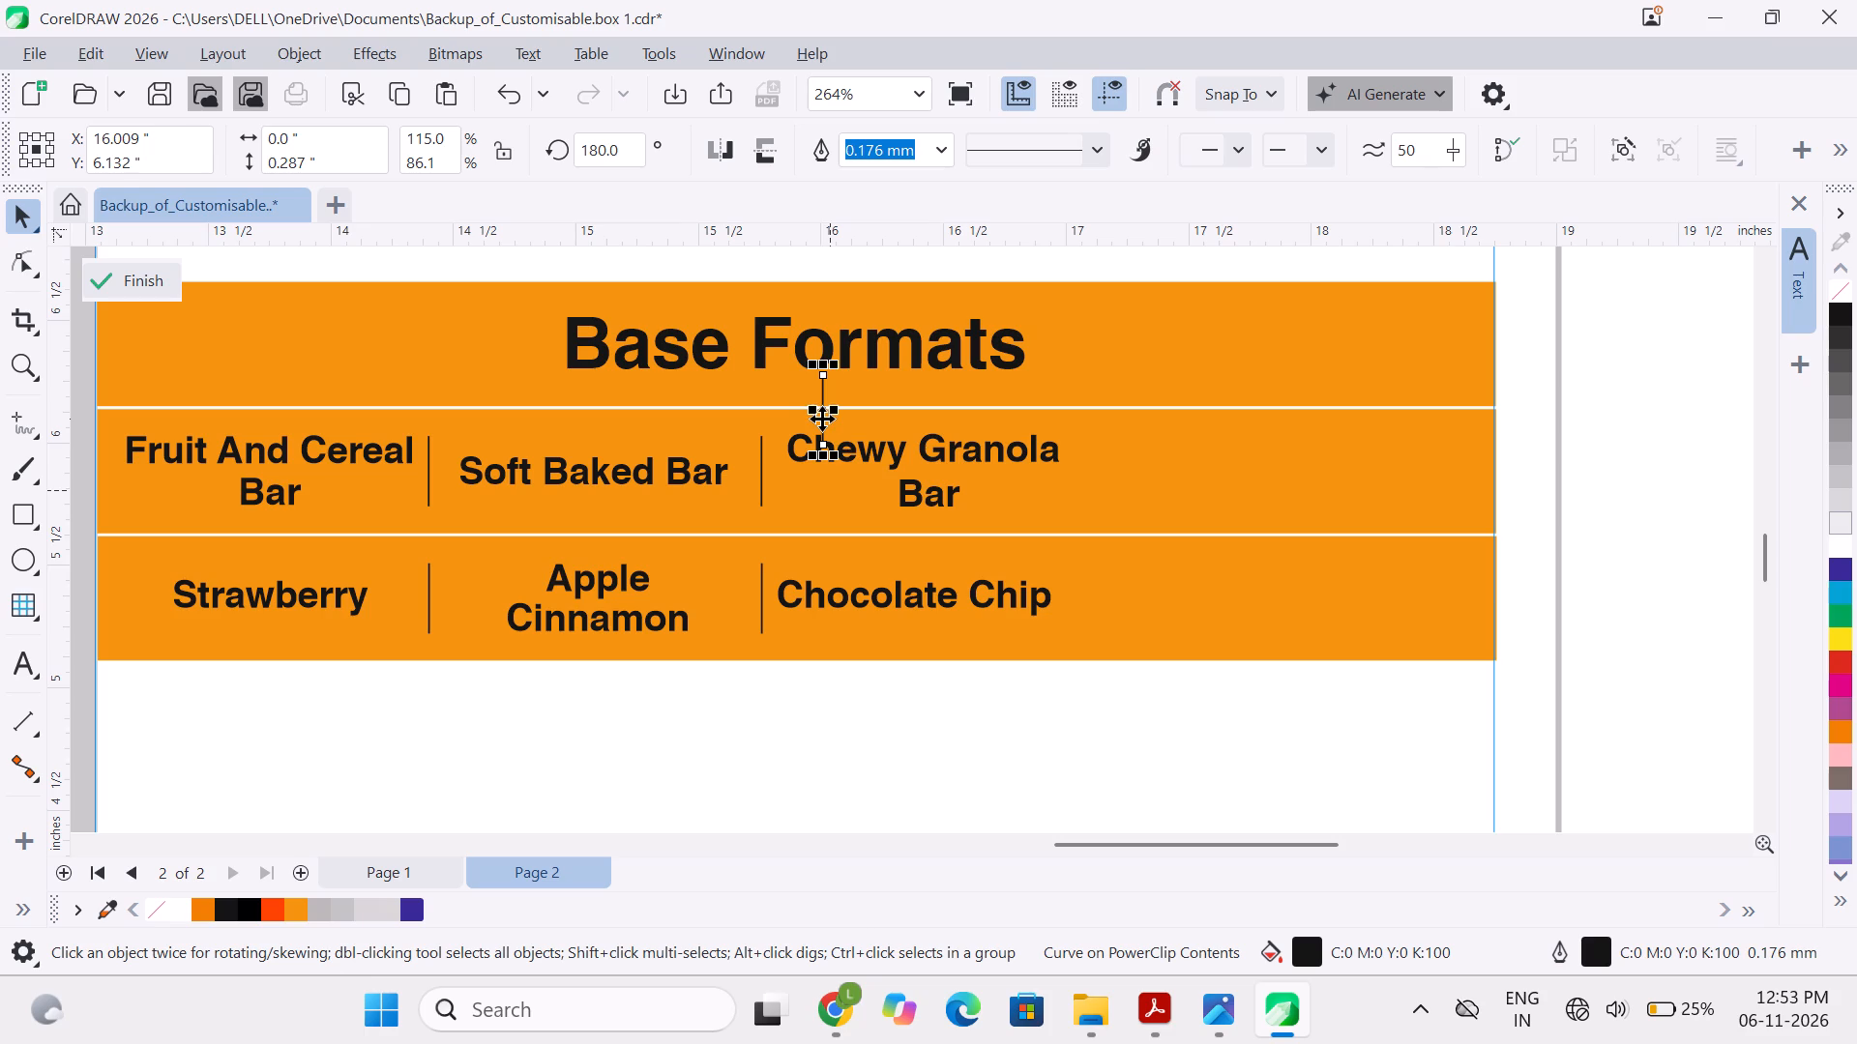
left_click_drag(822, 419, 1113, 479)
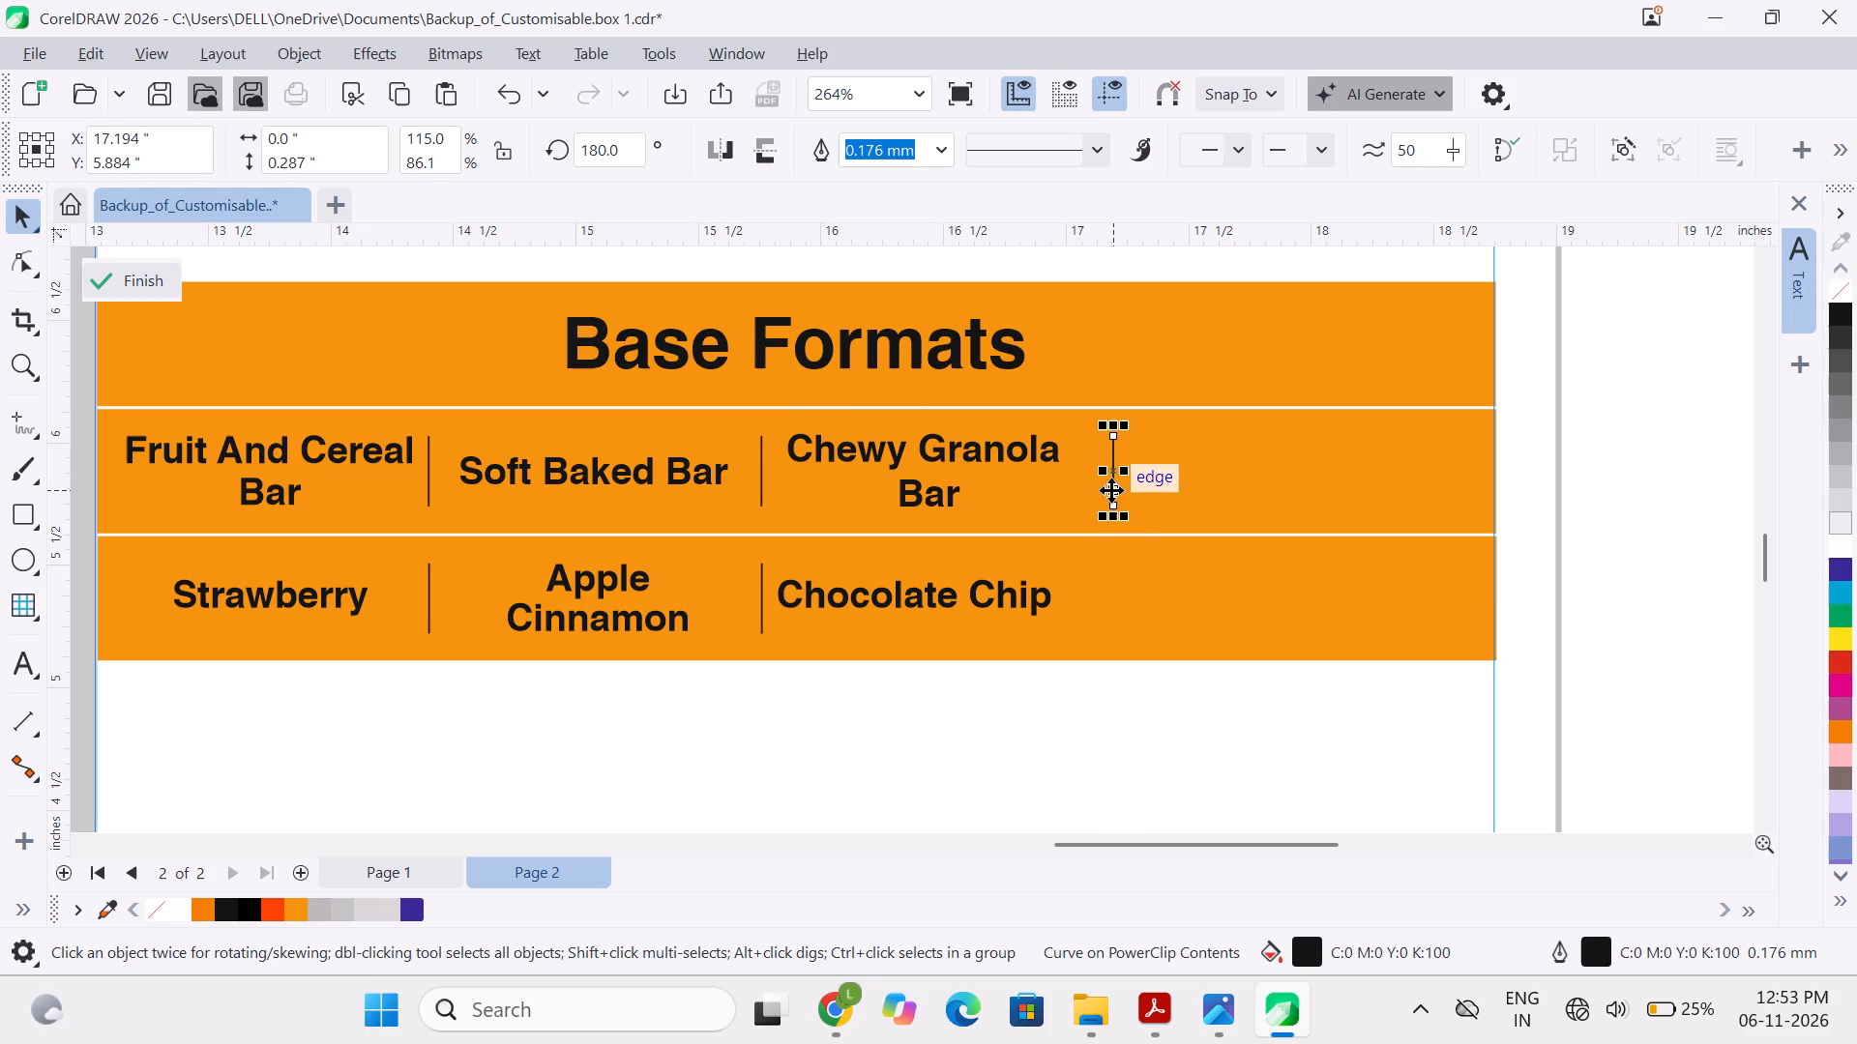
left_click(1111, 490)
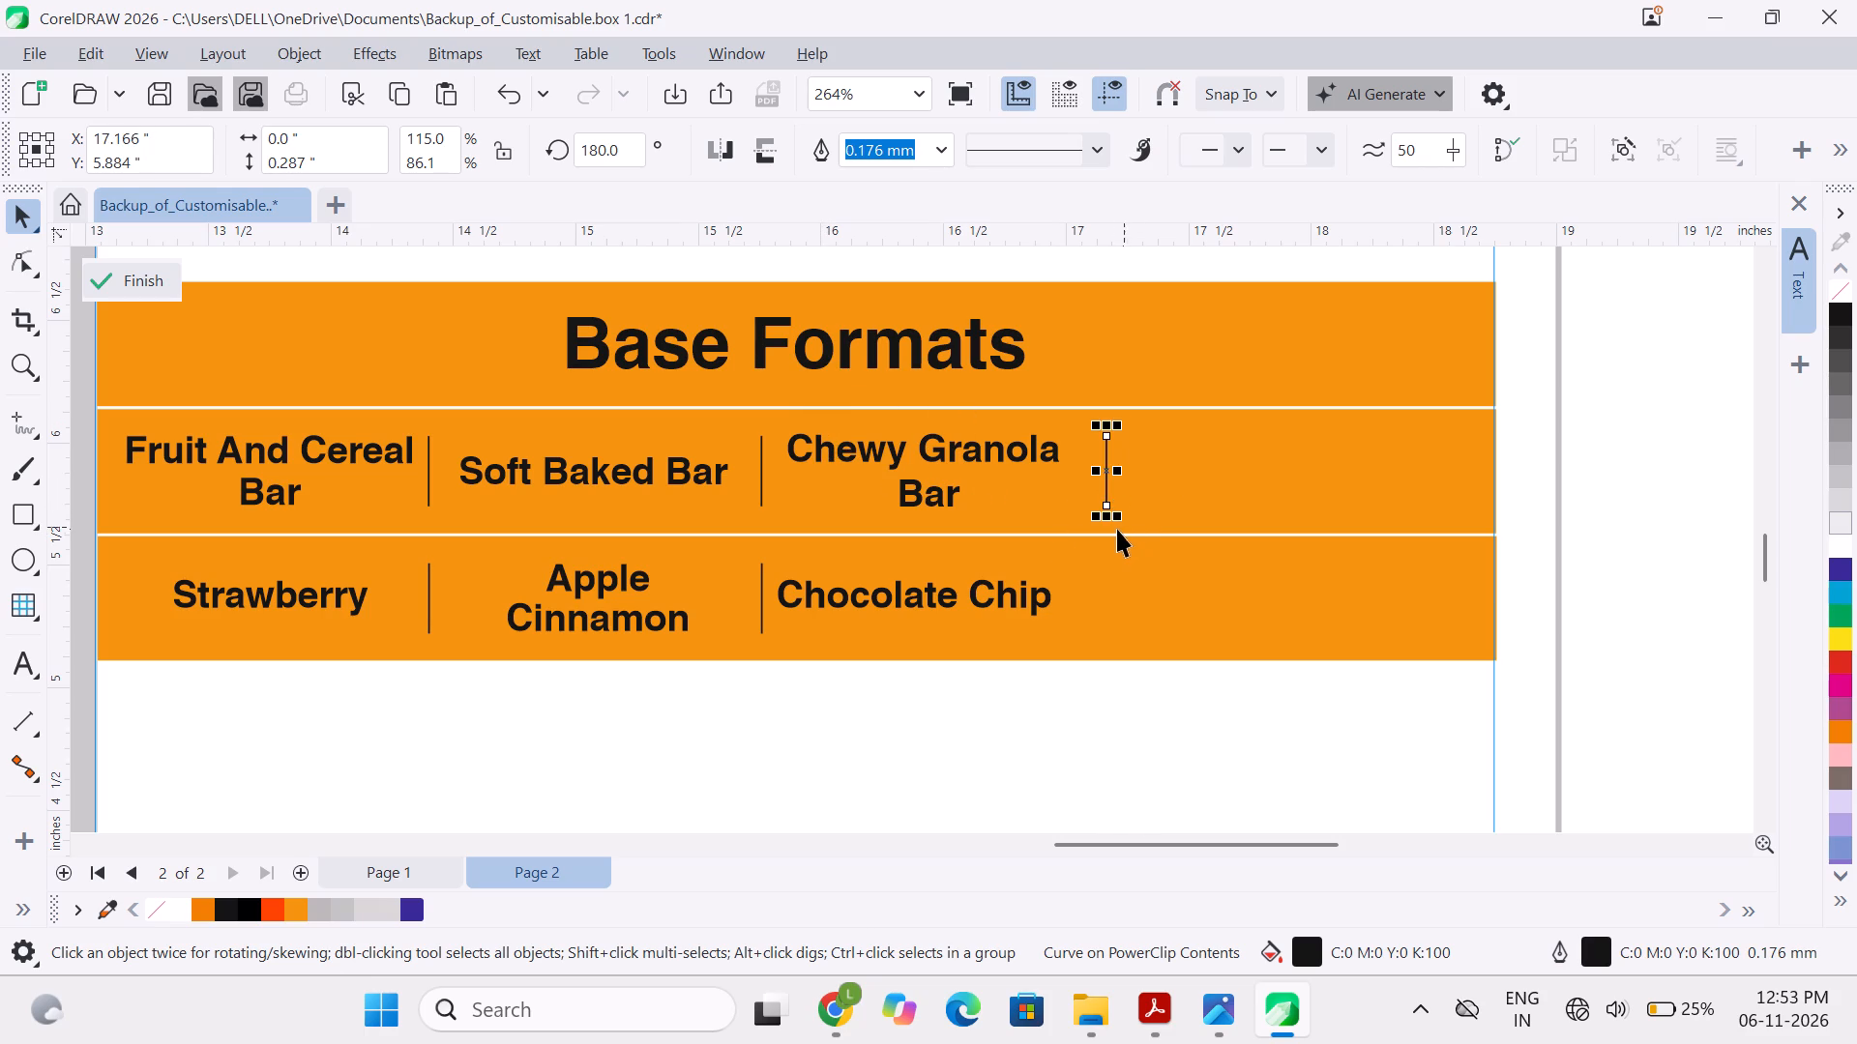
Duplicate the new third divider and place the copy in the second row after Chocolate Chip, at about X 17.17 inches.
key("shift+d")
key("shift+d")
key("ctrl+d")
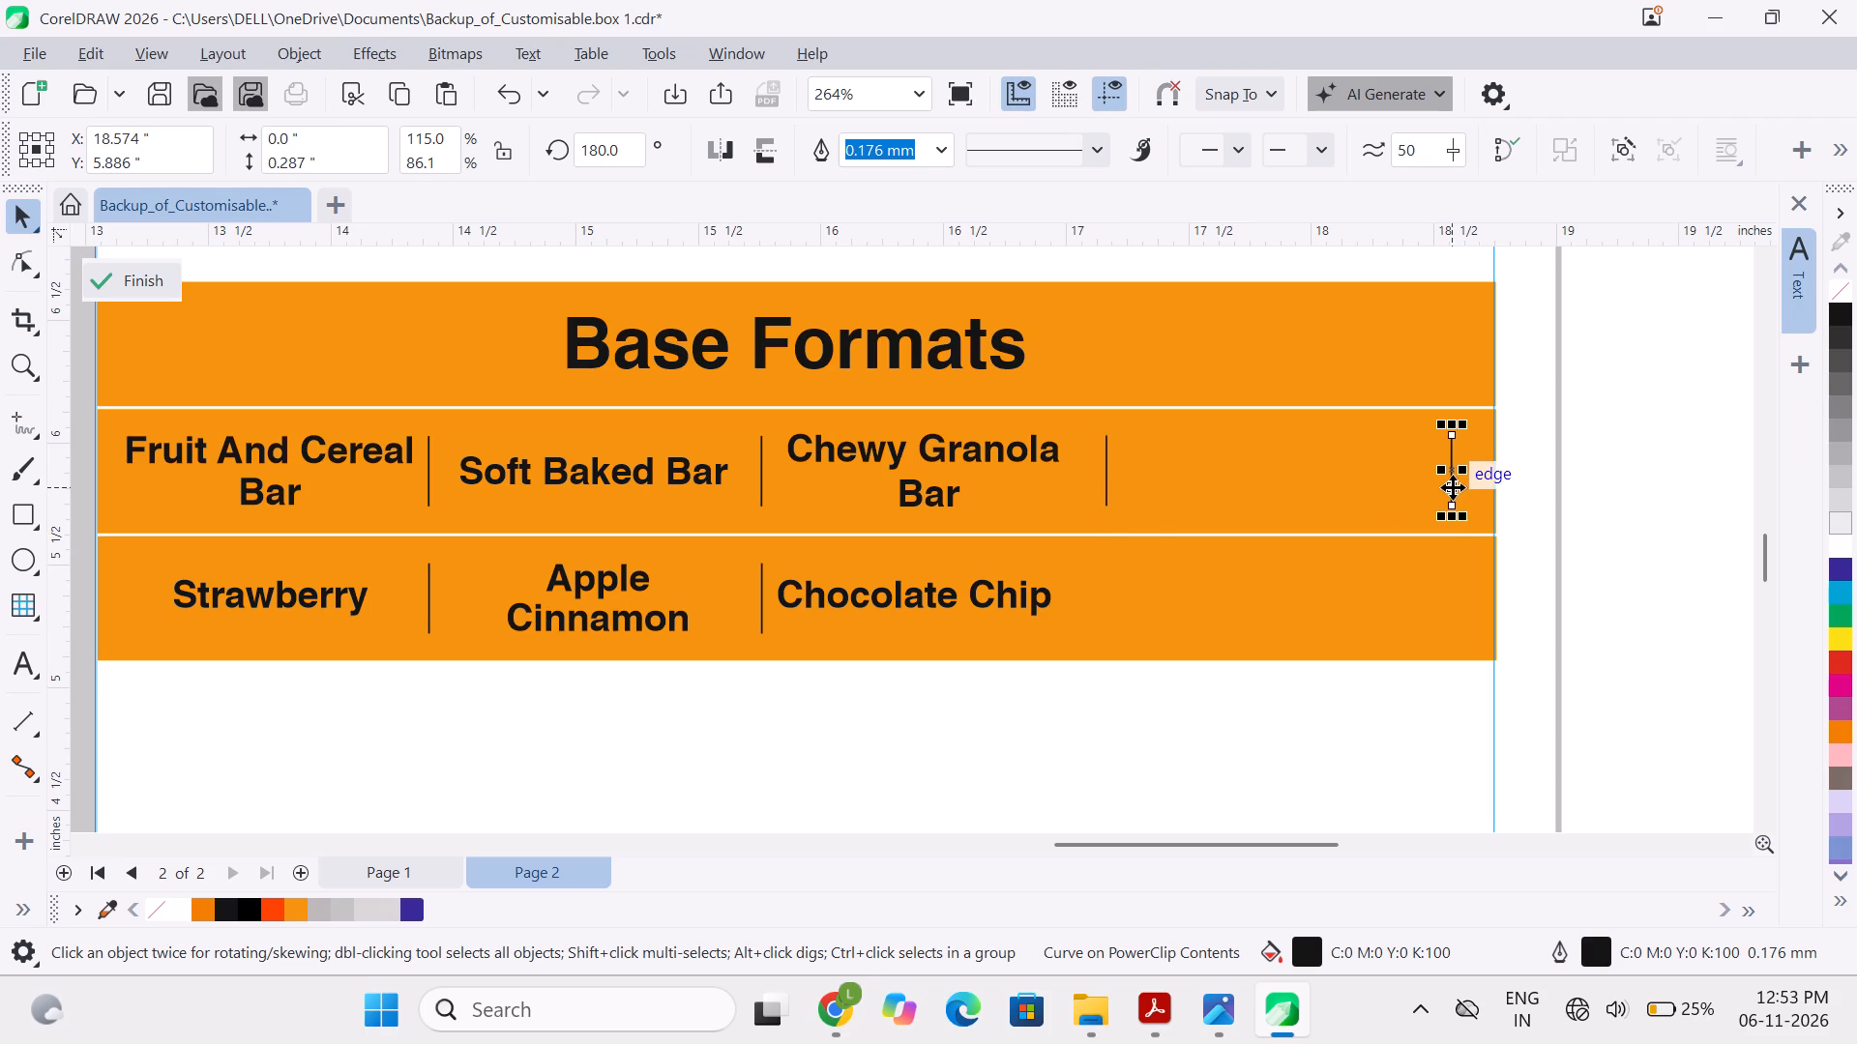
key("d")
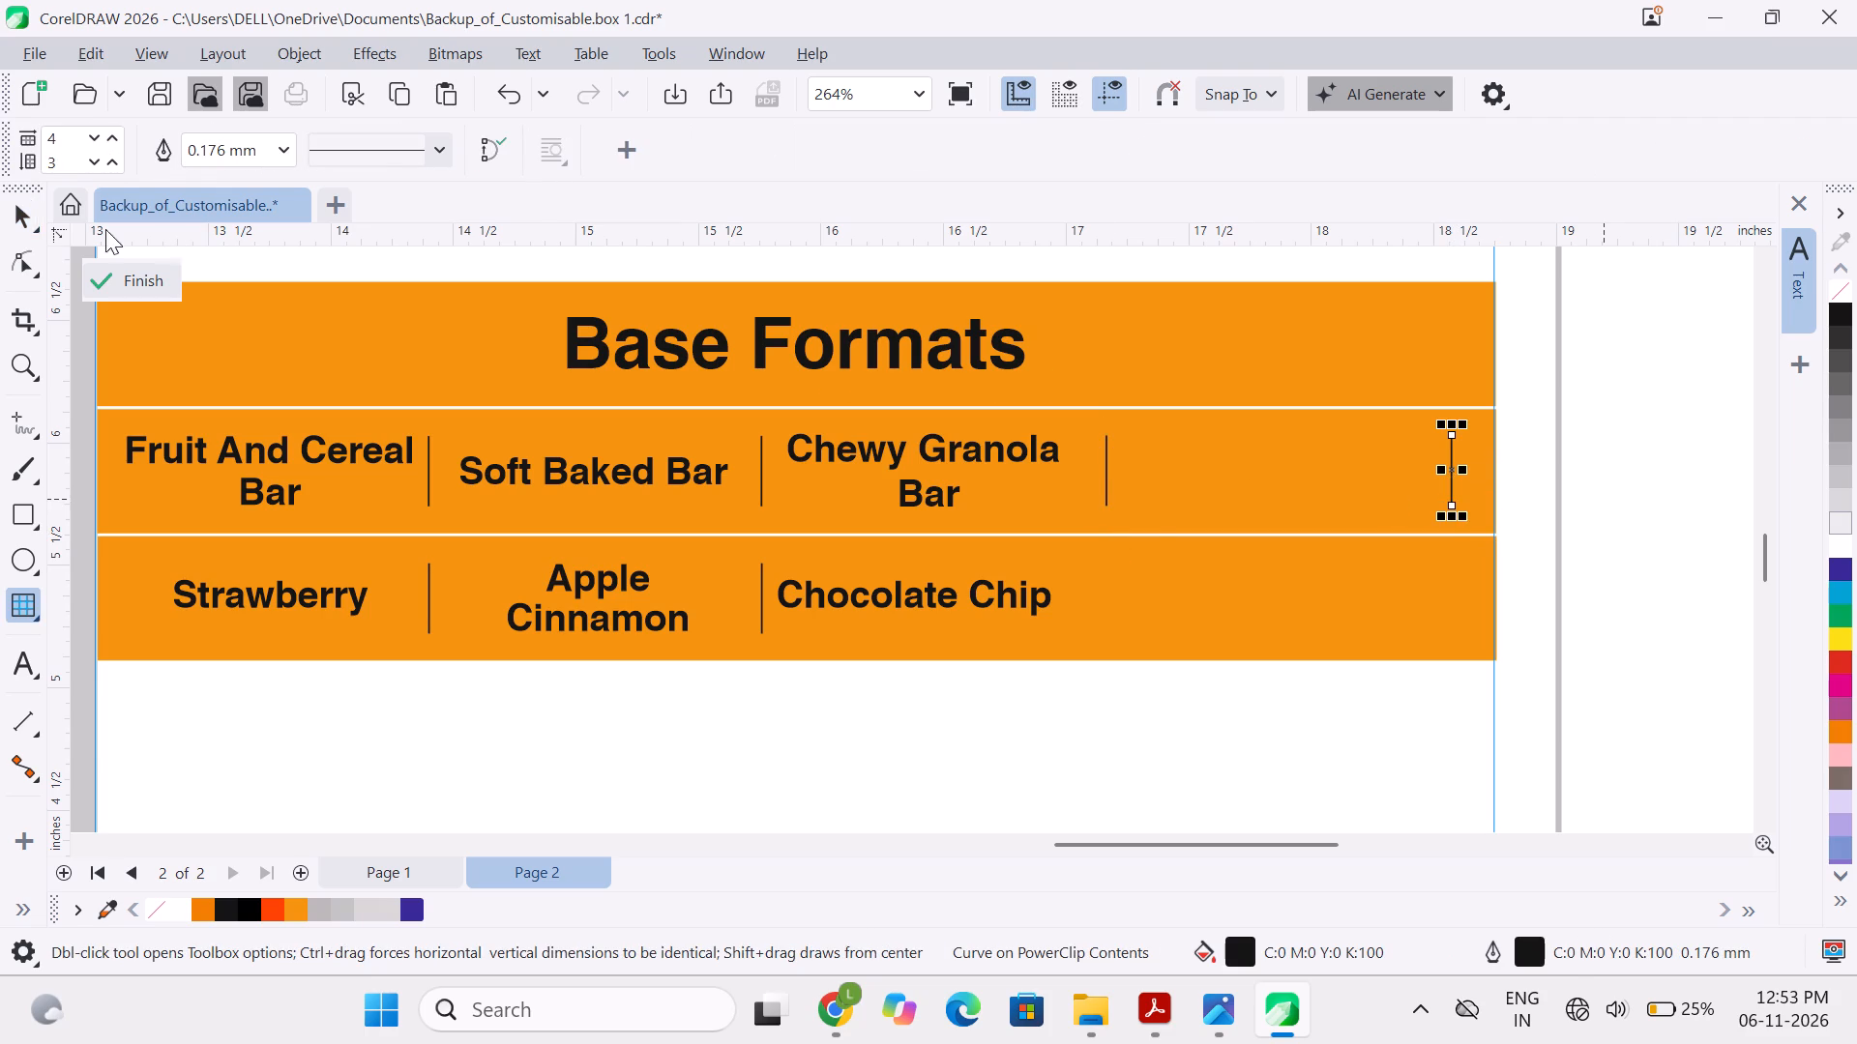
left_click(6, 225)
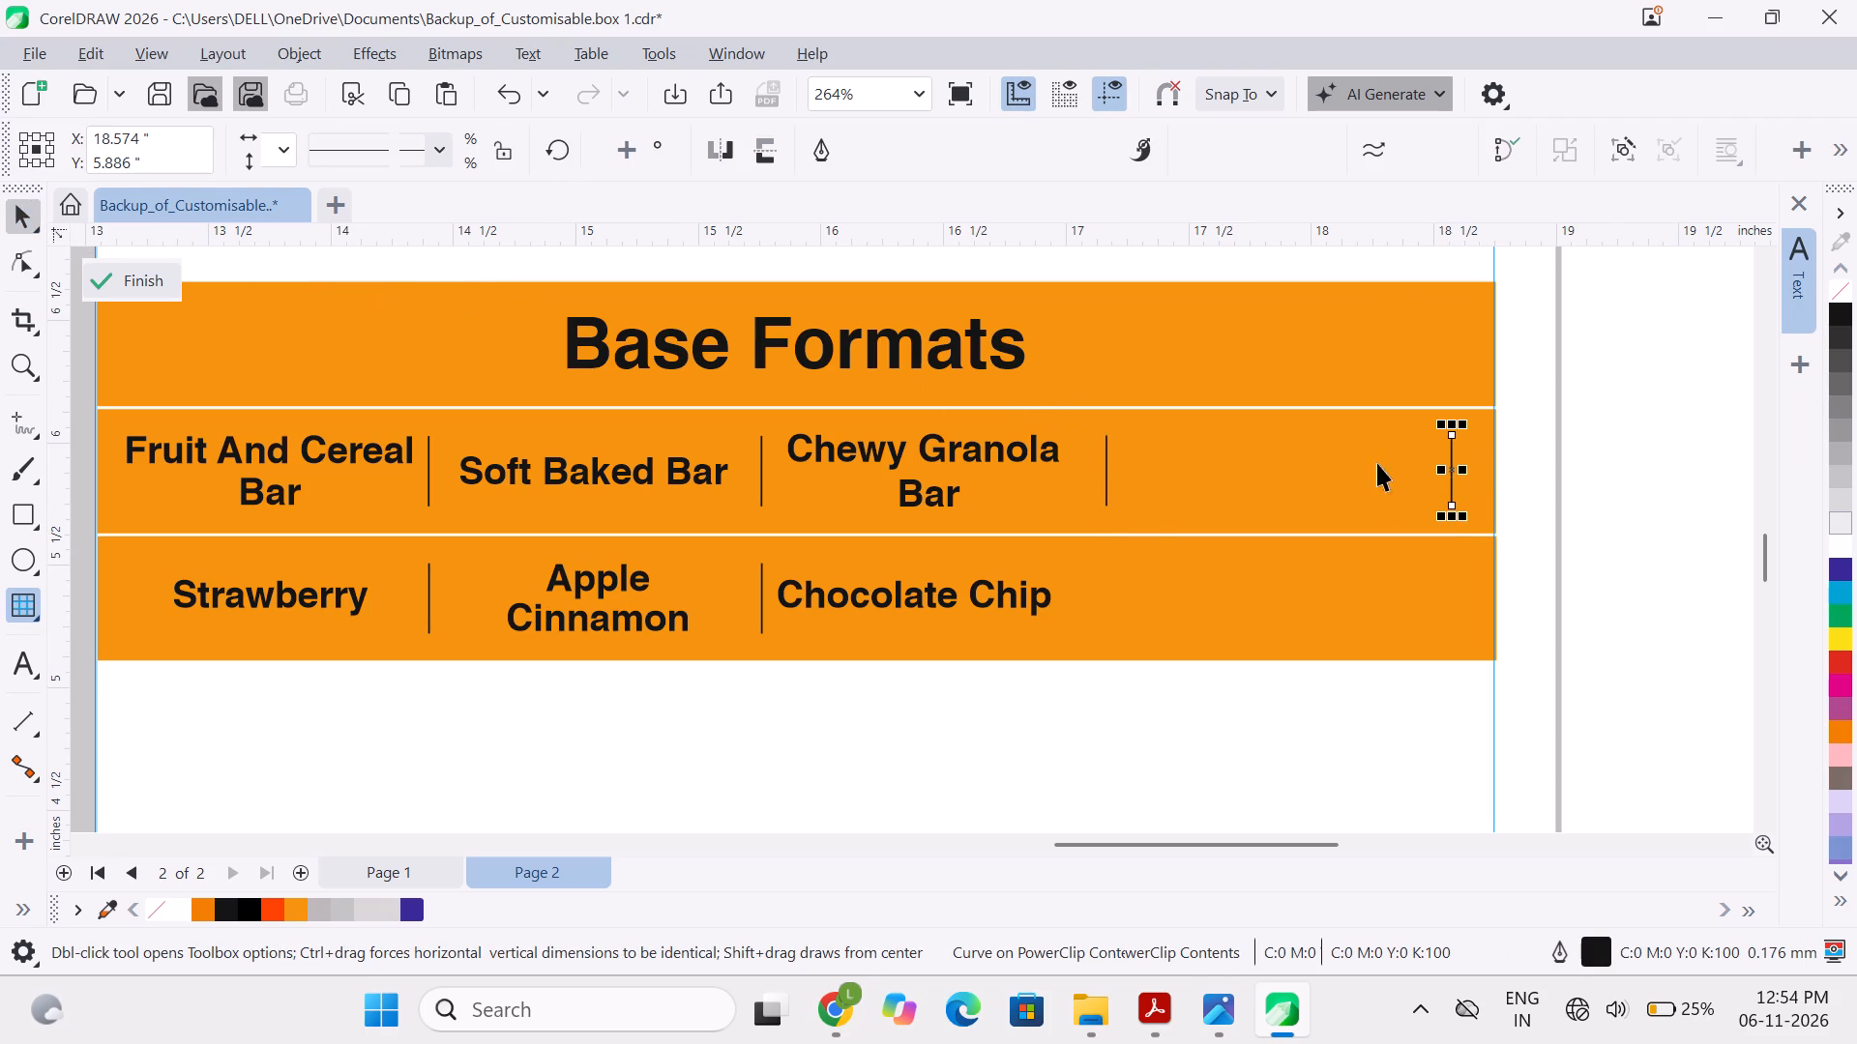
left_click_drag(1449, 480, 1073, 612)
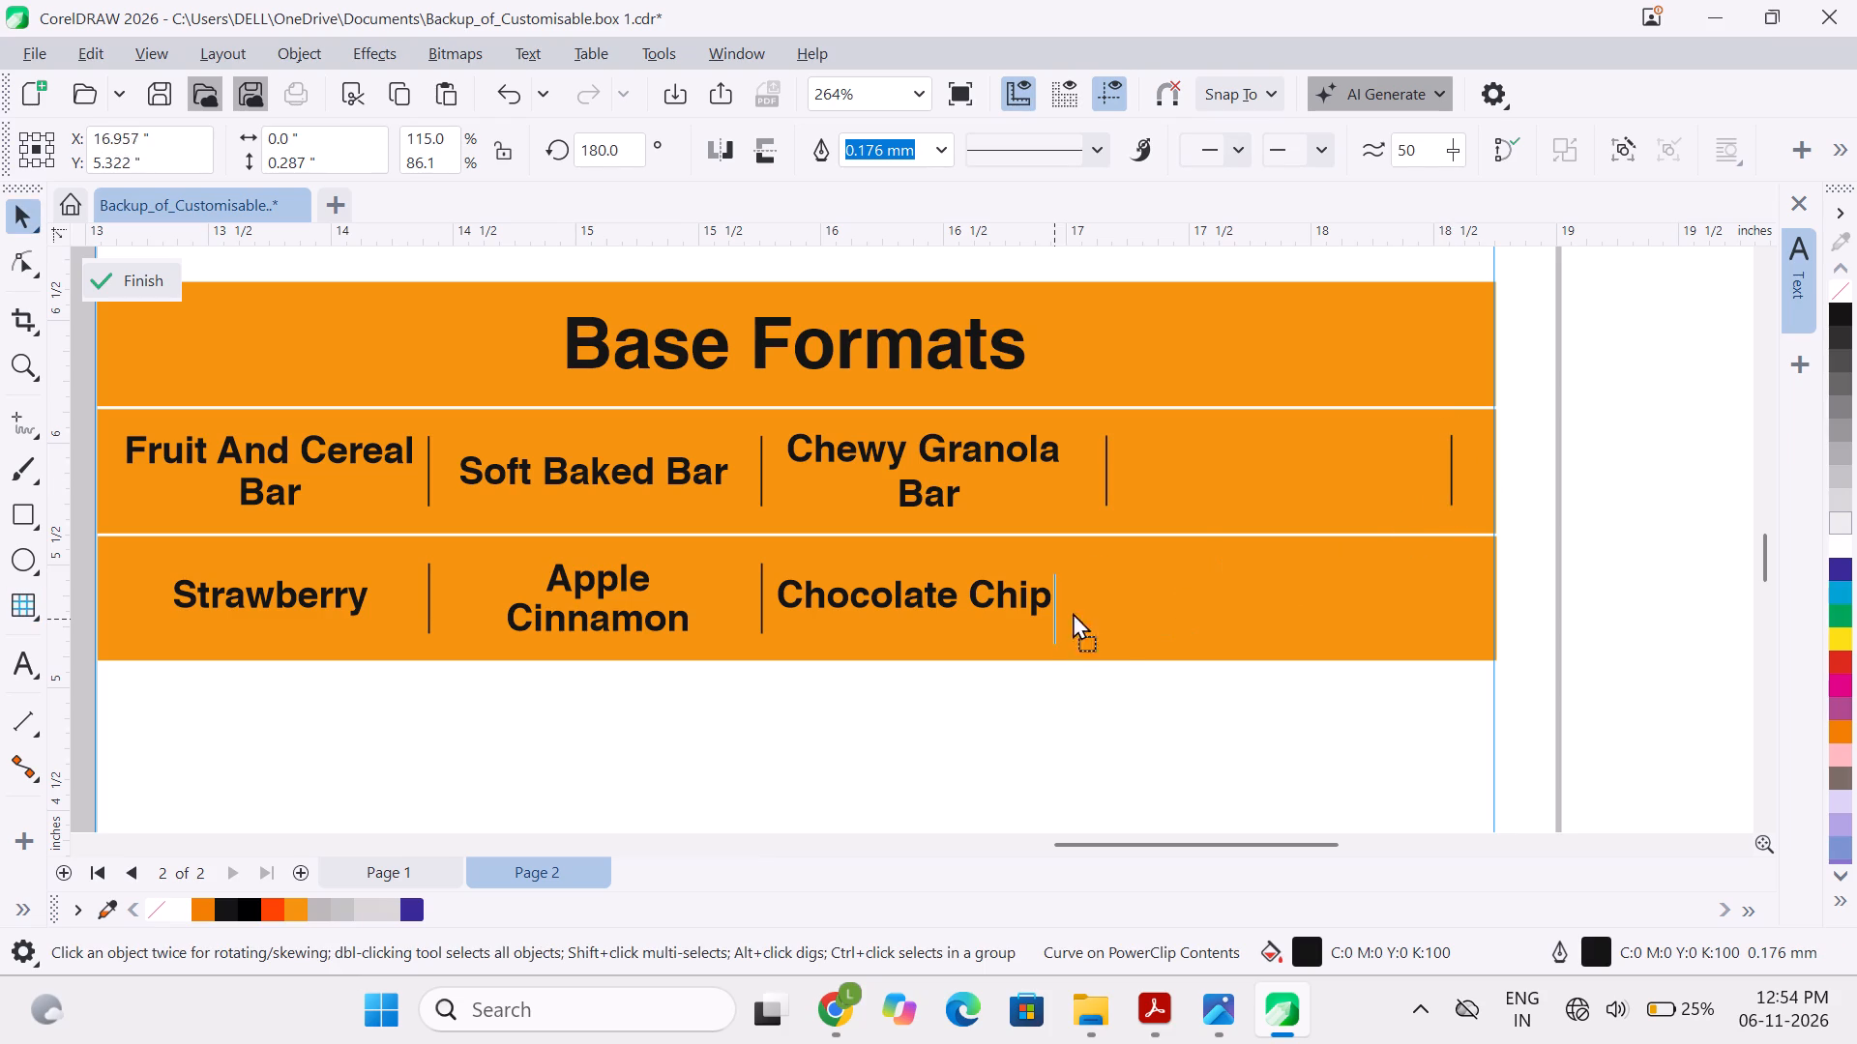
left_click_drag(1073, 612, 1108, 610)
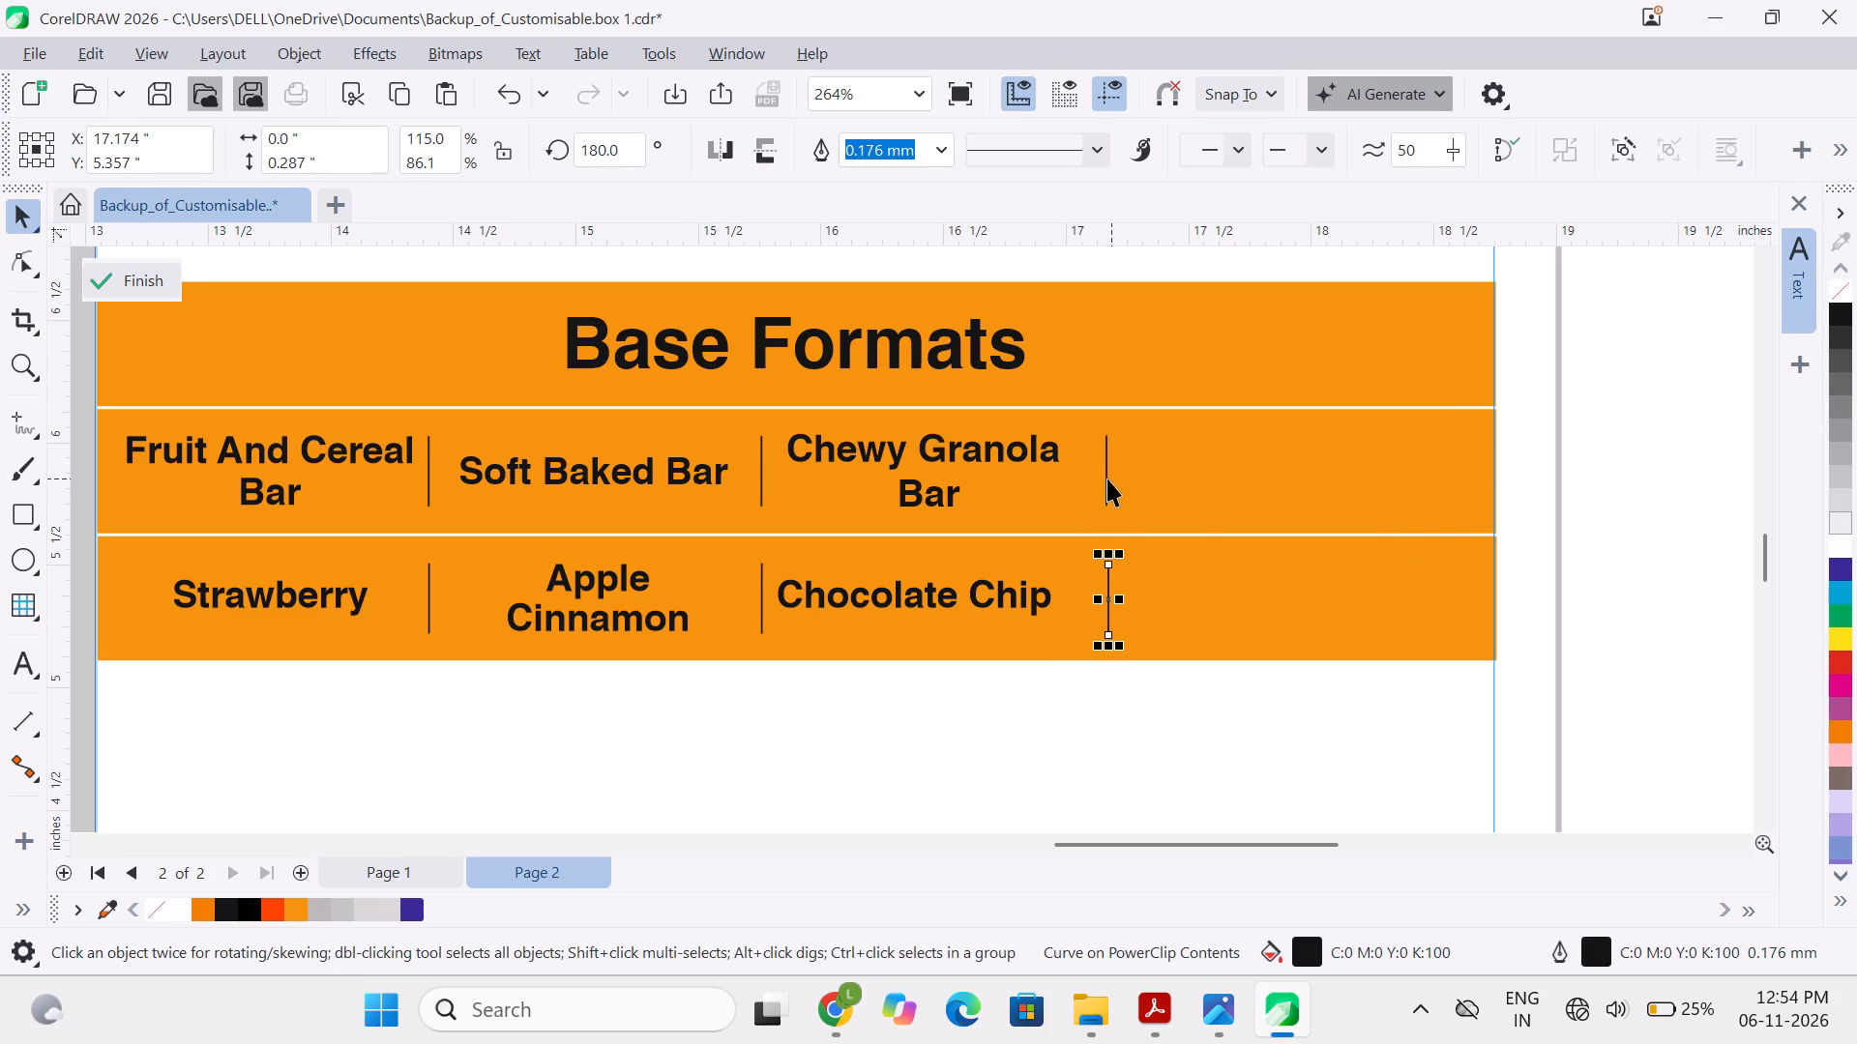
Align the two new third dividers on a common vertical centre line, keeping each in its own row.
left_click(1107, 478, "shift")
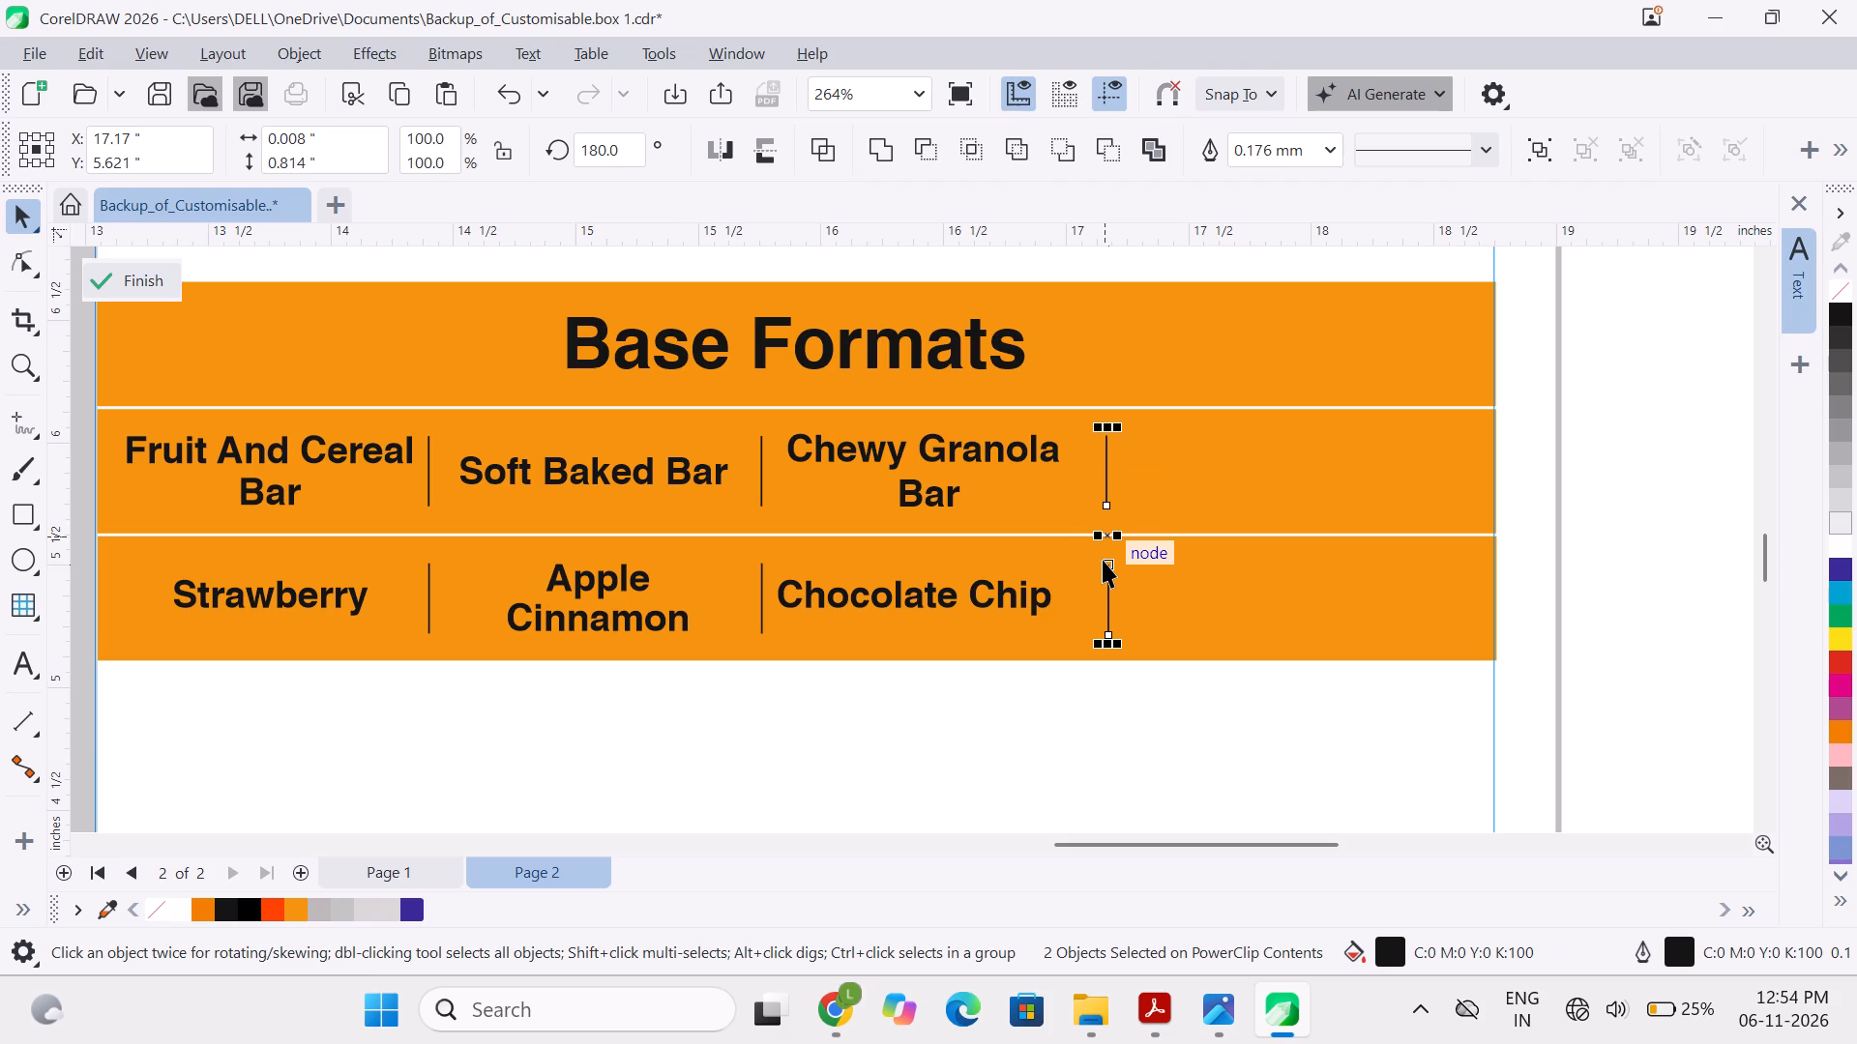
key("e")
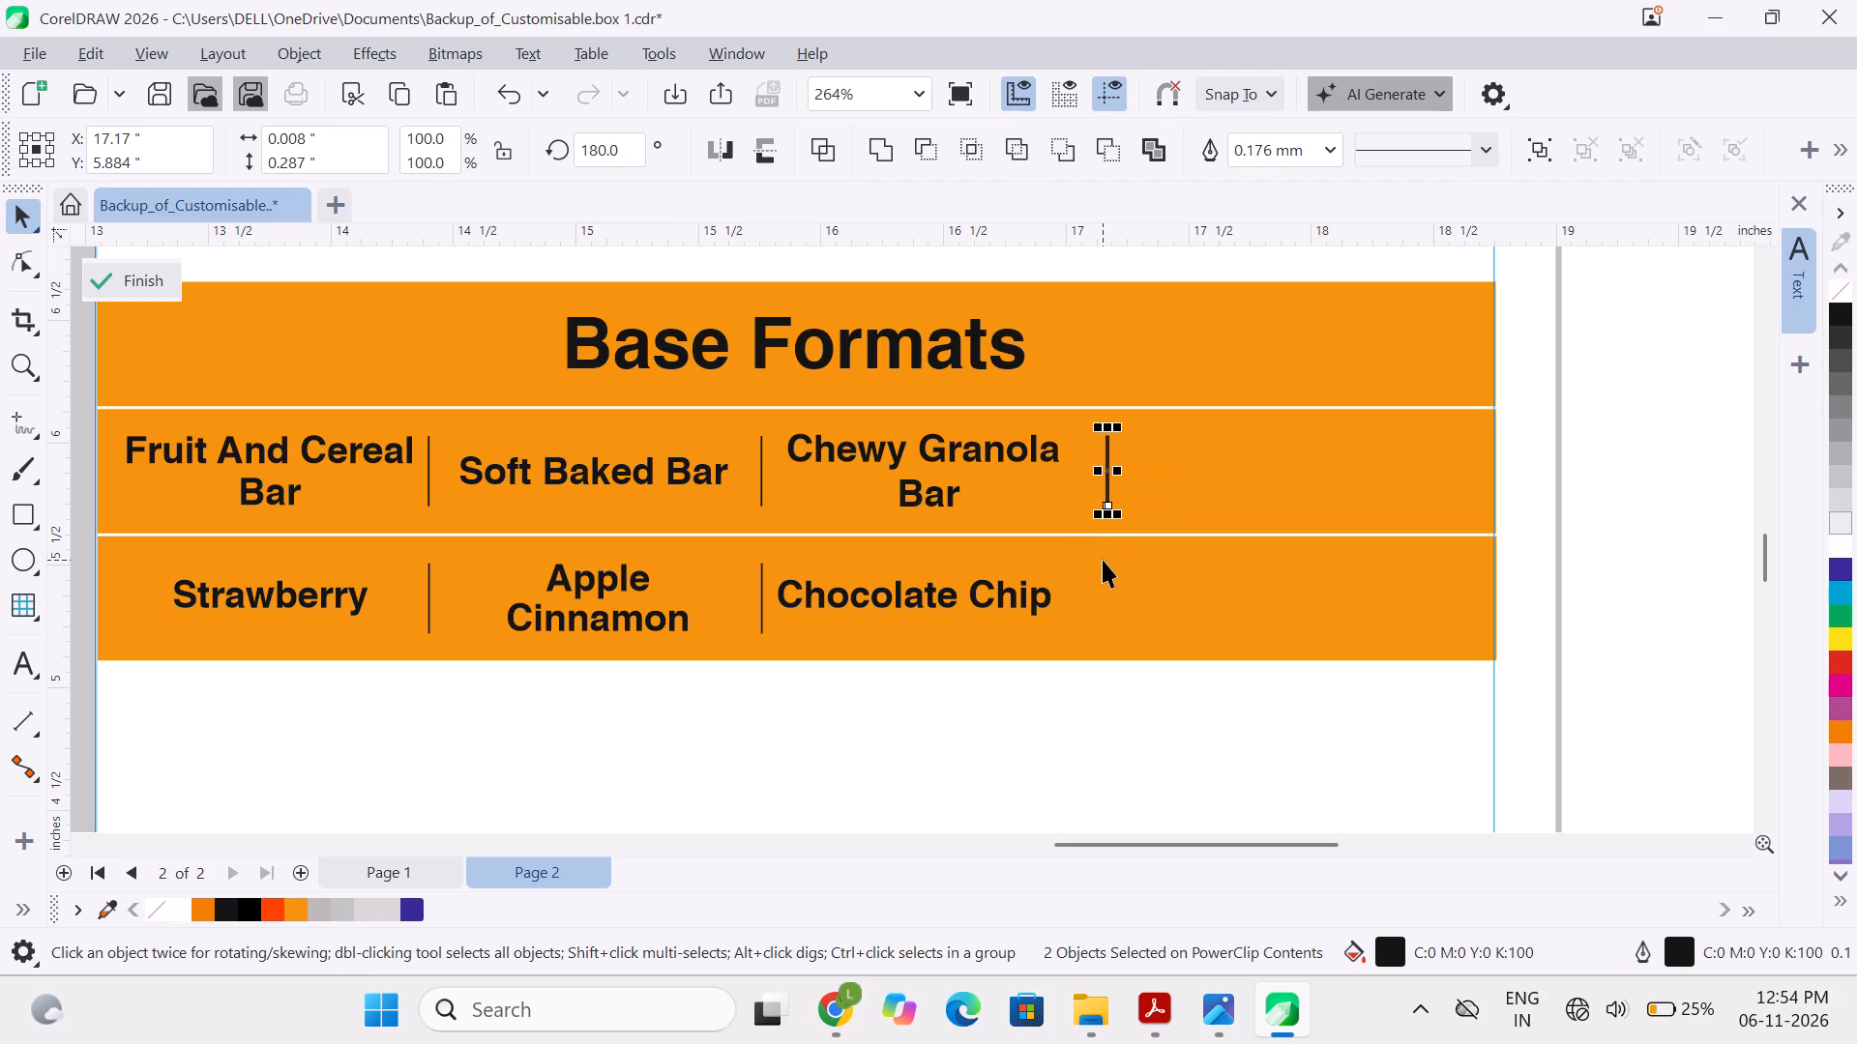
key("ctrl+z")
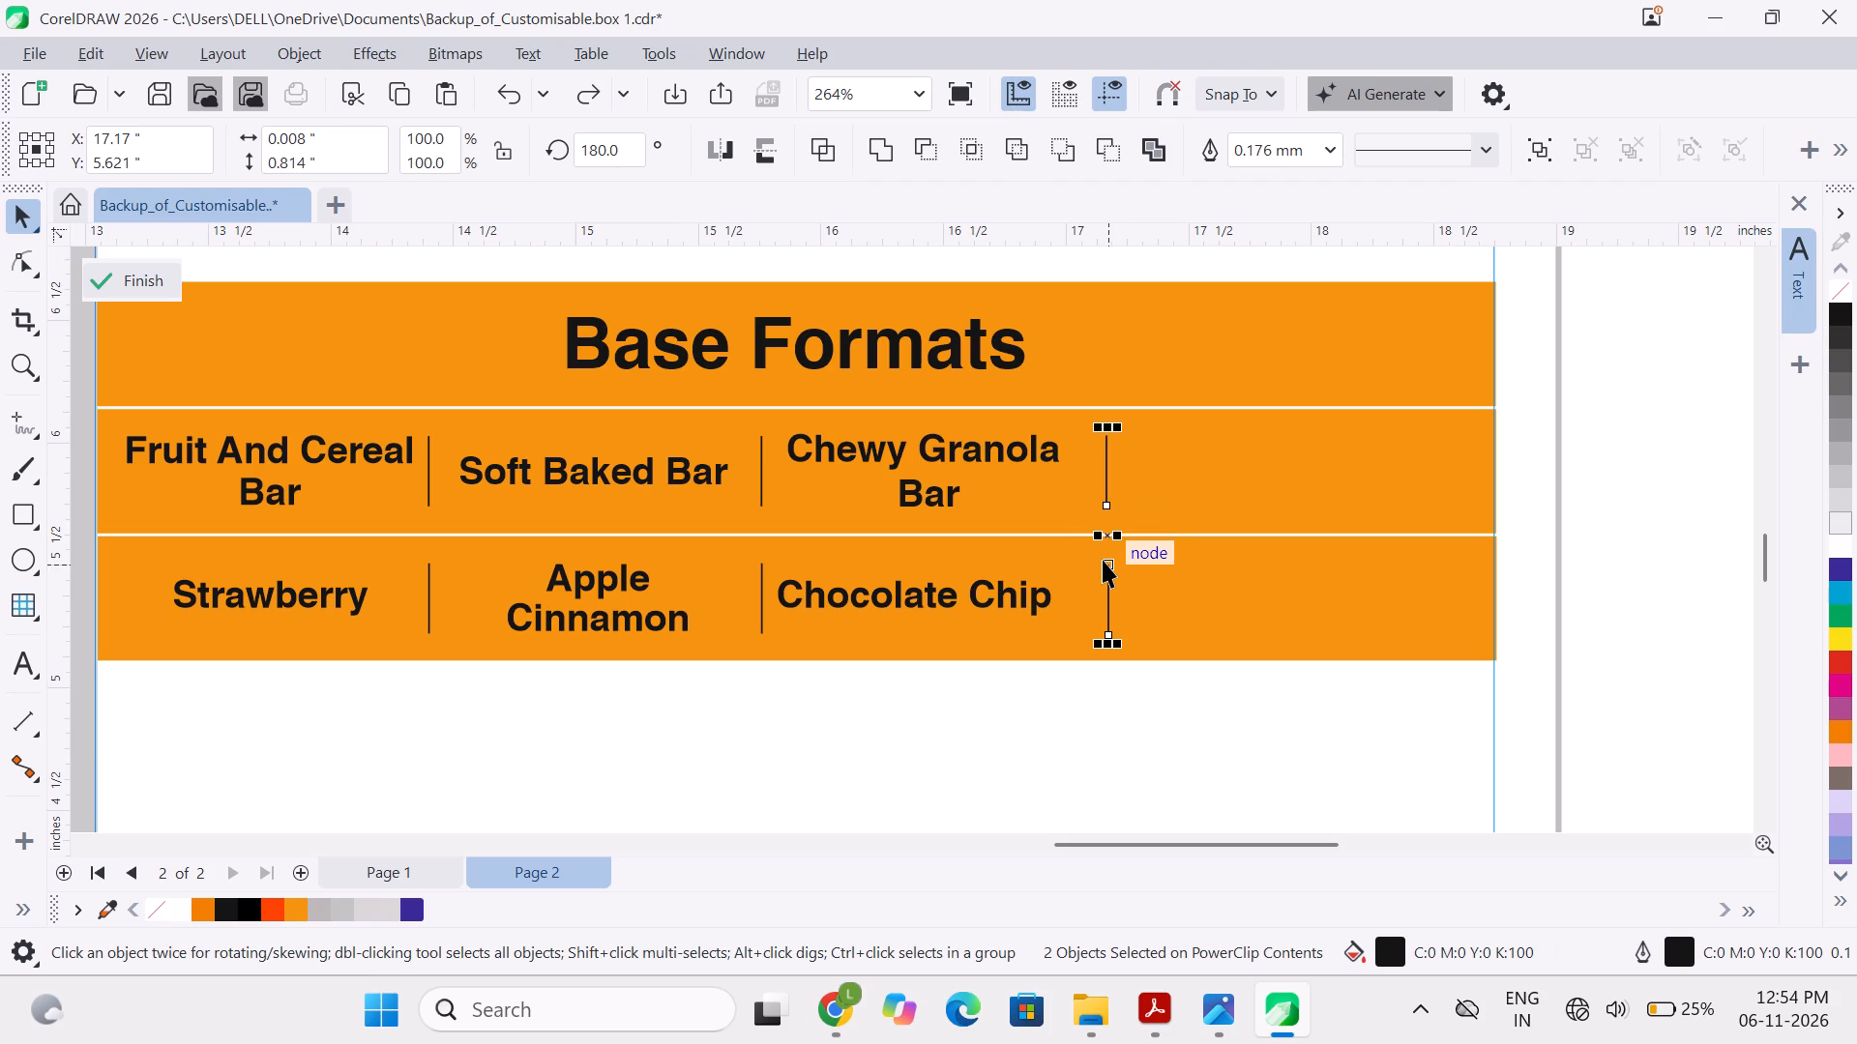
key("c")
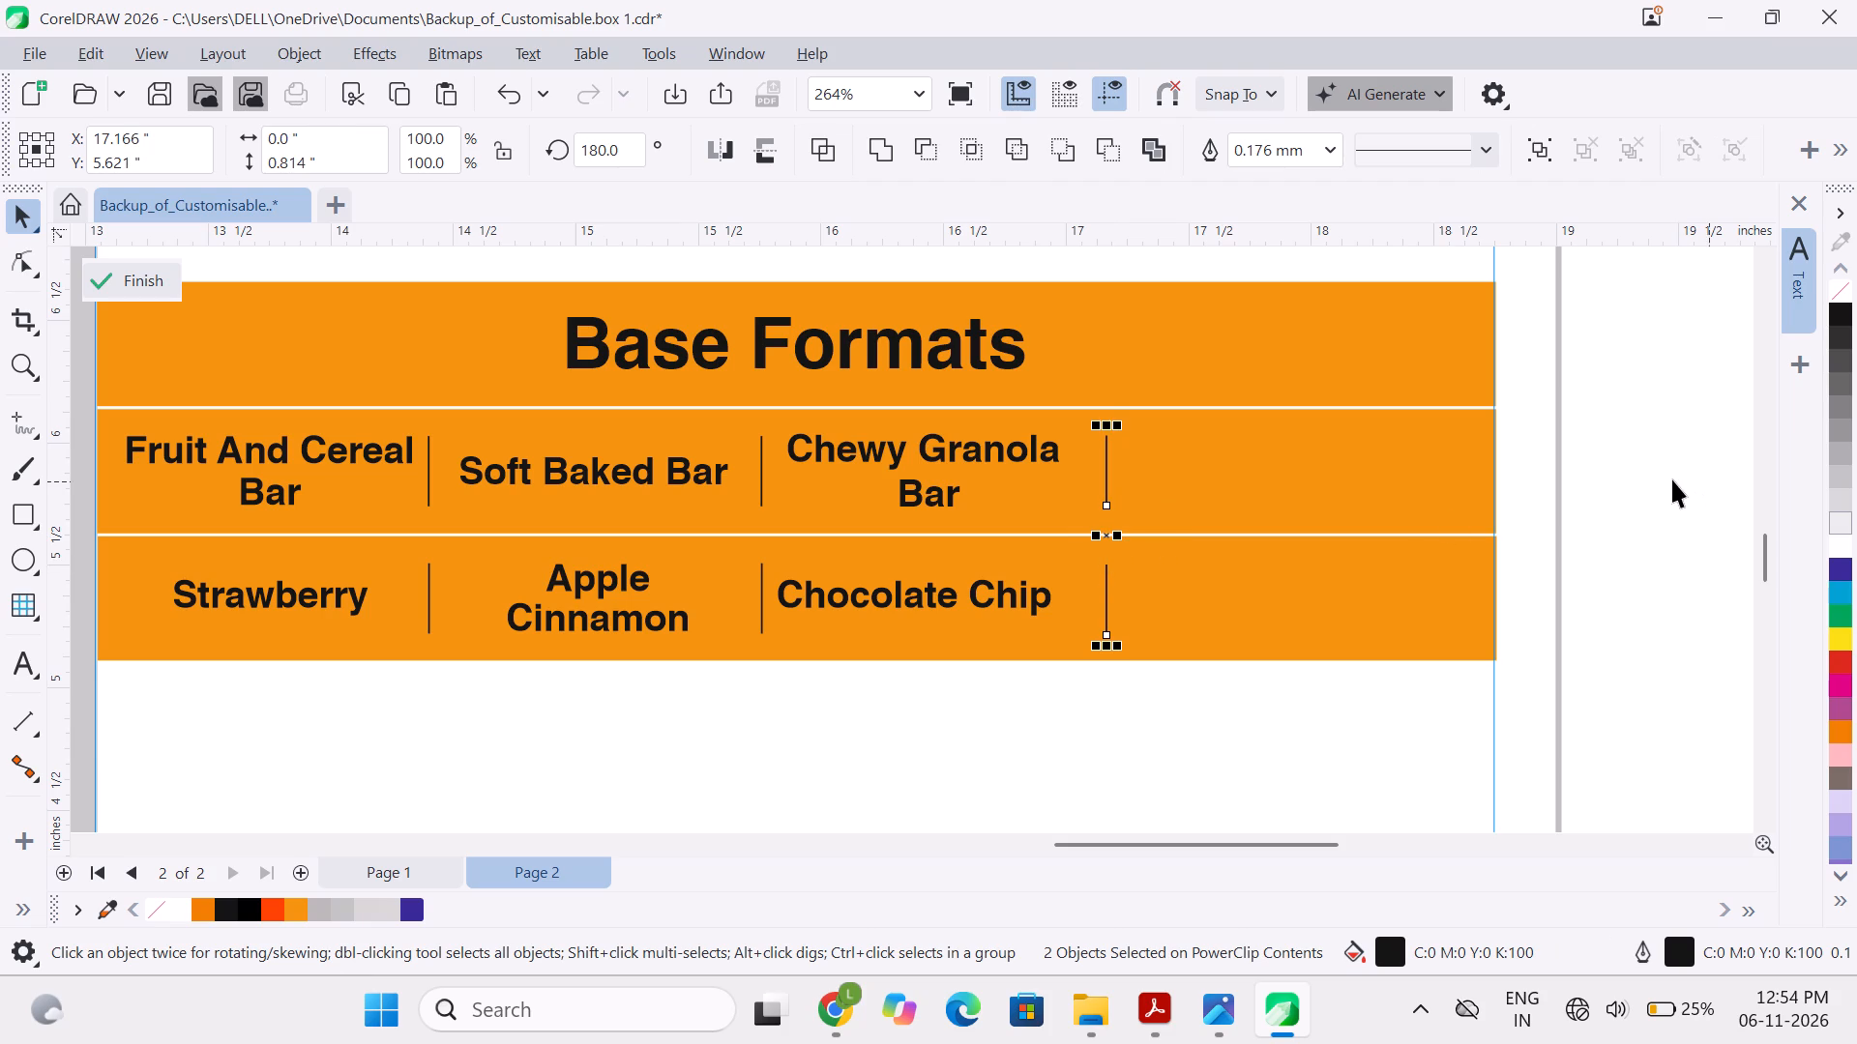
left_click(1672, 479)
scroll(749, 563, "down", 3, "ctrl")
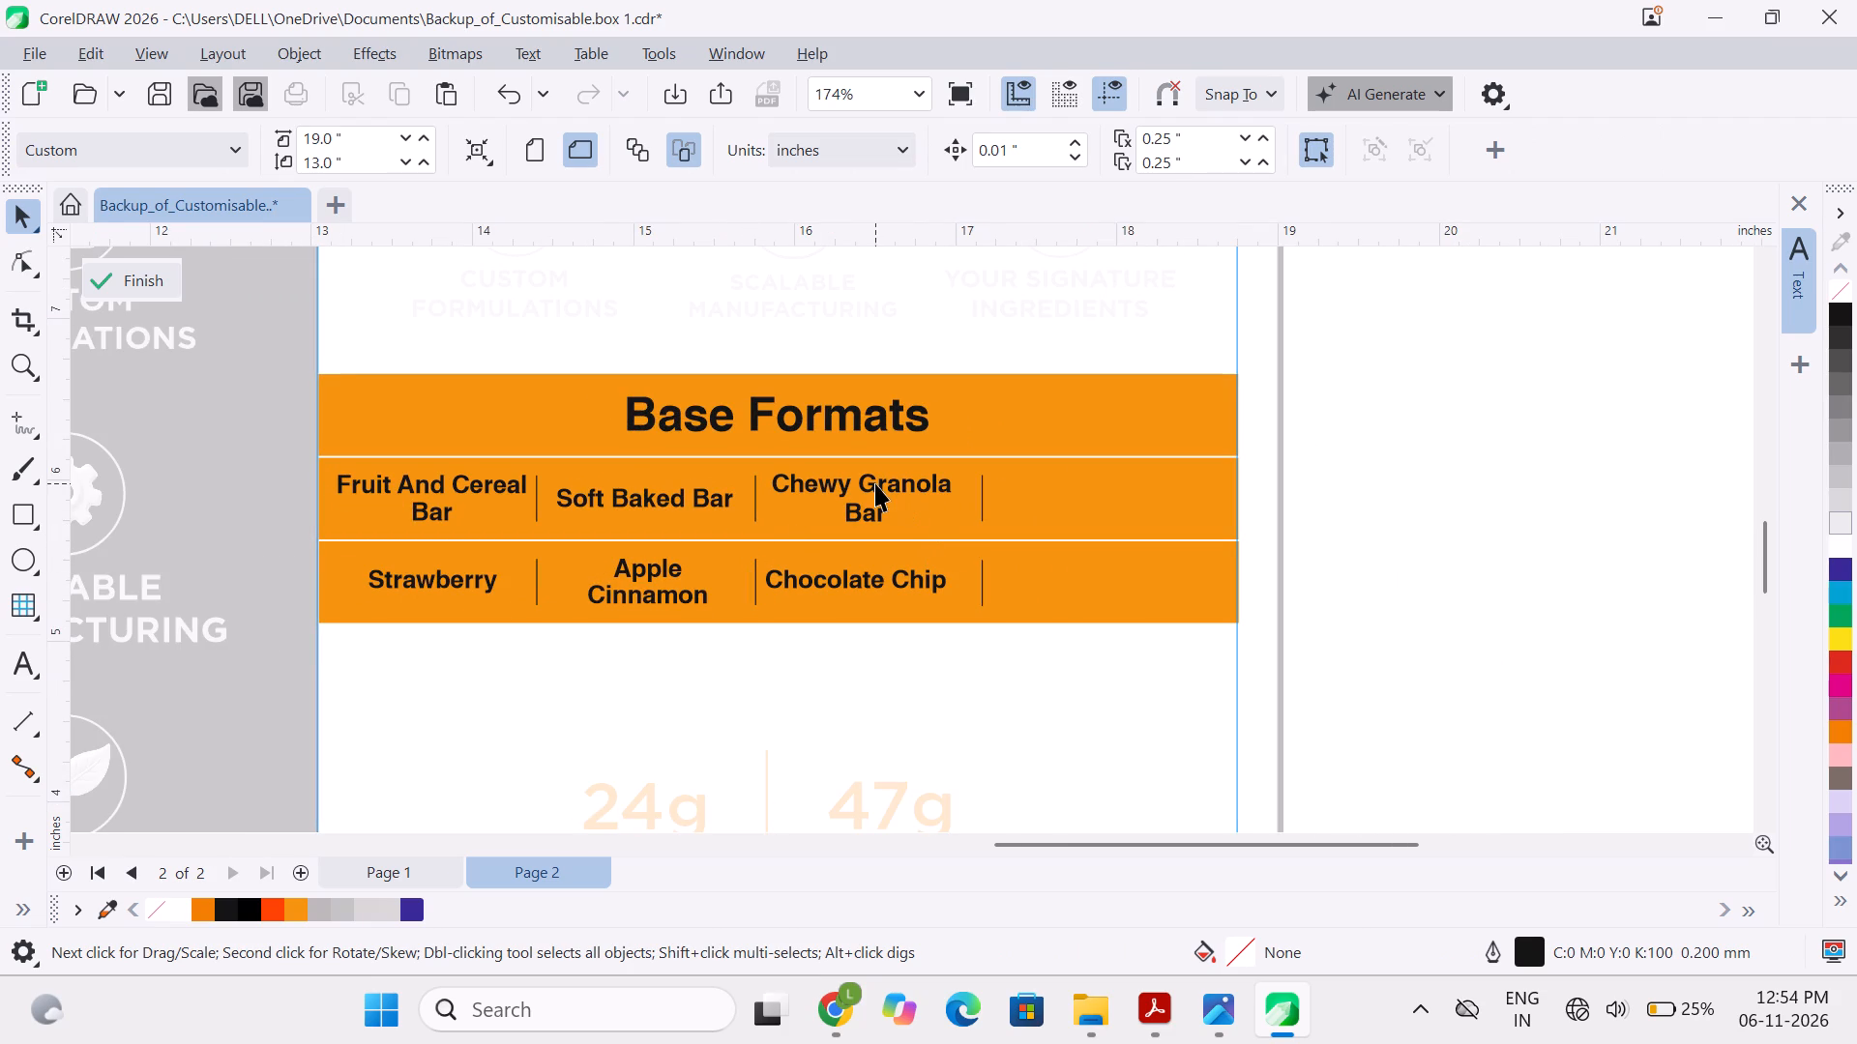
Duplicate the first row's Chewy Granola Bar name and place the copy after the third divider, at about X 17.88, Y 5.90 inches.
left_click(802, 491)
key("ctrl+d")
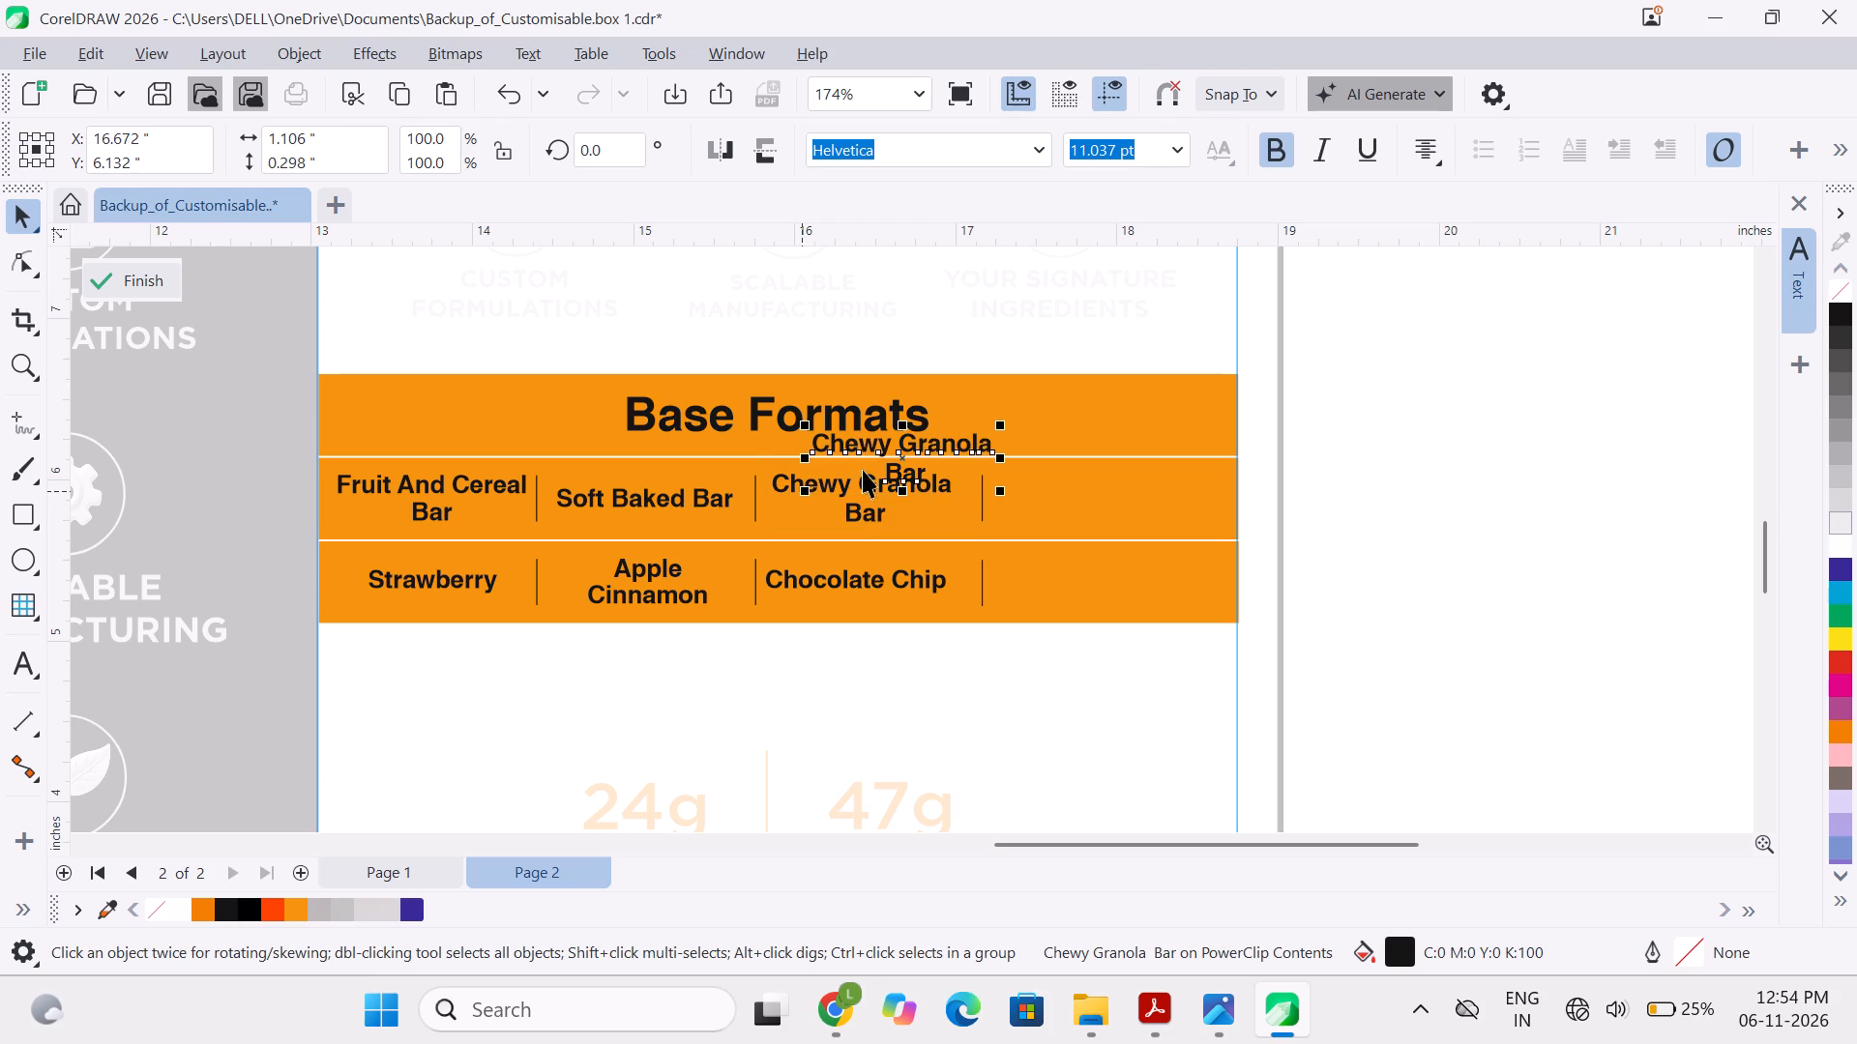
left_click_drag(881, 442, 1070, 474)
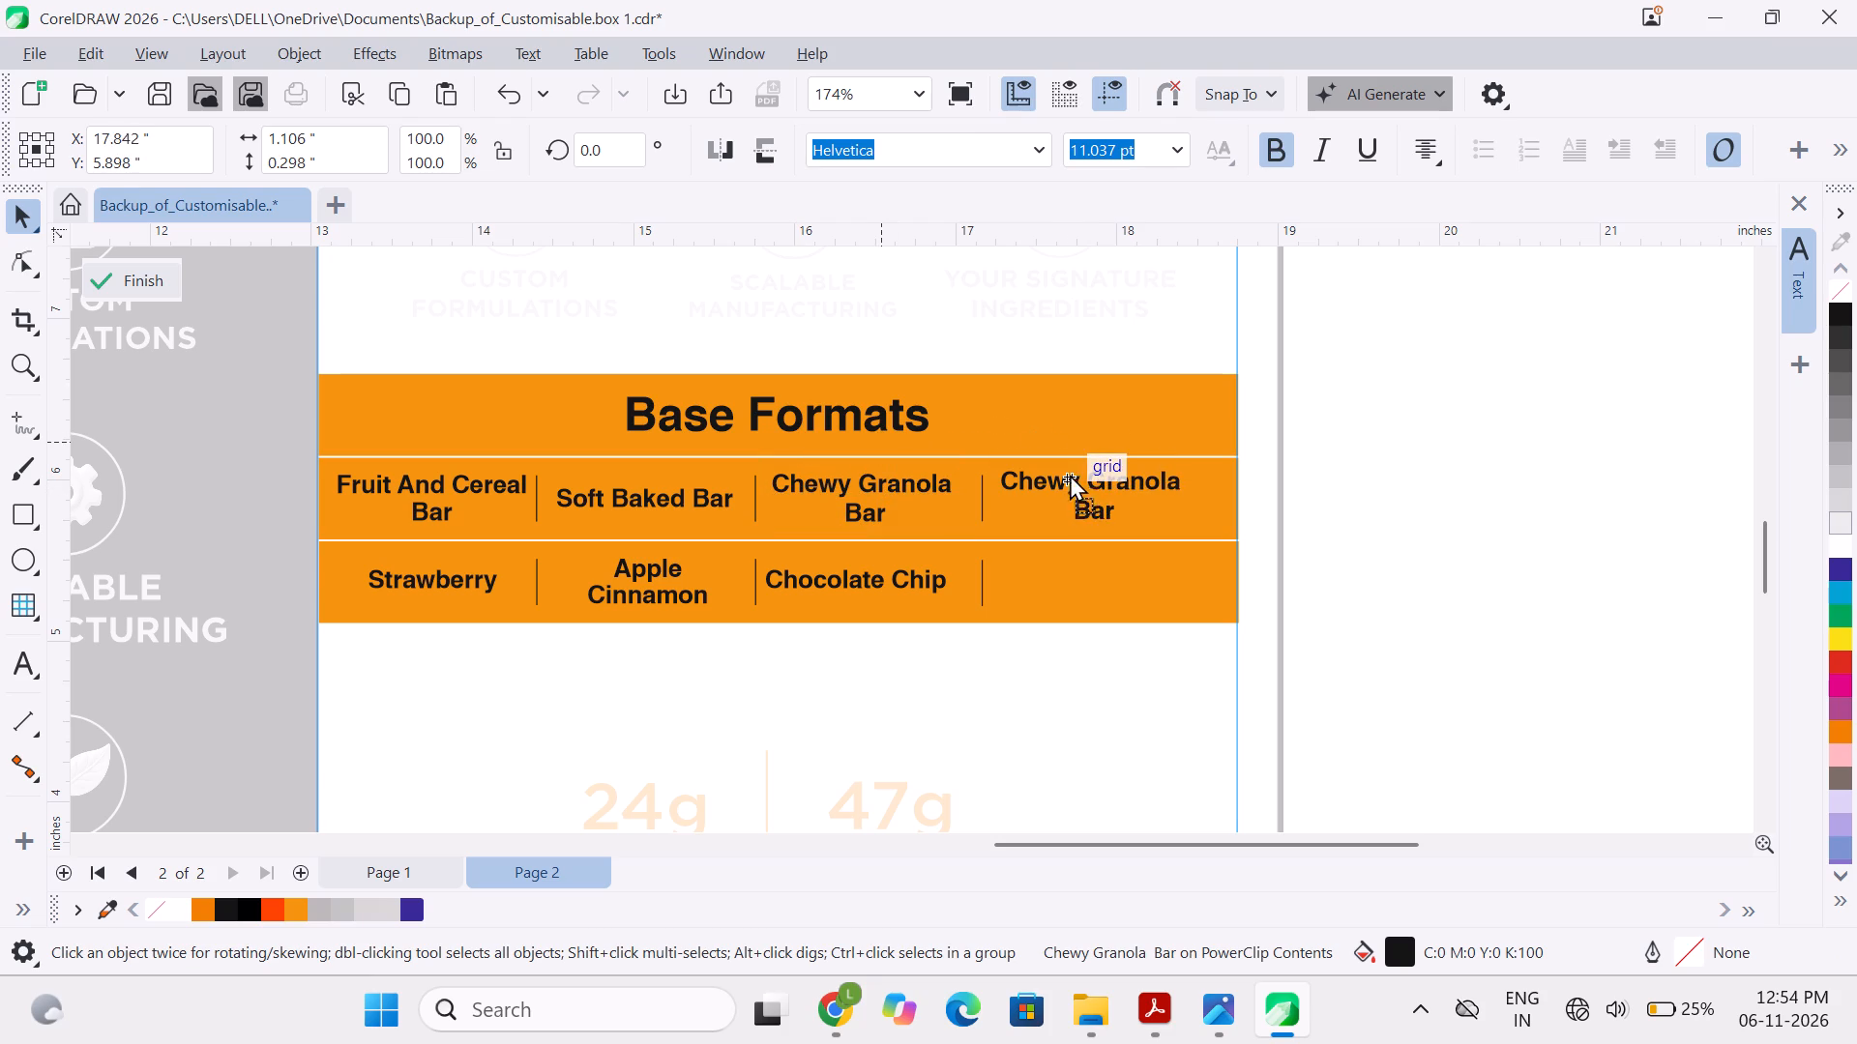
left_click_drag(1070, 474, 1076, 478)
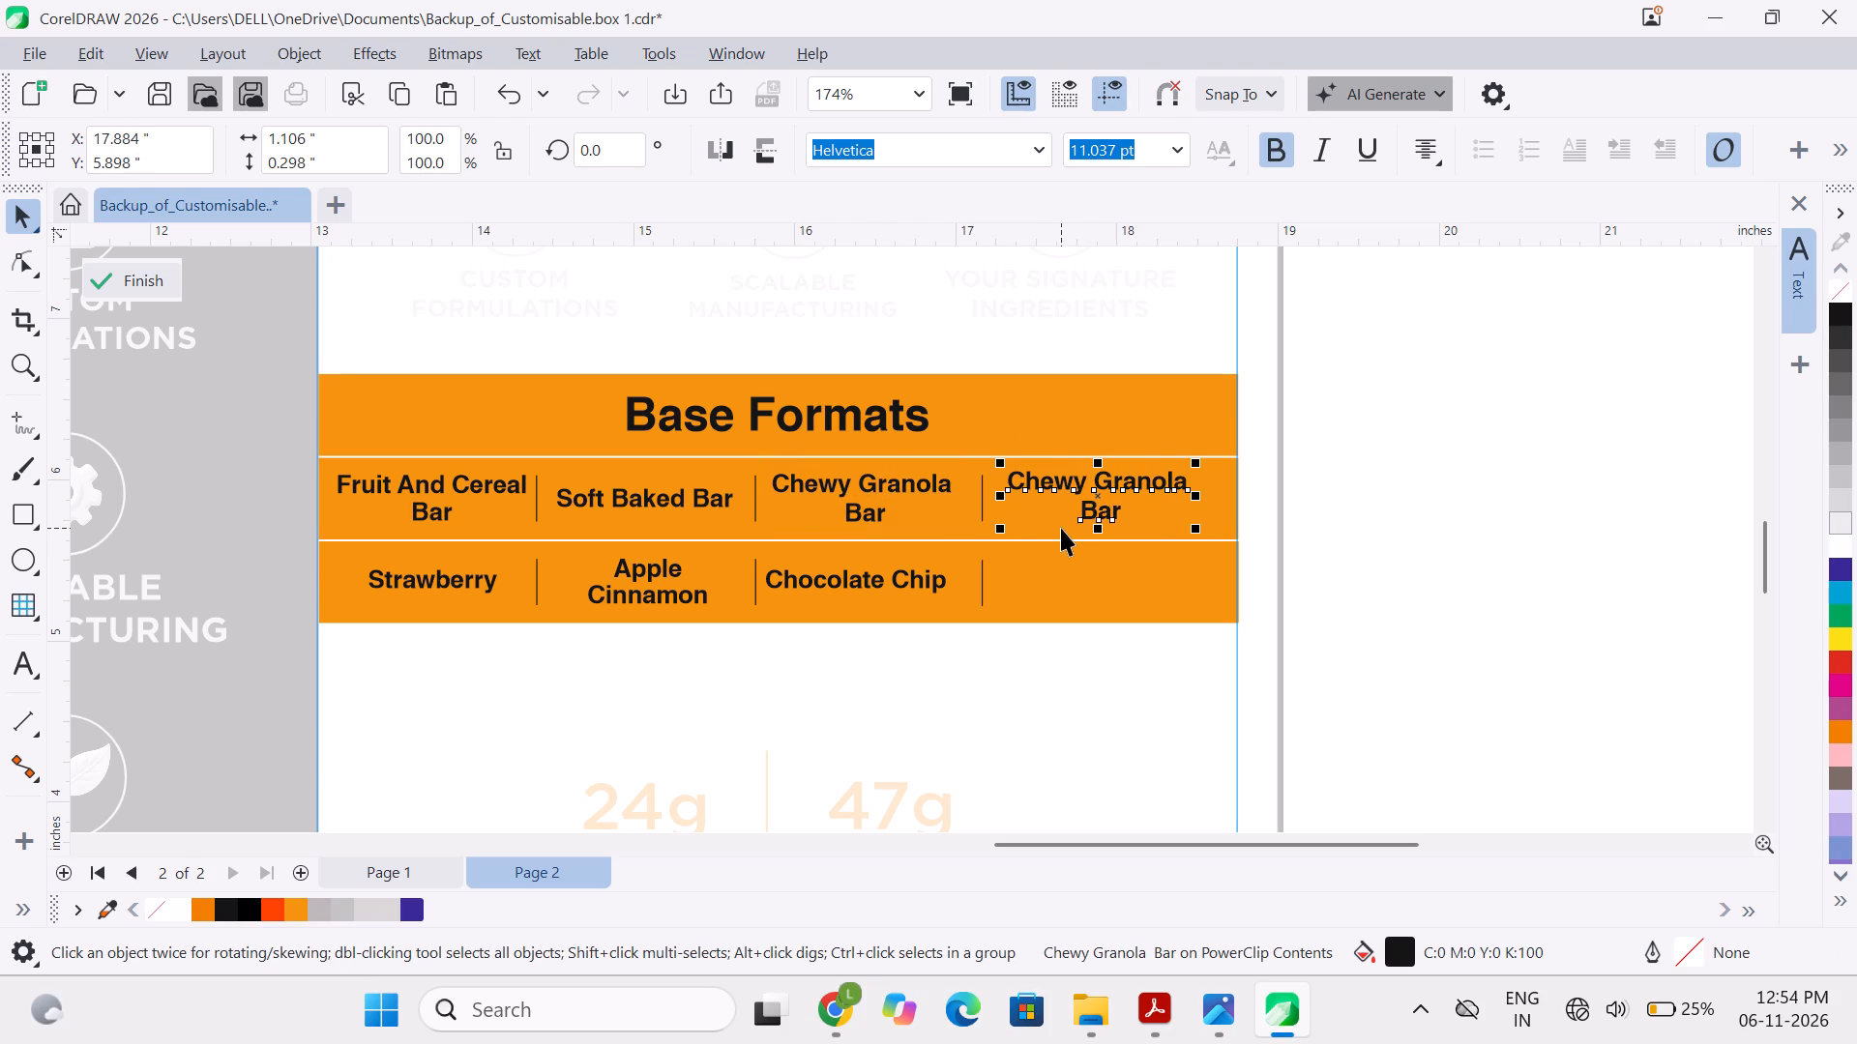
key("ctrl+d")
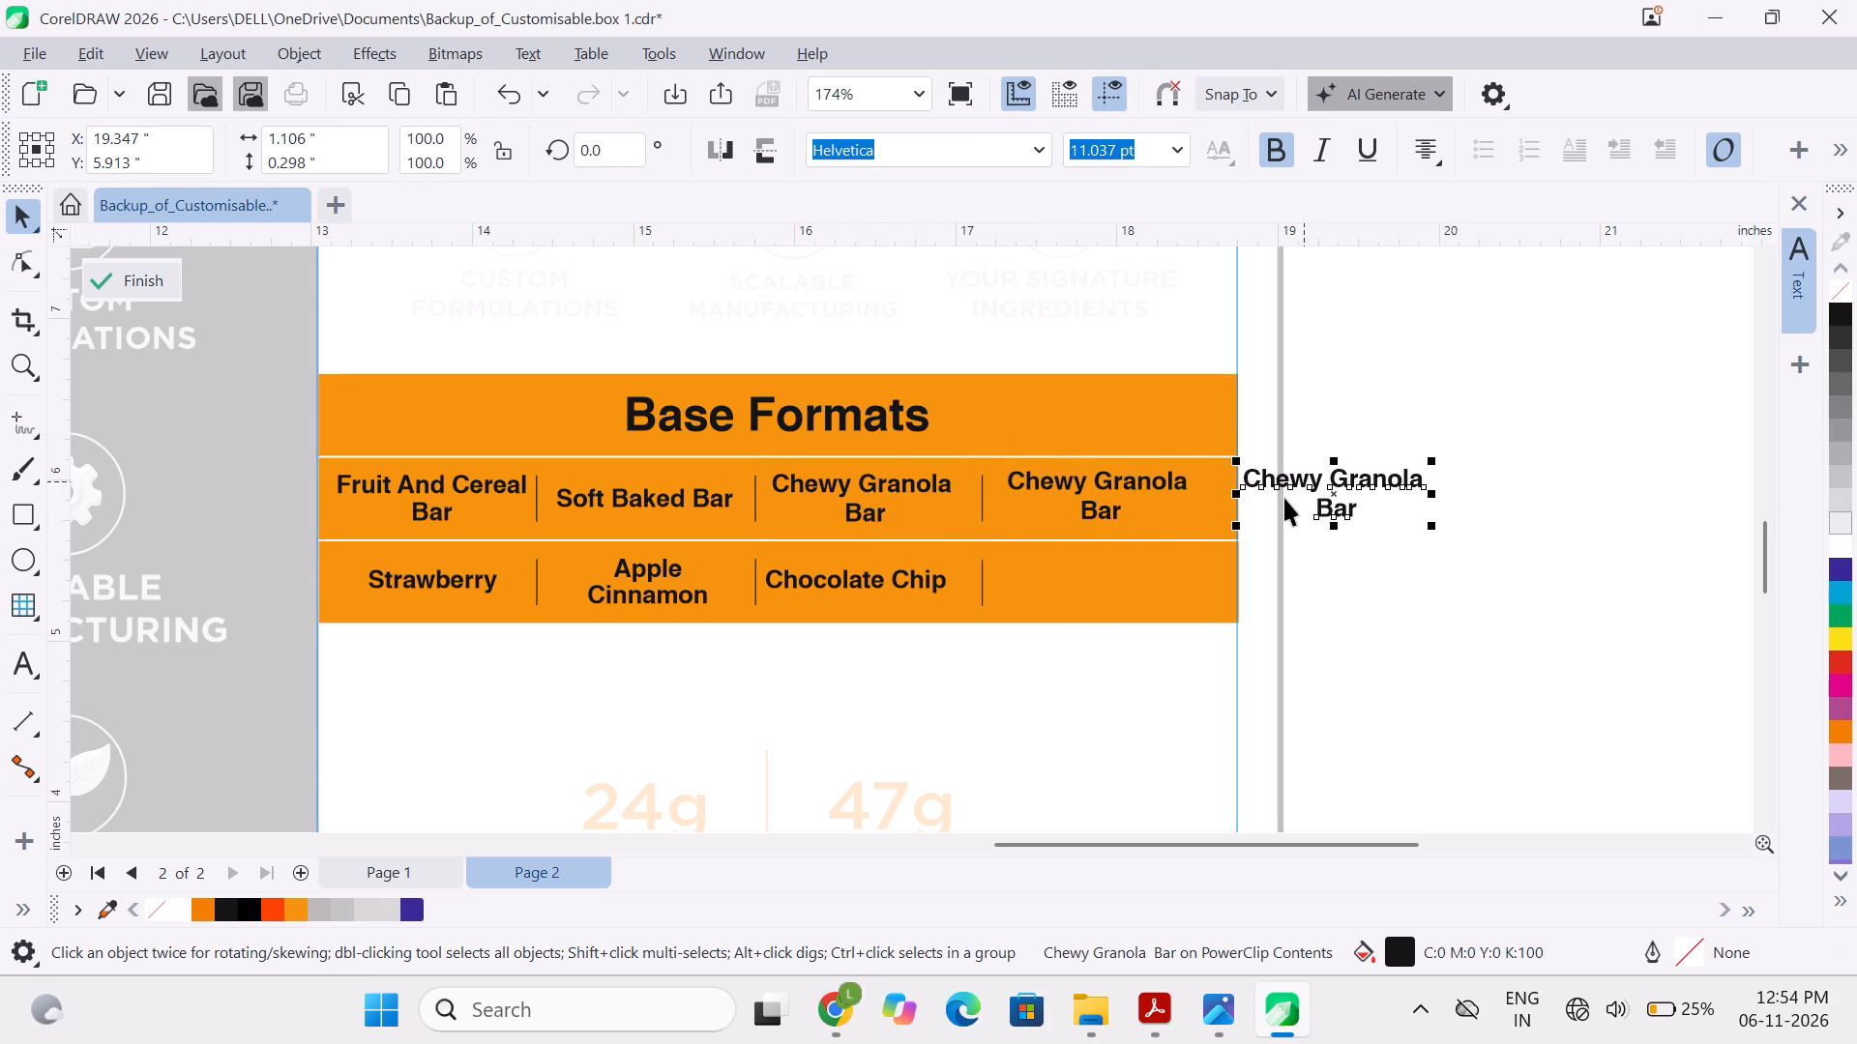
key("ctrl+z")
Duplicate the second row's Chocolate Chip name and place the copy after the third divider, at about X 17.87, Y 5.34 inches.
left_click(923, 577)
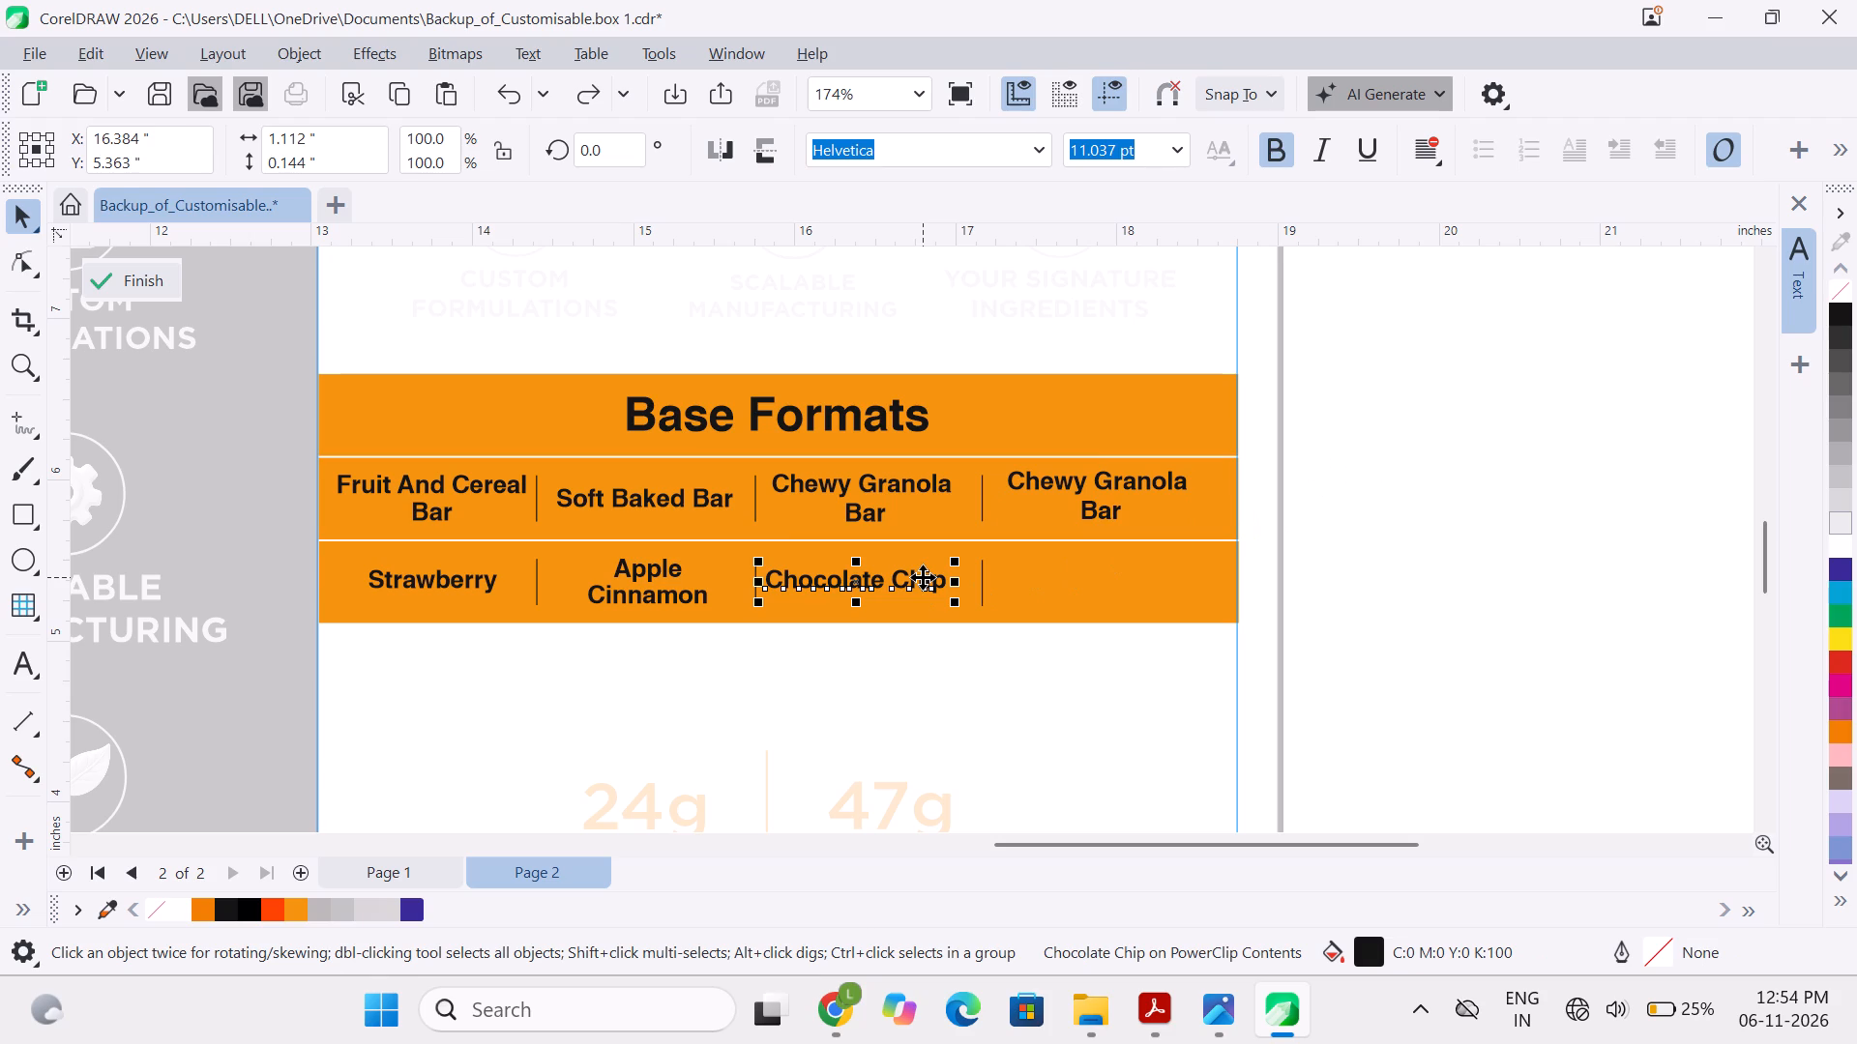
key("ctrl+d")
left_click_drag(949, 543, 1045, 577)
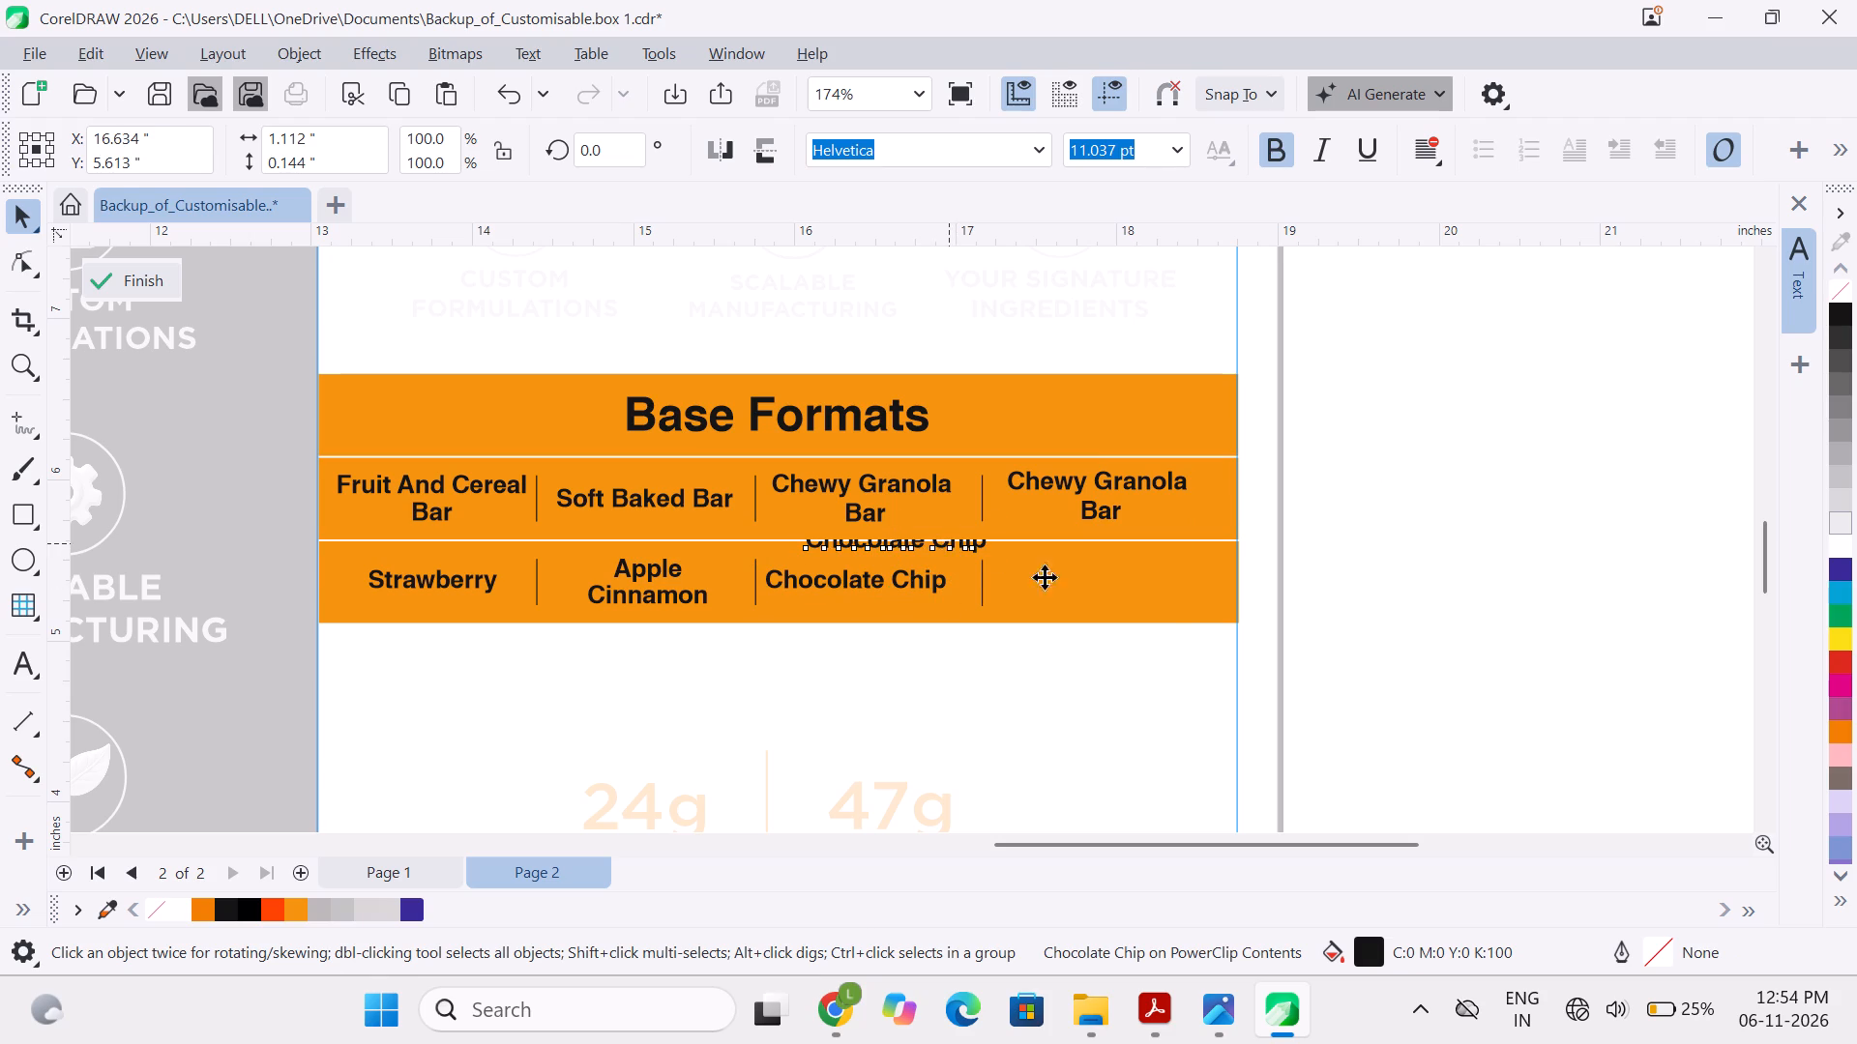
left_click_drag(1045, 577, 1147, 587)
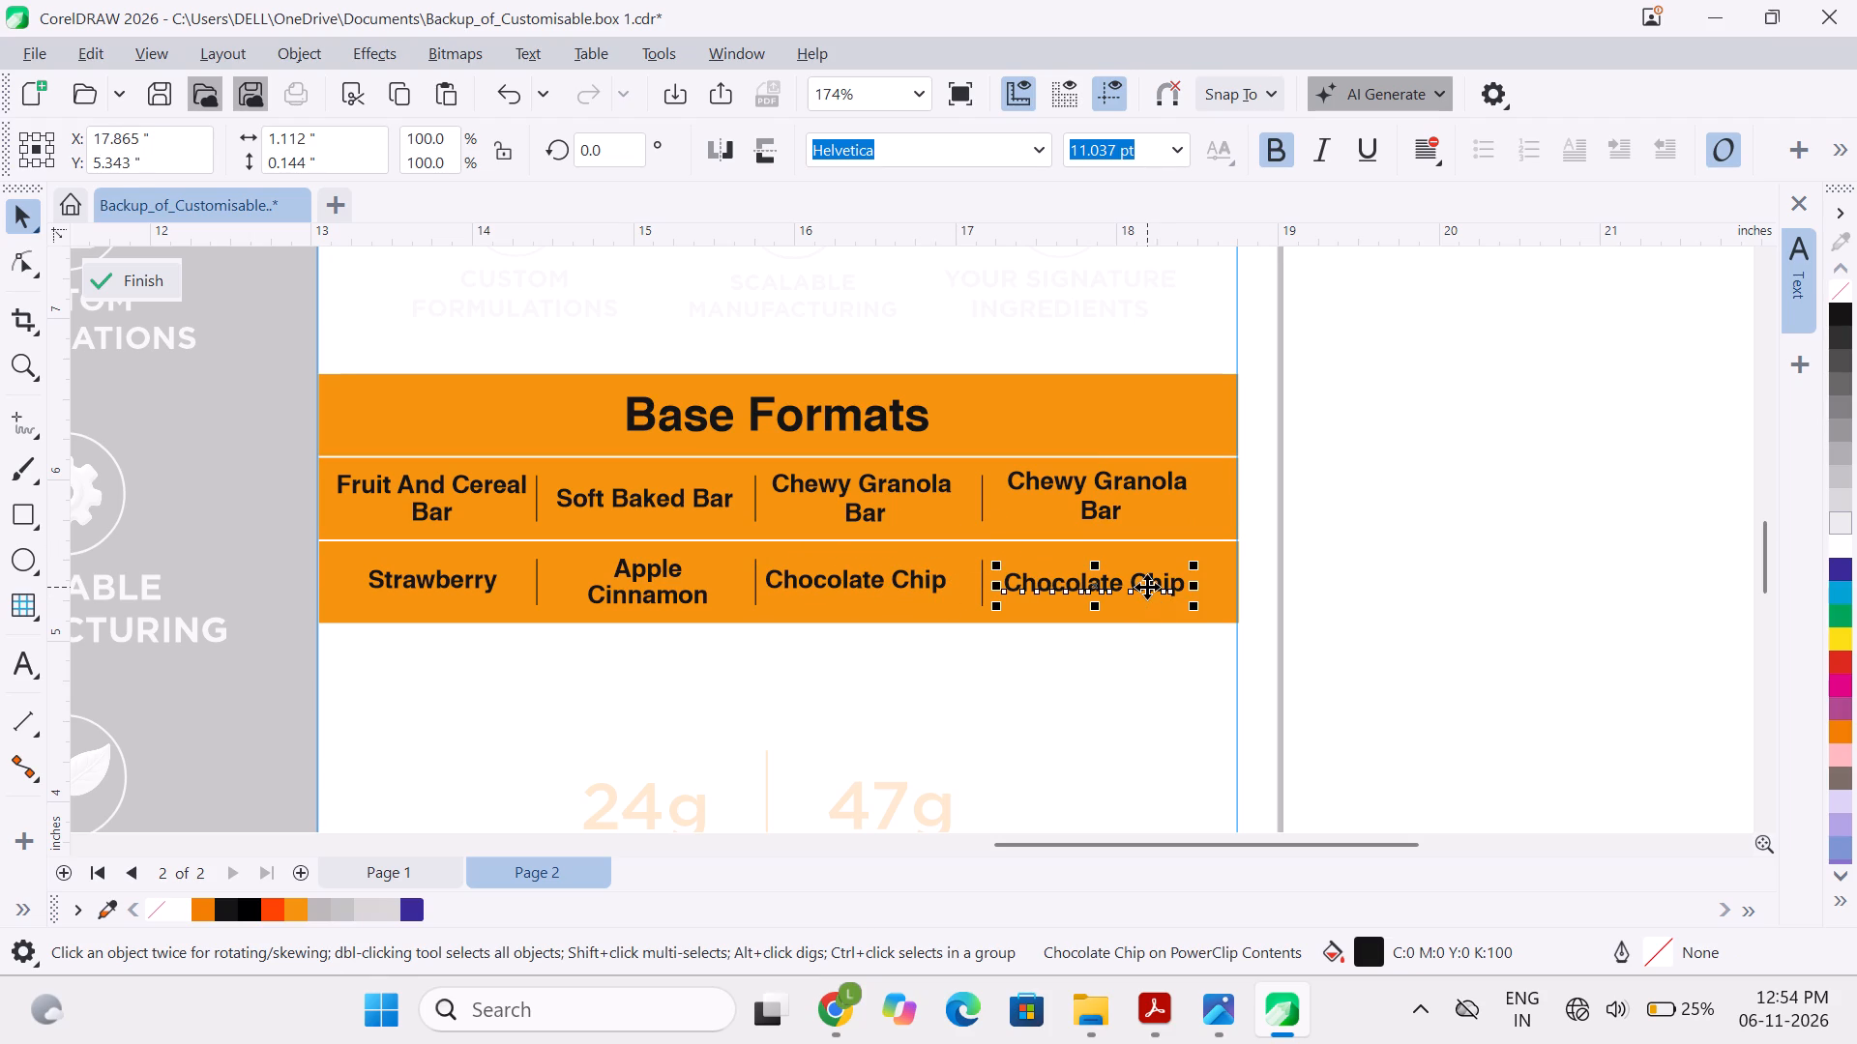
Delete all the text of the Chocolate Chip copy in the second row's fourth column.
double_click(1146, 587)
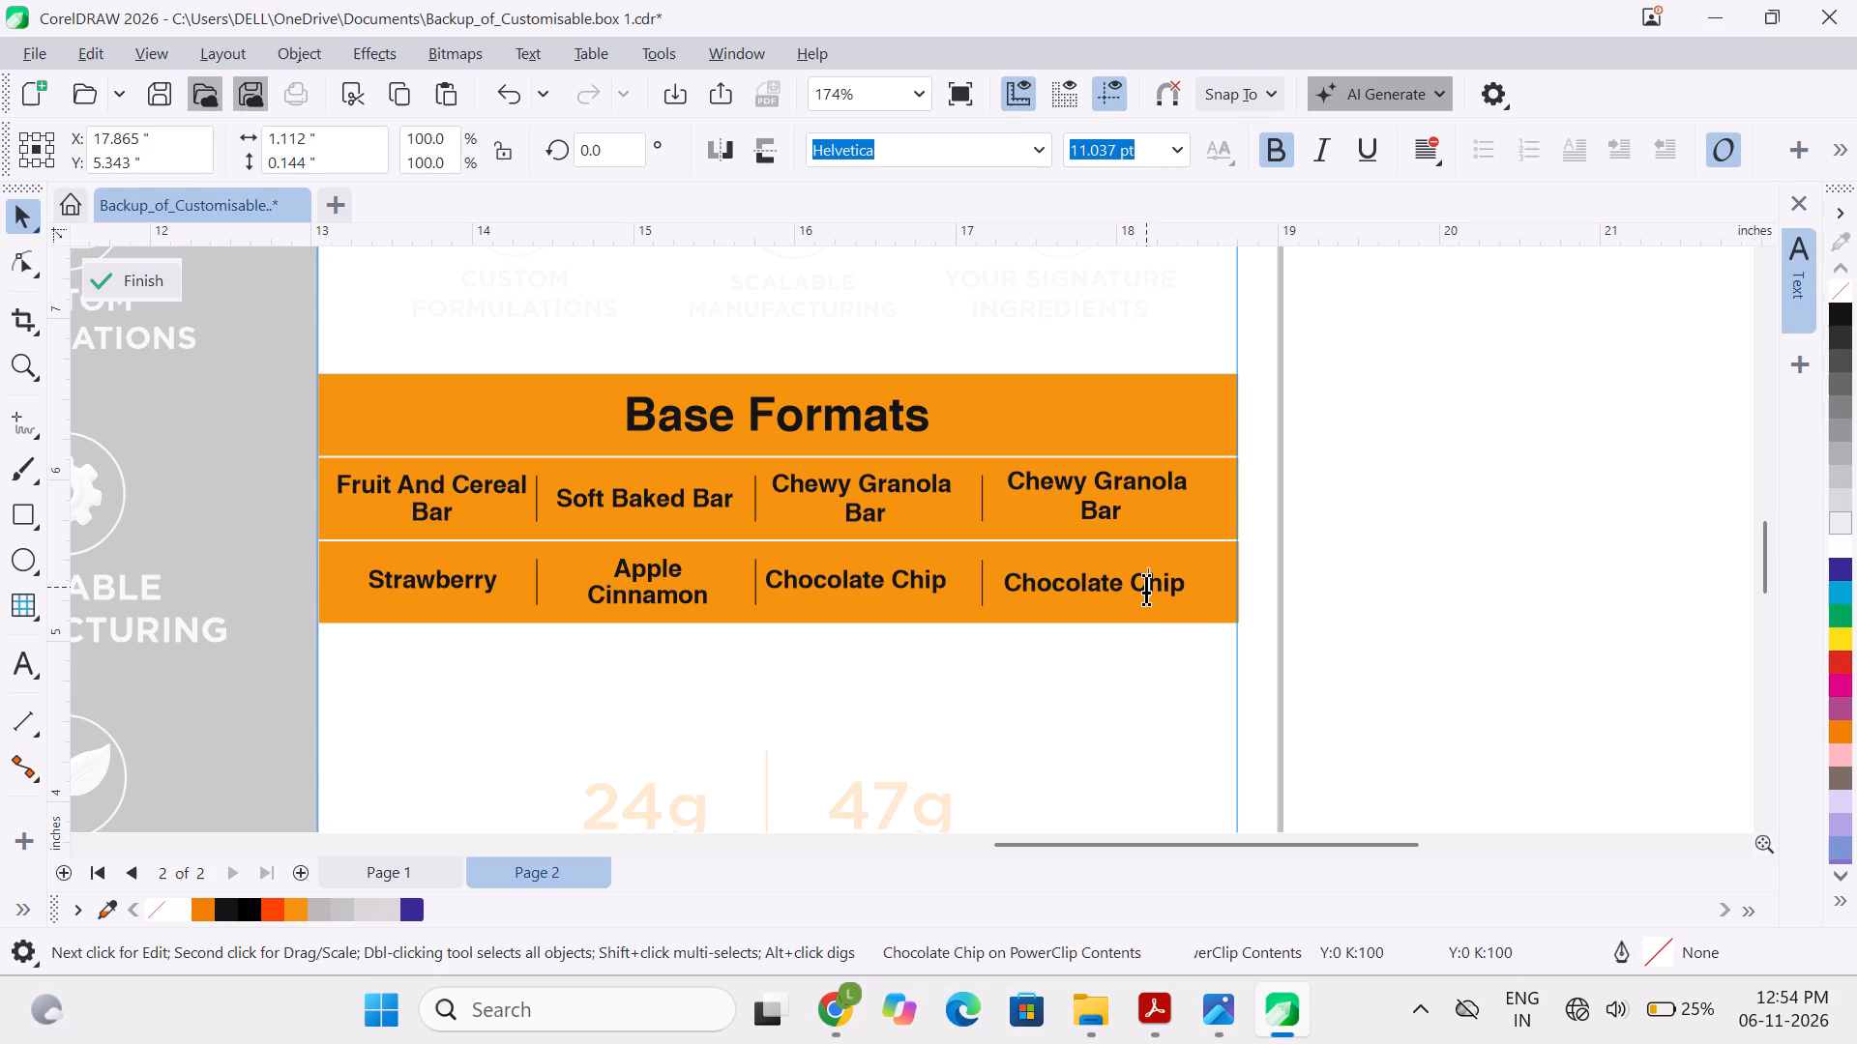
key("Right")
key("Right")
key("Right")
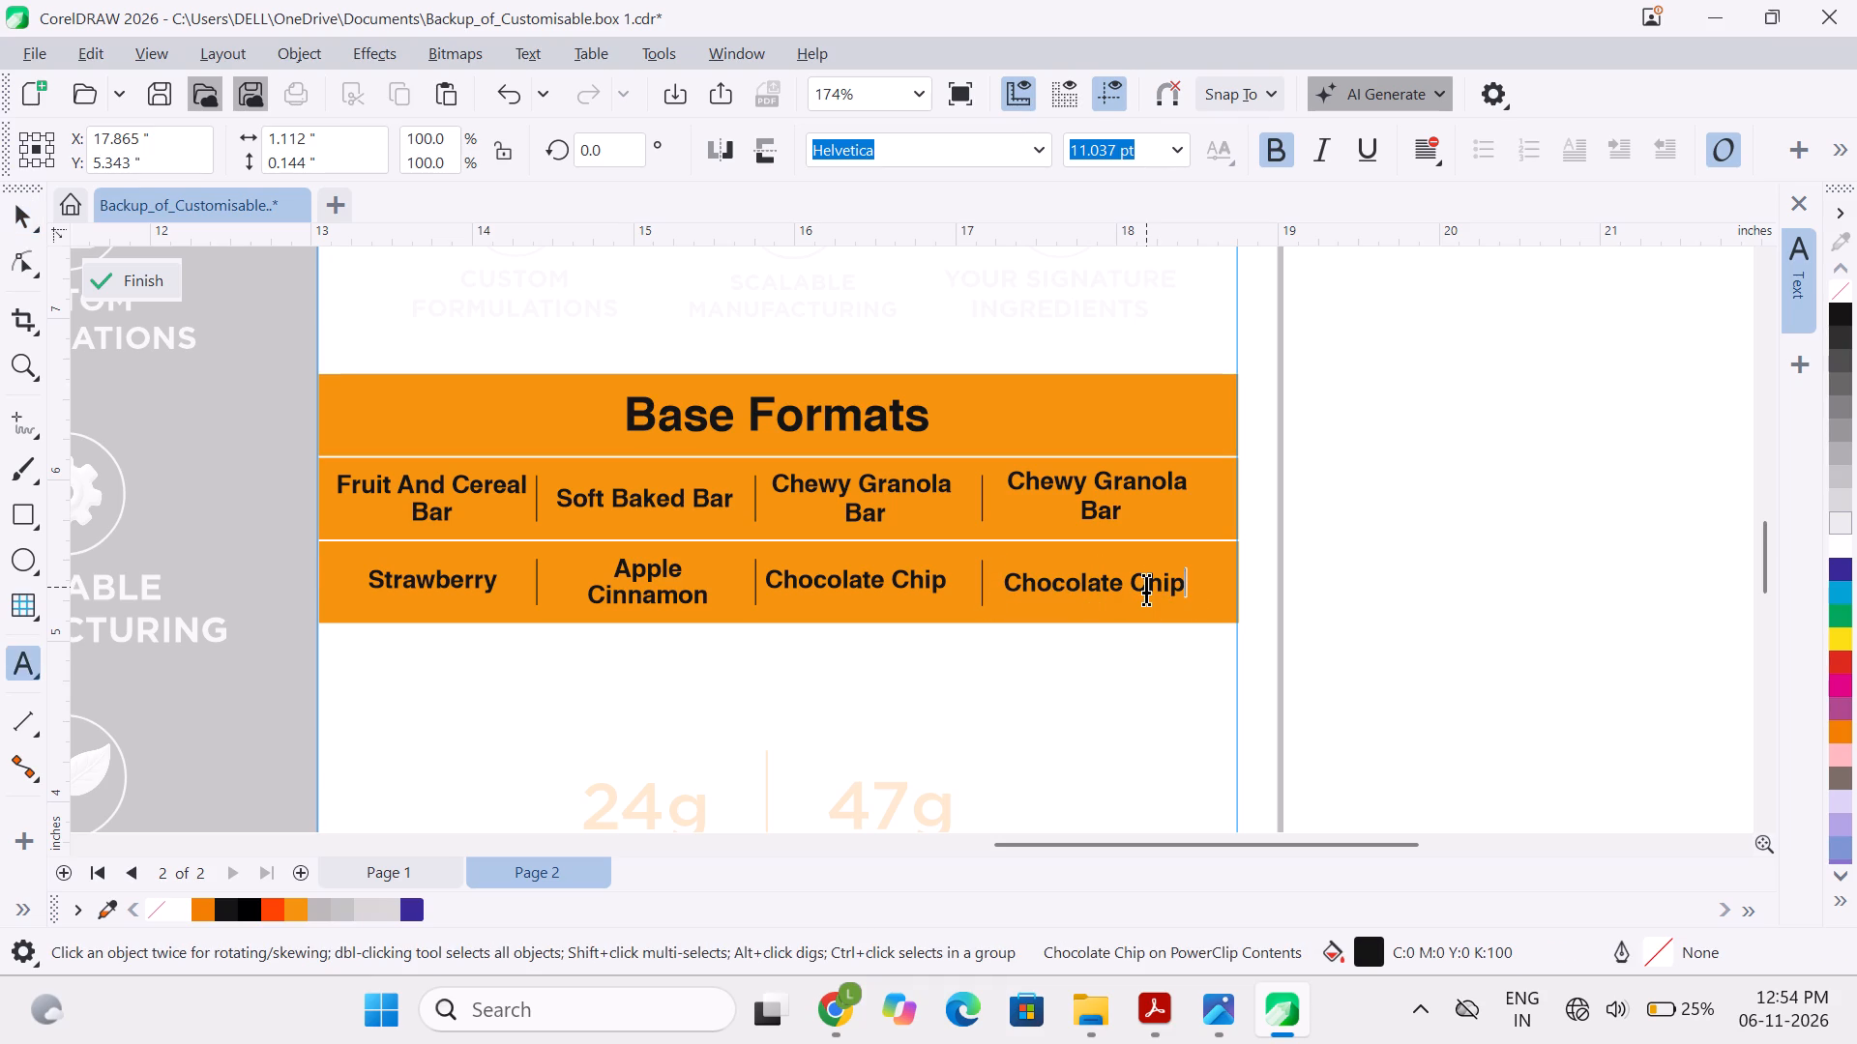
key("BackSpace")
key("BackSpace")
key("BackSpace")
key("BackSpace")
key("BackSpace")
key("BackSpace")
key("BackSpace")
key("BackSpace")
key("BackSpace")
key("BackSpace")
key("BackSpace")
key("BackSpace")
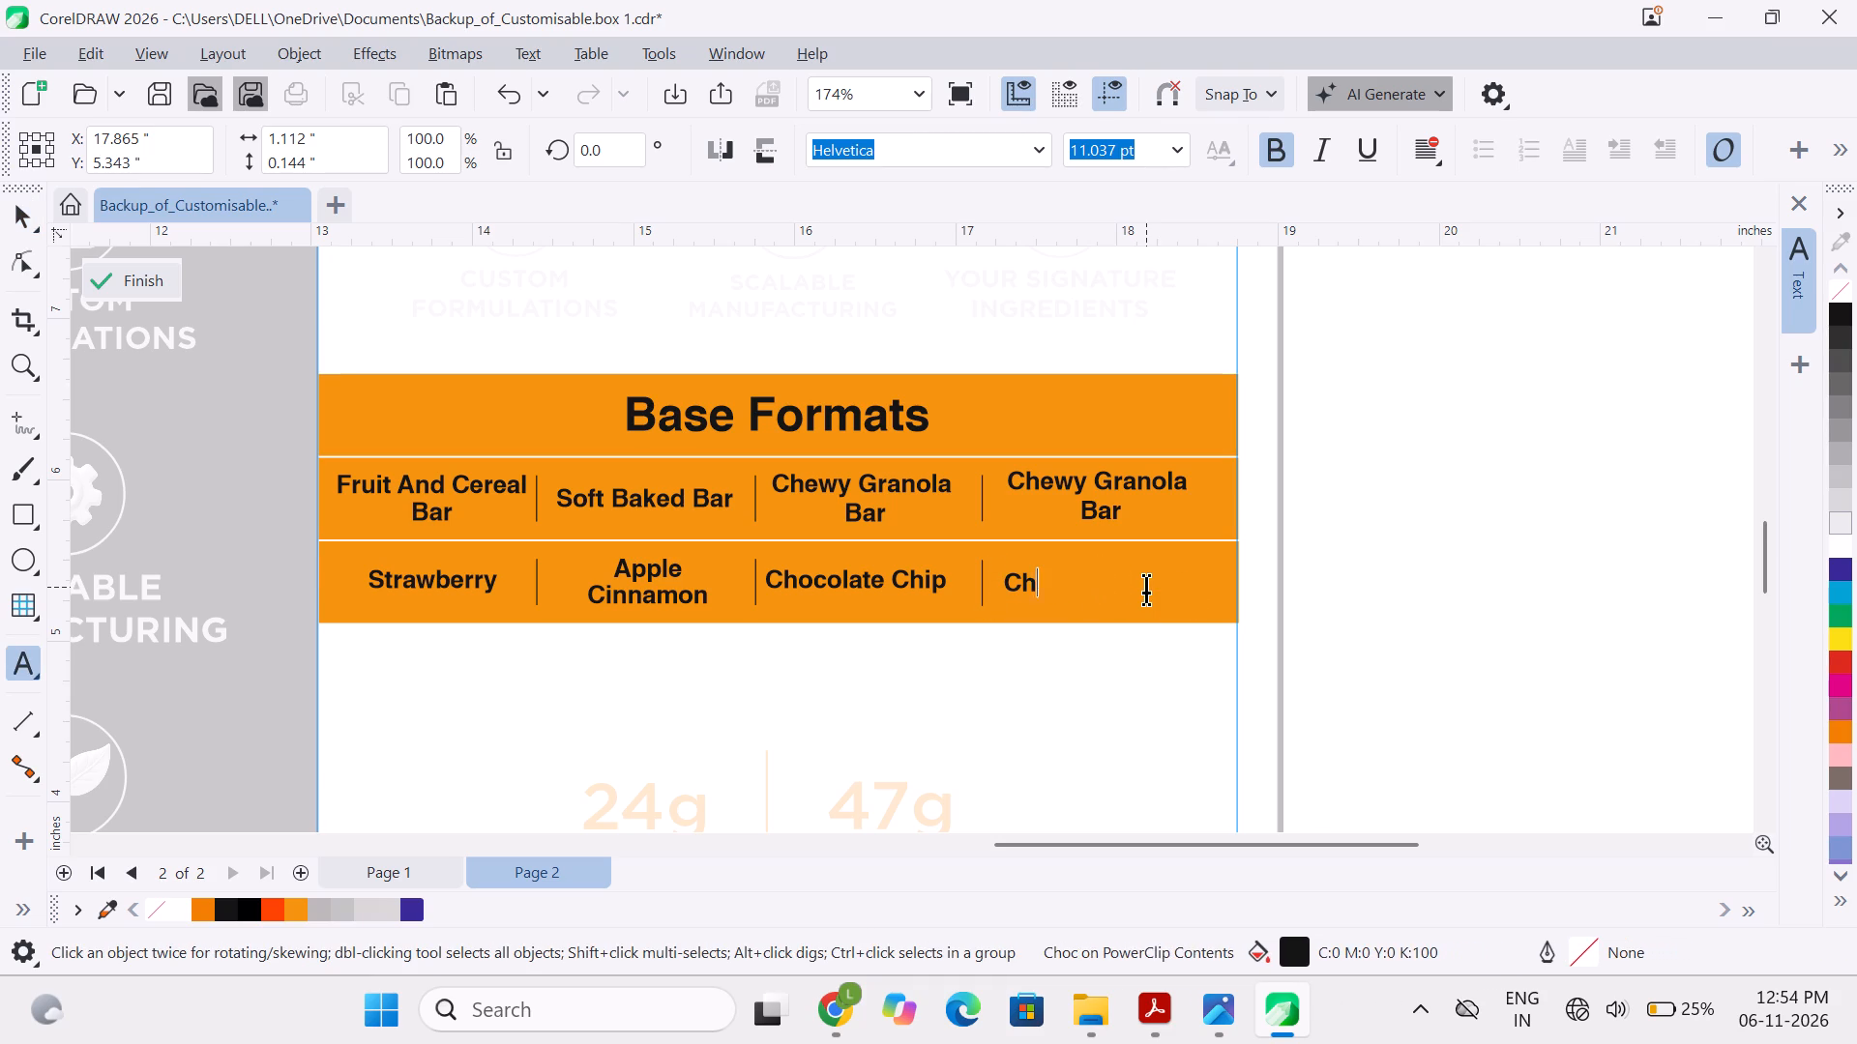
key("BackSpace")
key("BackSpace")
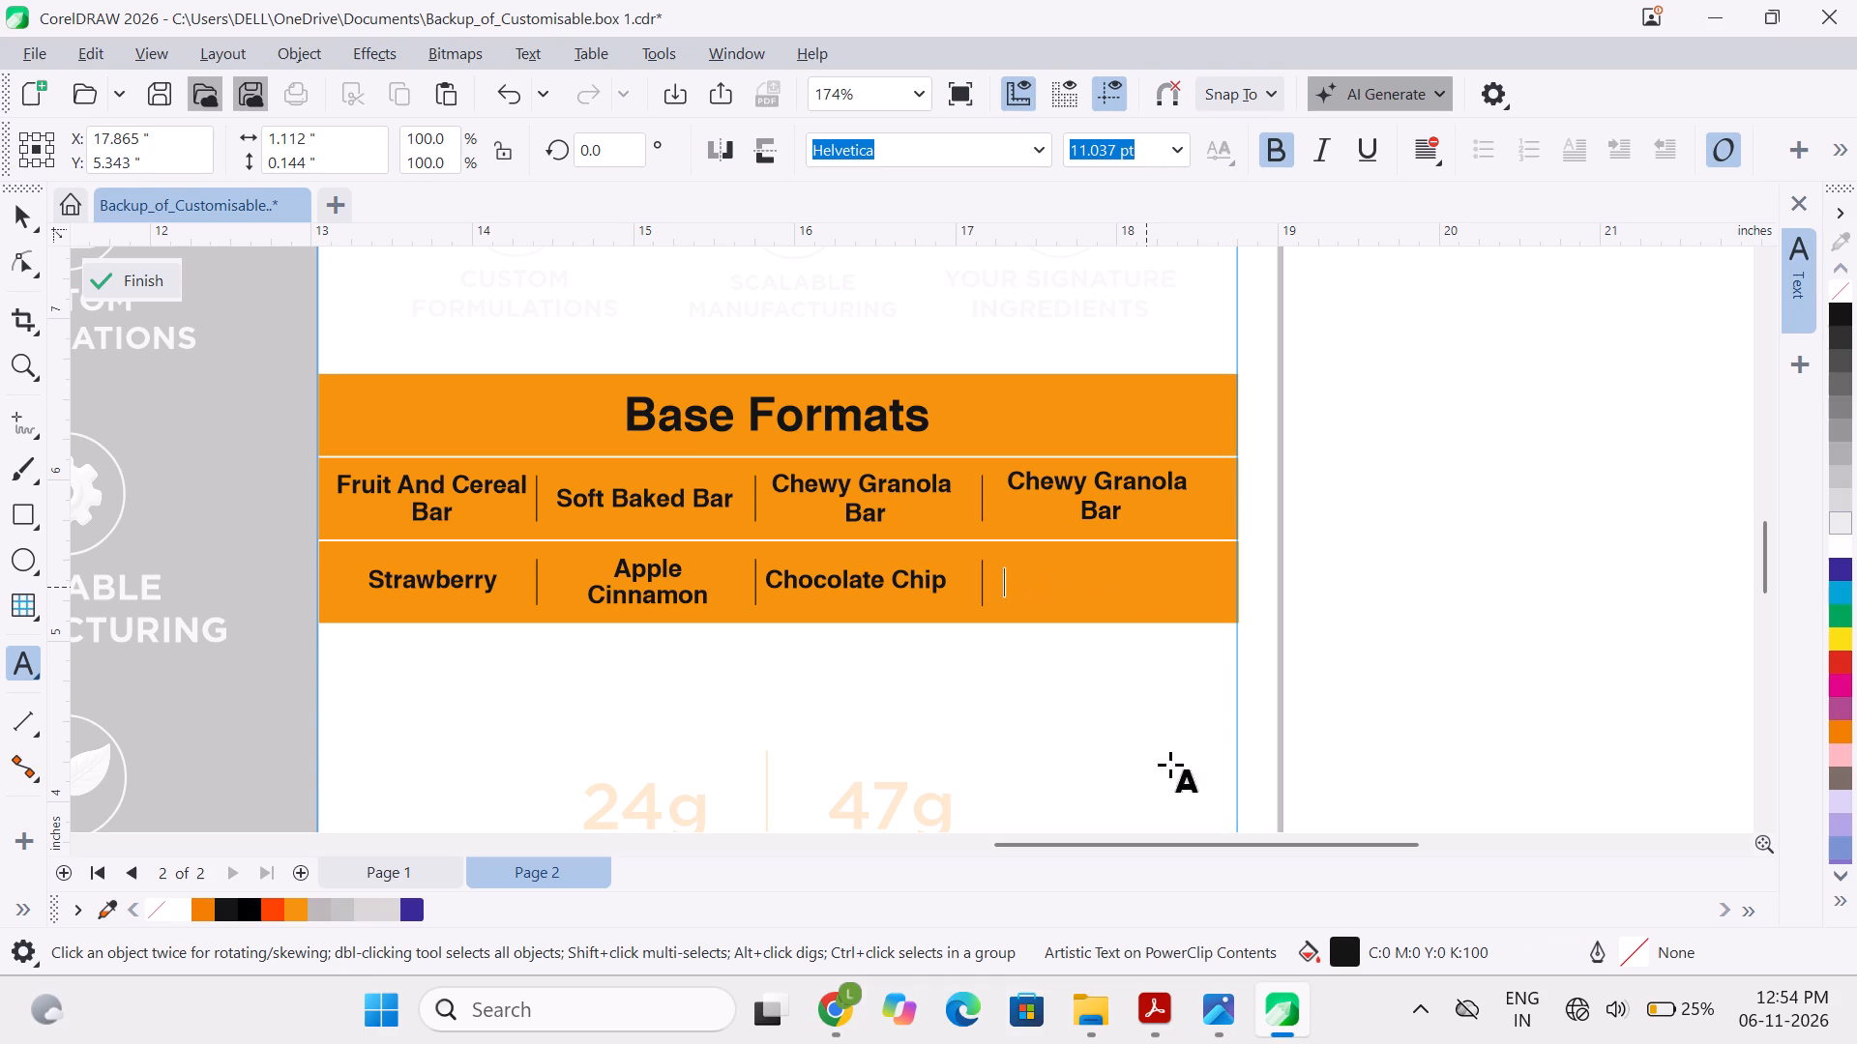
Switch to File Explorer and look through the product files in the Fully crunchy folder under Documents.
left_click(1107, 981)
scroll(391, 737, "up", 1)
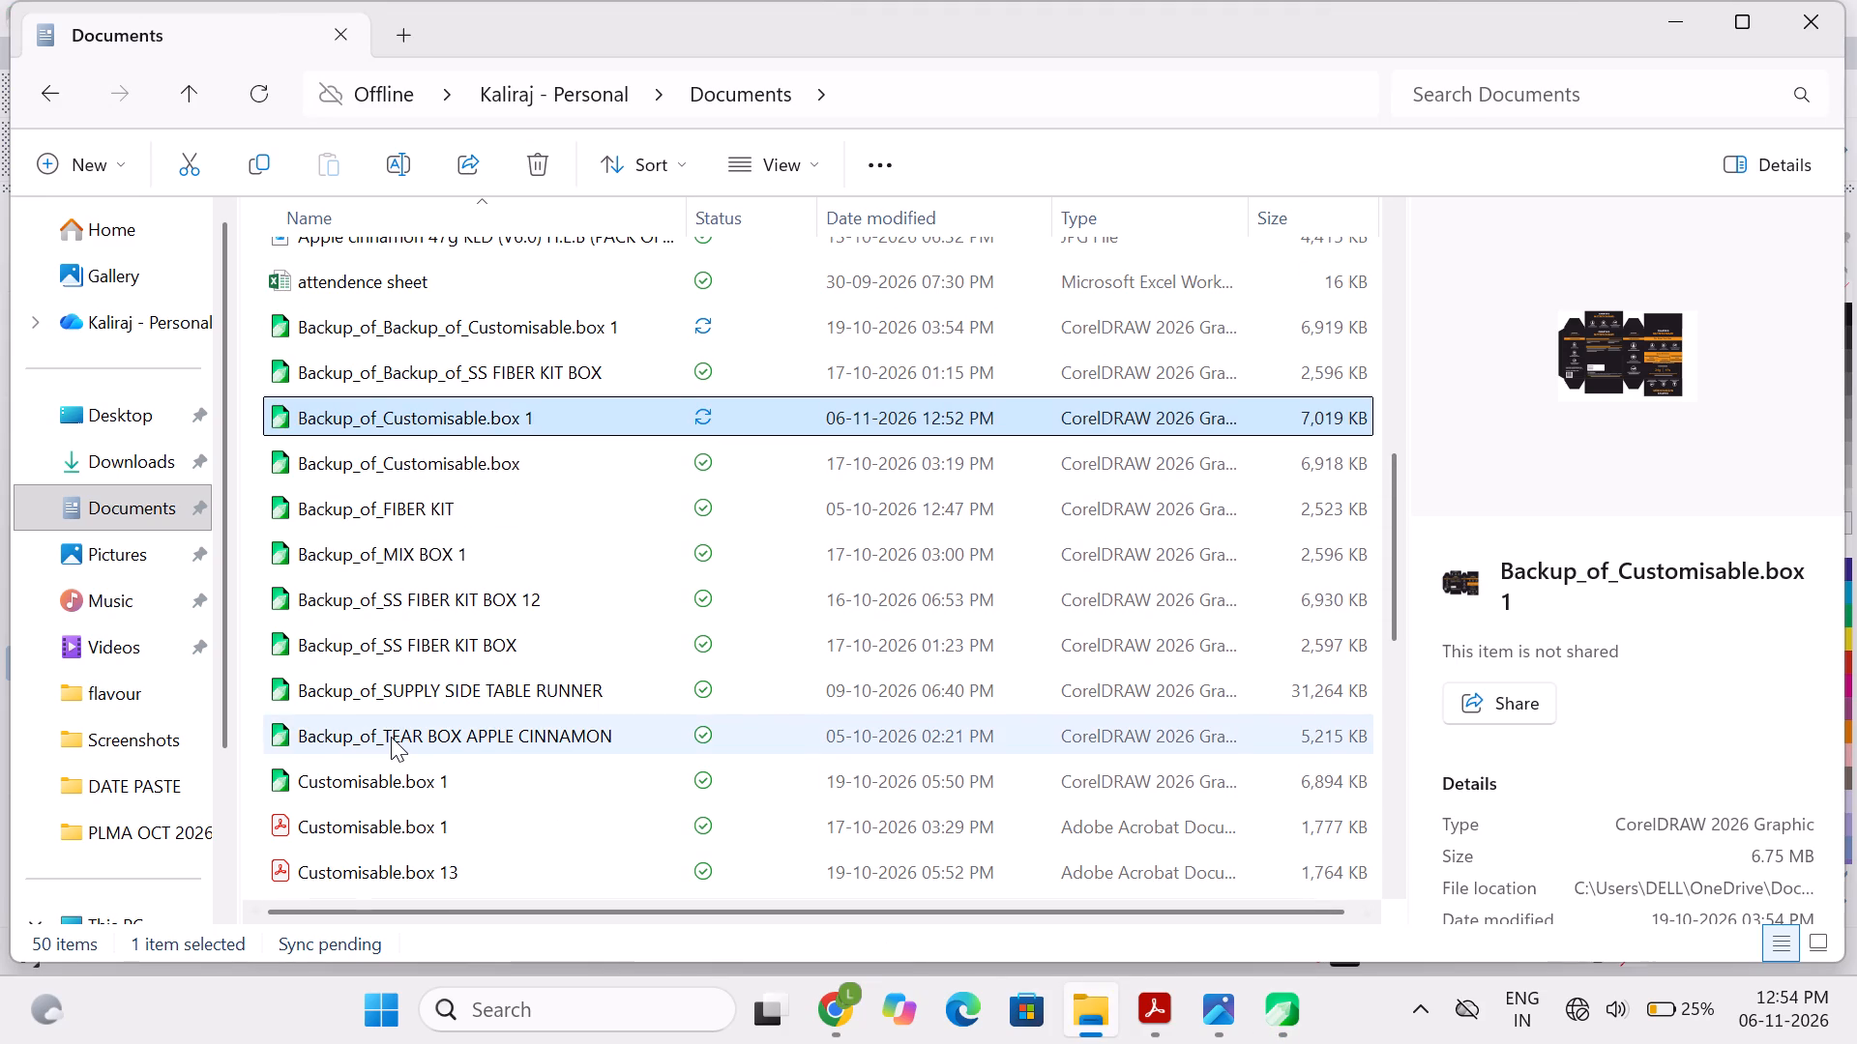
scroll(391, 737, "up", 2)
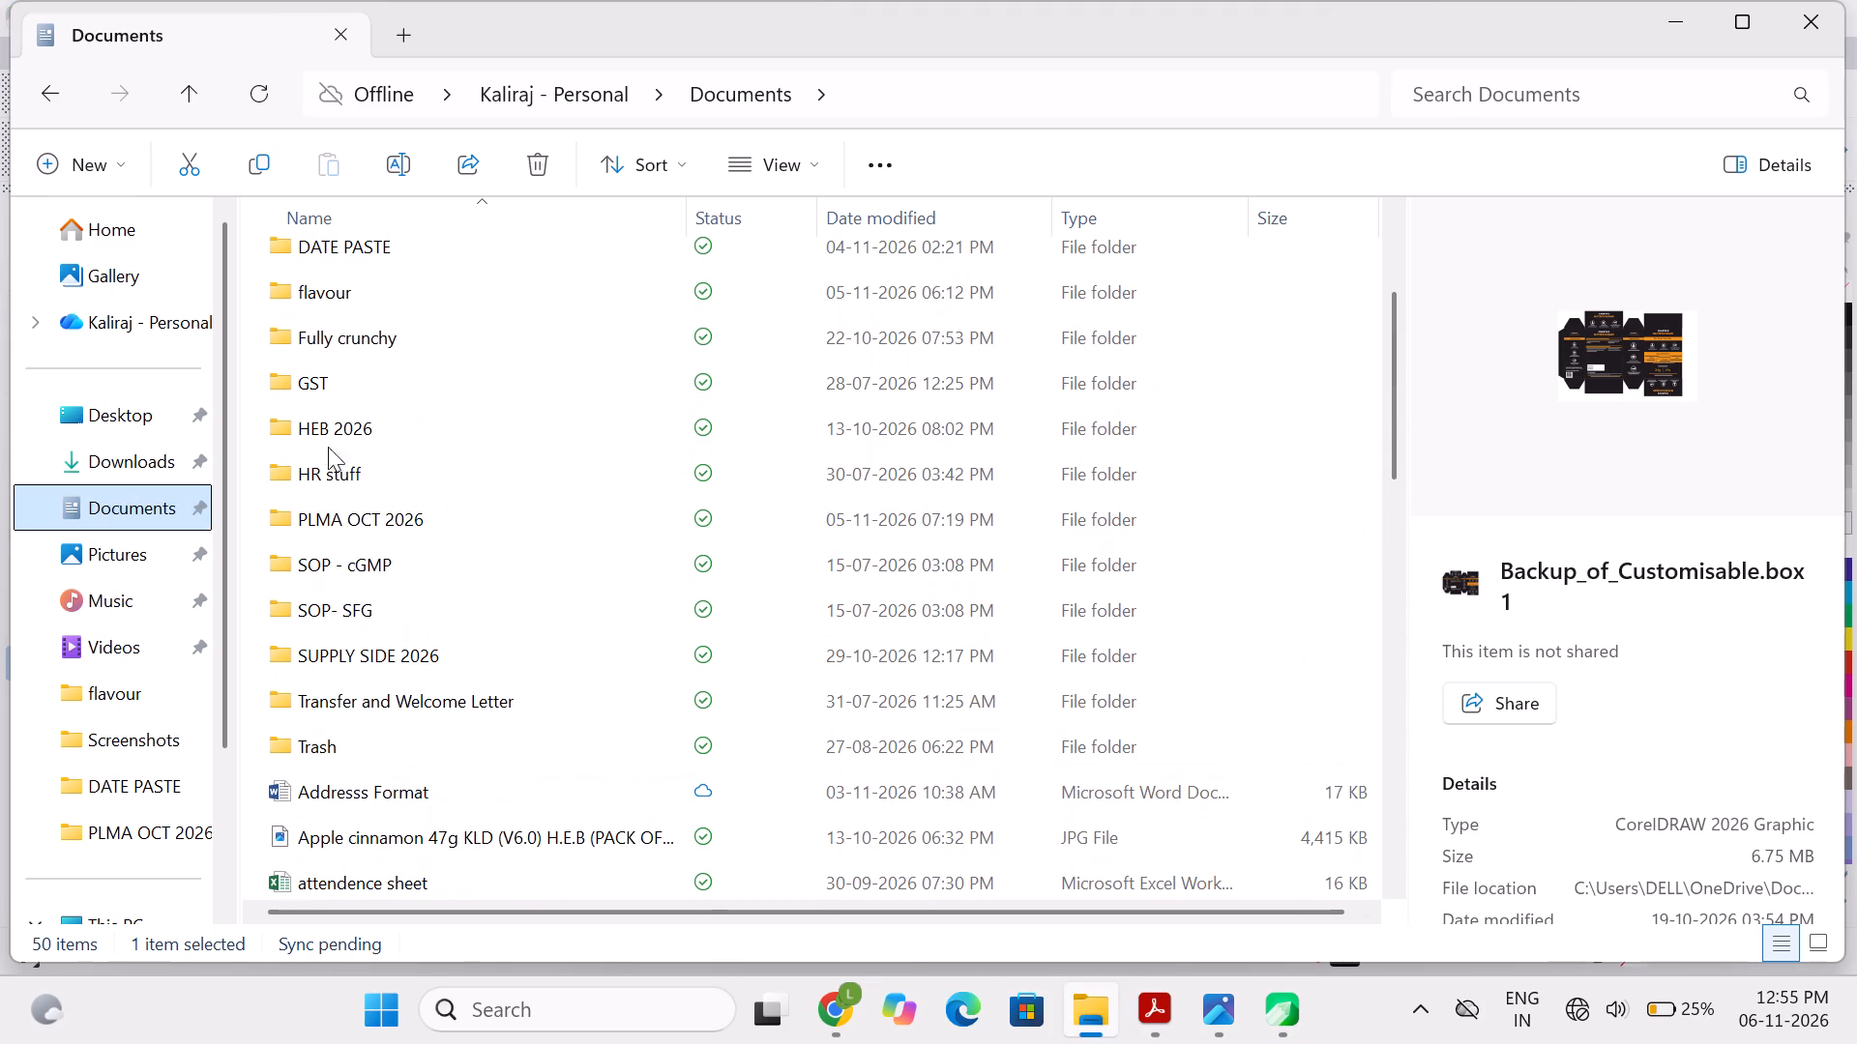
left_click(395, 351)
double_click(395, 351)
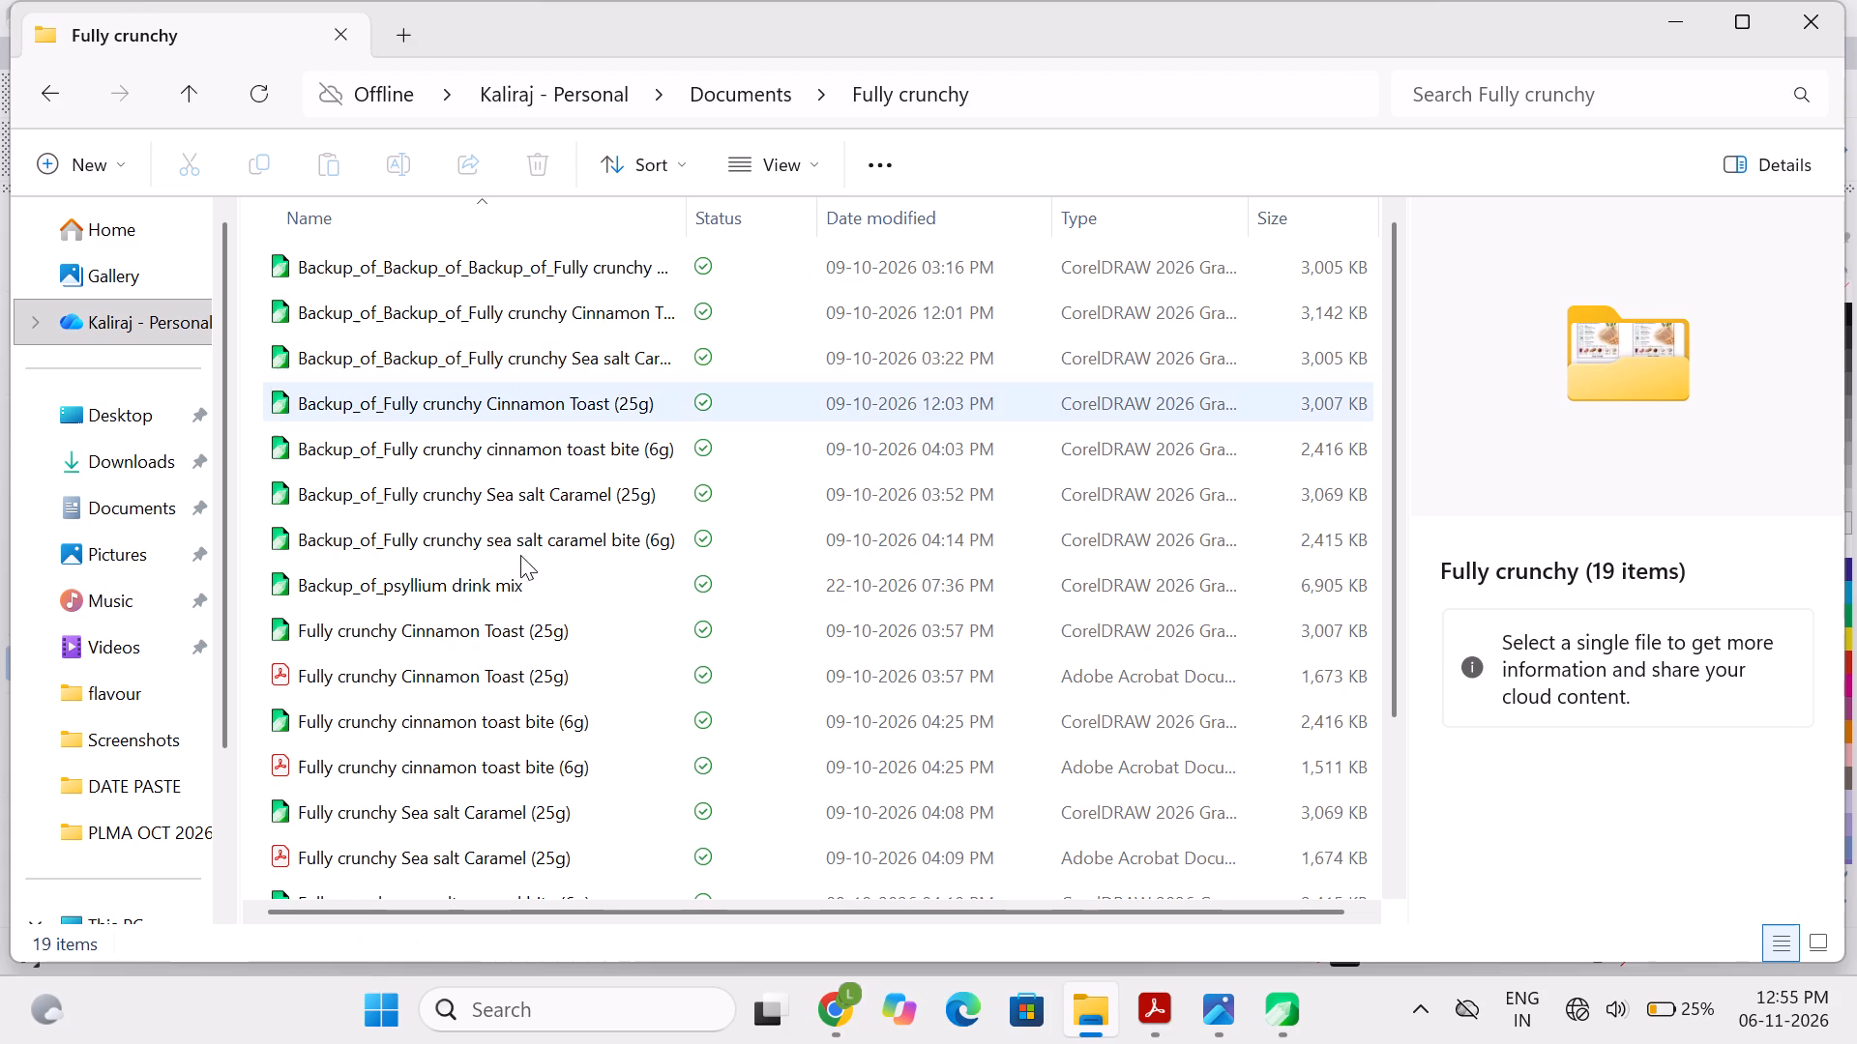
scroll(520, 564, "down", 3)
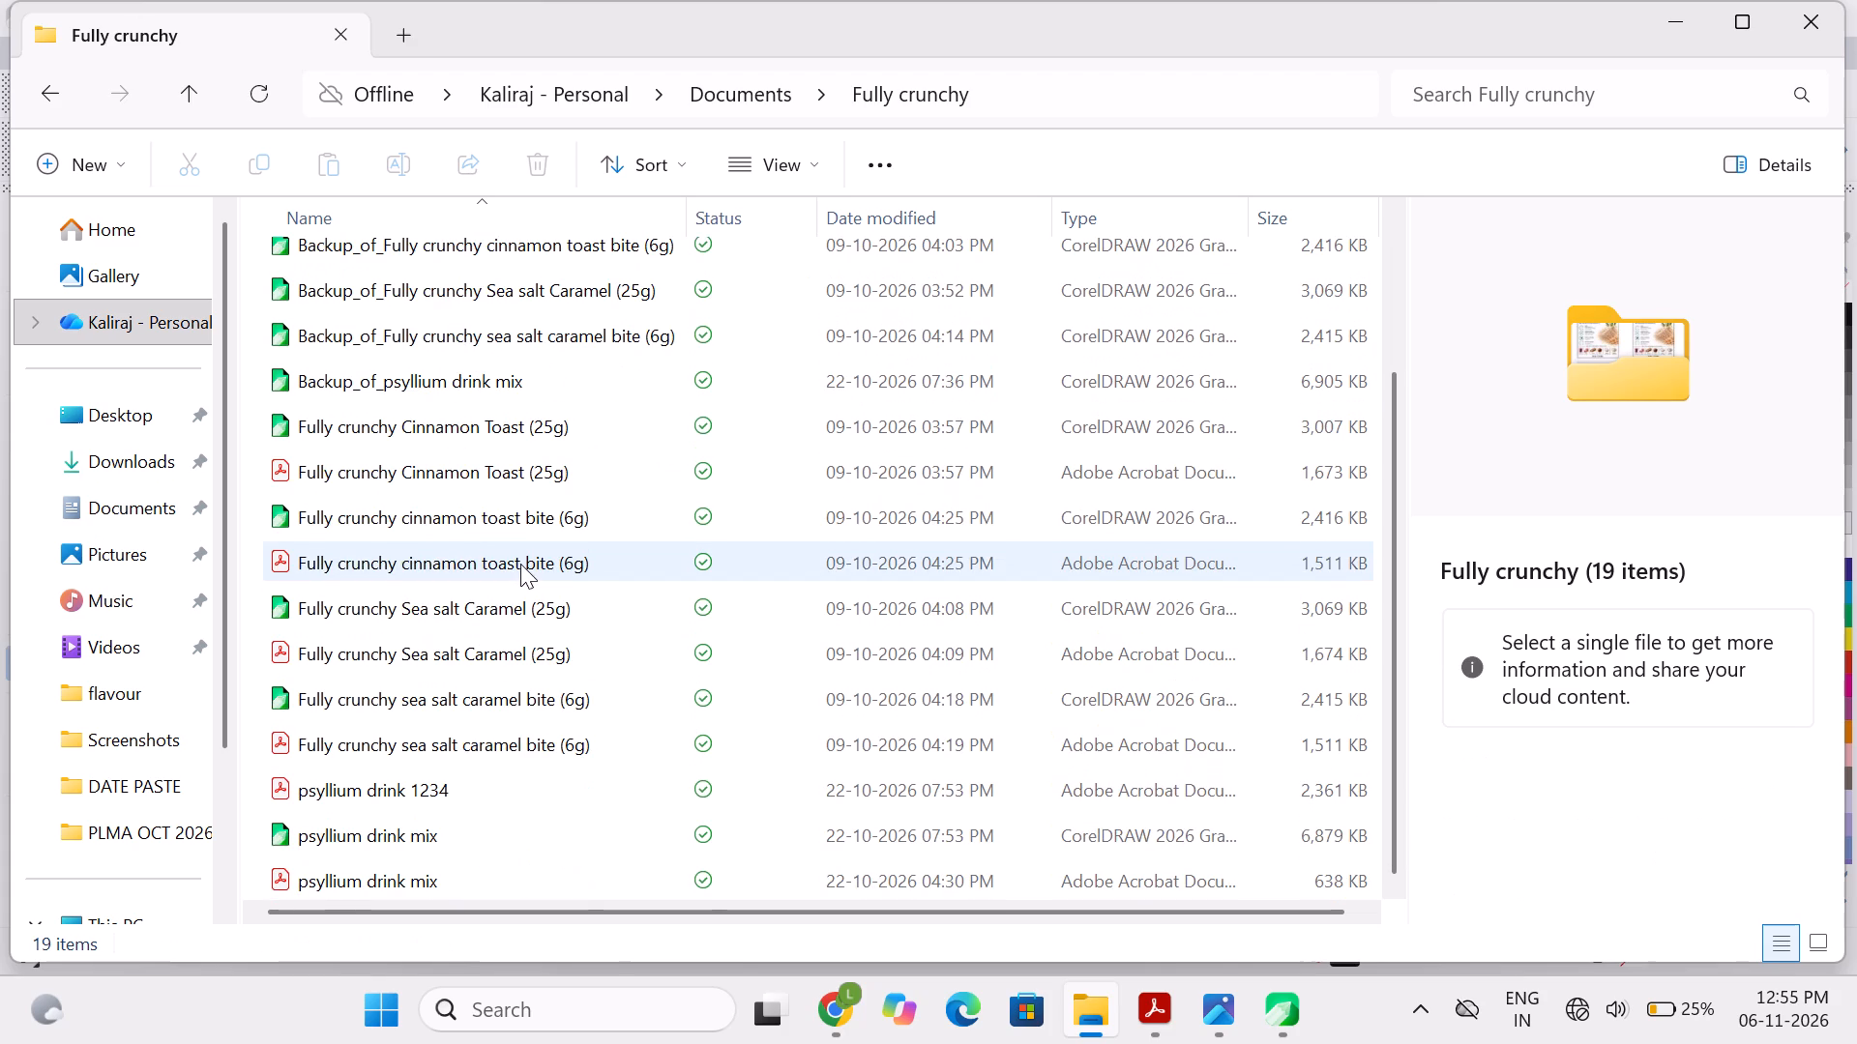
scroll(520, 564, "up", 1)
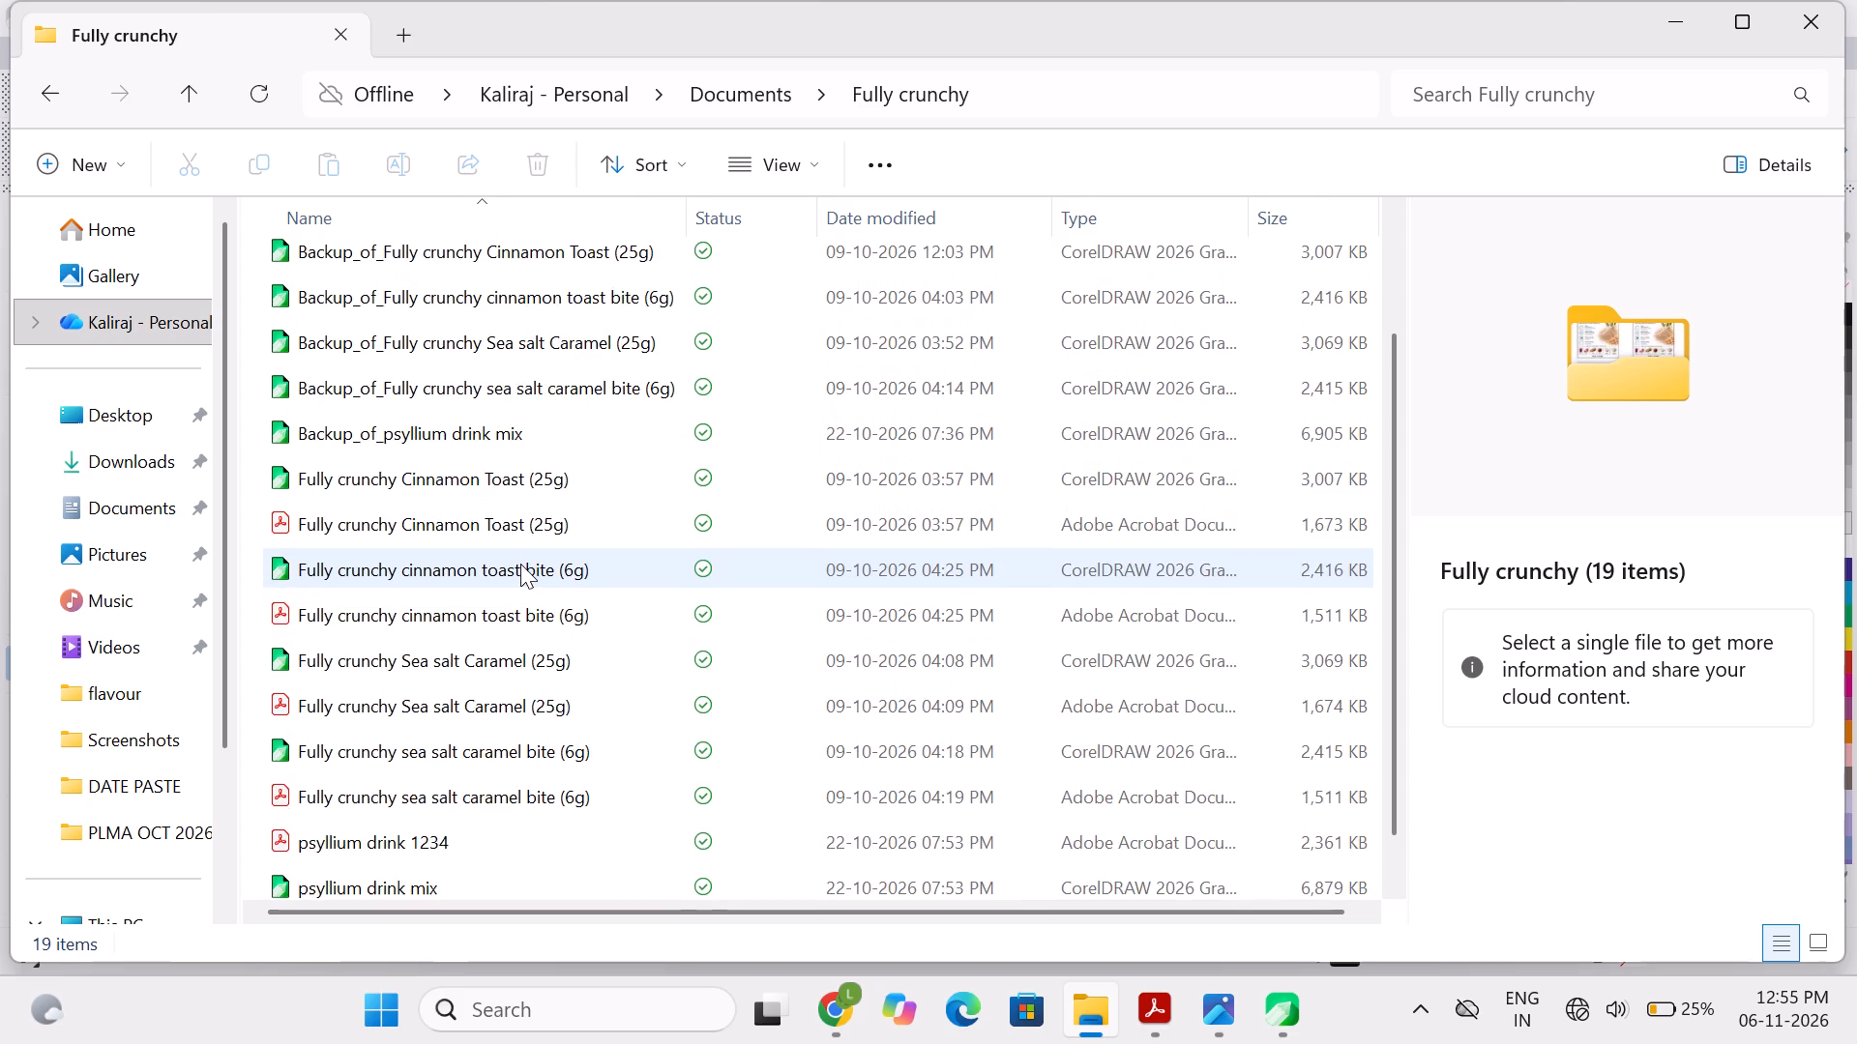
scroll(520, 564, "up", 2)
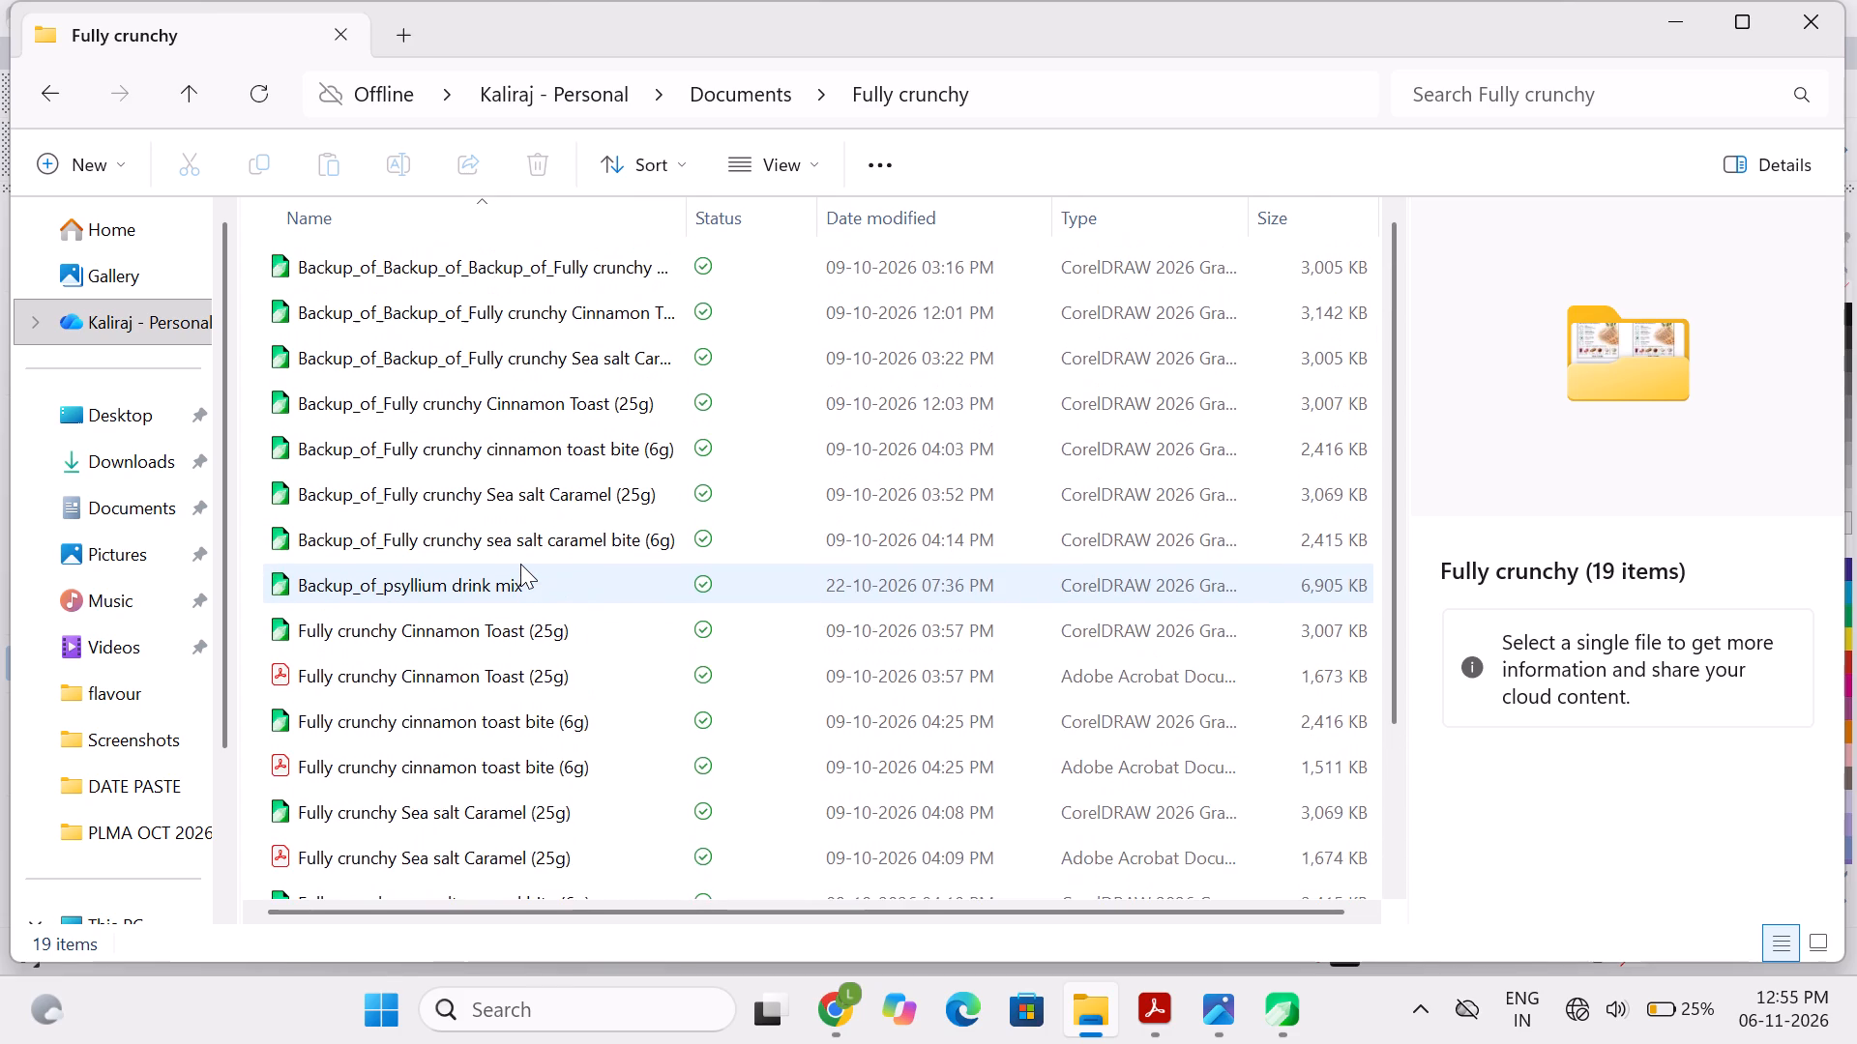
scroll(520, 564, "up", 1)
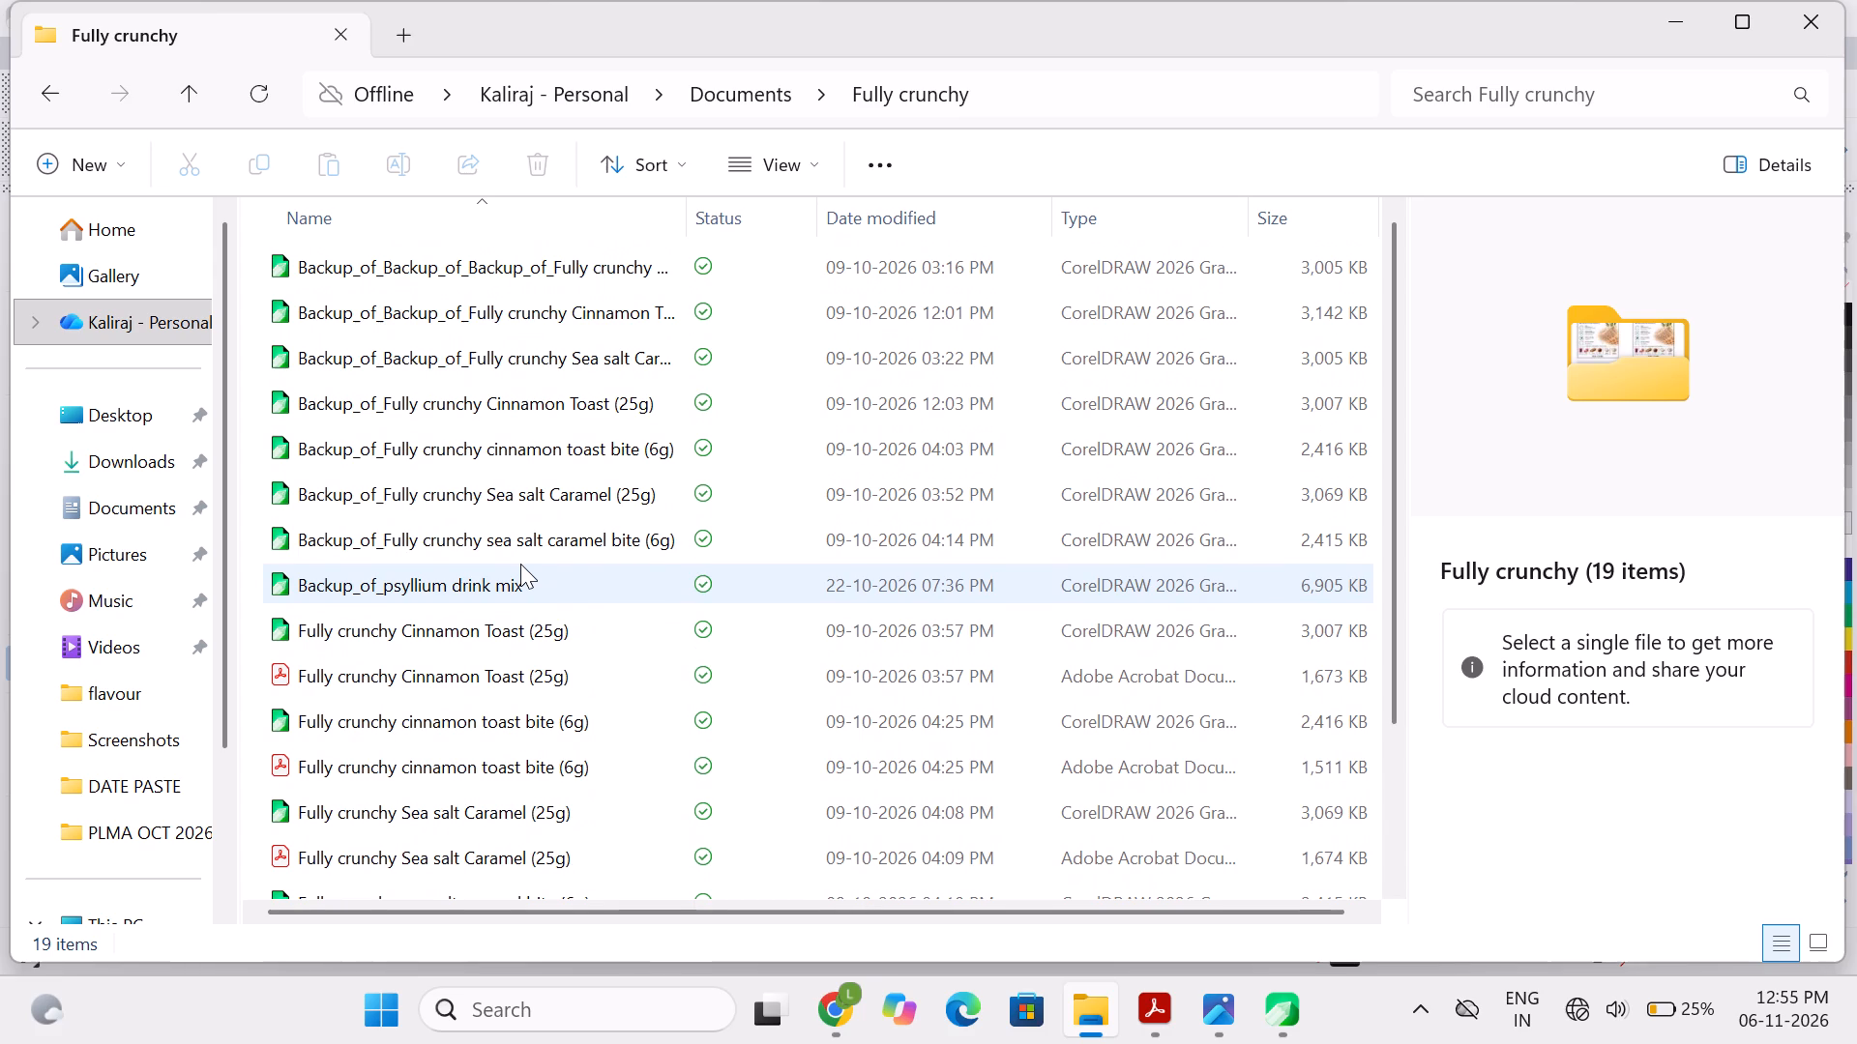
Look through the product files in the flavour folder under Documents and the recent files in Downloads.
left_click(115, 484)
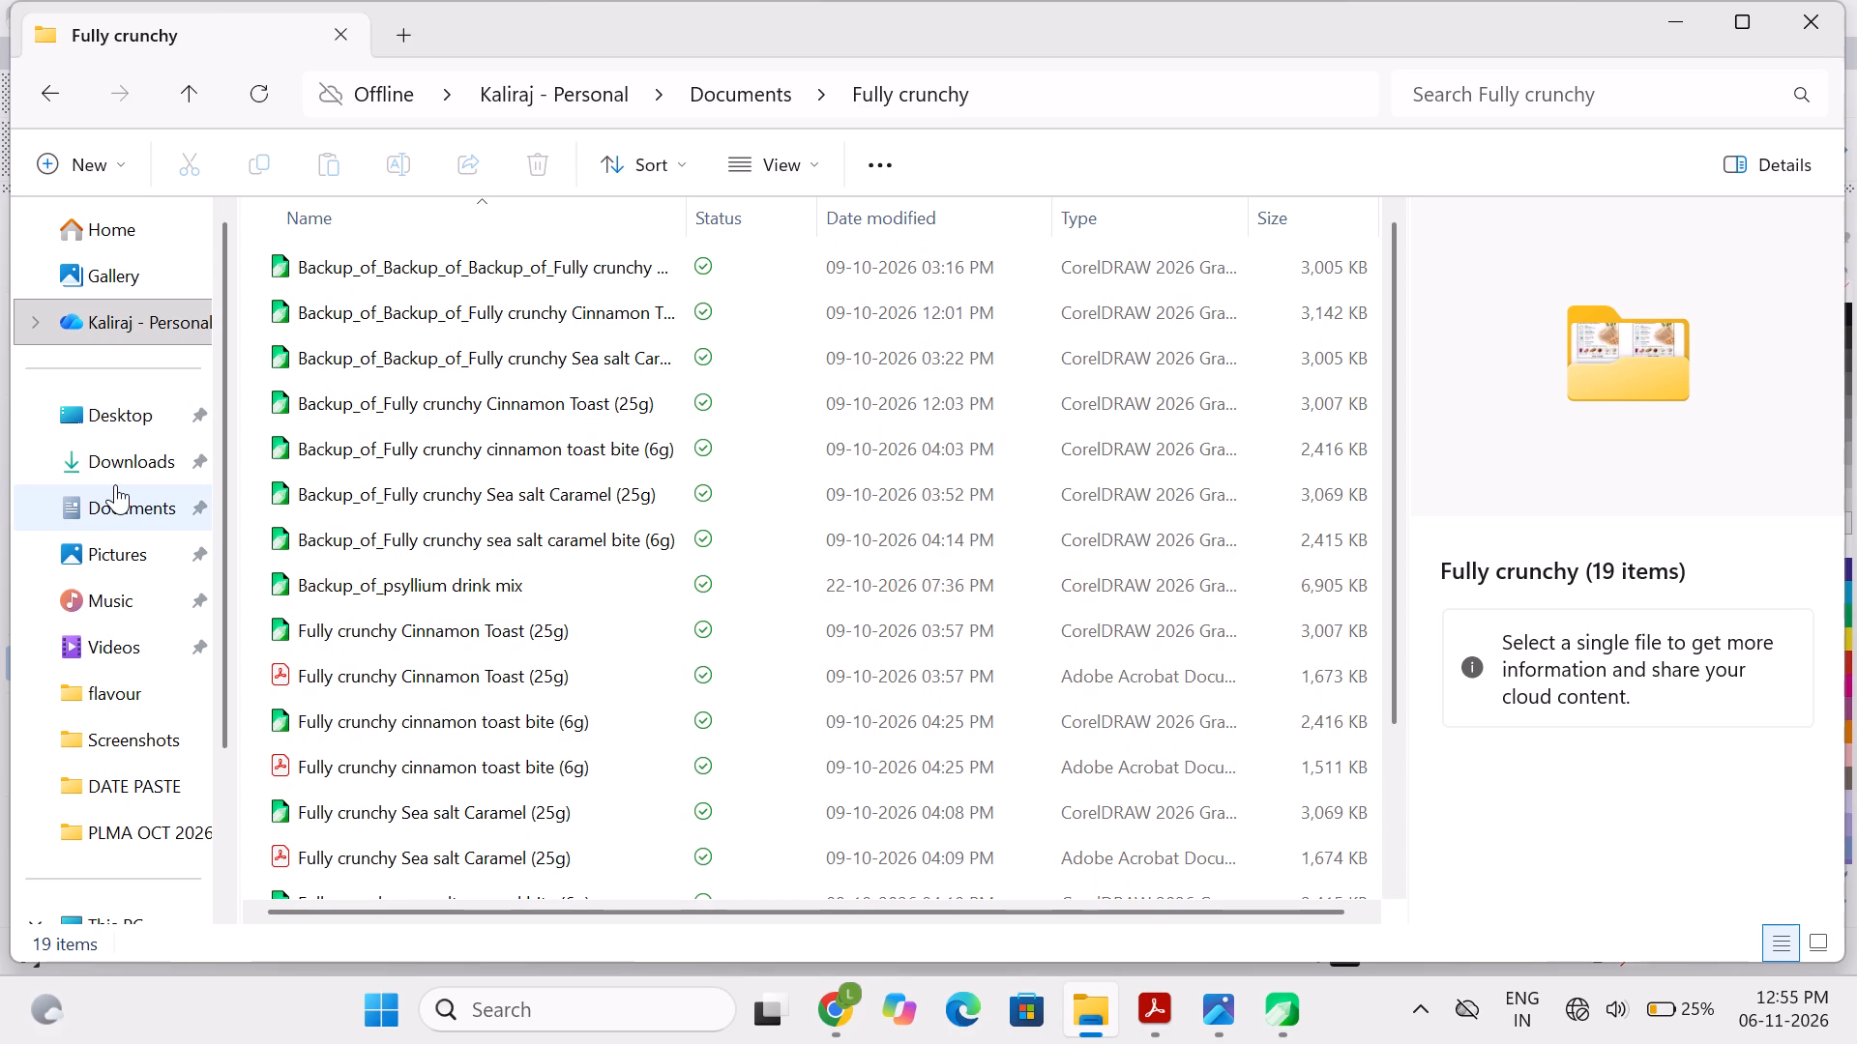
left_click(132, 457)
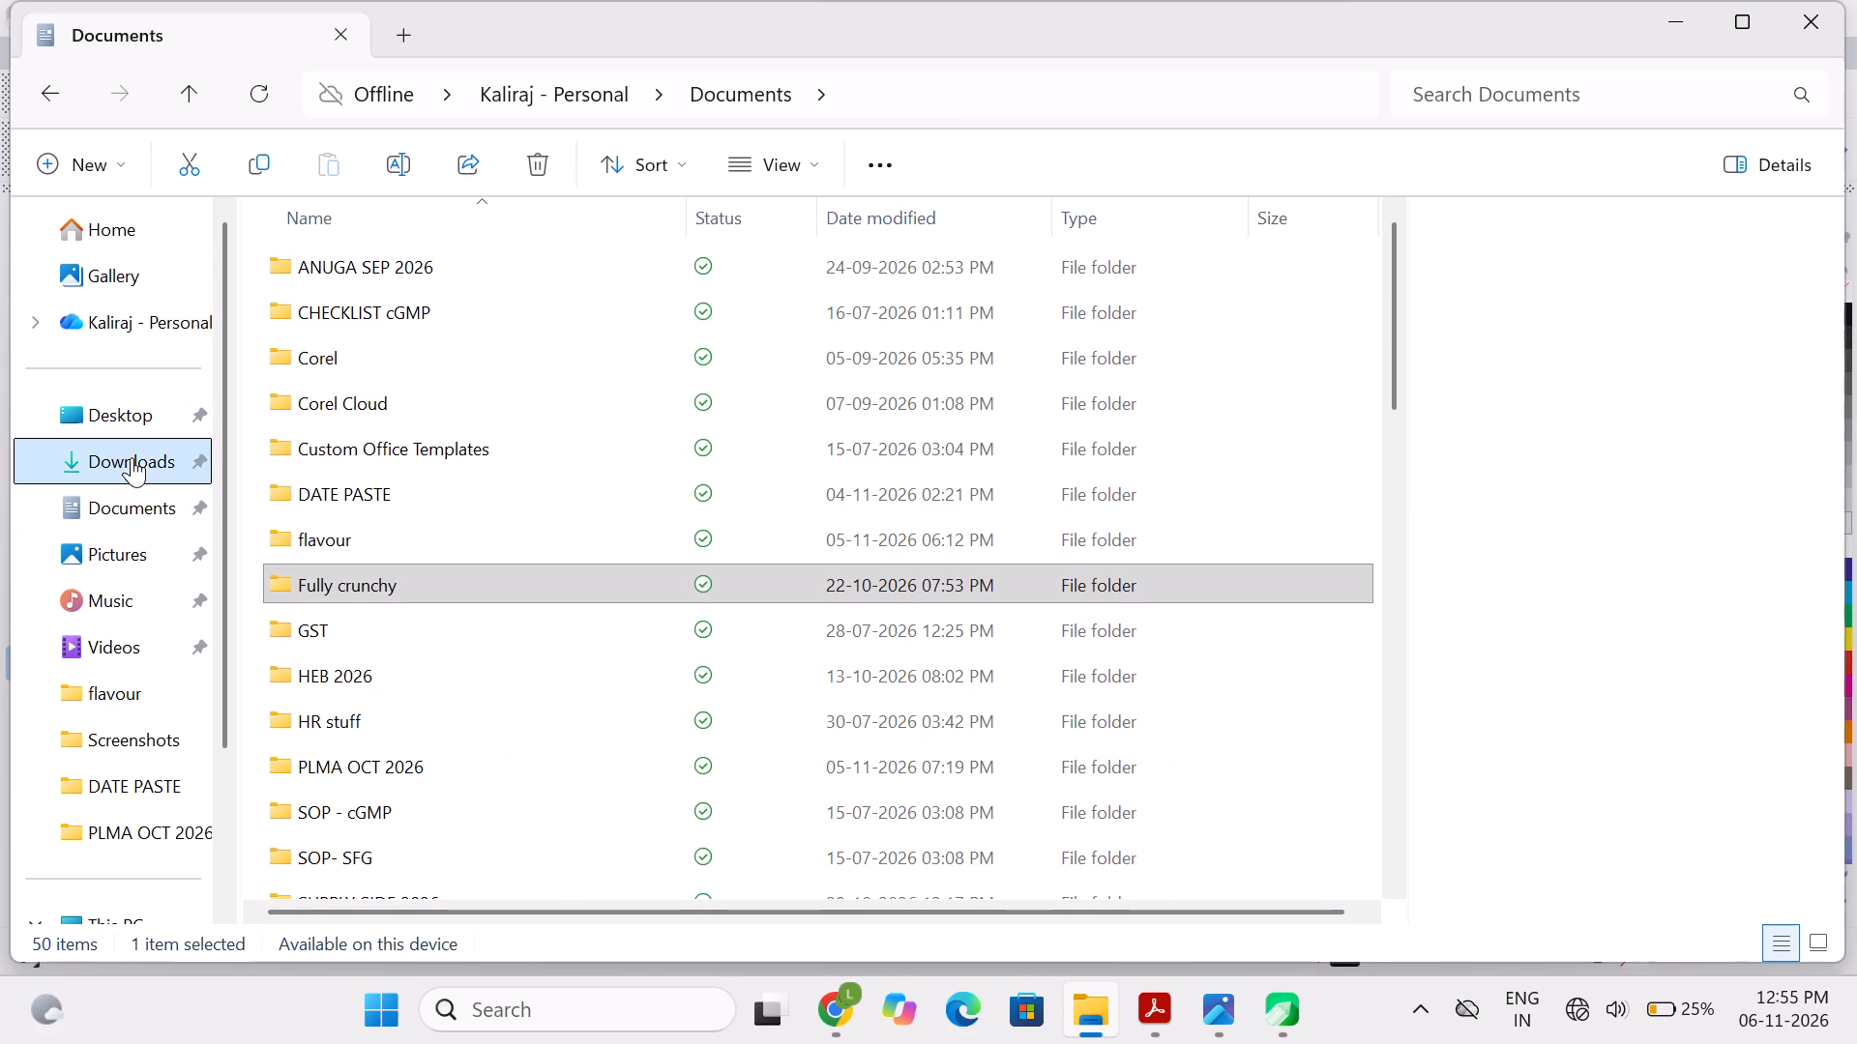
left_click(100, 497)
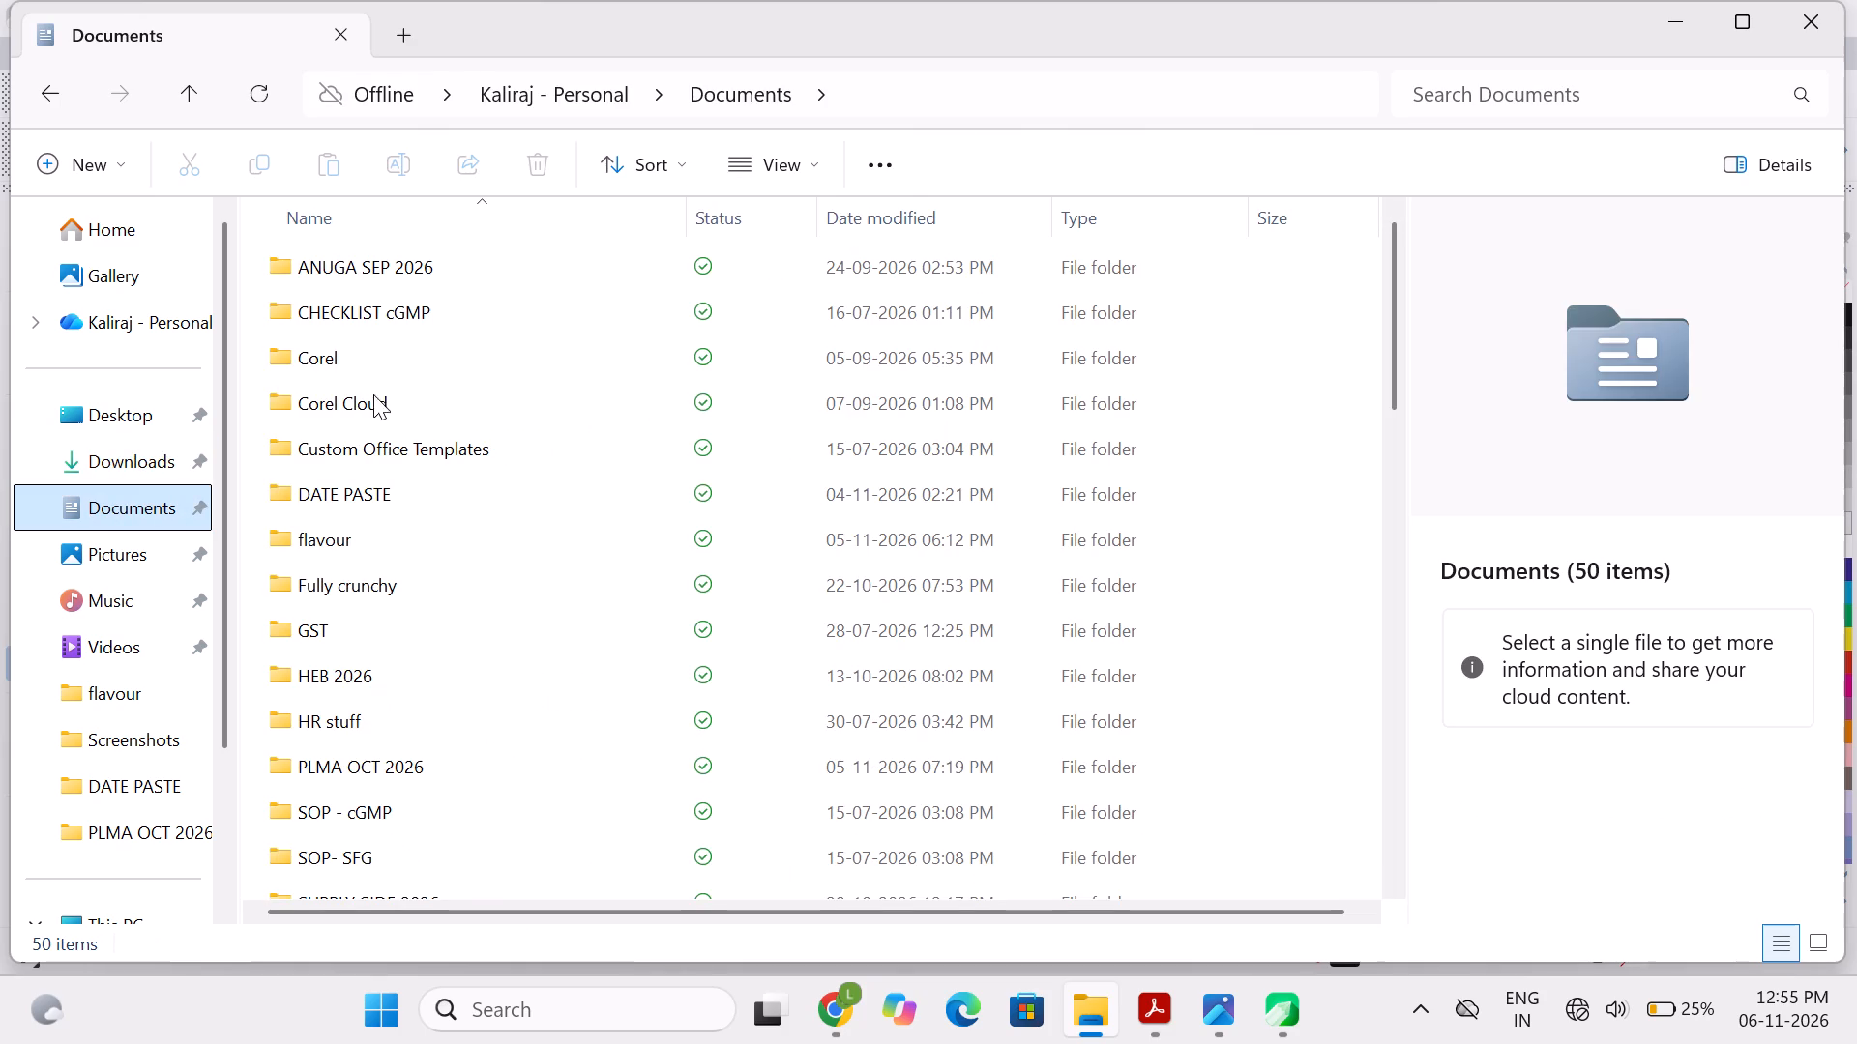
double_click(370, 551)
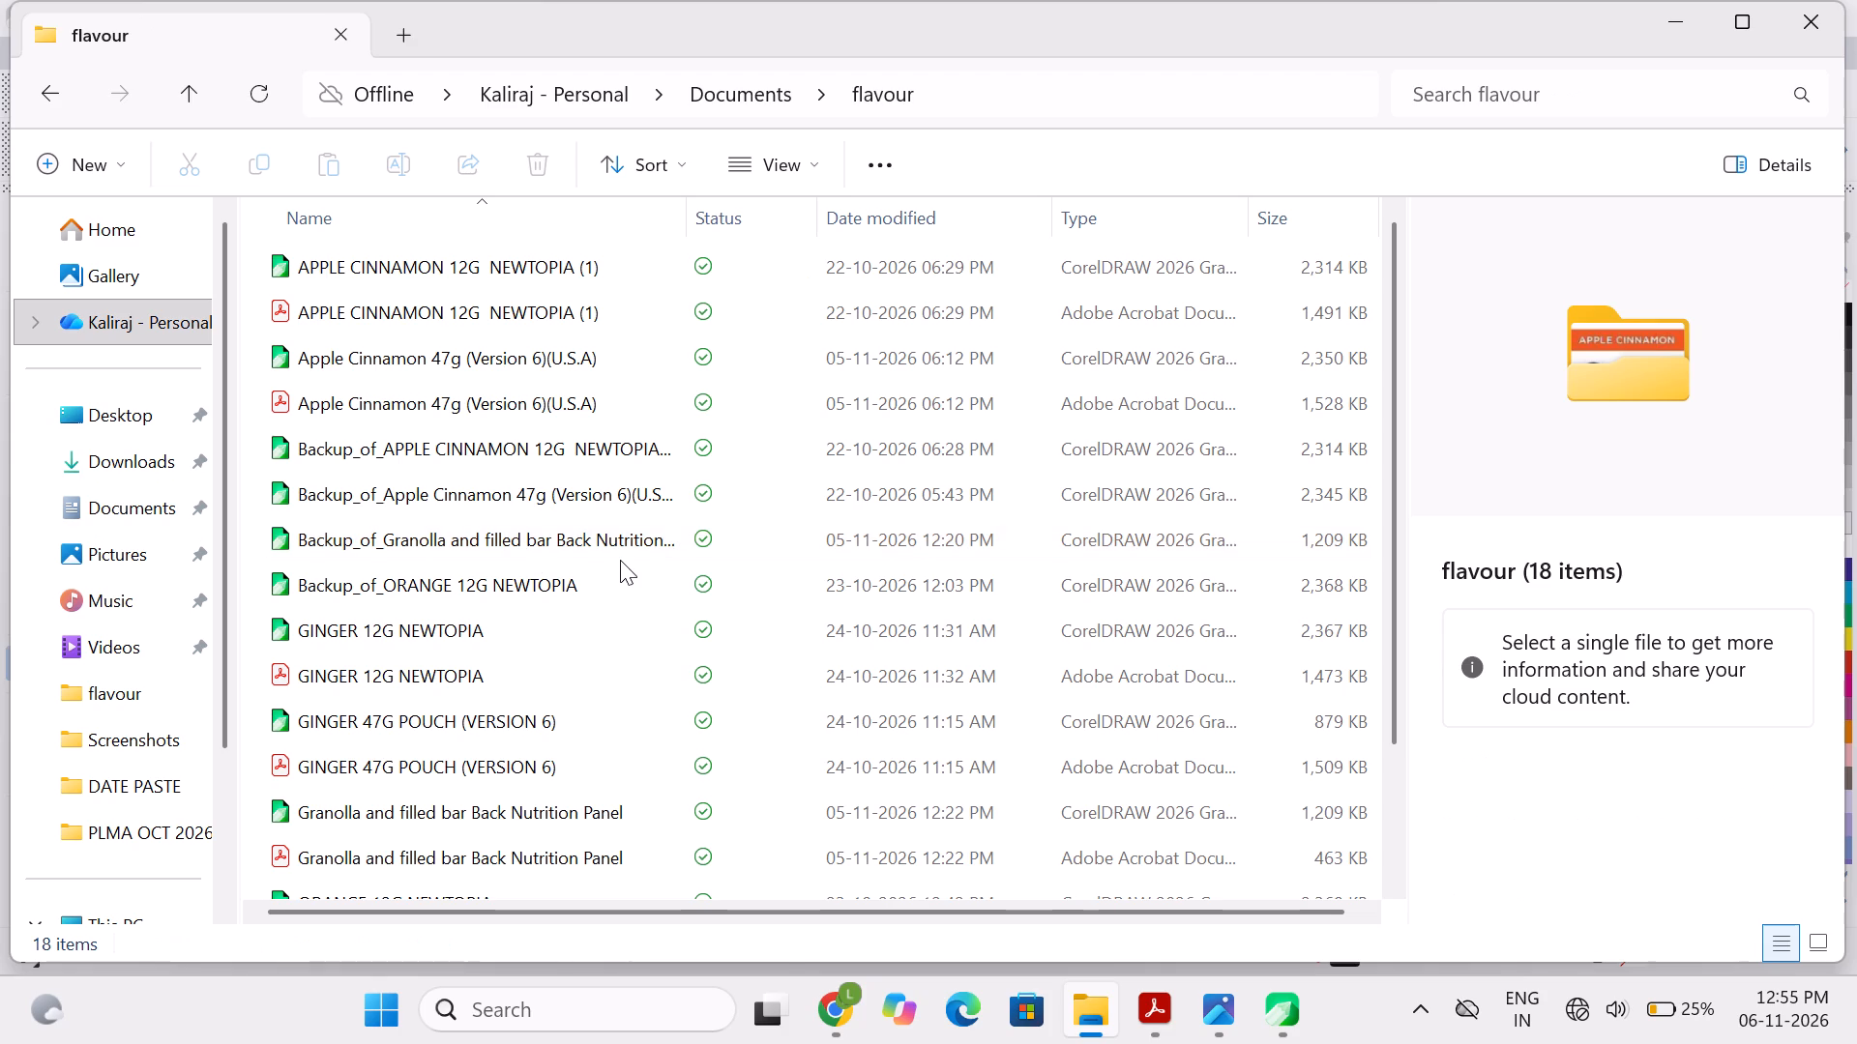
scroll(620, 560, "down", 3)
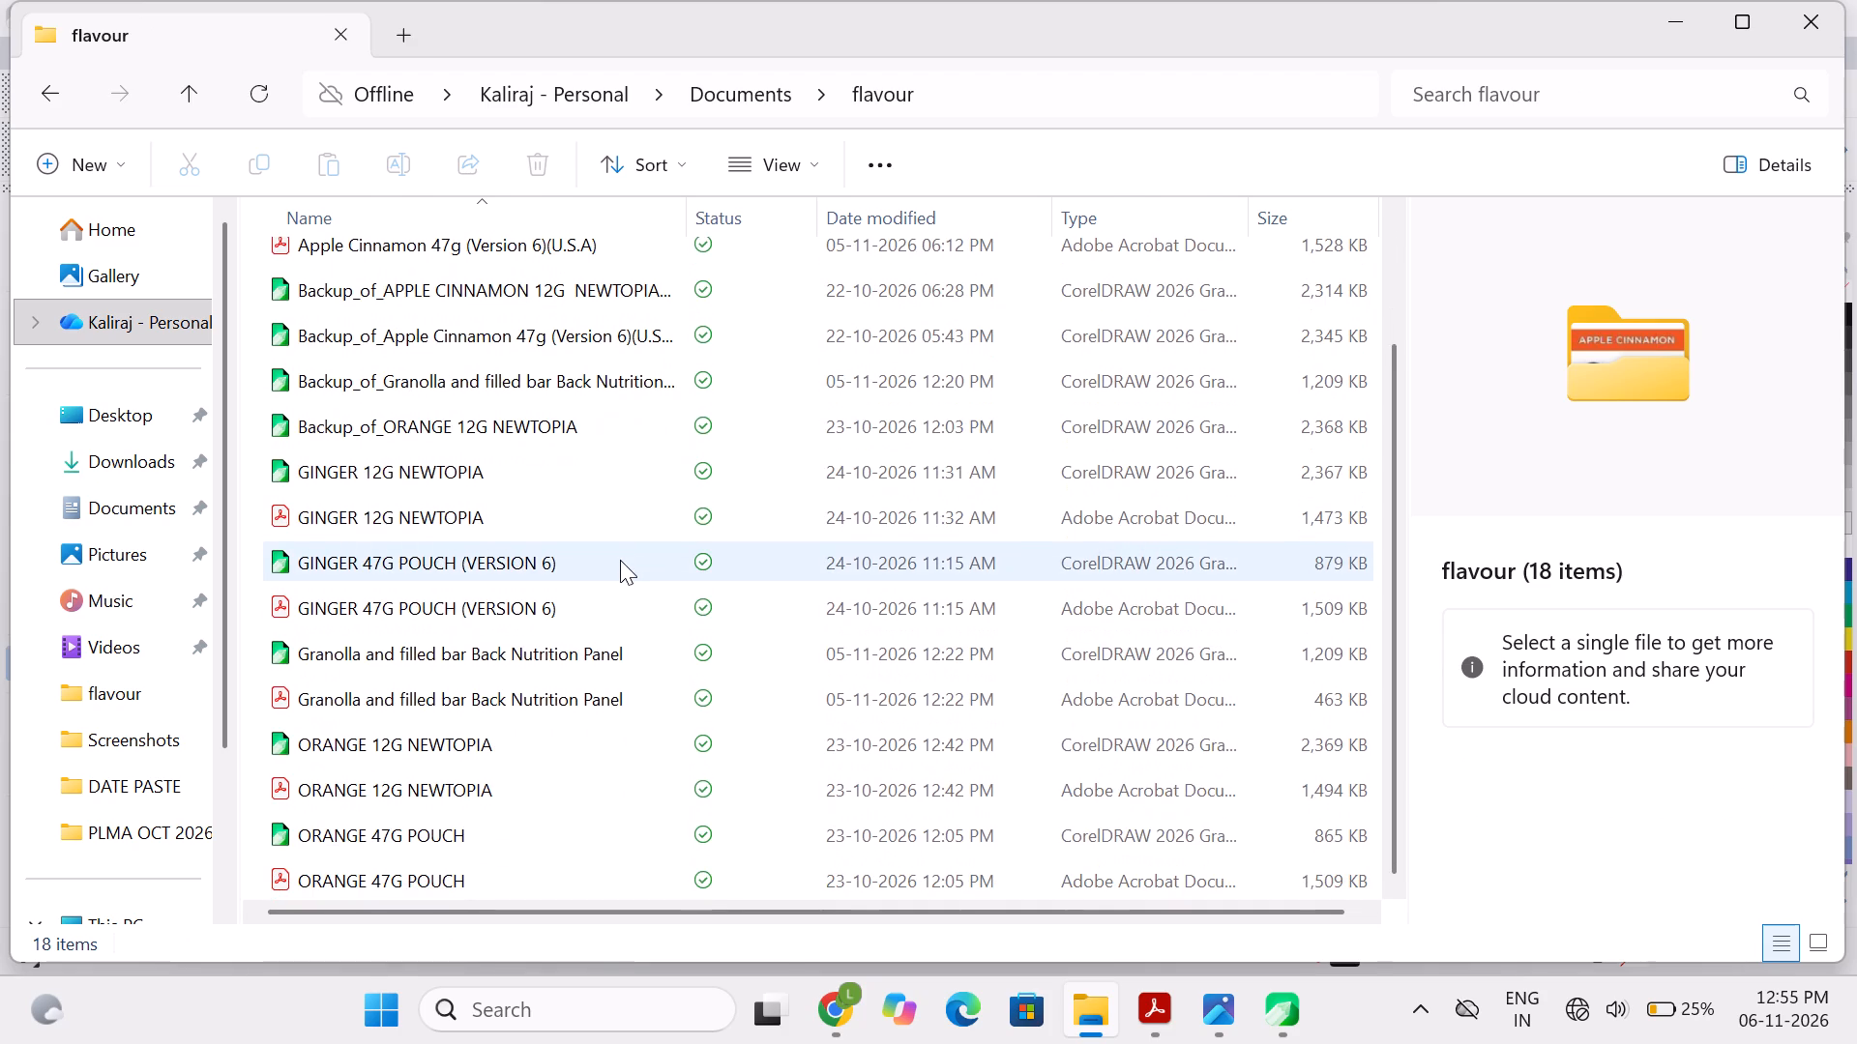
scroll(620, 560, "down", 2)
scroll(620, 560, "up", 3)
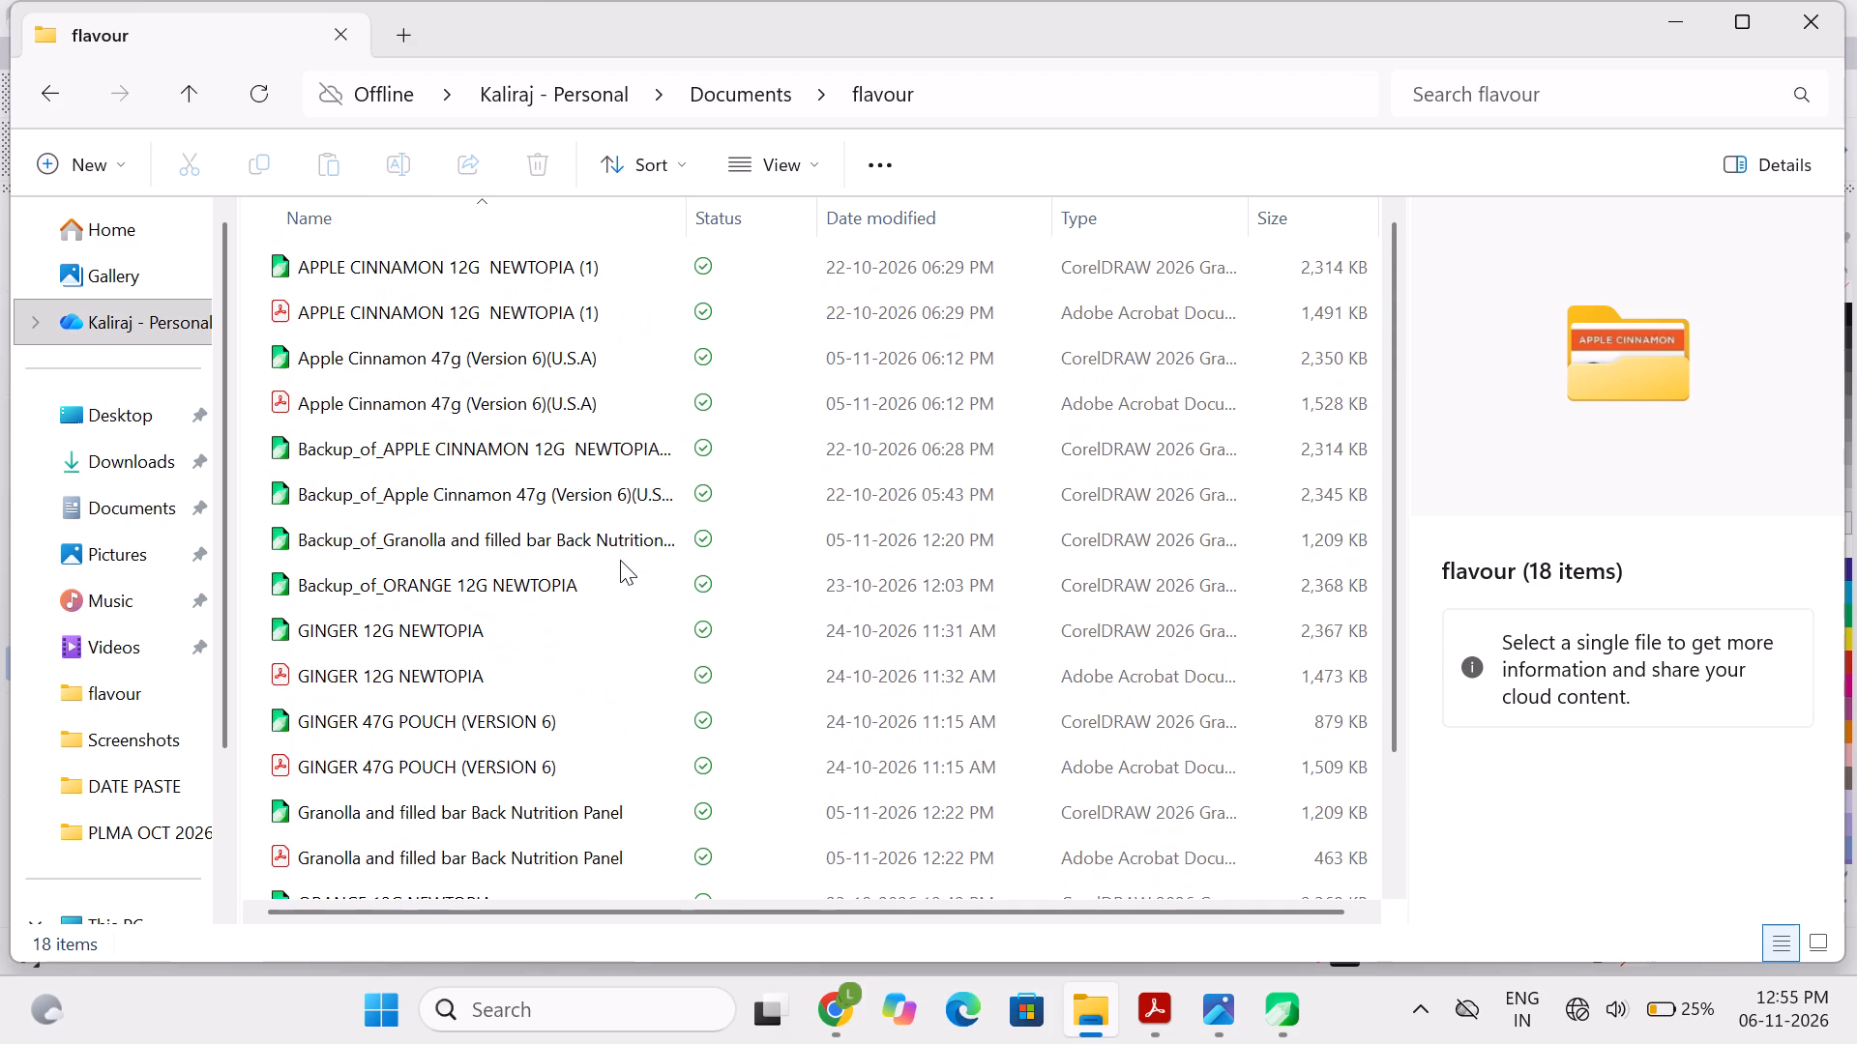
left_click(69, 415)
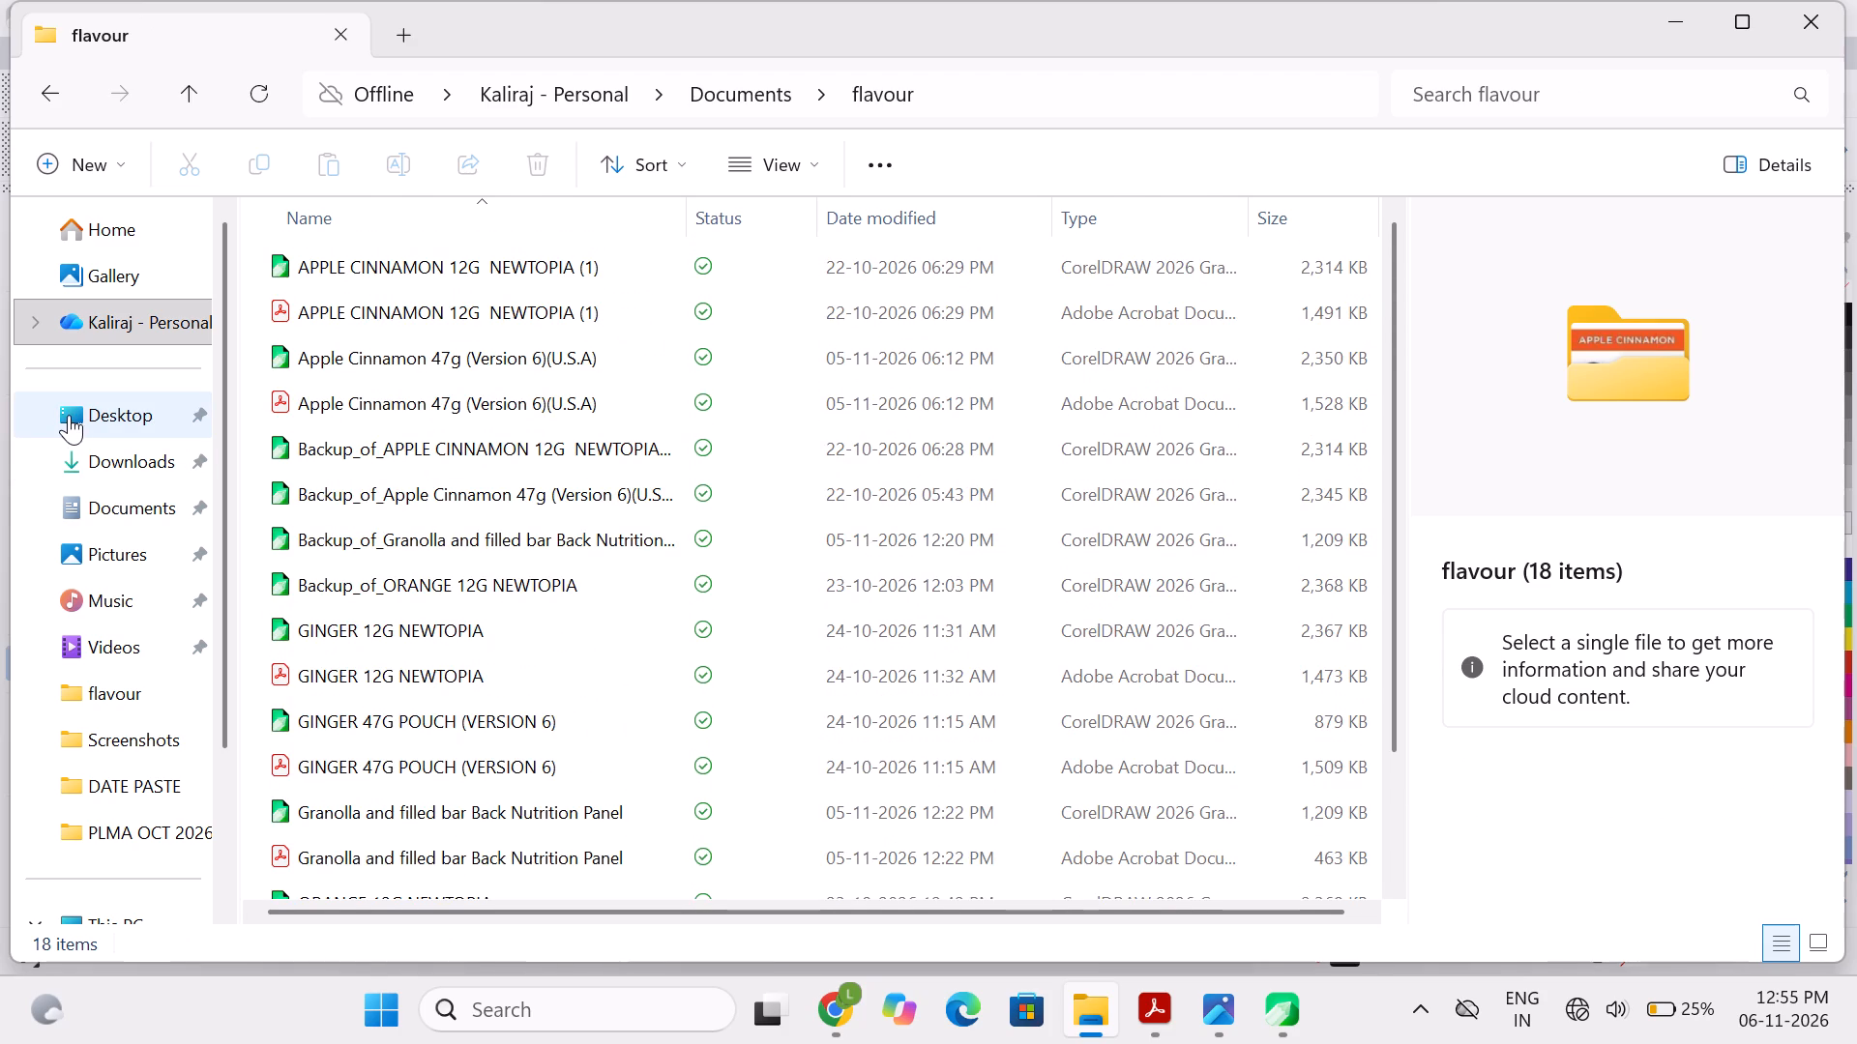
left_click(71, 453)
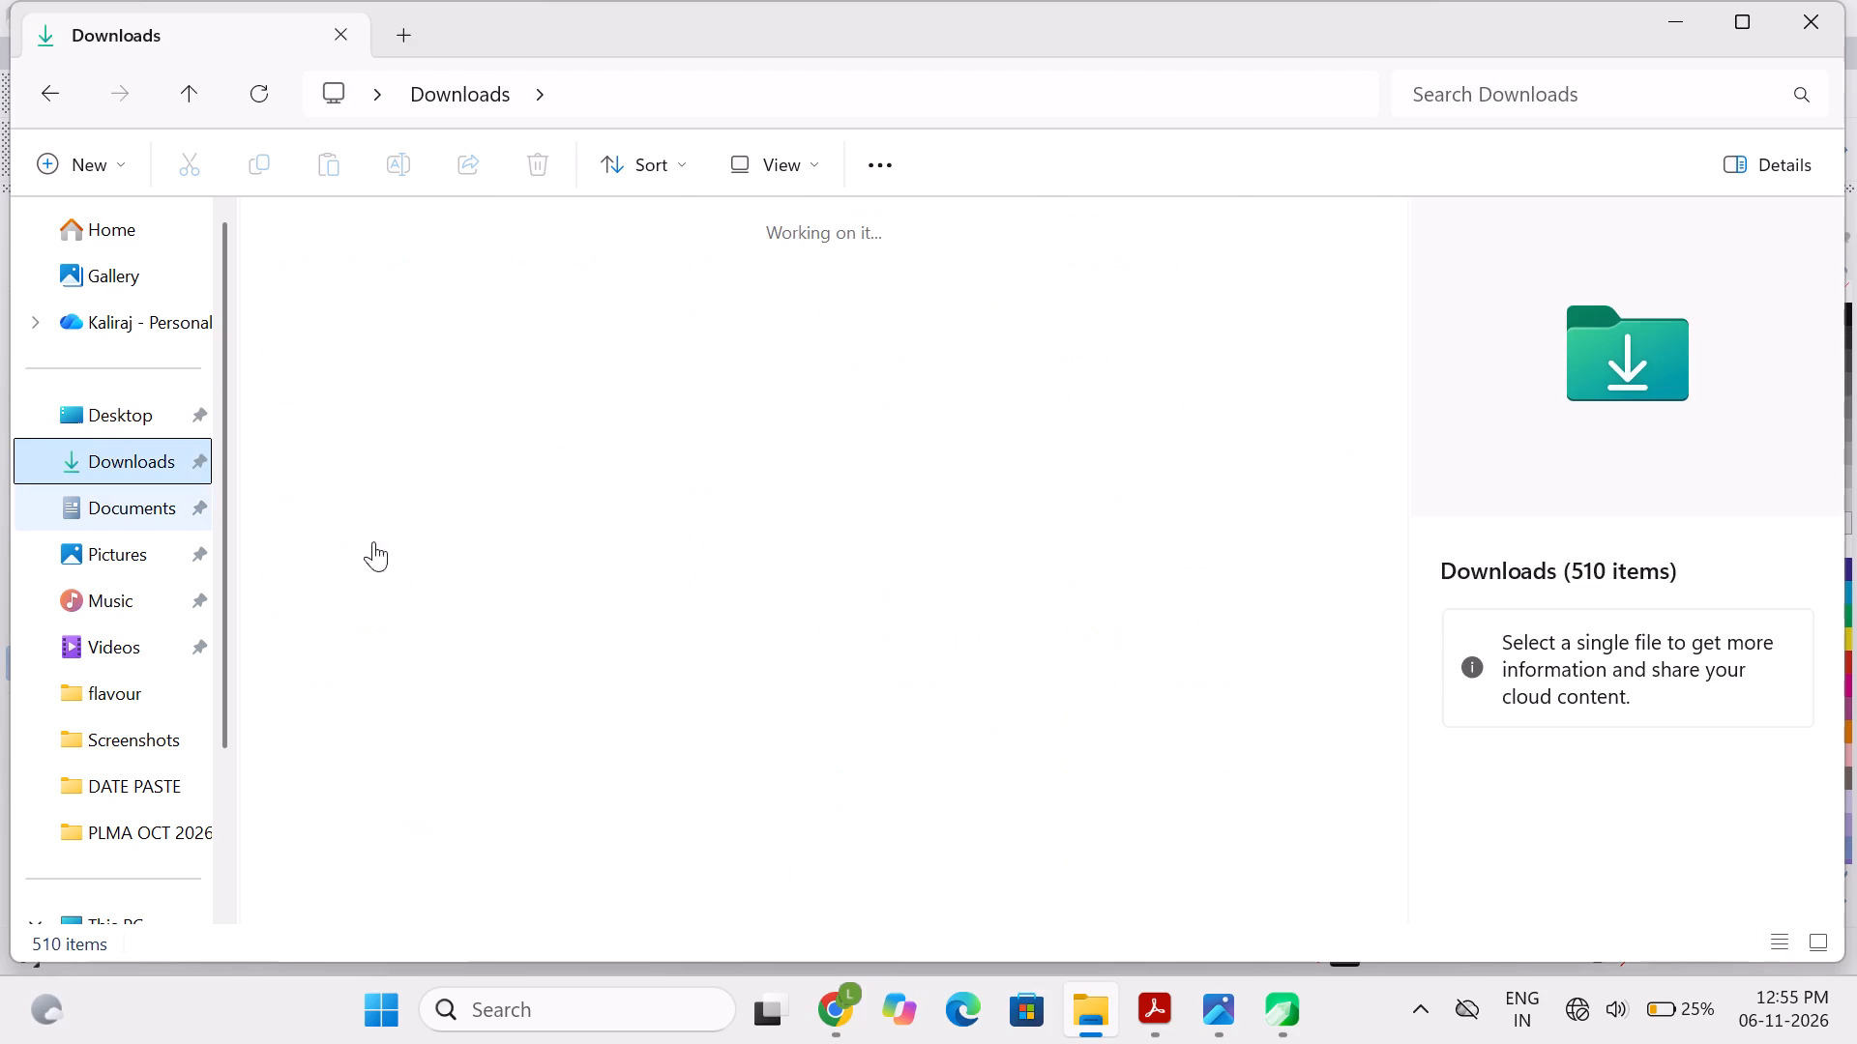
left_click(929, 603)
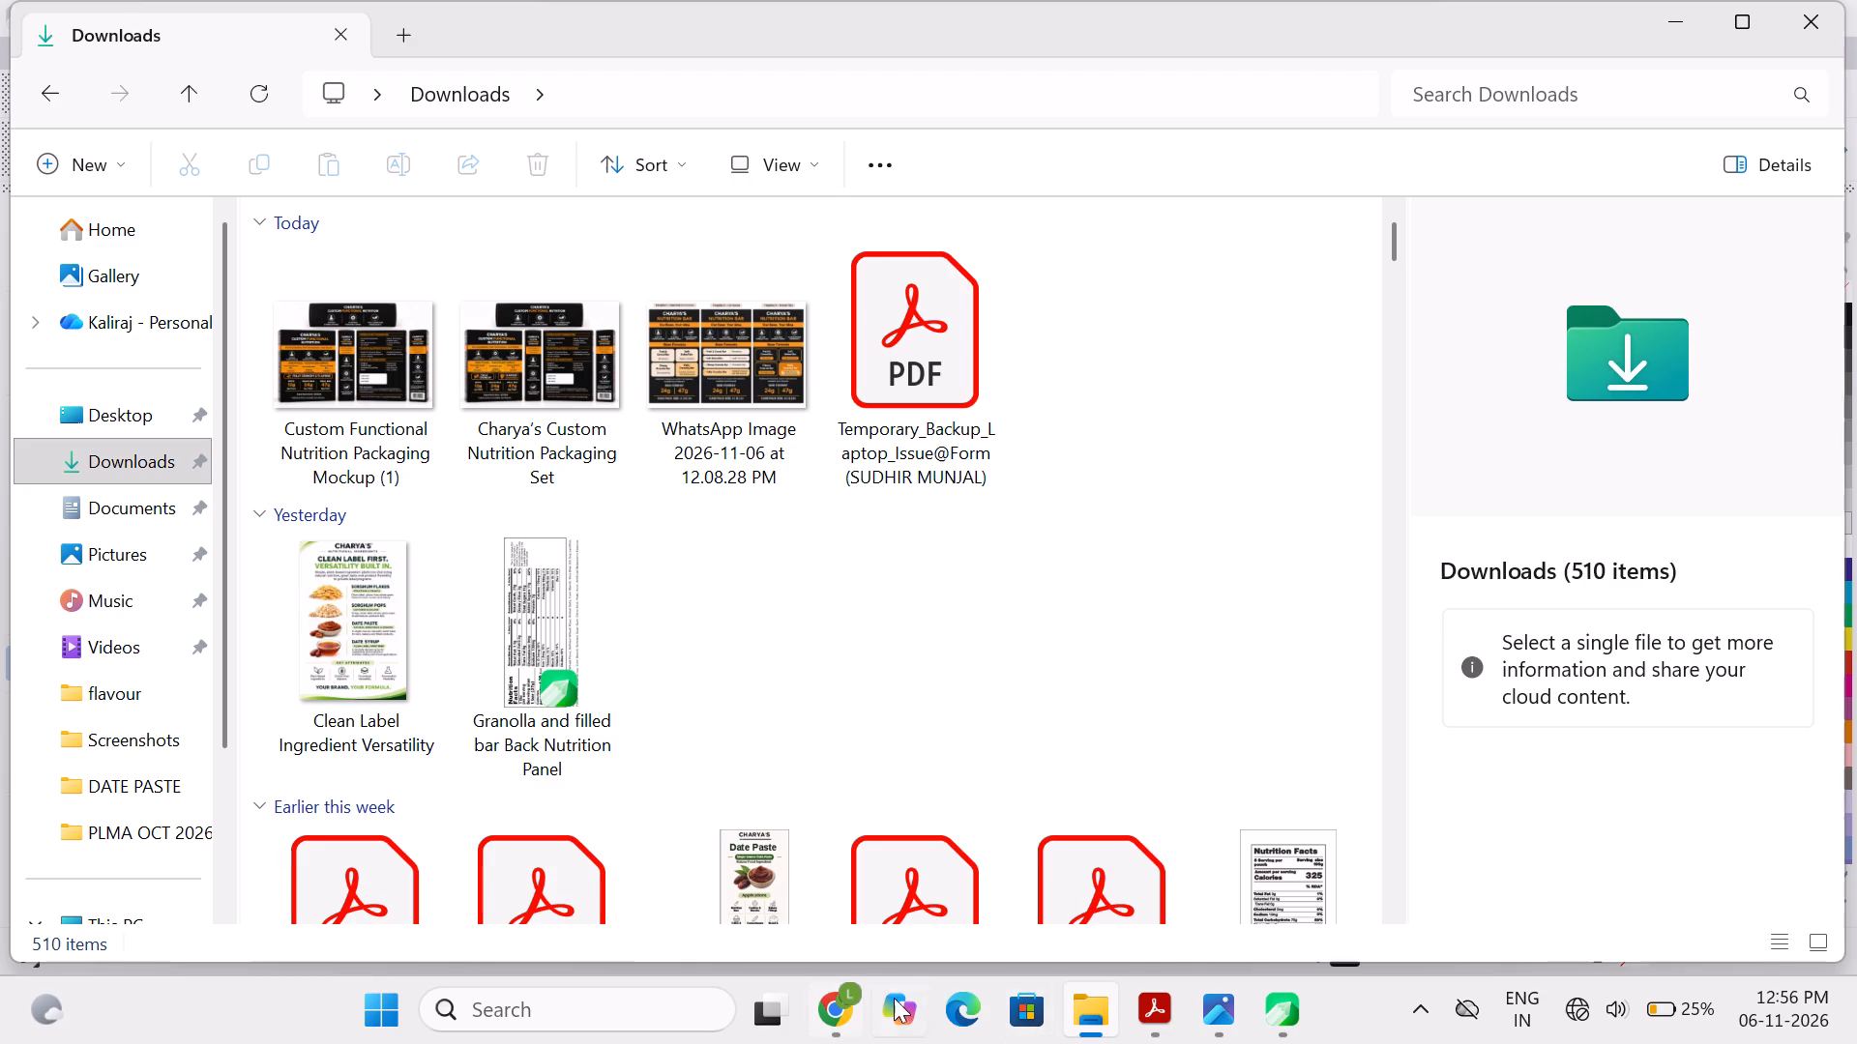
Return to CorelDRAW and replace the first row's fourth-column Chewy Granola Bar text with "Fully crunchy".
left_click(1283, 998)
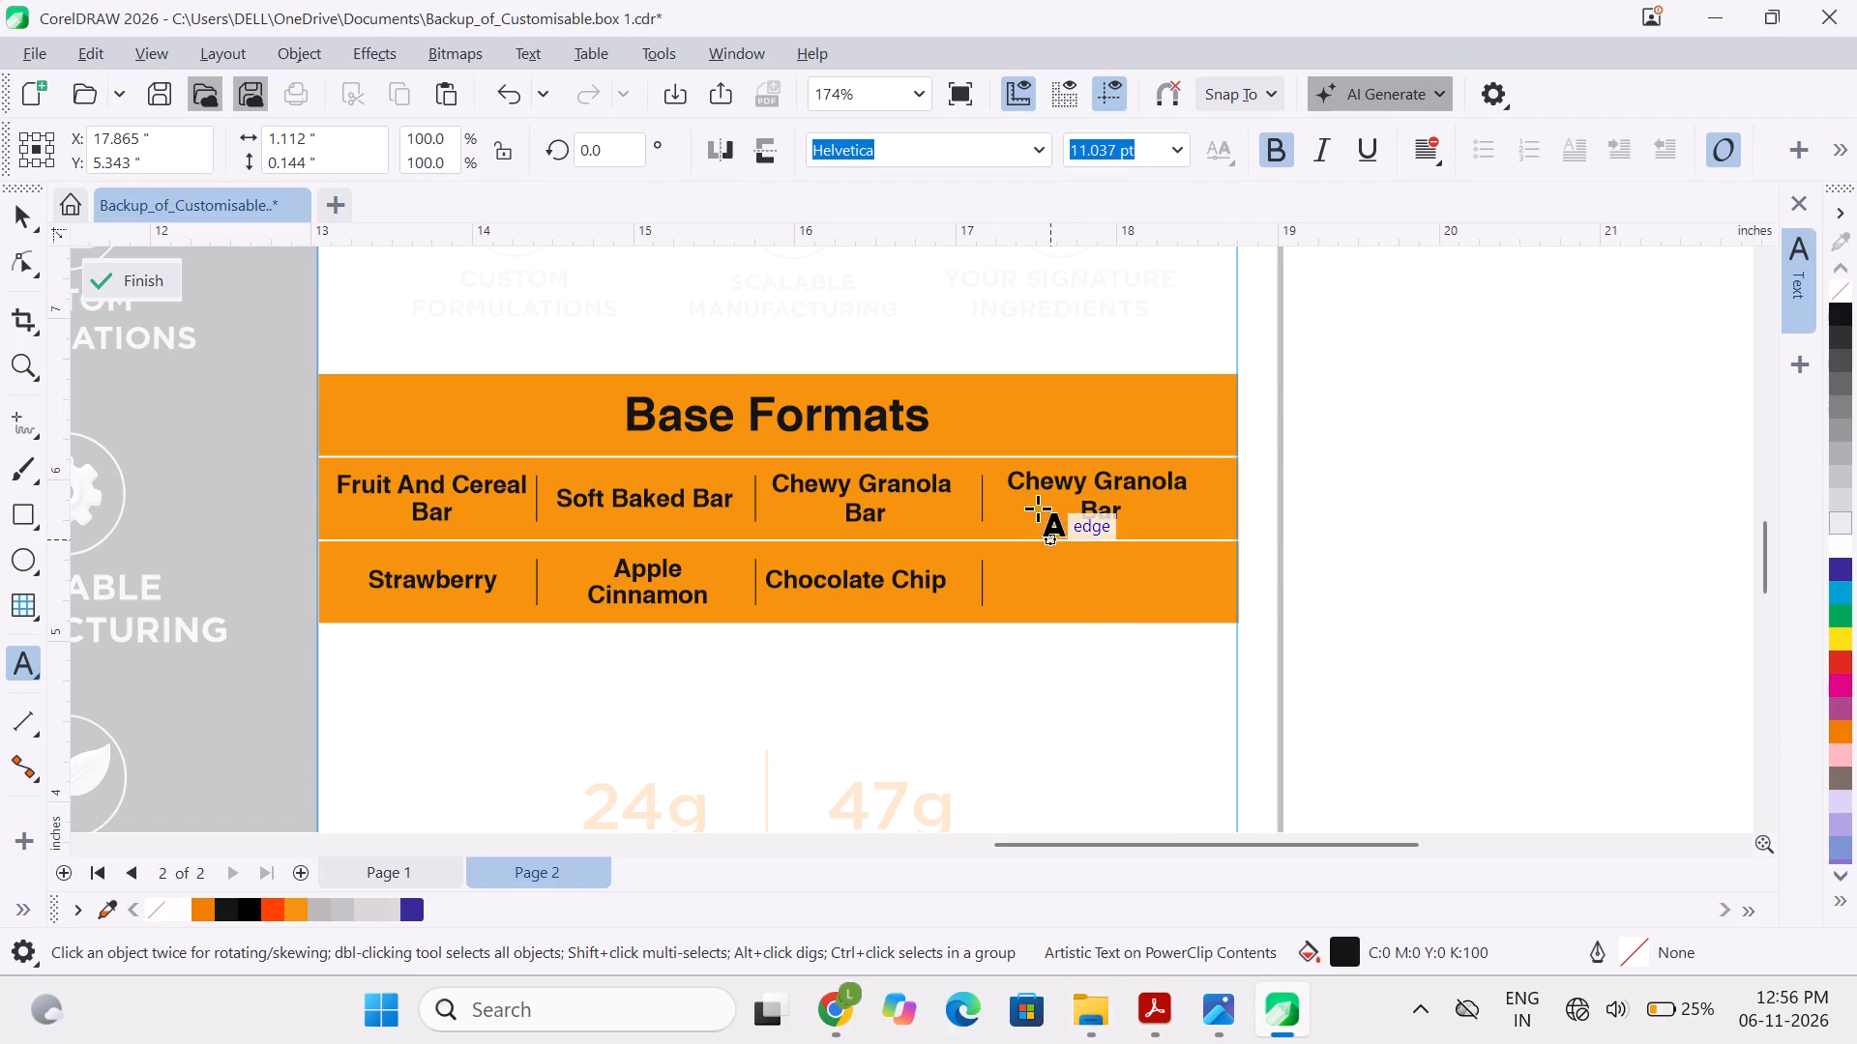
triple_click(1075, 493)
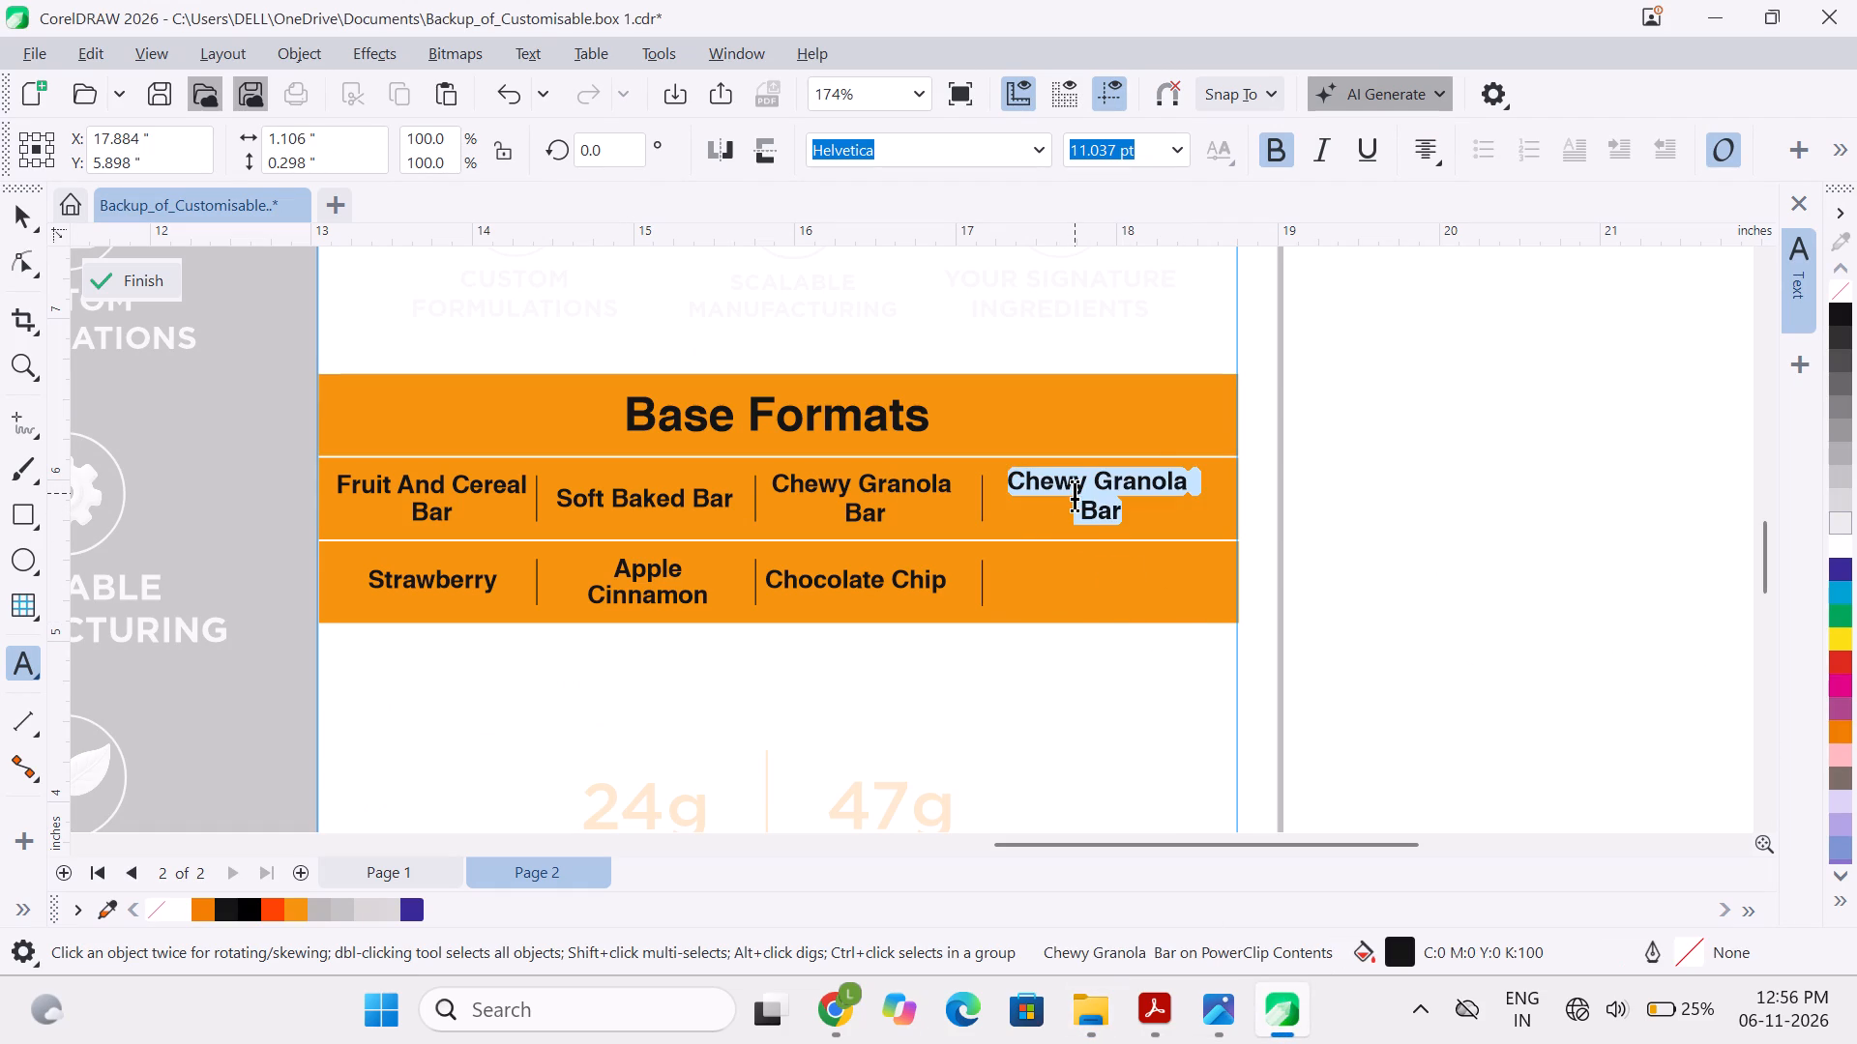
type("FULLY")
key("BackSpace")
key("BackSpace")
key("BackSpace")
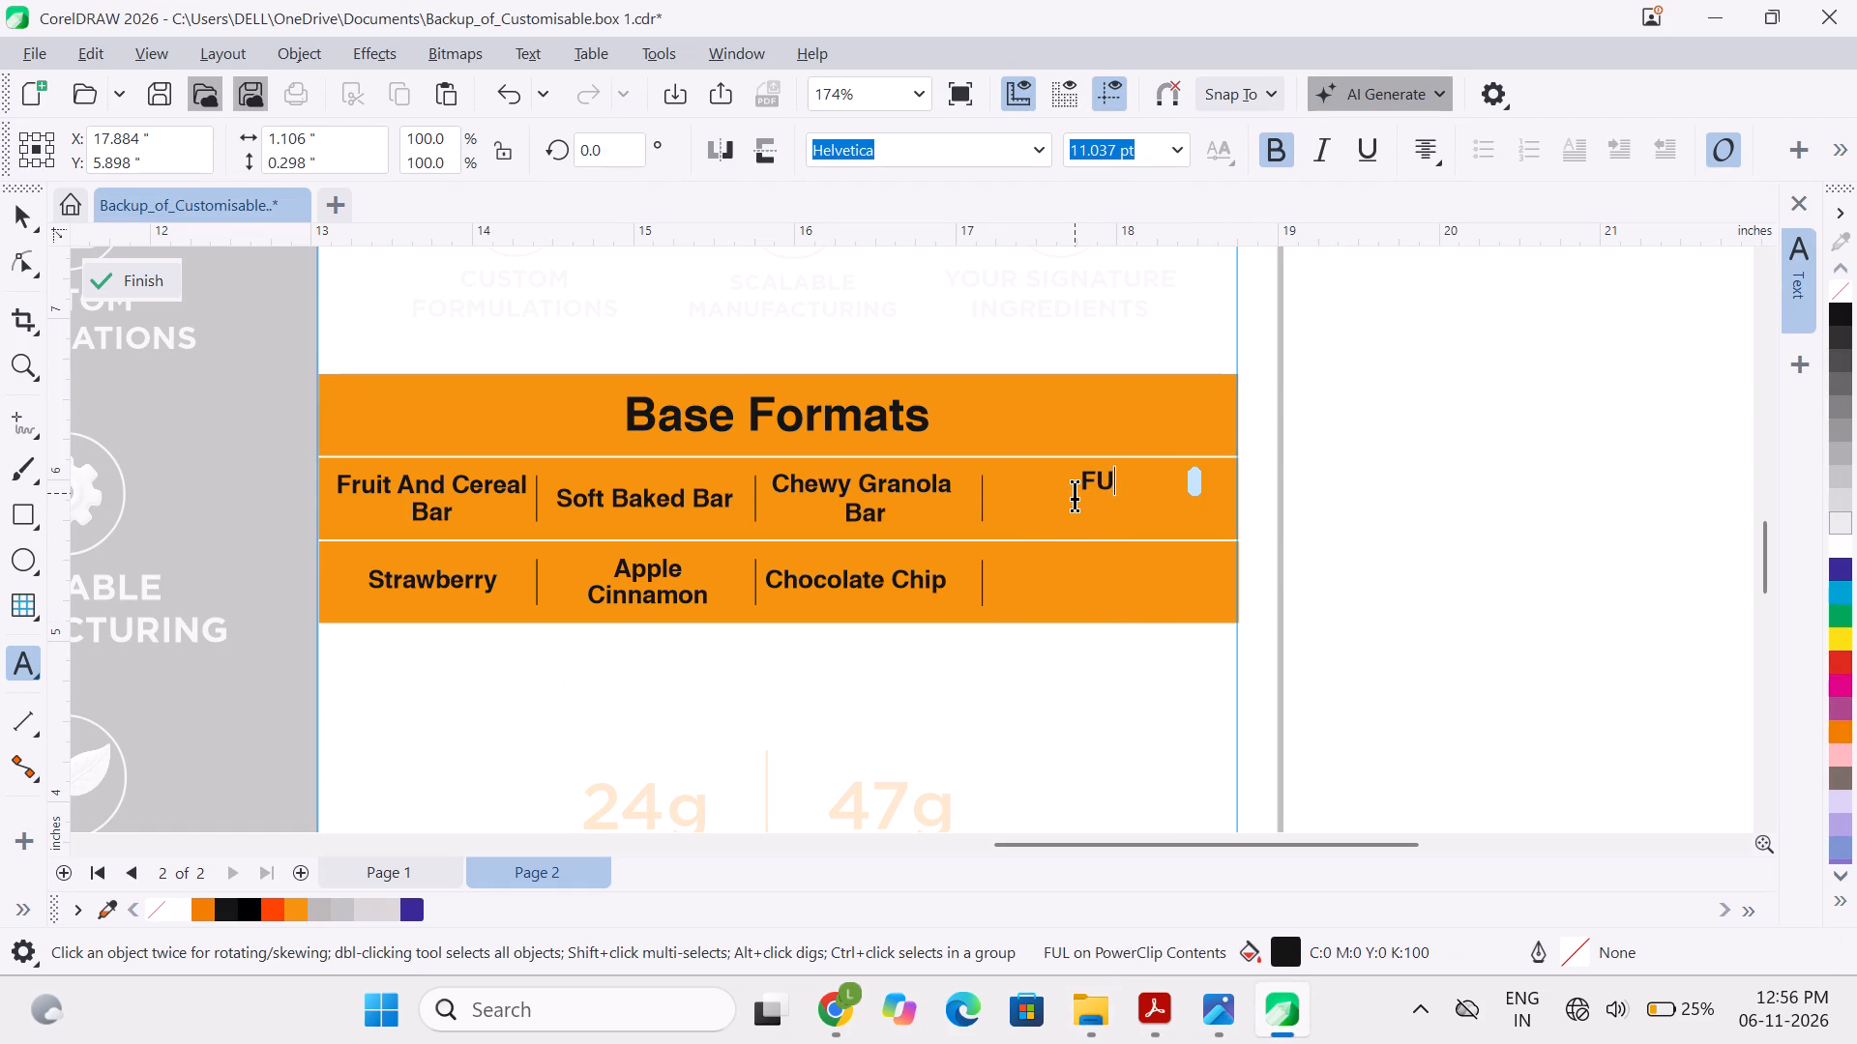
key("BackSpace")
key("u")
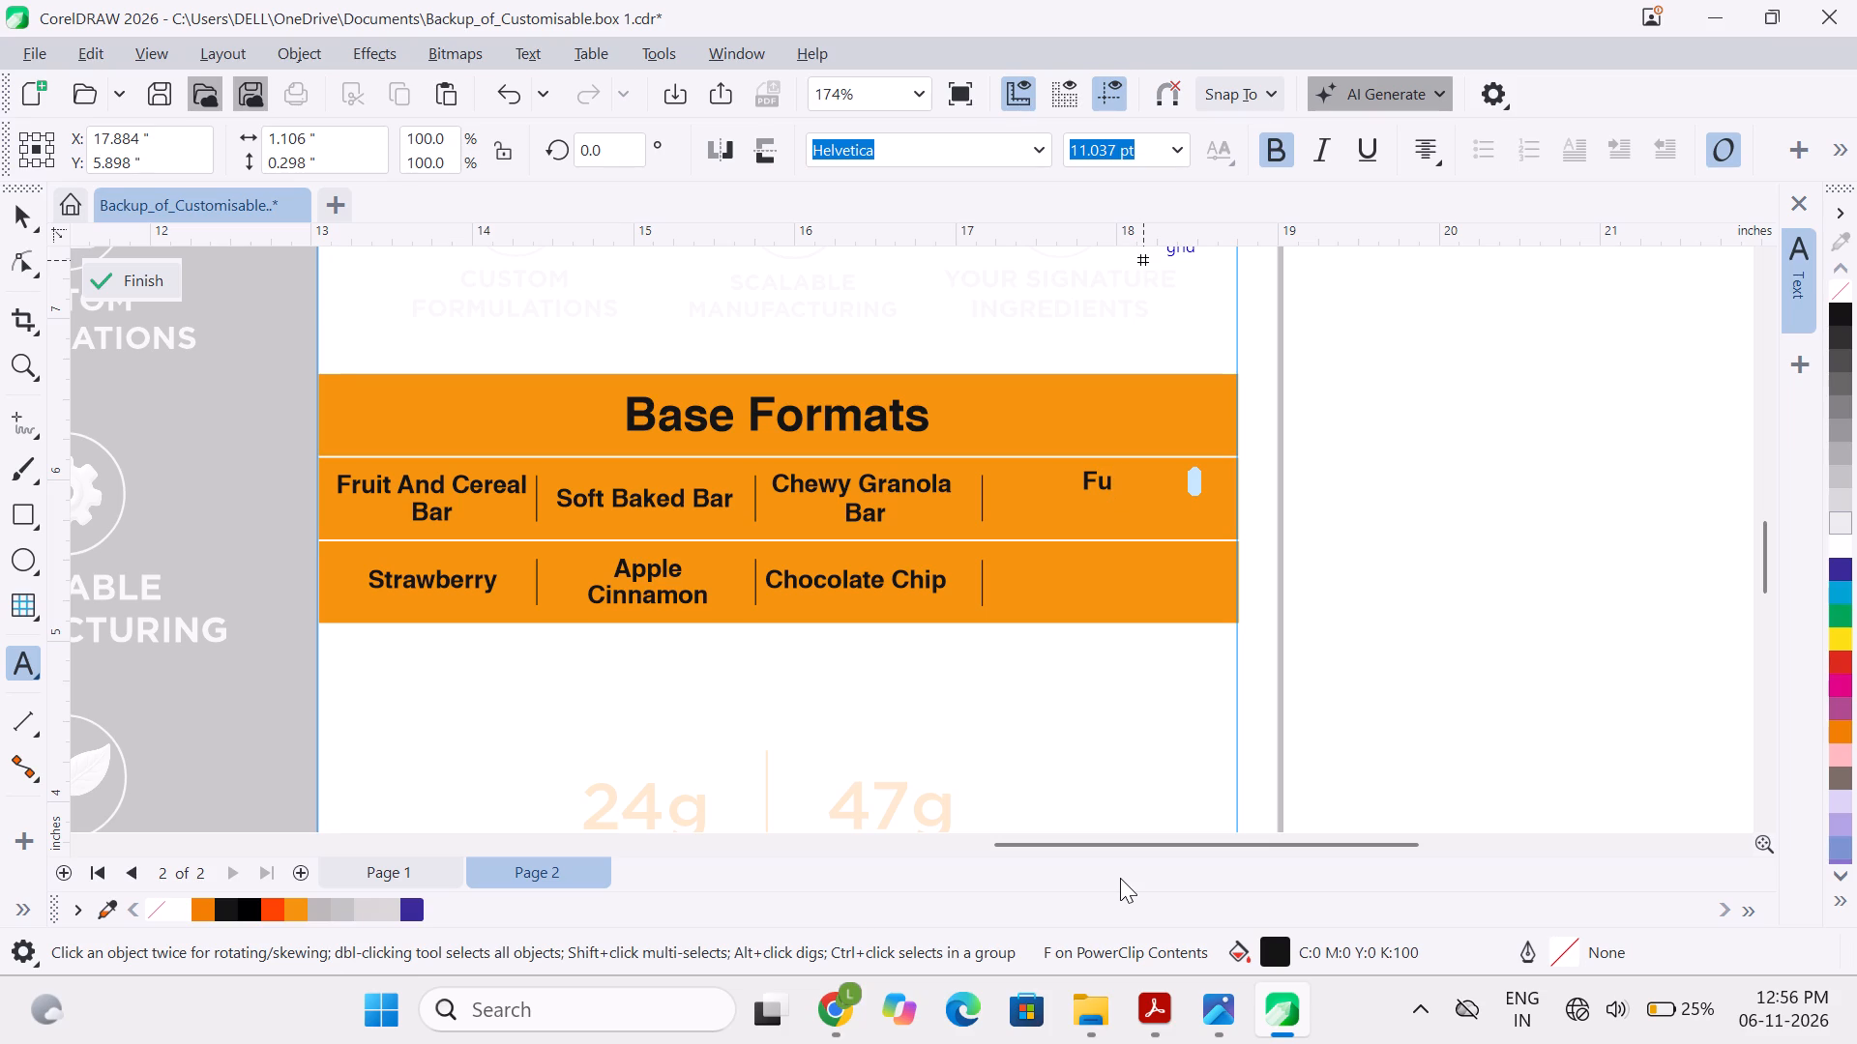
type("lly")
key("space")
type("crunchy")
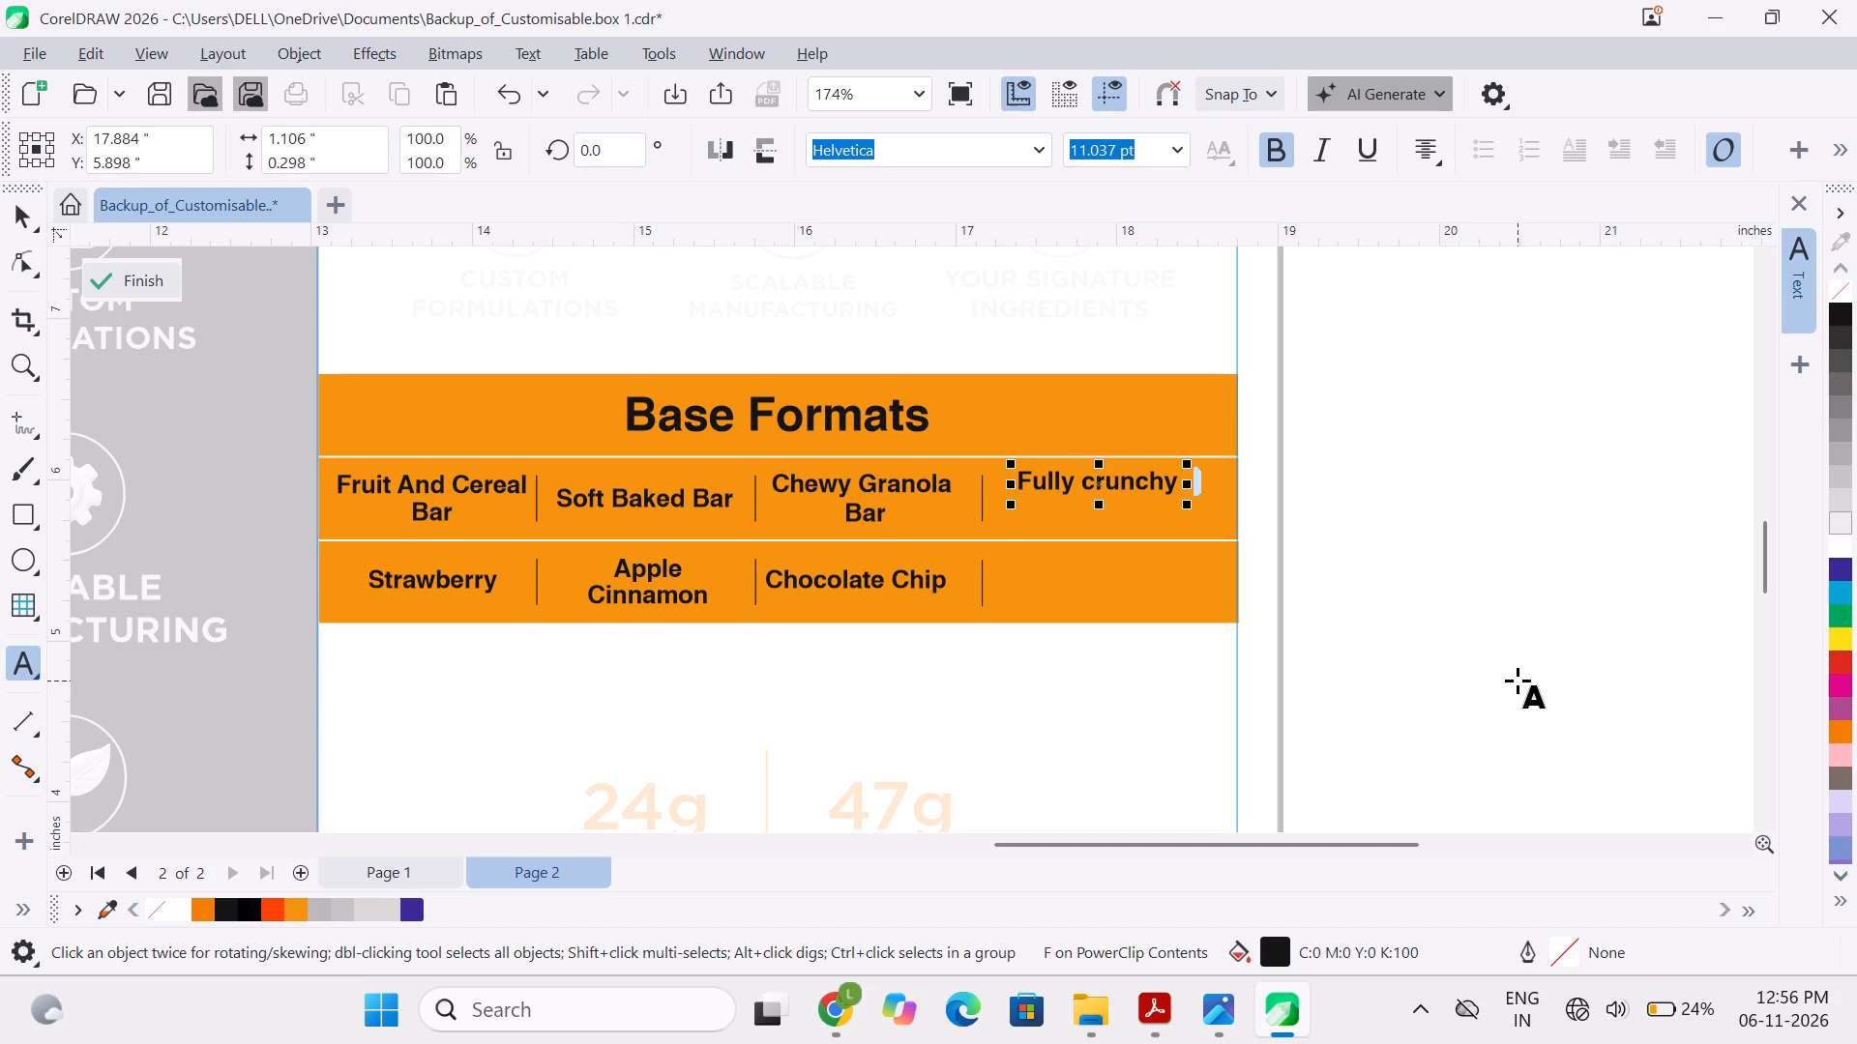
Change the first row's fourth-column text to read "Fully Crunchy" with a capital C.
key("BackSpace")
key("BackSpace")
key("BackSpace")
key("BackSpace")
key("BackSpace")
key("BackSpace")
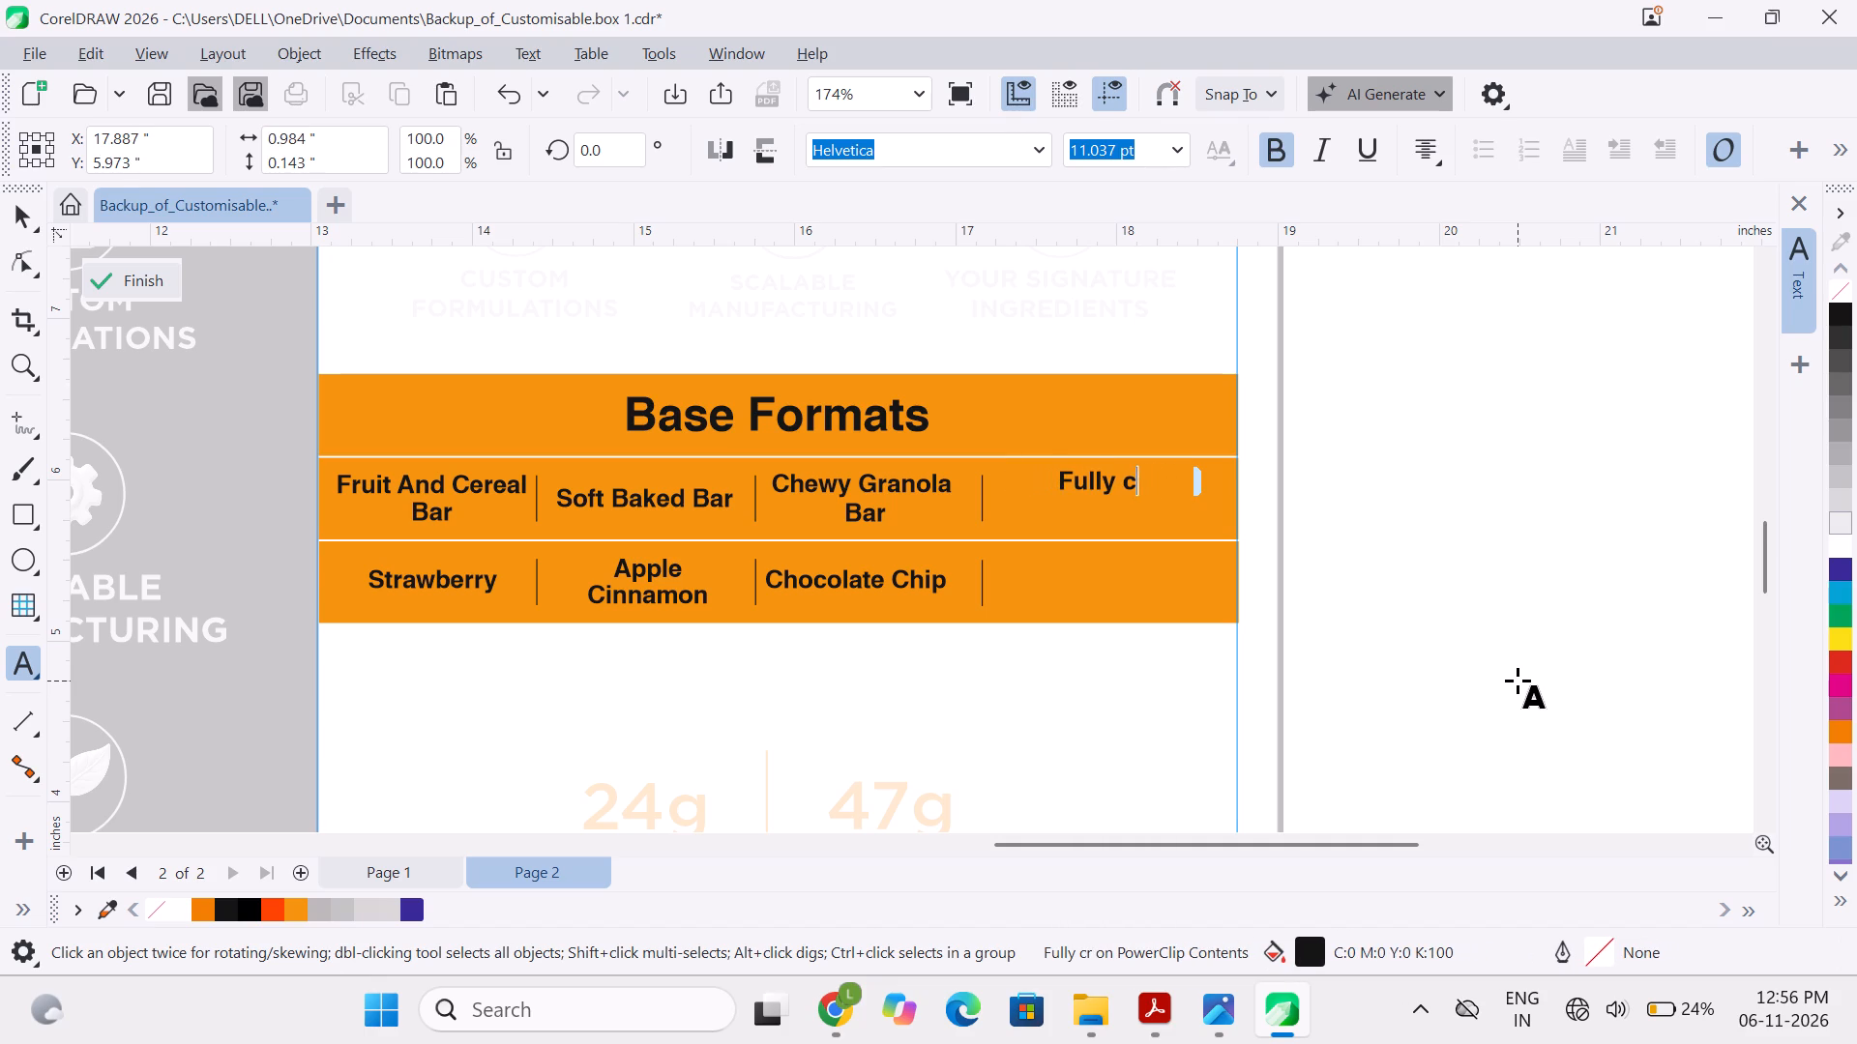
key("BackSpace")
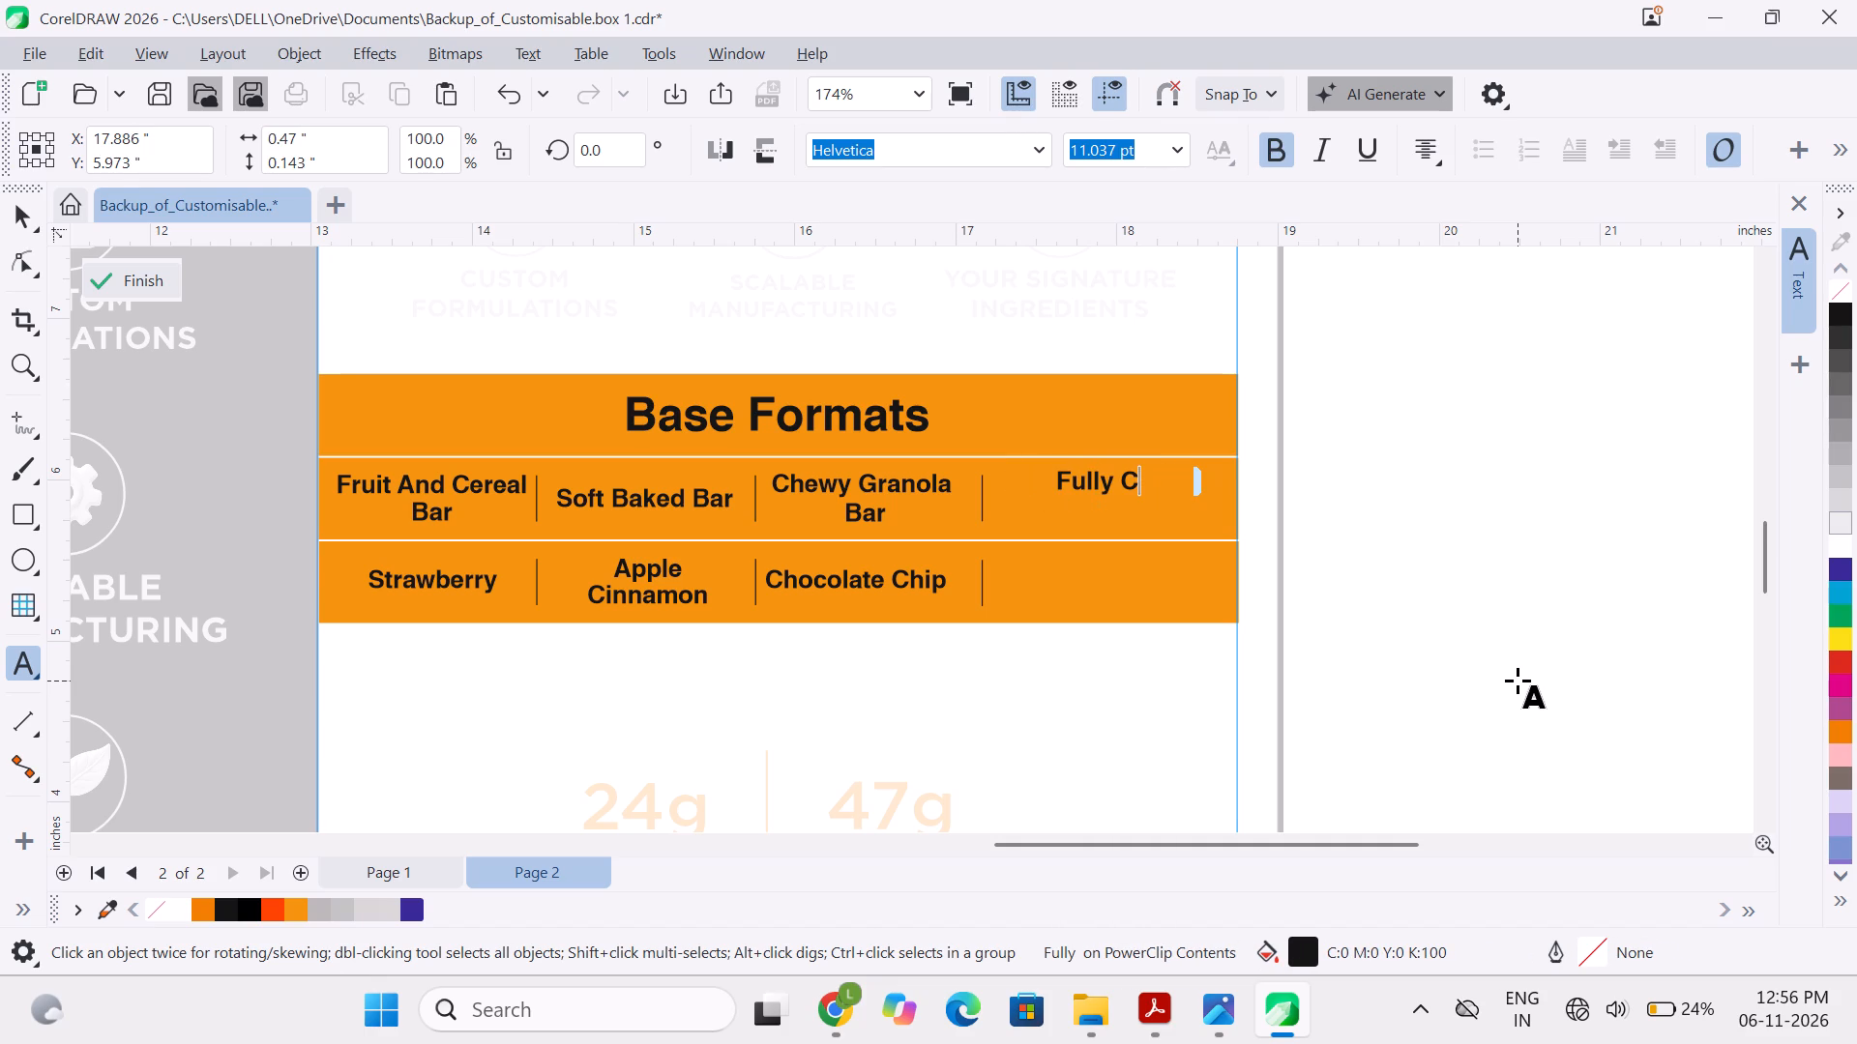
key("r")
type("un")
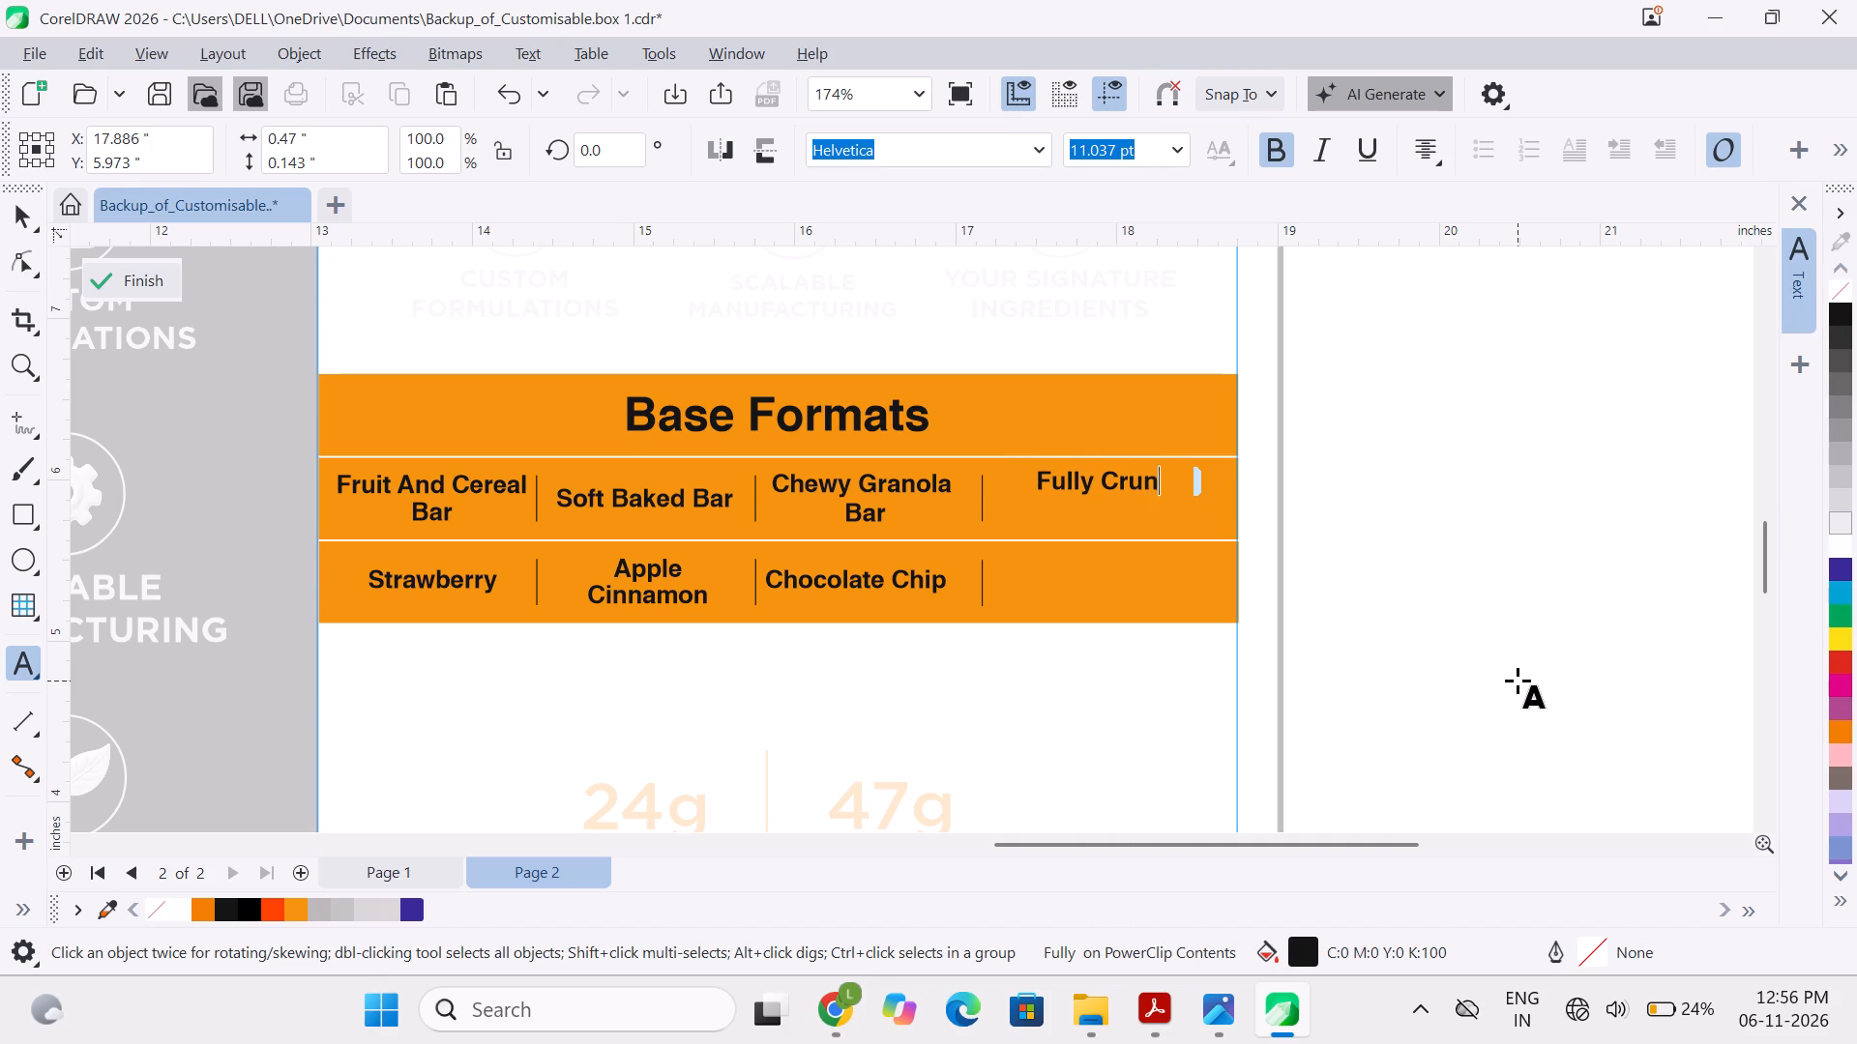
type("chy")
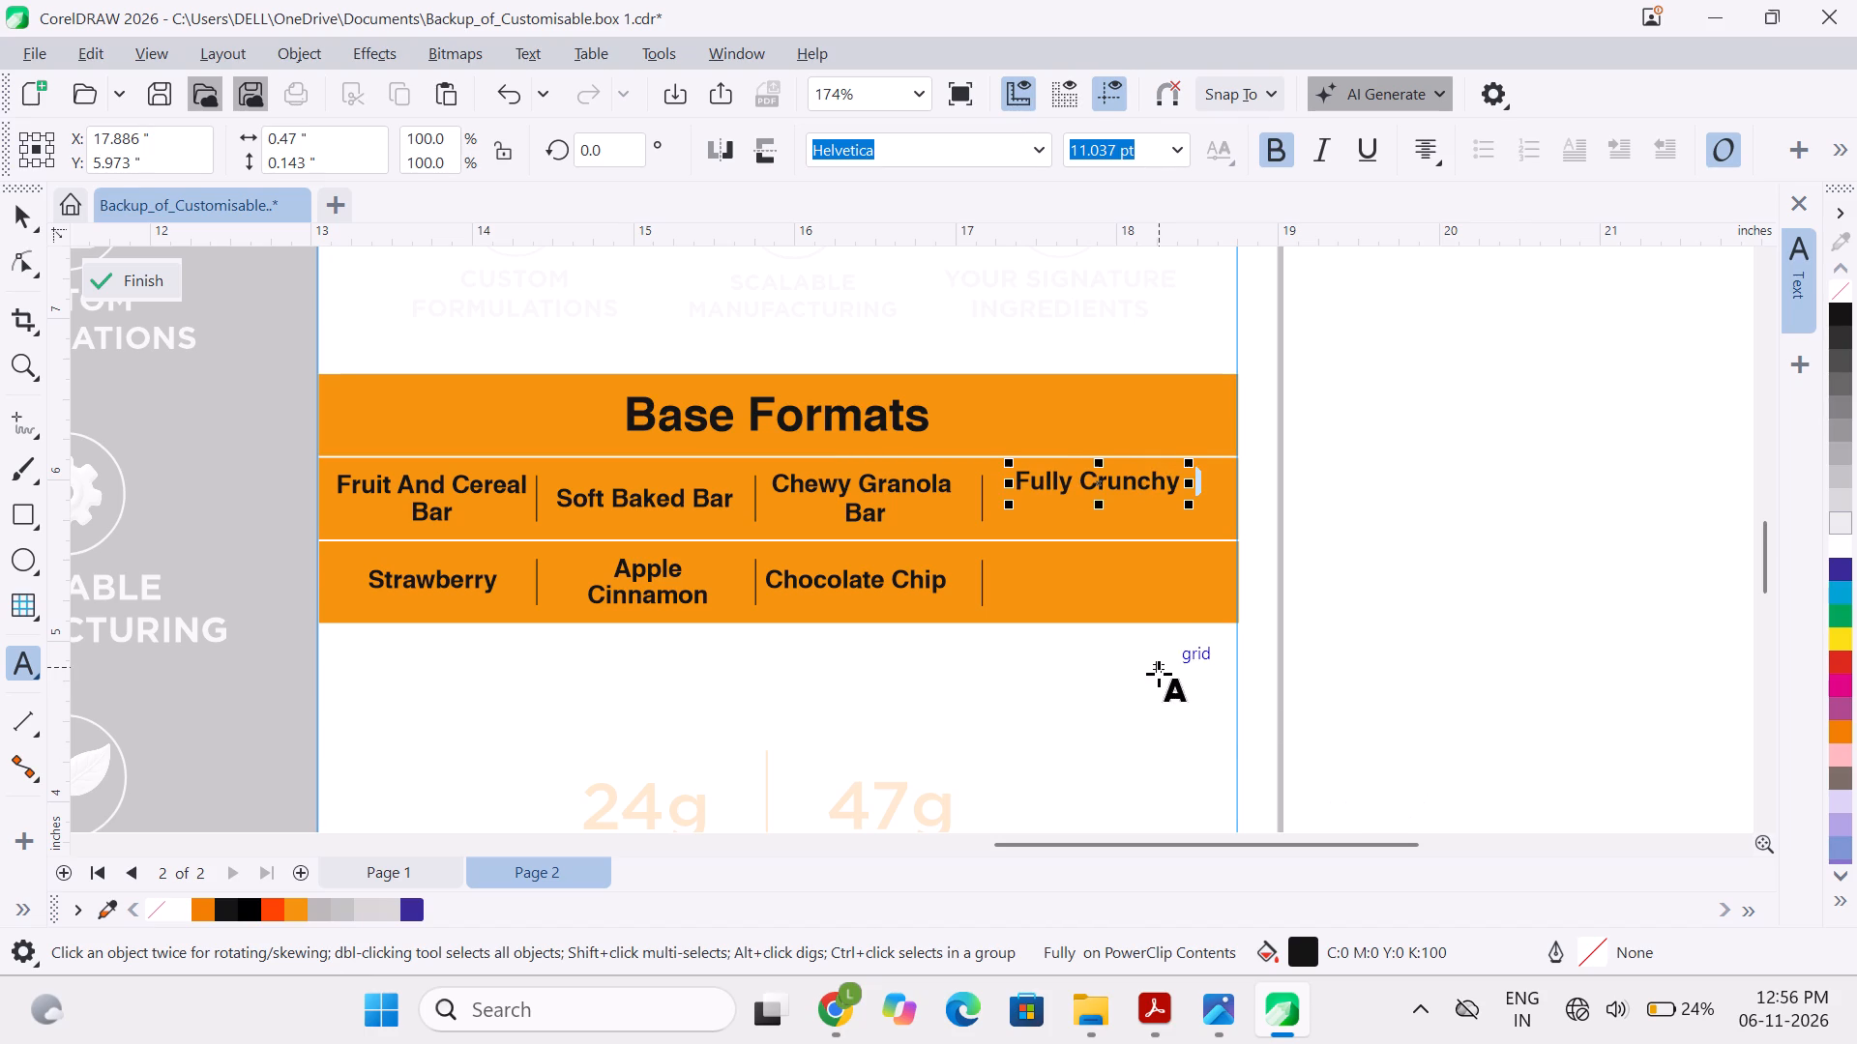
left_click(1417, 469)
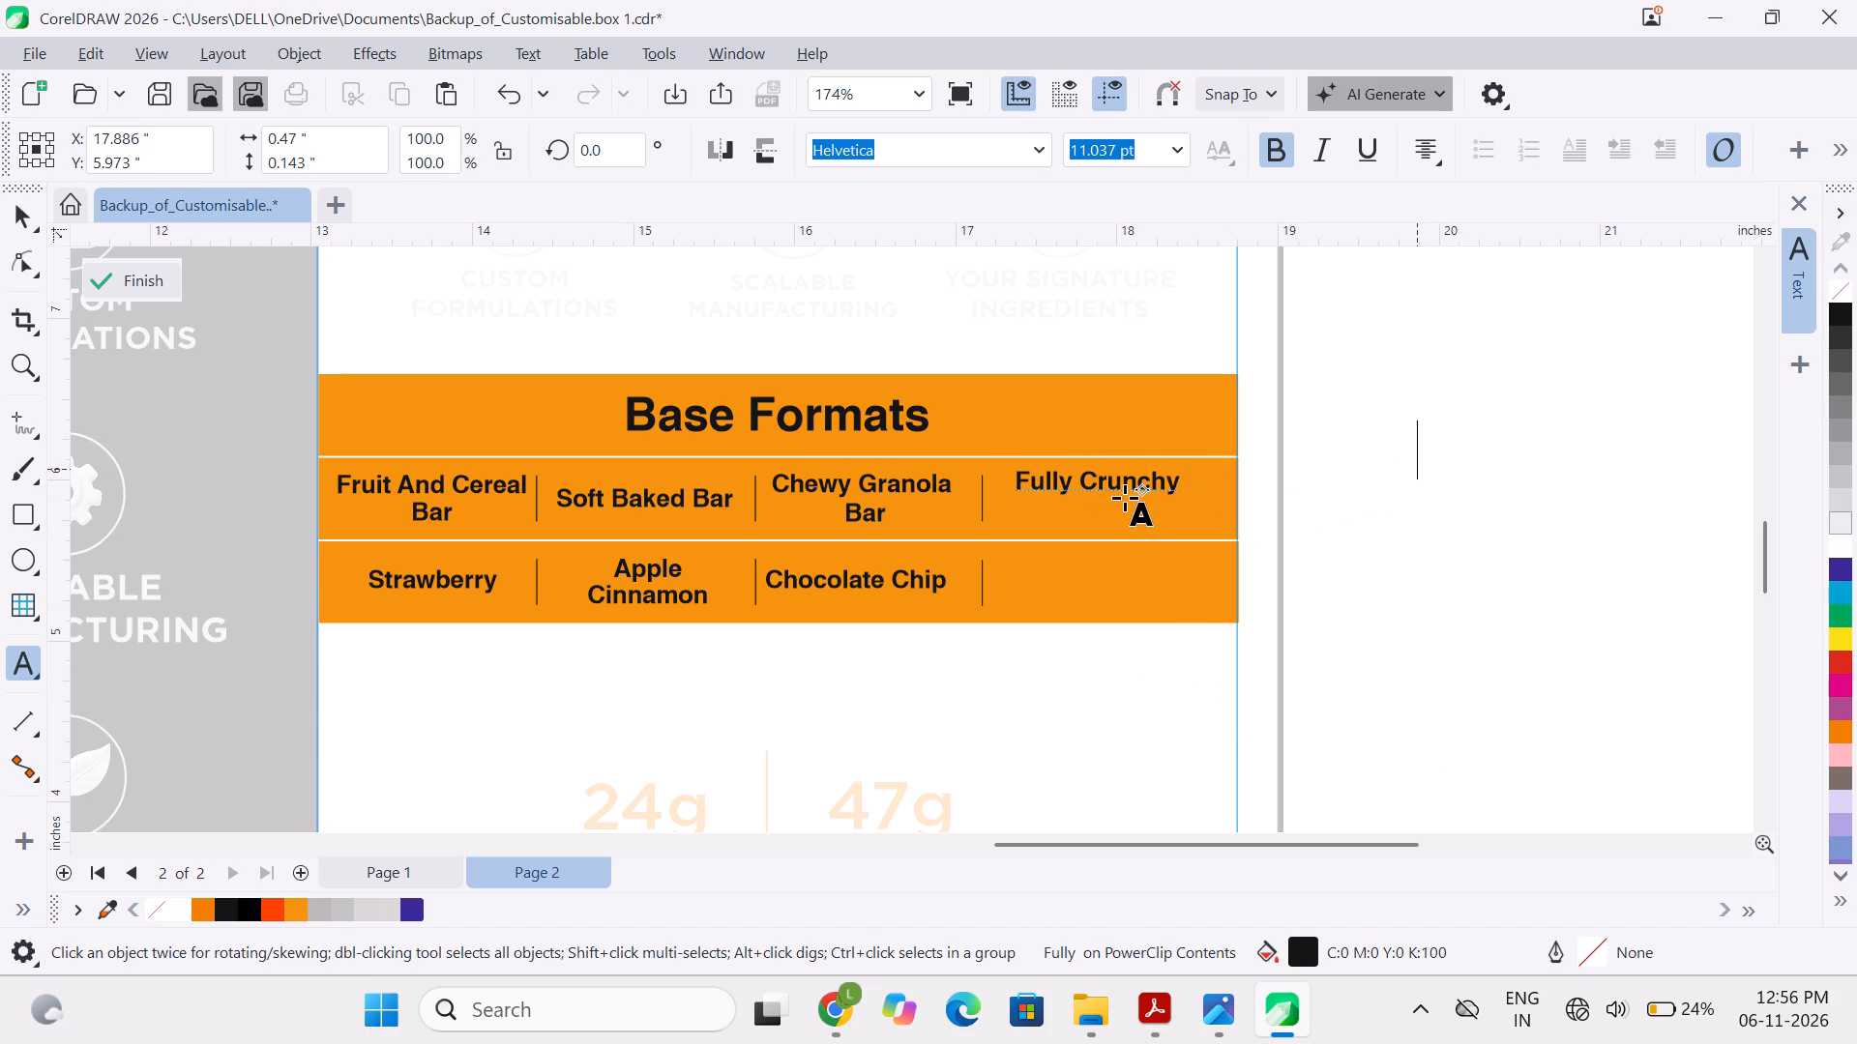
left_click(1125, 498)
left_click(1124, 490)
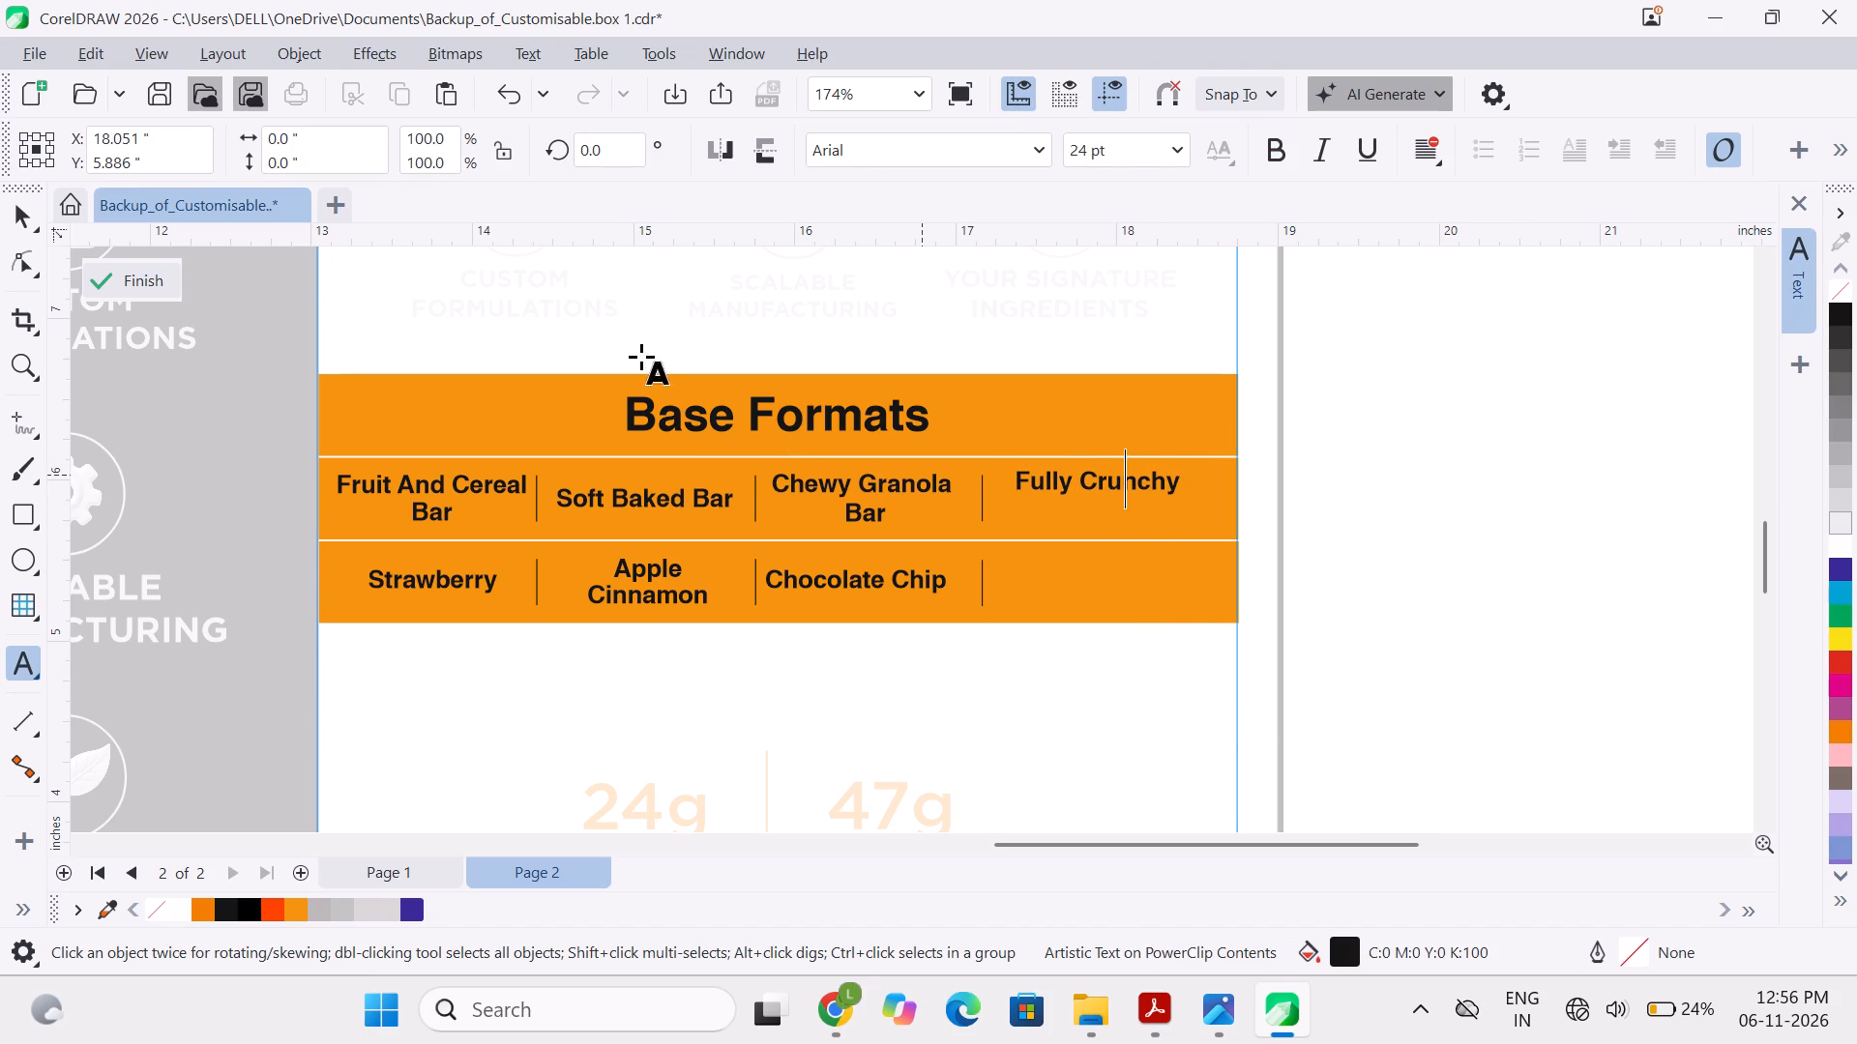
left_click(21, 235)
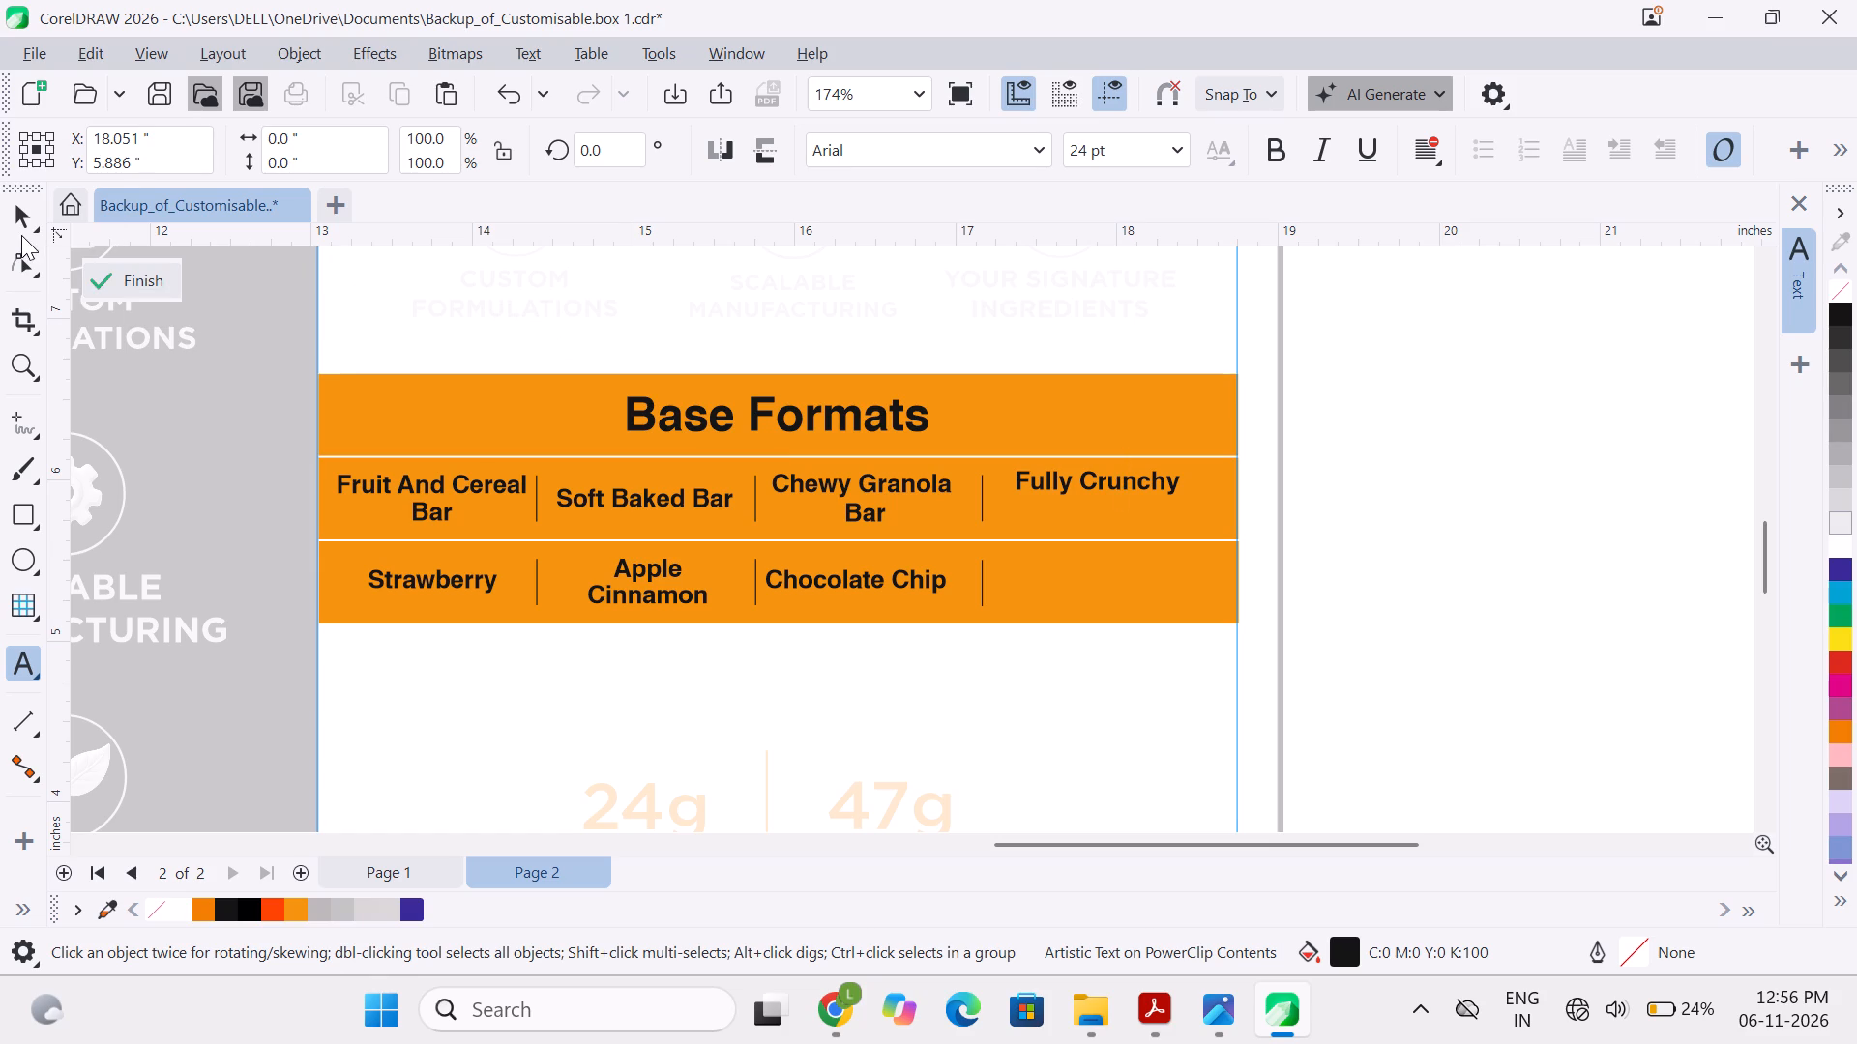
left_click(21, 225)
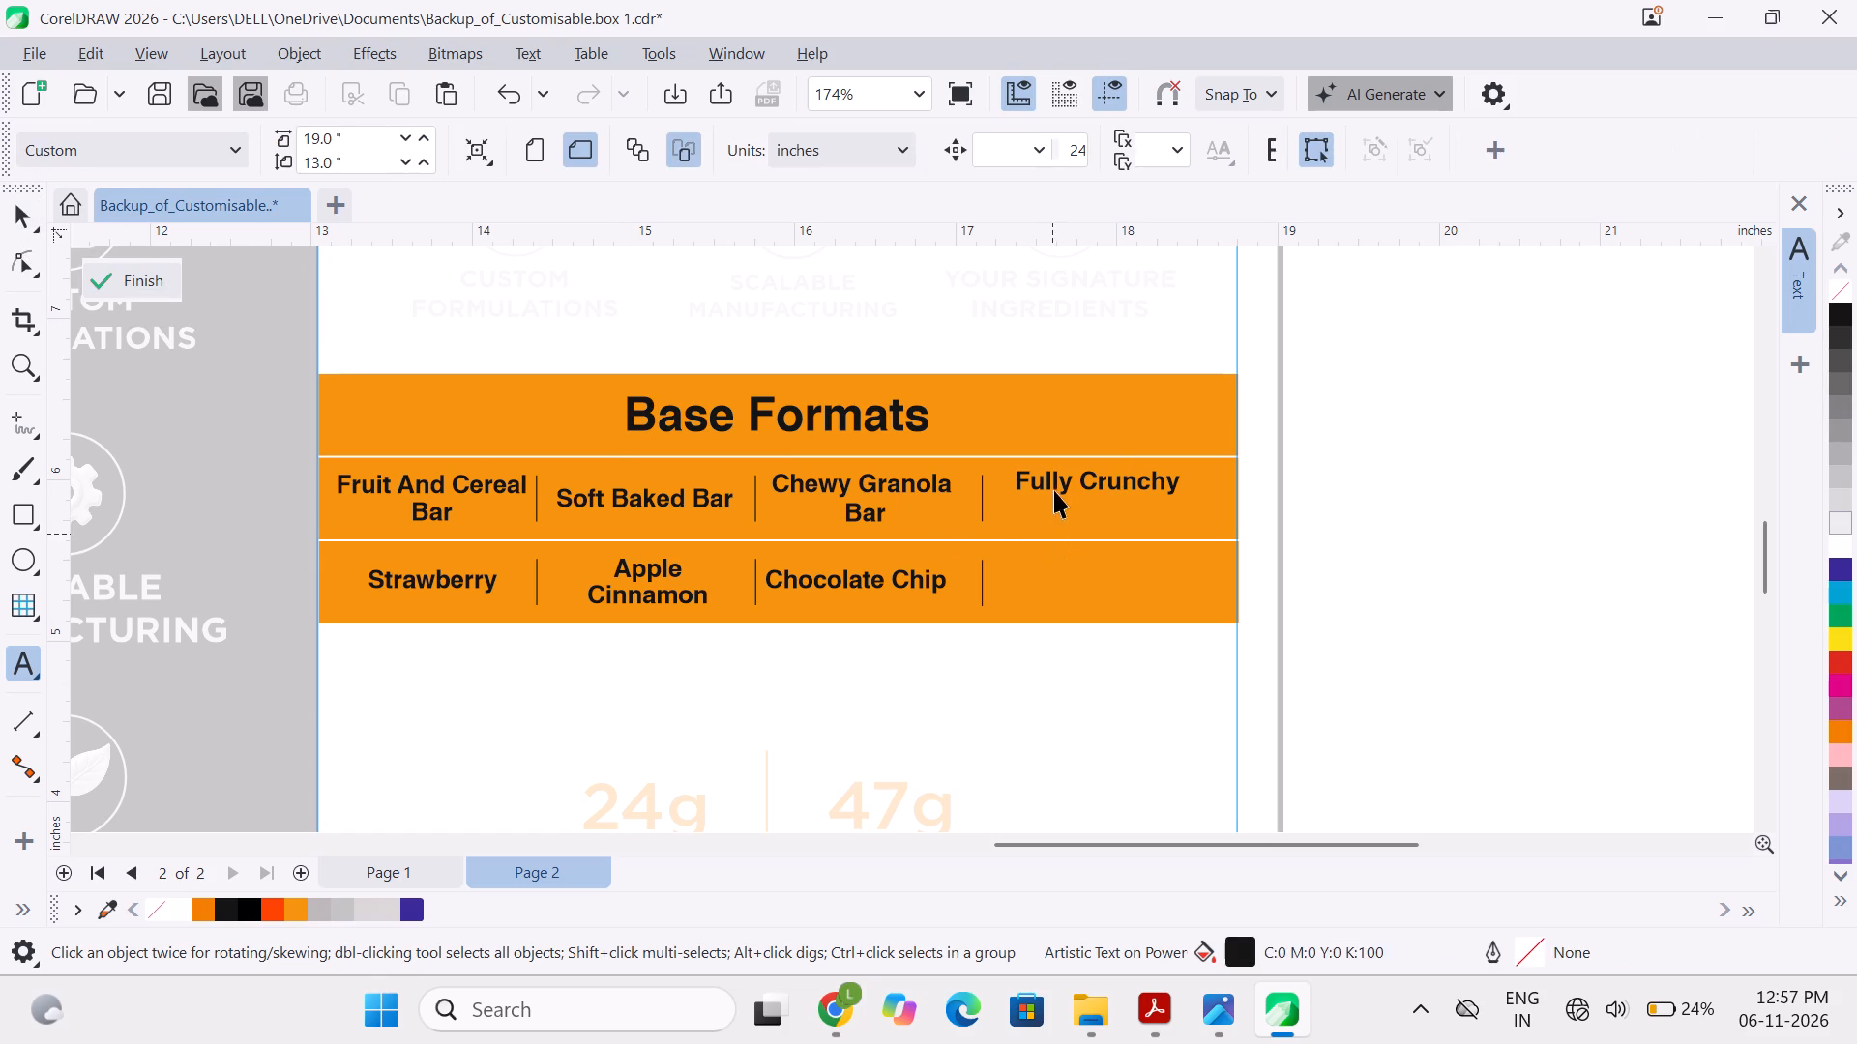
Duplicate the second row's Chocolate Chip text and place the copy in the fourth column, centred at about X 17.91, Y 5.35 inches.
left_click(1056, 483)
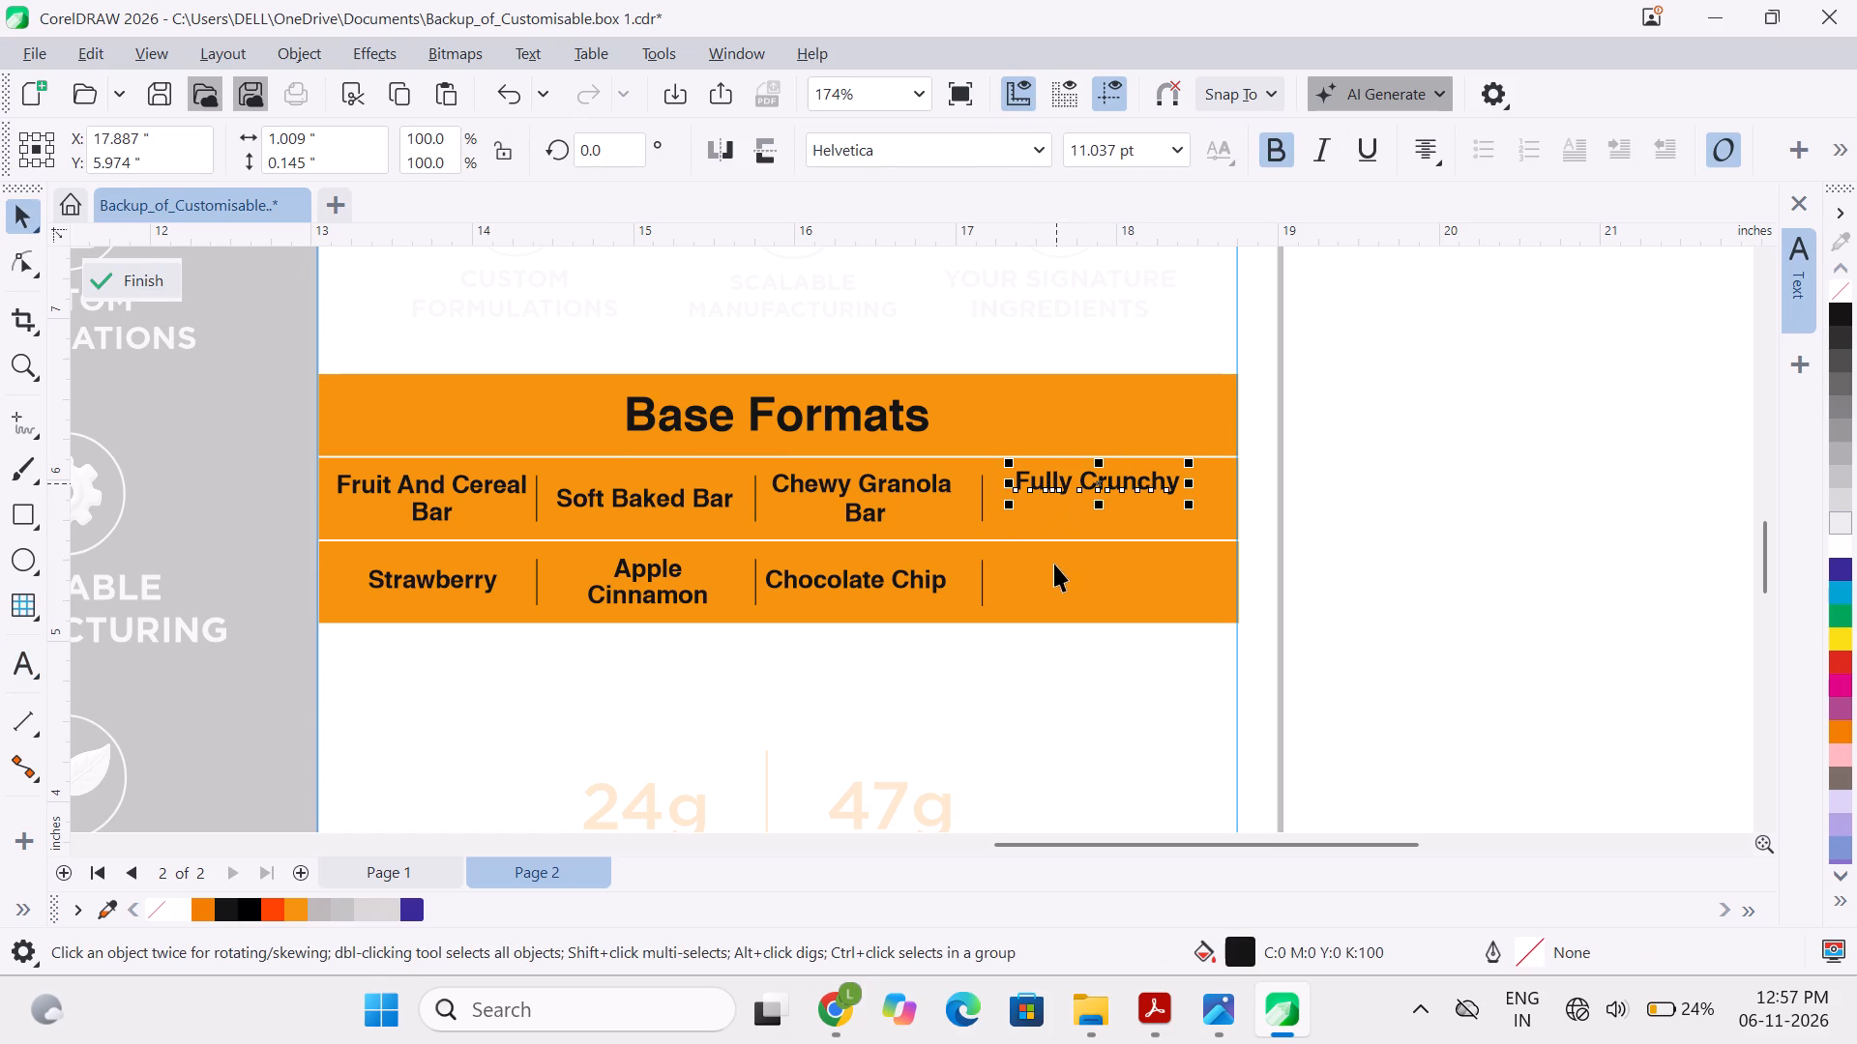
left_click(1053, 567)
left_click(889, 569)
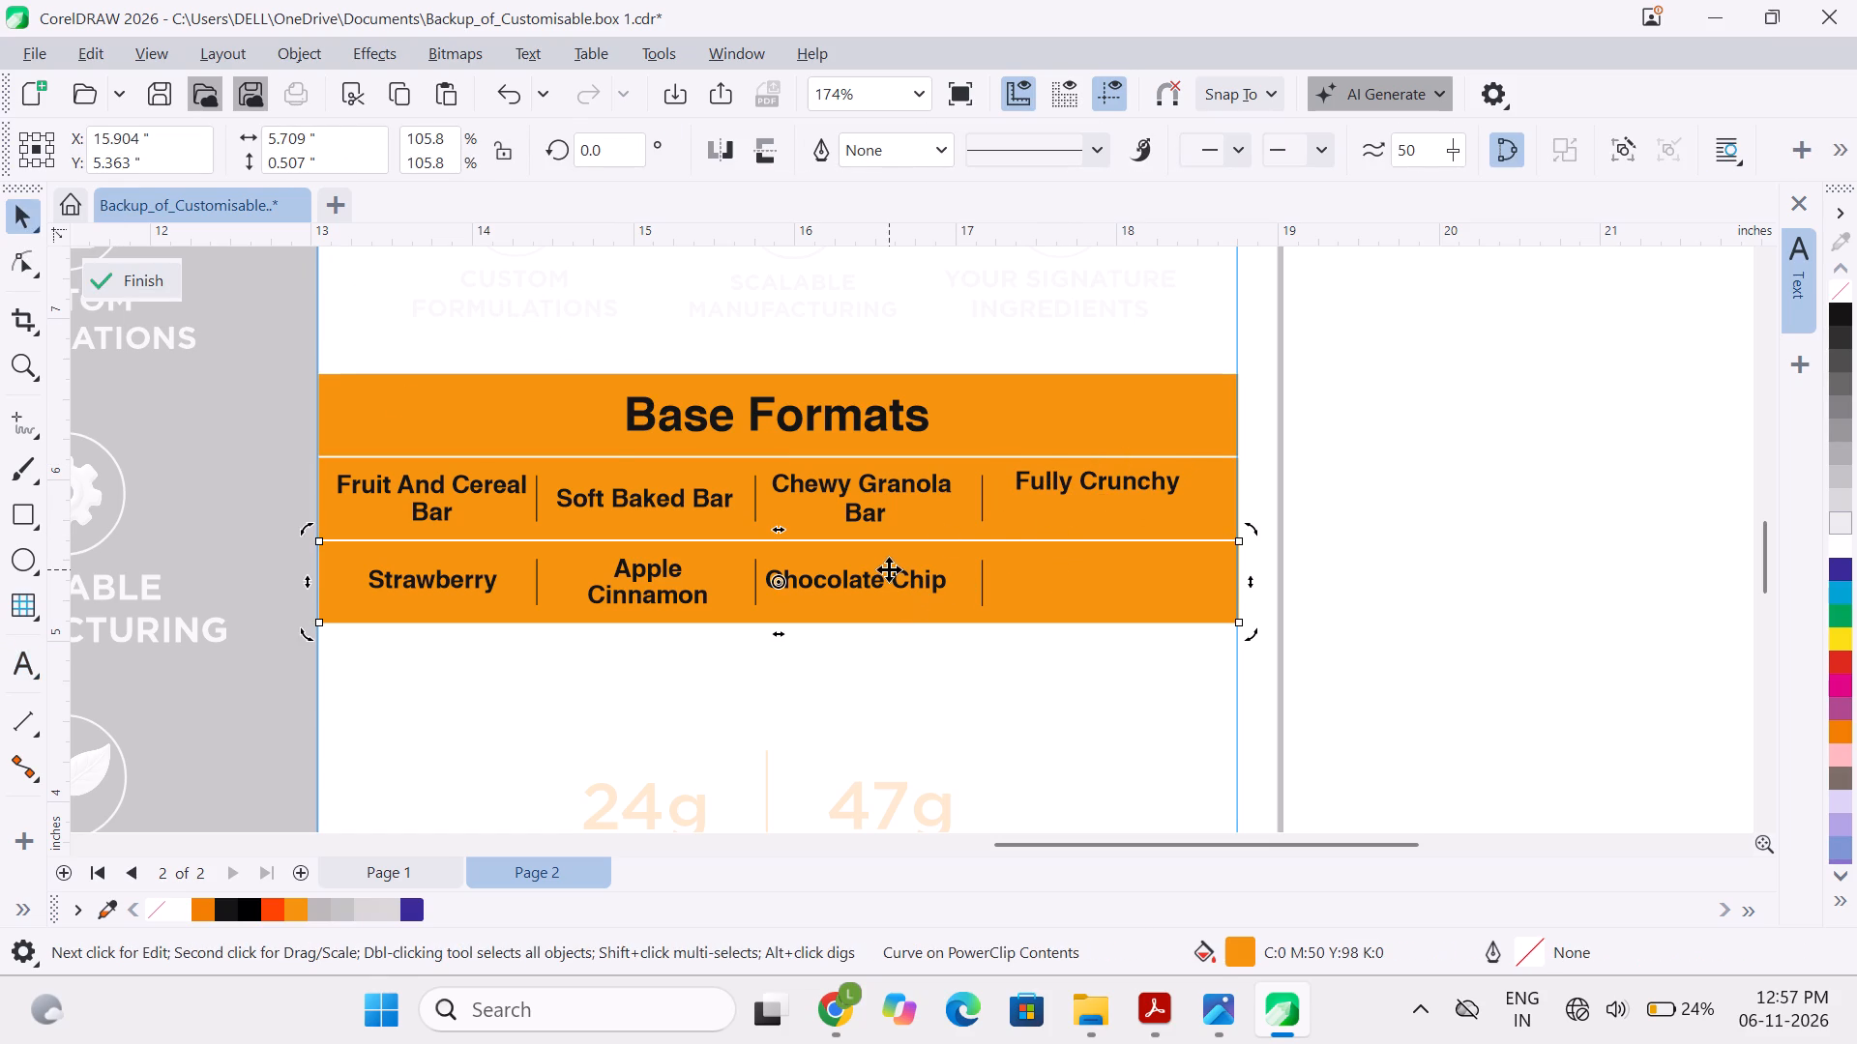
left_click(903, 584)
key("ctrl+d")
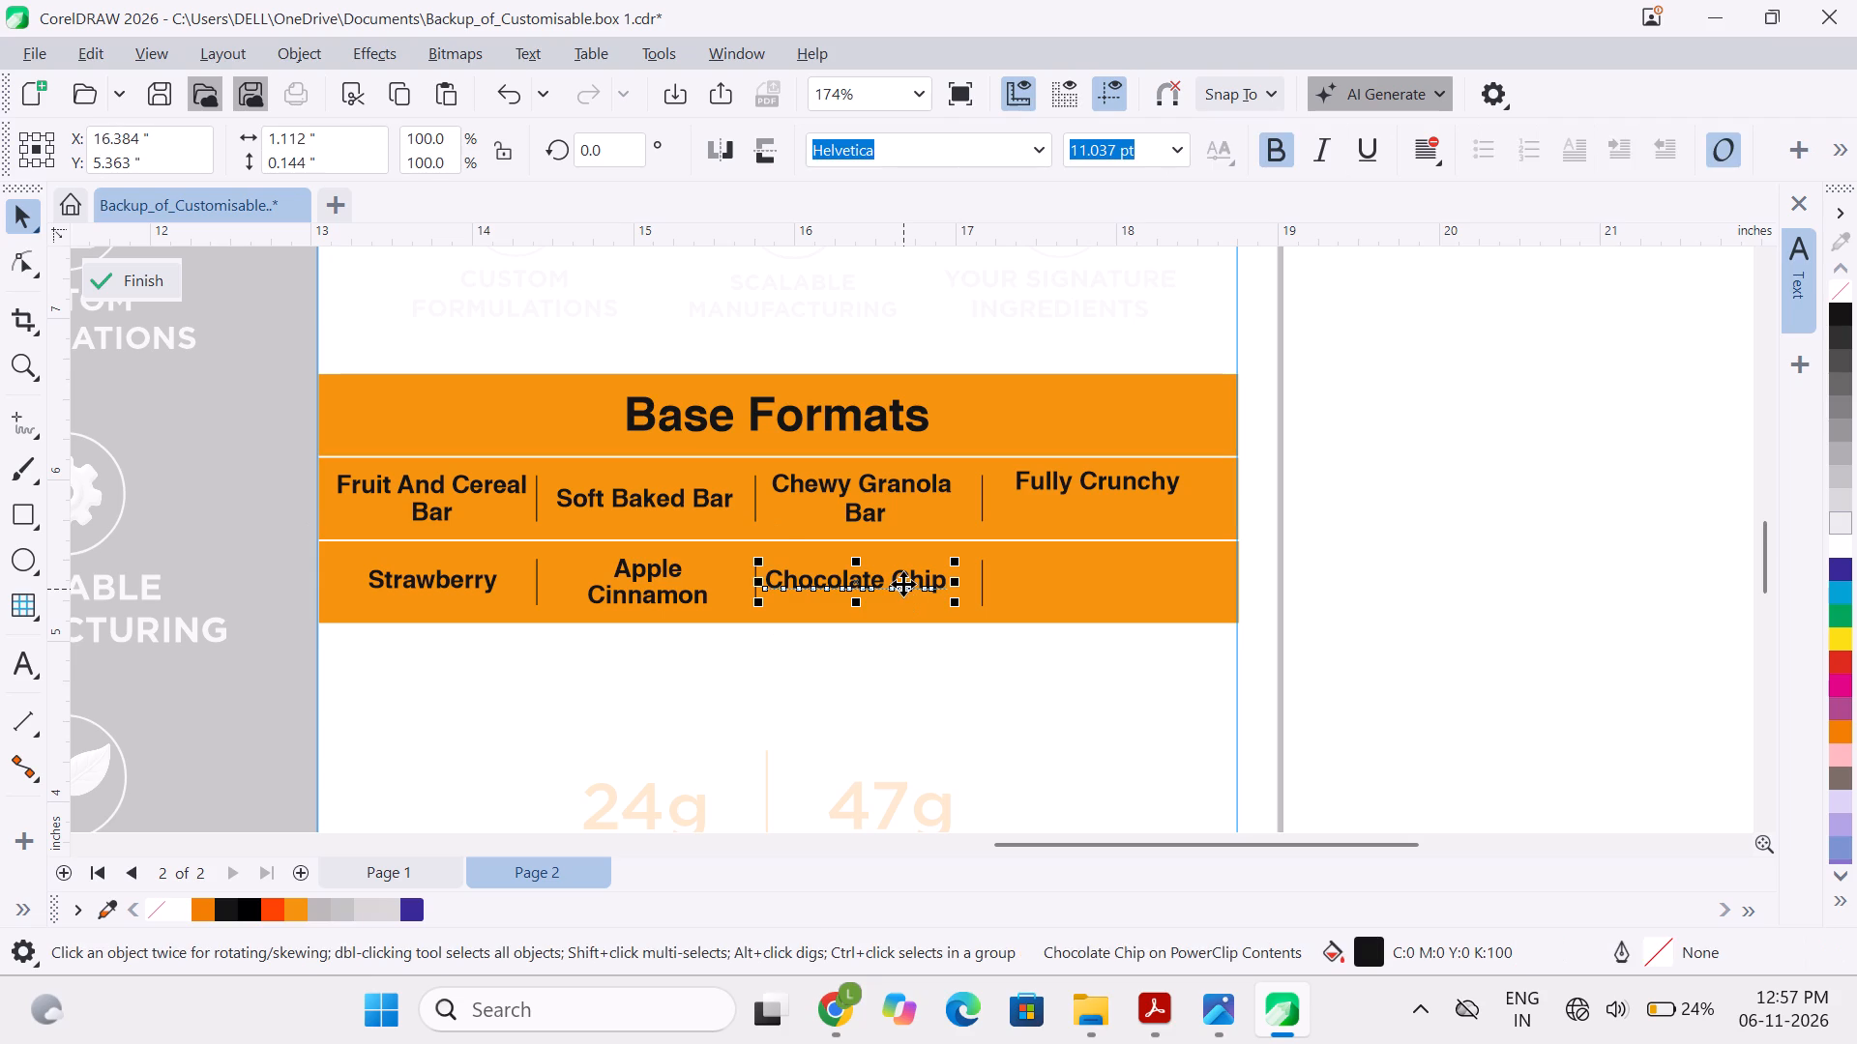
left_click_drag(902, 543, 1103, 585)
double_click(1103, 585)
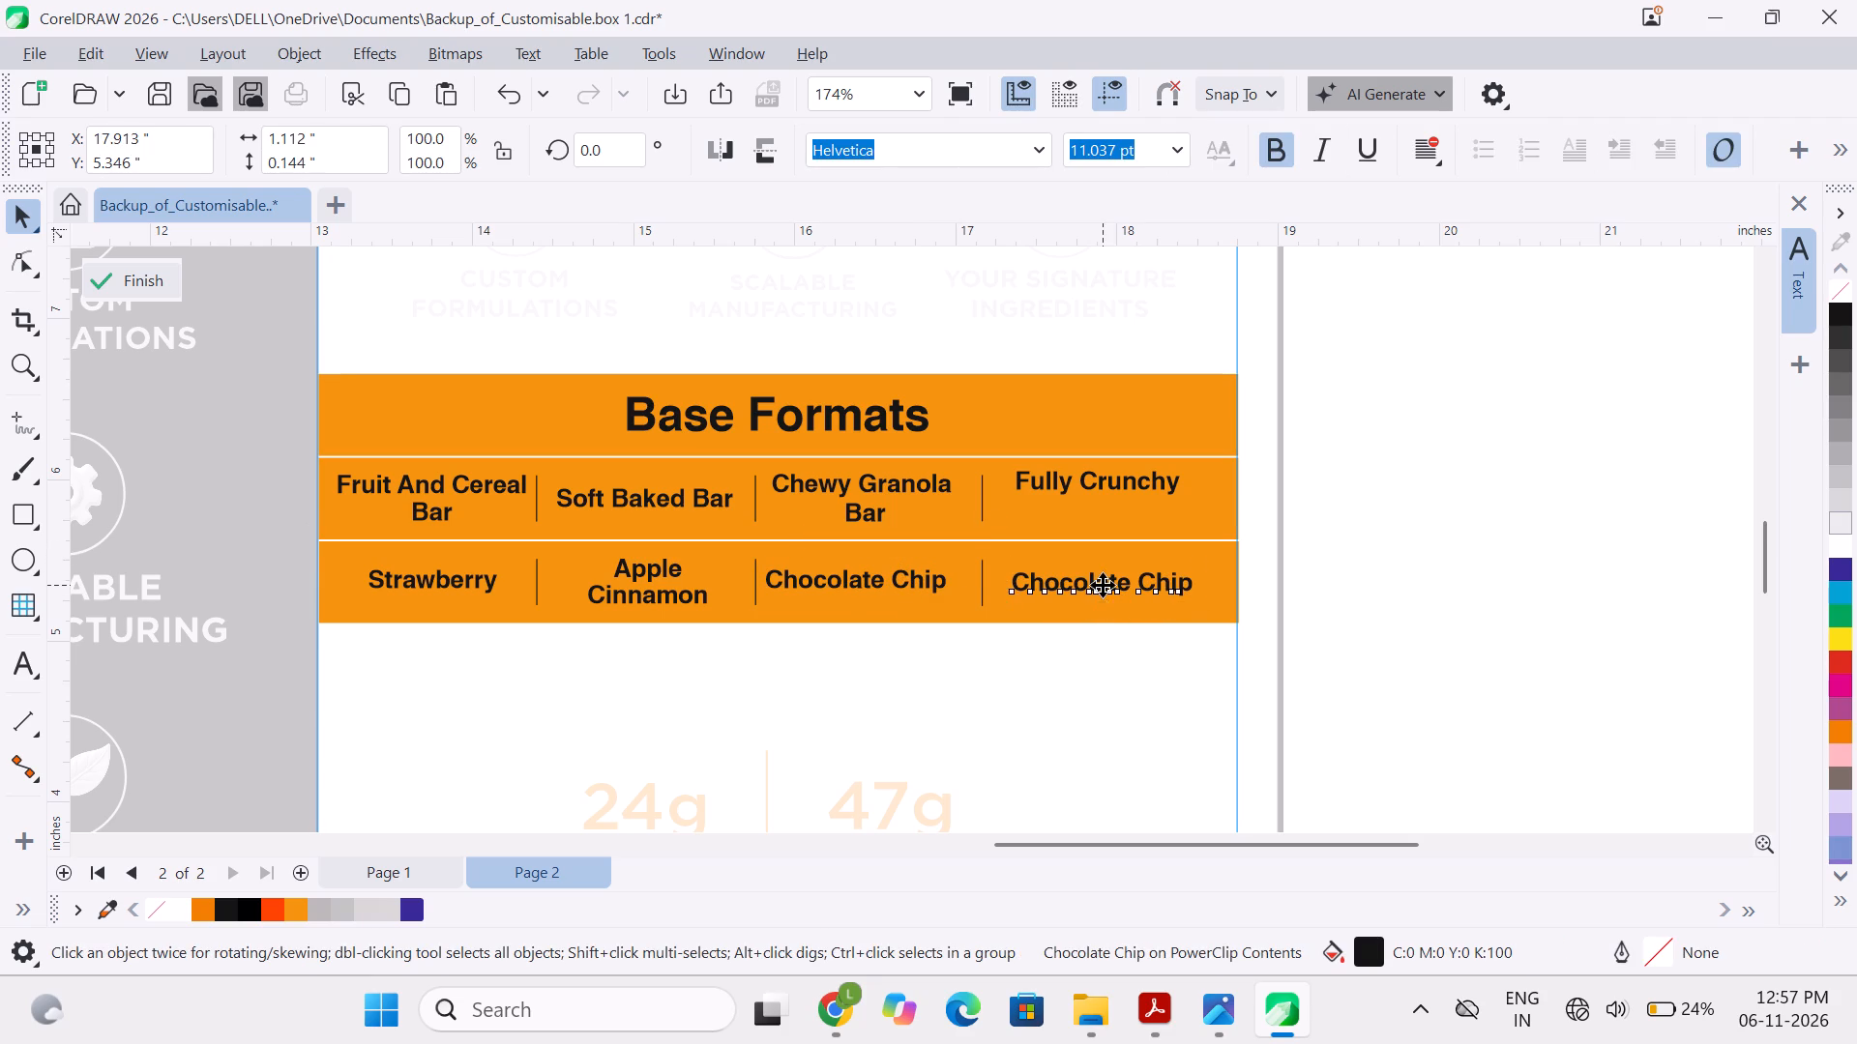
Replace the copied Chocolate Chip text in the second row's fourth column with "Coffee".
left_click(1185, 580)
key("Right")
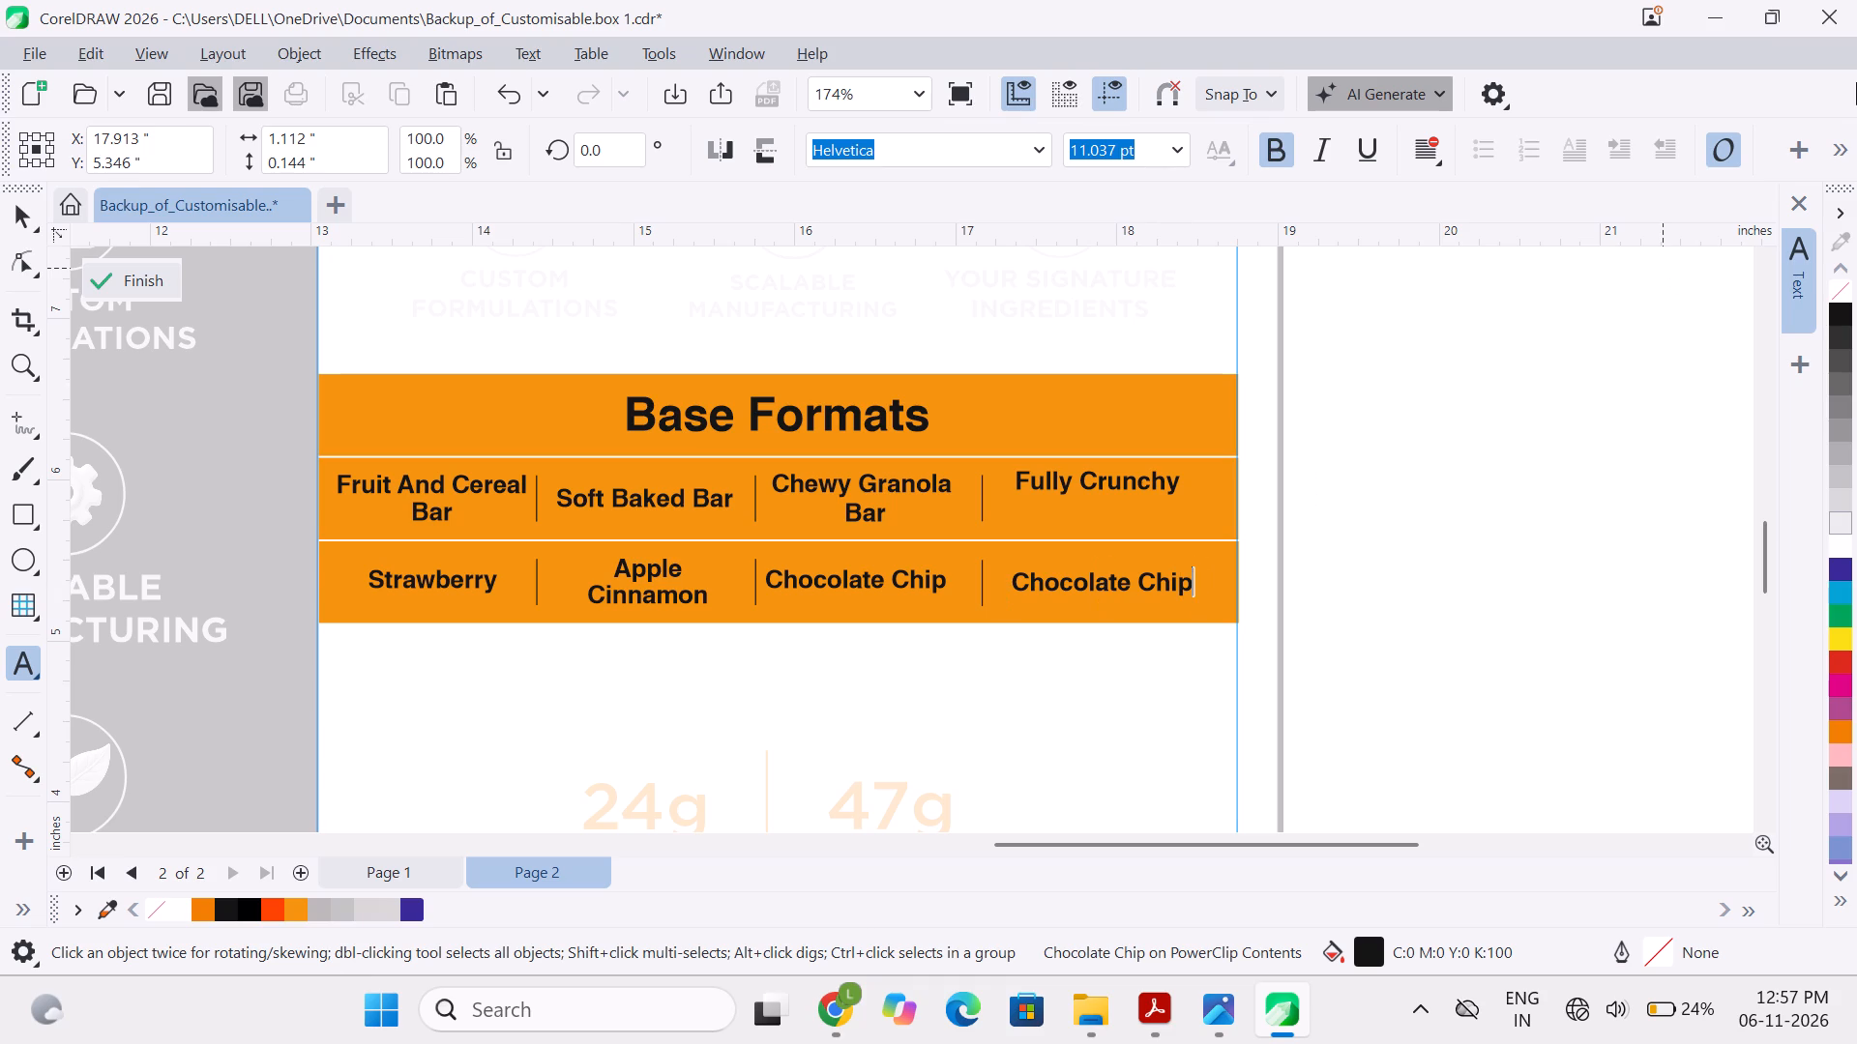
key("BackSpace")
key("BackSpace")
key("BackSpace")
key("BackSpace")
key("BackSpace")
key("BackSpace")
key("BackSpace")
key("BackSpace")
key("BackSpace")
key("BackSpace")
key("BackSpace")
key("BackSpace")
key("BackSpace")
key("BackSpace")
key("BackSpace")
key("BackSpace")
key("BackSpace")
key("BackSpace")
key("BackSpace")
key("BackSpace")
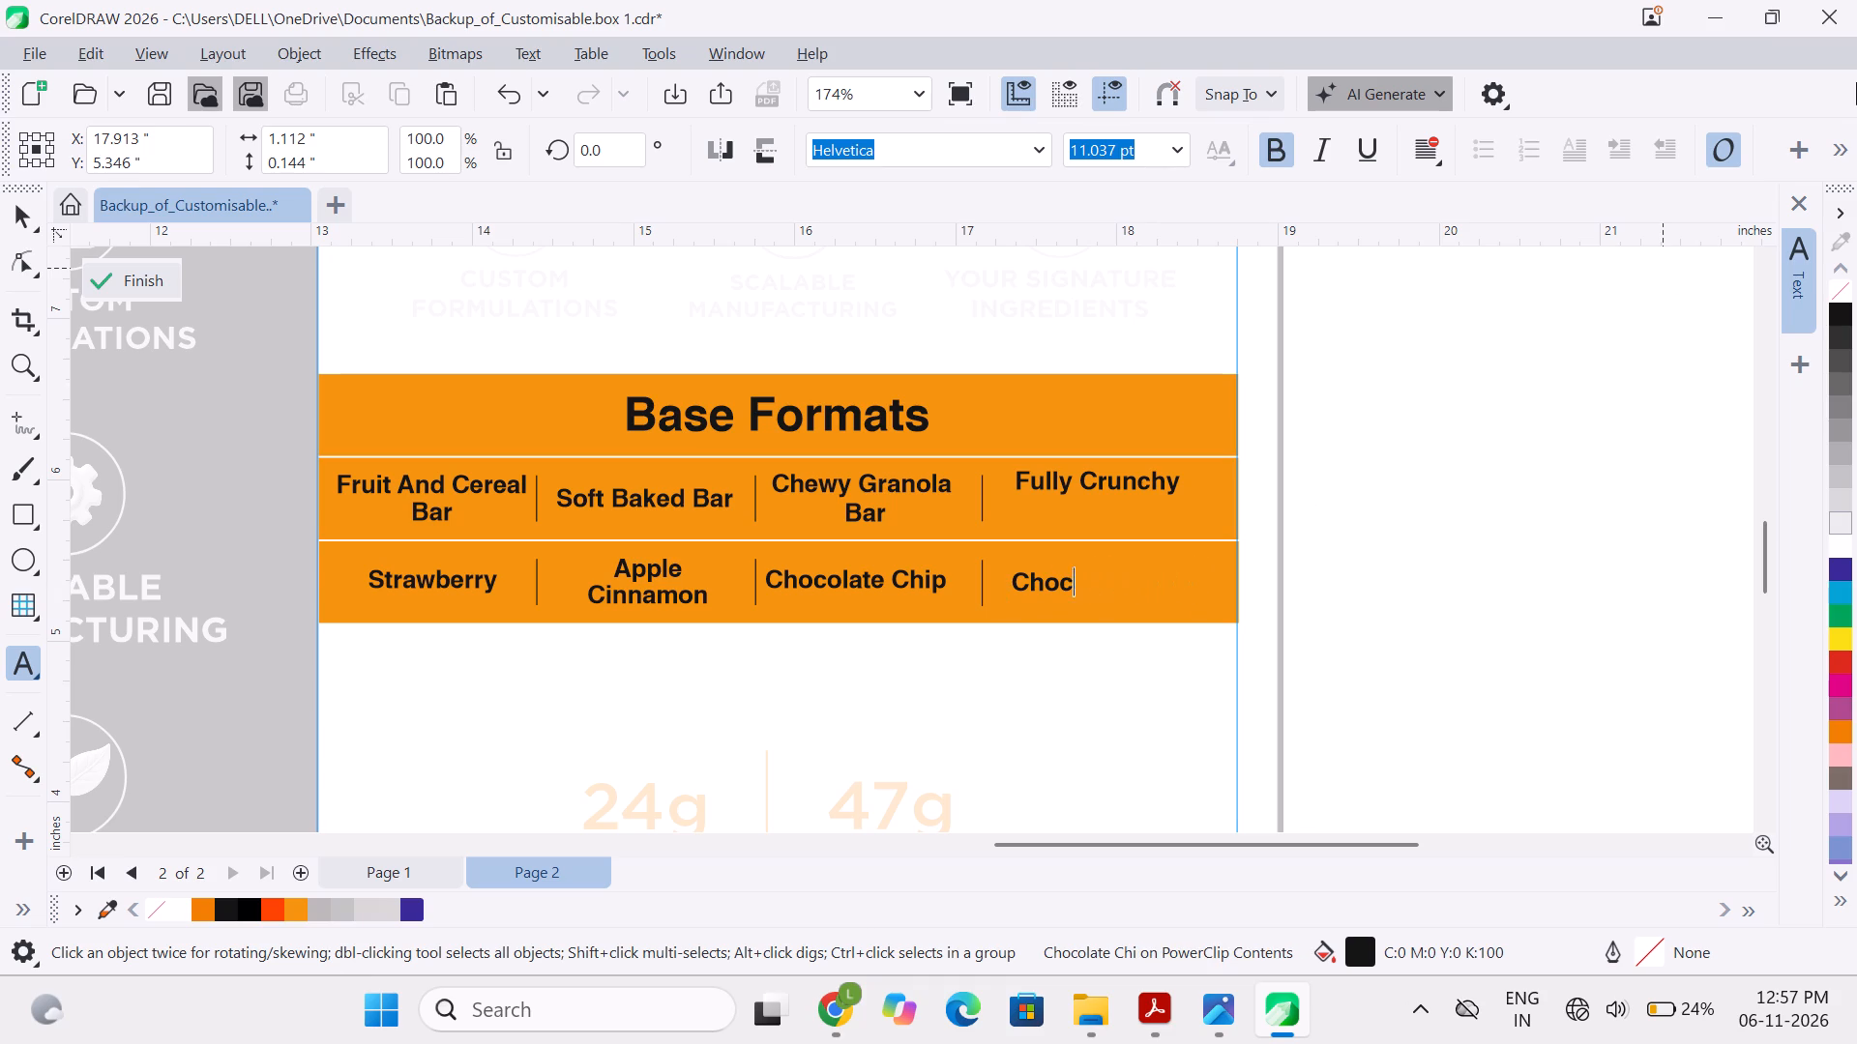
key("c")
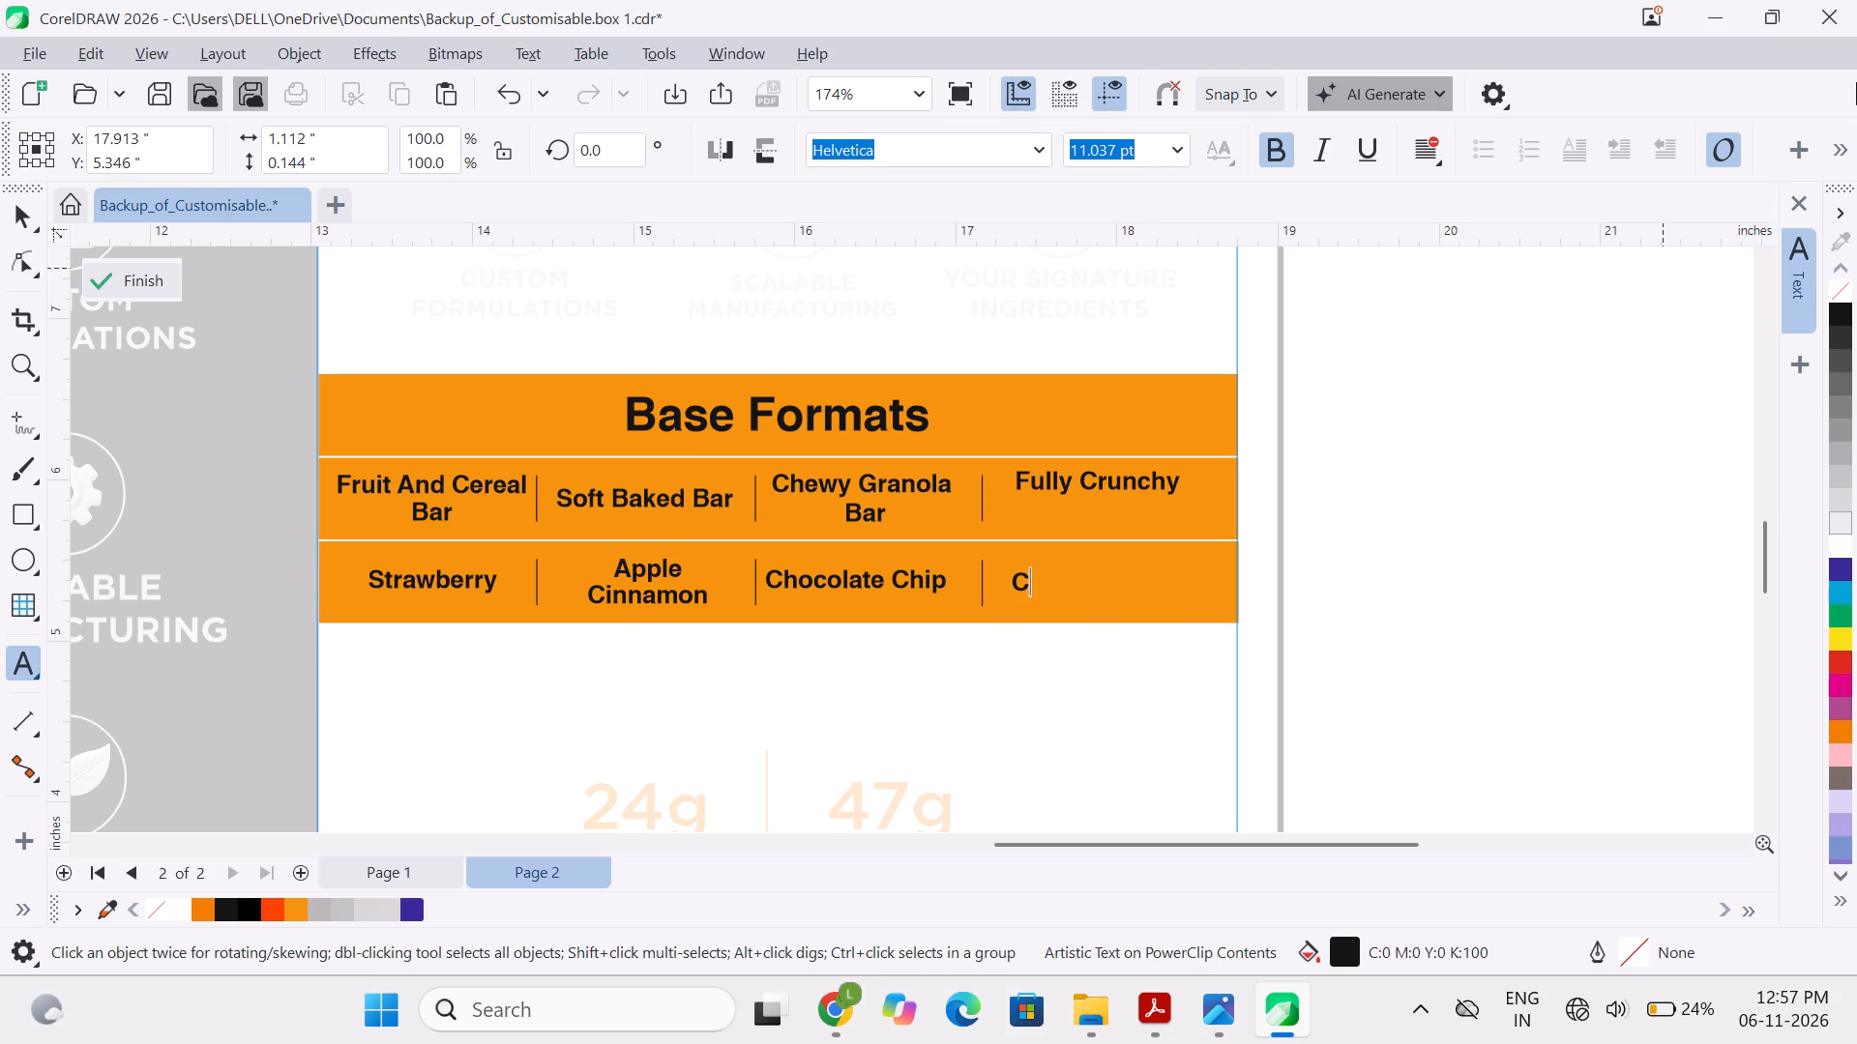
type("oof")
key("f")
key("BackSpace")
key("BackSpace")
key("BackSpace")
type("ffee")
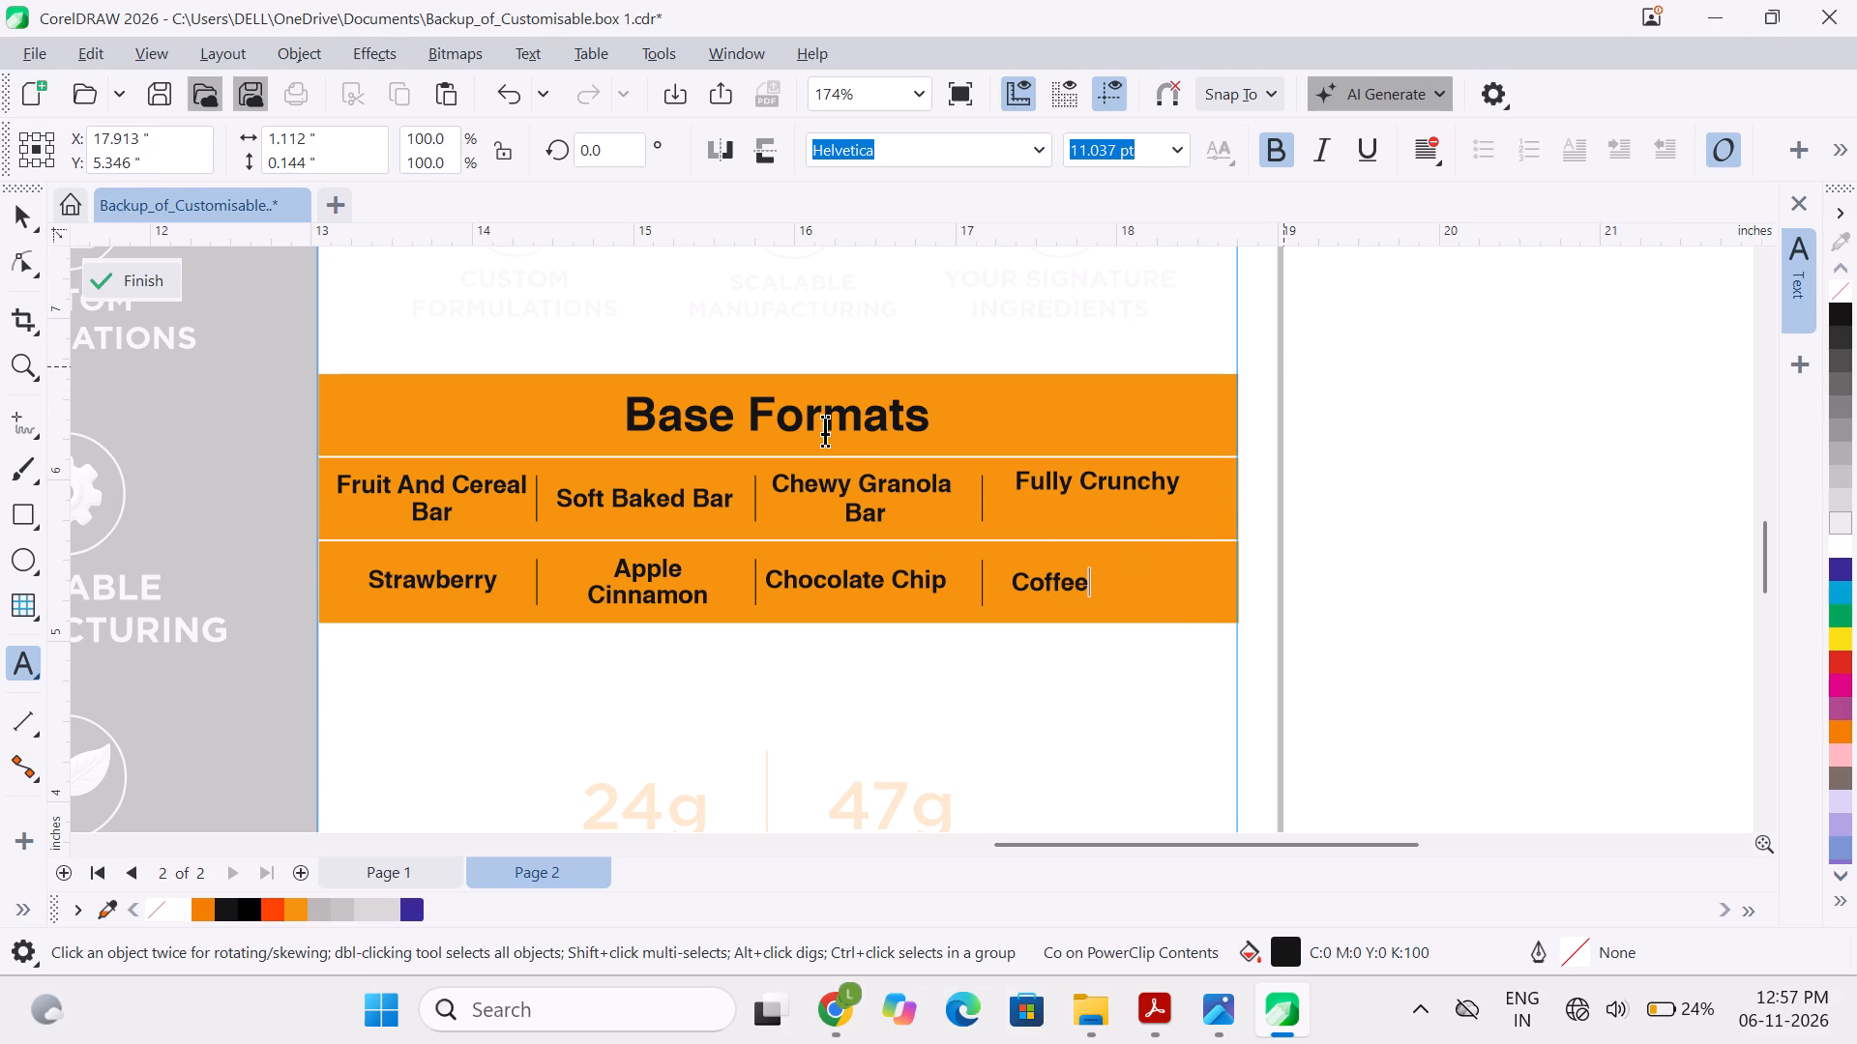
left_click(19, 227)
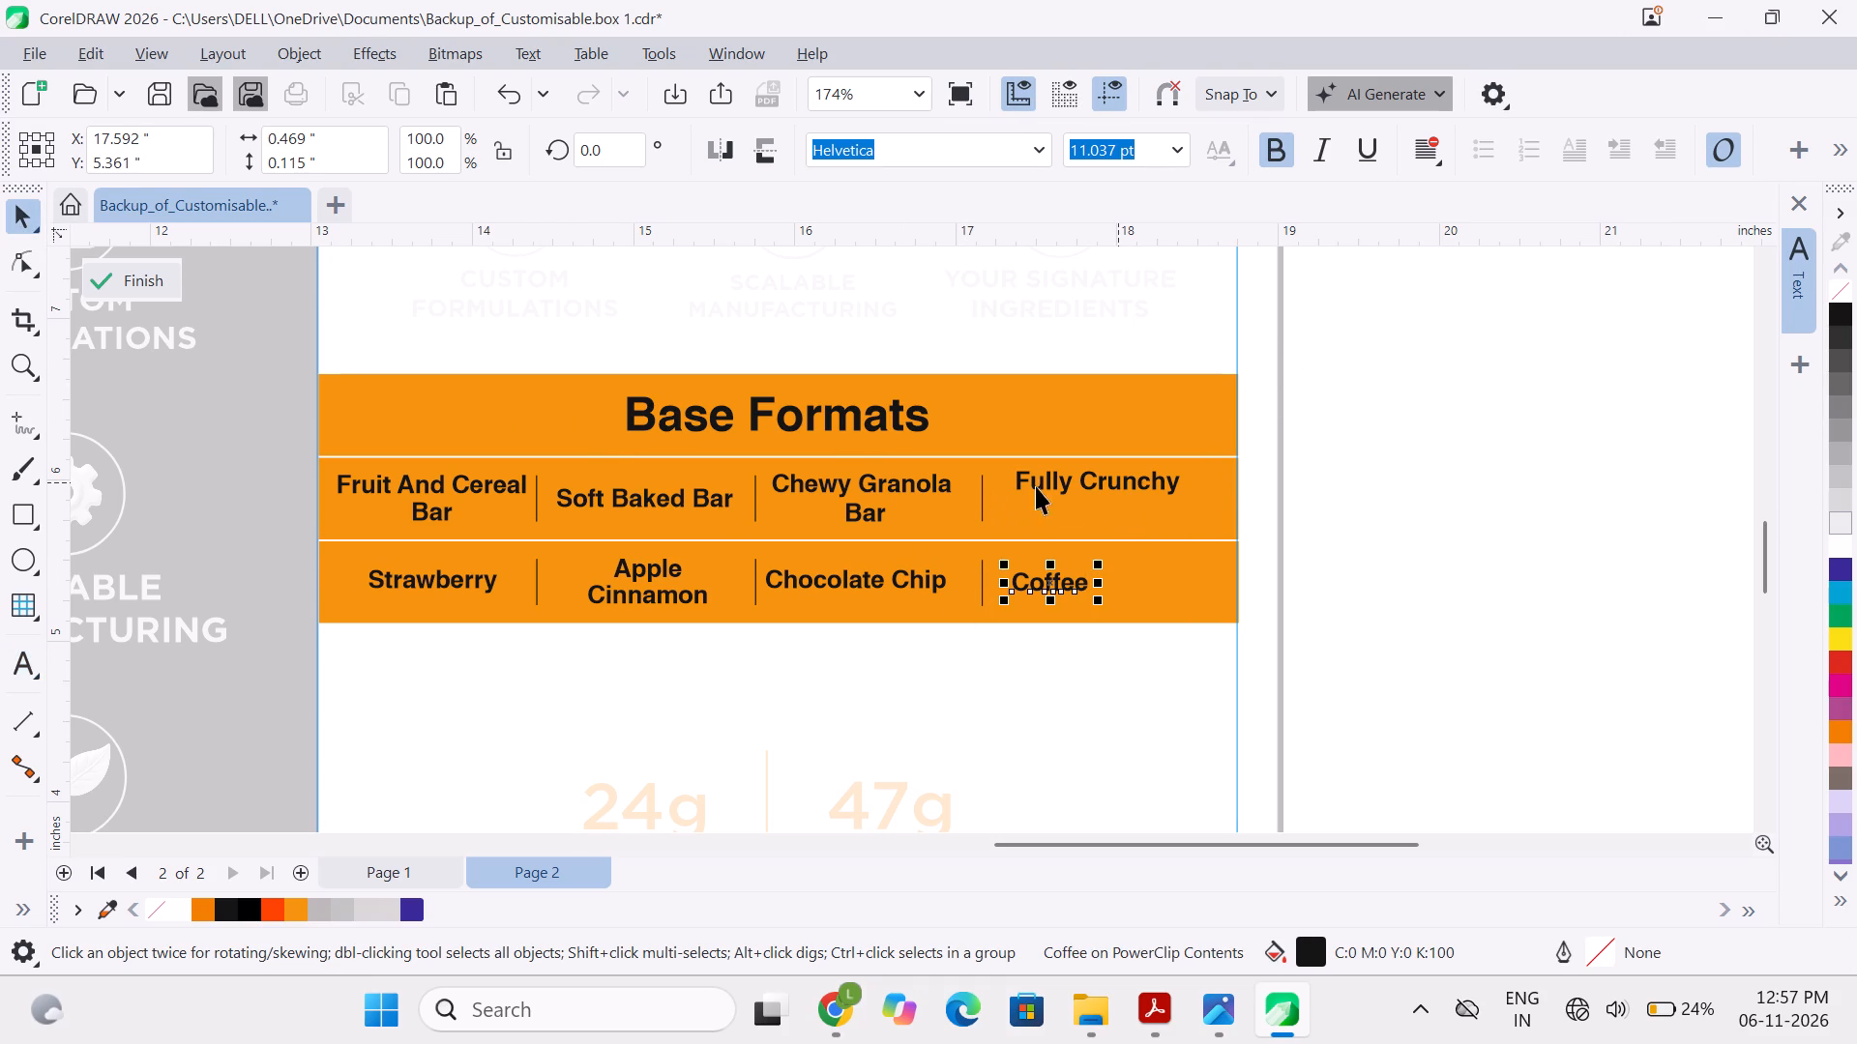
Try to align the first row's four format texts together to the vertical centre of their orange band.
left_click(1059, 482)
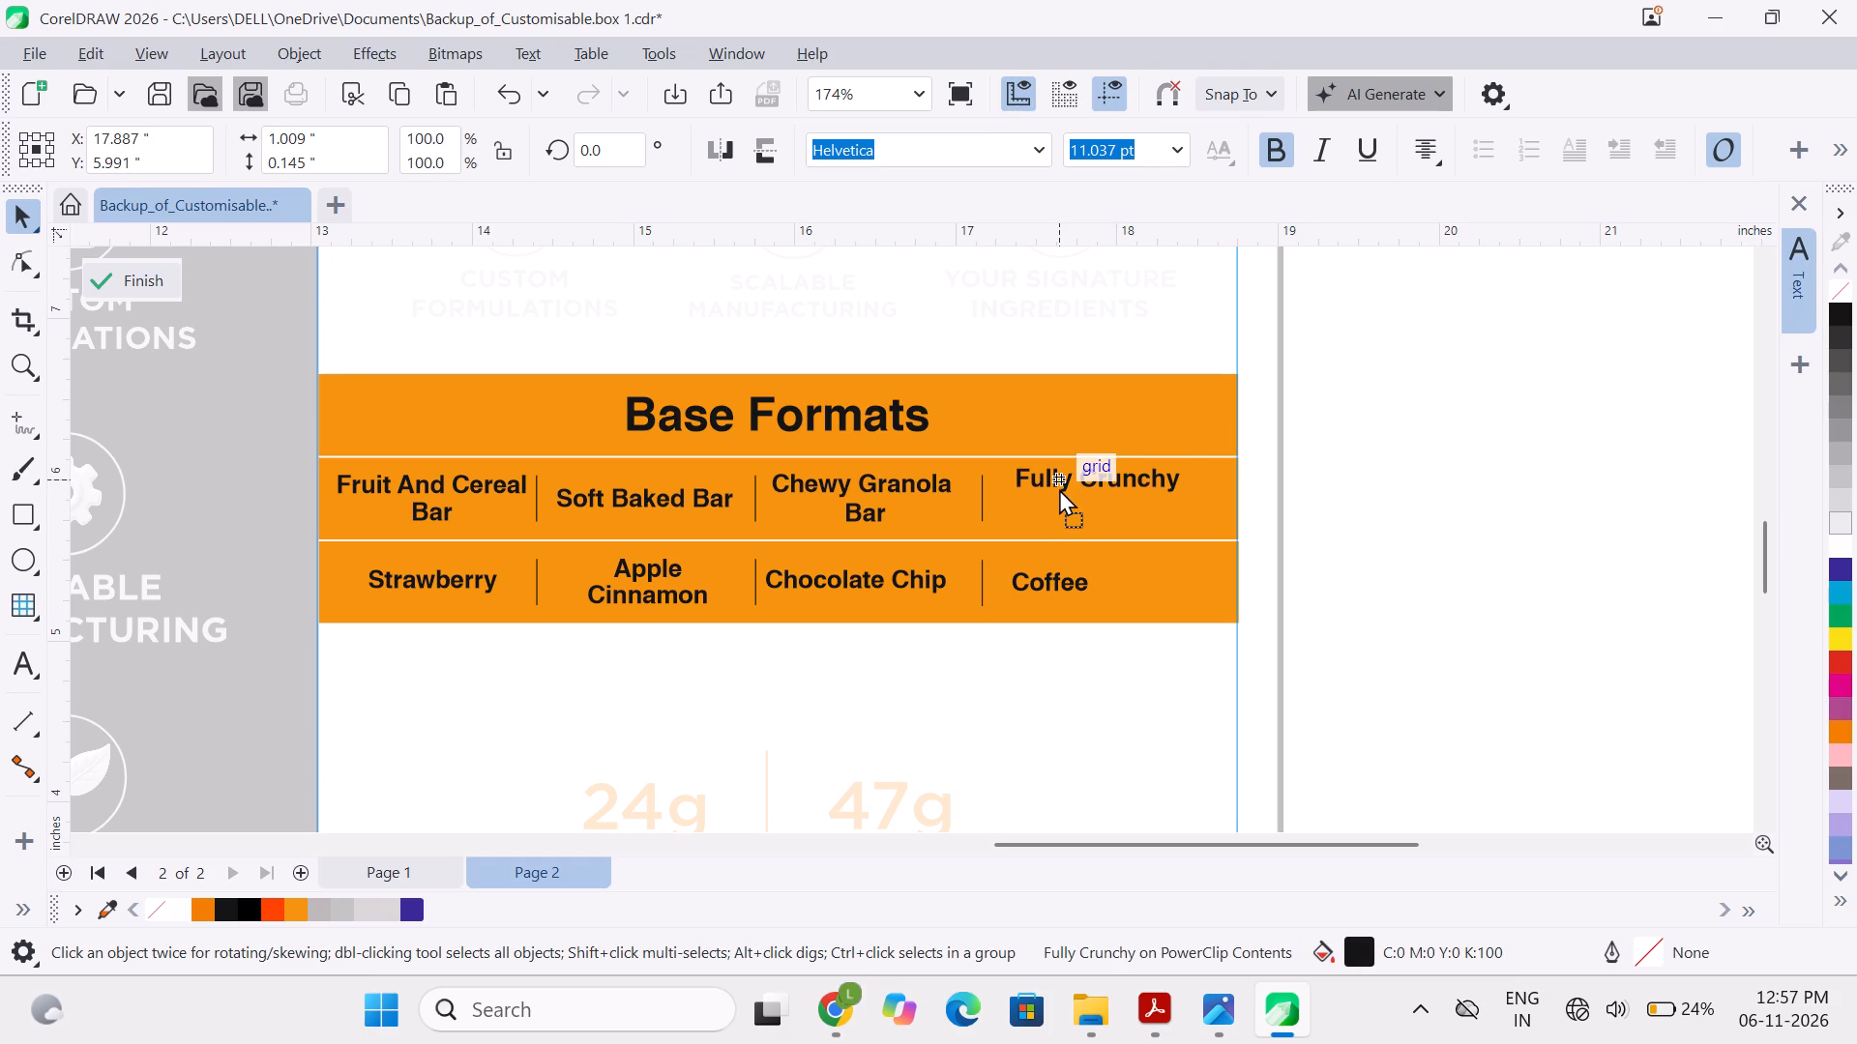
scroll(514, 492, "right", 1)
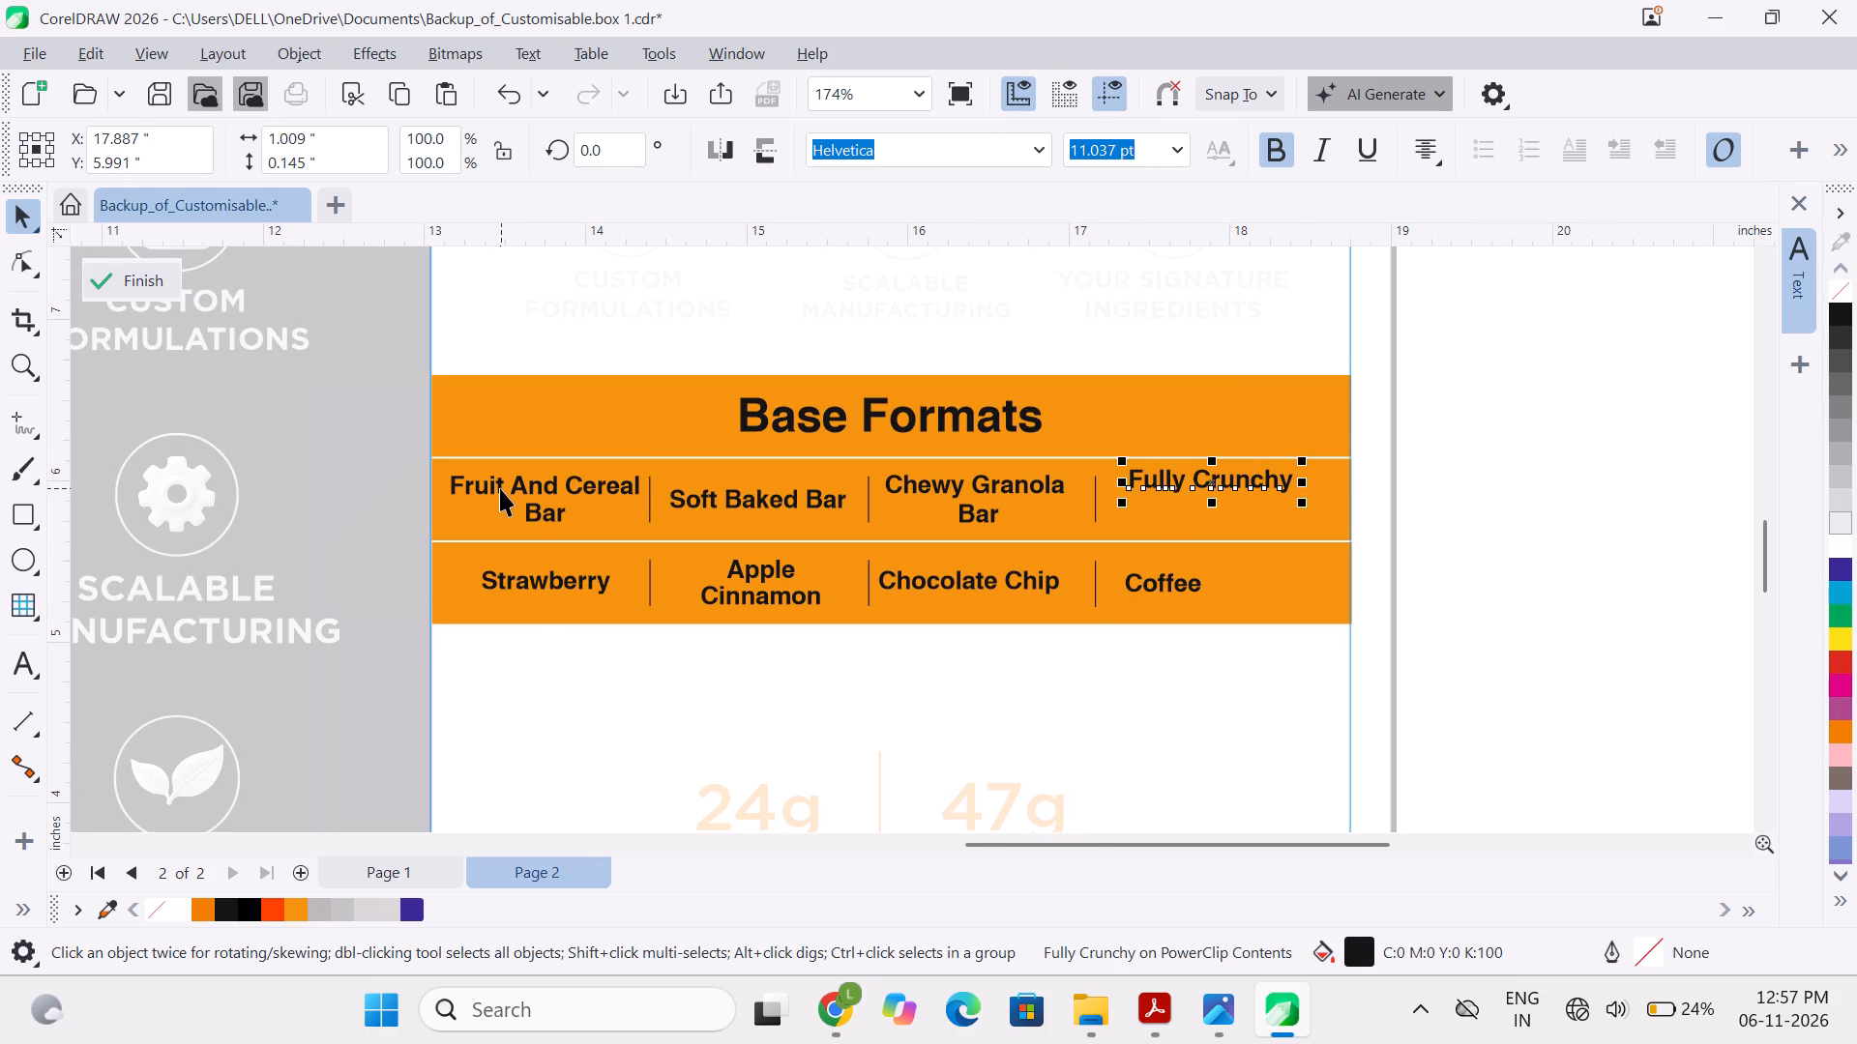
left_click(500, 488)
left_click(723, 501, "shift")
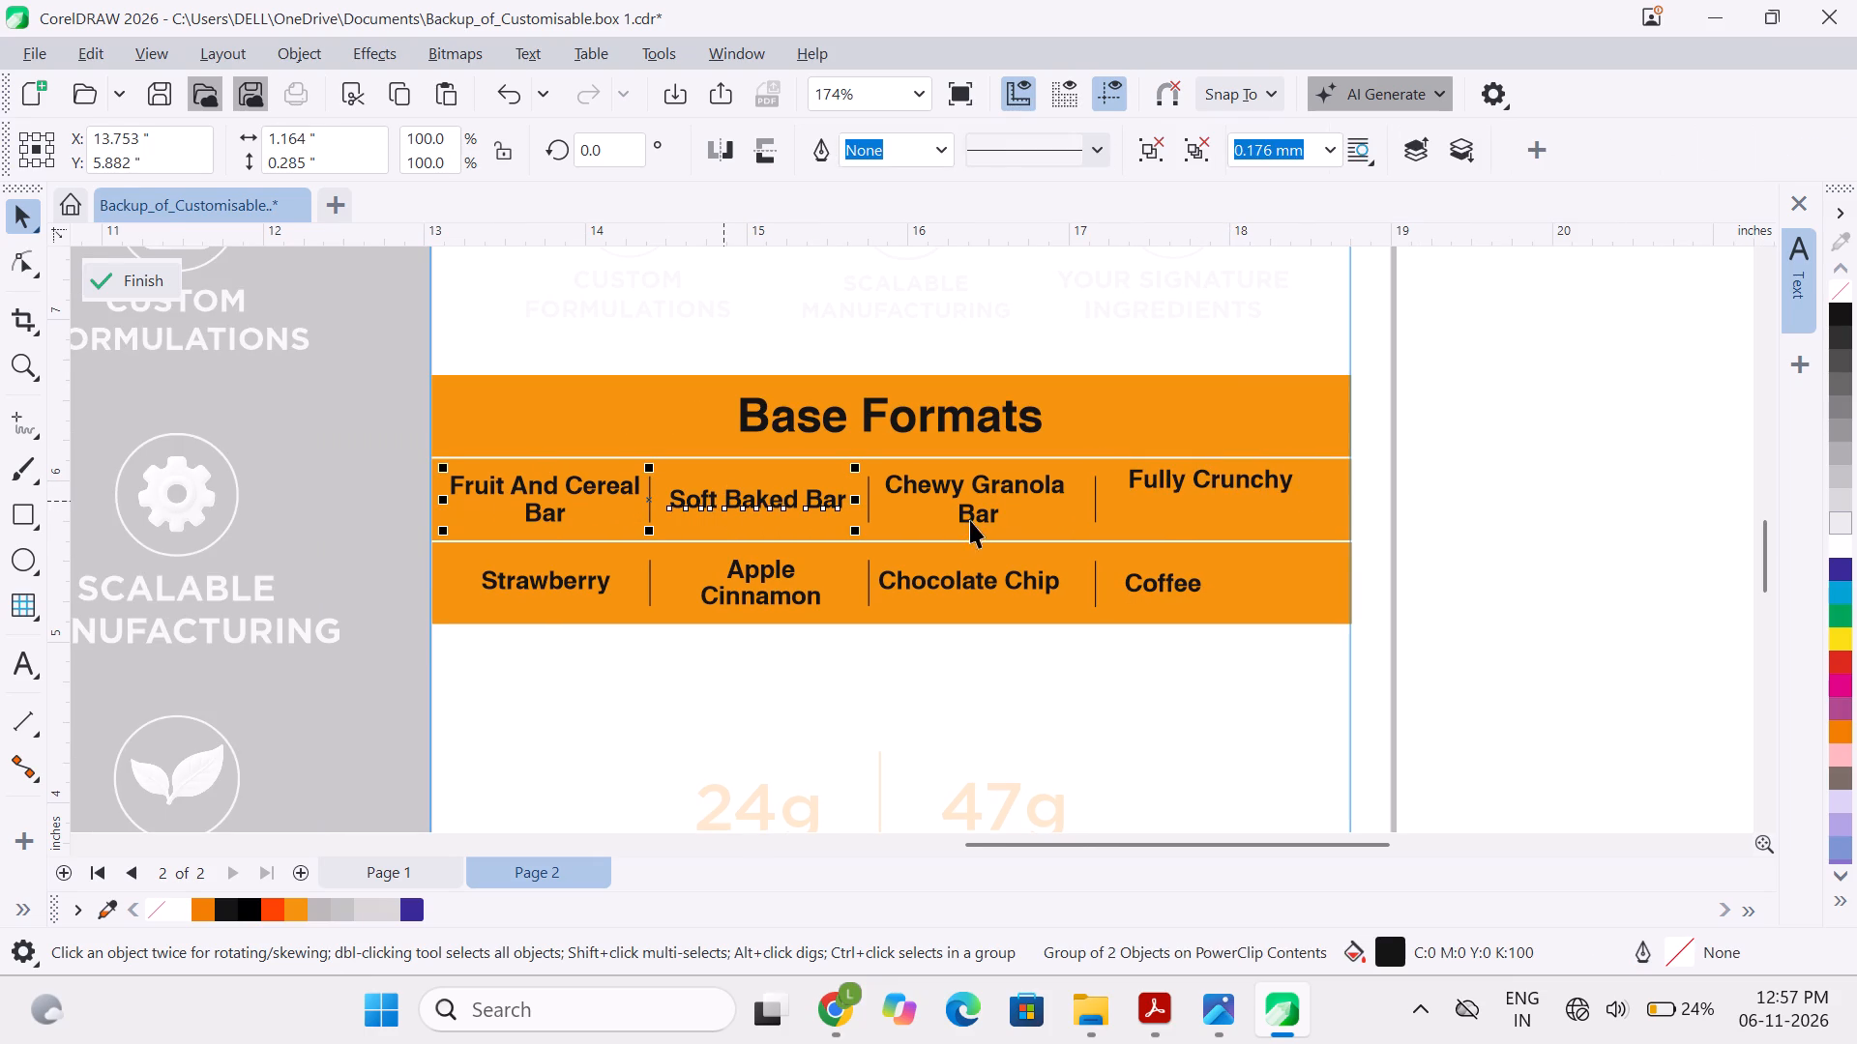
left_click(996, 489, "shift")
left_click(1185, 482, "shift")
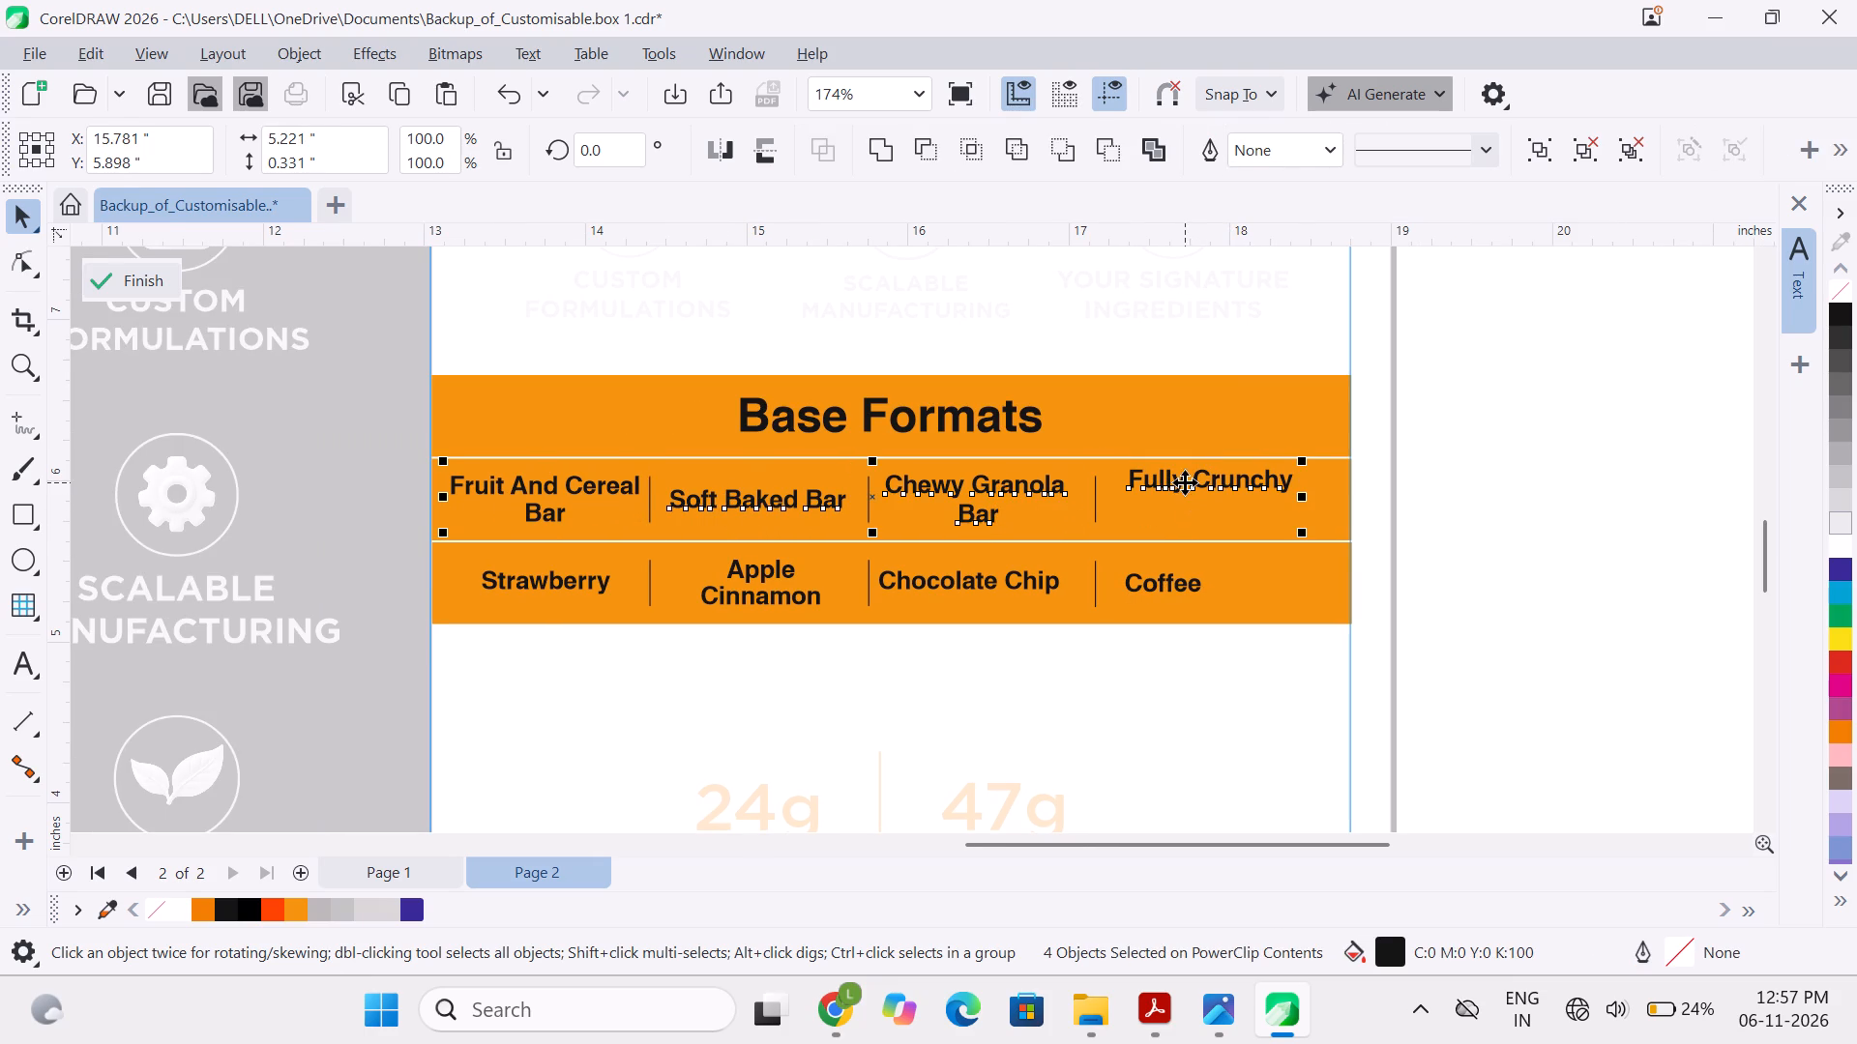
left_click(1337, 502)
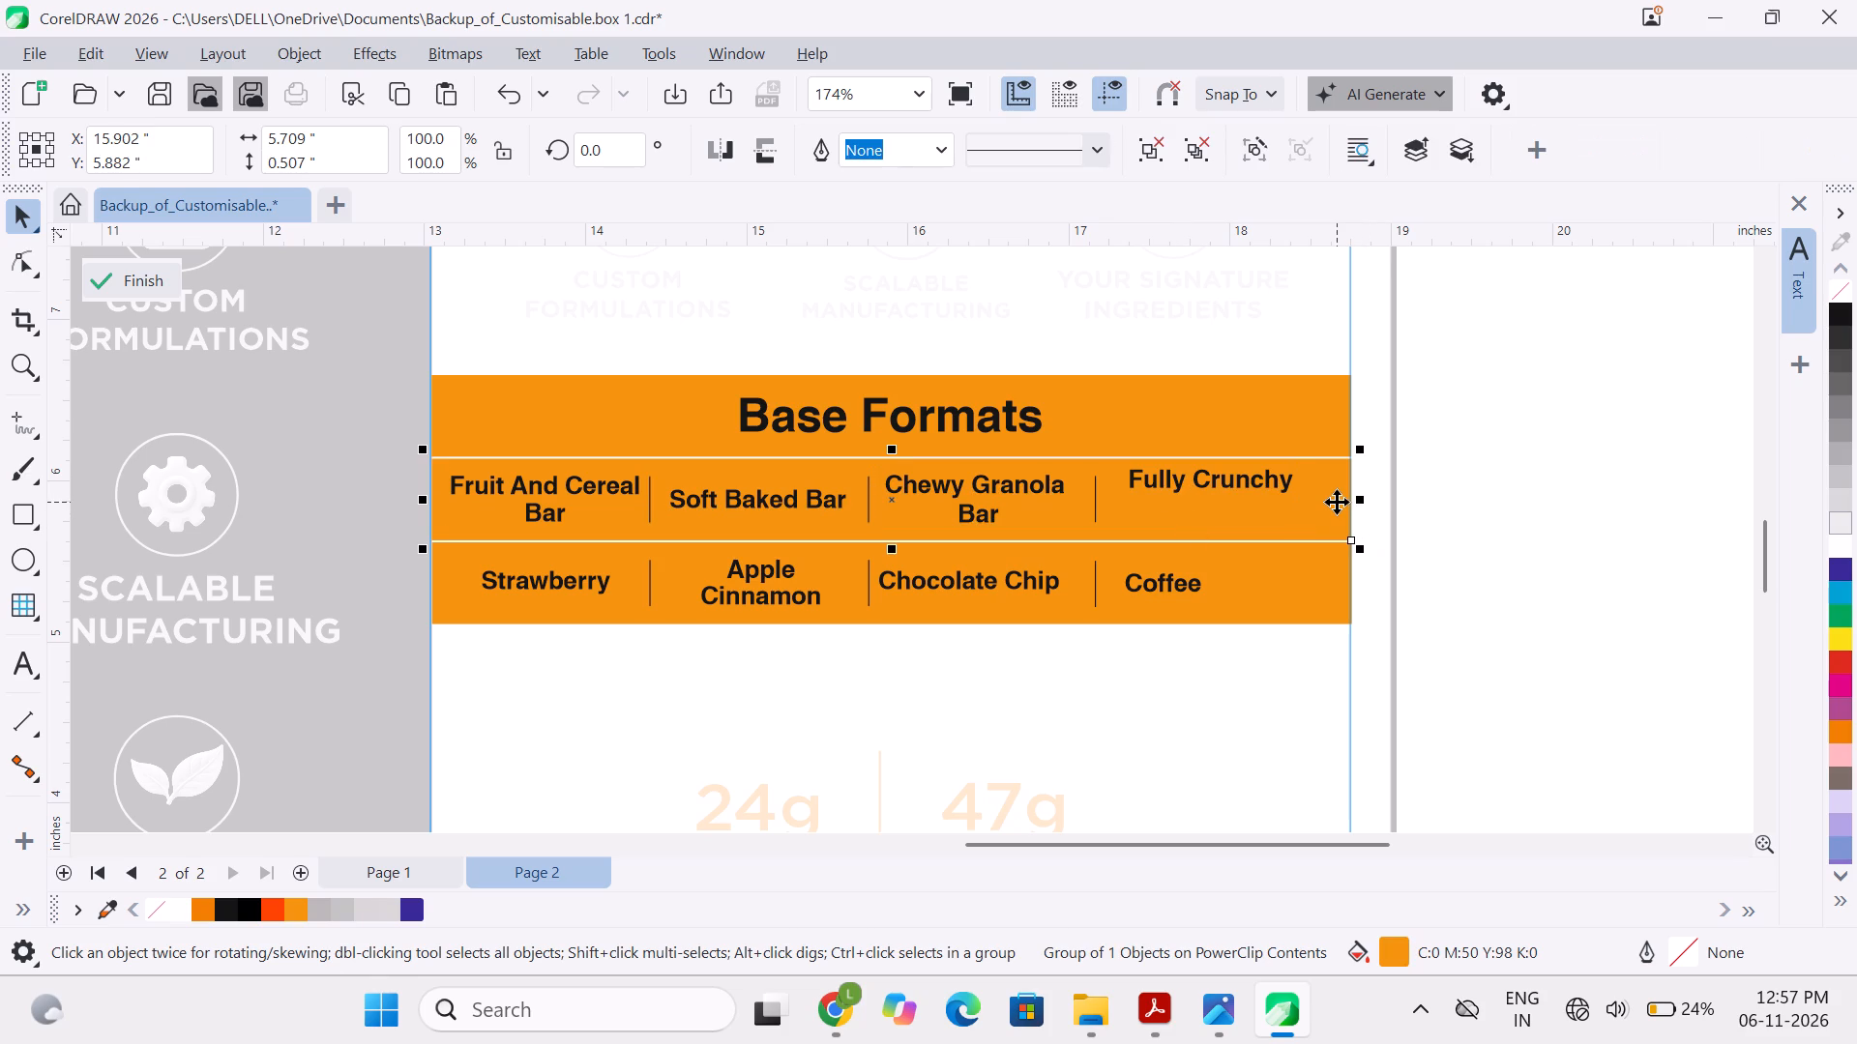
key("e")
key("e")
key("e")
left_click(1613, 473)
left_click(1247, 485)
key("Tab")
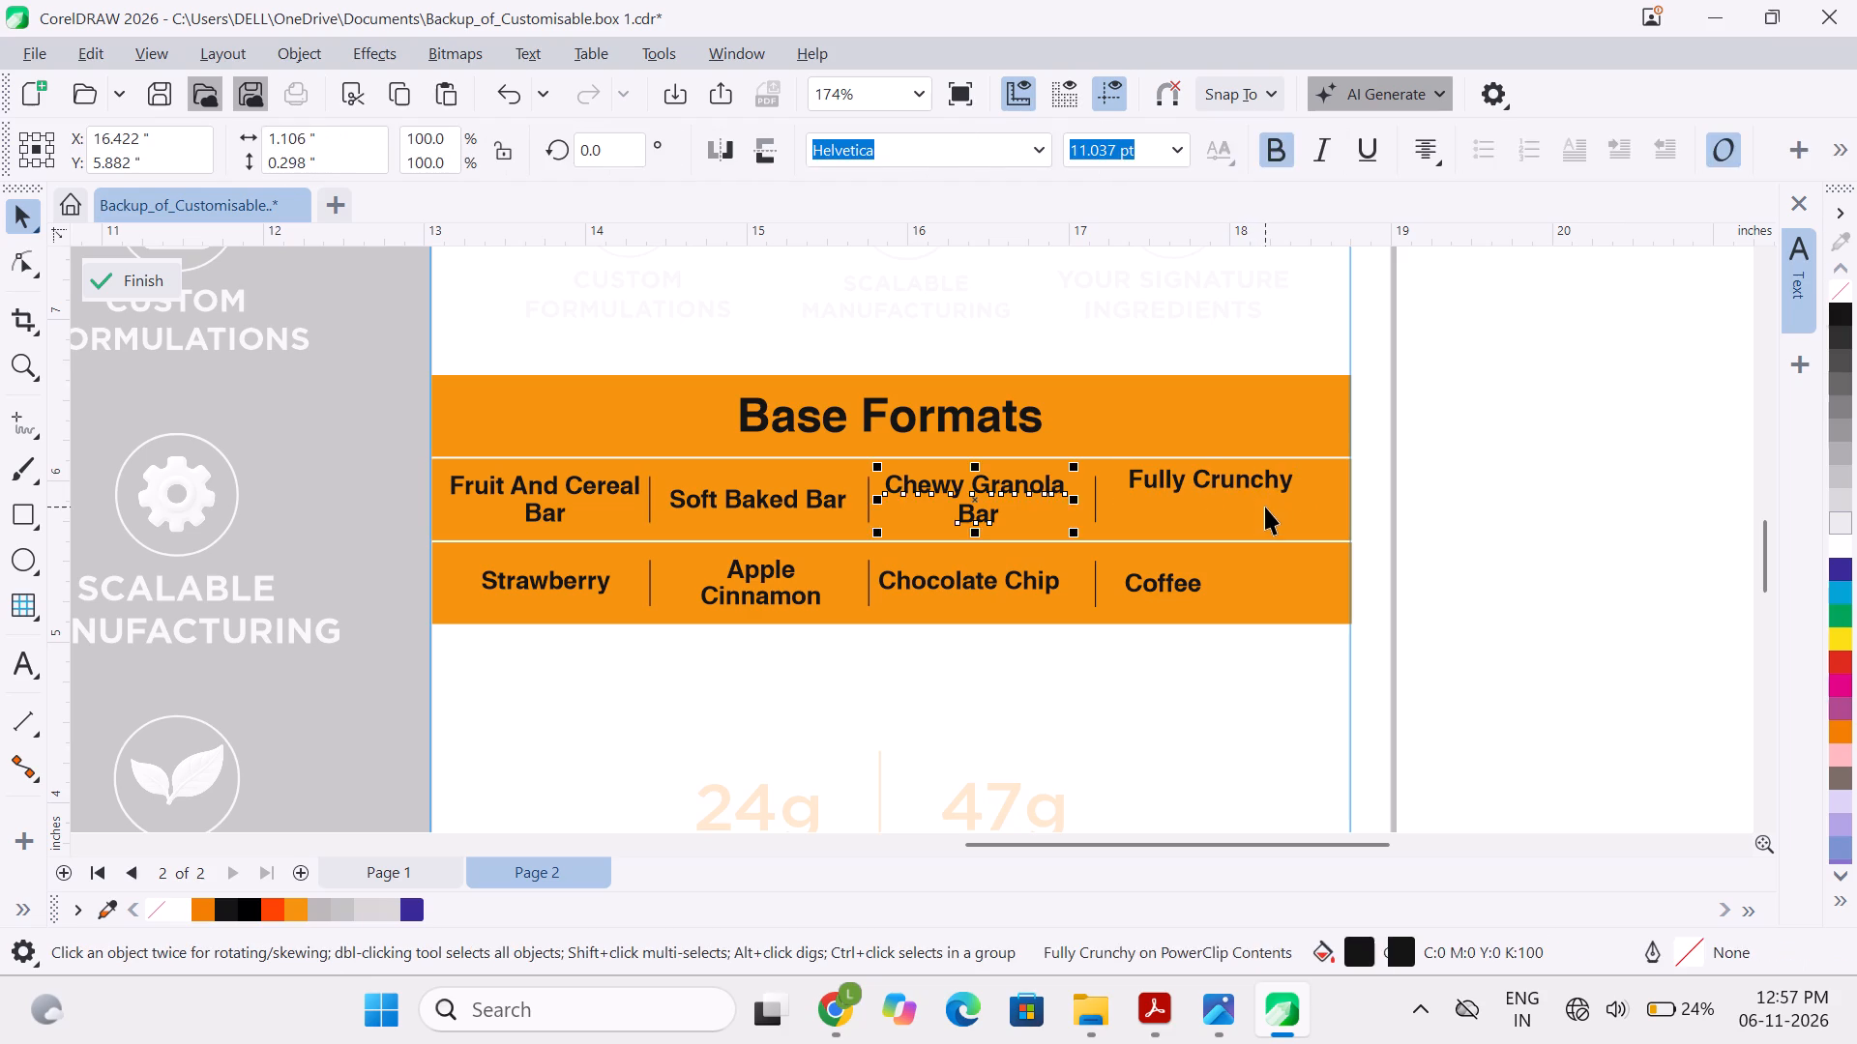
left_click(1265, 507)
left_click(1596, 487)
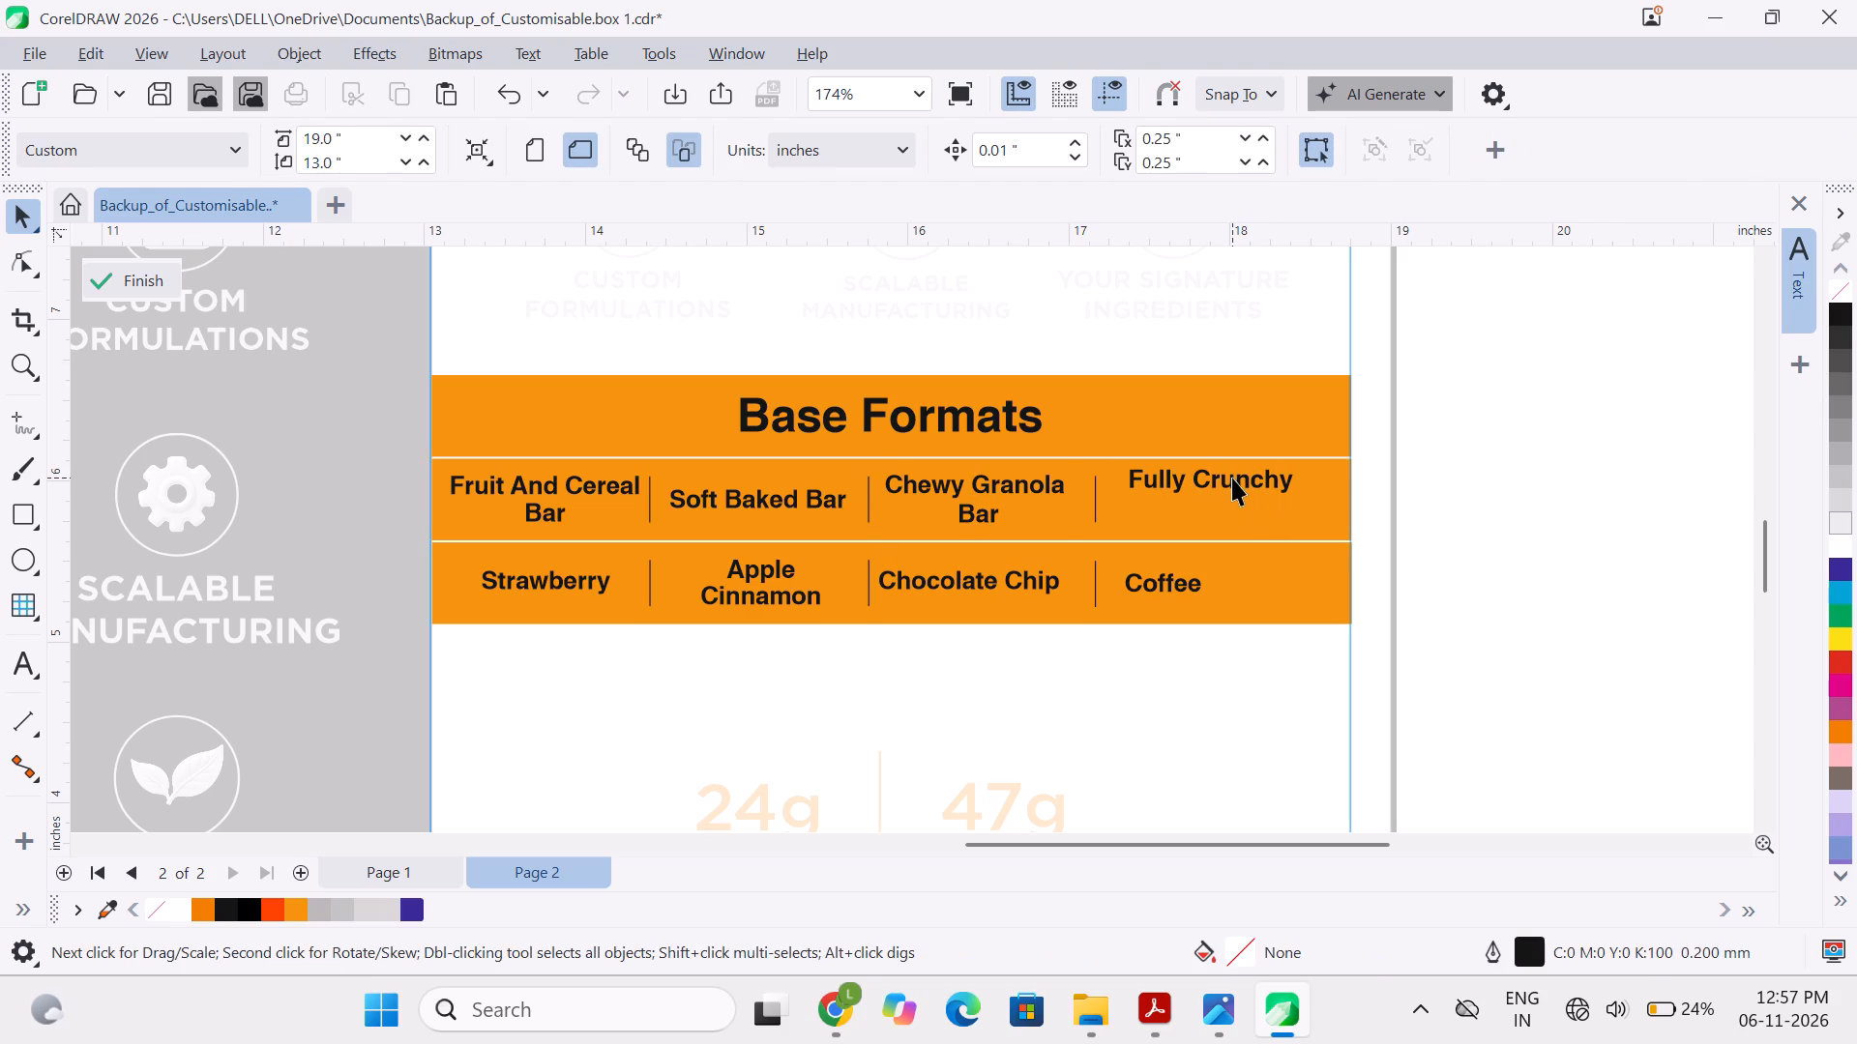
Align the Fully Crunchy text to the vertical centre of the first row's orange band.
left_click(1232, 478)
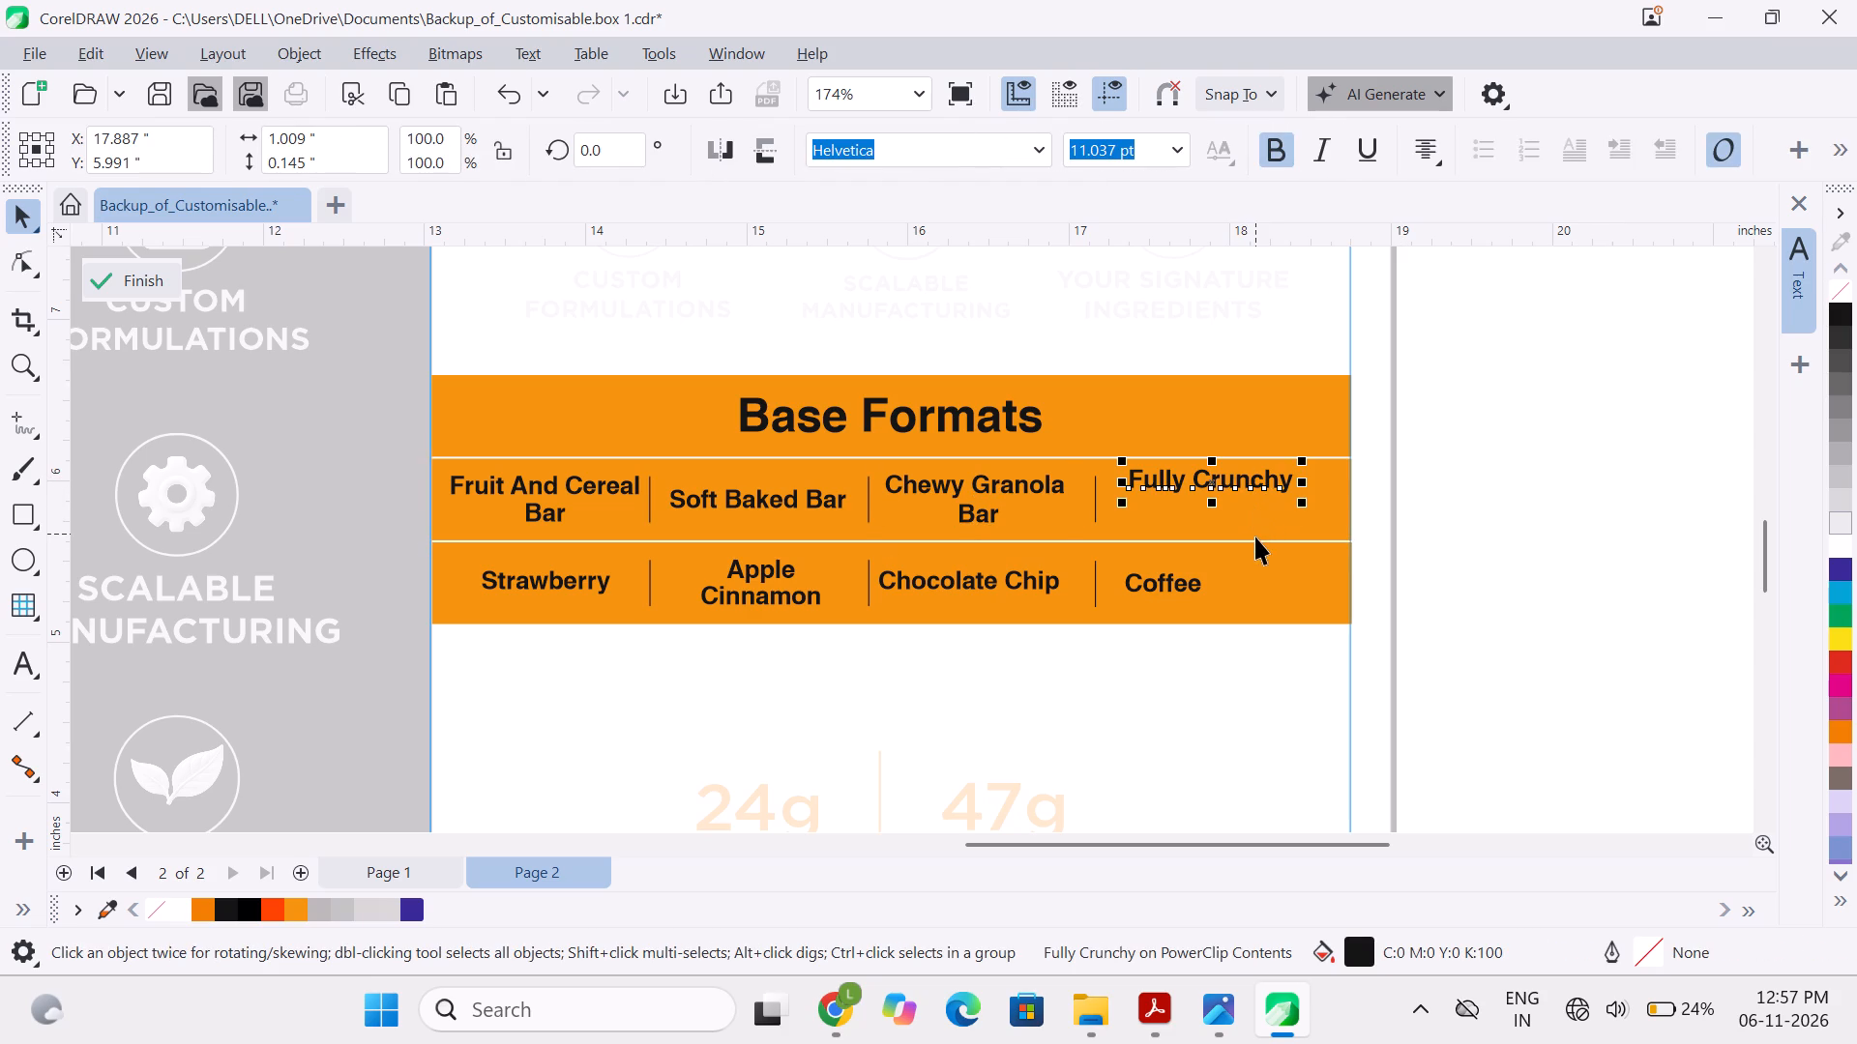
left_click(1258, 531, "shift")
key("e")
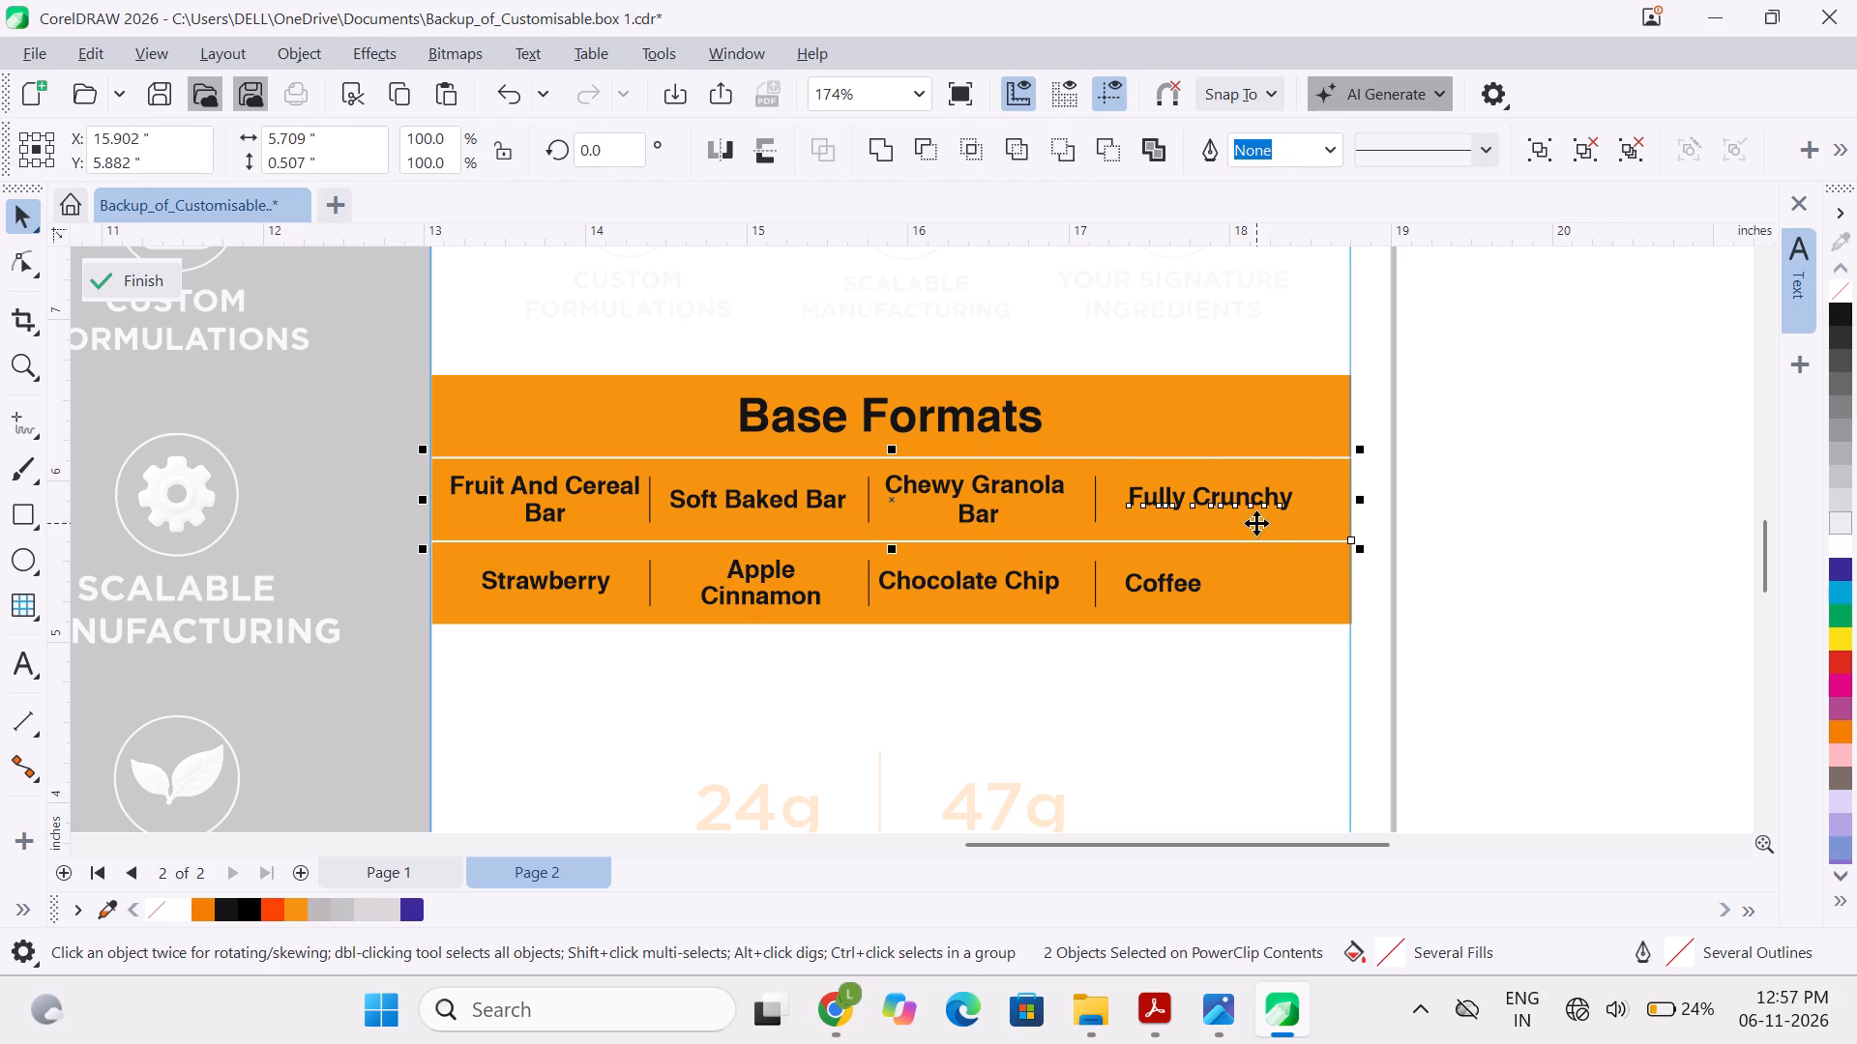
left_click(1695, 532)
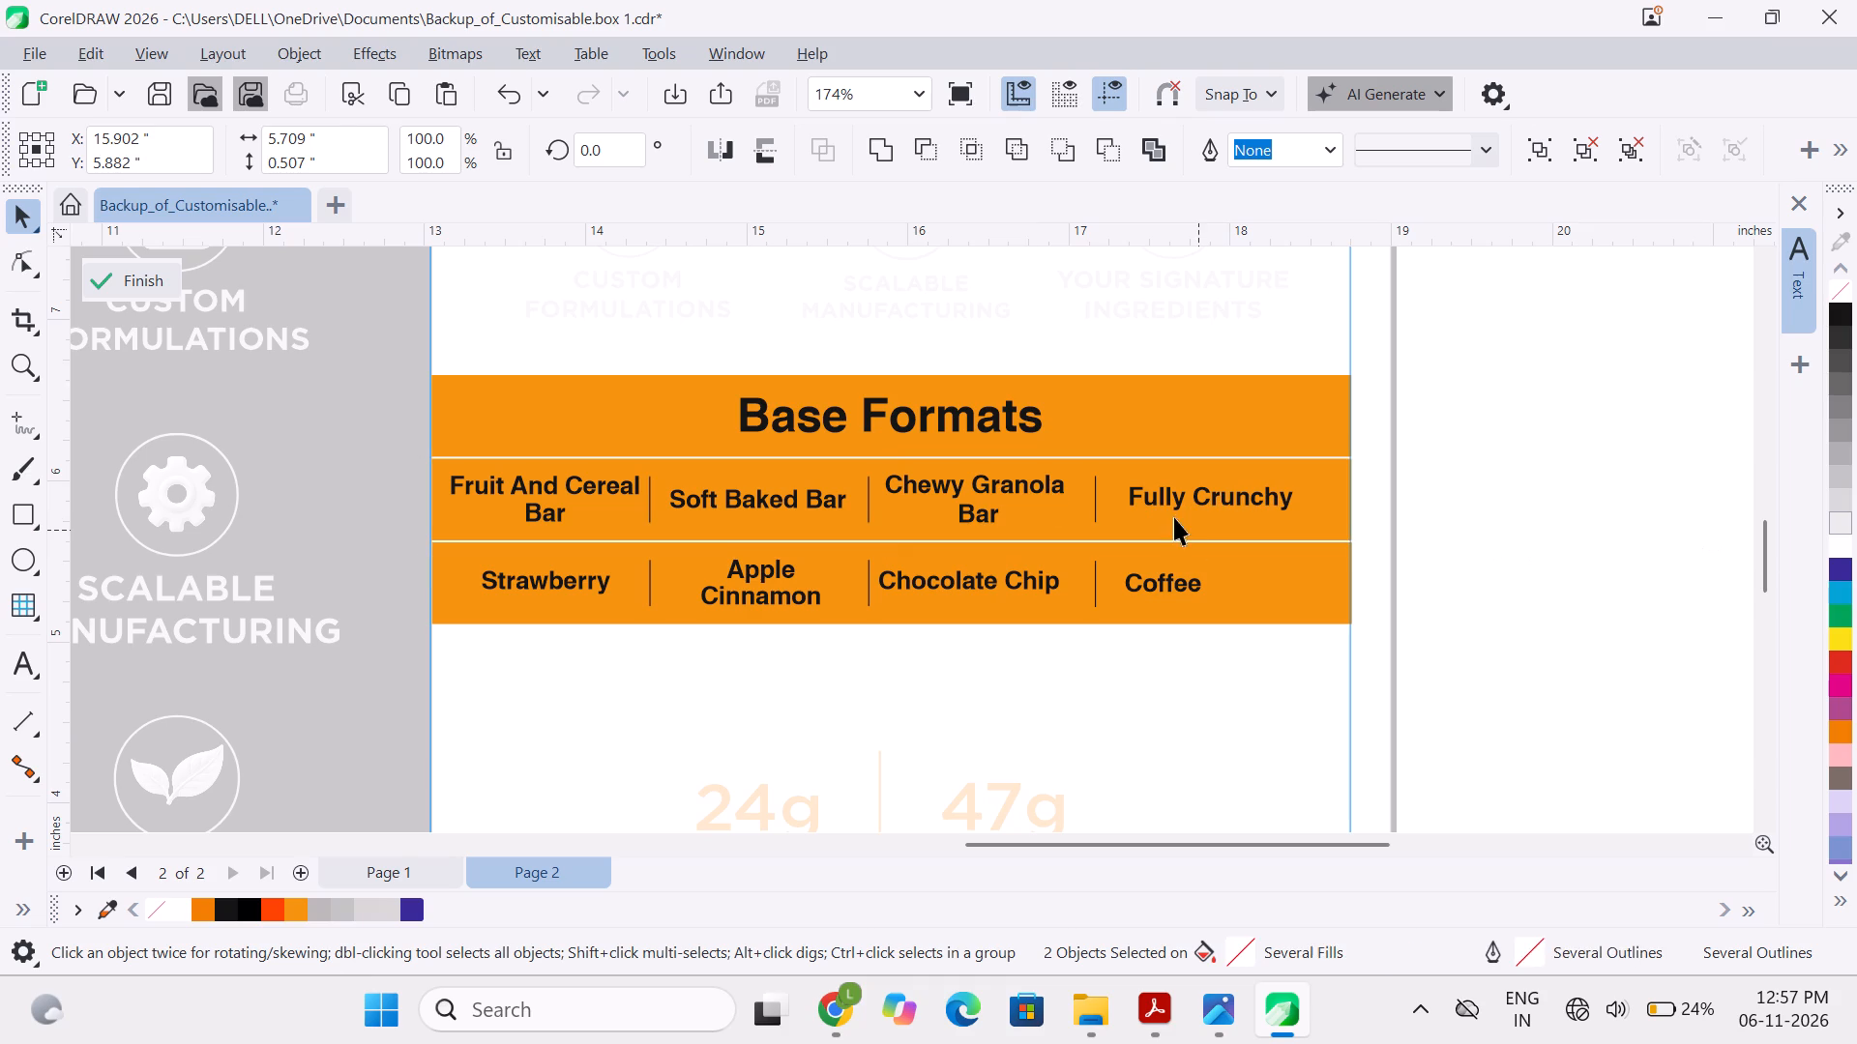
Align the divider before Fully Crunchy and the Chewy Granola Bar text to the vertical centre of the first row's orange band.
left_click(1094, 499)
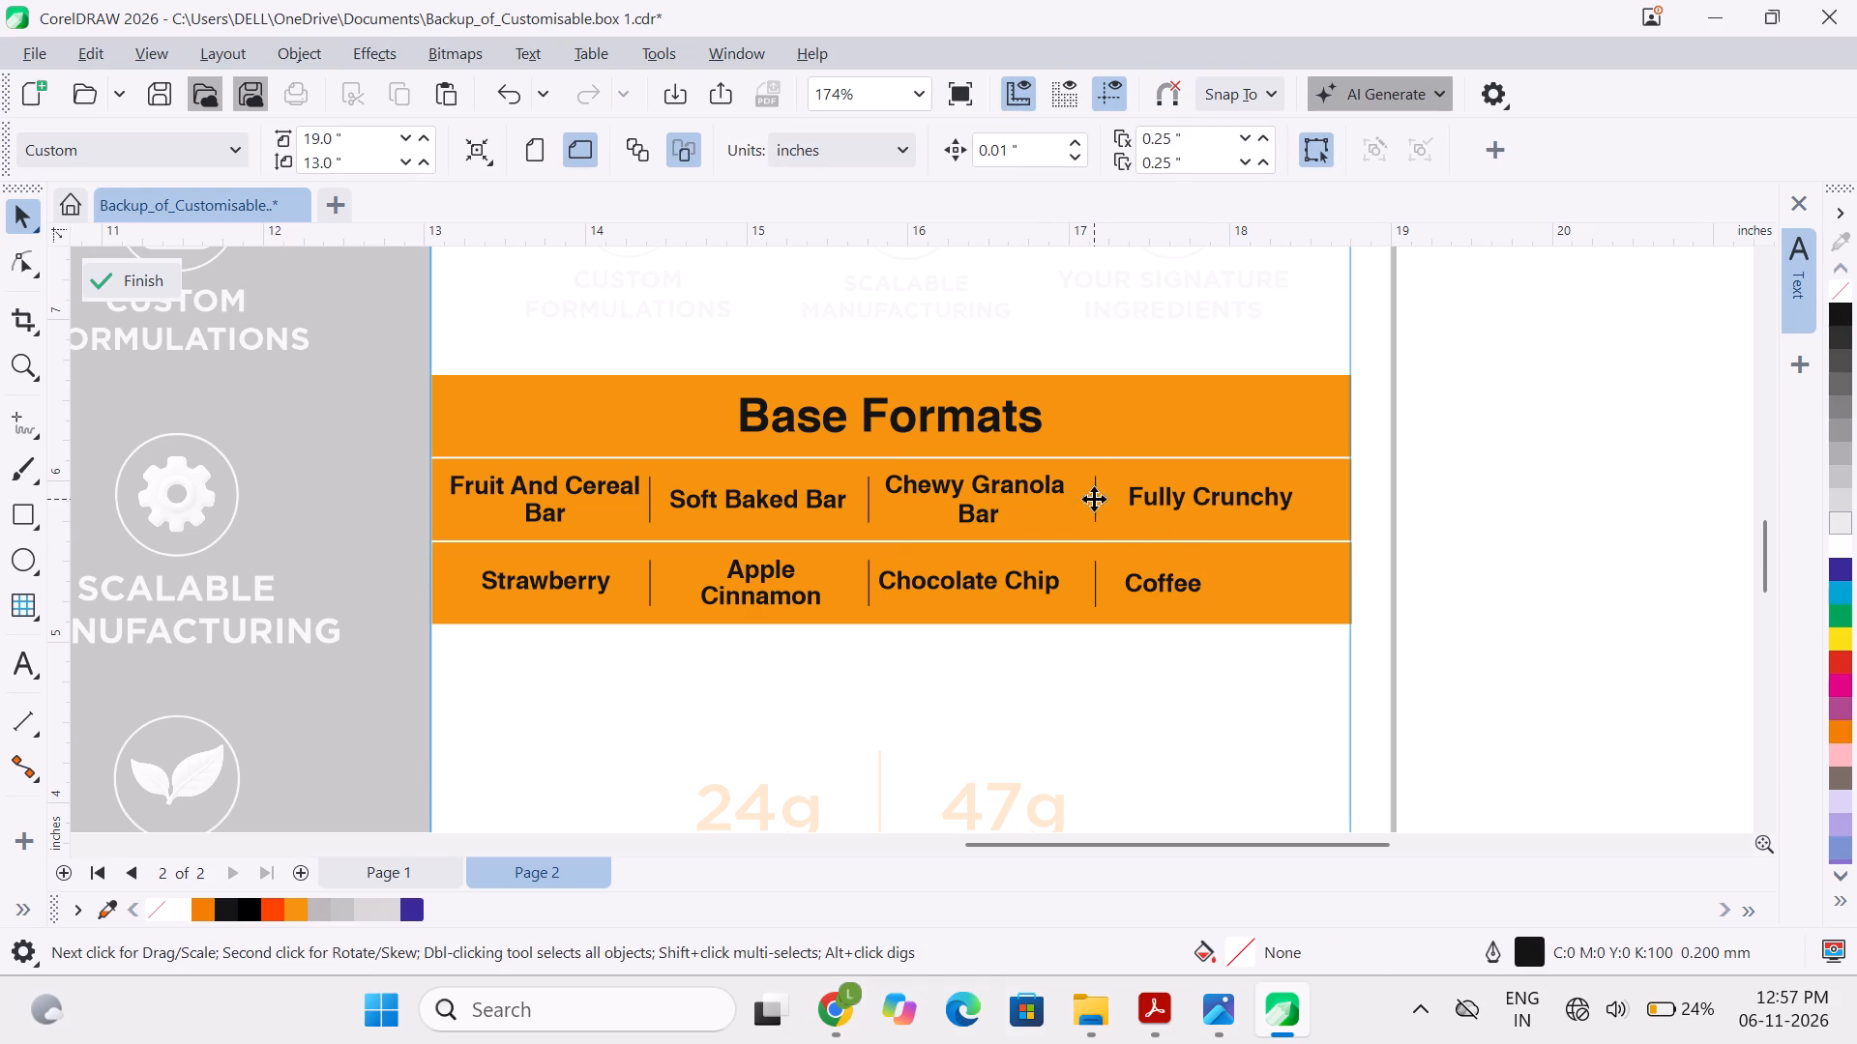
left_click(1136, 516, "shift")
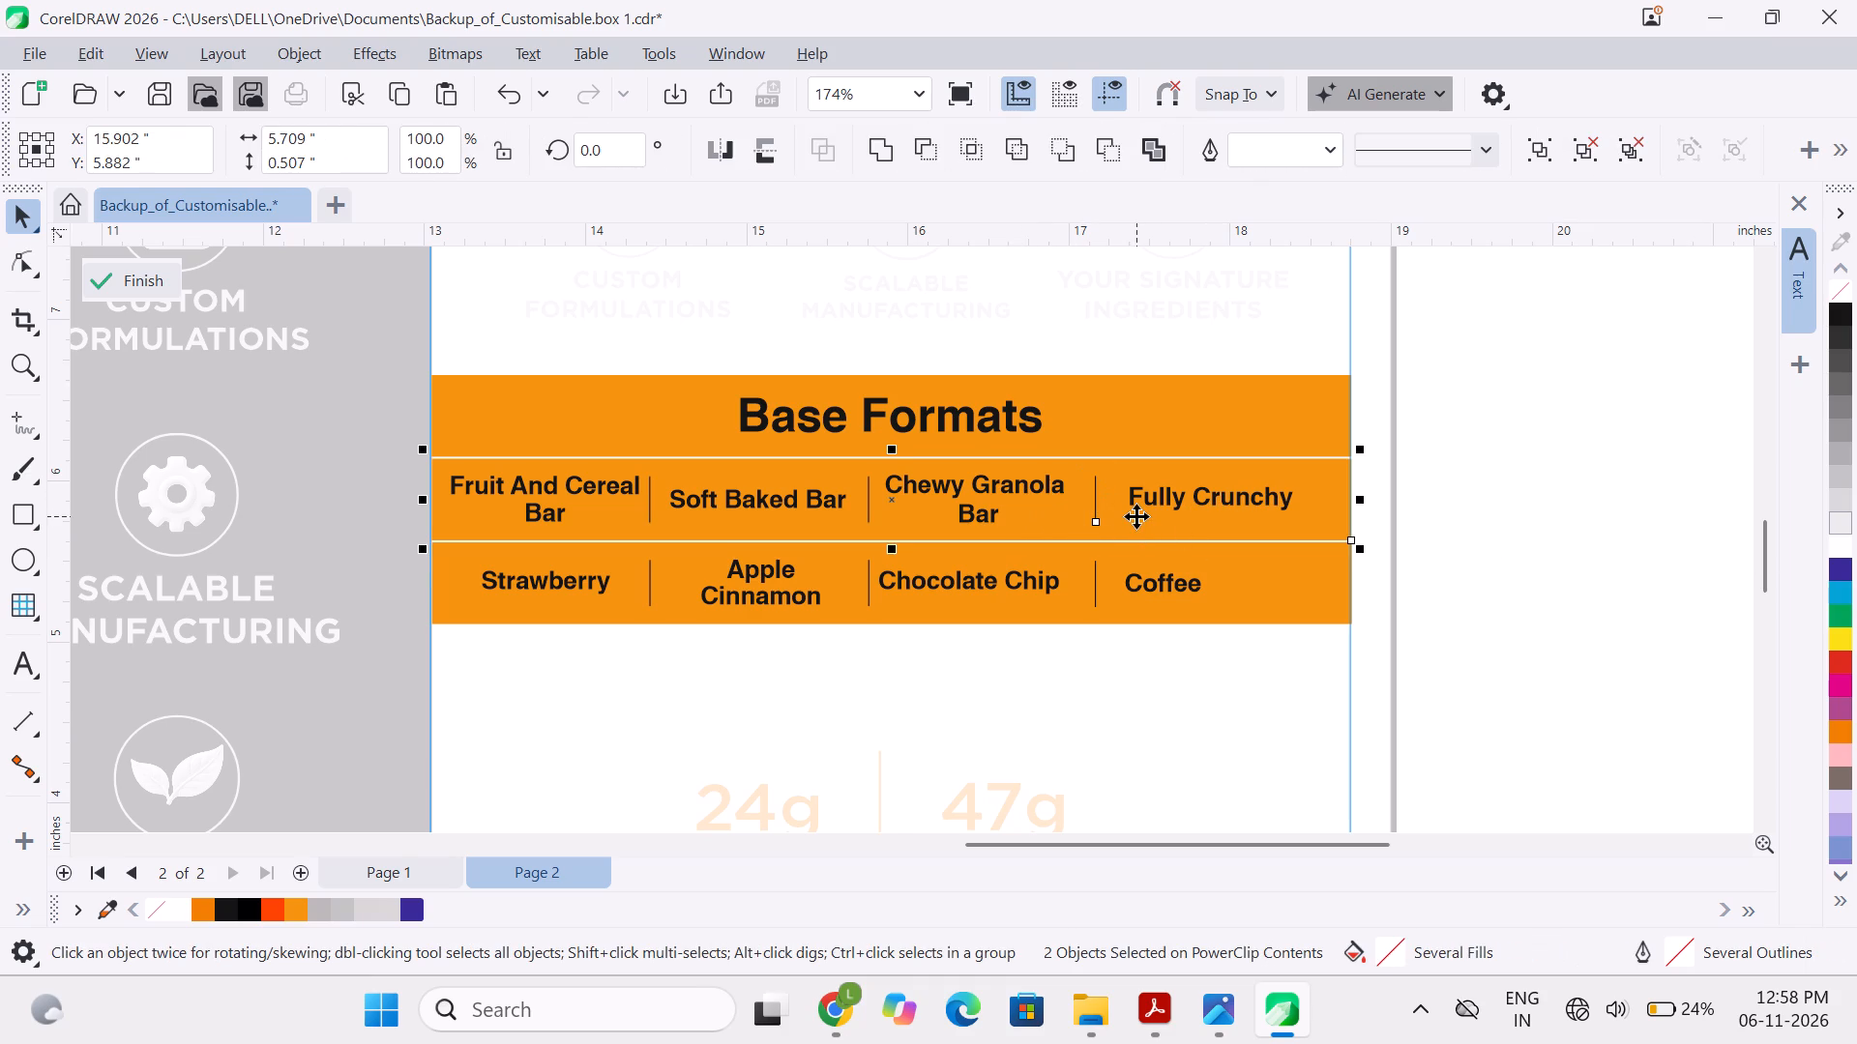
key("e")
left_click(1035, 483)
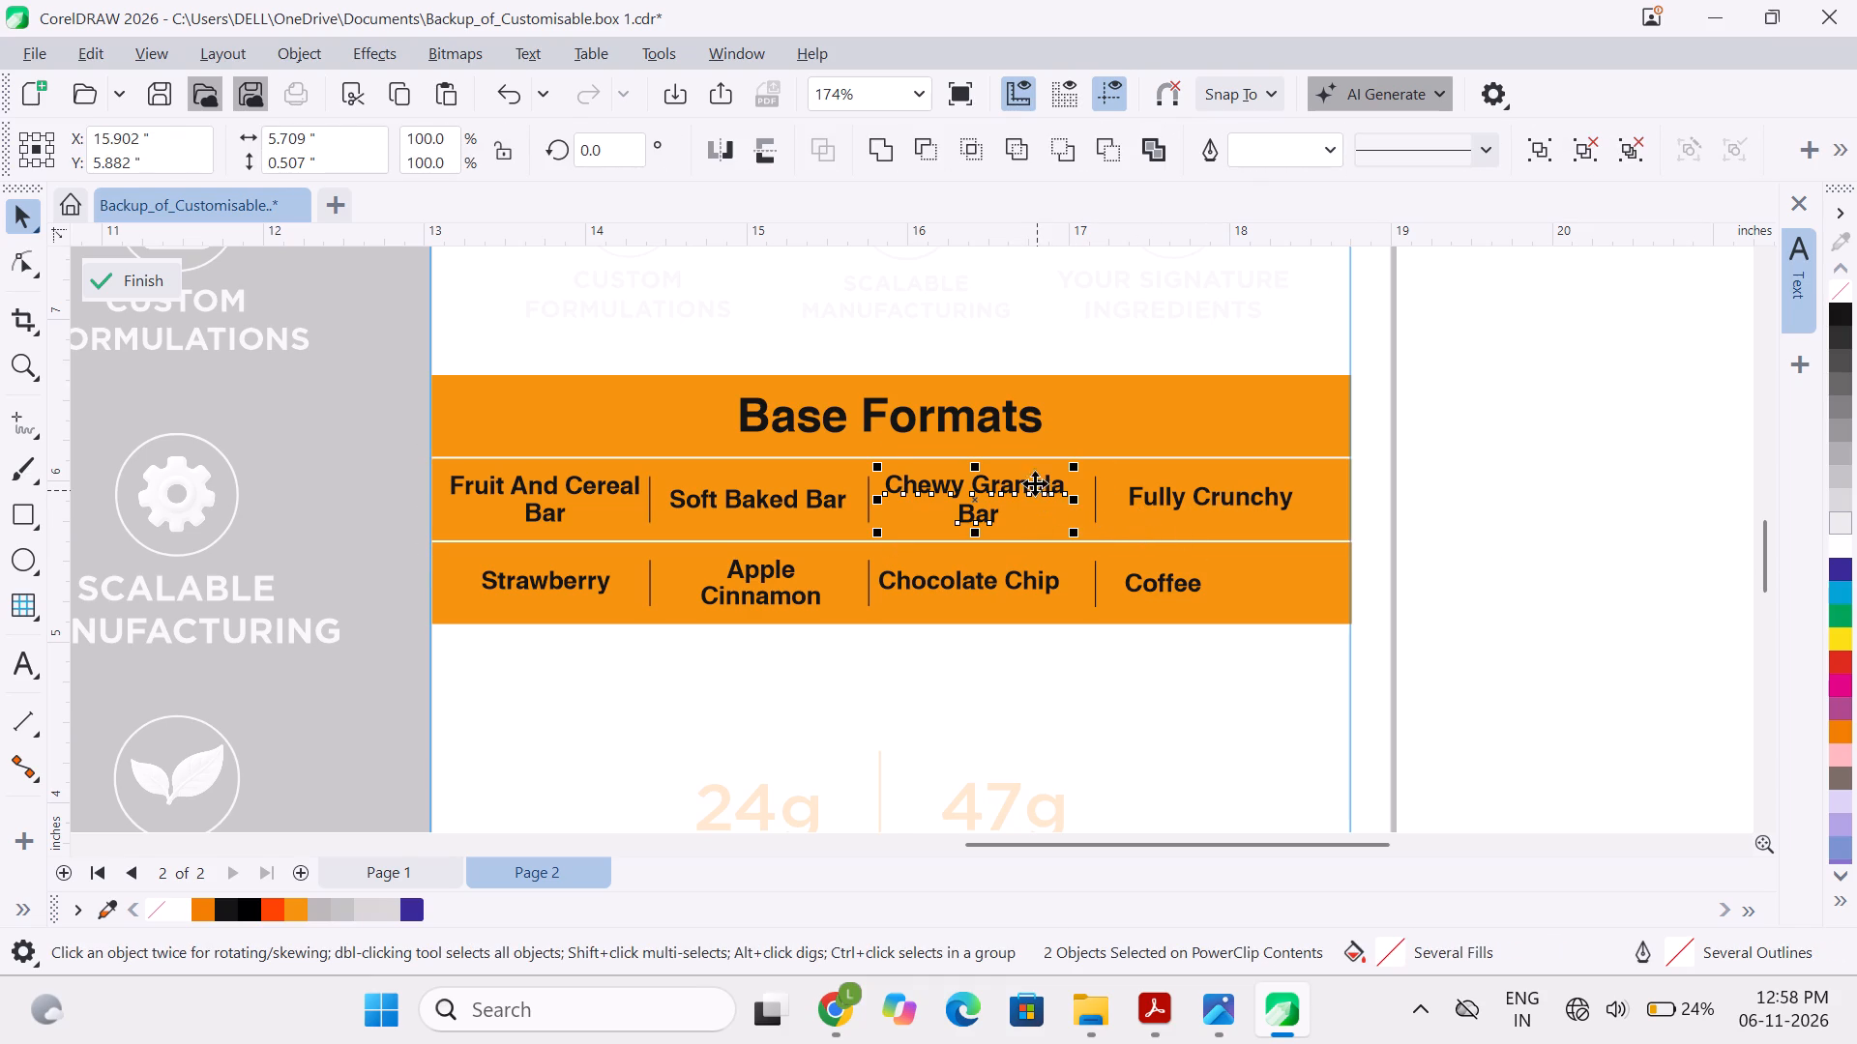
left_click(1224, 530, "shift")
key("e")
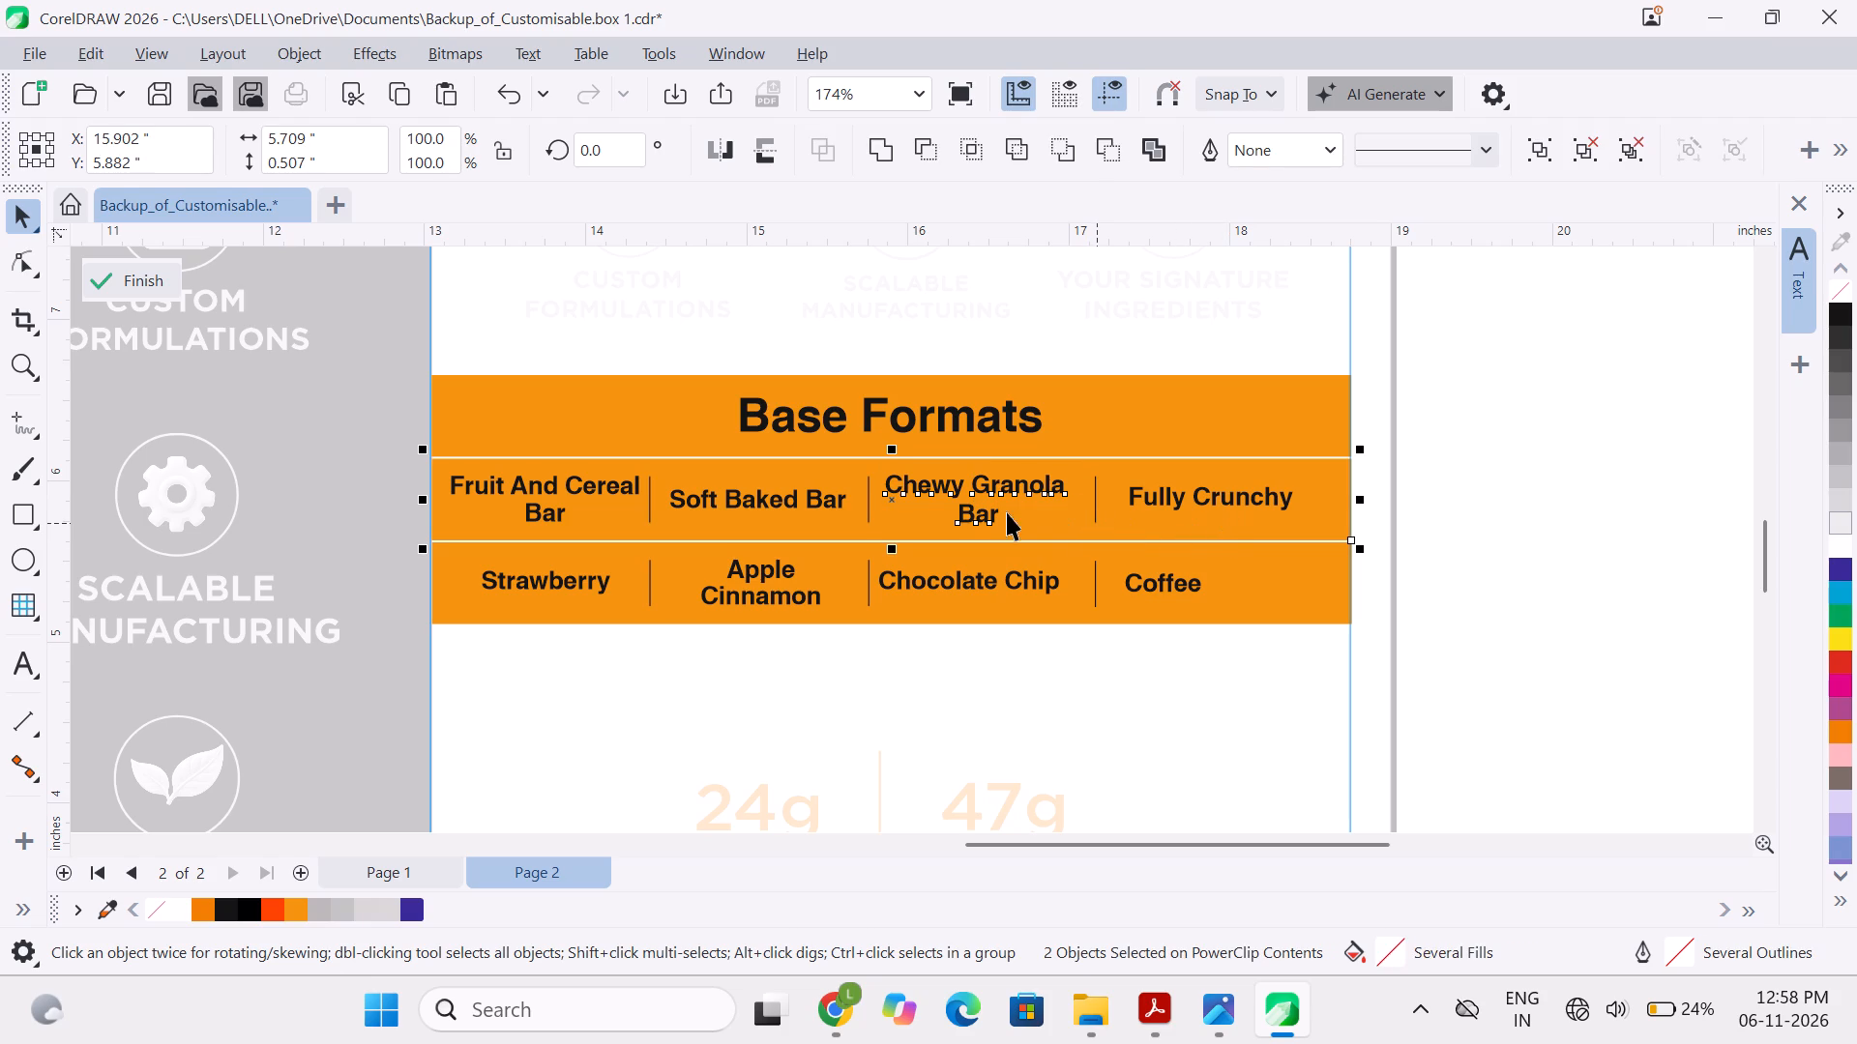
Align Soft Baked Bar, the divider before it and Fruit And Cereal Bar to the vertical centre of the first row's orange band.
left_click(757, 496)
left_click(995, 536, "shift")
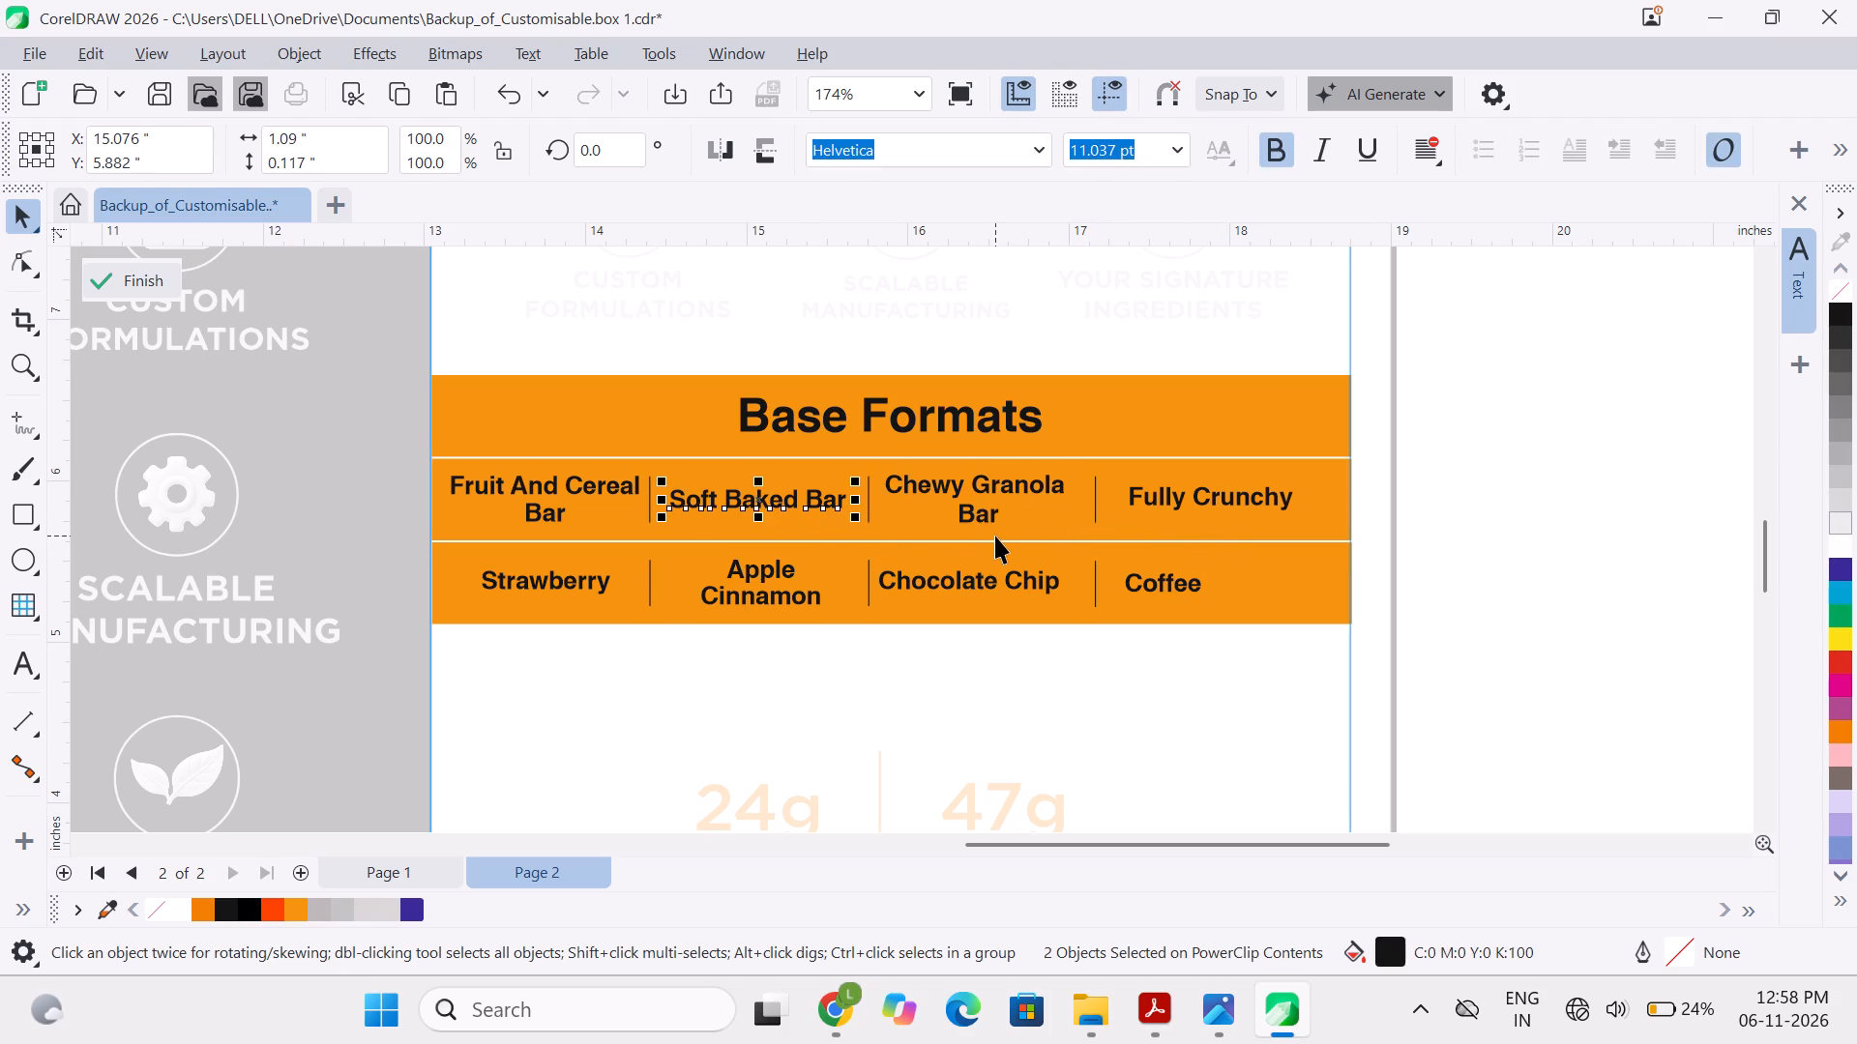
key("e")
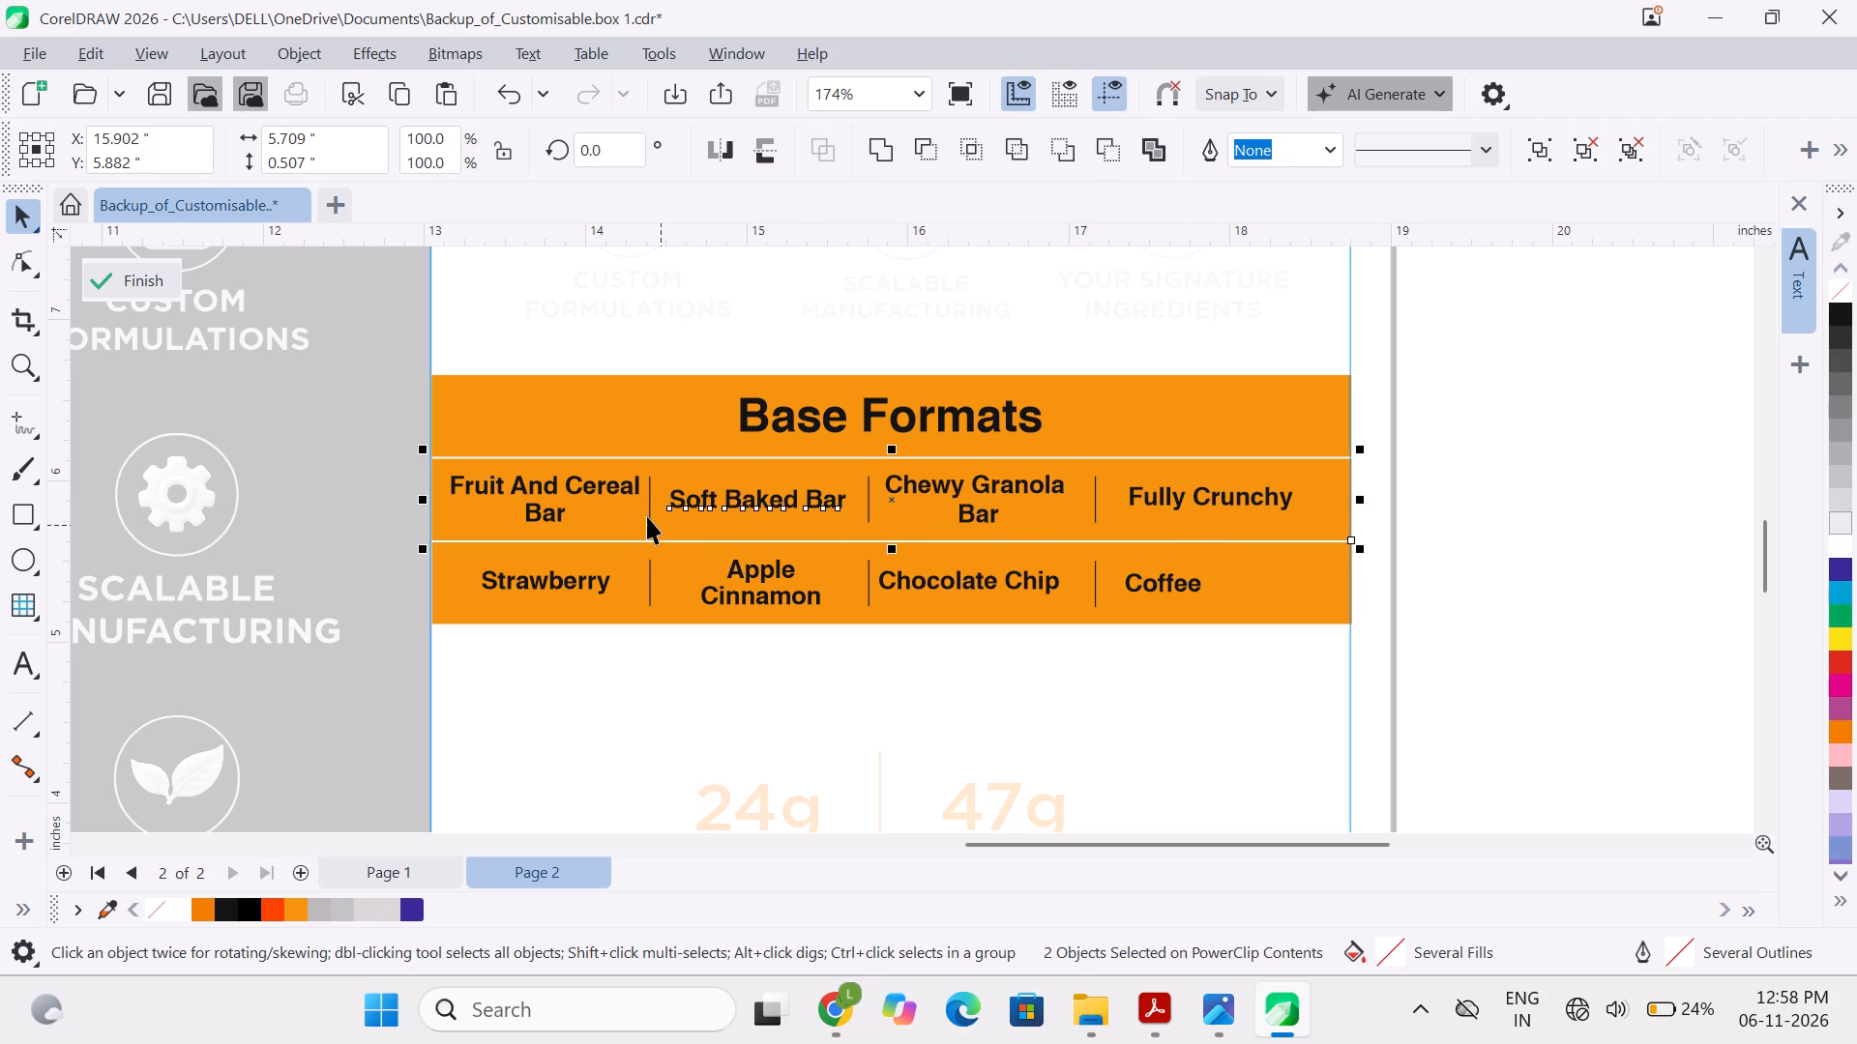
left_click(647, 516)
key("e")
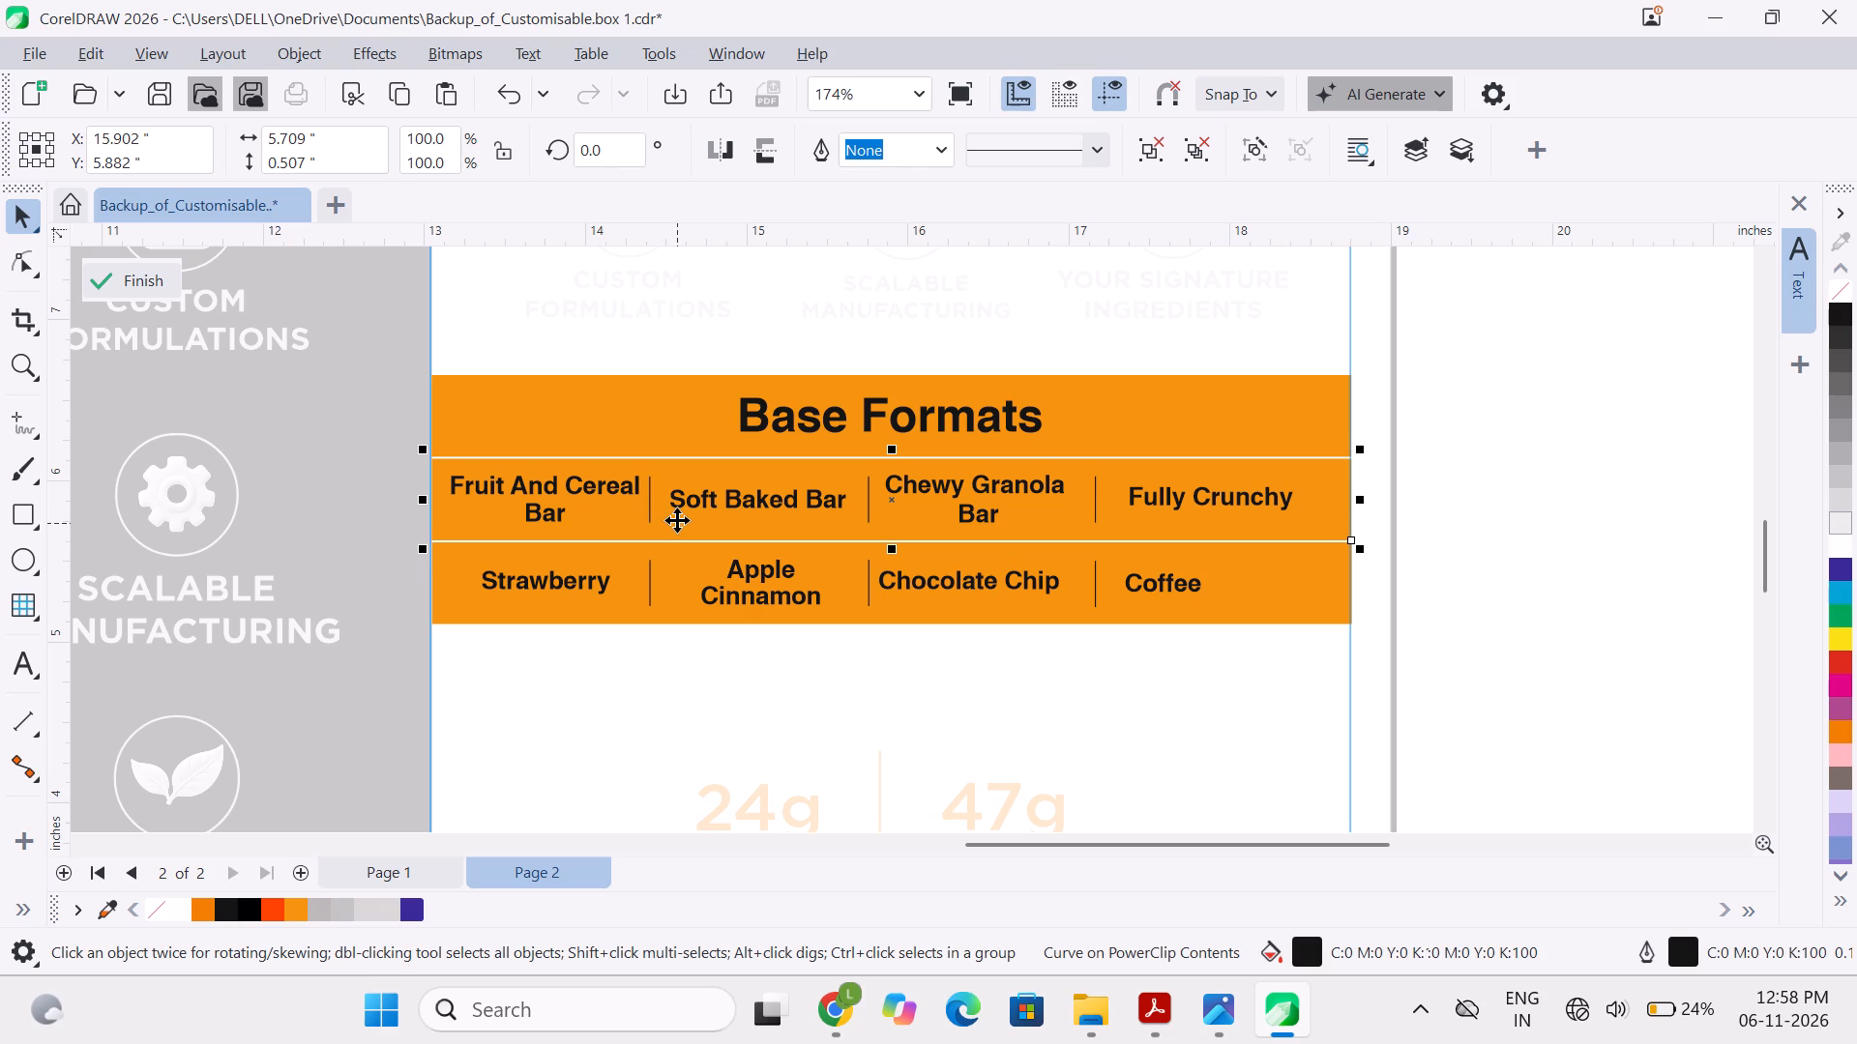
left_click(581, 494)
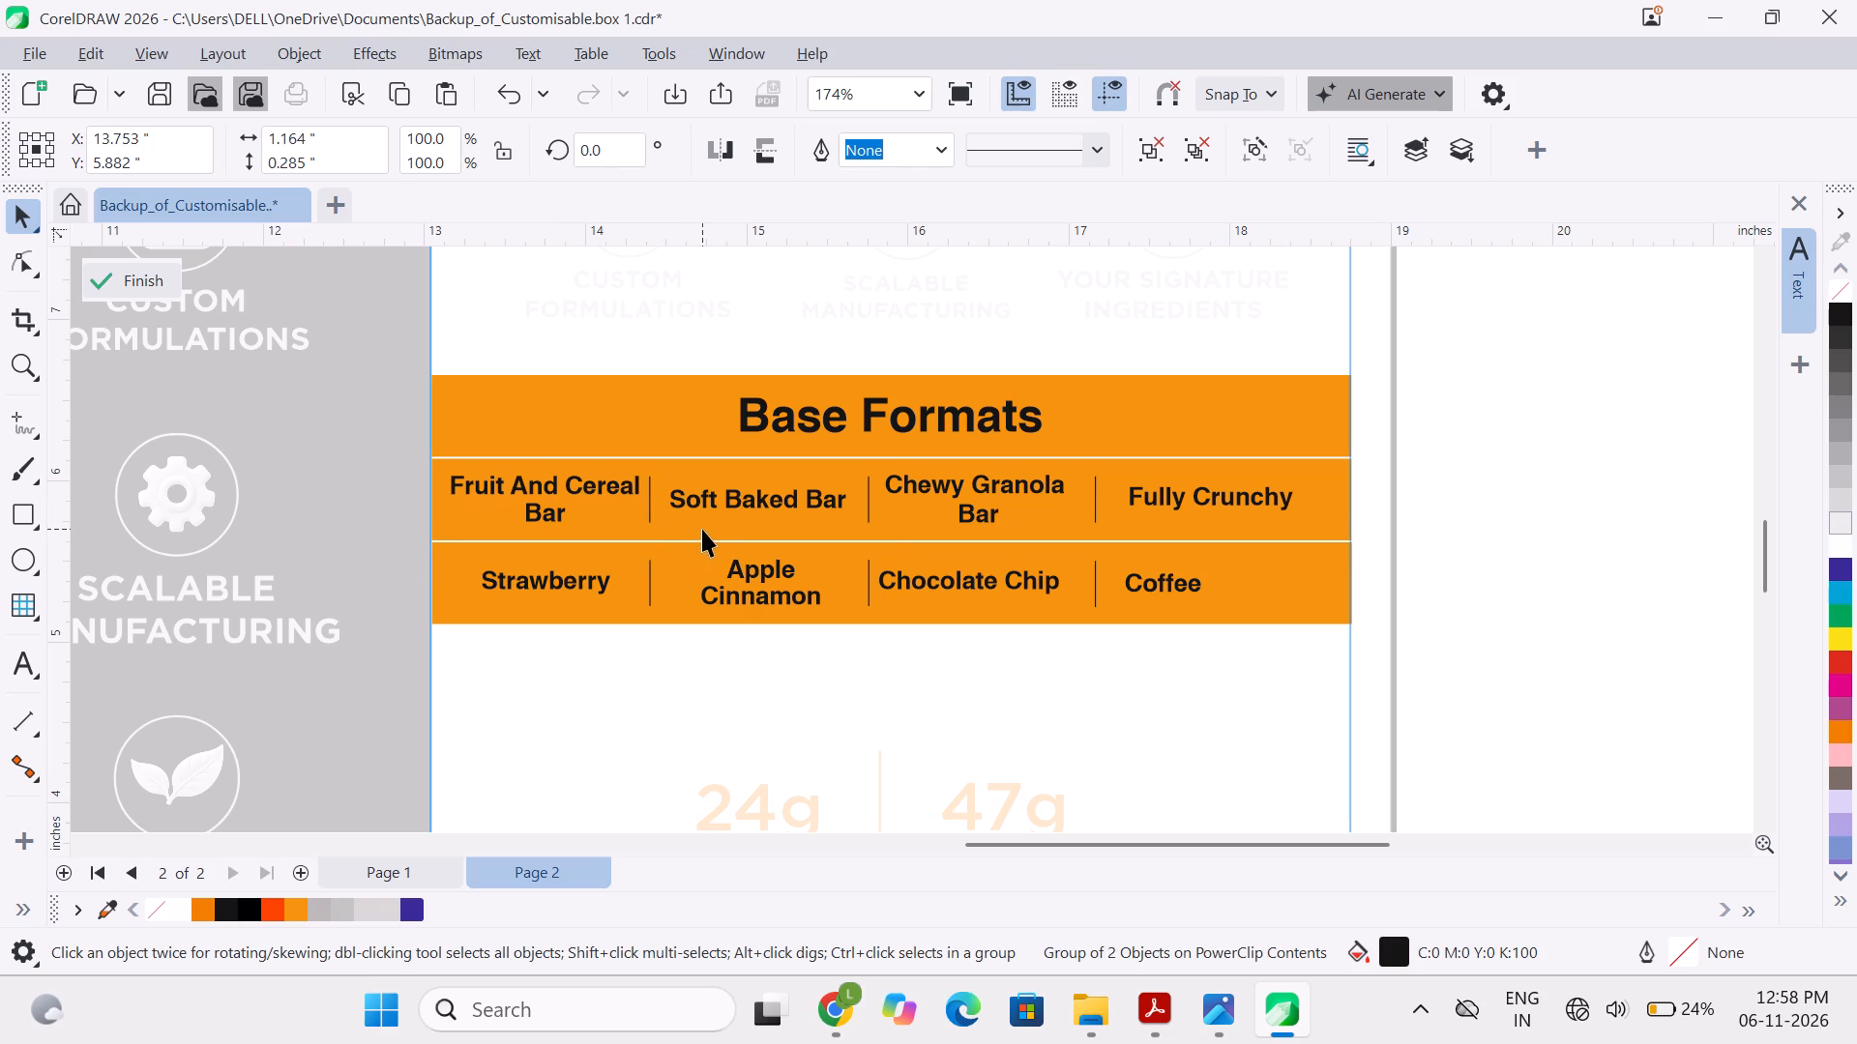
key("e")
Align Strawberry, the divider after it and Apple Cinnamon to the vertical centre of the second row's orange band.
left_click(558, 576)
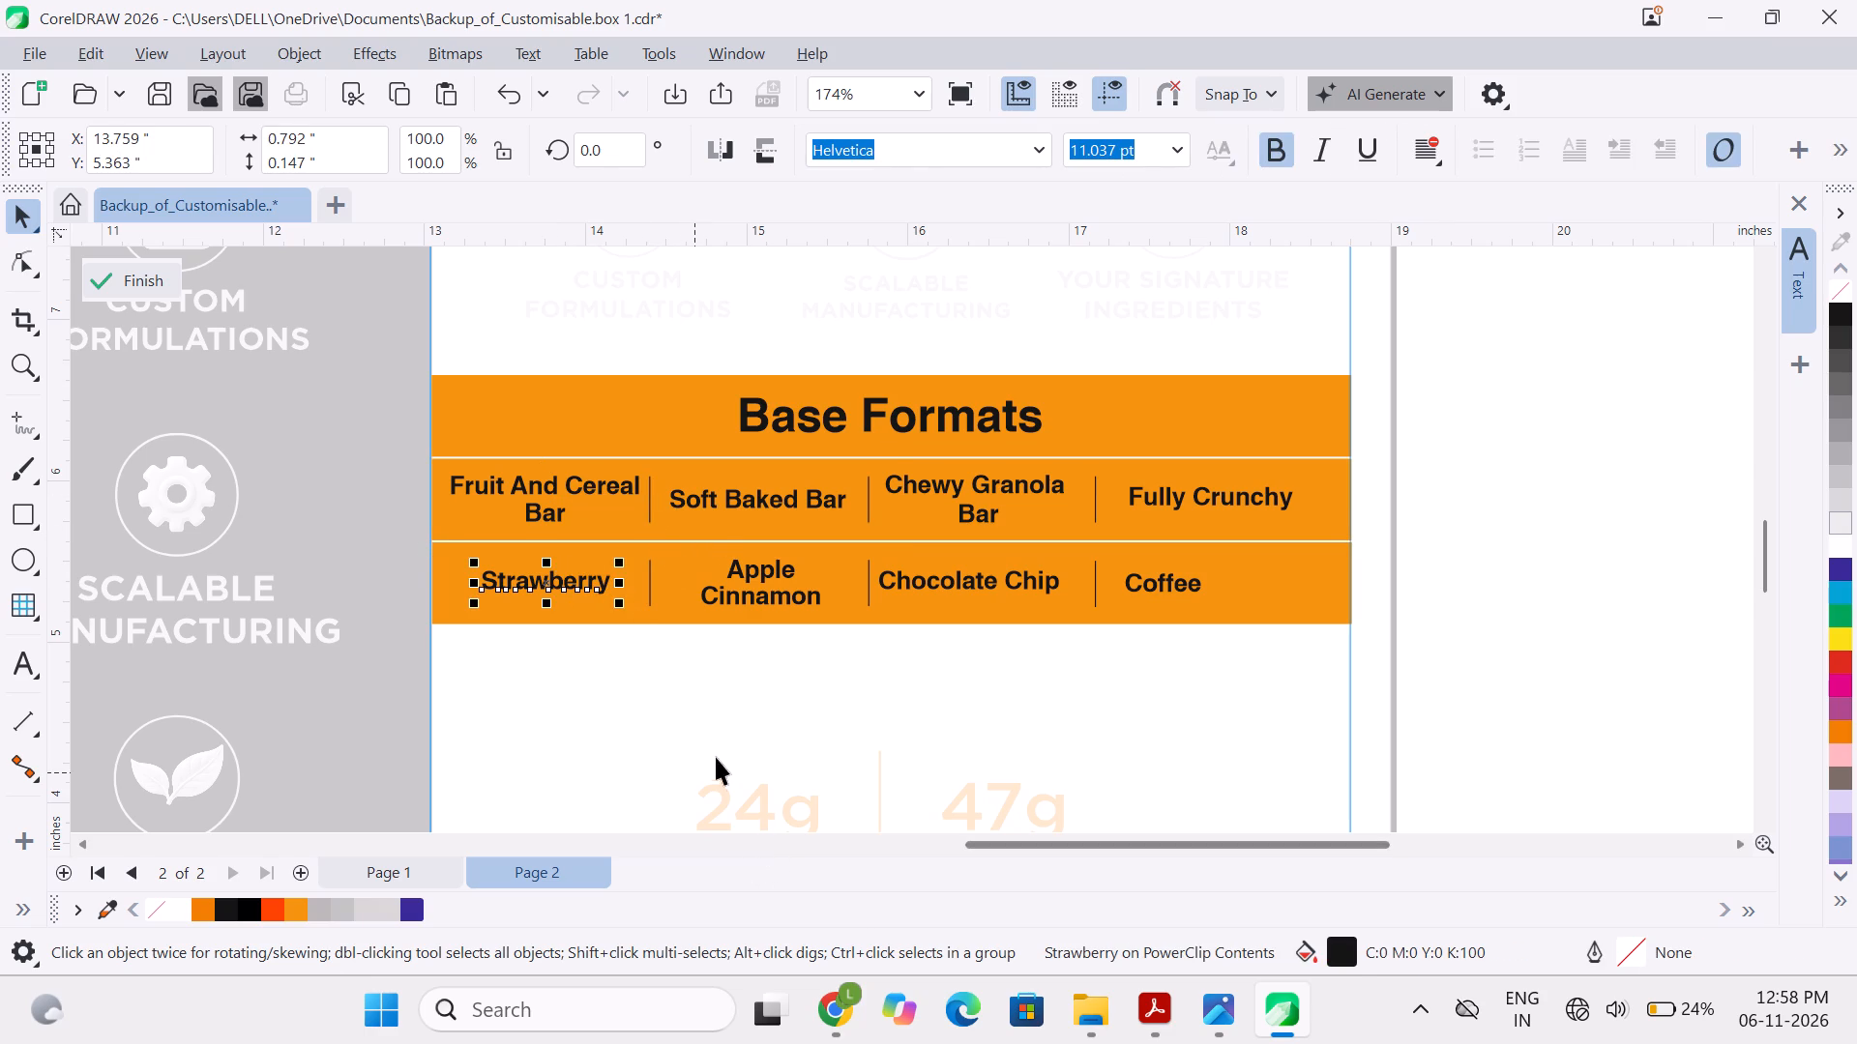
left_click(656, 615)
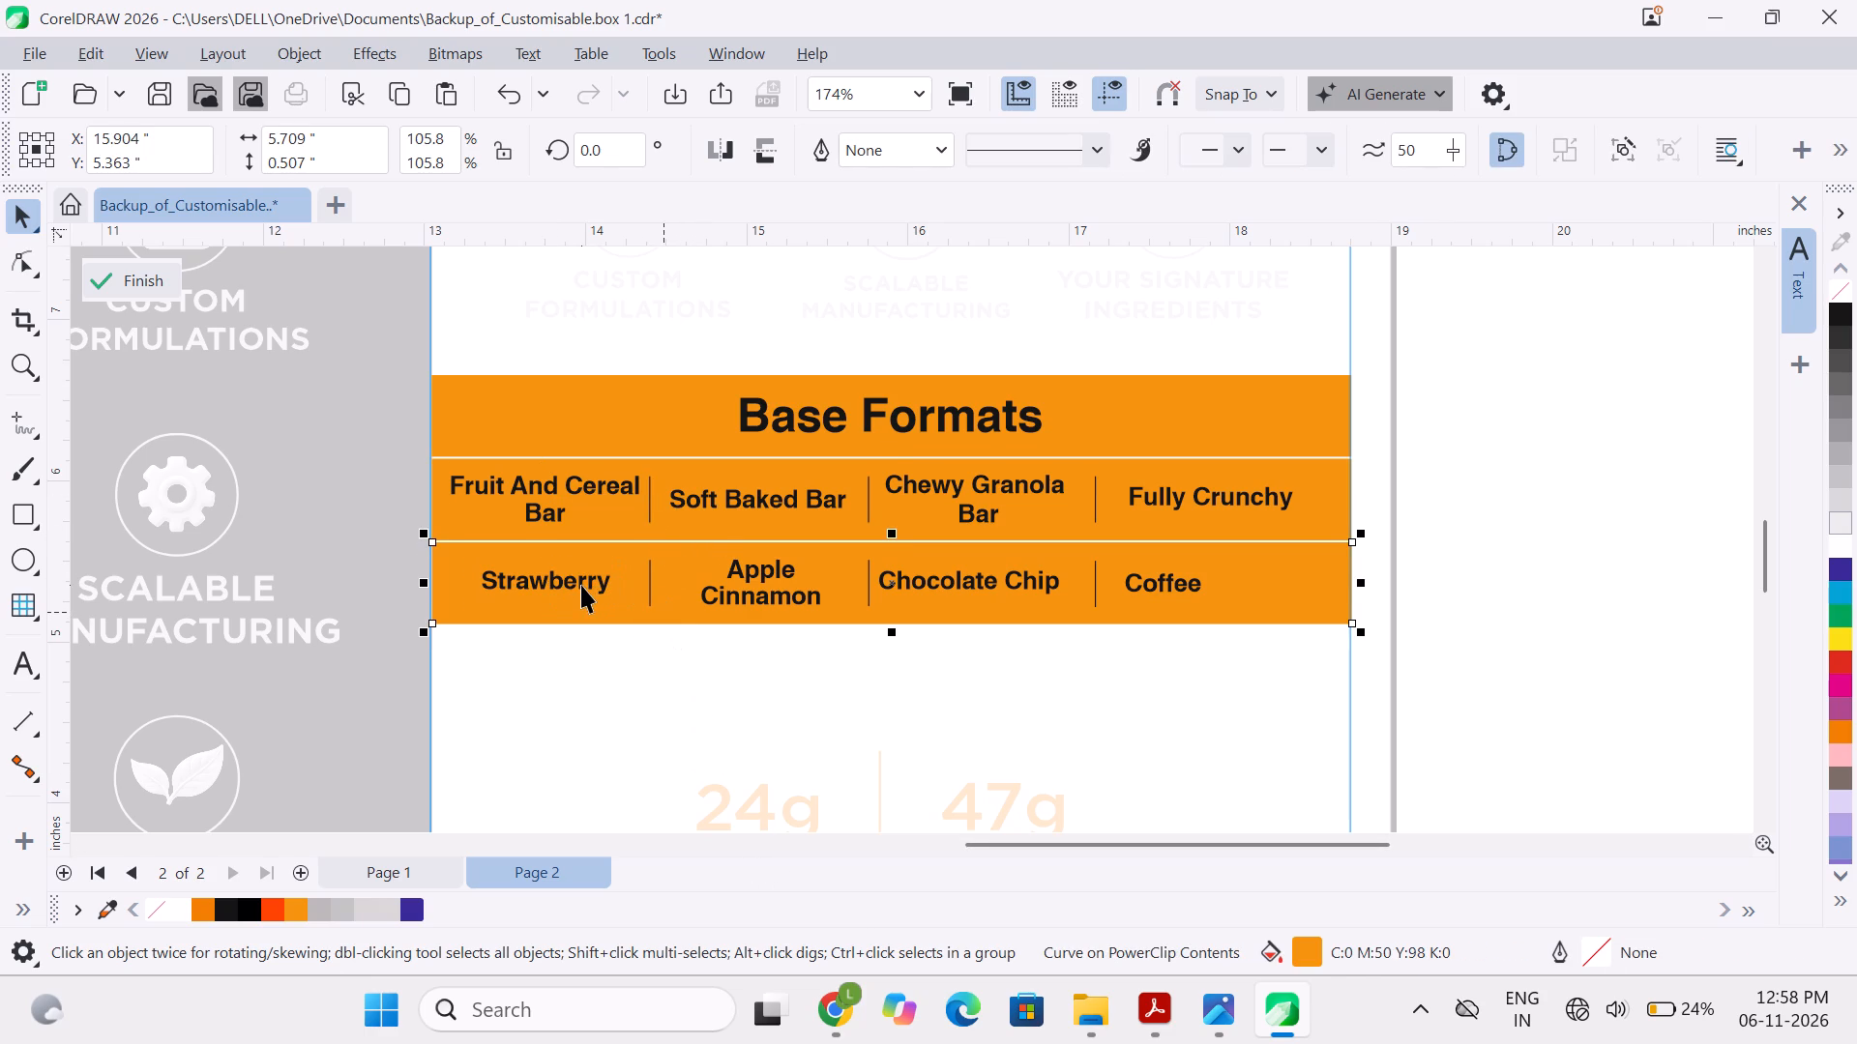
left_click(581, 585, "shift")
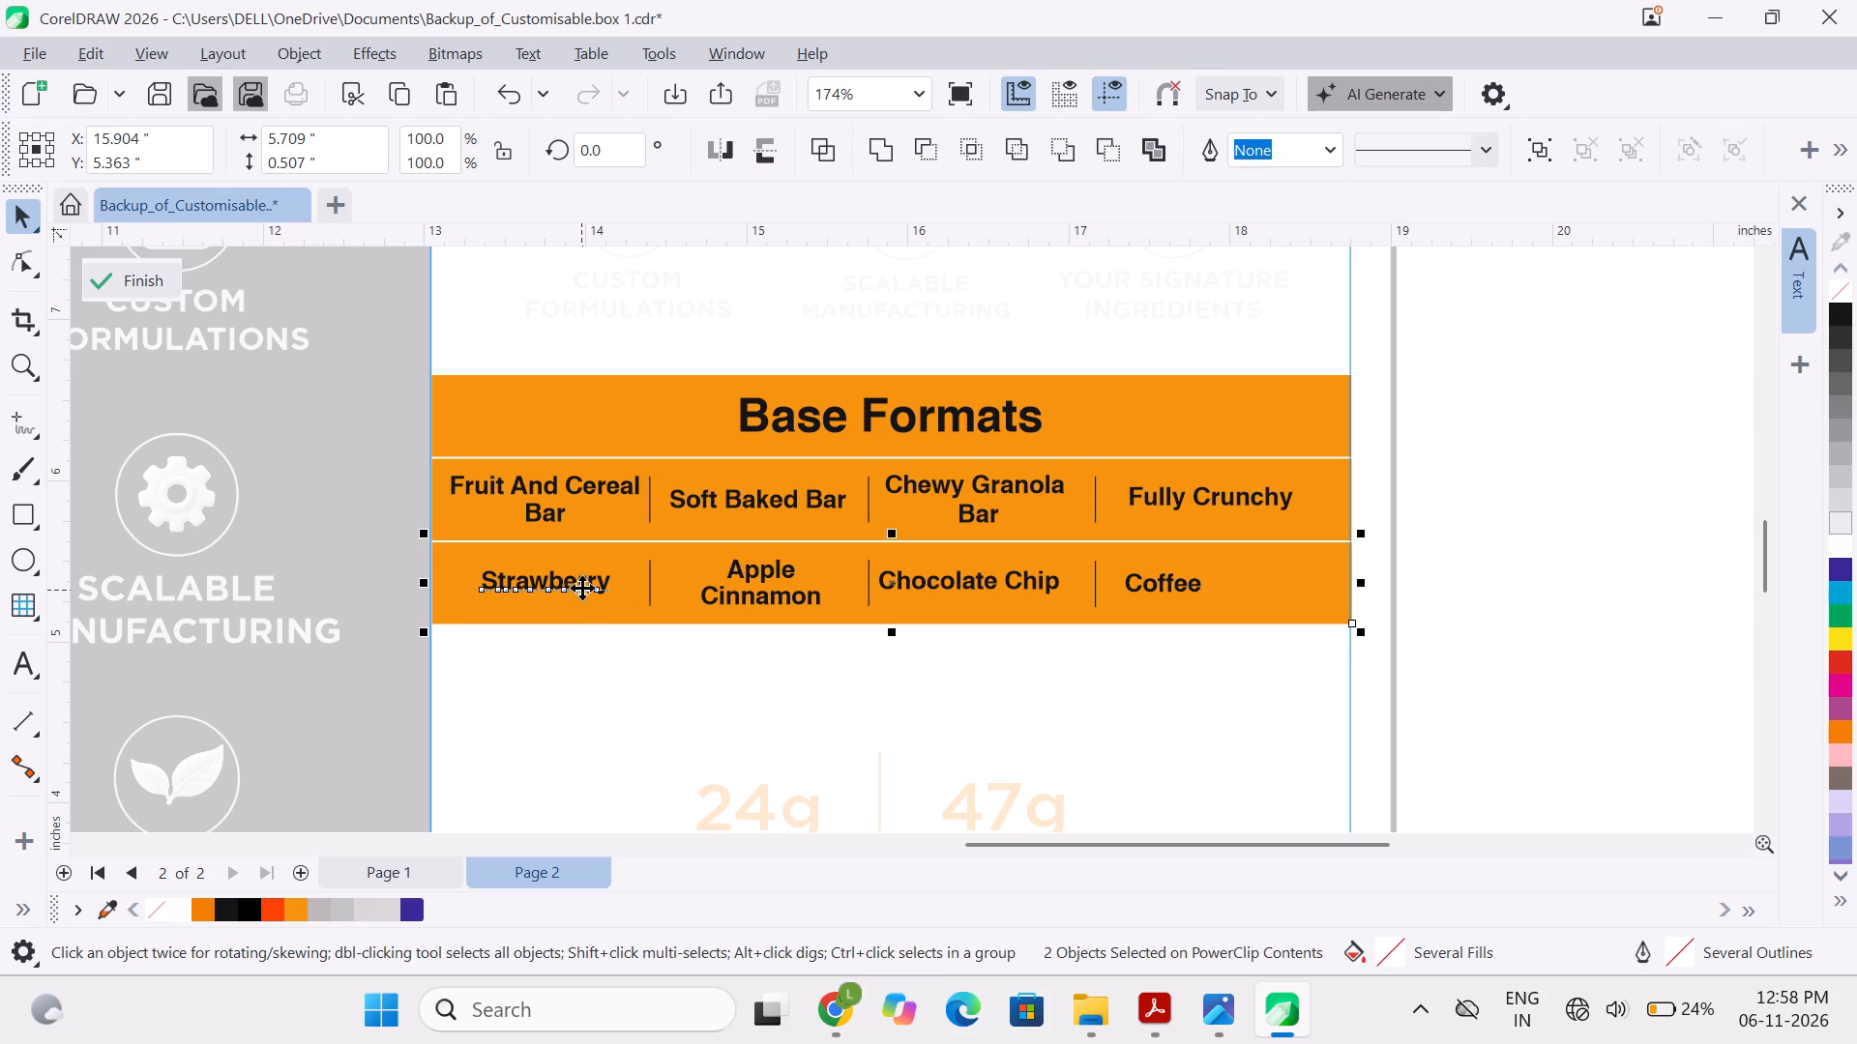
key("e")
left_click(652, 592)
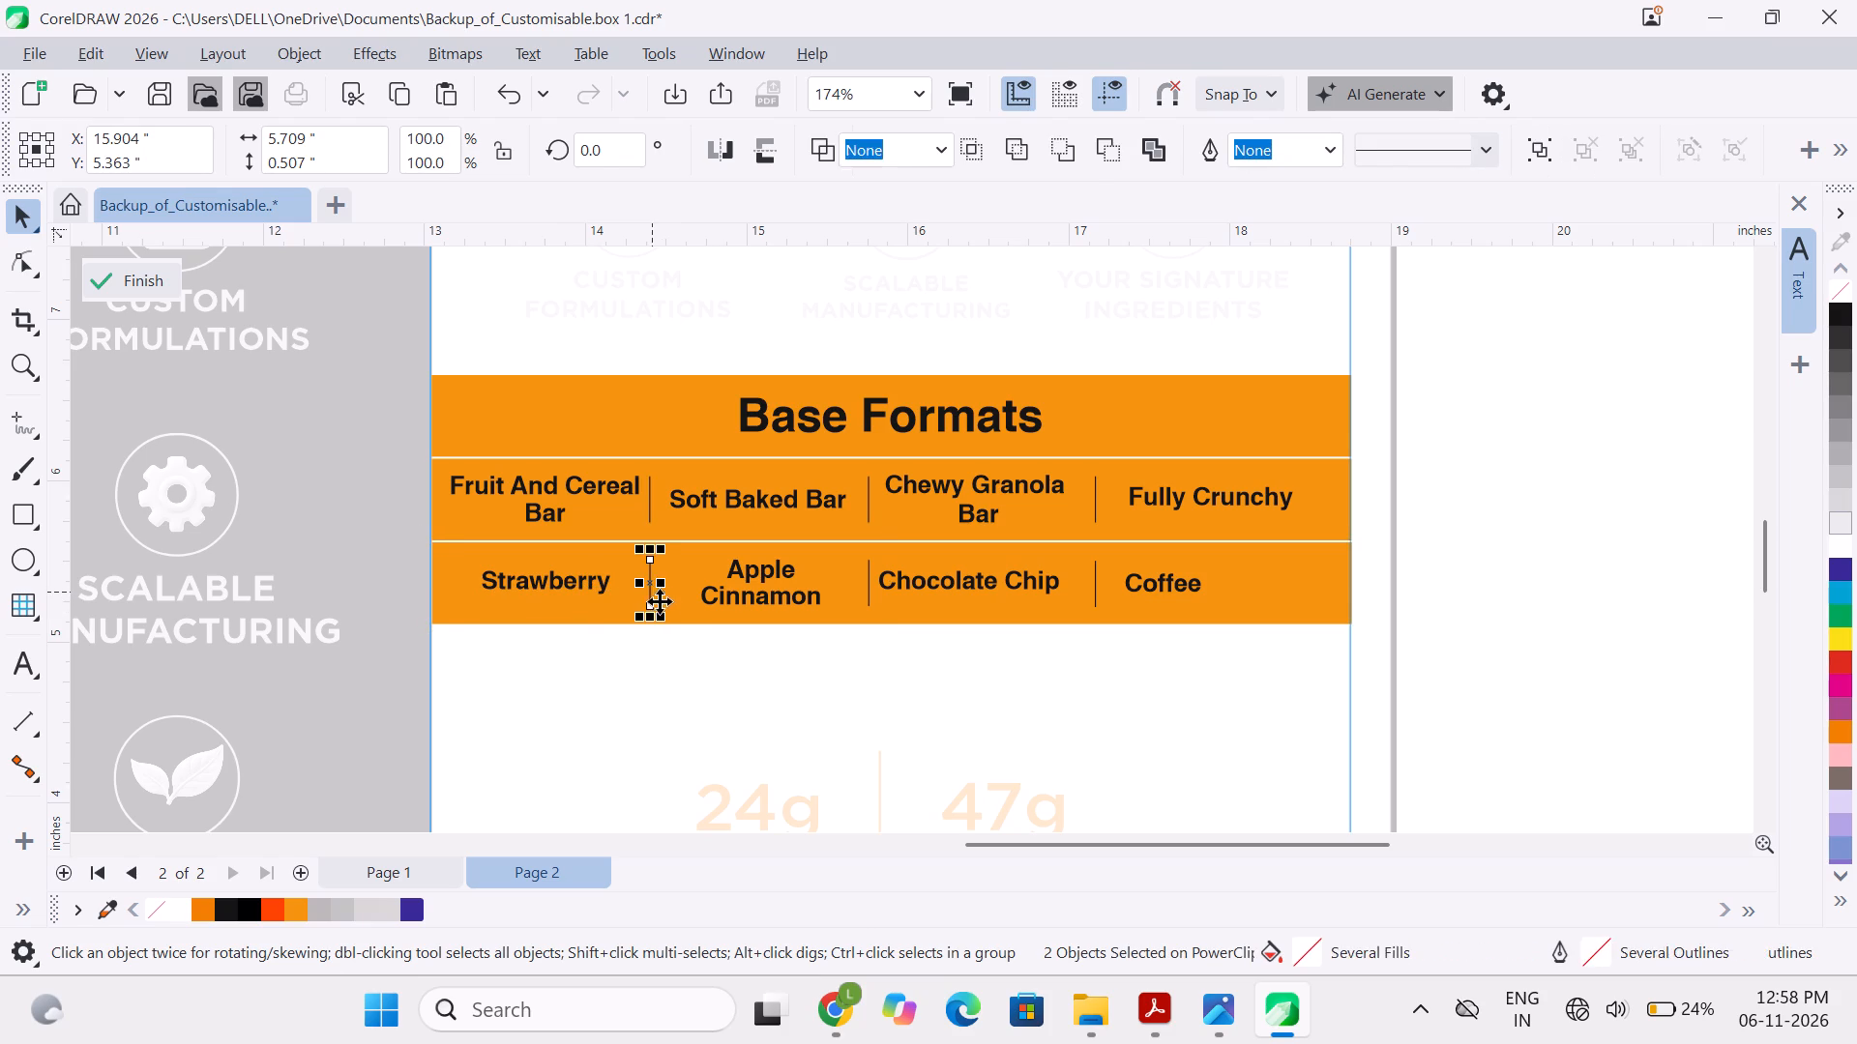
left_click(684, 611, "shift")
key("e")
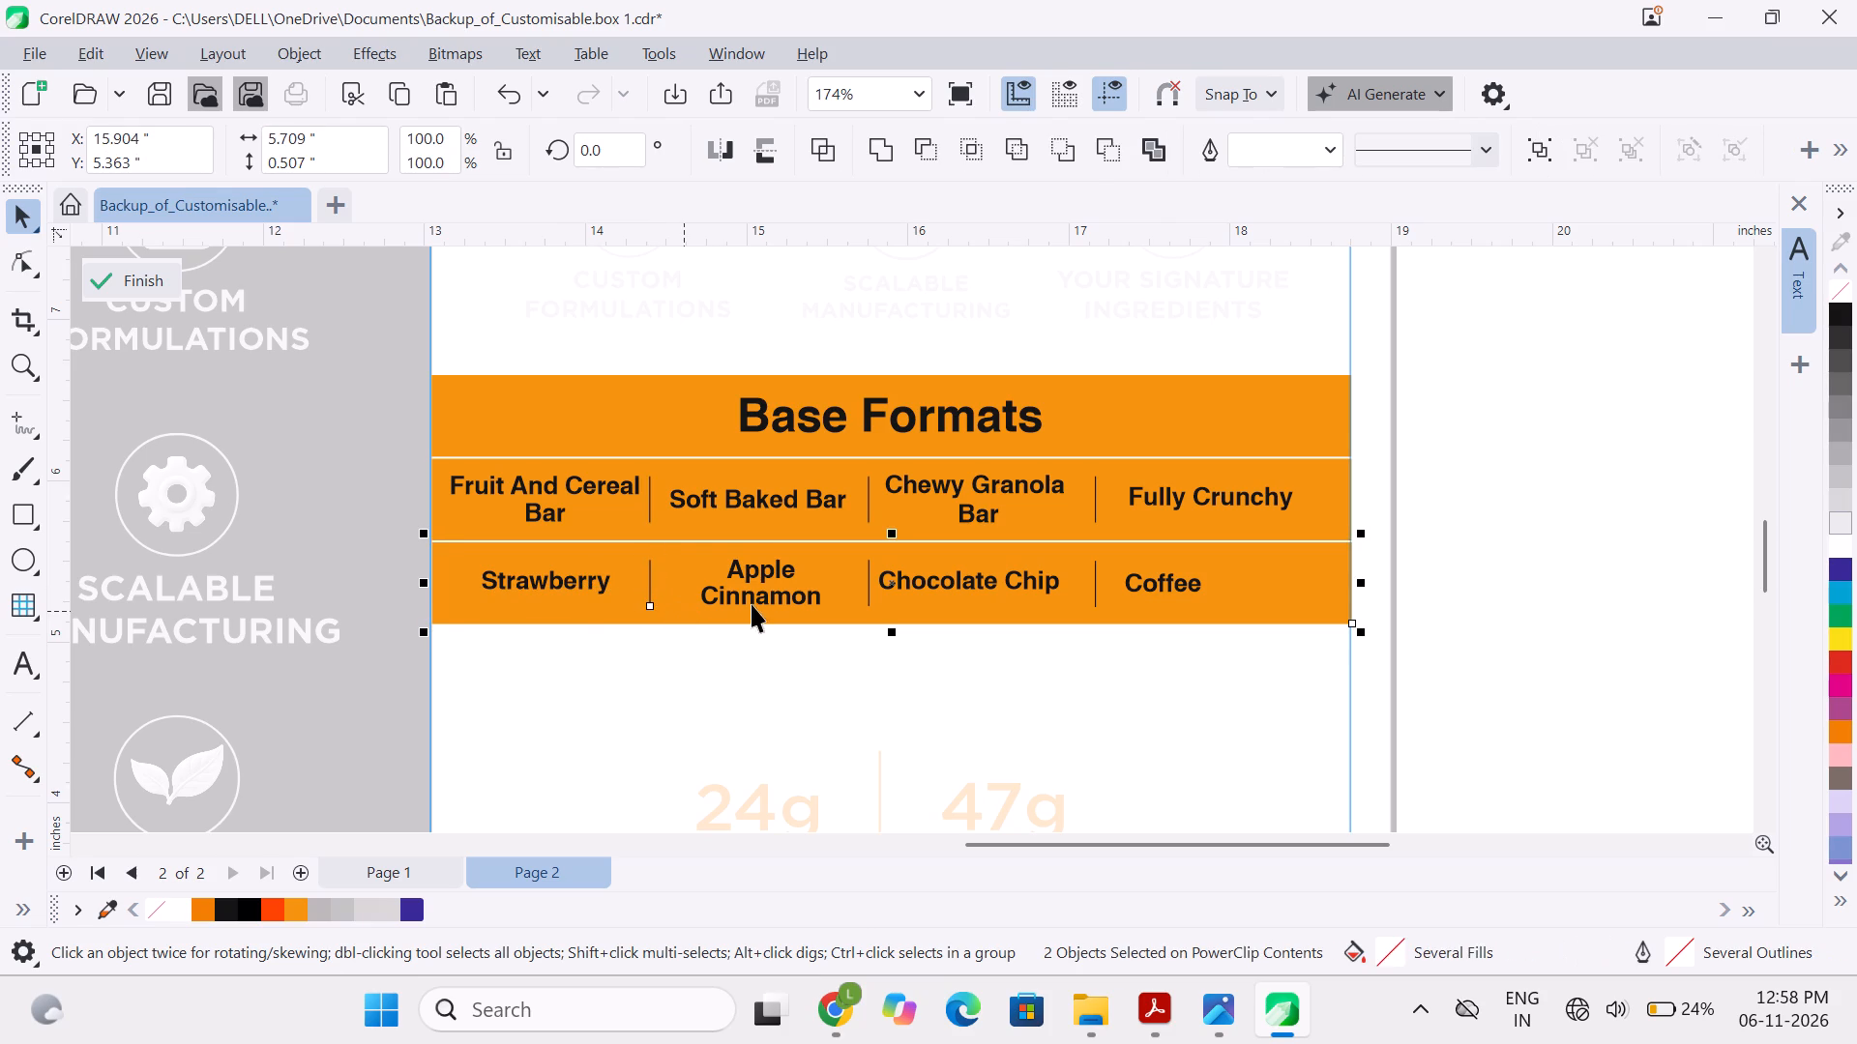
left_click(757, 601)
left_click(786, 614, "shift")
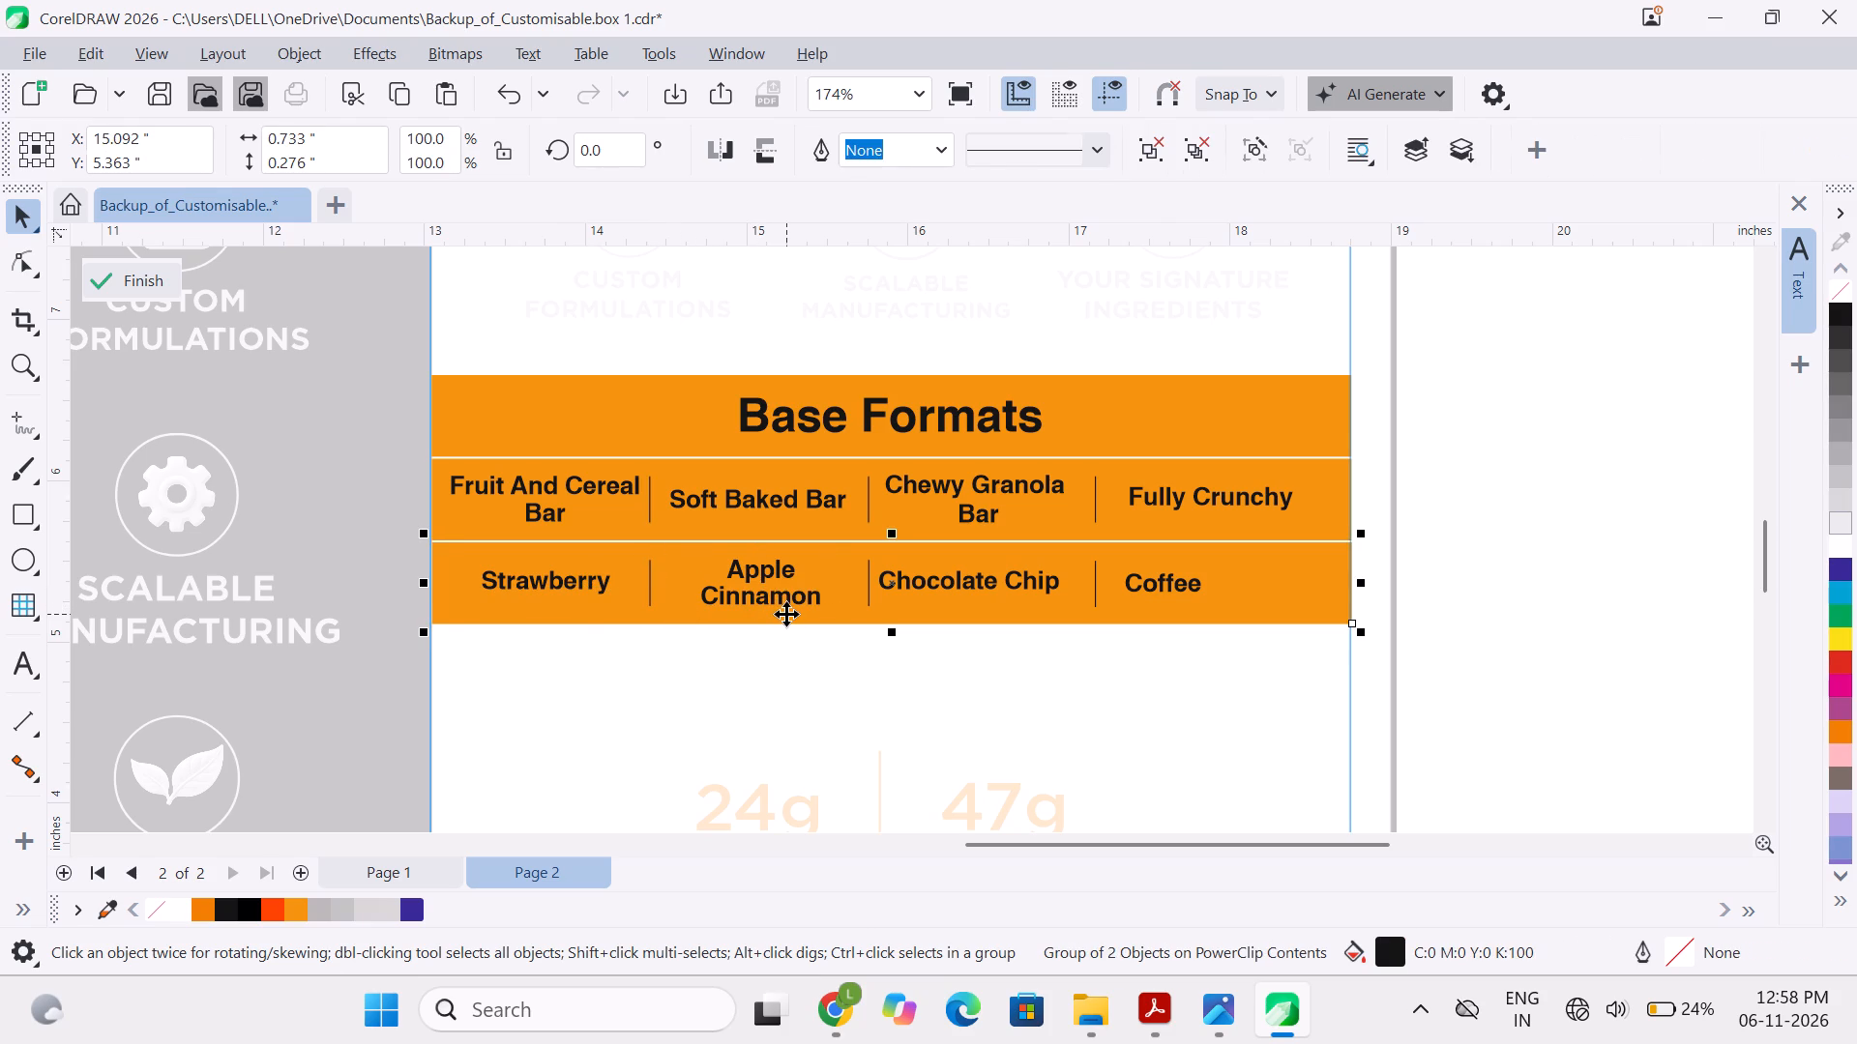
key("e")
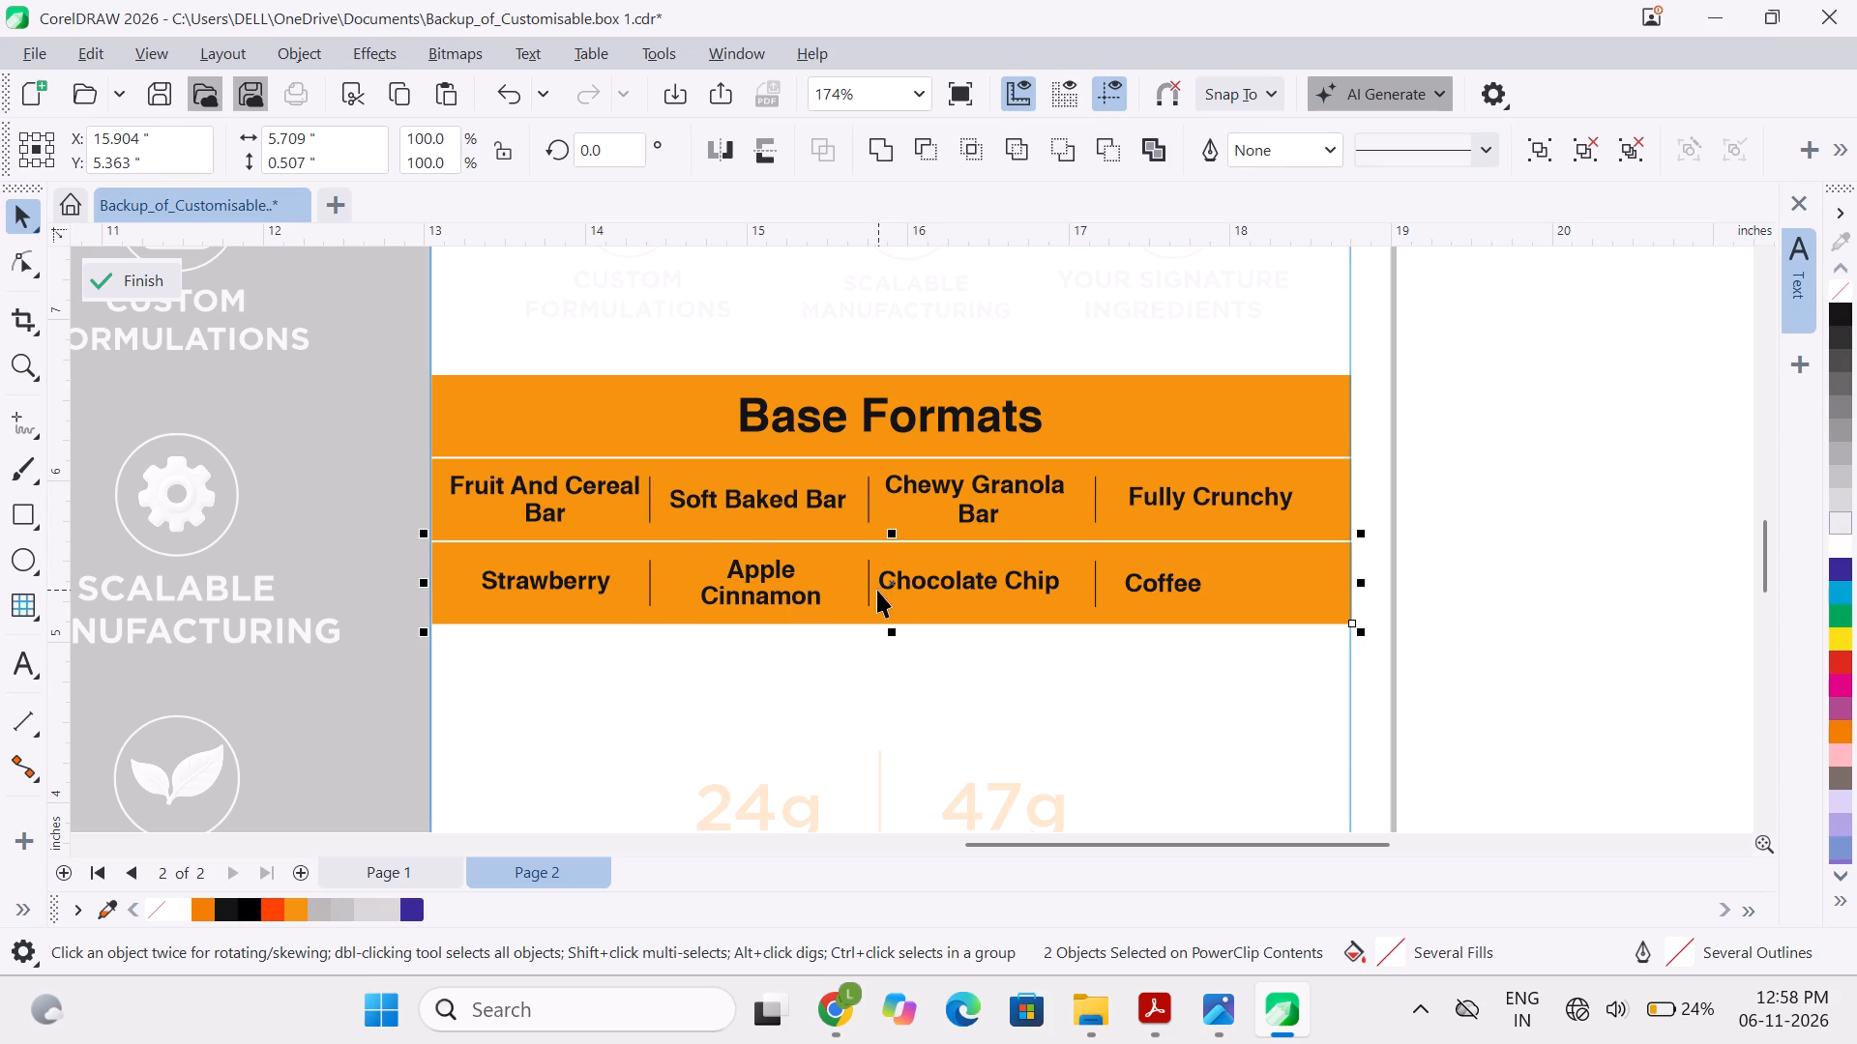
Align Chocolate Chip, Coffee and the dividers before each of them to the vertical centre of the second row's orange band.
left_click(870, 590)
left_click(919, 601, "shift")
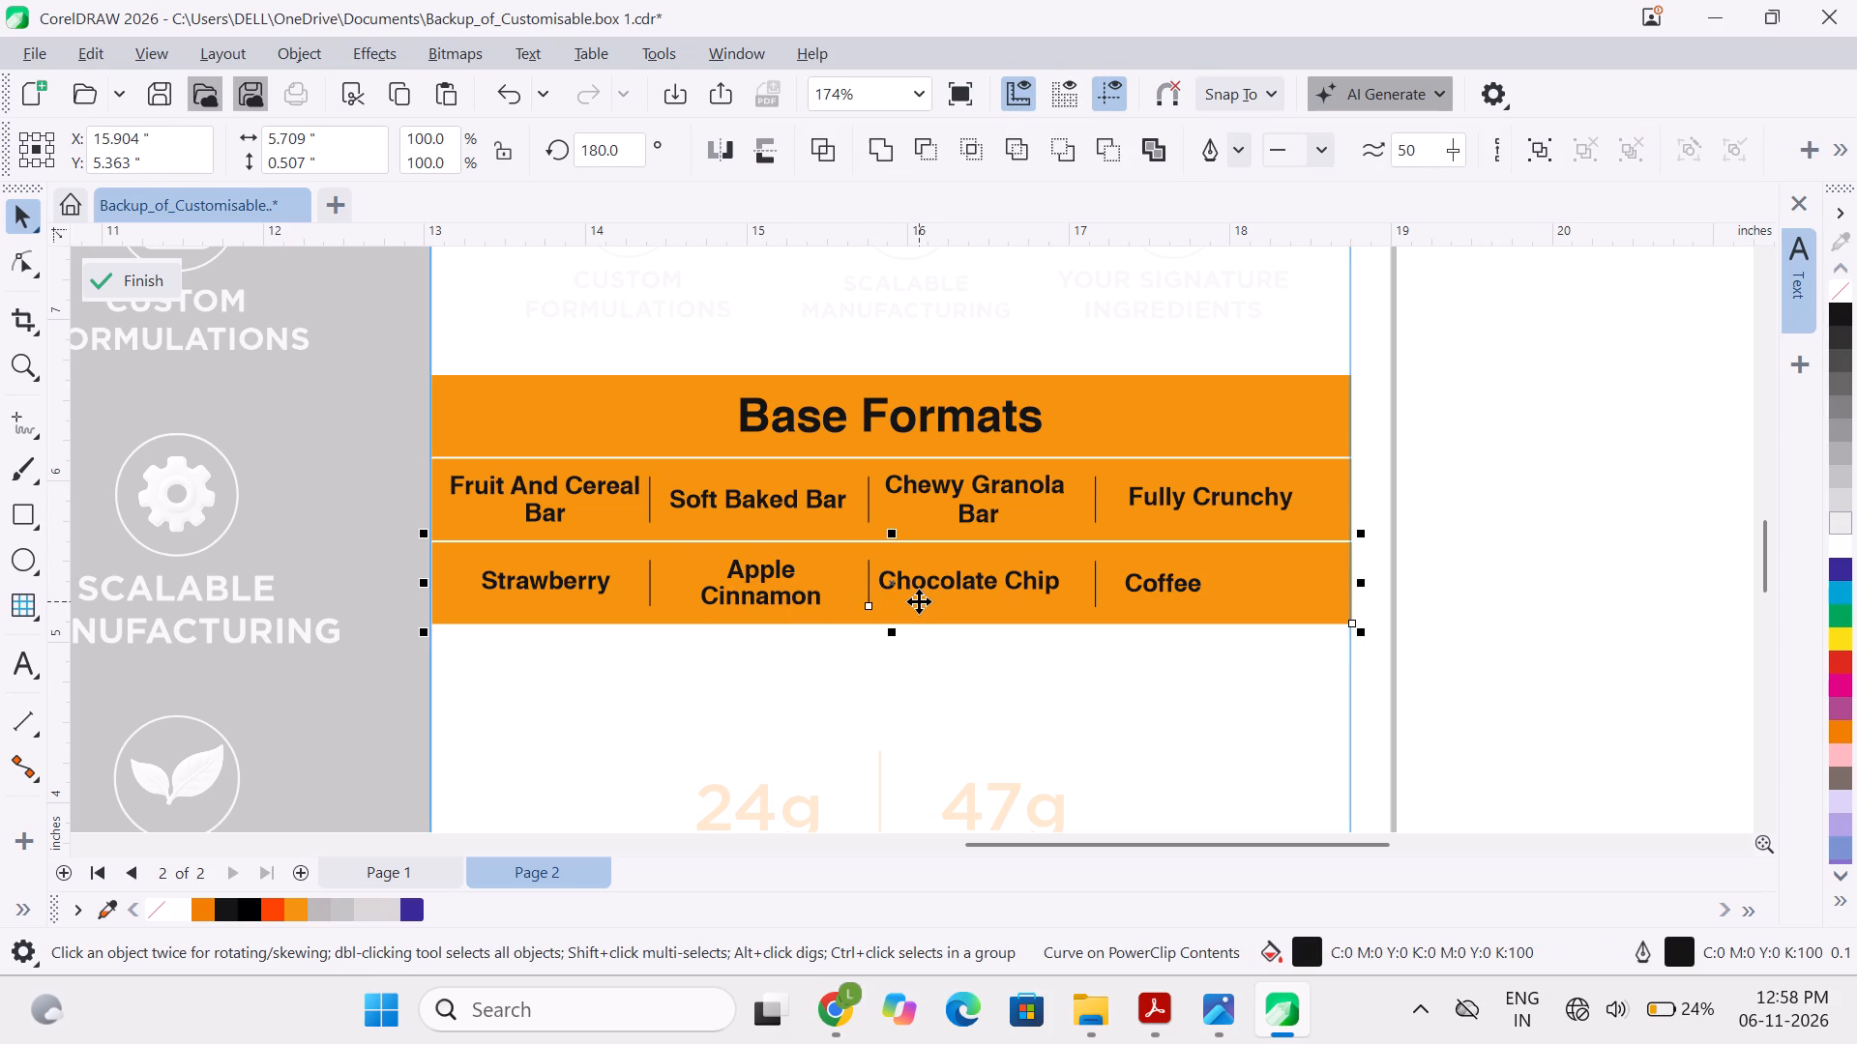
key("e")
left_click(947, 580)
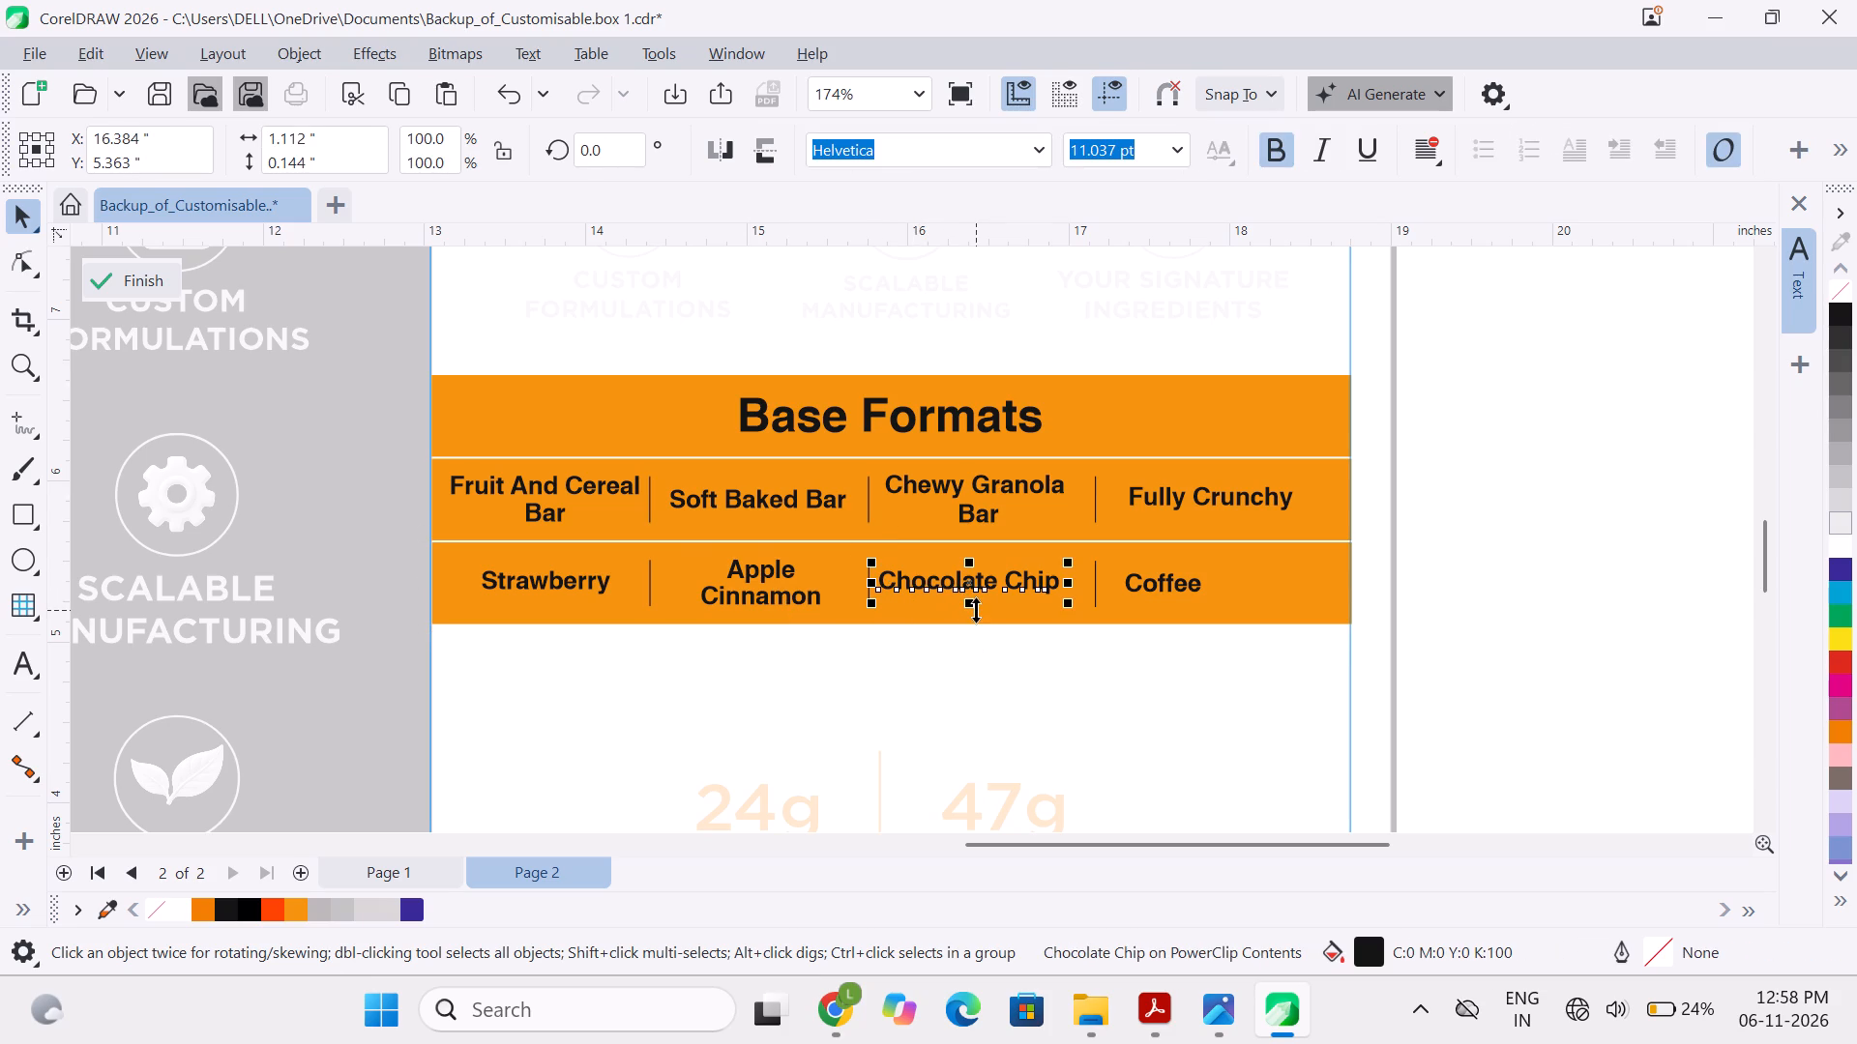
left_click(980, 614, "shift")
key("e")
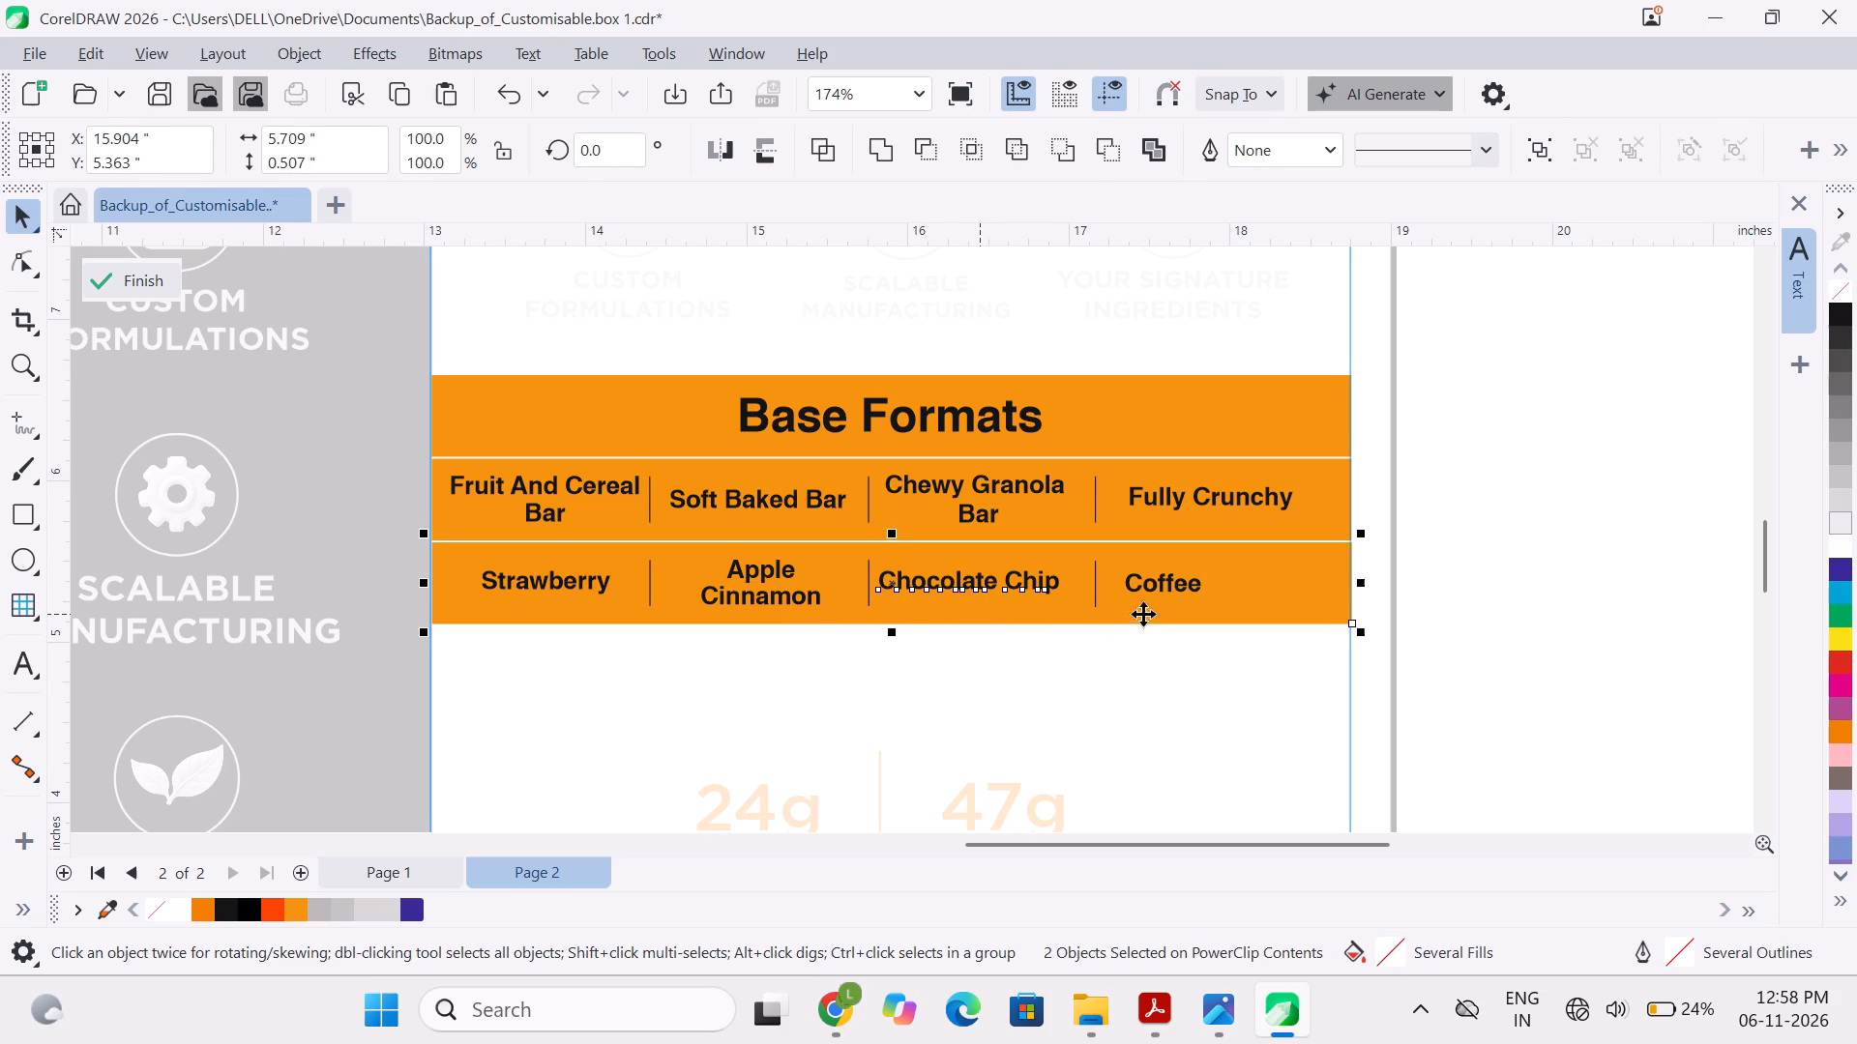
left_click(1153, 586)
left_click(1151, 606, "shift")
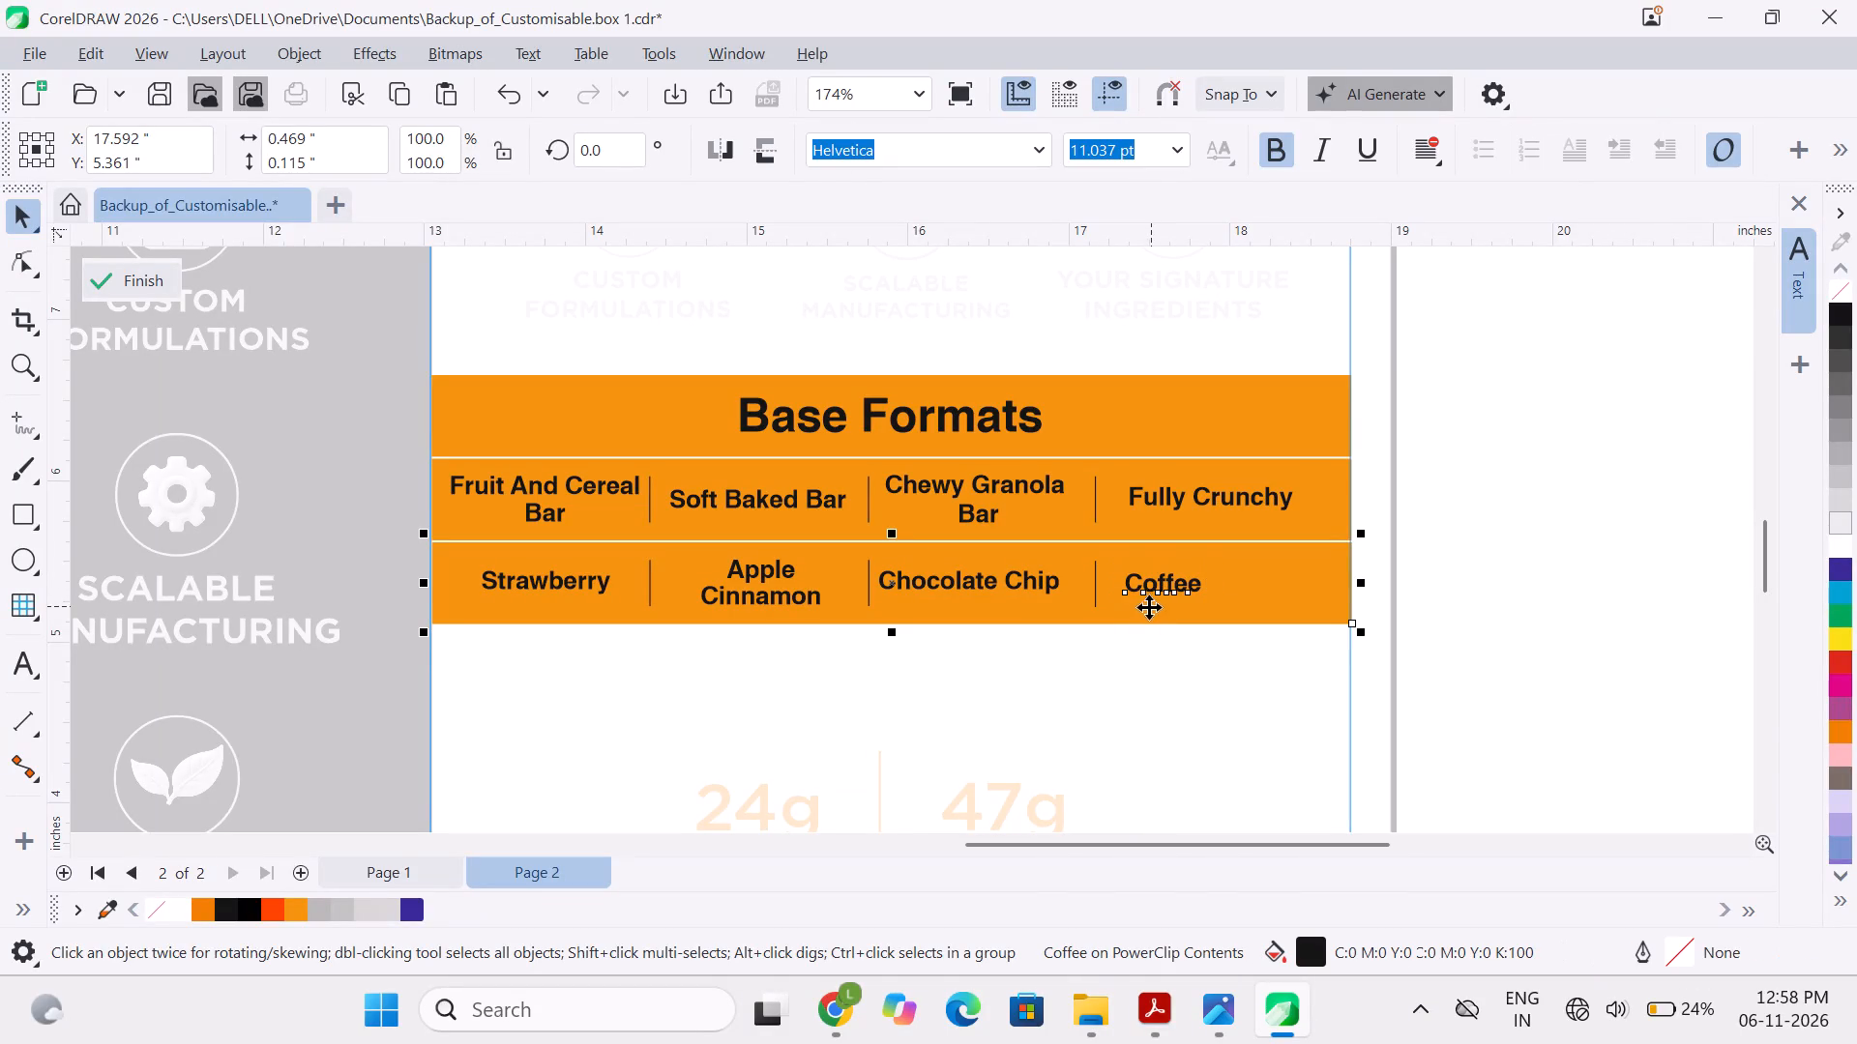
key("e")
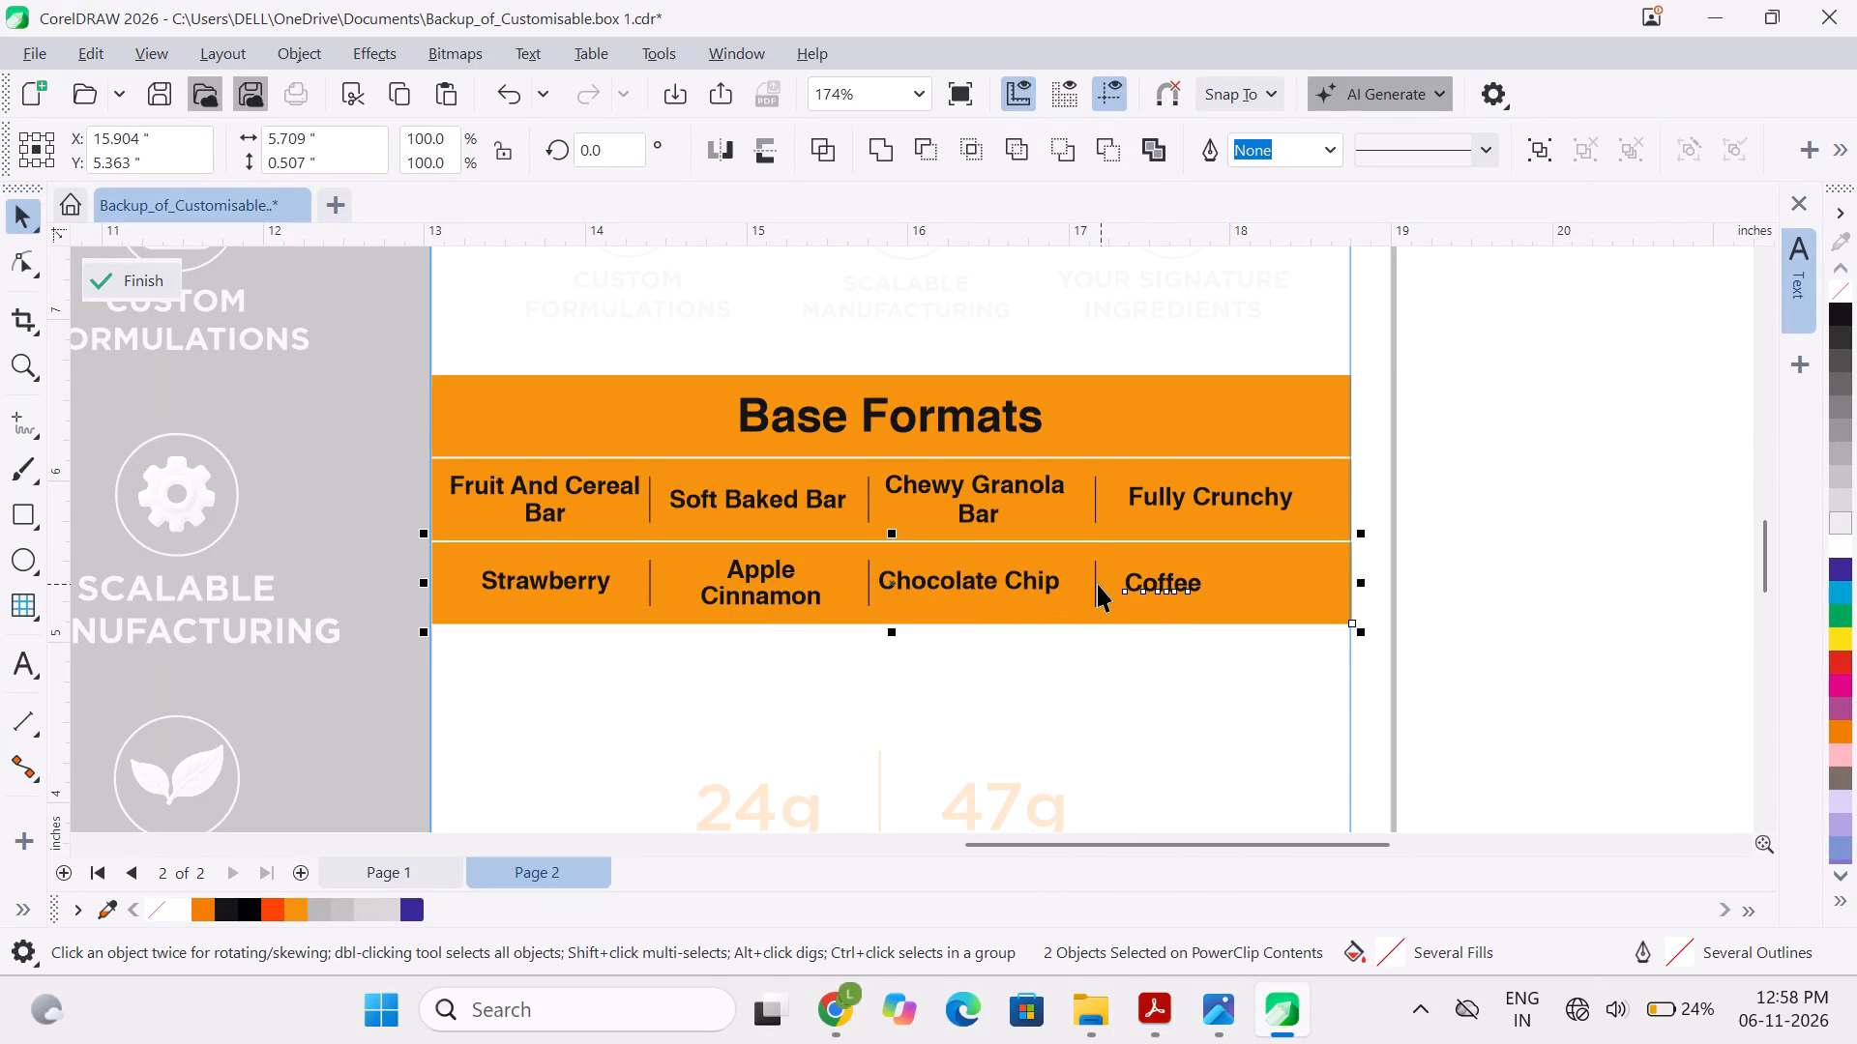
left_click(1097, 584)
left_click(1120, 602, "shift")
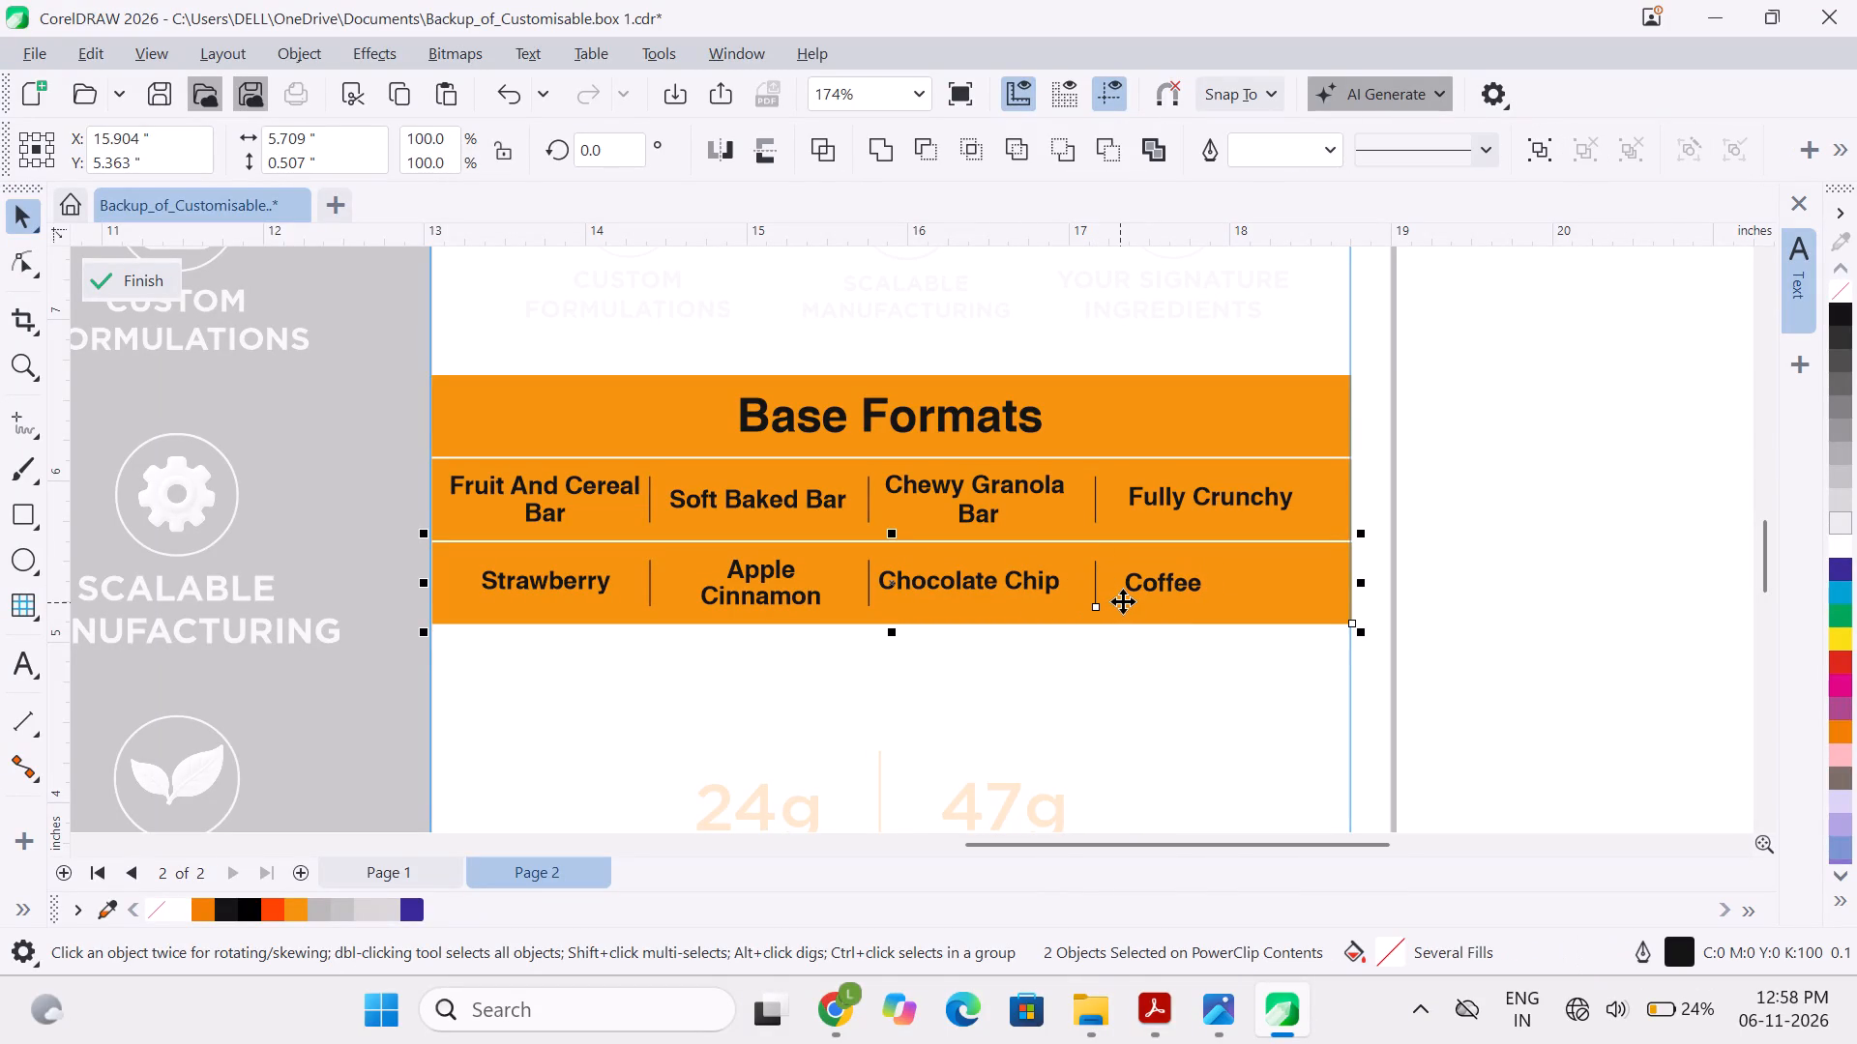
key("e")
left_click(1602, 580)
Move Fully Crunchy about 0.08 inches closer to its divider and realign it to the vertical centre of the first row's band.
scroll(1184, 585, "right", 1)
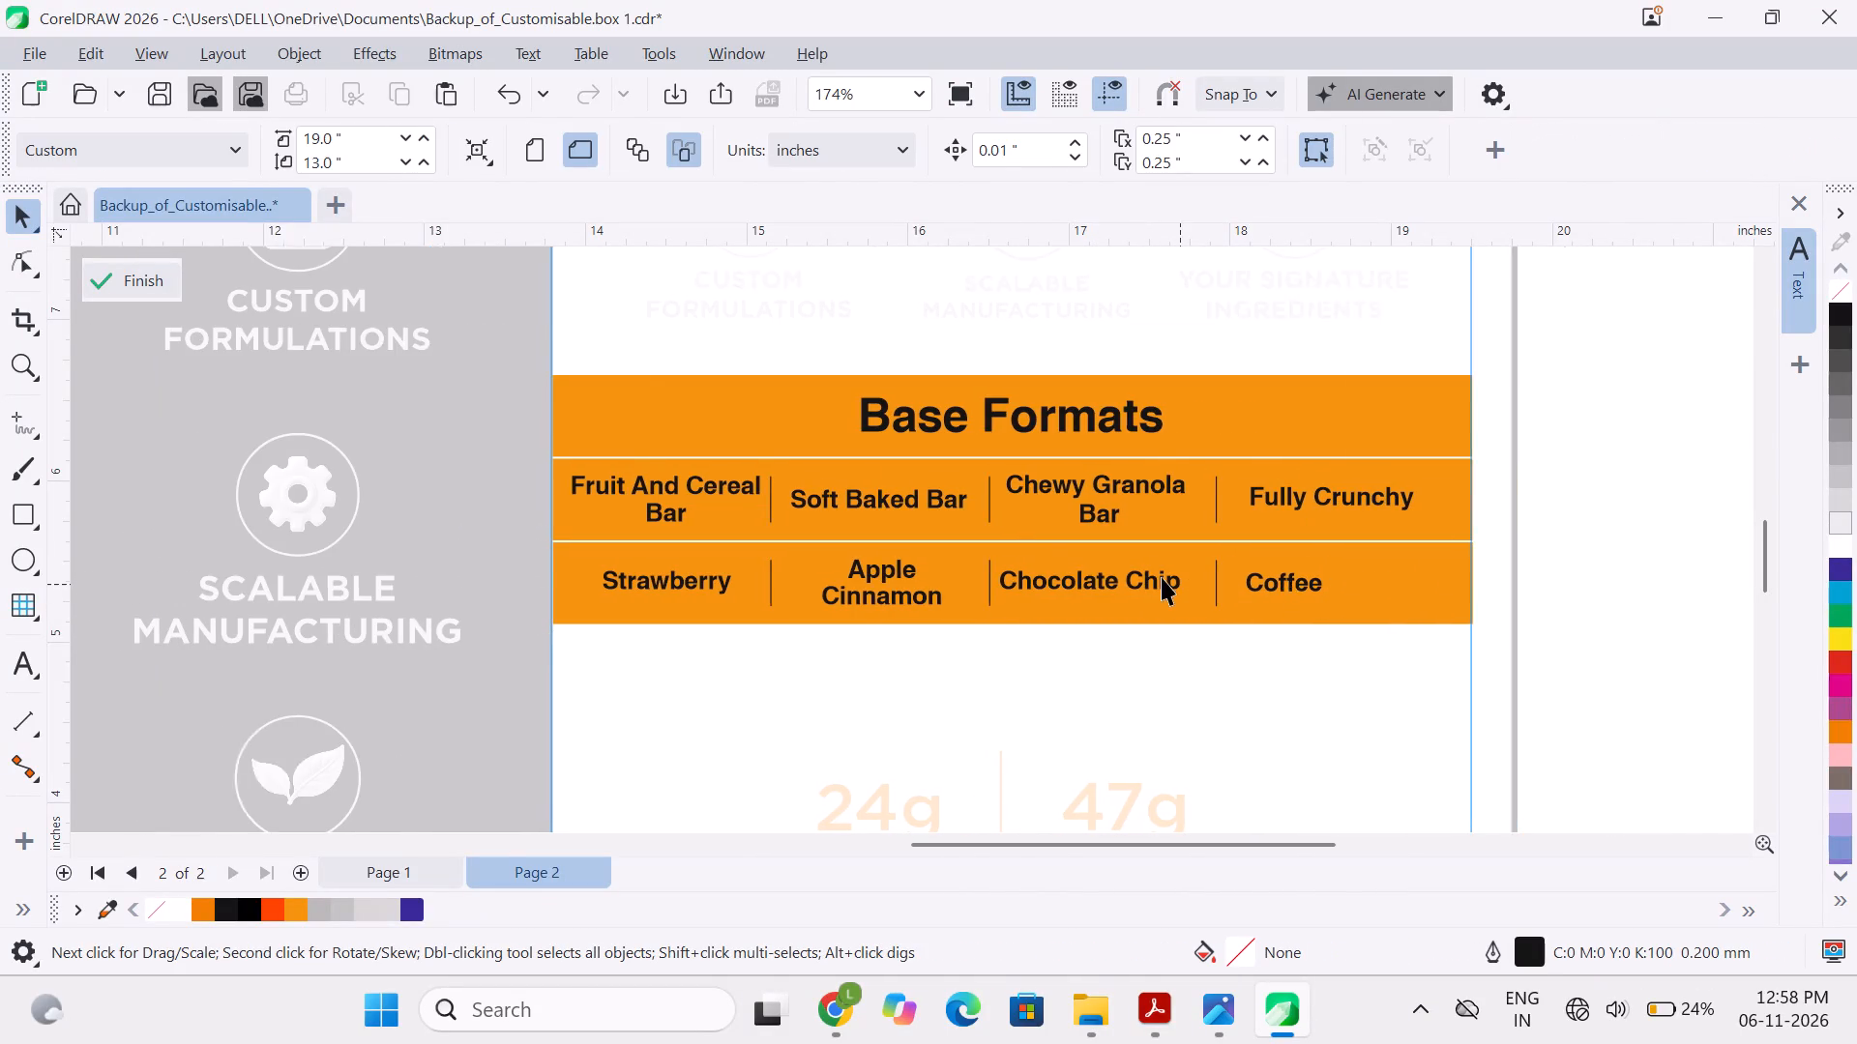
scroll(1162, 577, "right", 1)
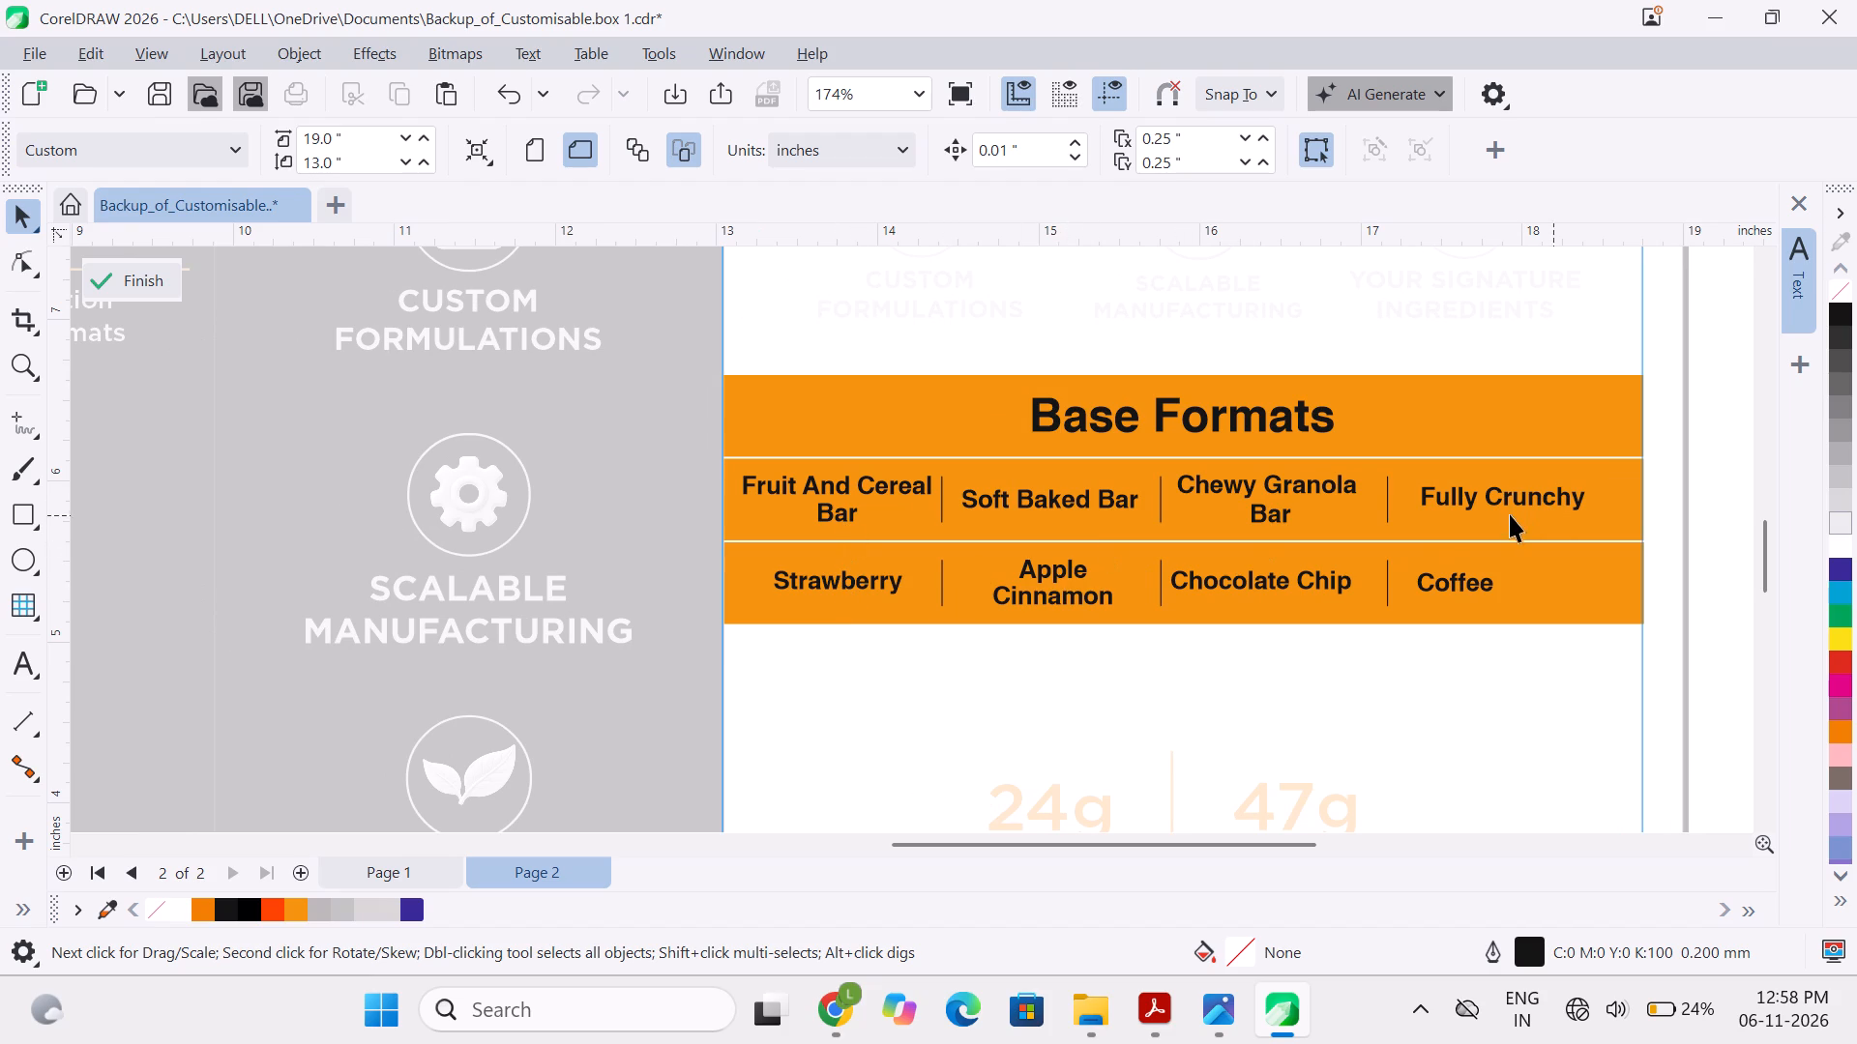
left_click(1516, 503)
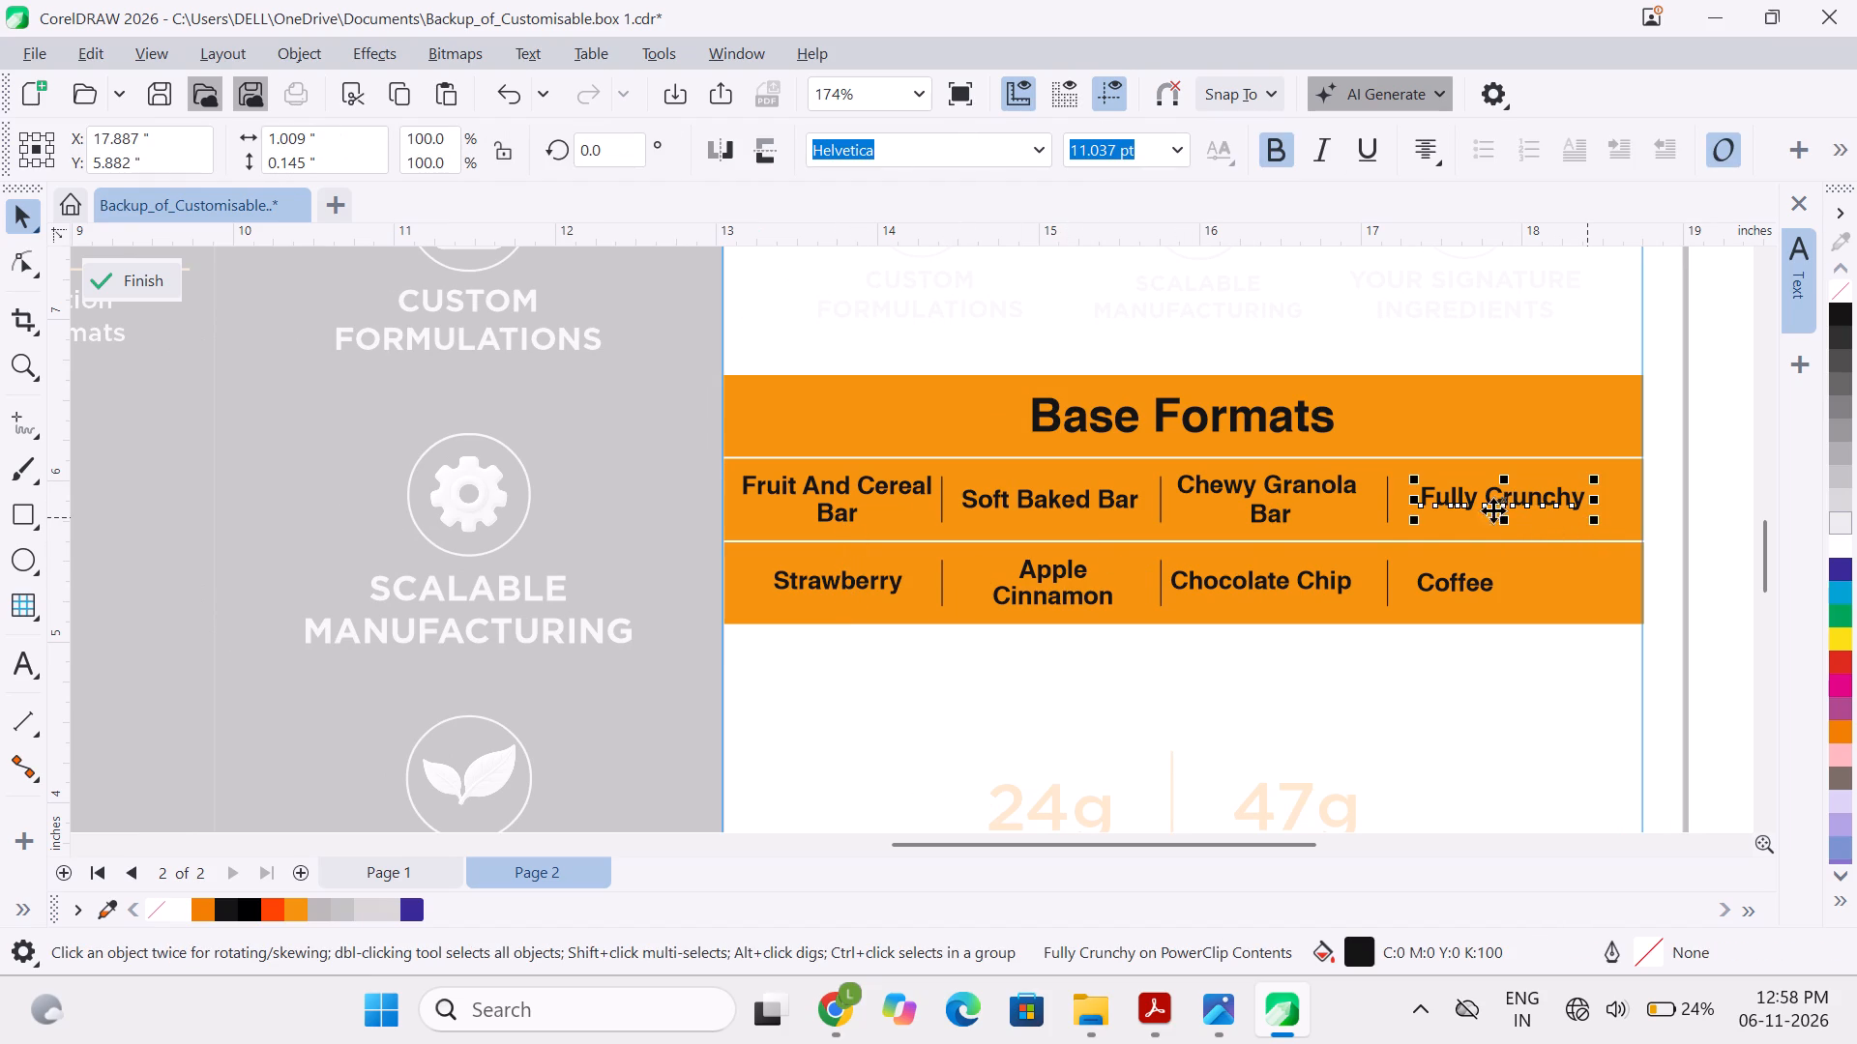
scroll(1384, 534, "left", 1)
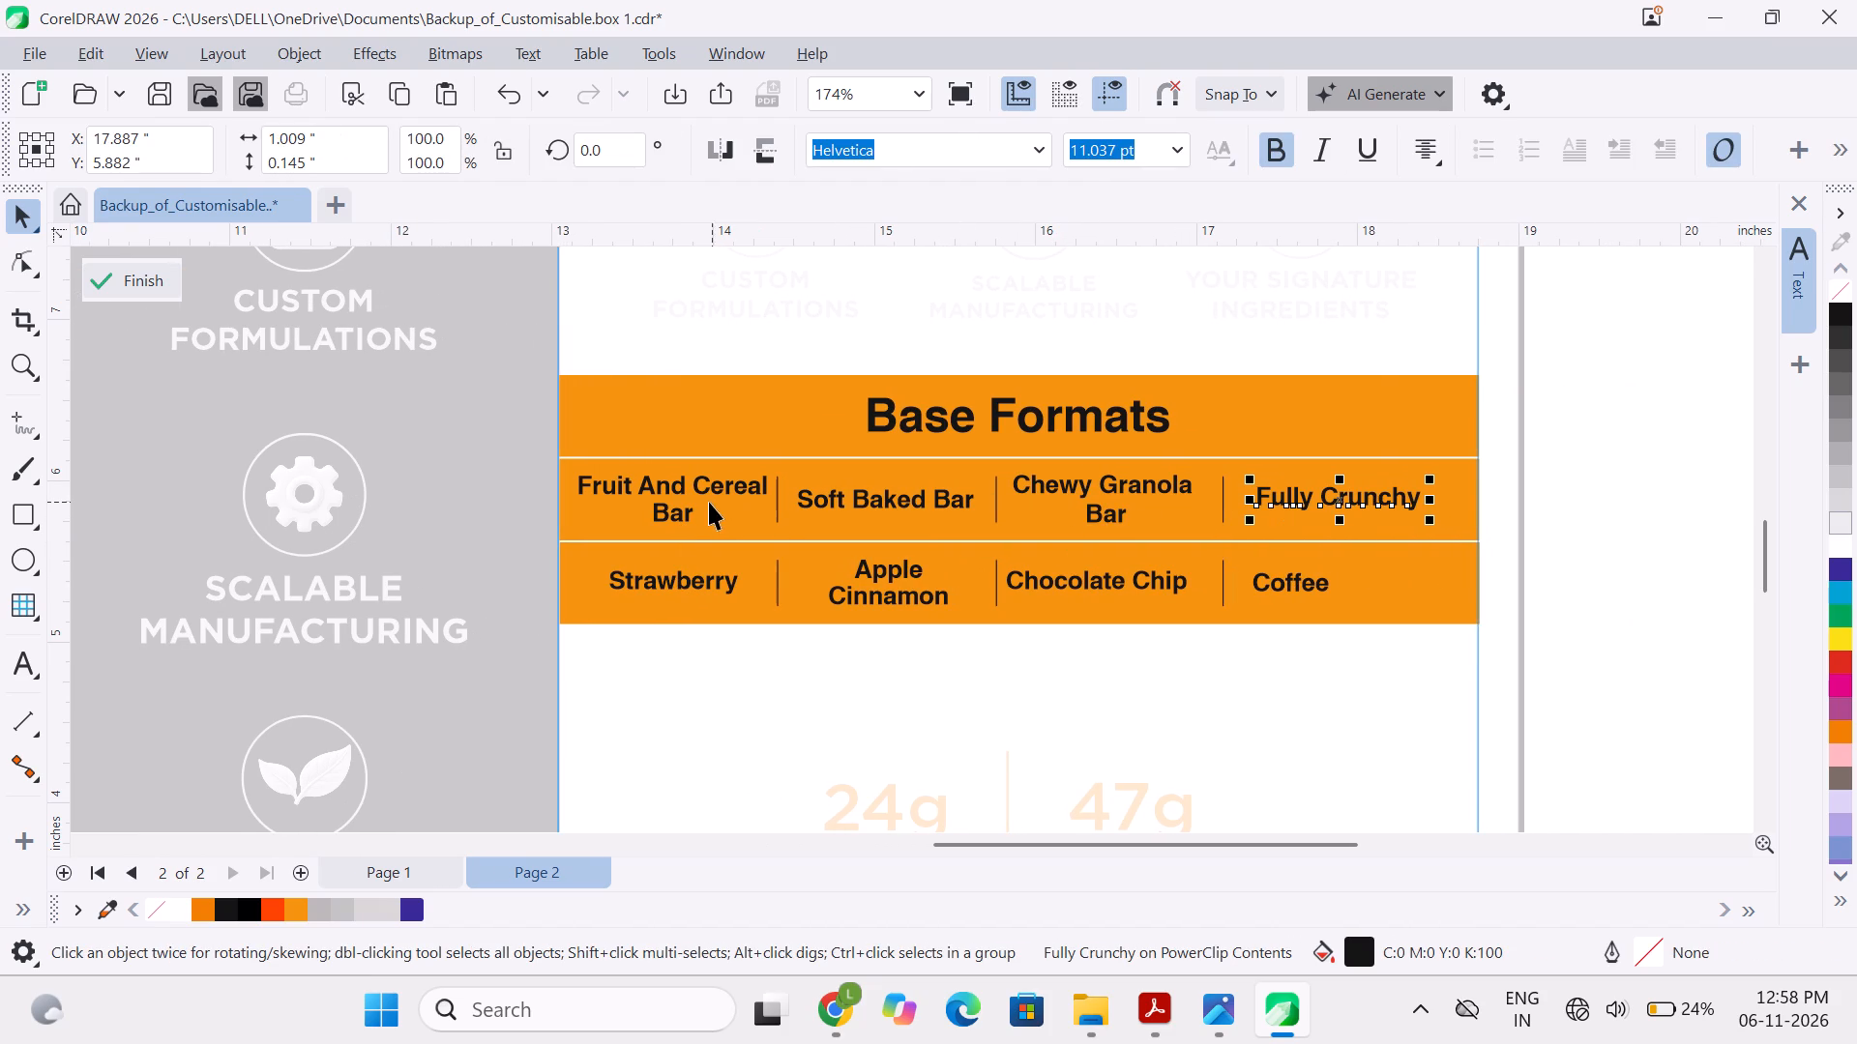
left_click(706, 488)
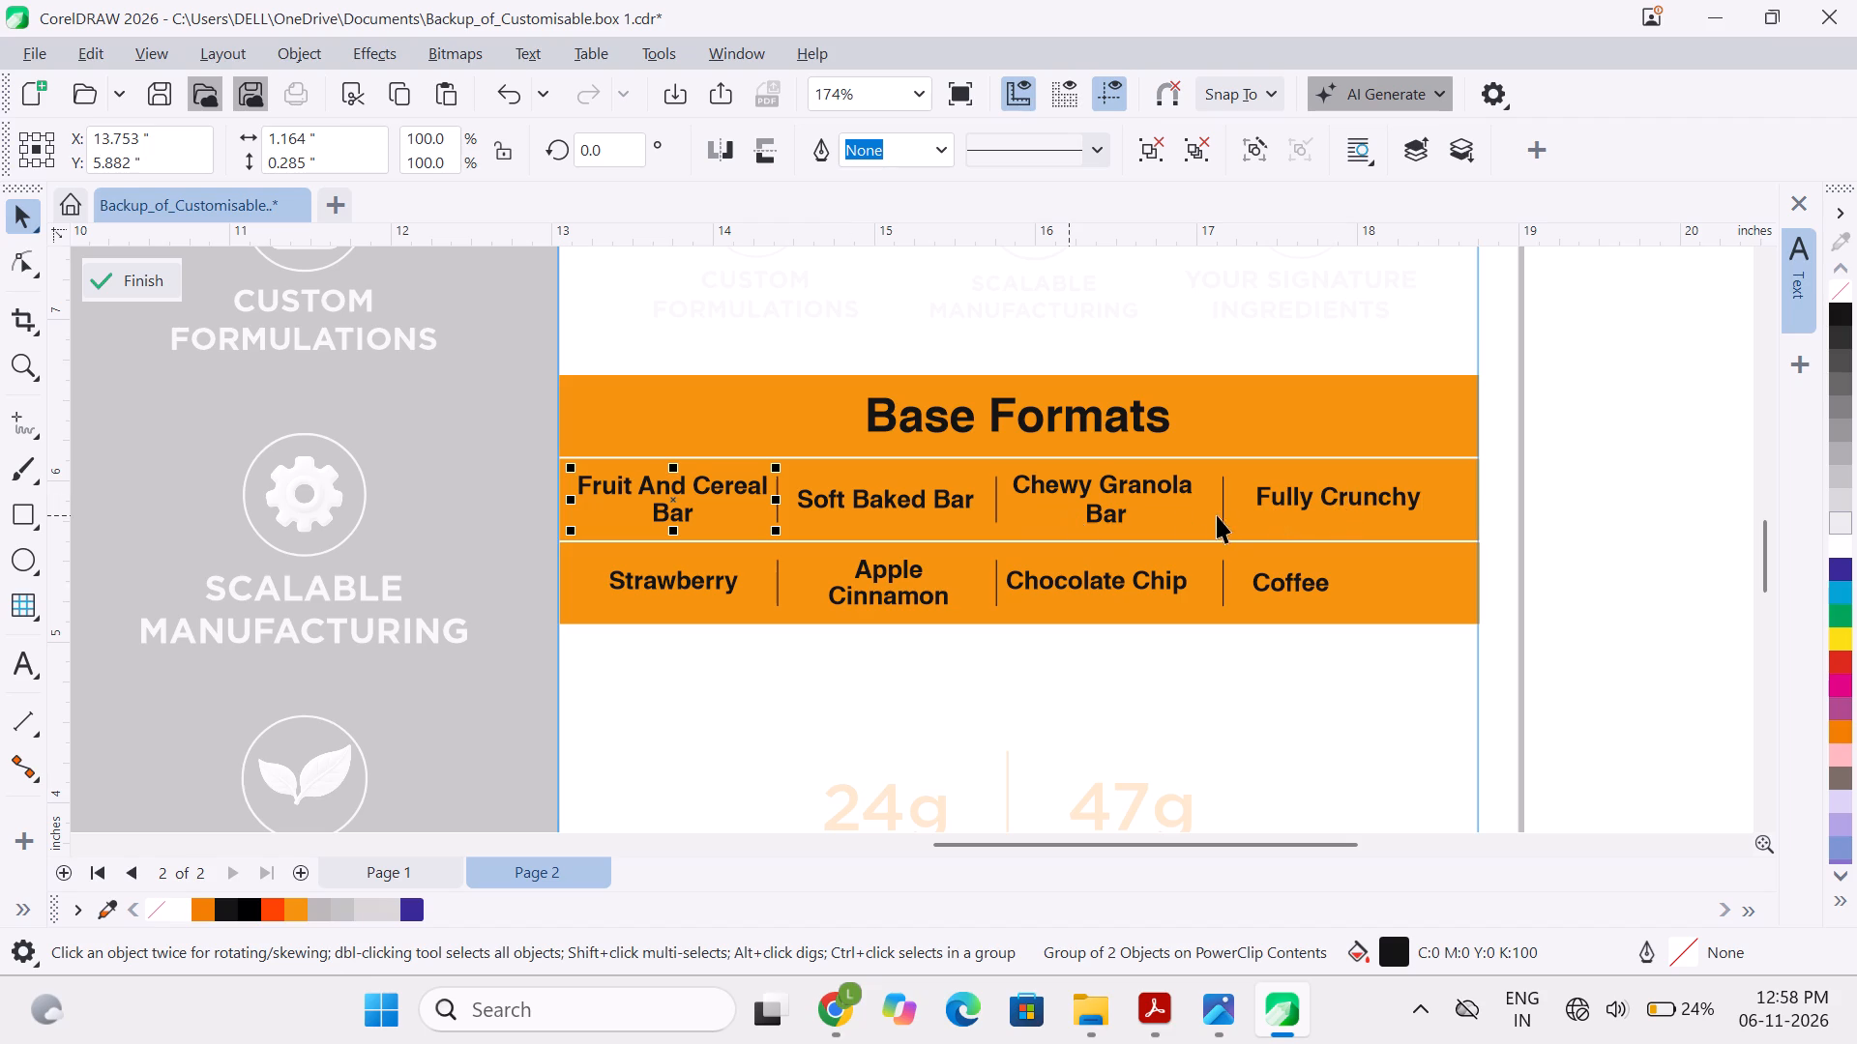
left_click(1314, 500)
left_click_drag(1308, 501, 1301, 500)
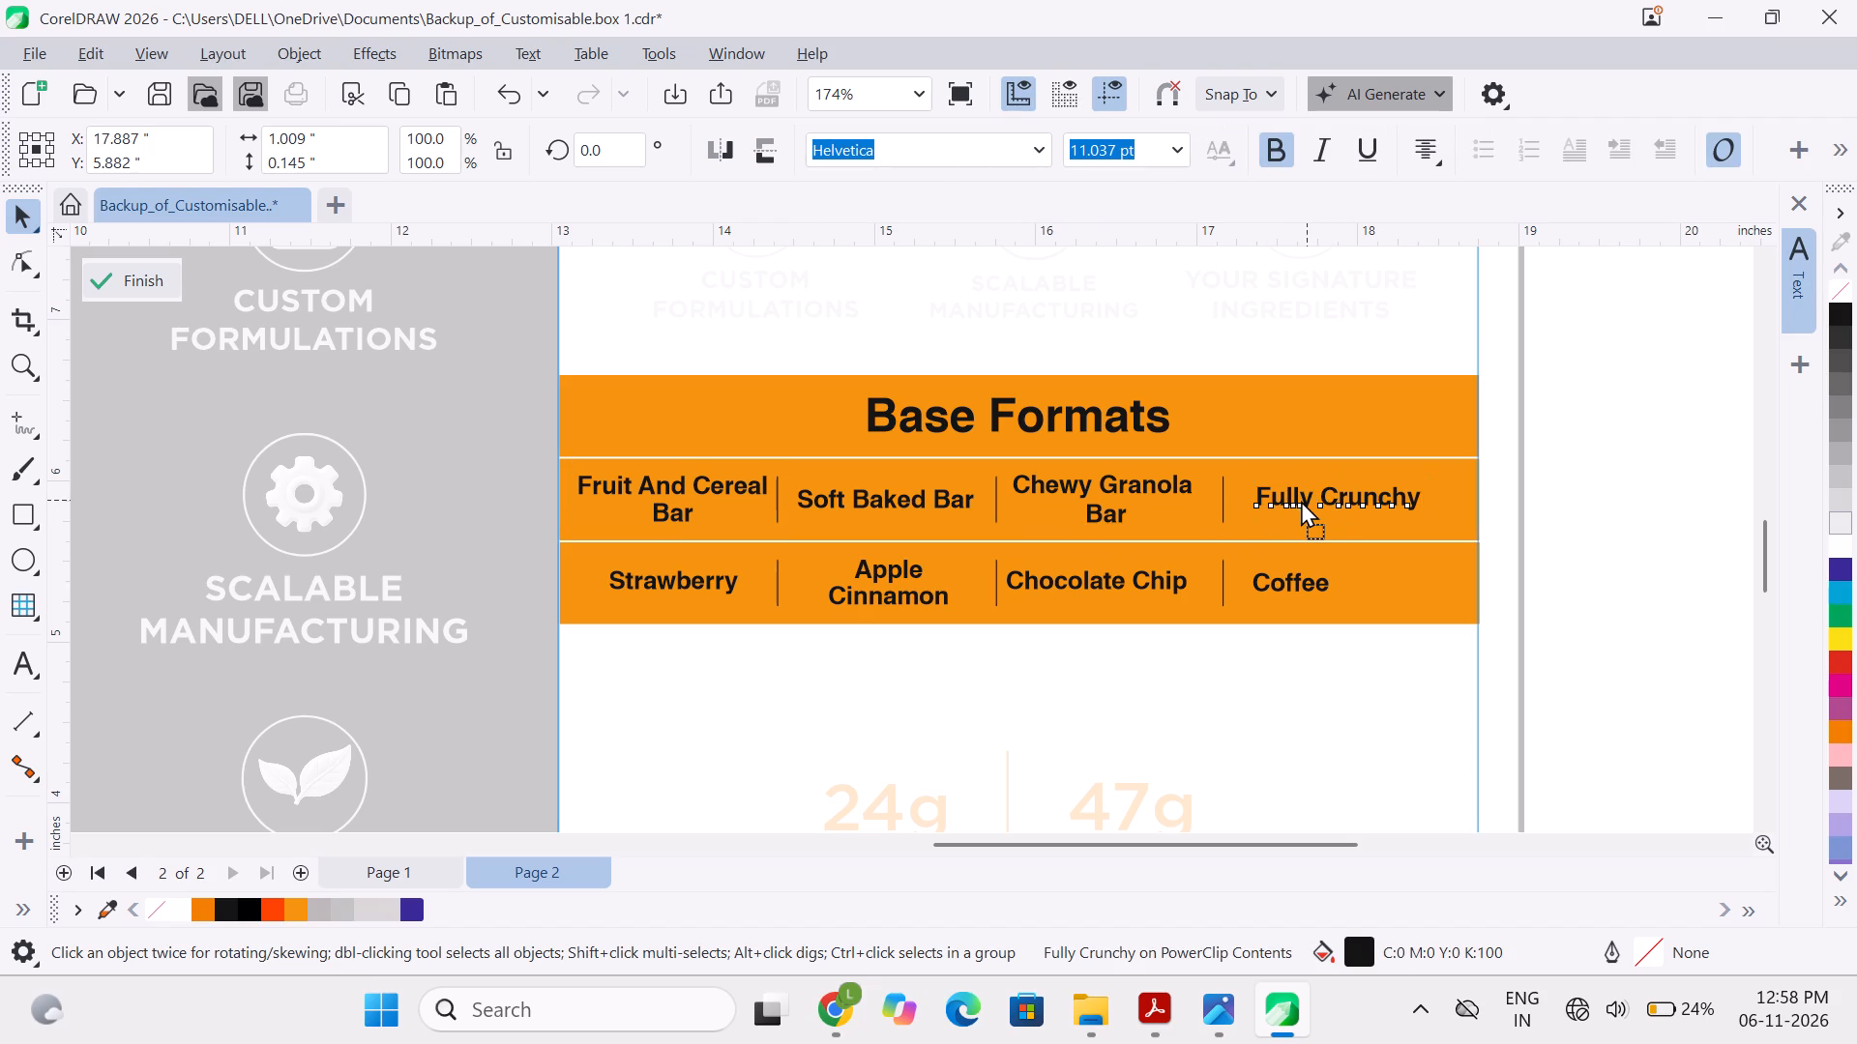
left_click_drag(1301, 500, 1295, 501)
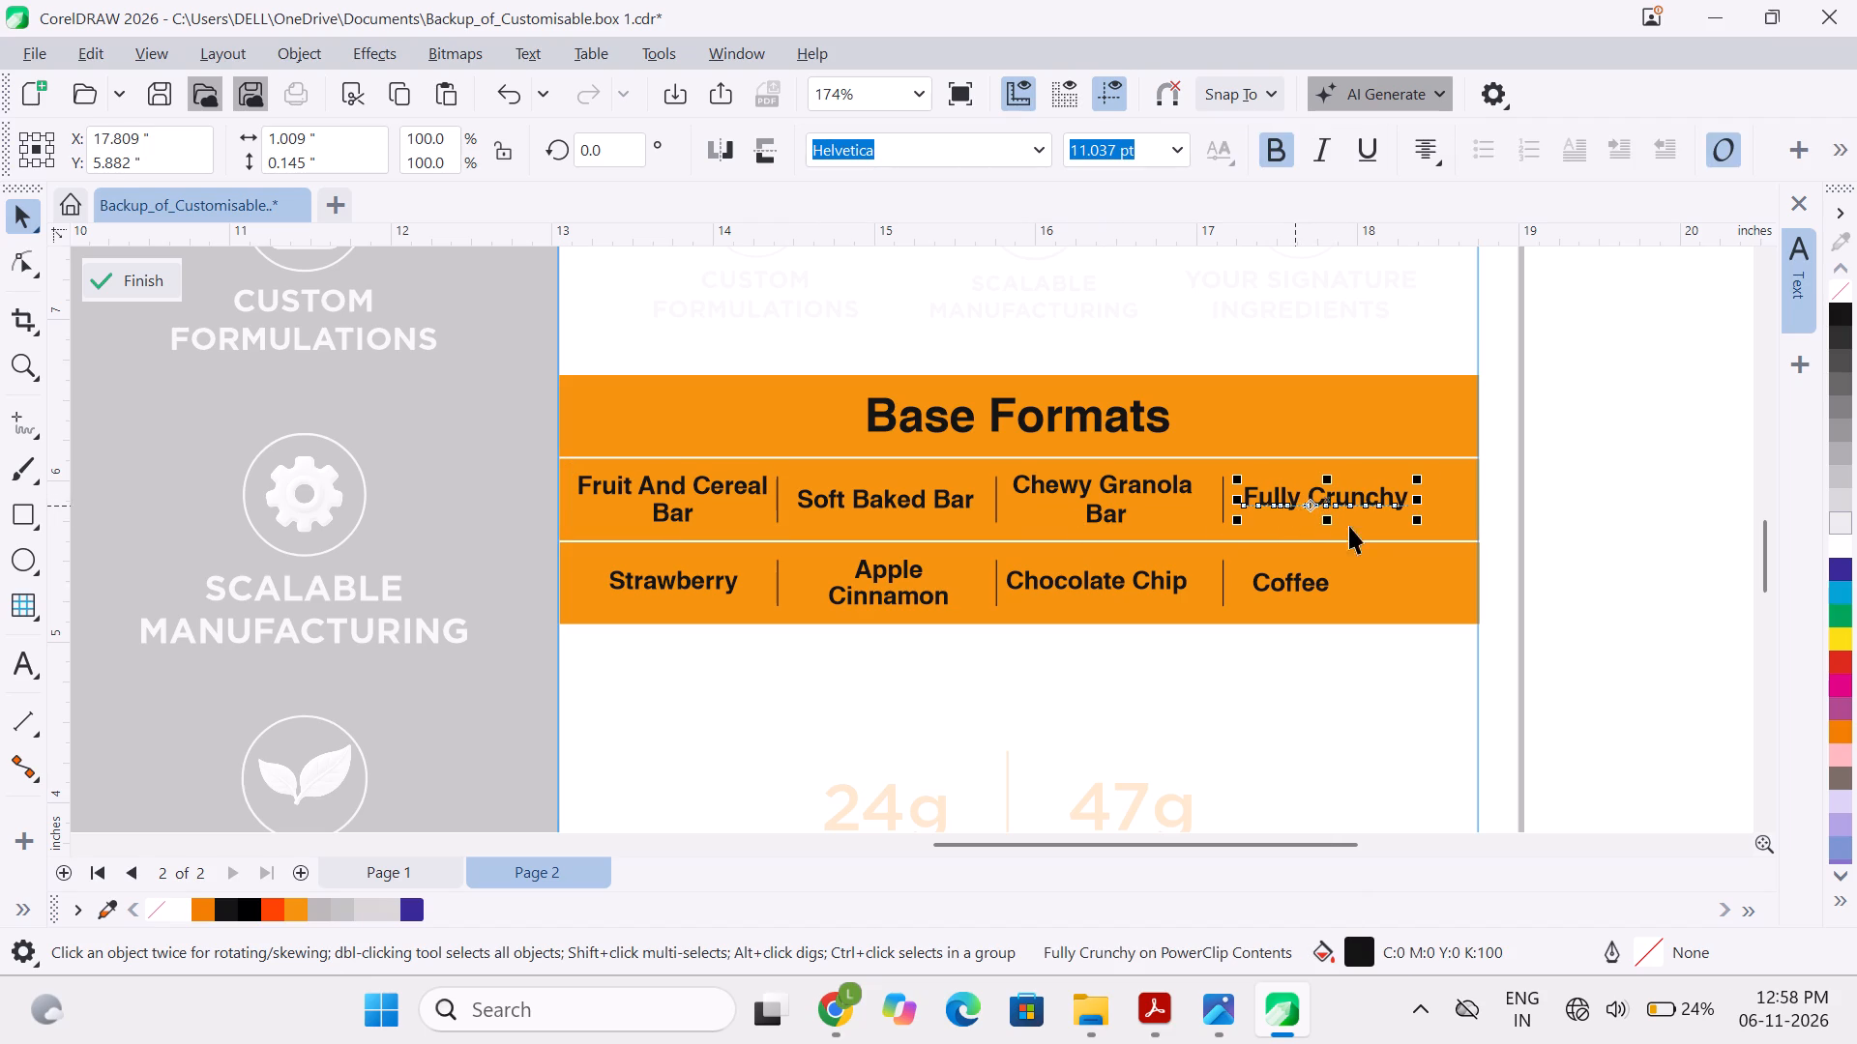
left_click(1385, 526, "shift")
type("ee")
left_click(1670, 497)
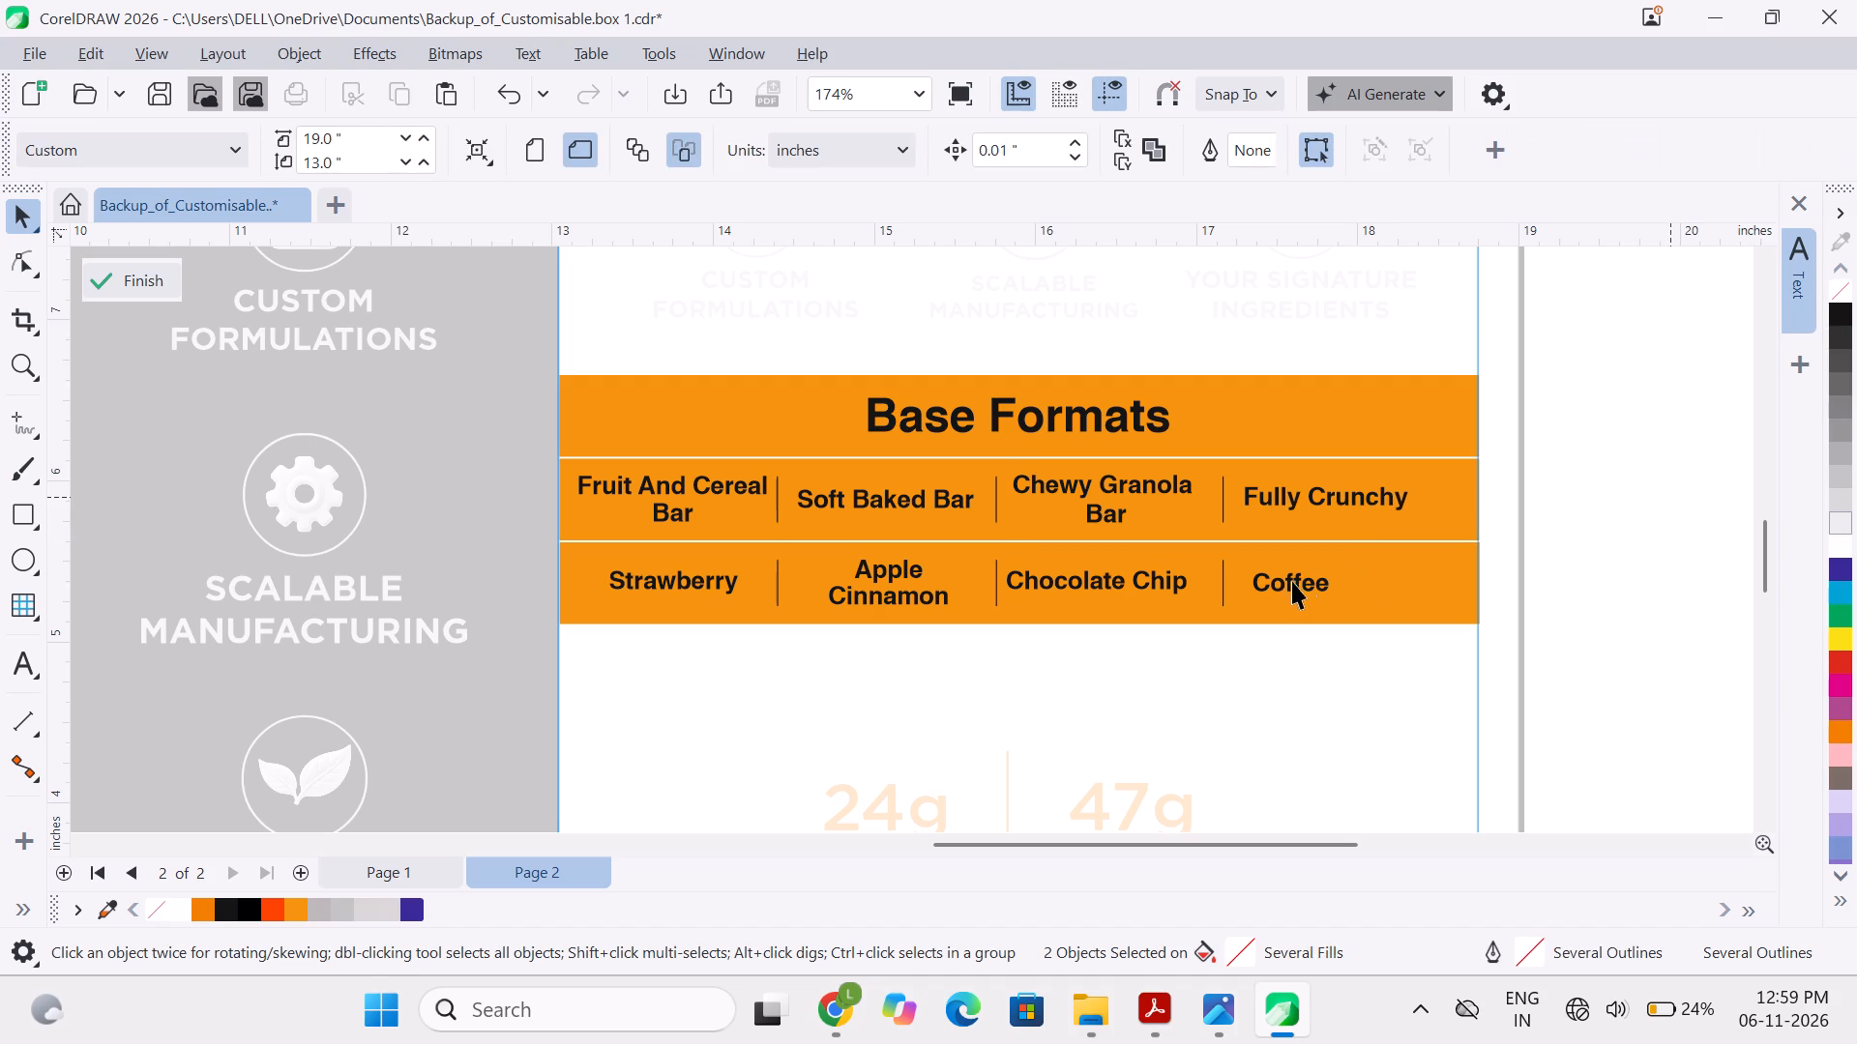
Centre the Coffee text horizontally under Fully Crunchy.
left_click(1277, 580)
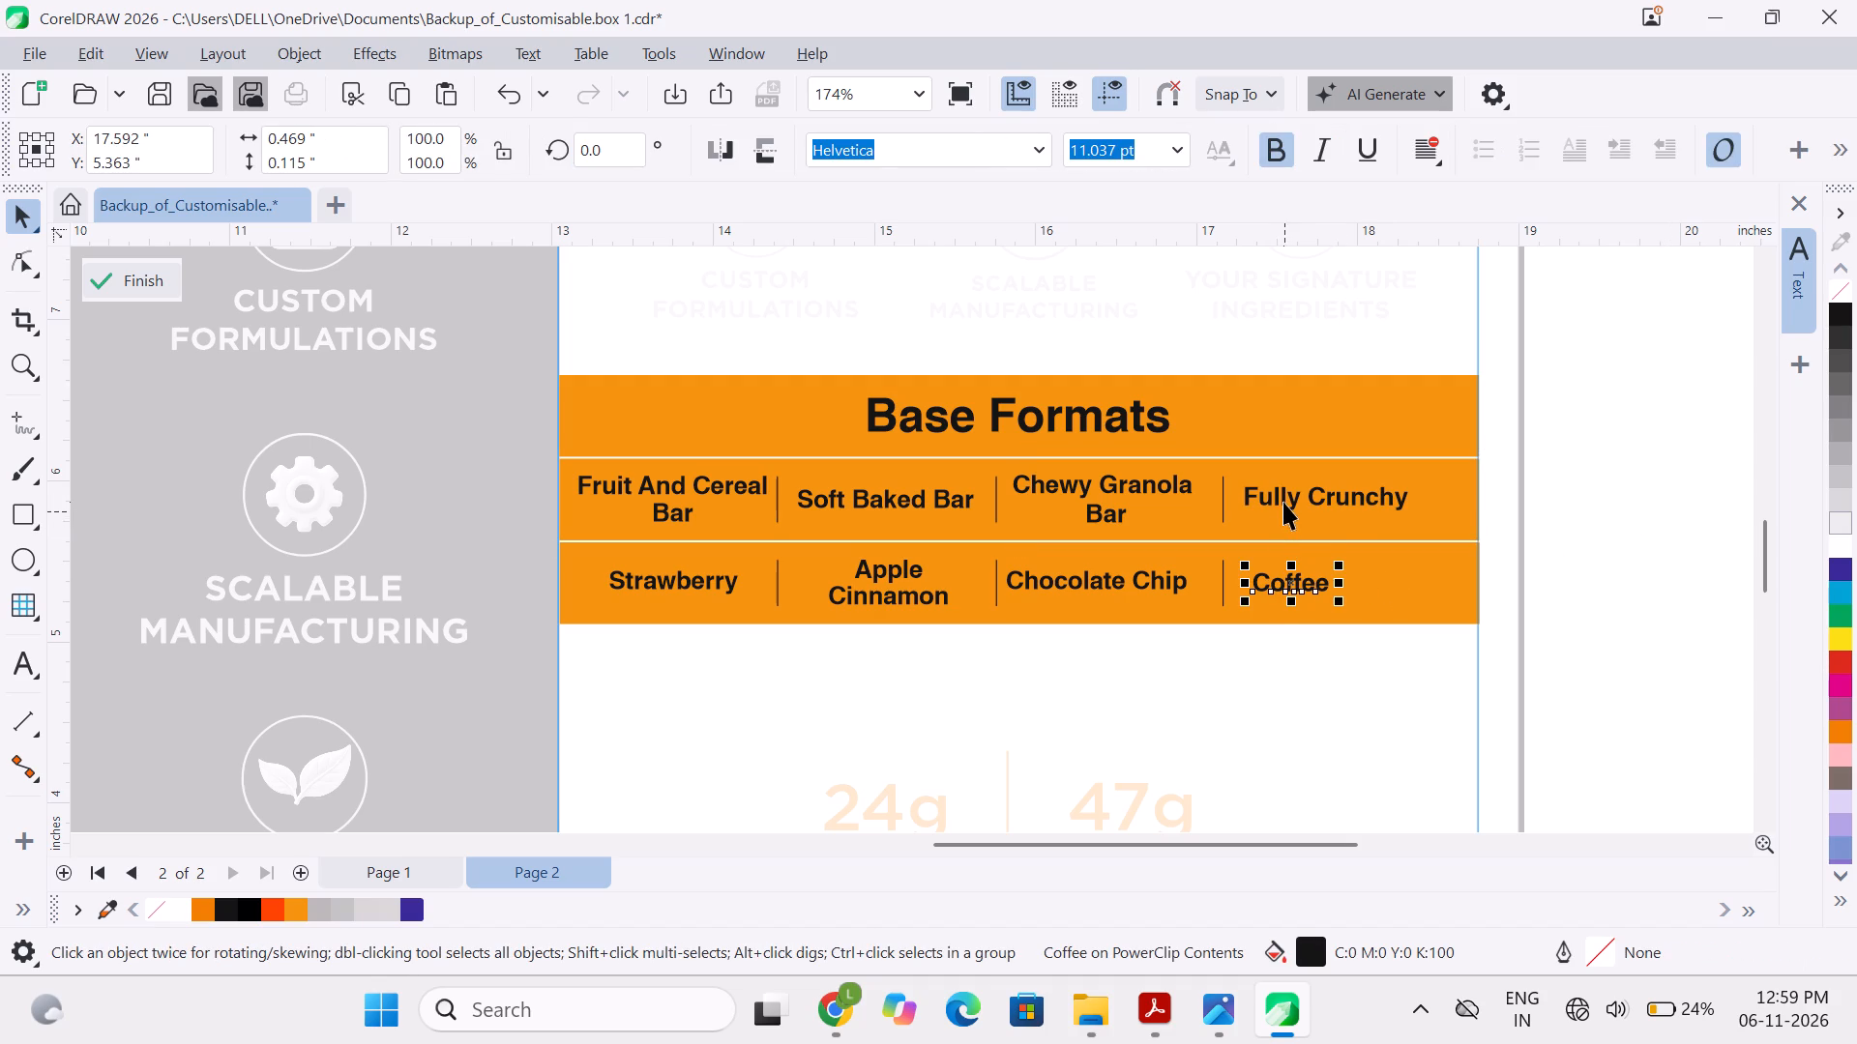
left_click(1283, 502, "shift")
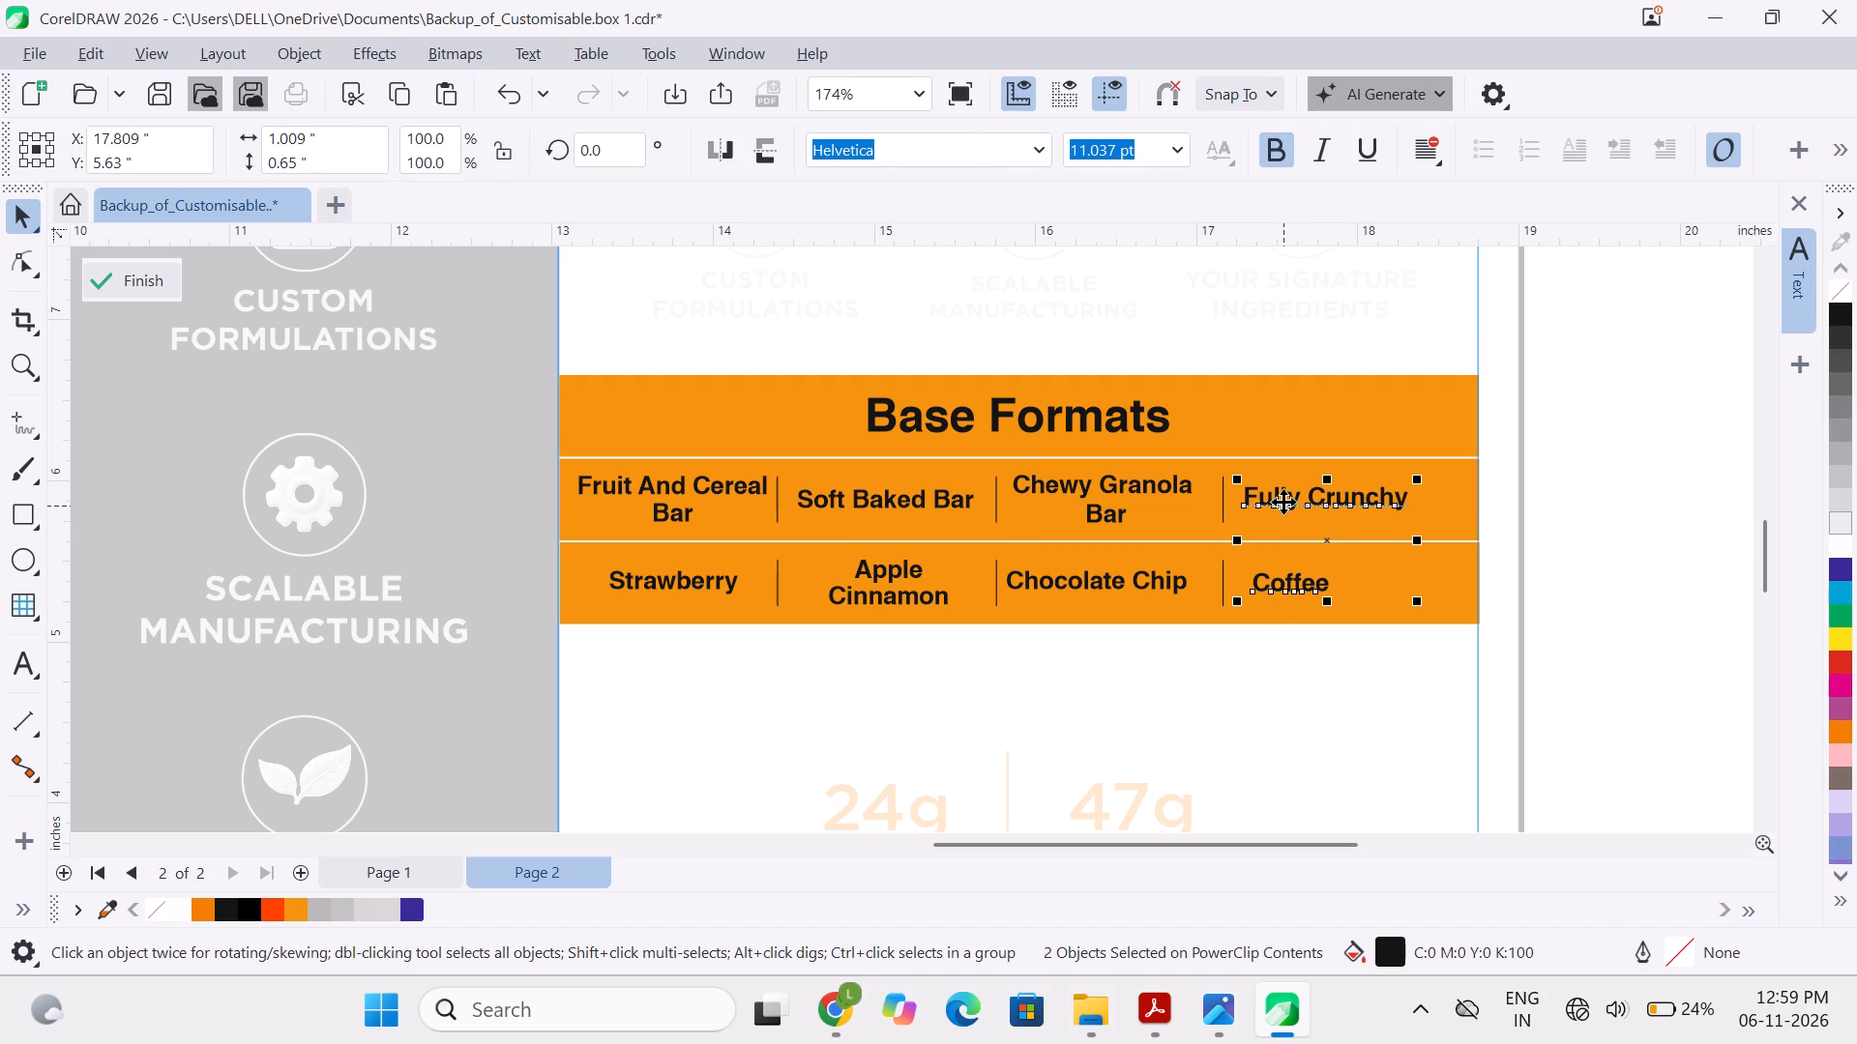
key("c")
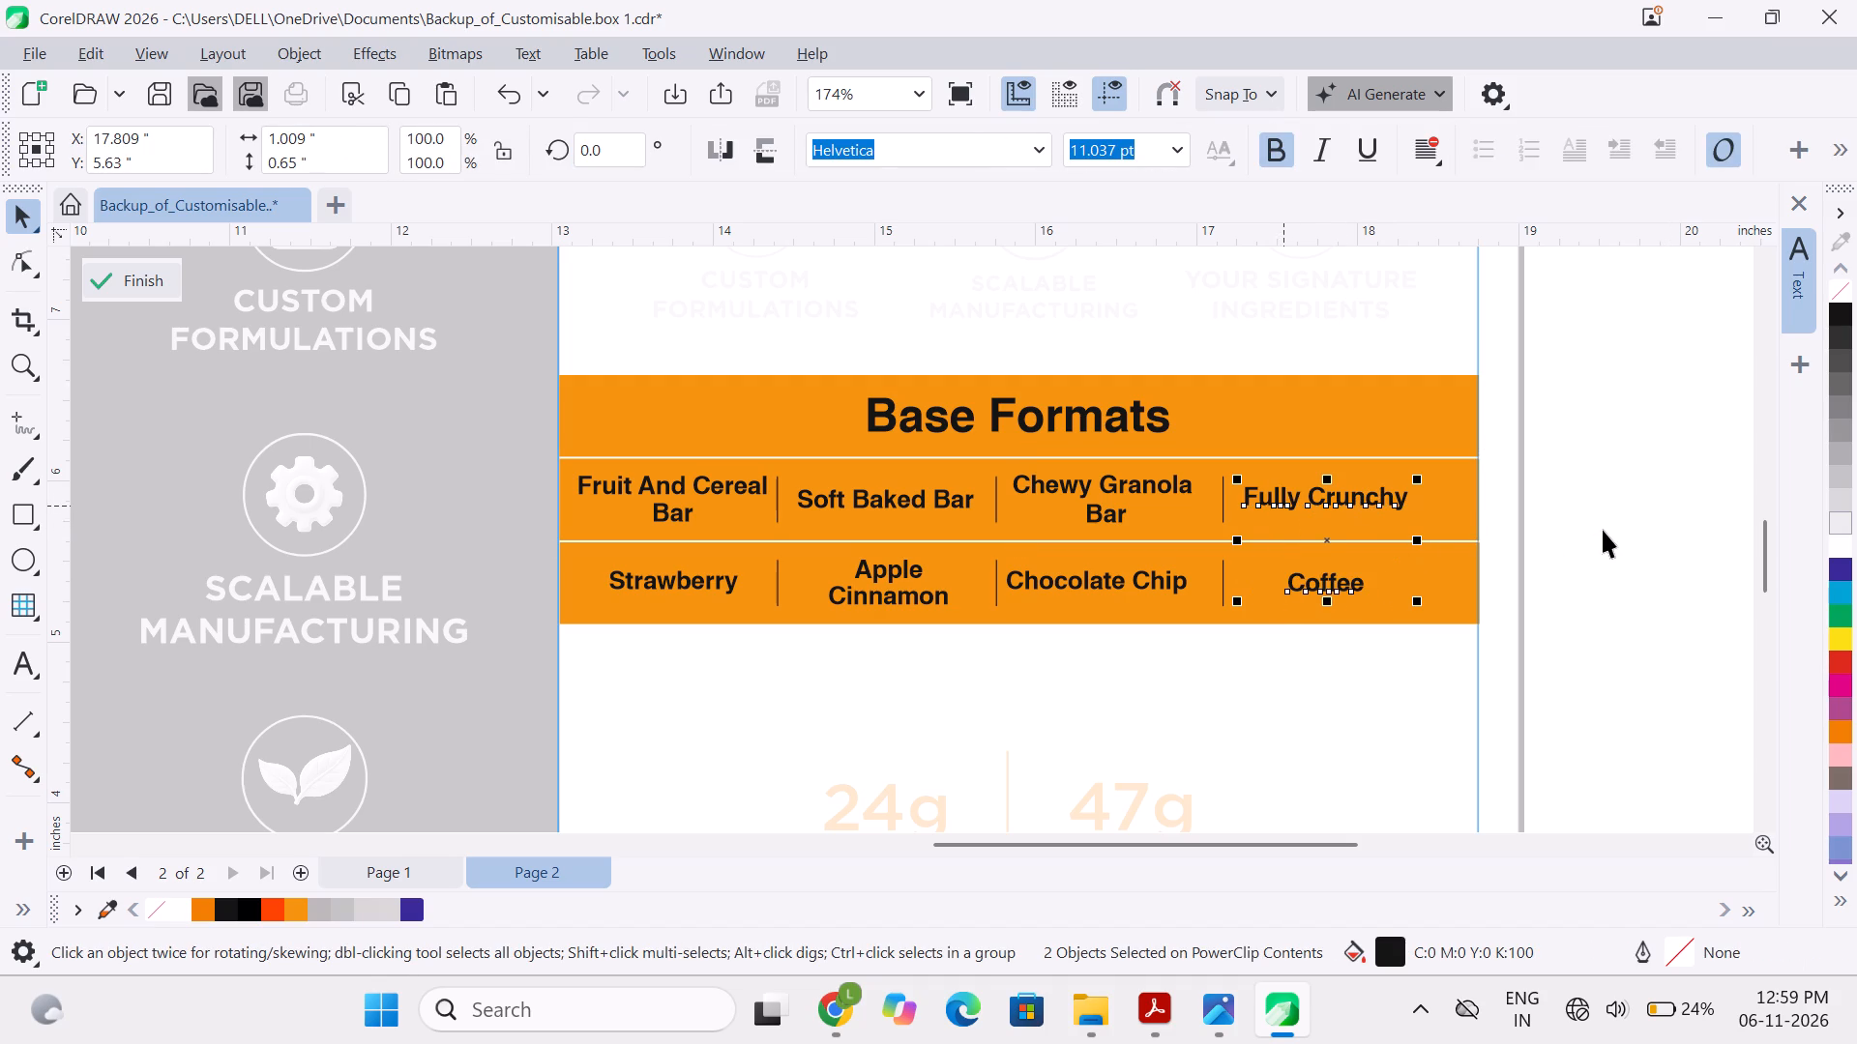
left_click(1604, 530)
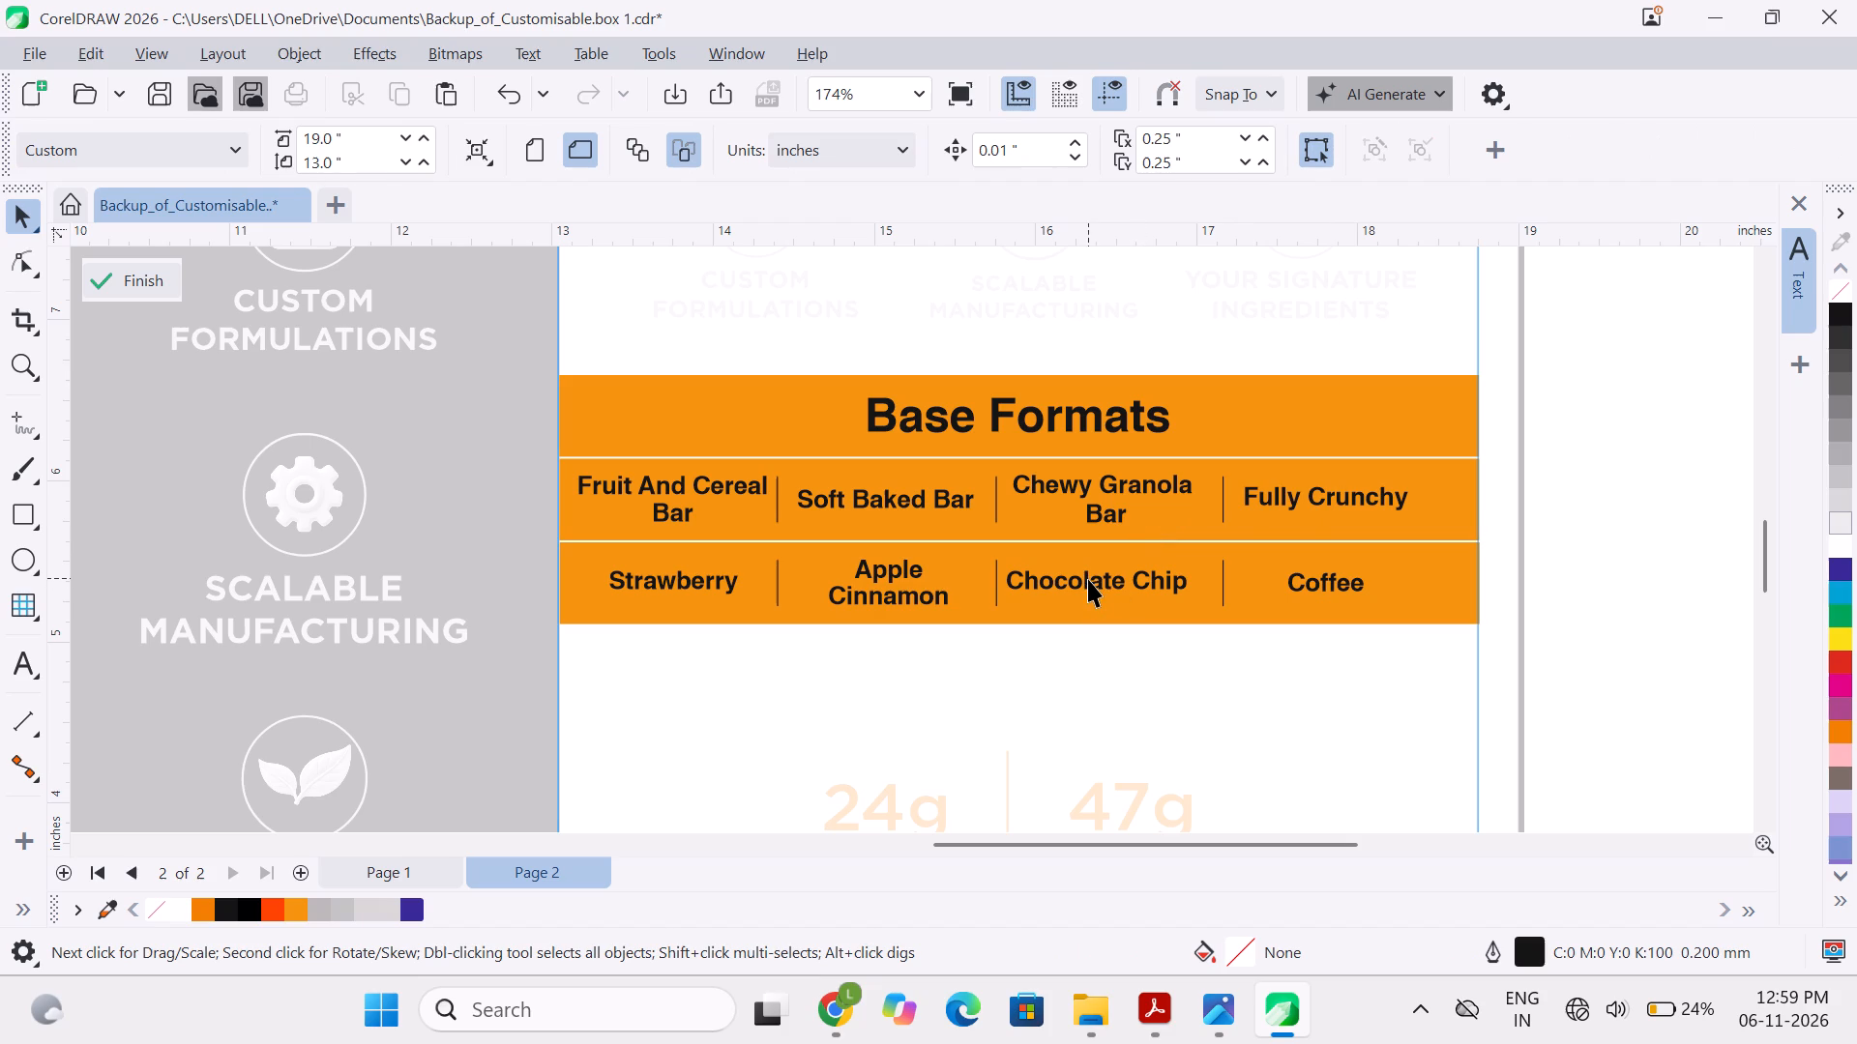
Centre Chocolate Chip horizontally under Chewy Granola Bar, and Apple Cinnamon under Soft Baked Bar.
left_click(1088, 579)
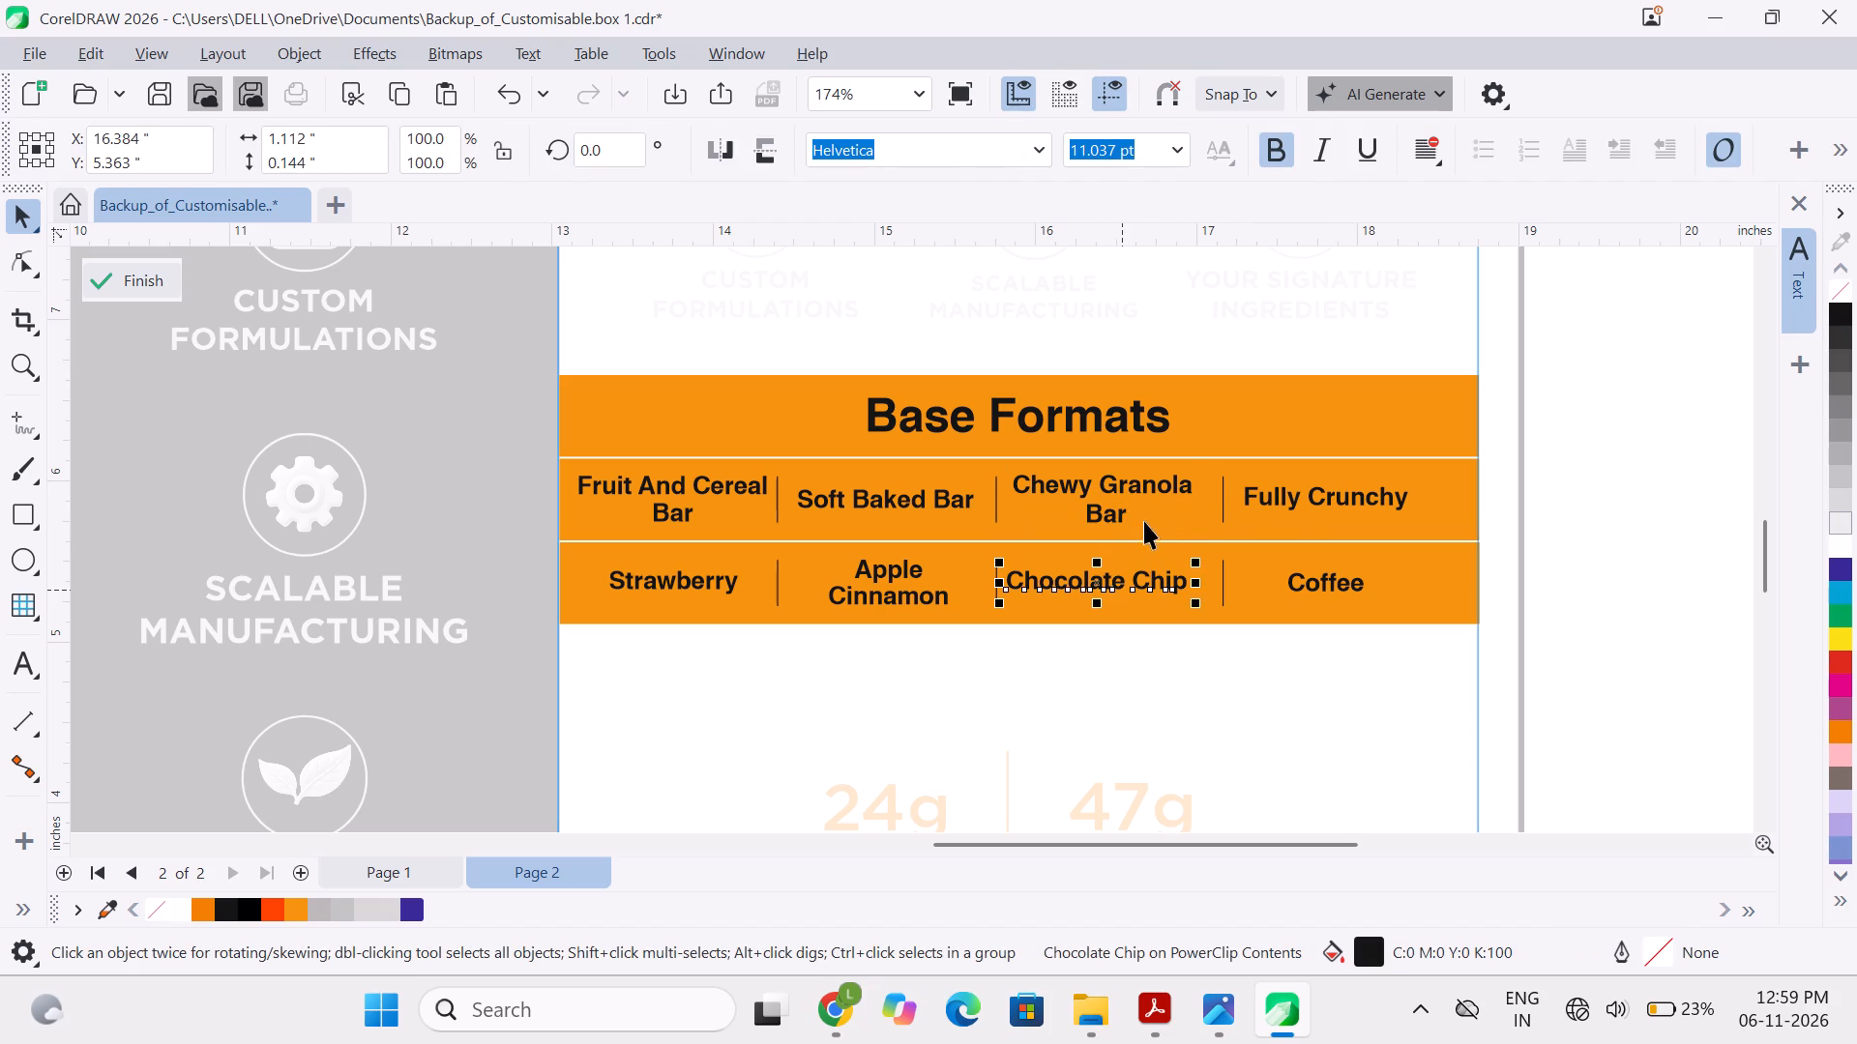
left_click(1116, 509, "shift")
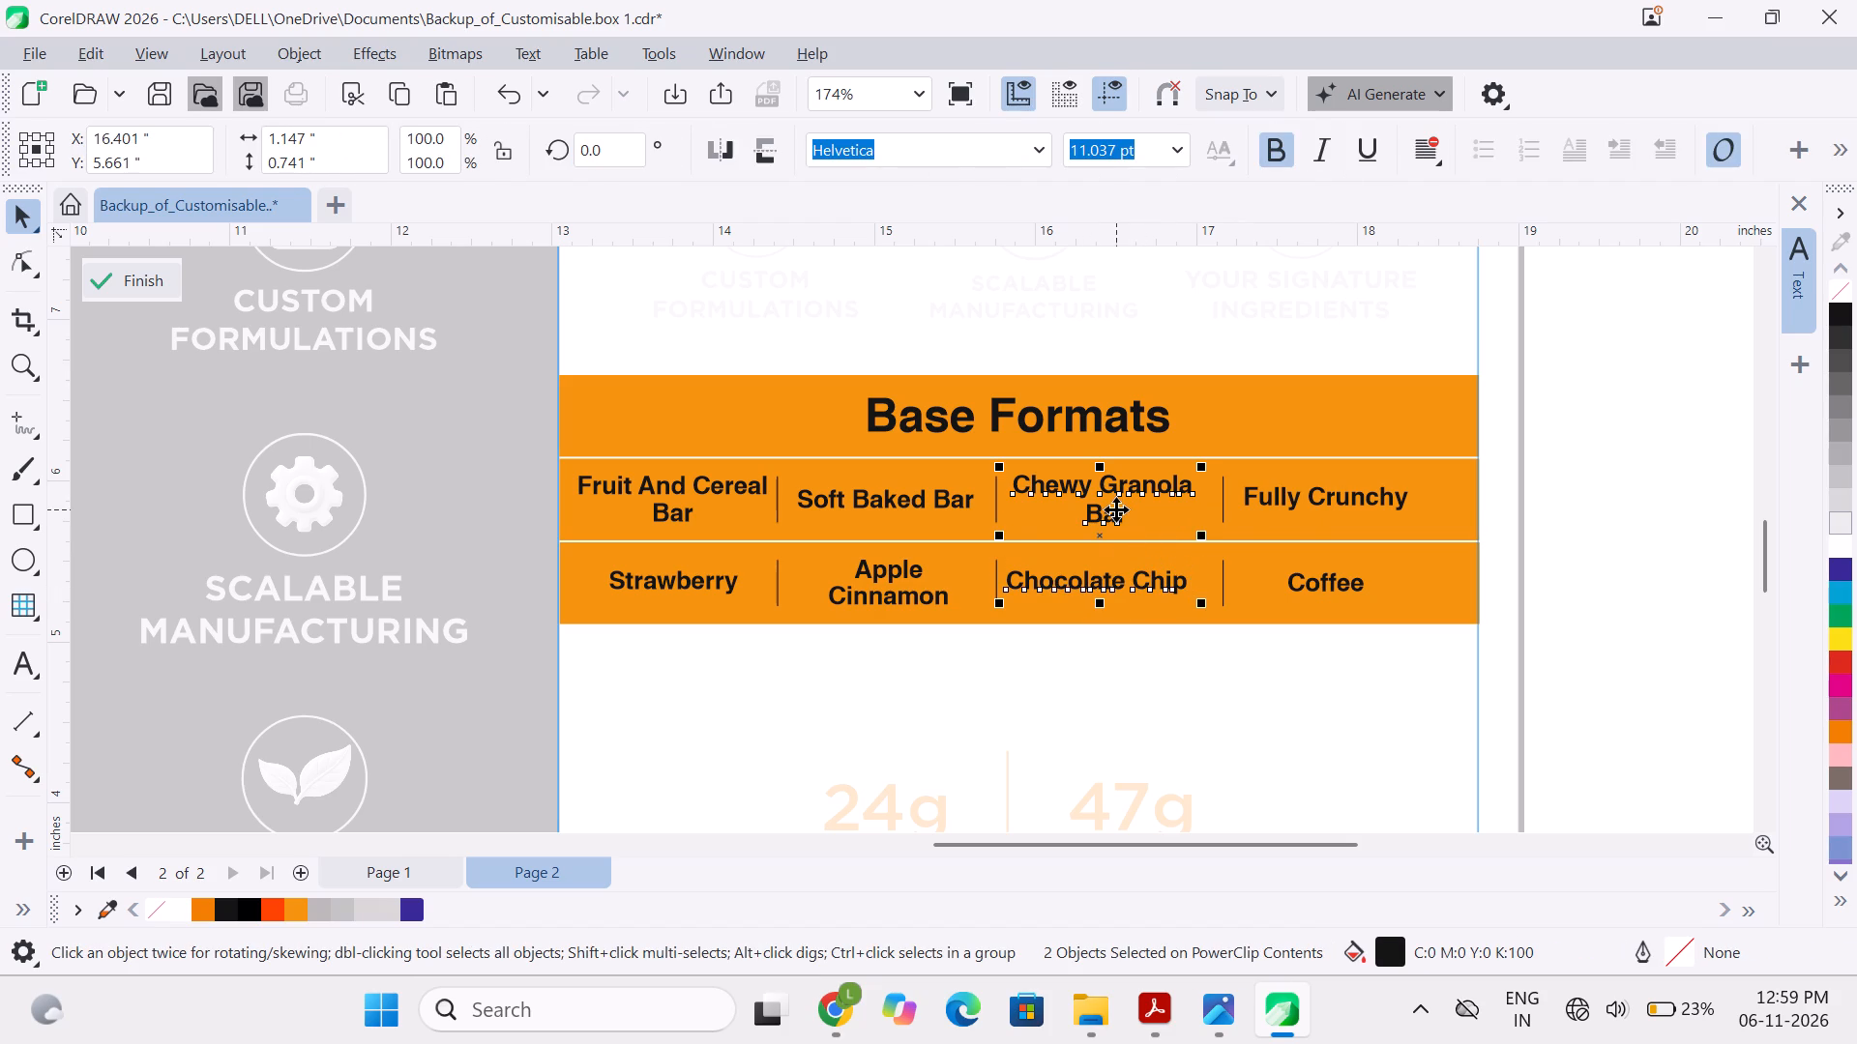
key("c")
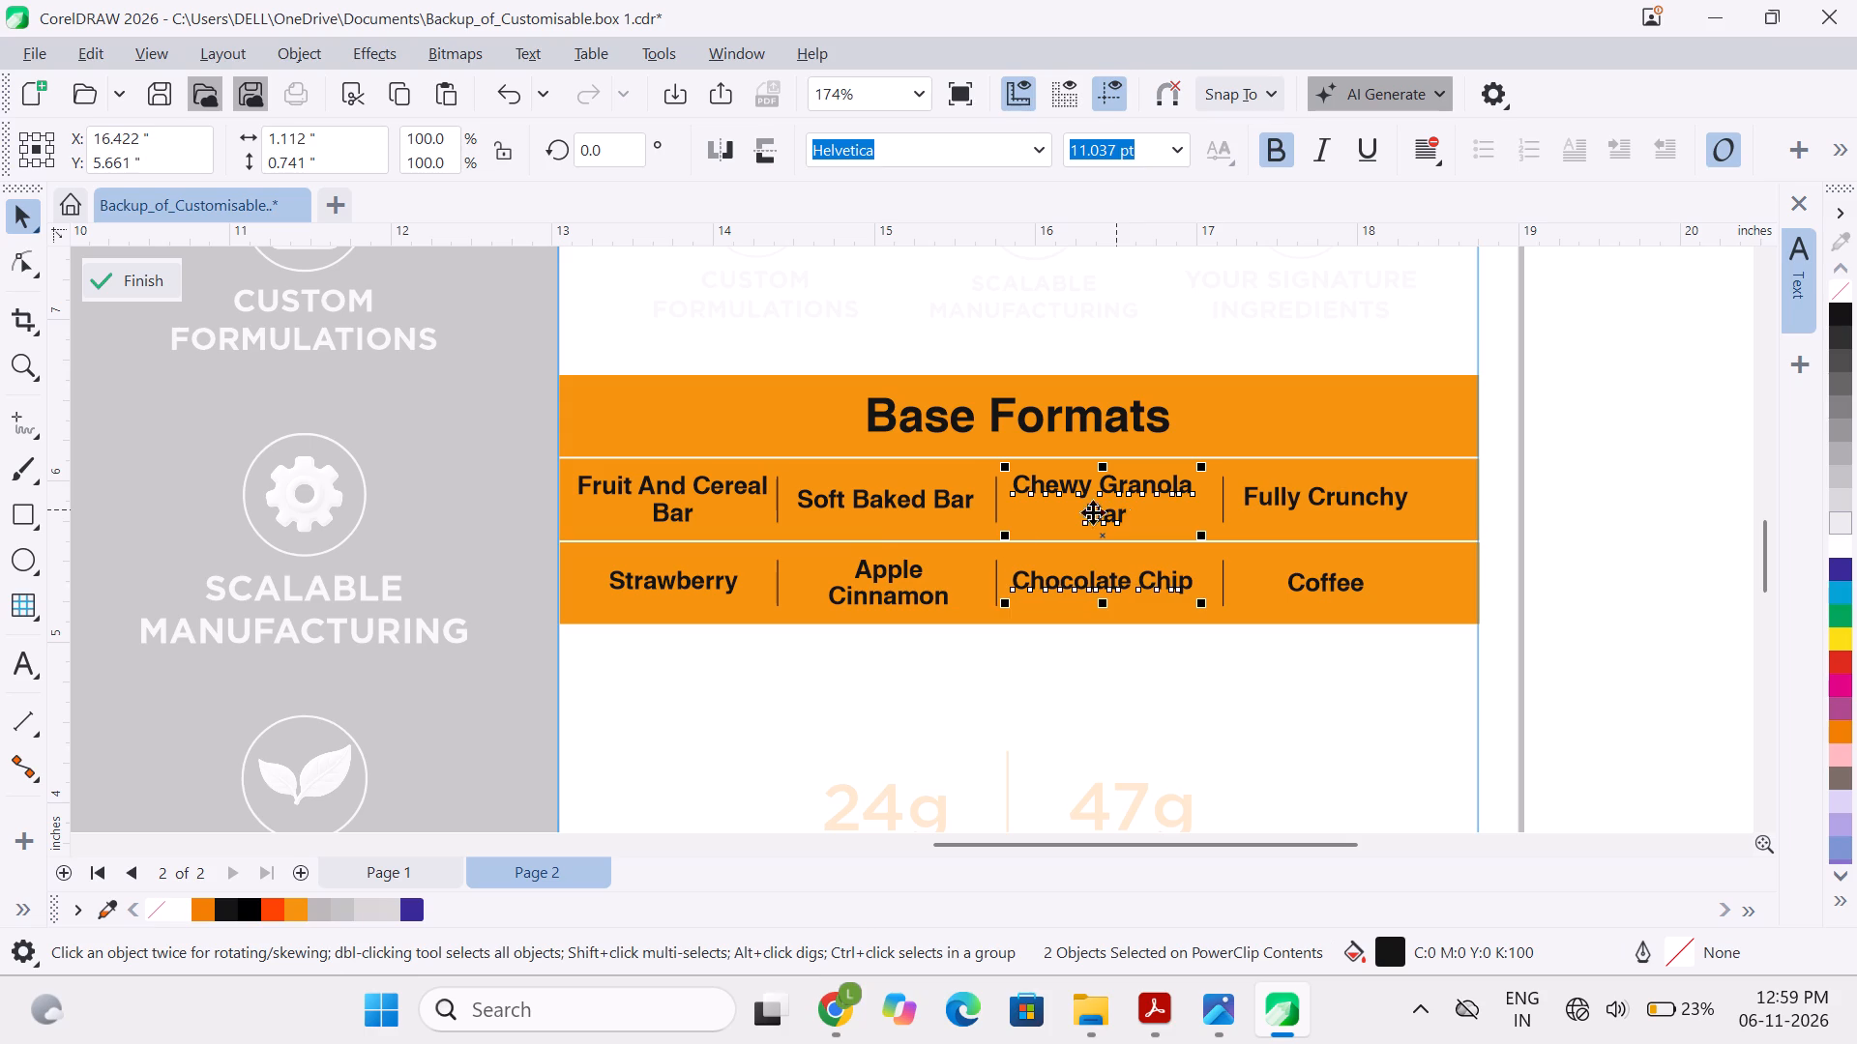
left_click(872, 507)
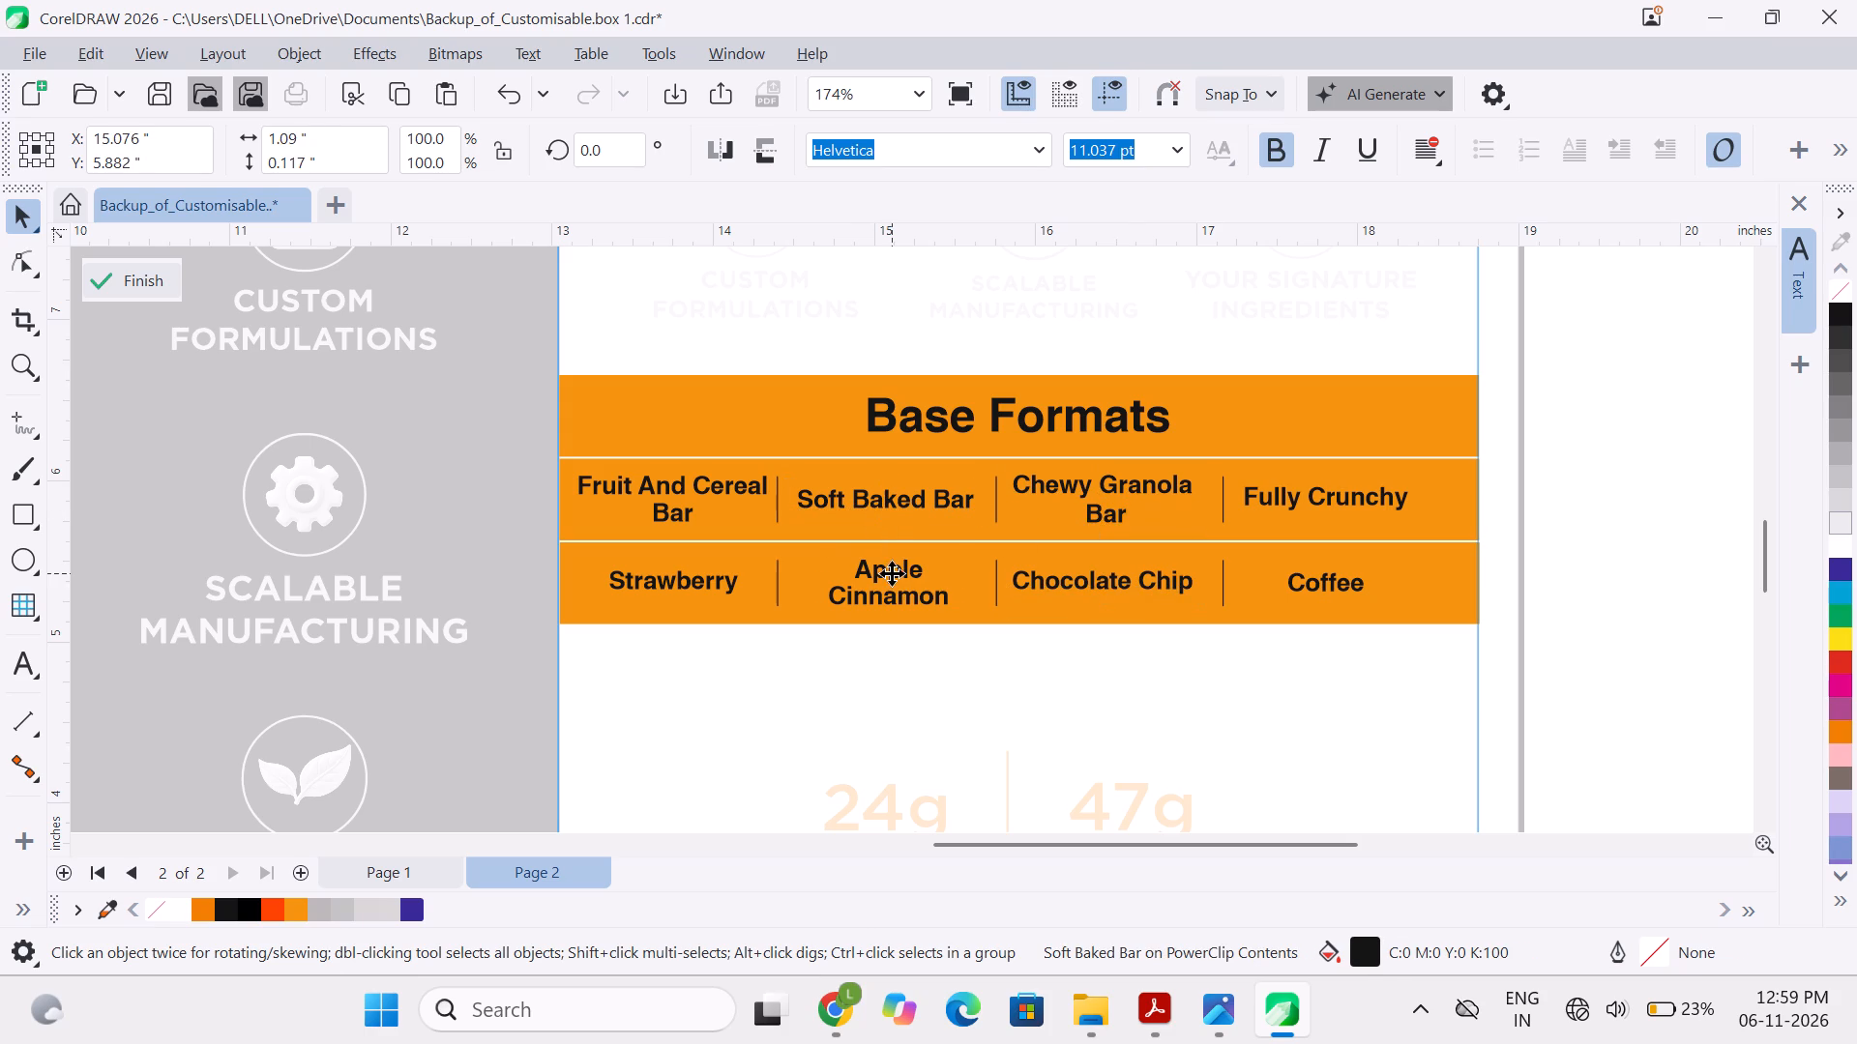
left_click(908, 501, "shift")
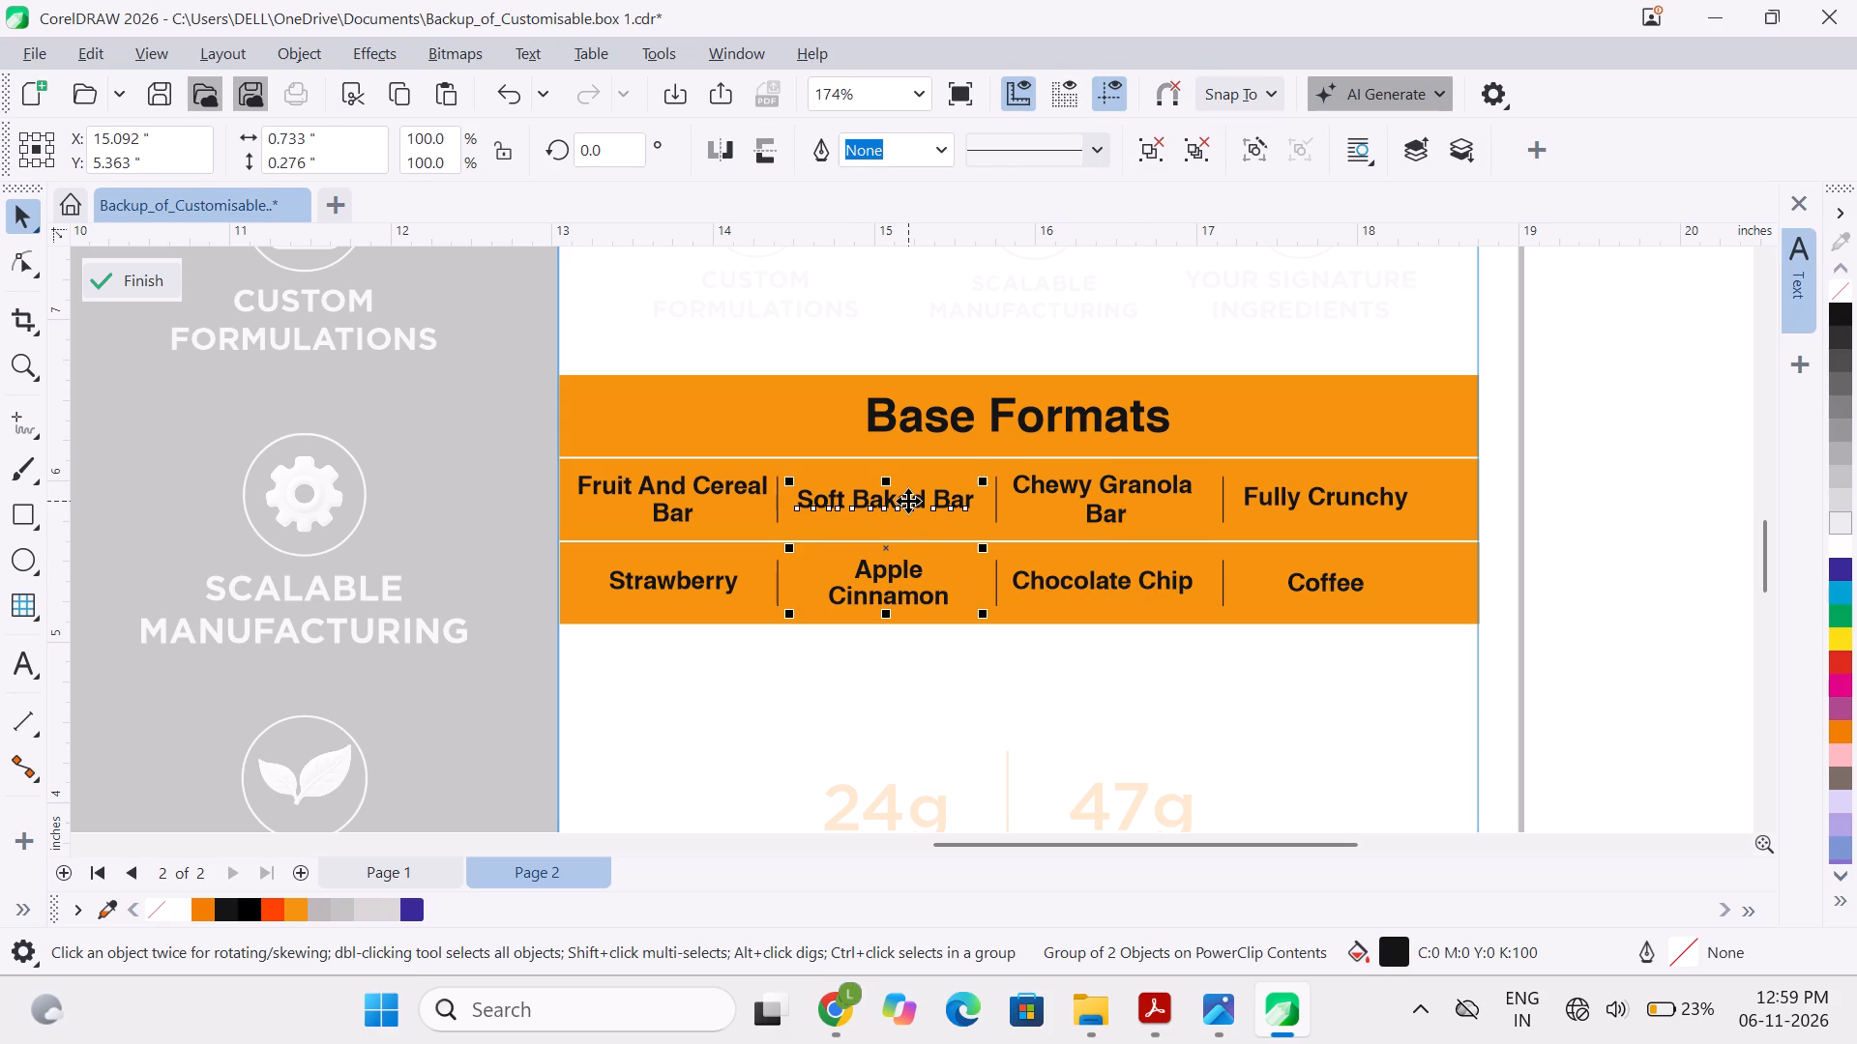
key("c")
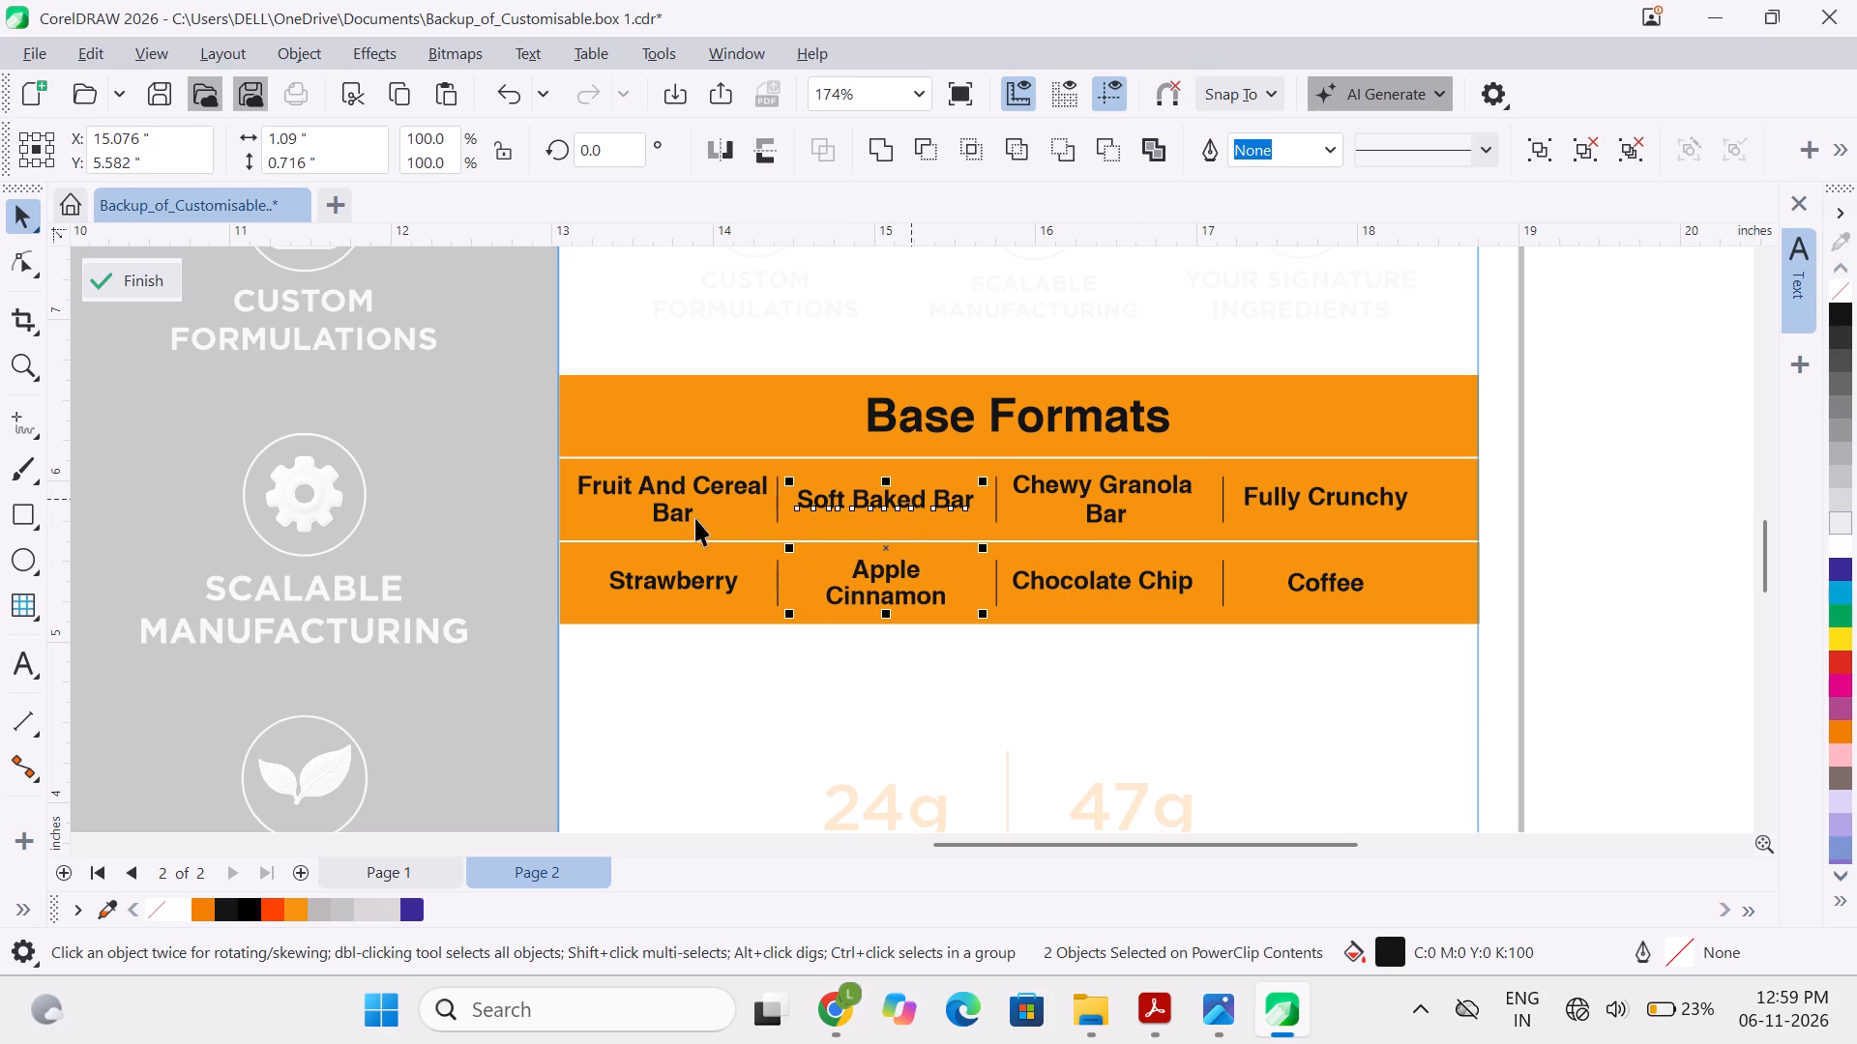
Centre Strawberry horizontally with the Fruit And Cereal Bar text above it.
left_click(672, 513)
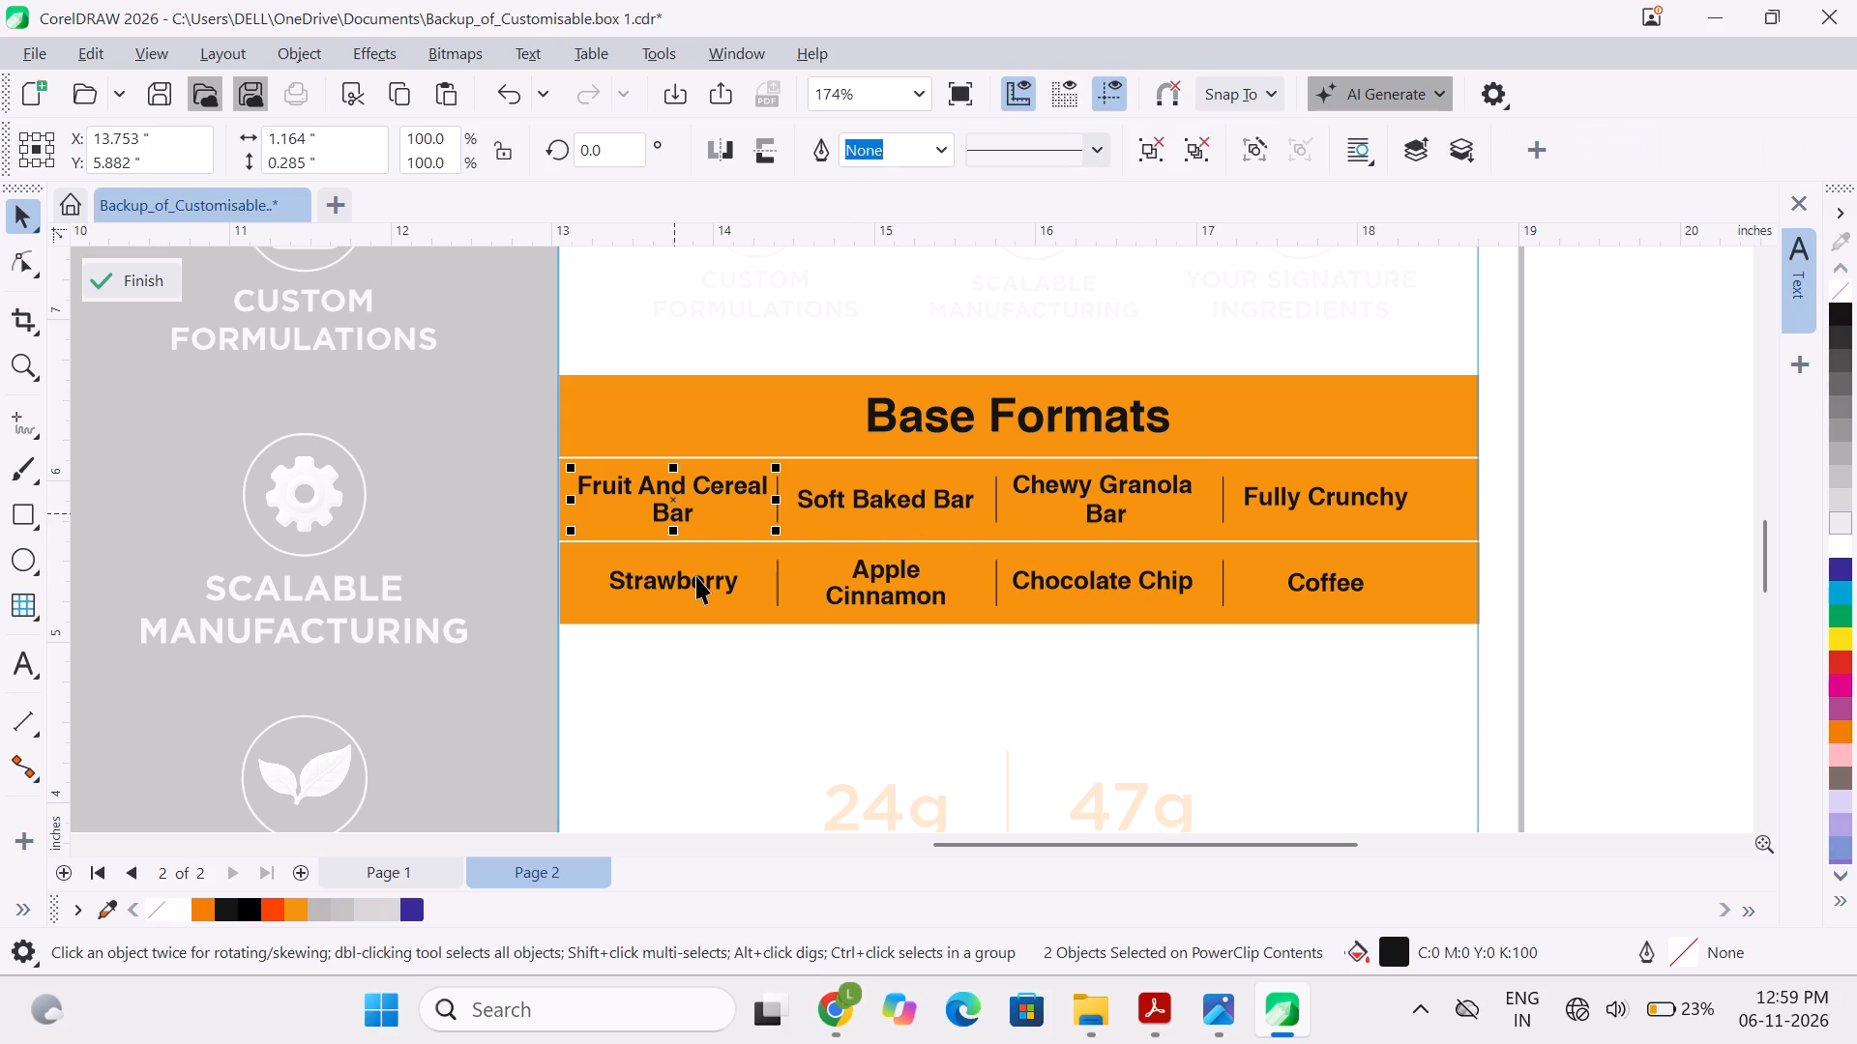
left_click(697, 583, "shift")
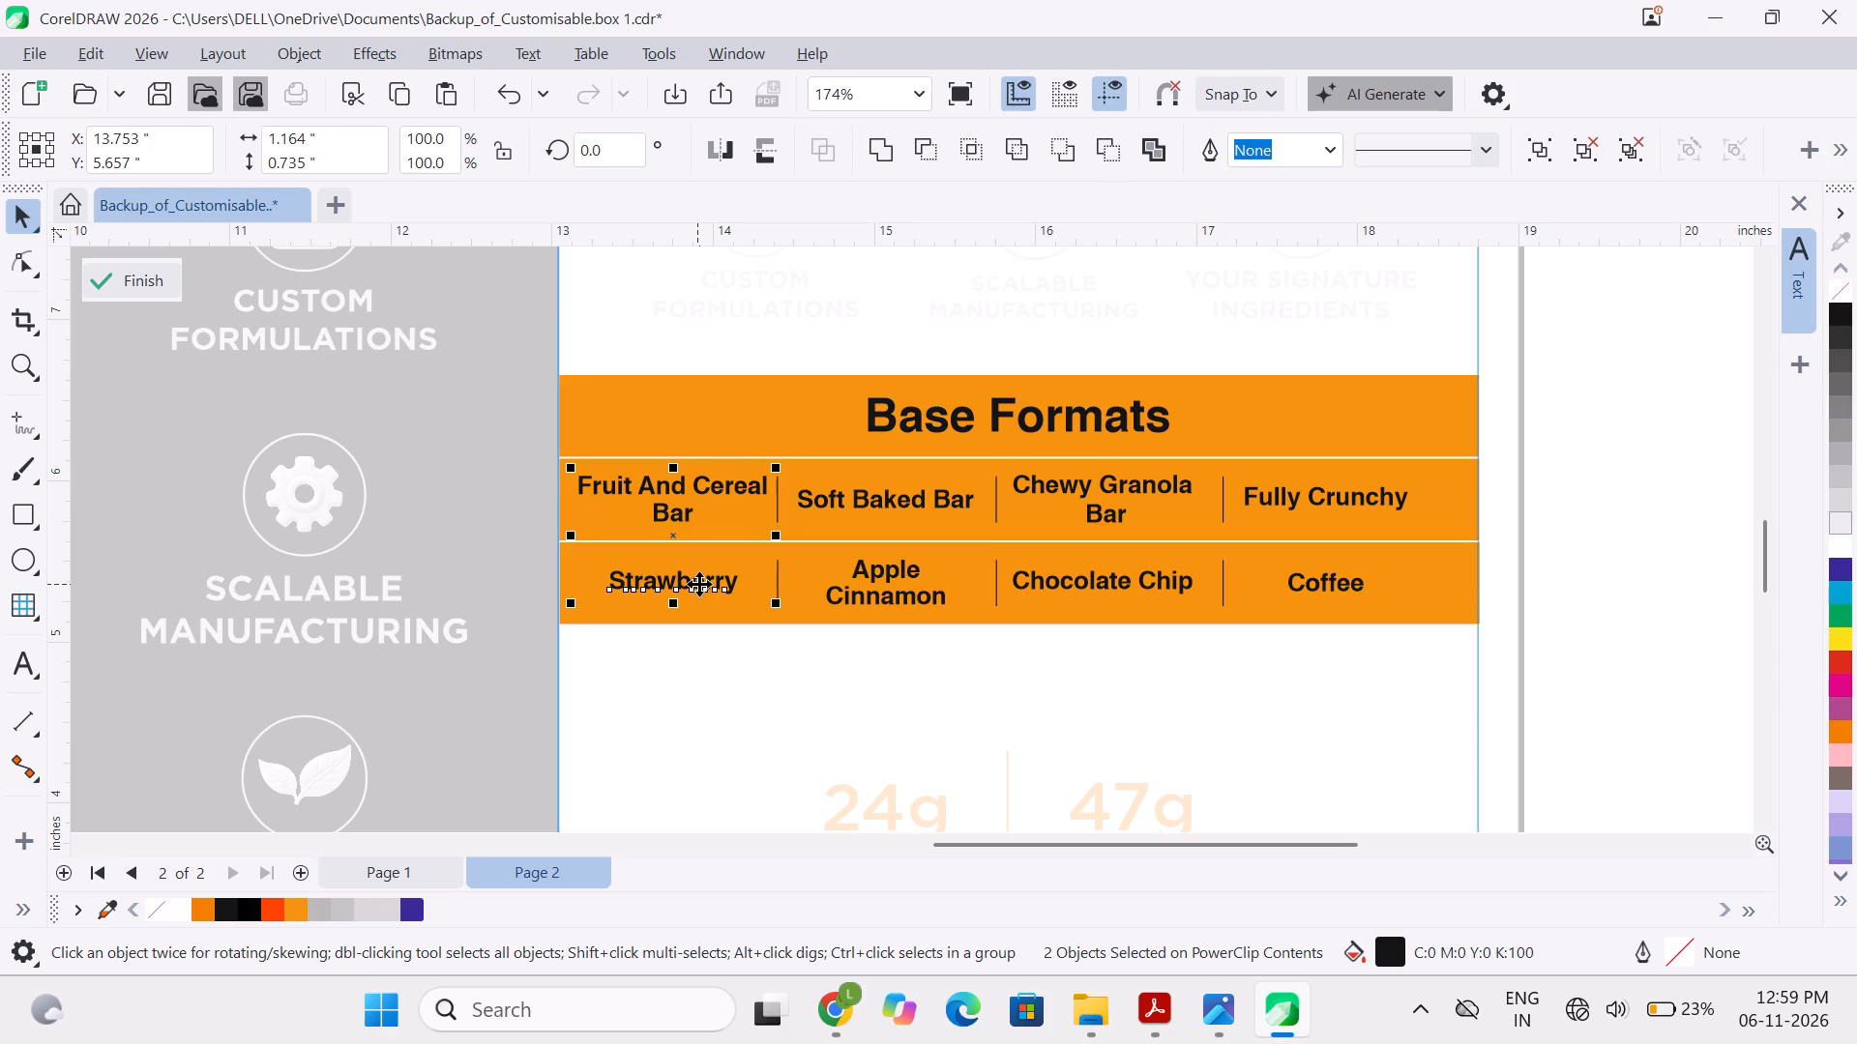
key("c")
left_click(1588, 497)
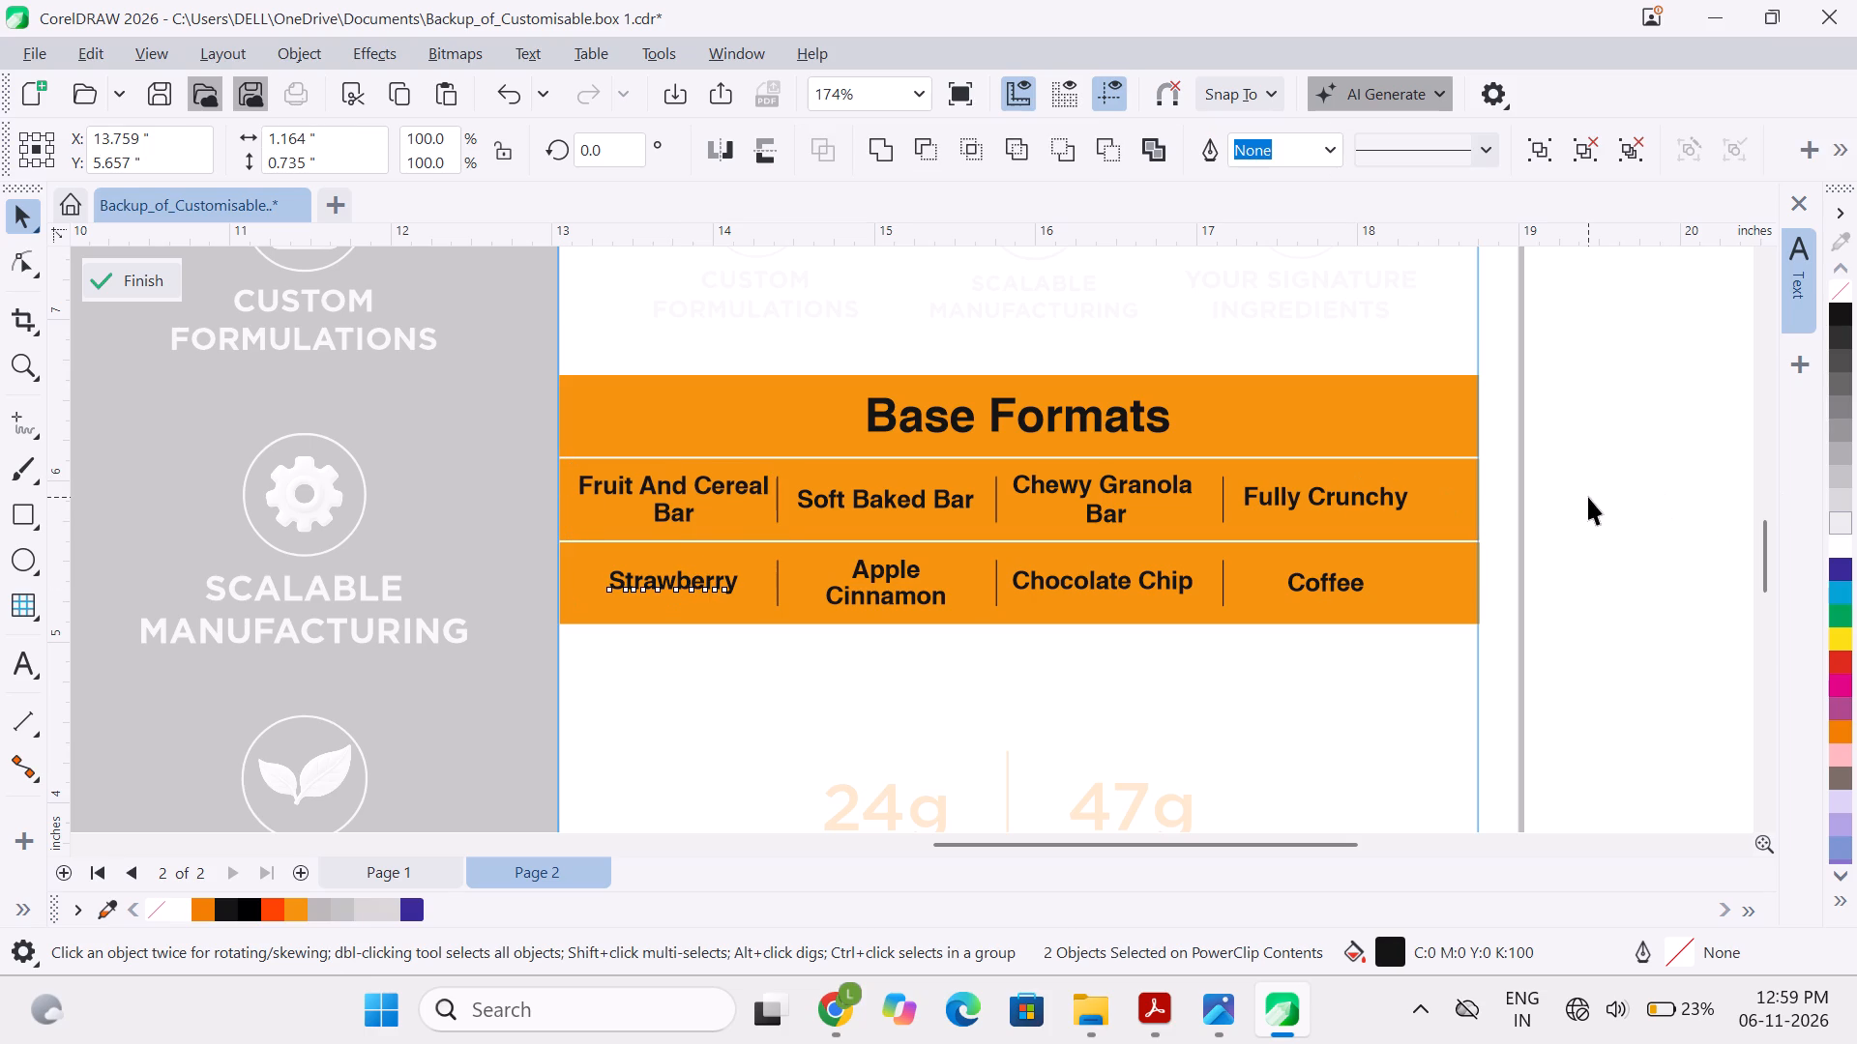
Align each of the three second-row dividers horizontally with the first-row divider in the same column.
left_click(996, 515)
left_click(996, 567, "shift")
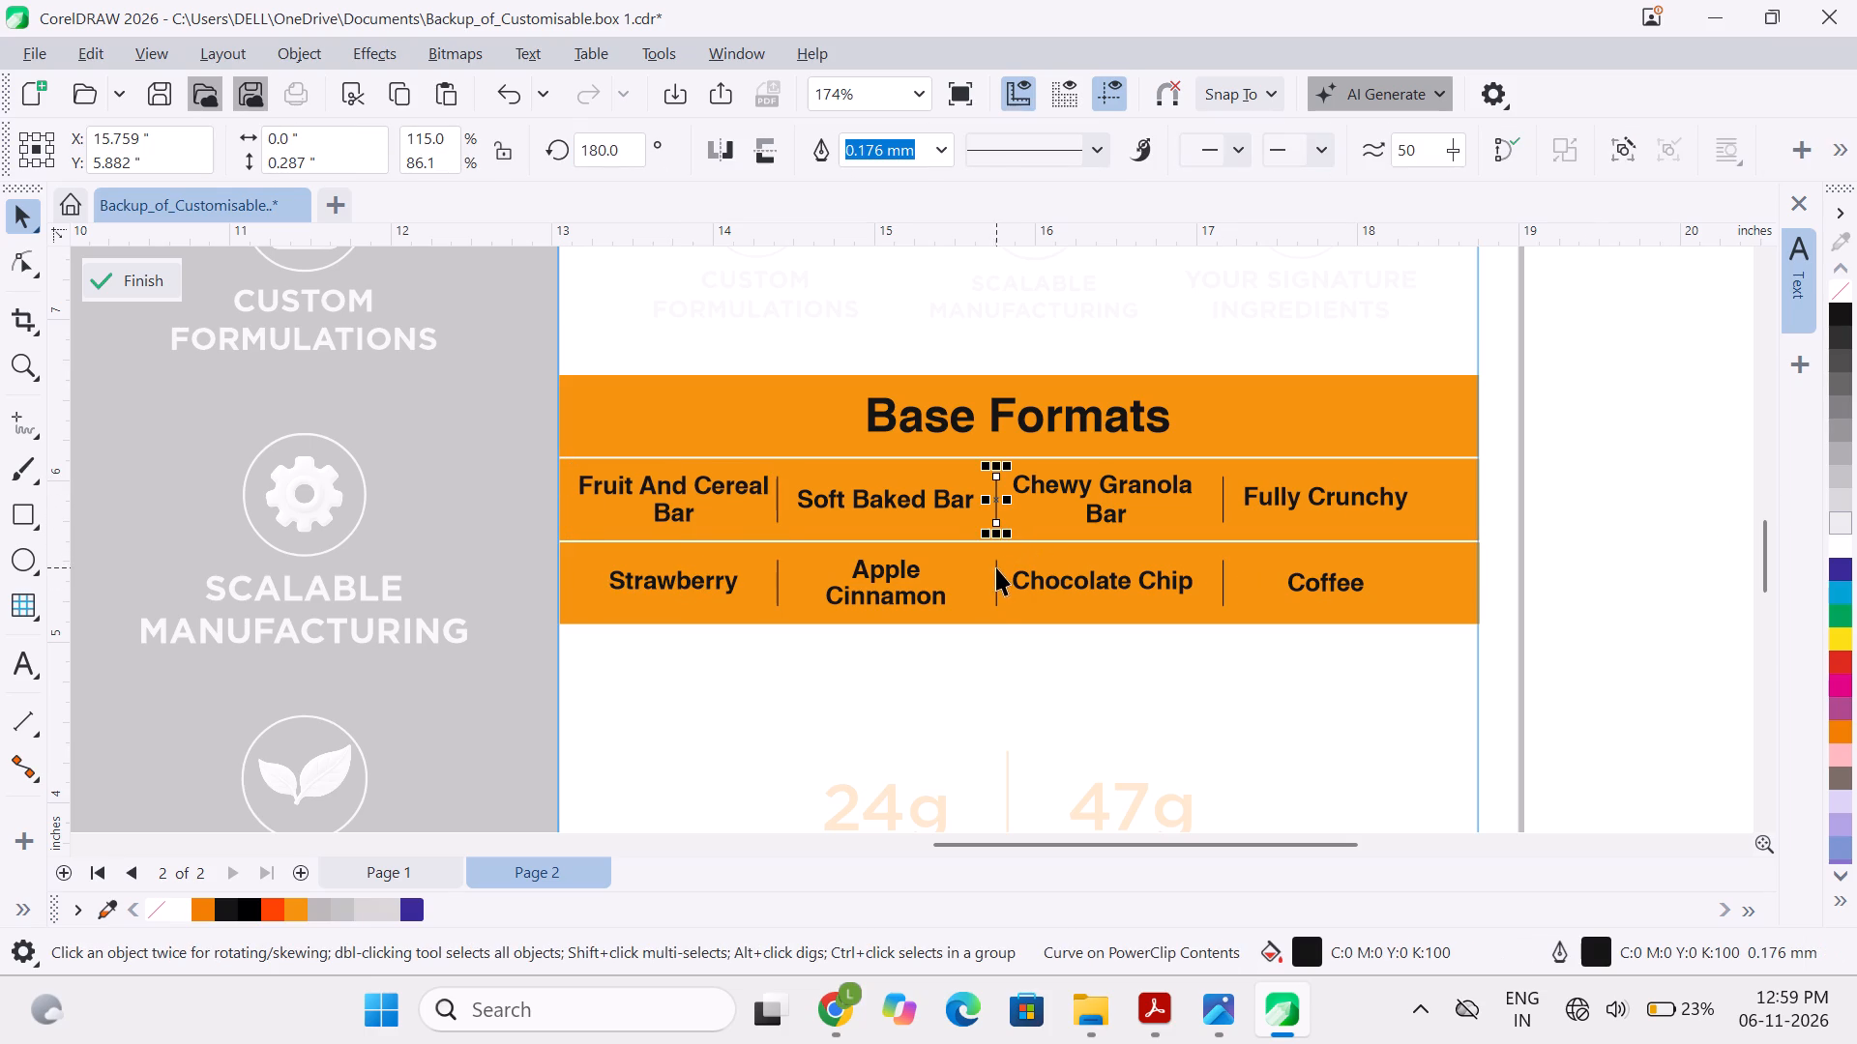
key("c")
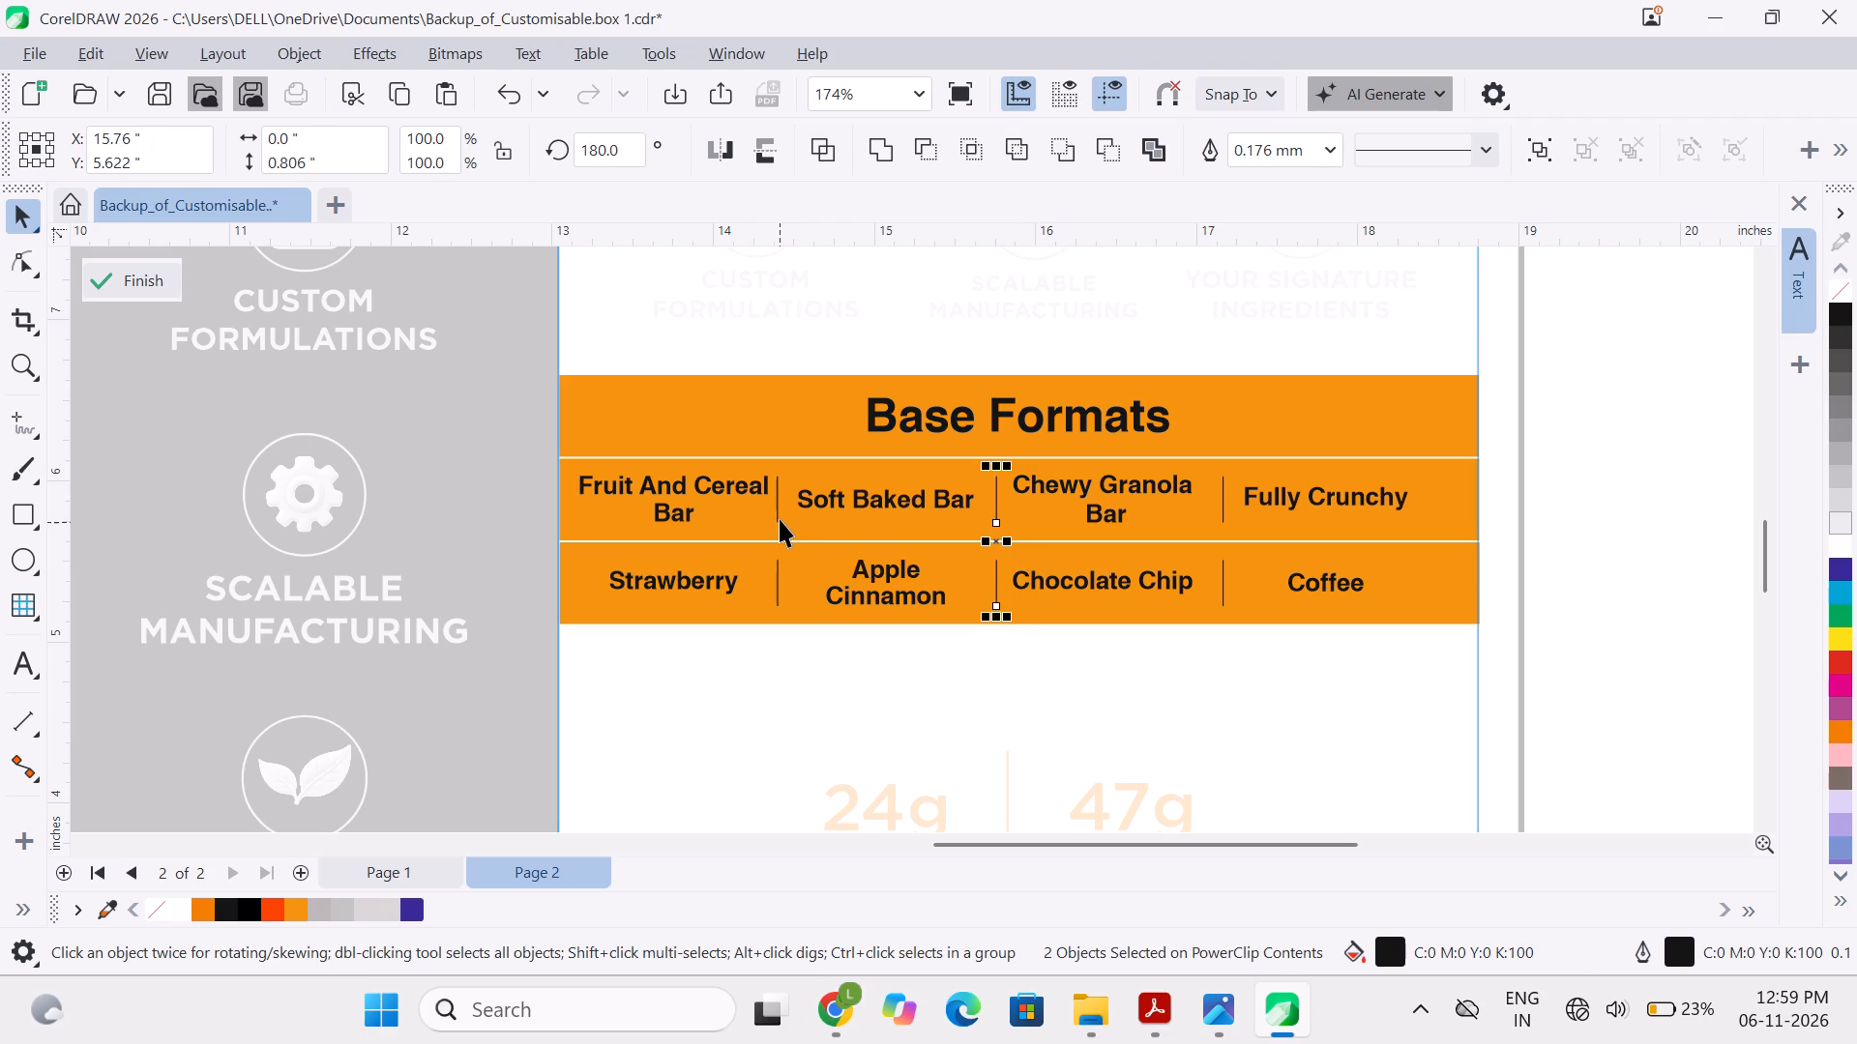
left_click(779, 516)
left_click(780, 574, "shift")
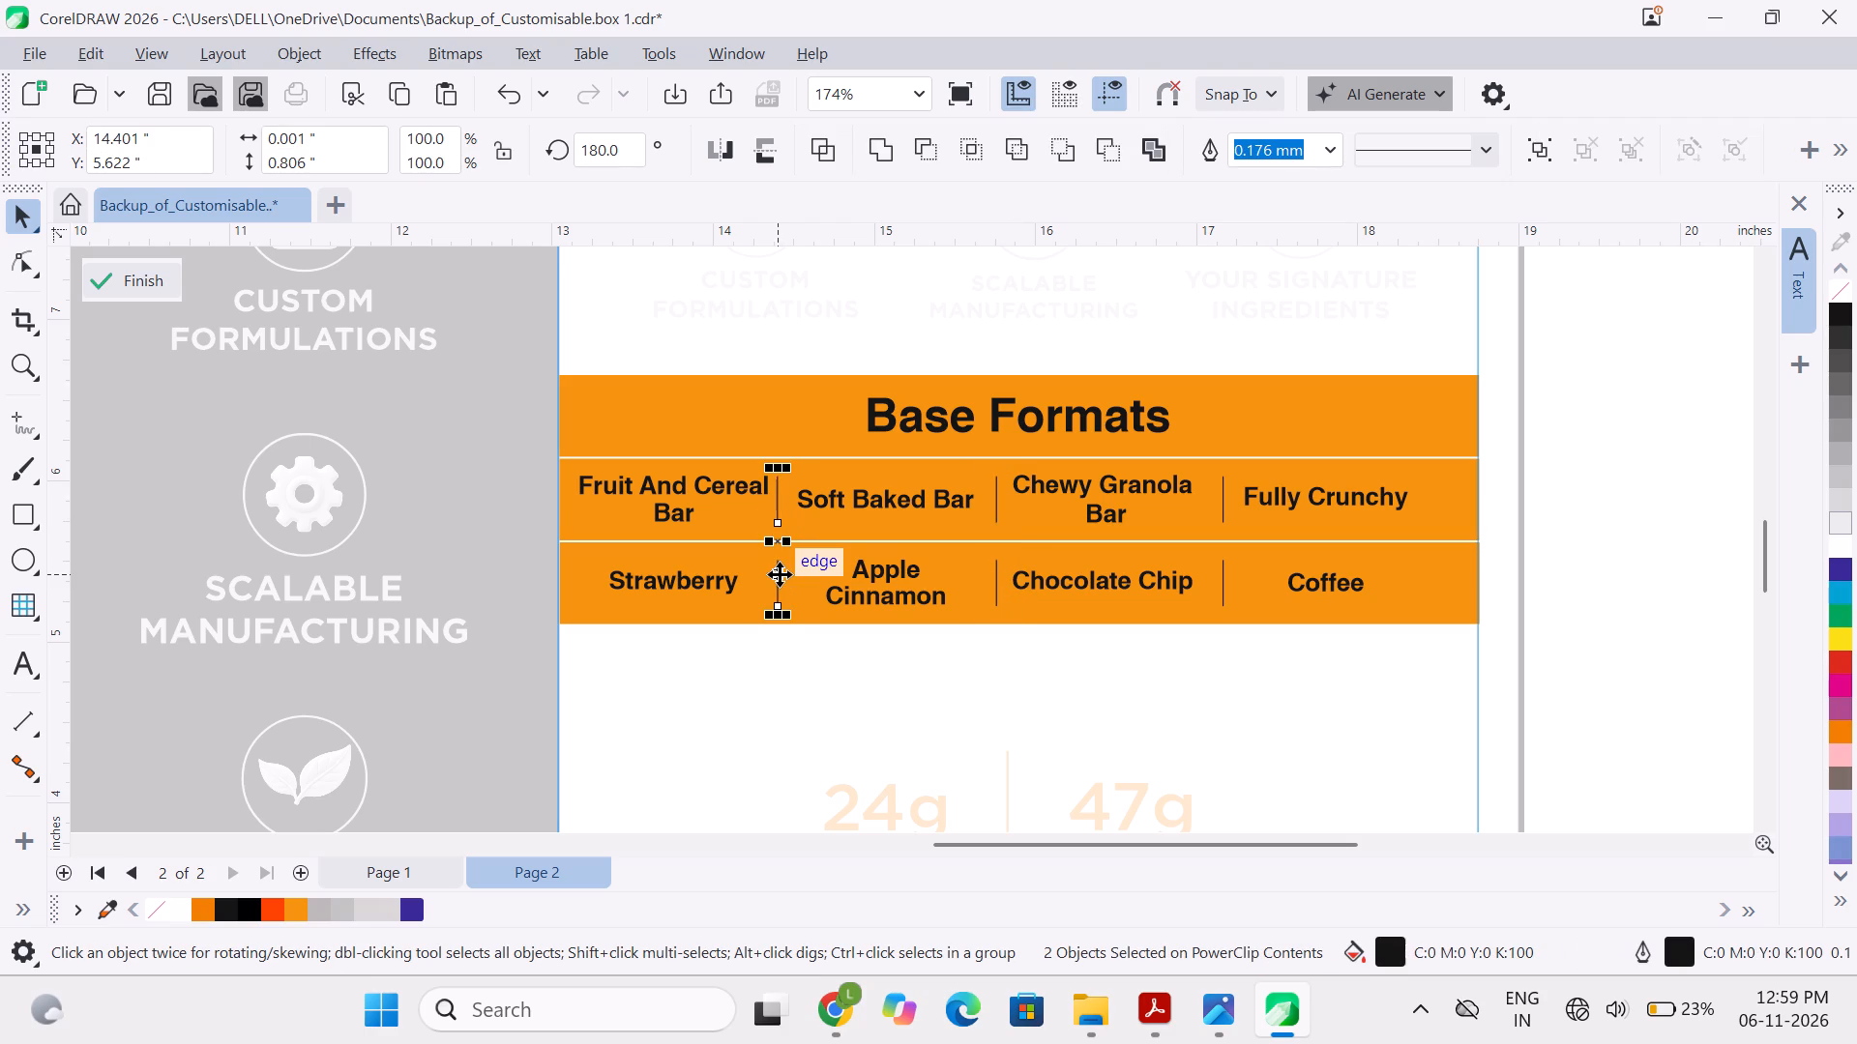
key("c")
scroll(774, 581, "right", 1)
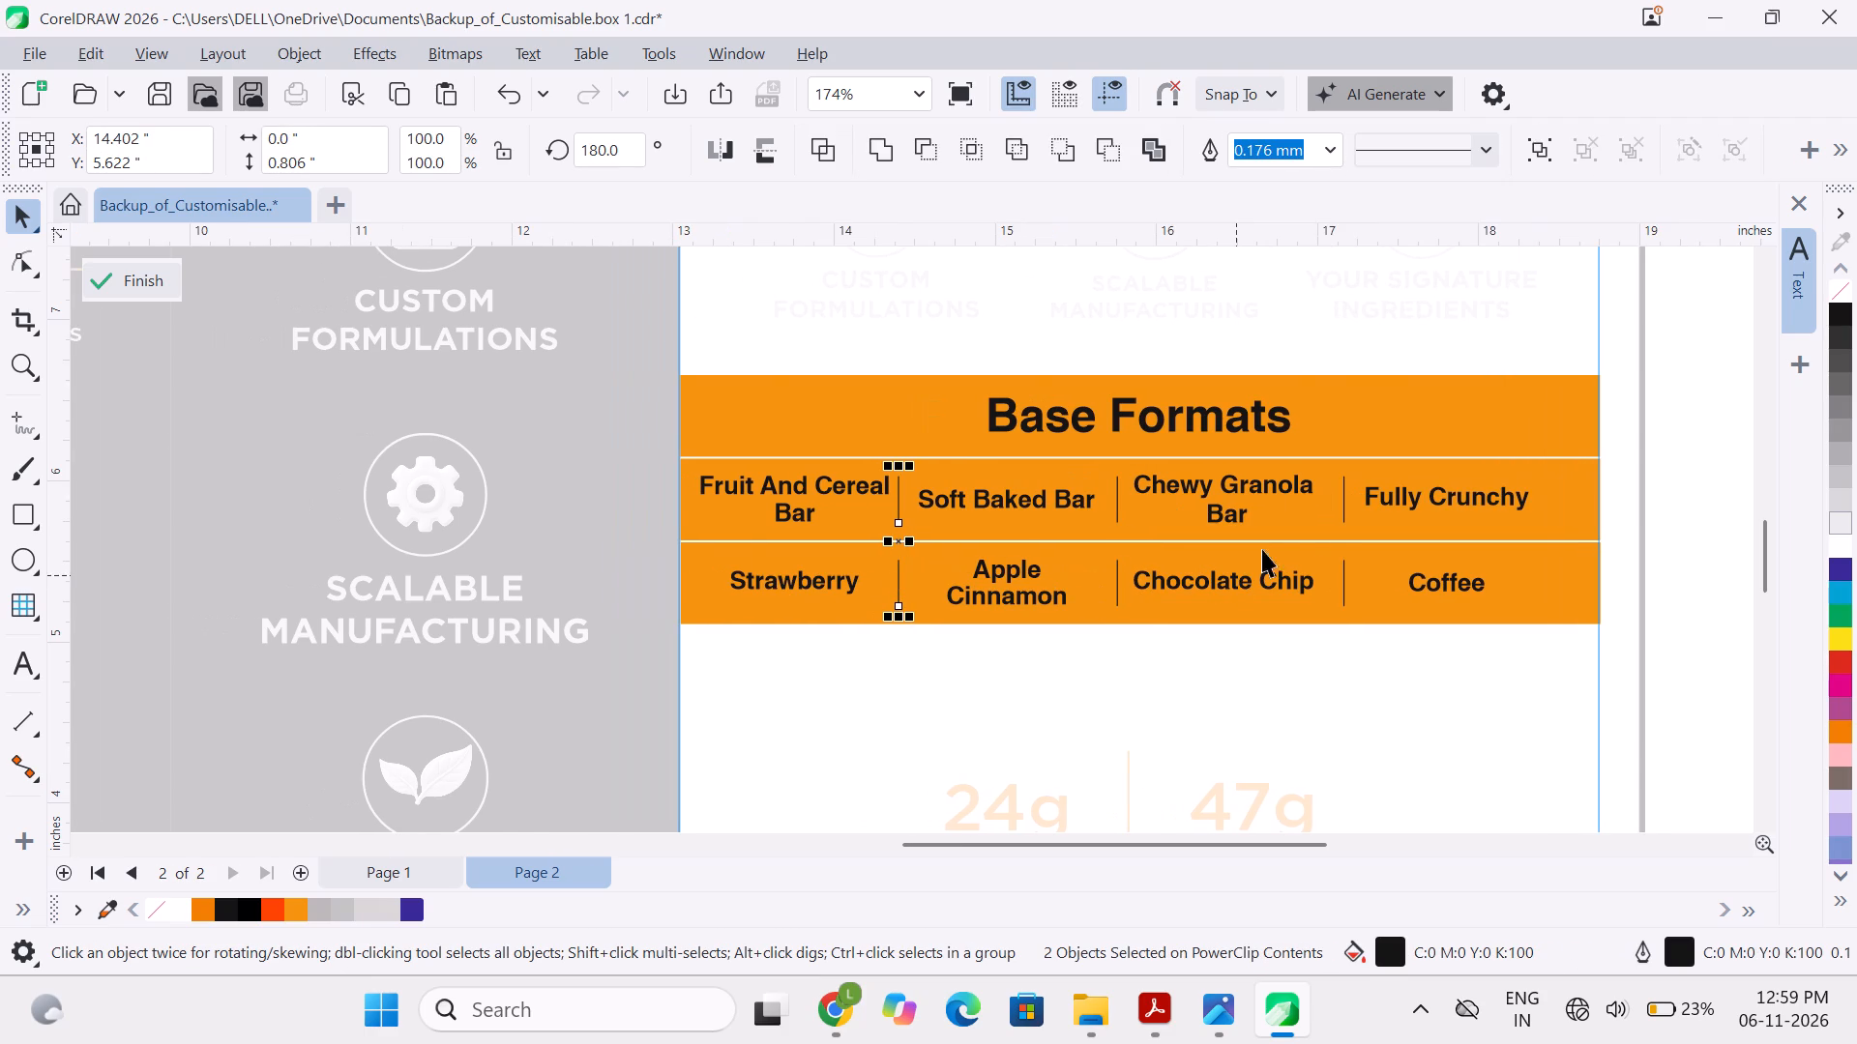
left_click(1343, 513)
left_click(1344, 578, "shift")
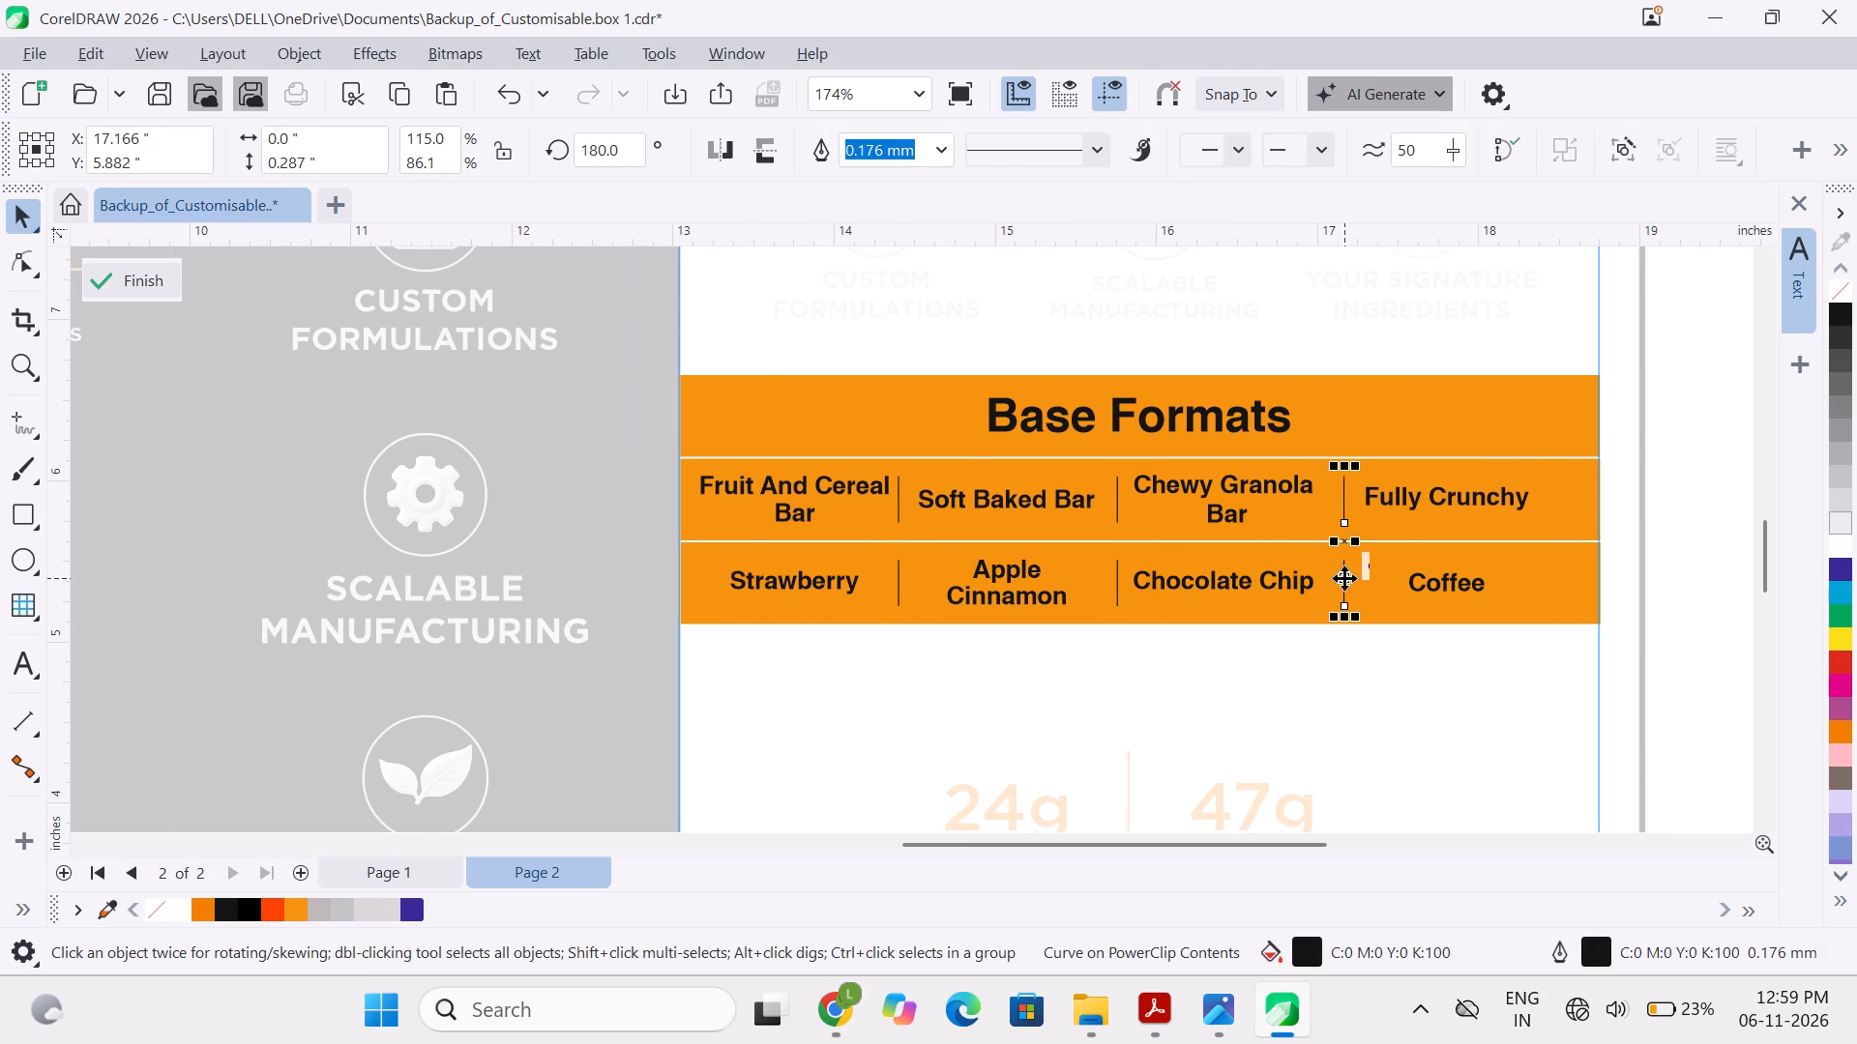
key("c")
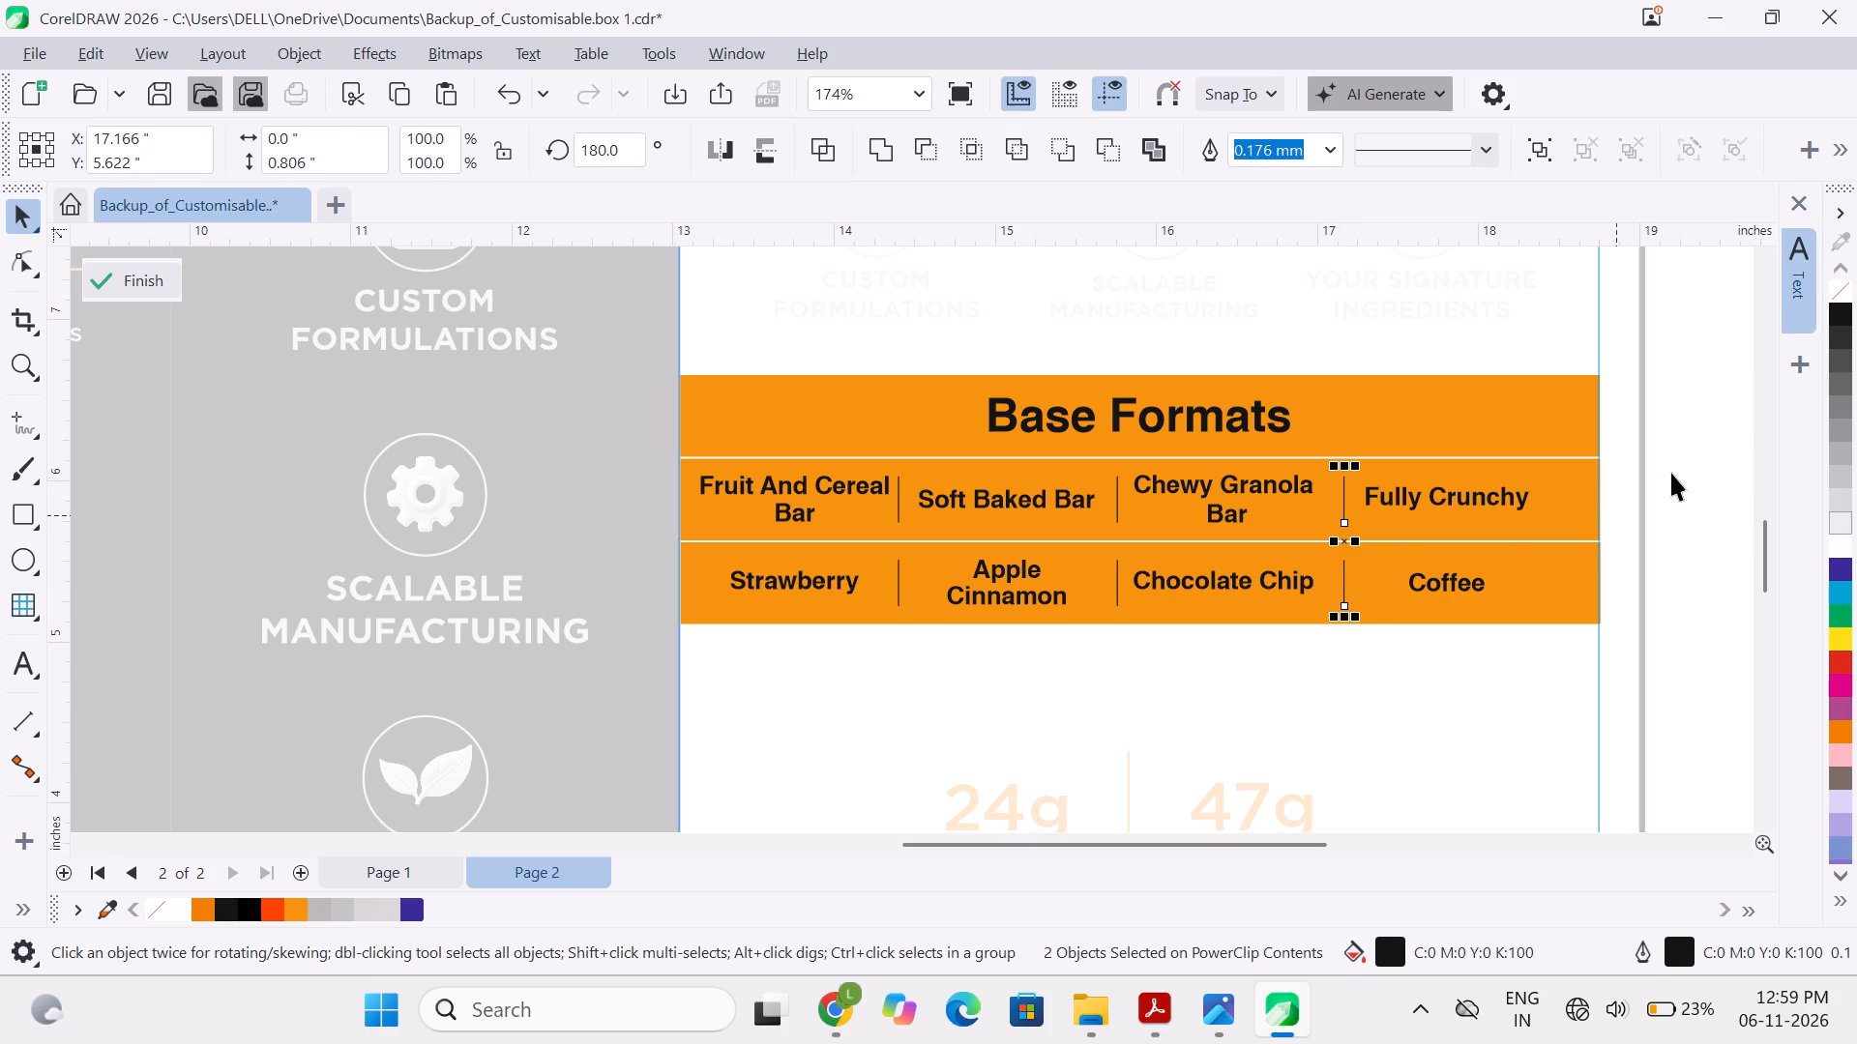
left_click(1671, 473)
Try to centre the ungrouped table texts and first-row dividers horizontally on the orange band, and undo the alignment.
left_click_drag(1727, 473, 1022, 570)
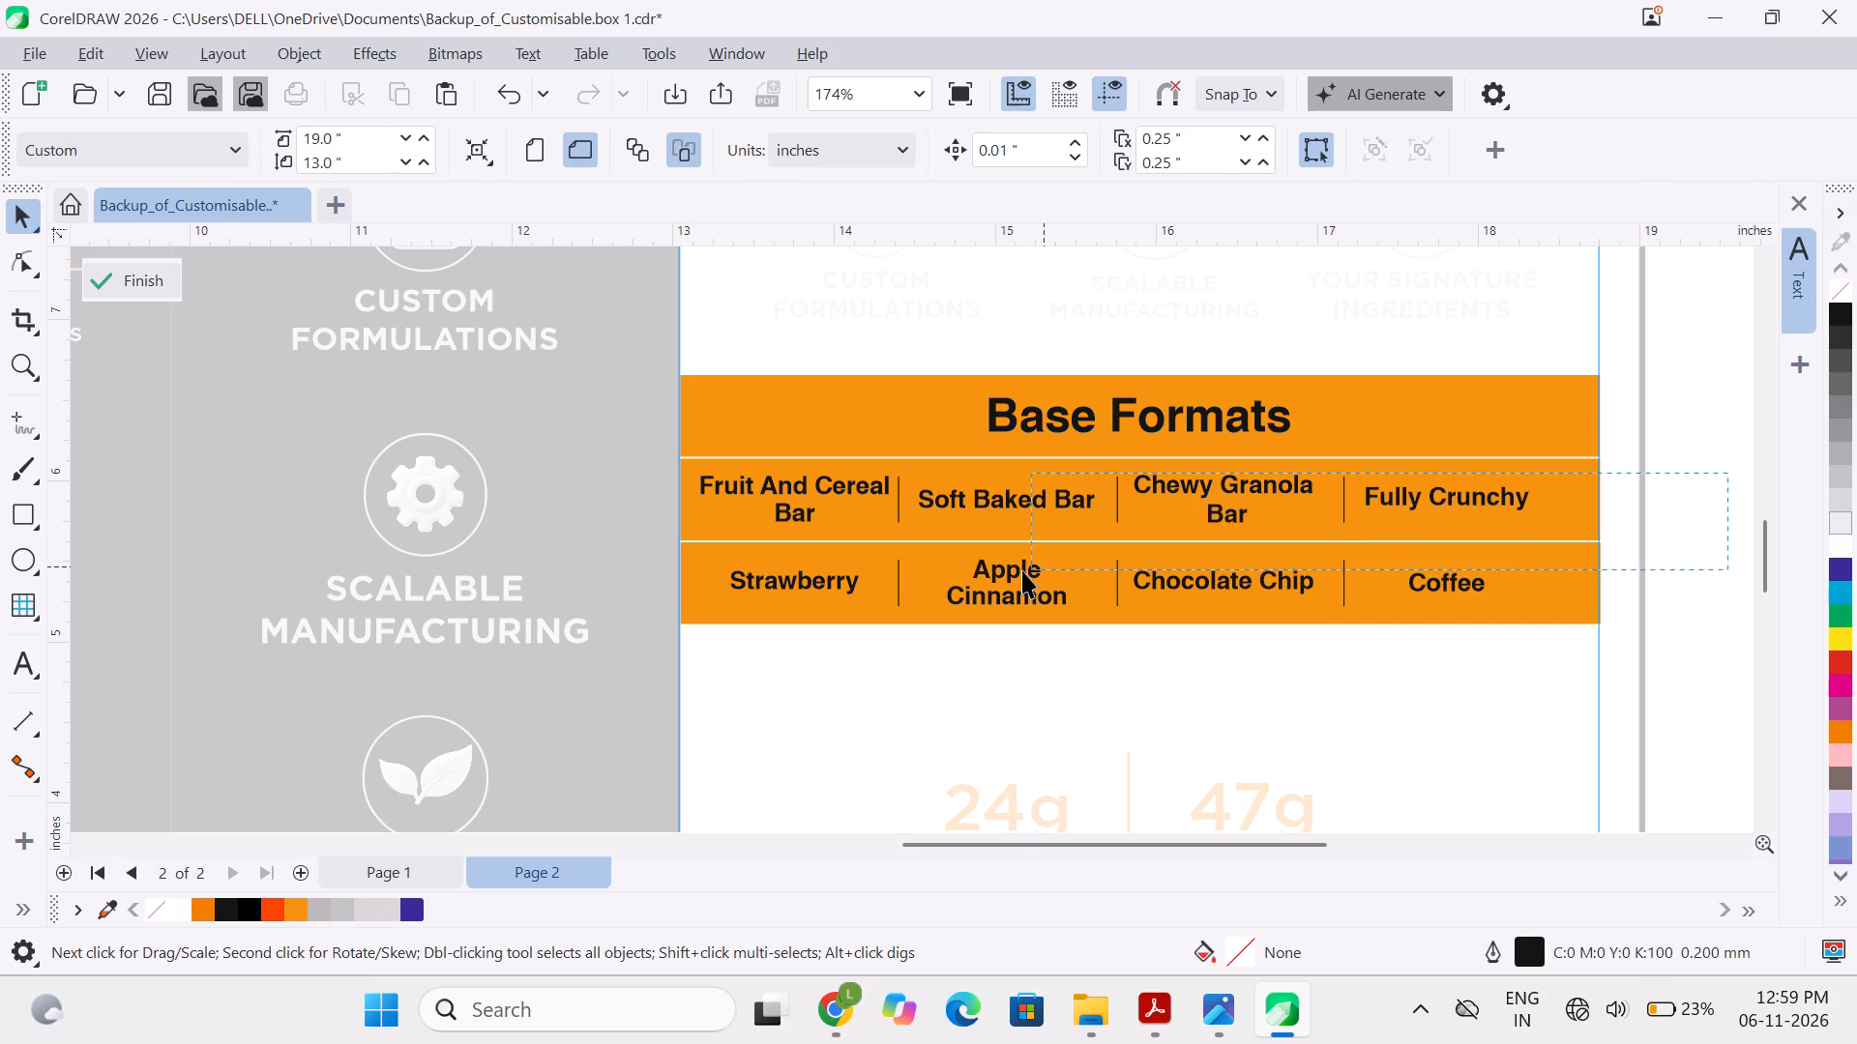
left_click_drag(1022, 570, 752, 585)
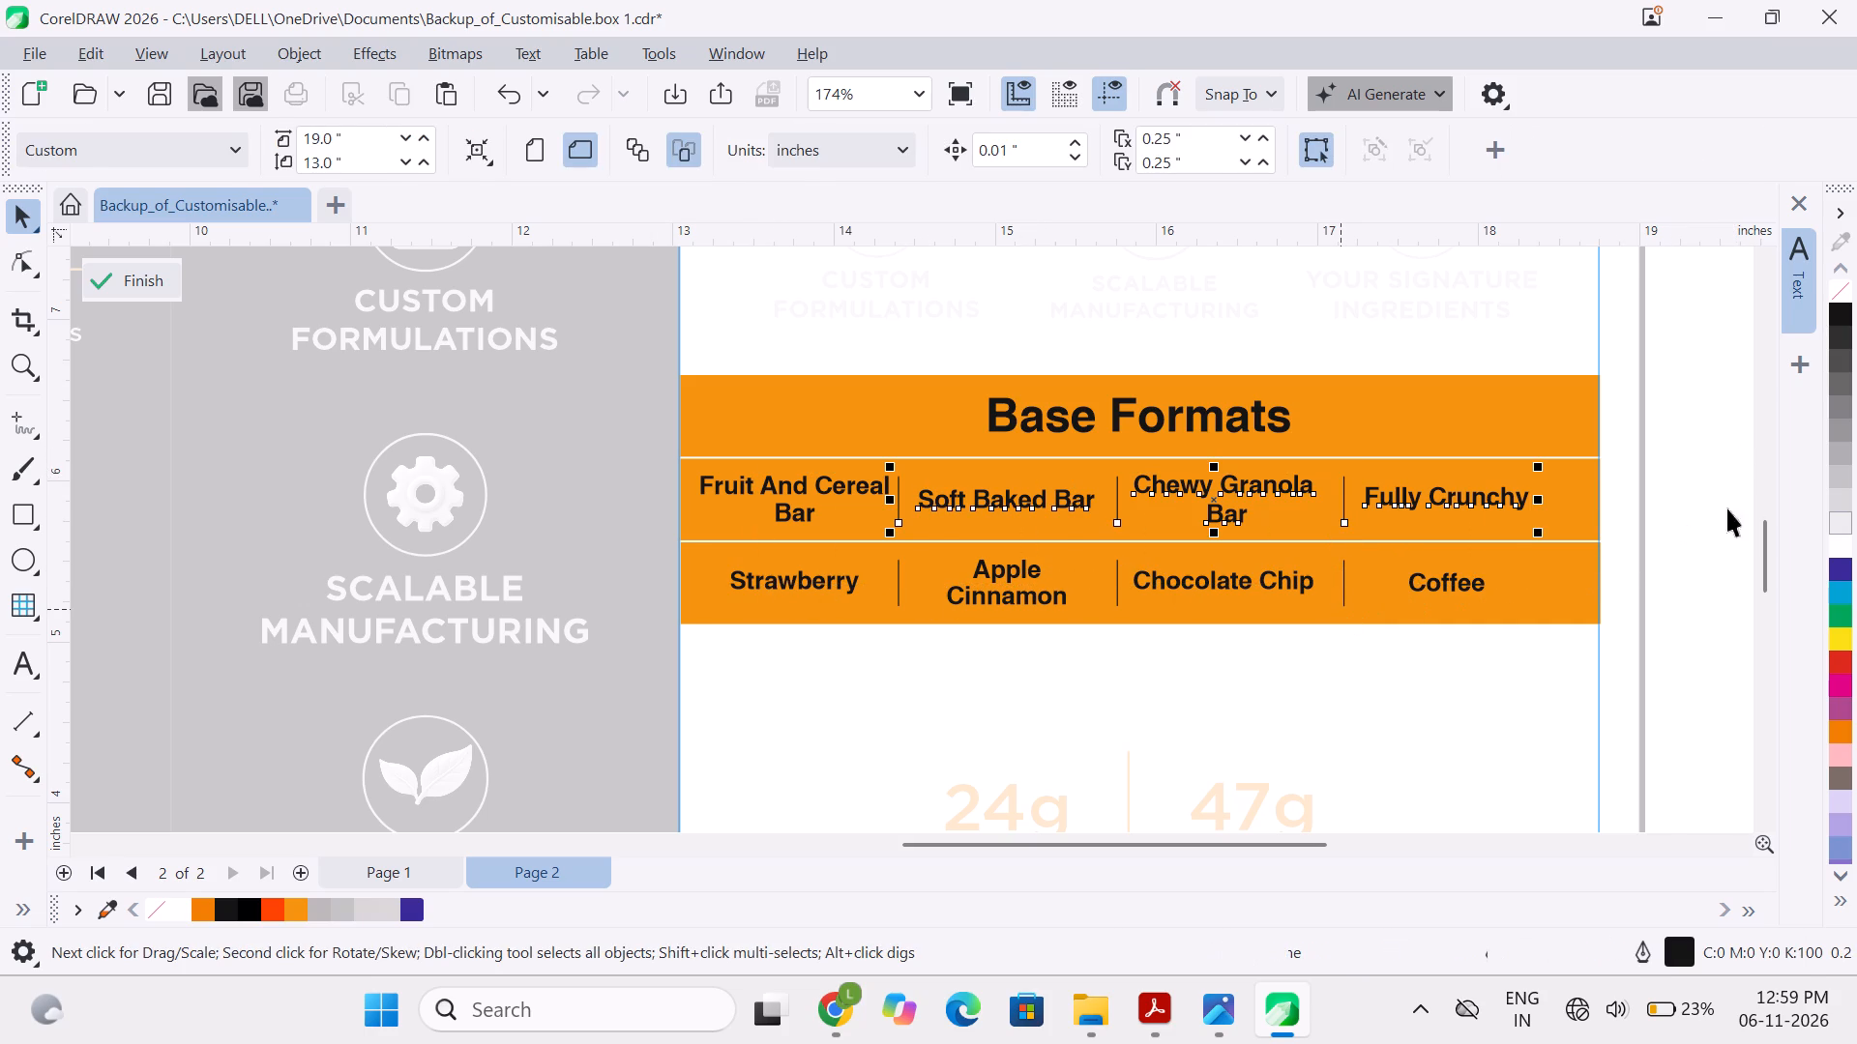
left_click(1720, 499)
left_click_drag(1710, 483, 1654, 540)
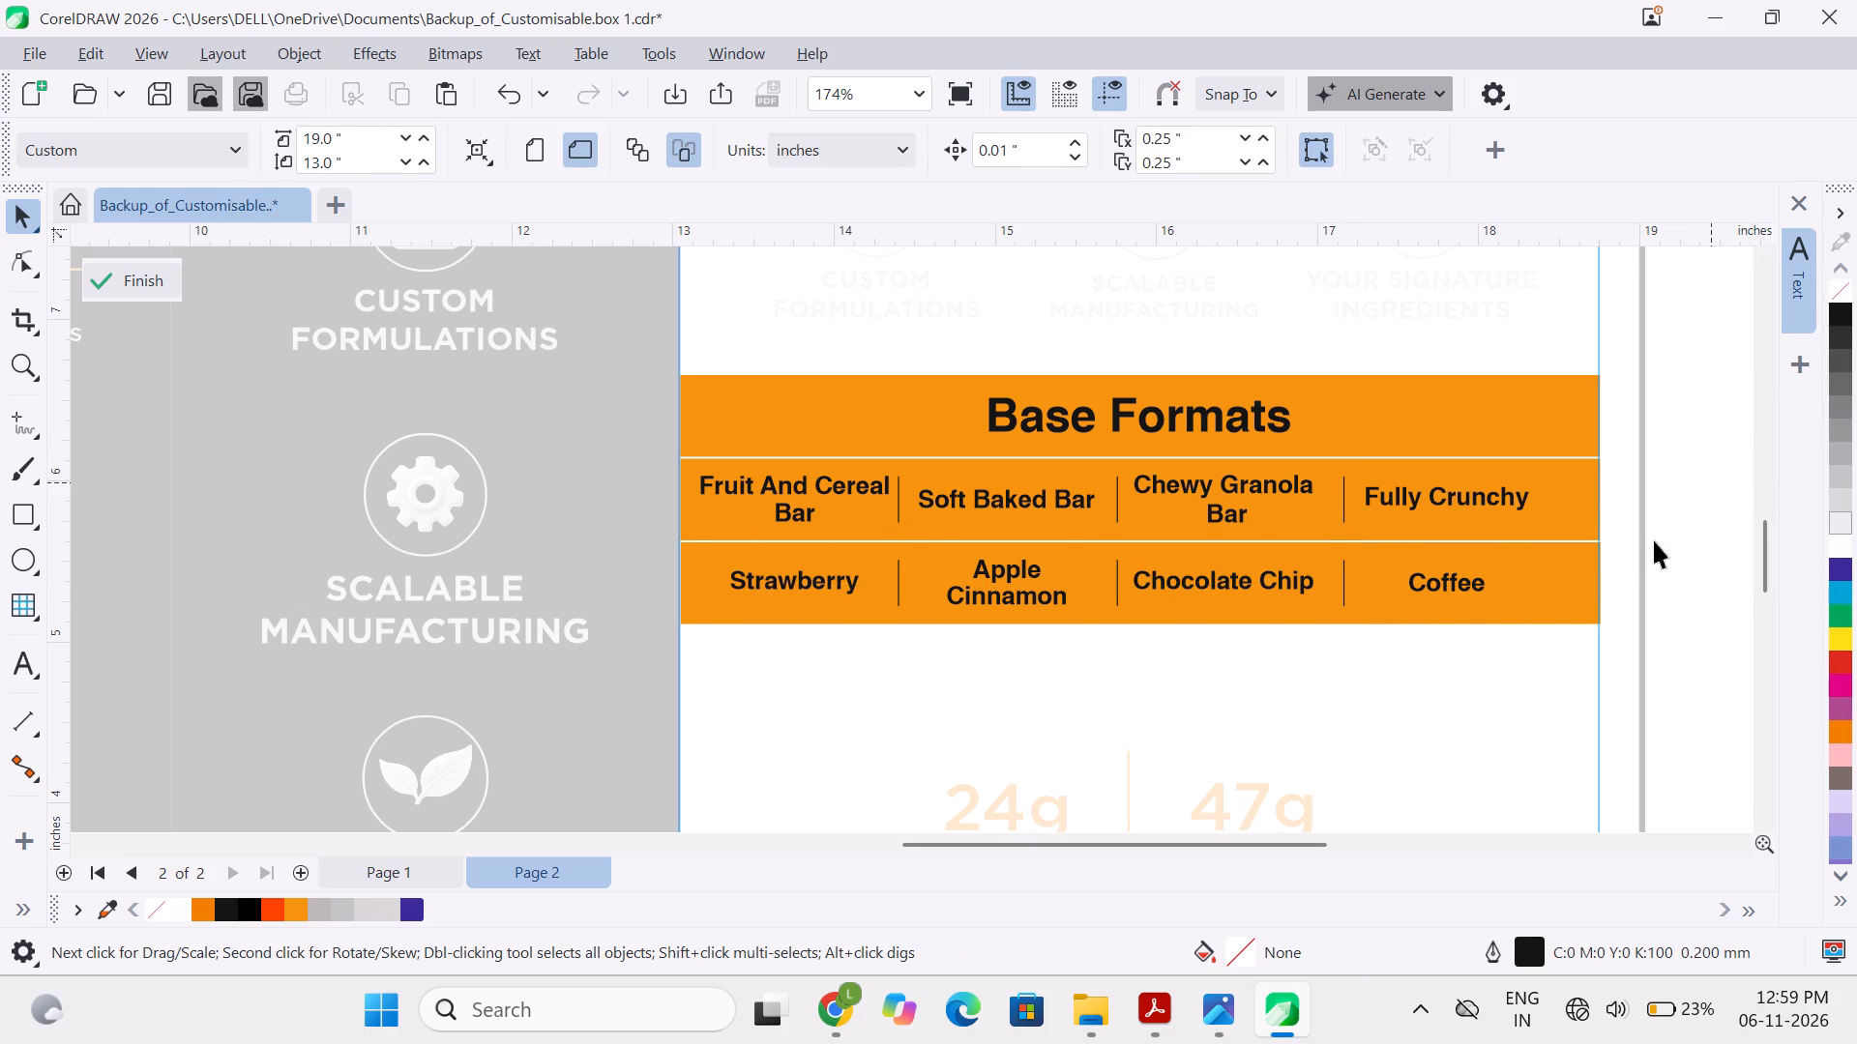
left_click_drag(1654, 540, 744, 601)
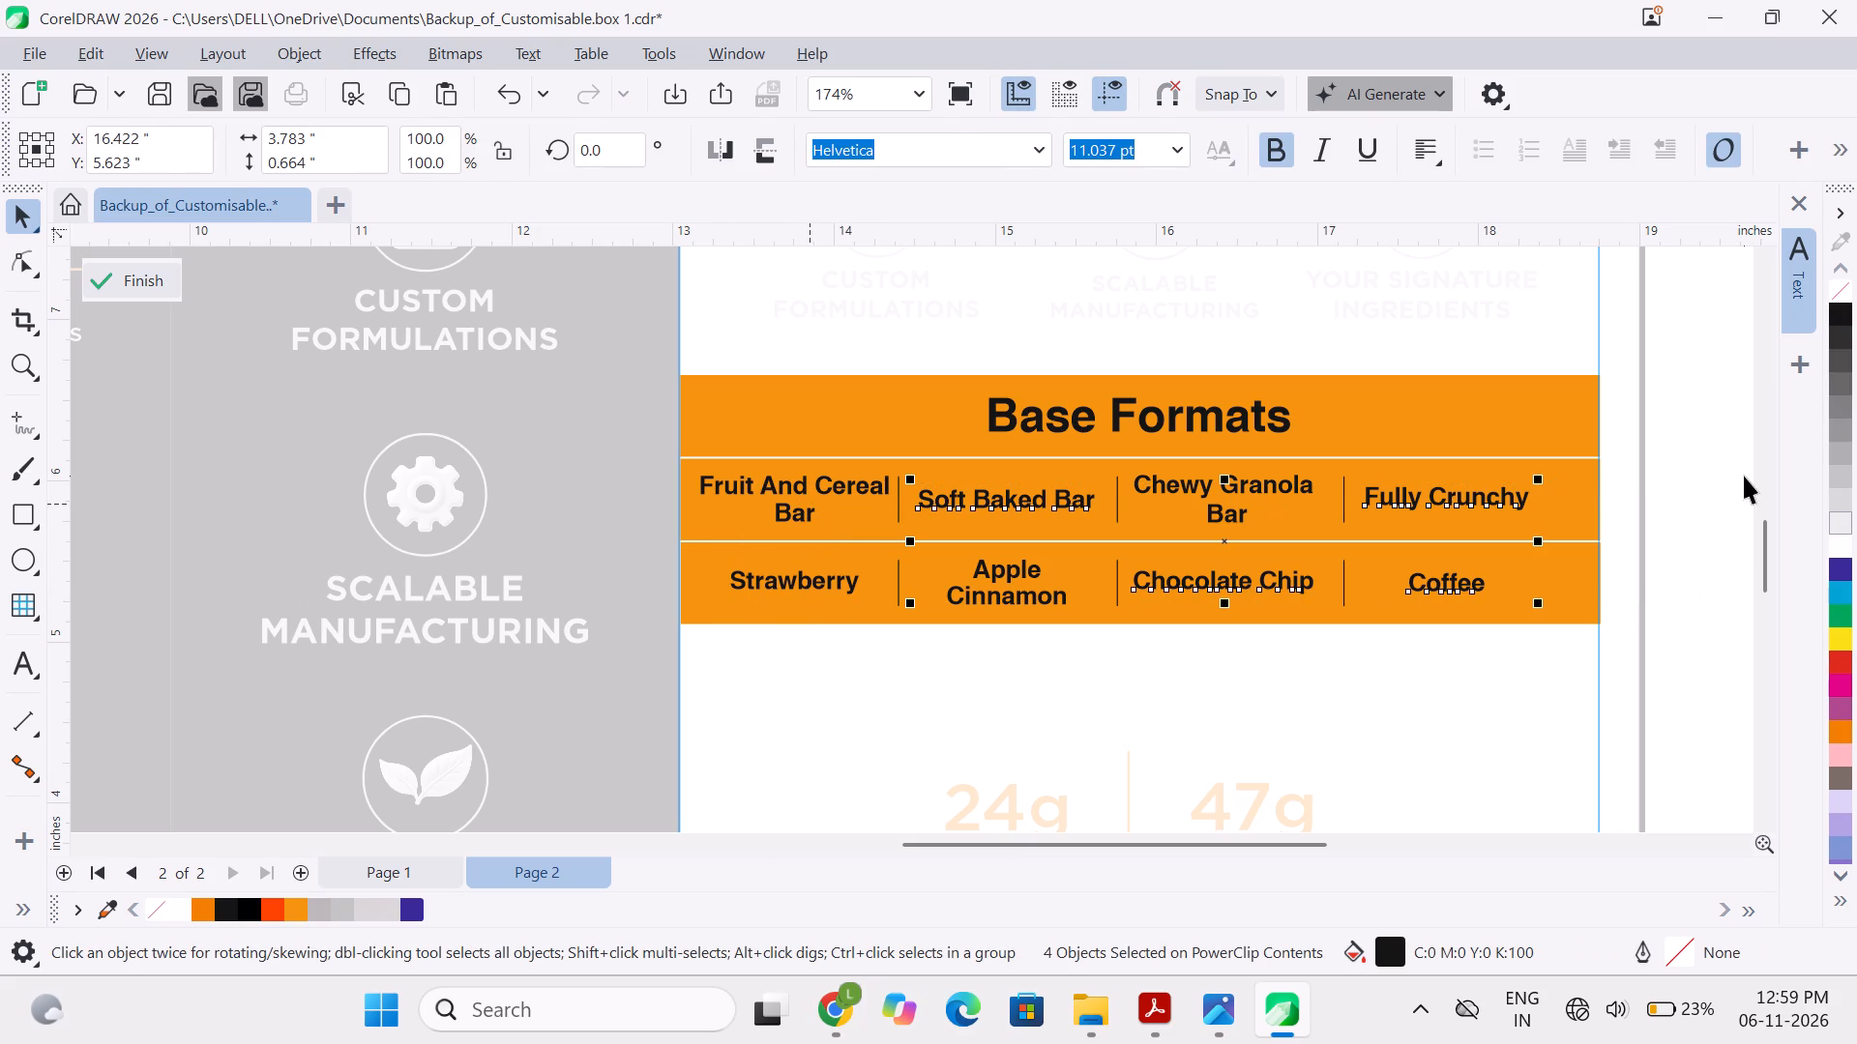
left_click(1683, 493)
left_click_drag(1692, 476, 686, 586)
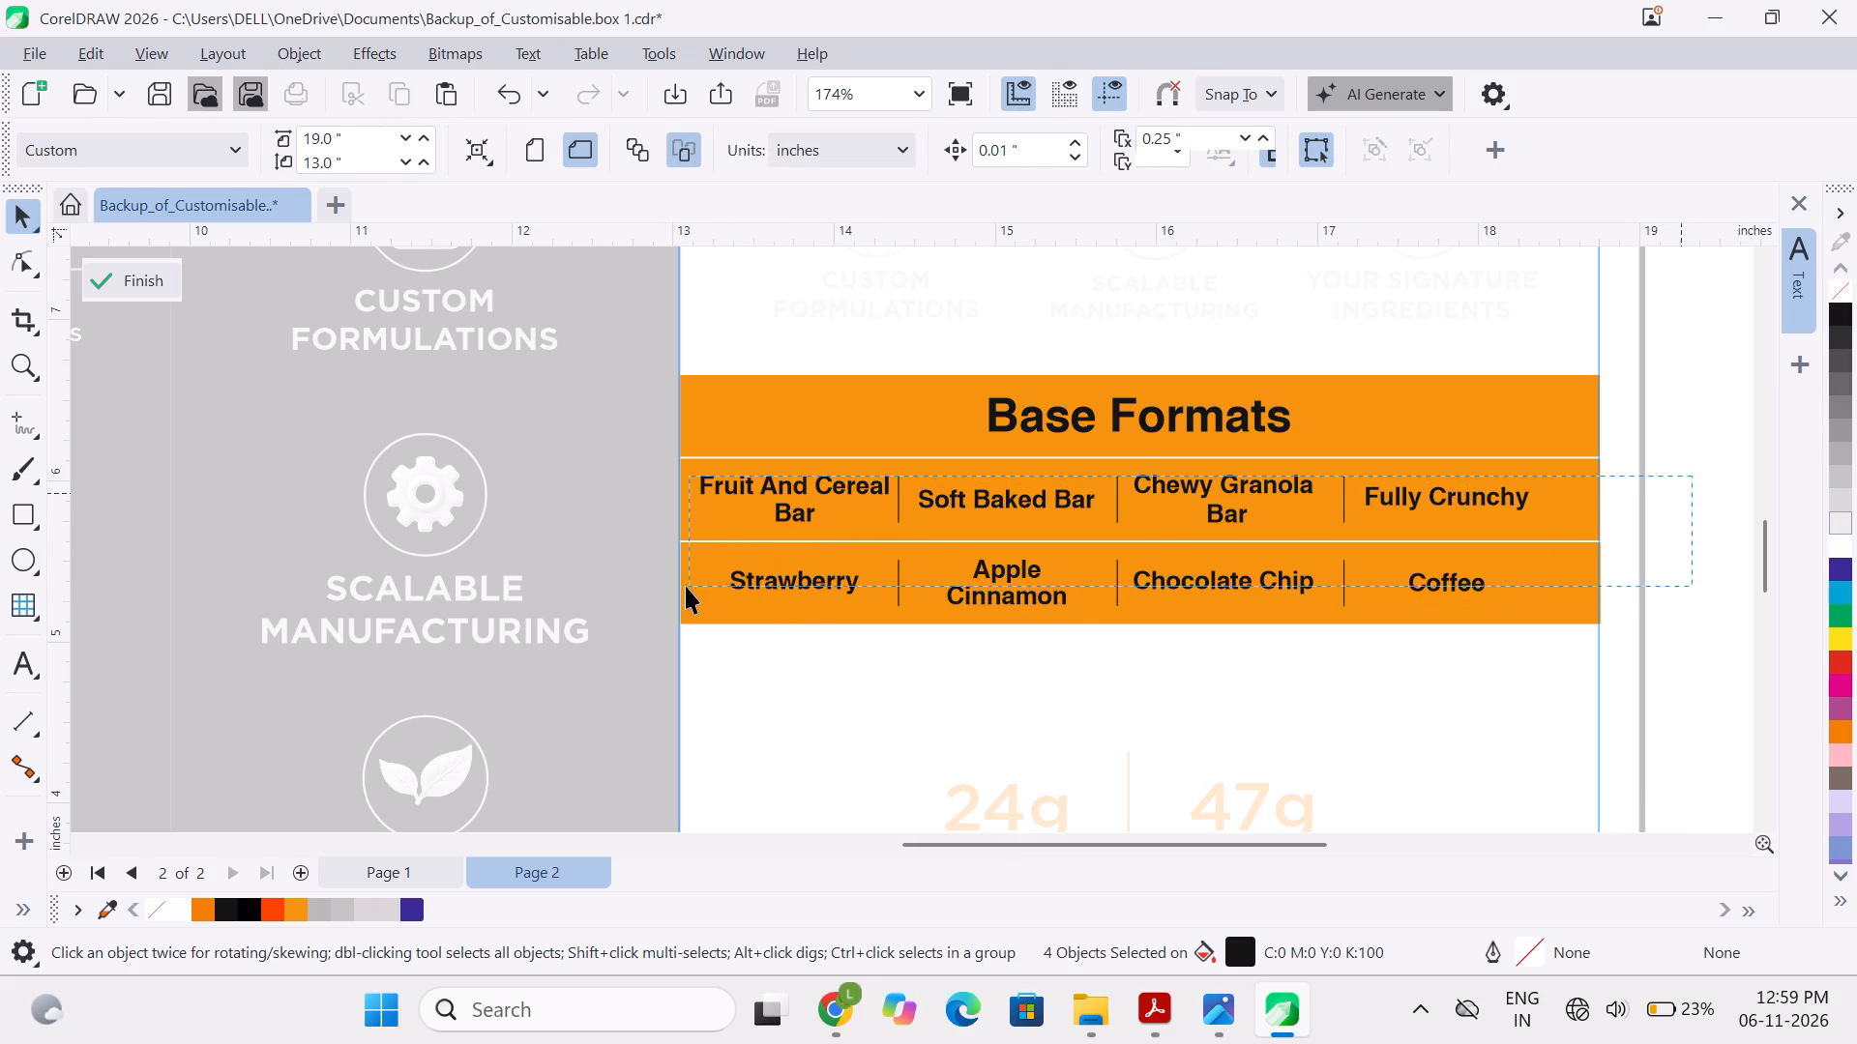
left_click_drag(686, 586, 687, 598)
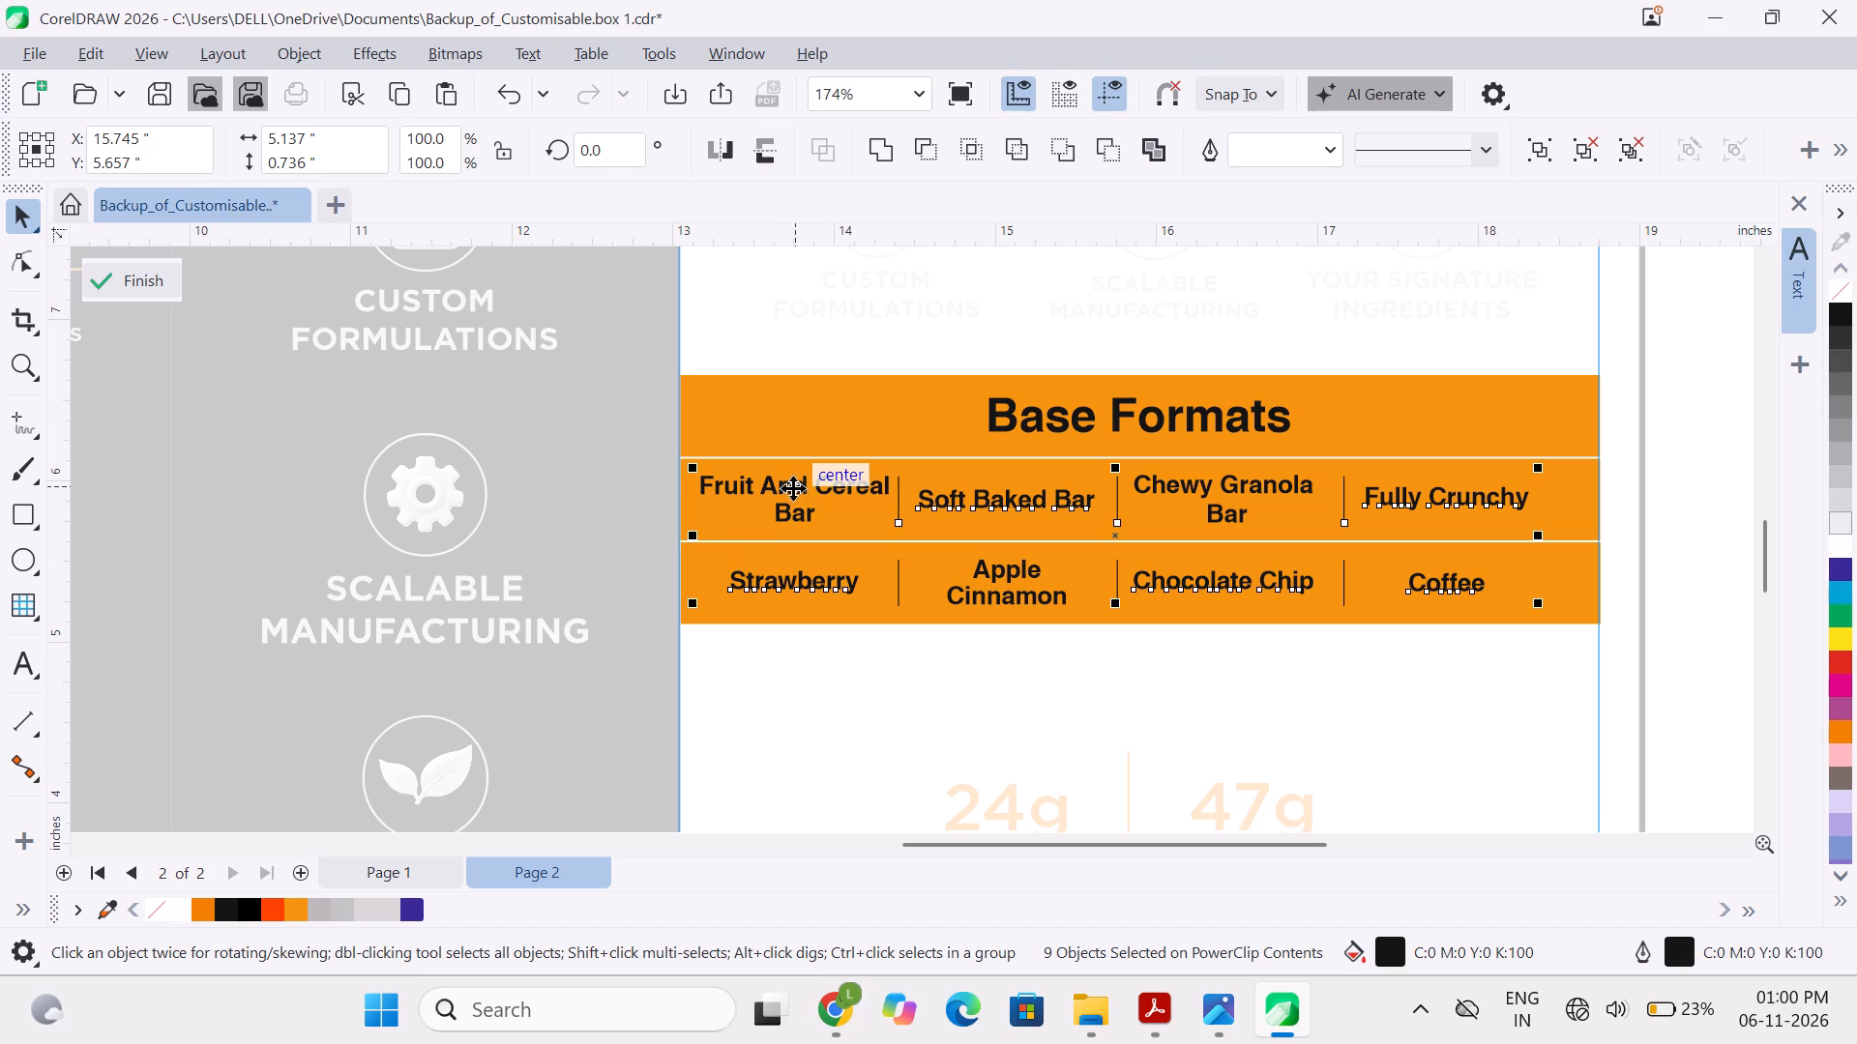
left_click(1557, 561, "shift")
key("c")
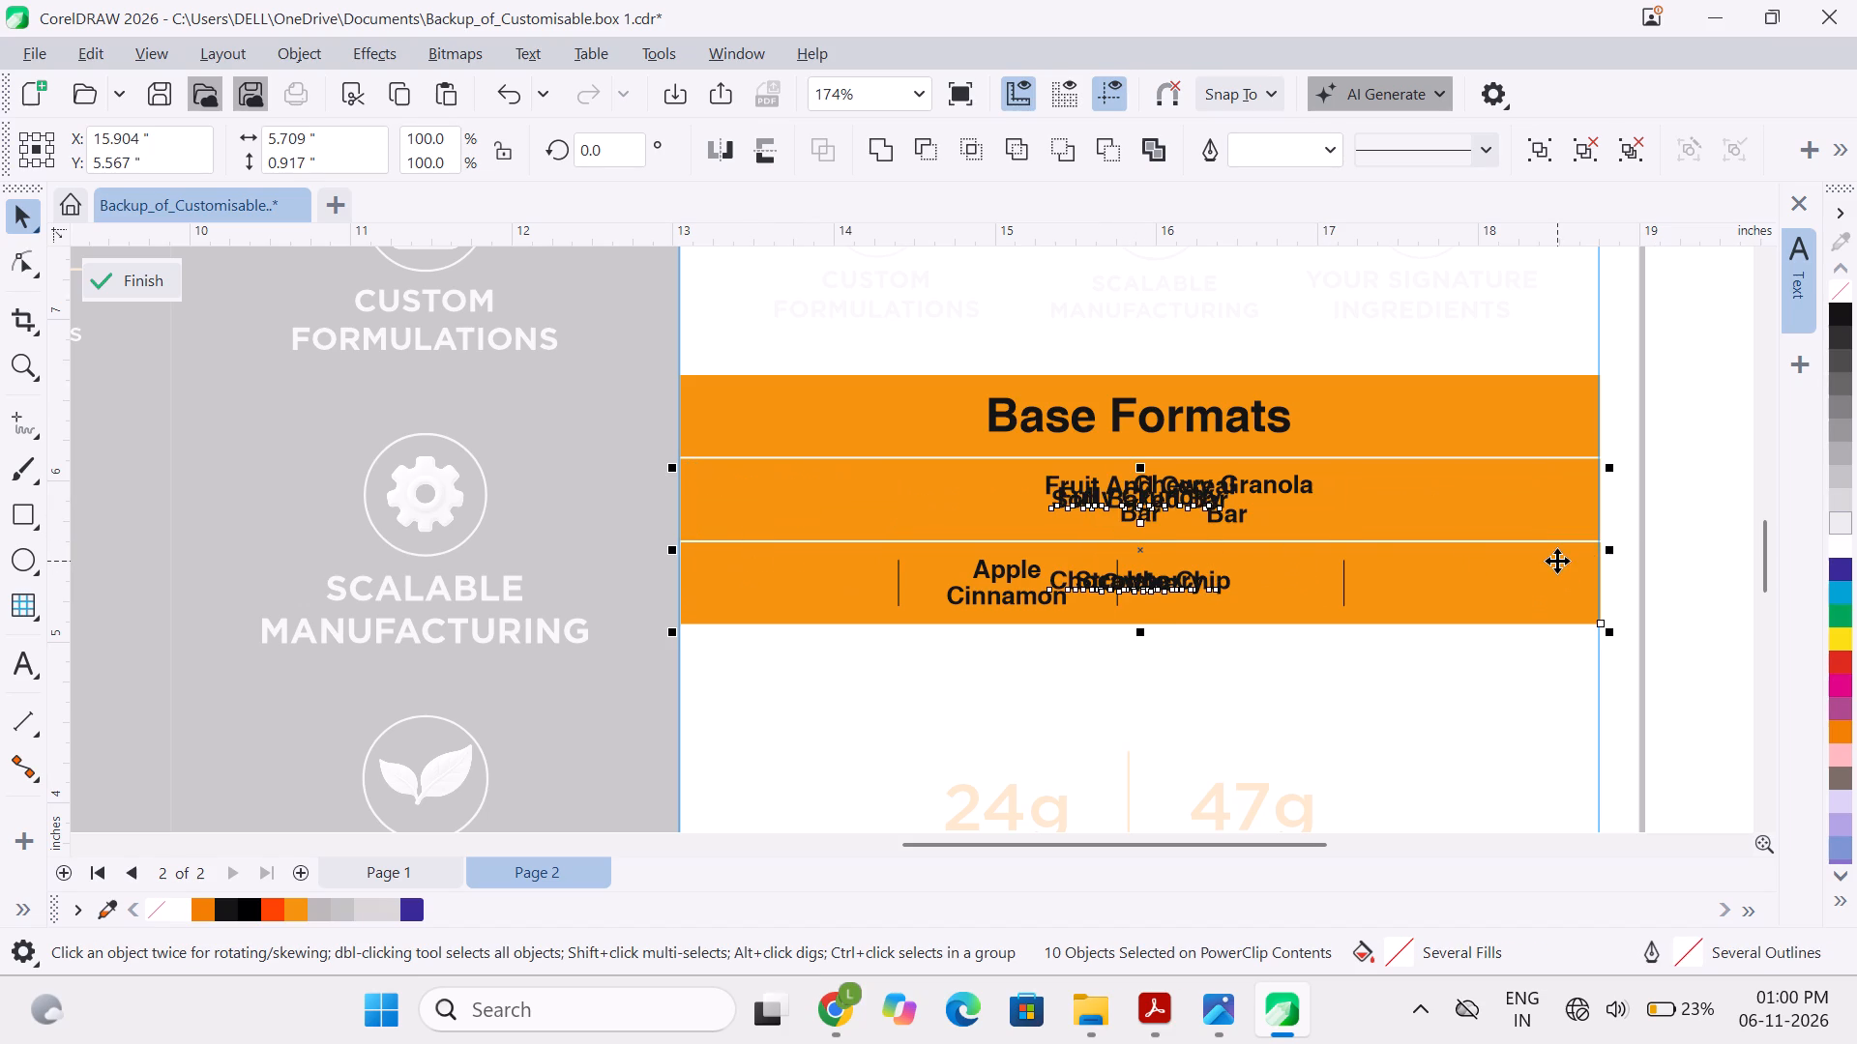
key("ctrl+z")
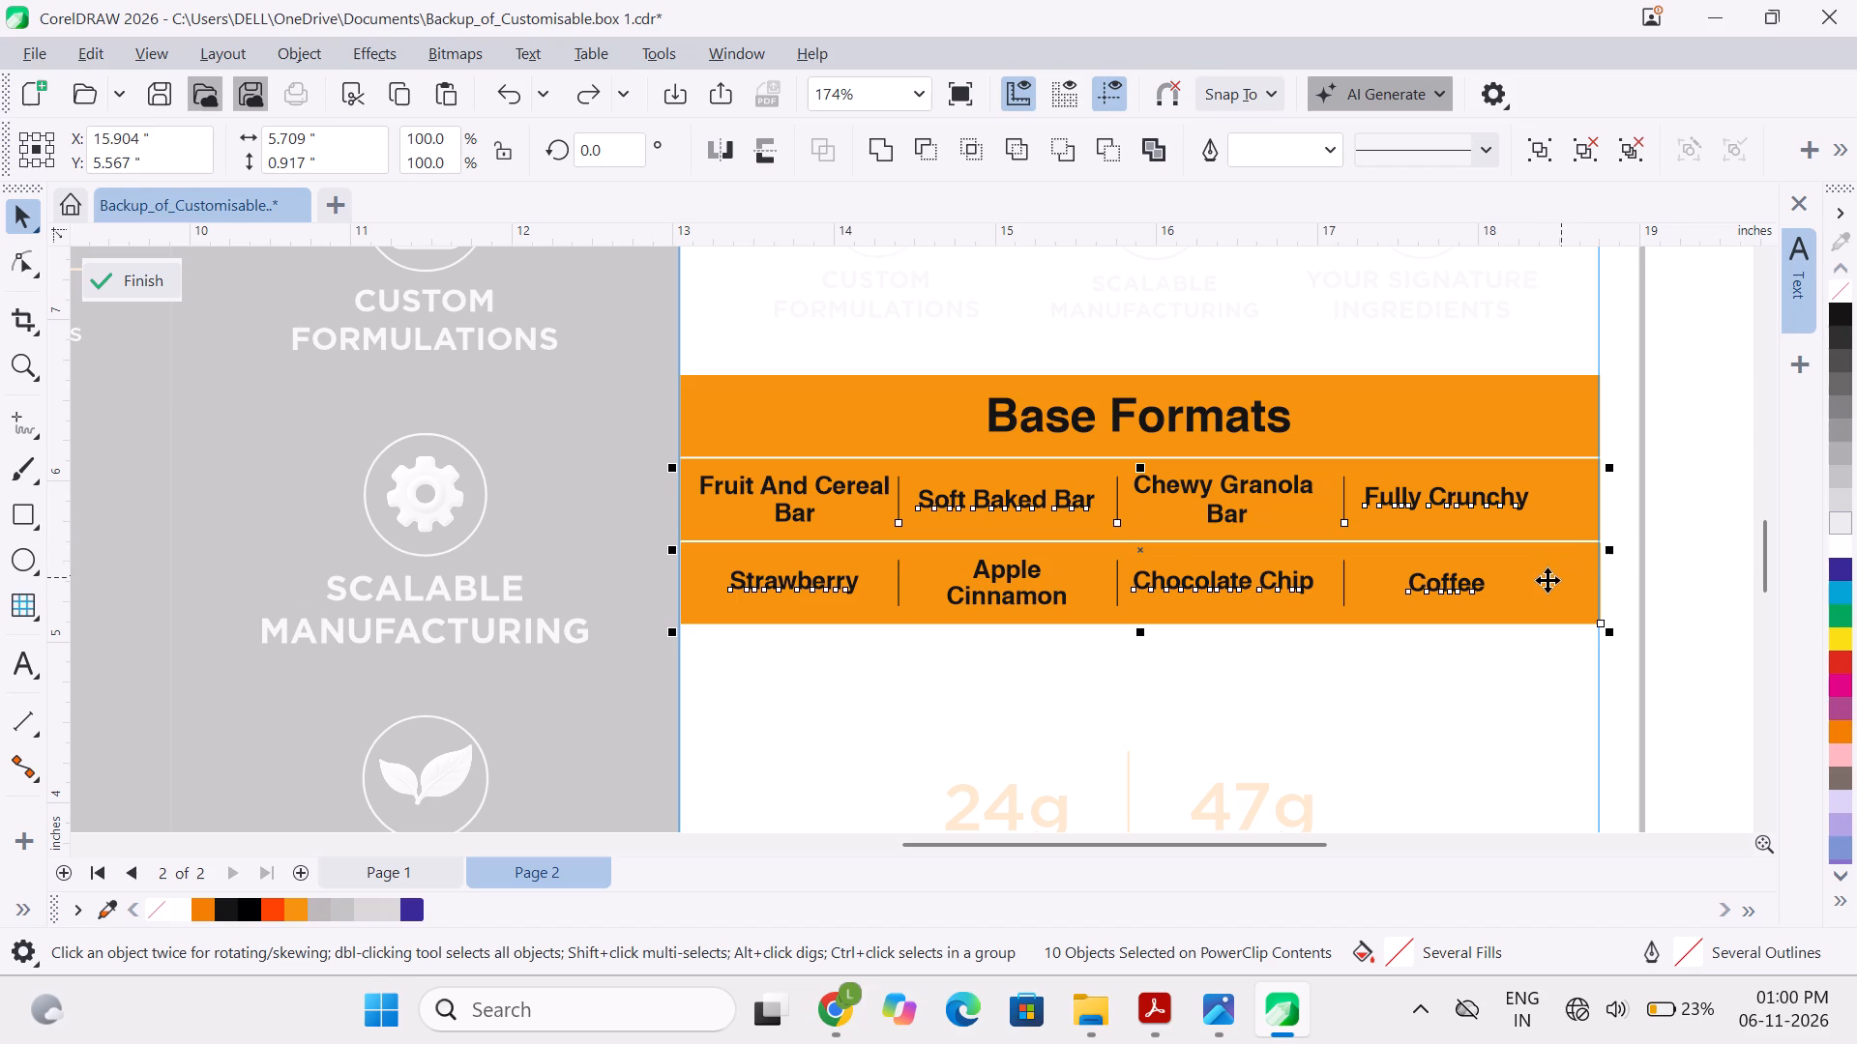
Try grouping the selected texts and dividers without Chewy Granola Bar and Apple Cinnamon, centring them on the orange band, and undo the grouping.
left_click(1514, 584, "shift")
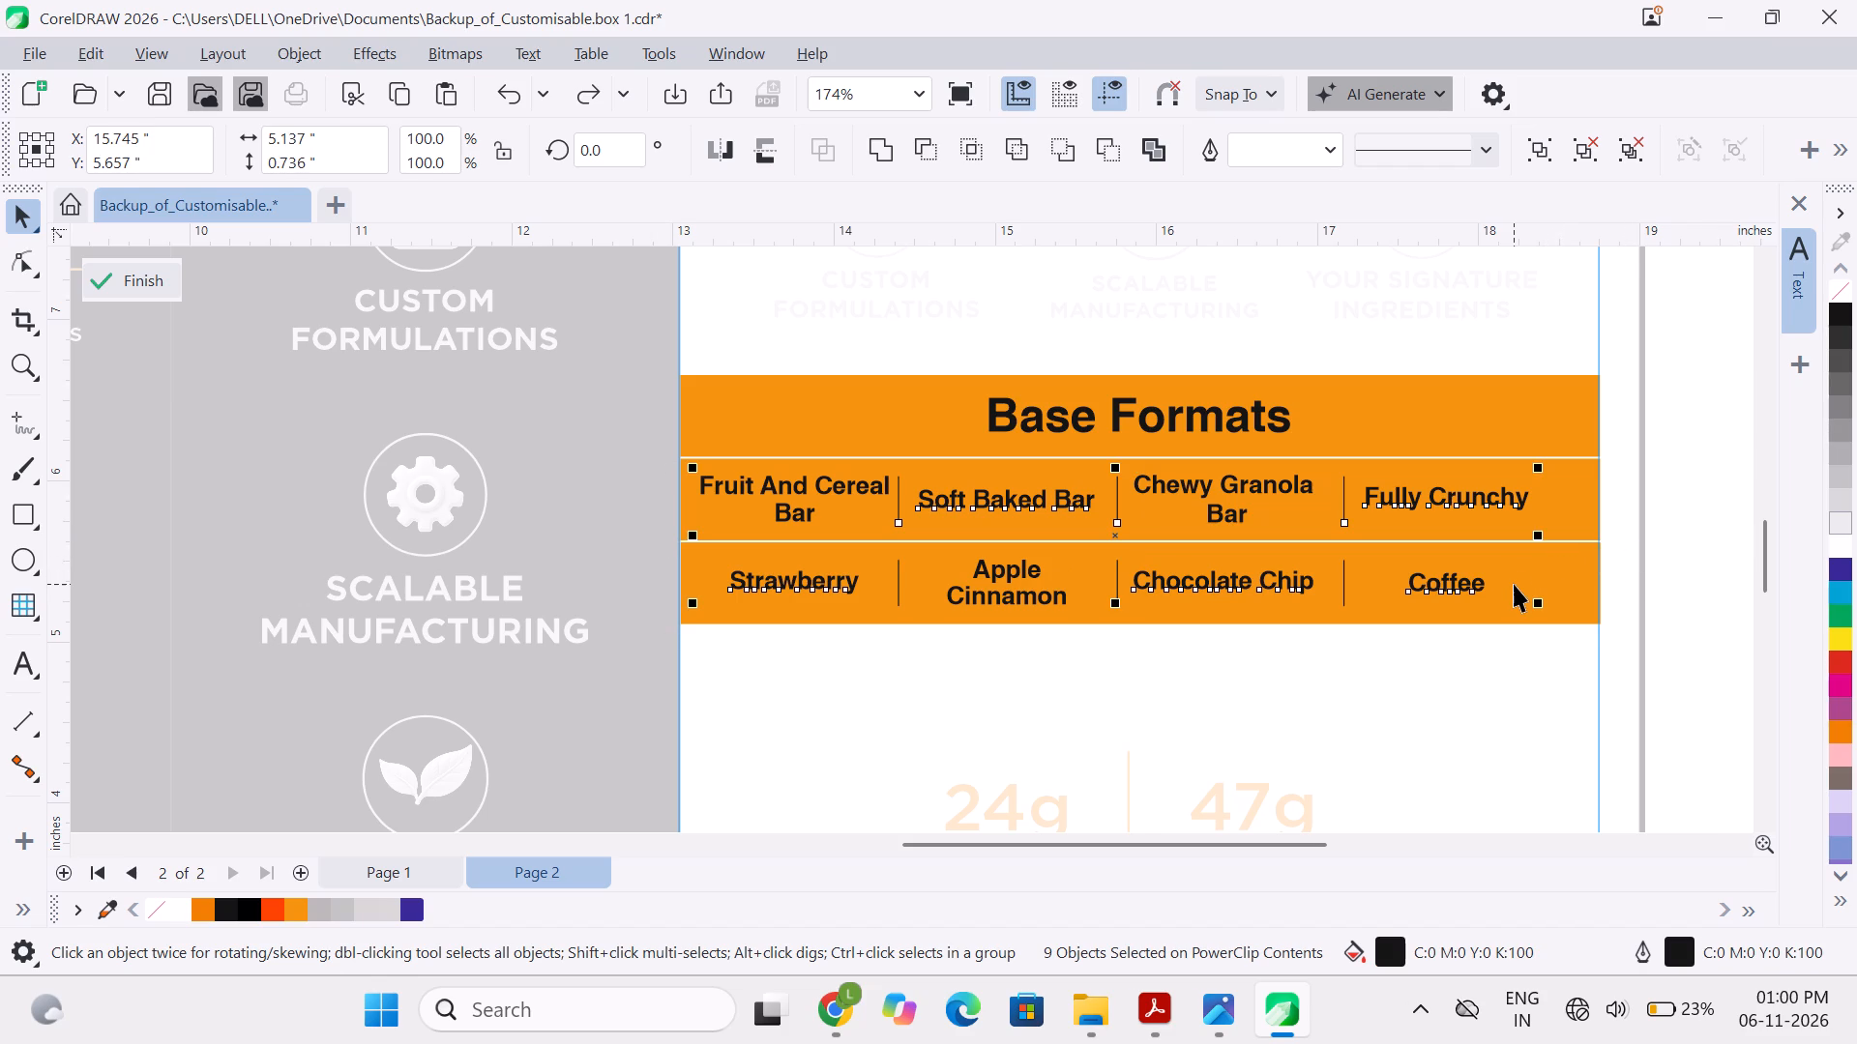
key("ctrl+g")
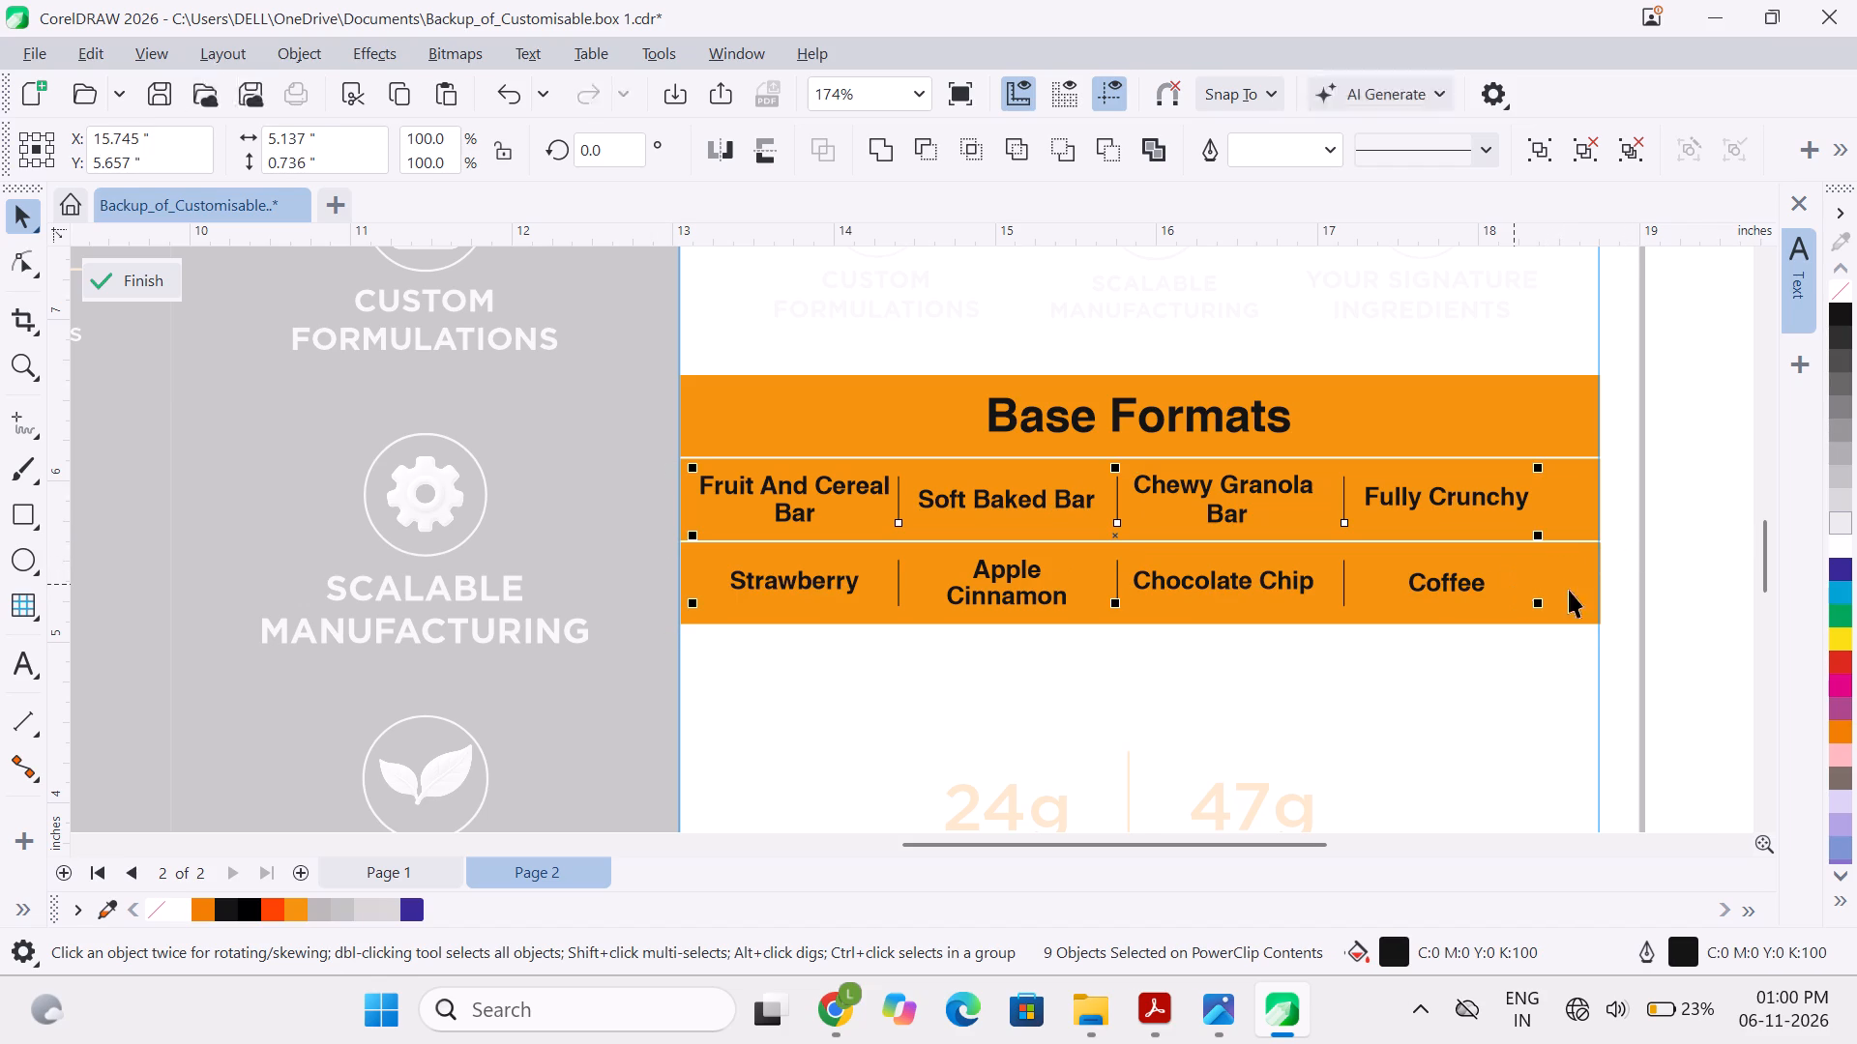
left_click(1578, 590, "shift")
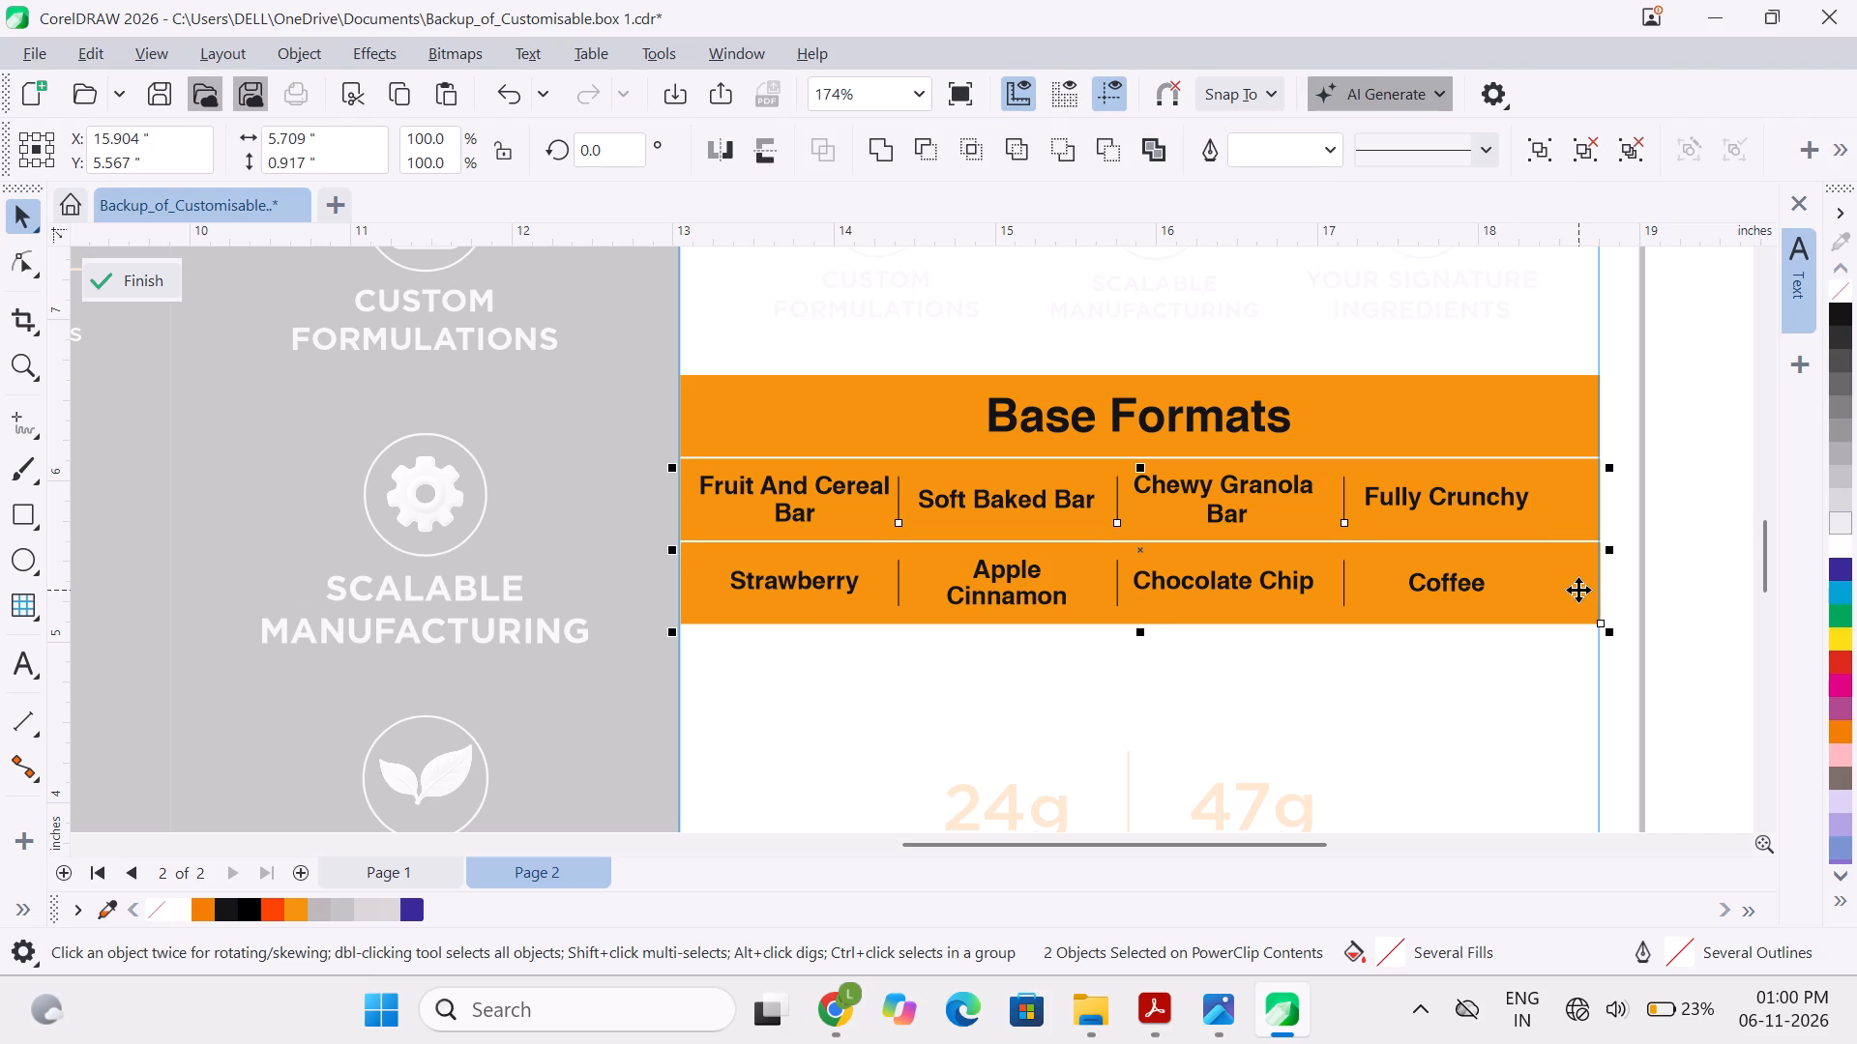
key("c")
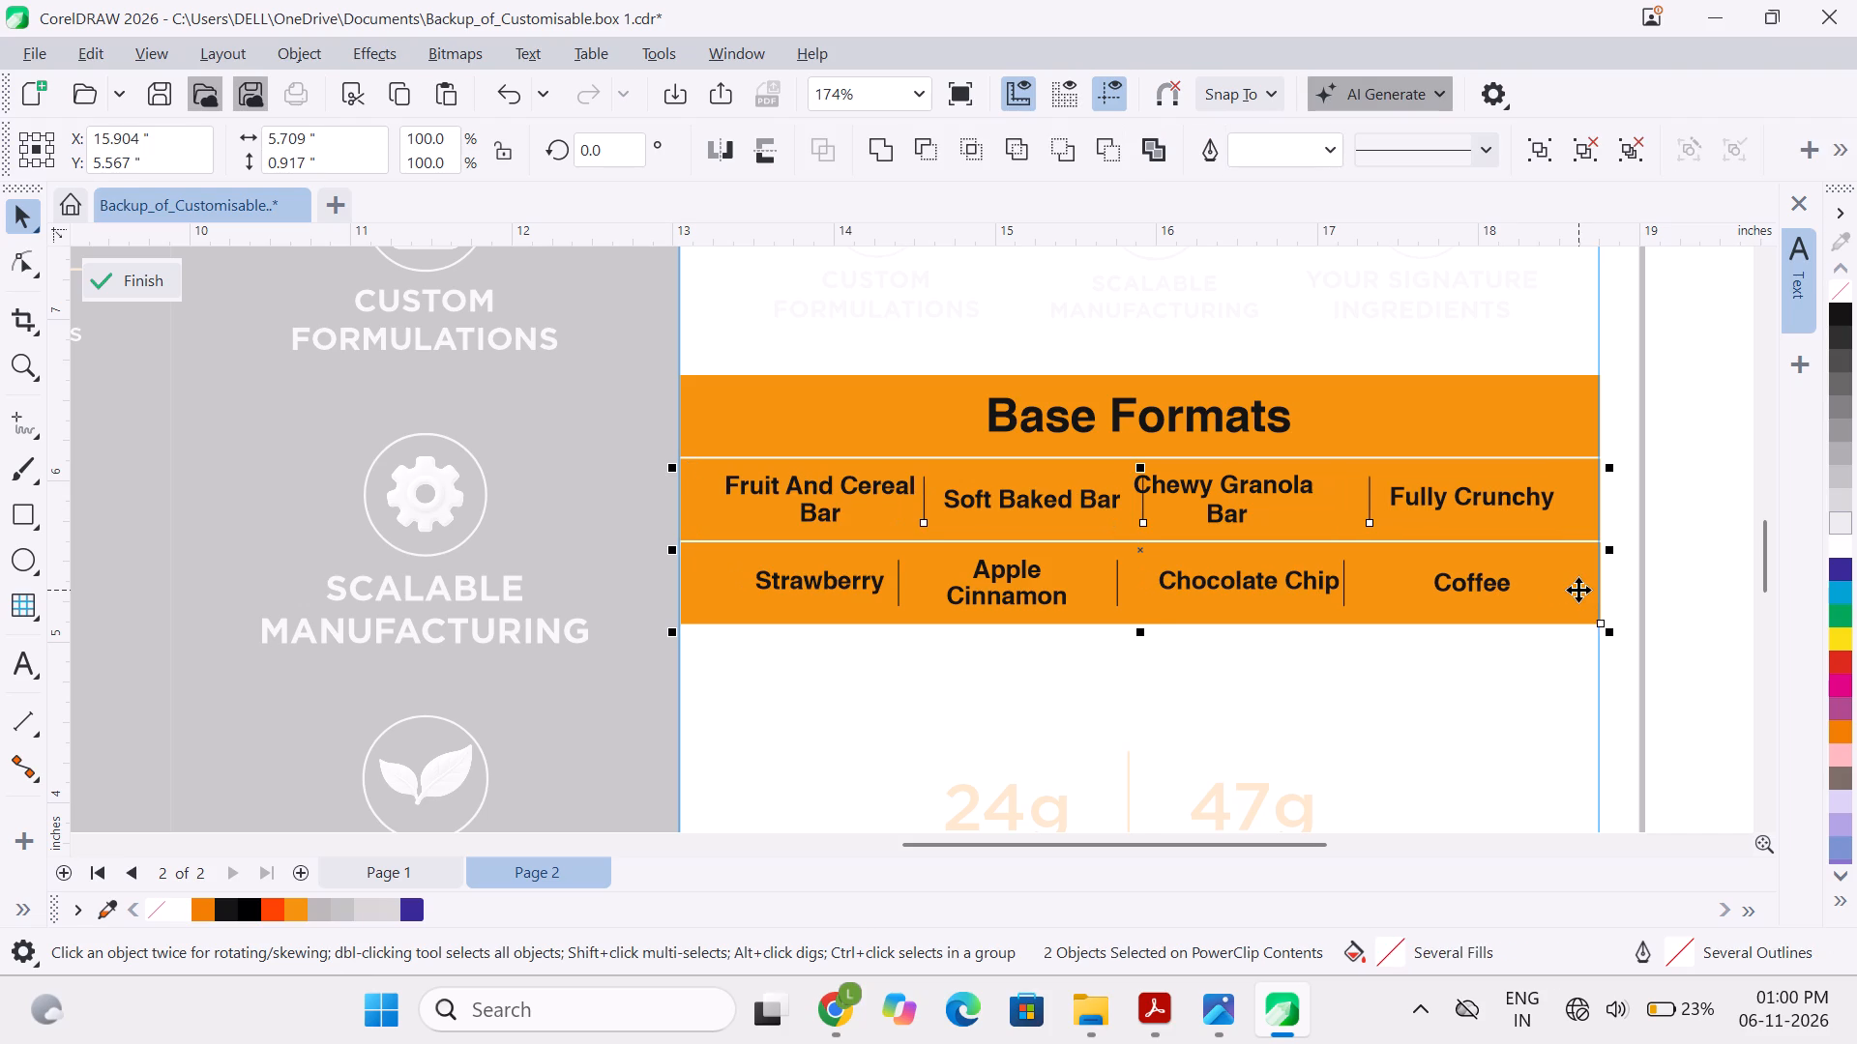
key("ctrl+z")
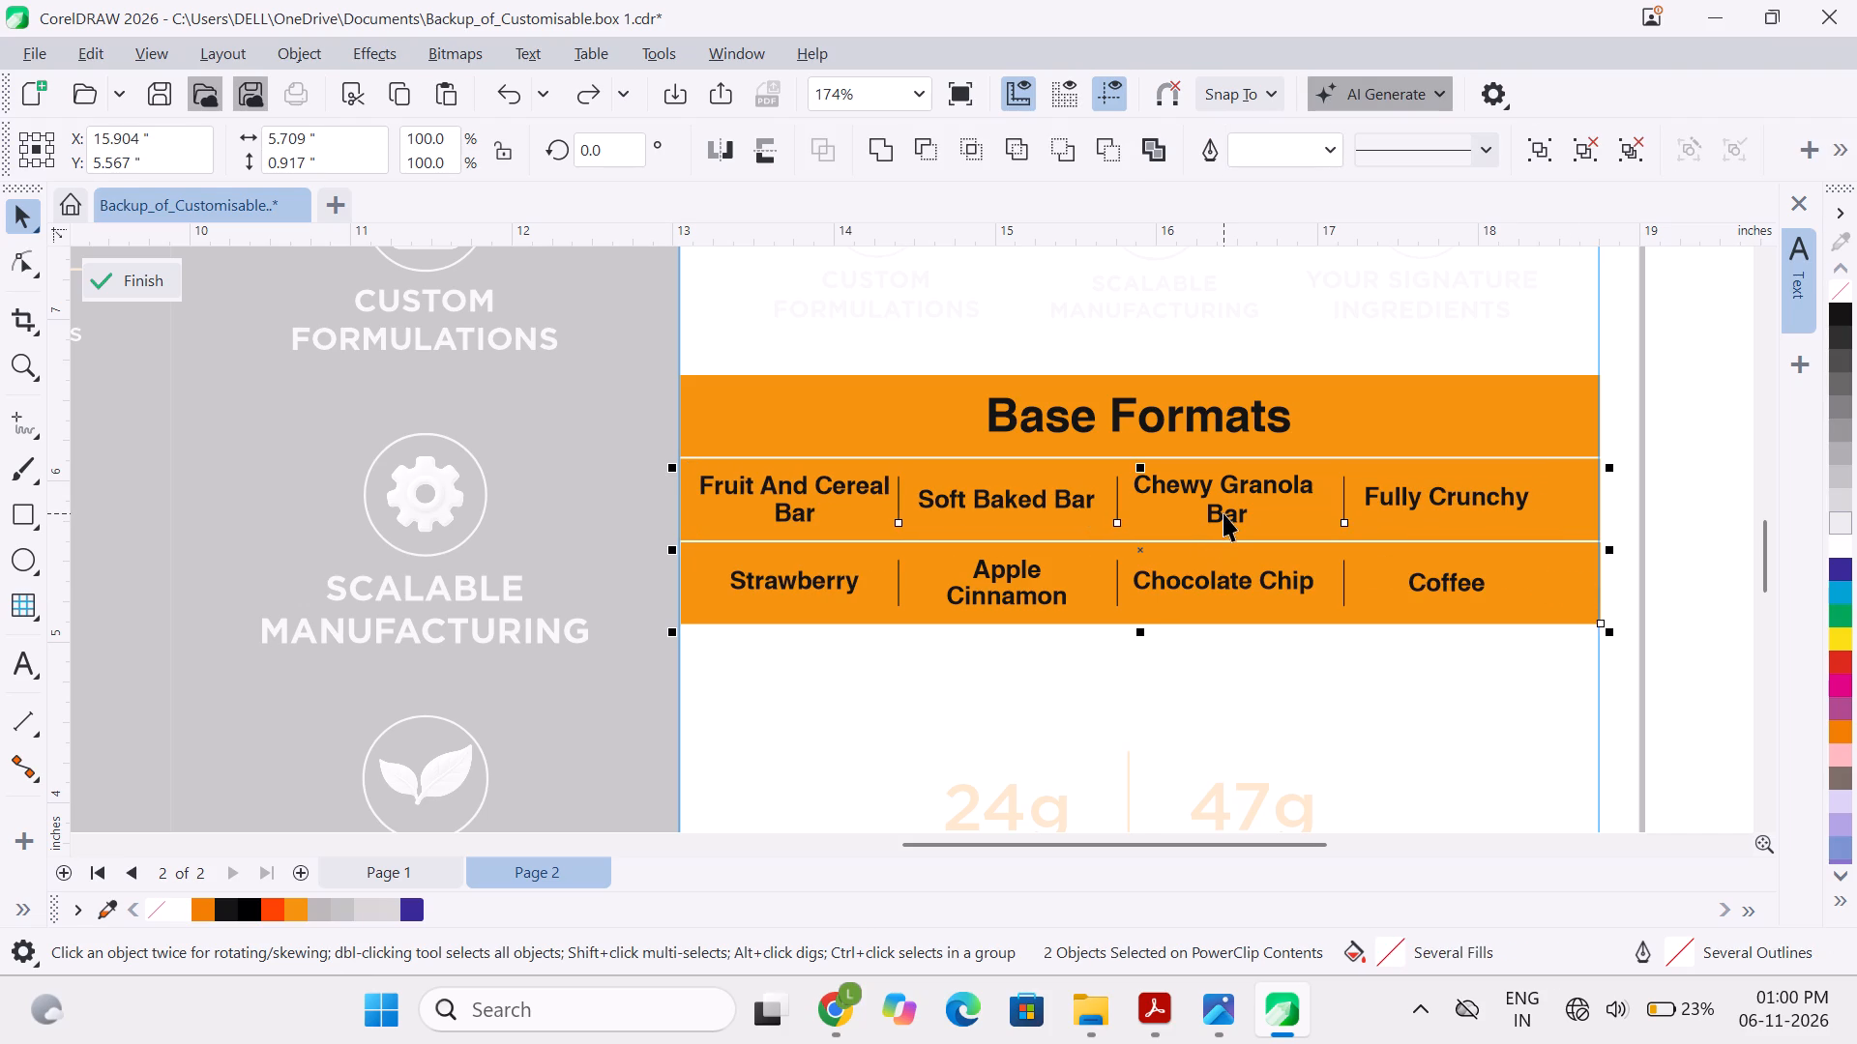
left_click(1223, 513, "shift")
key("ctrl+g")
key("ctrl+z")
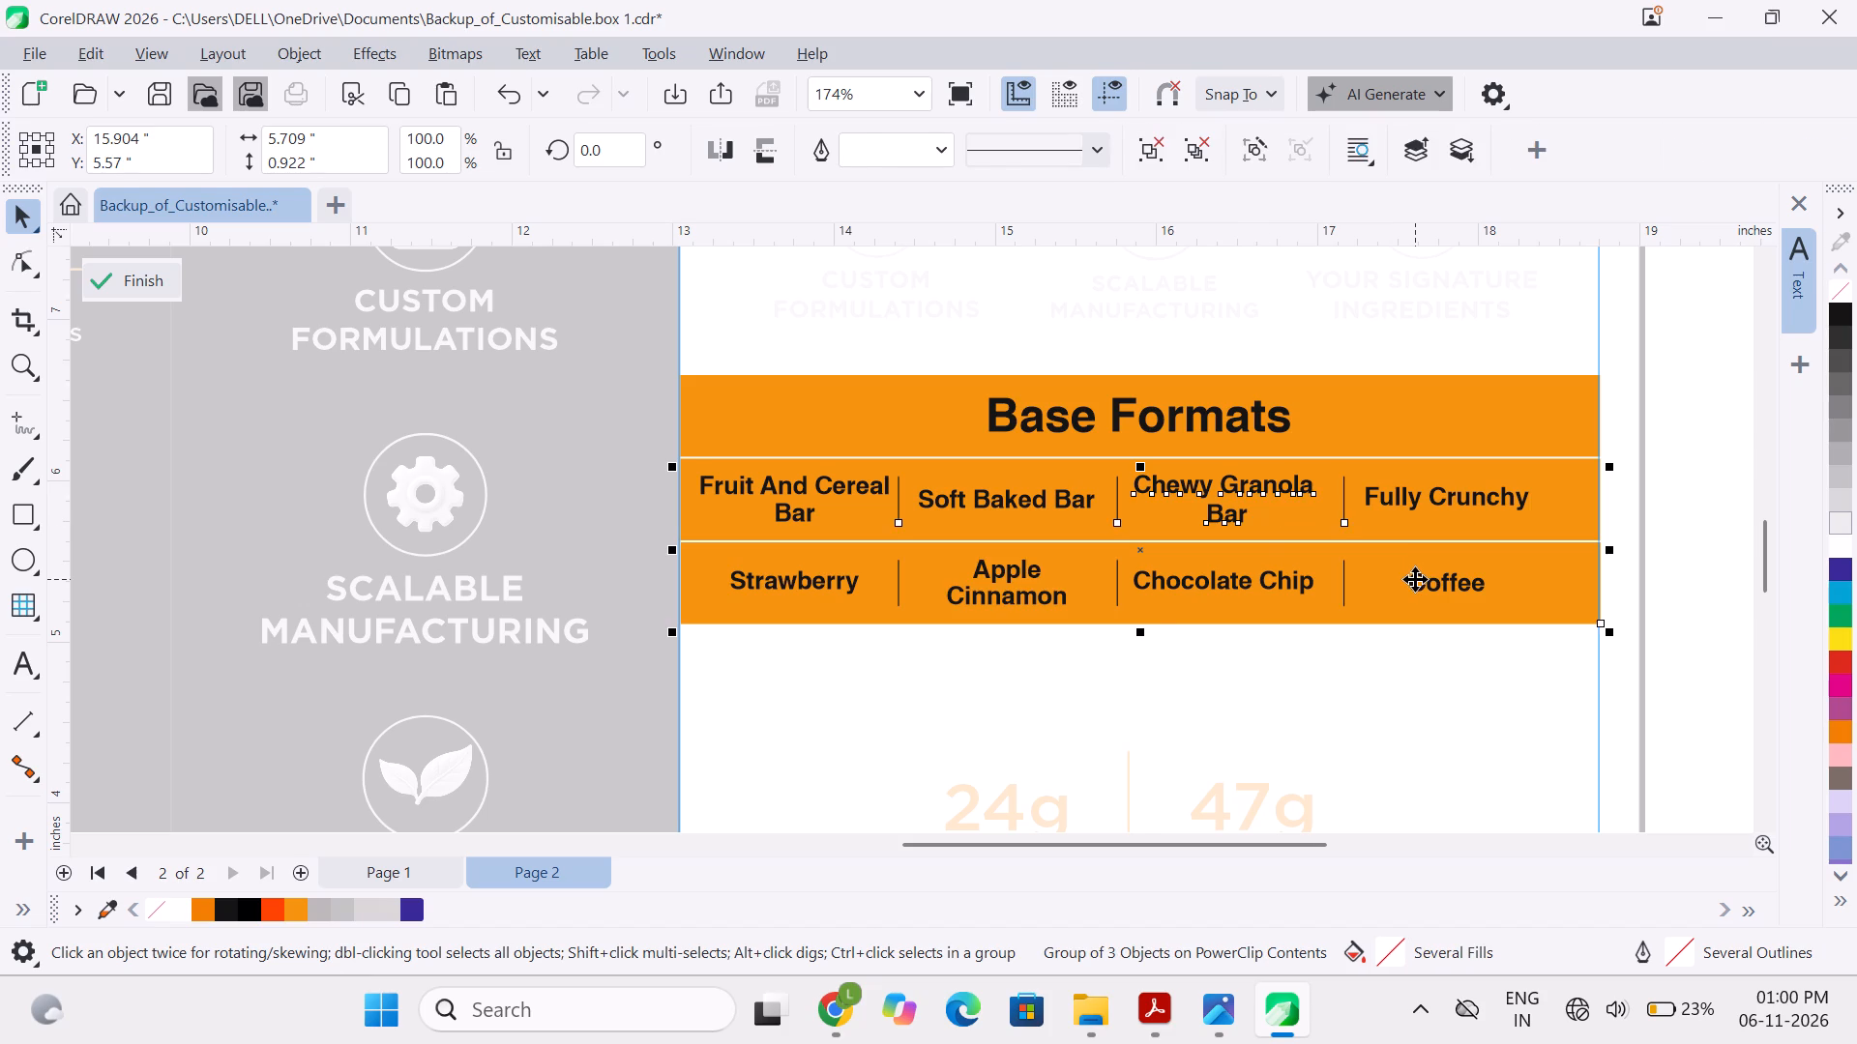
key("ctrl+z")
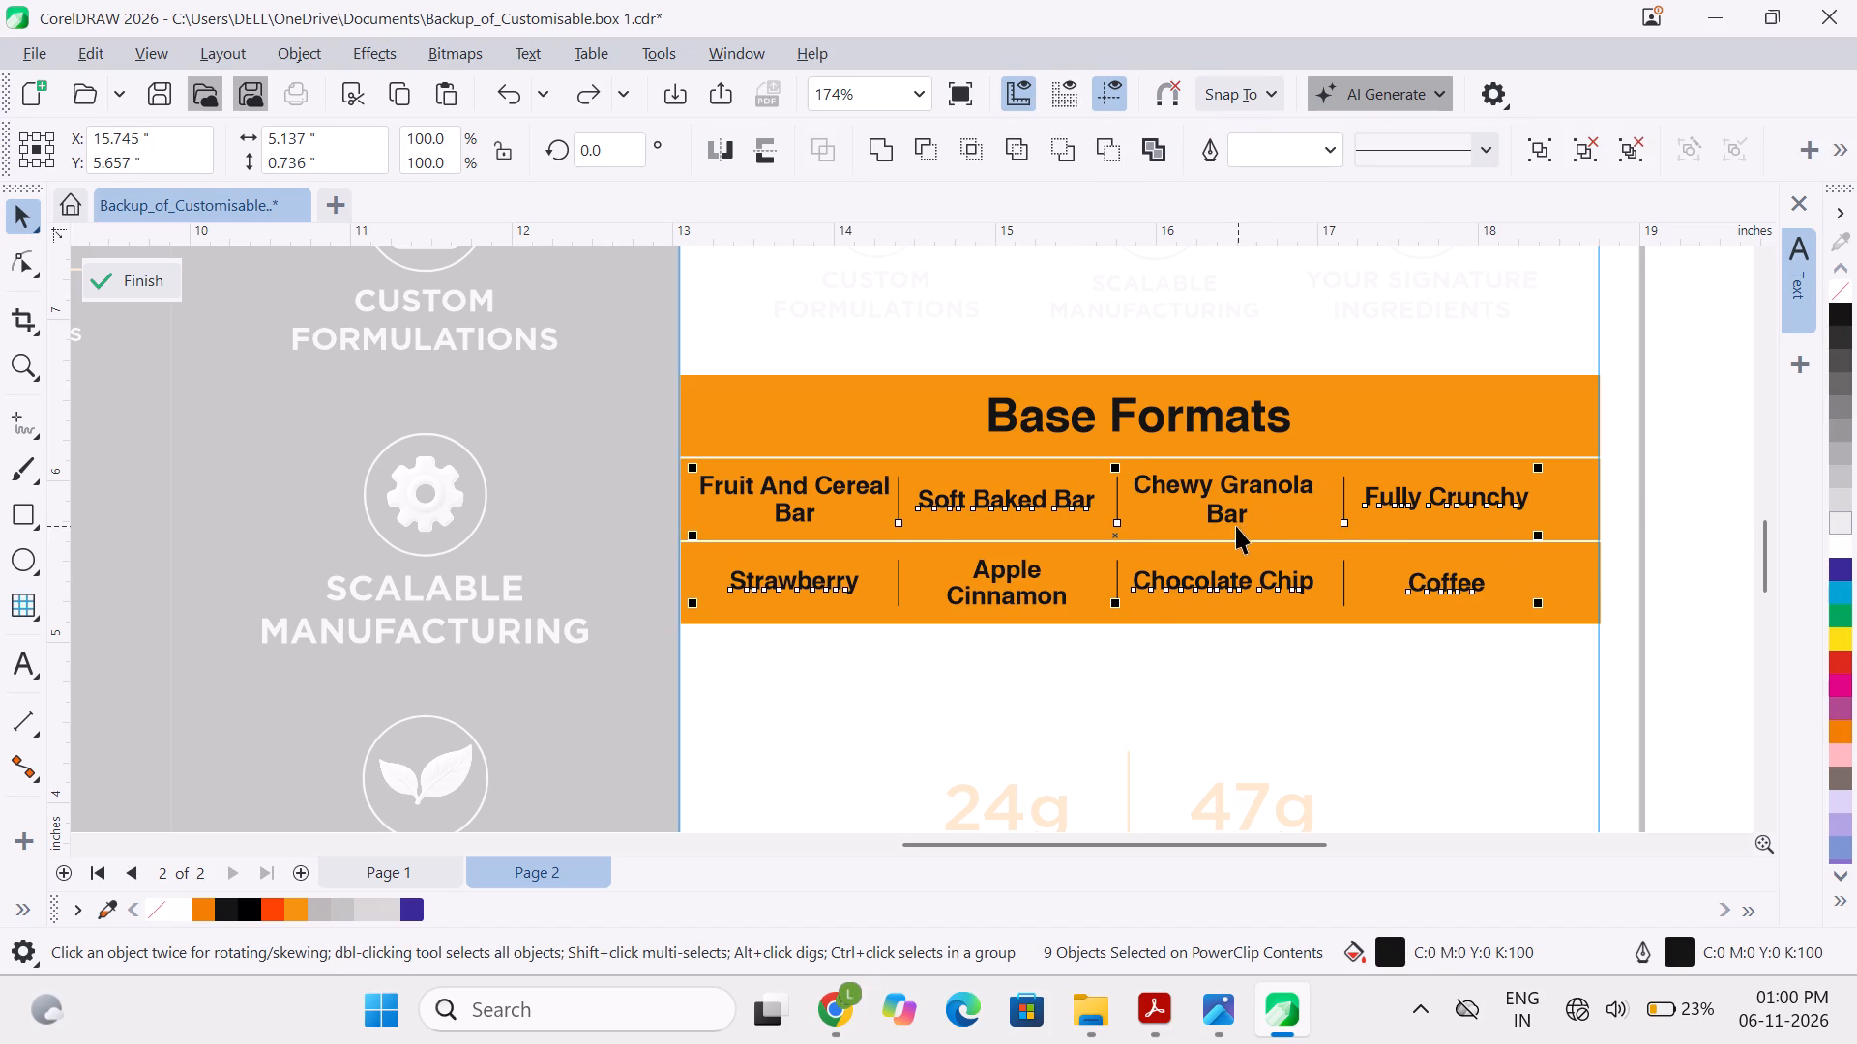
Group all eight table texts, including Chewy Granola Bar and Apple Cinnamon, with the first-row dividers and centre the group horizontally on the orange band.
left_click(1235, 512, "shift")
left_click(975, 599, "shift")
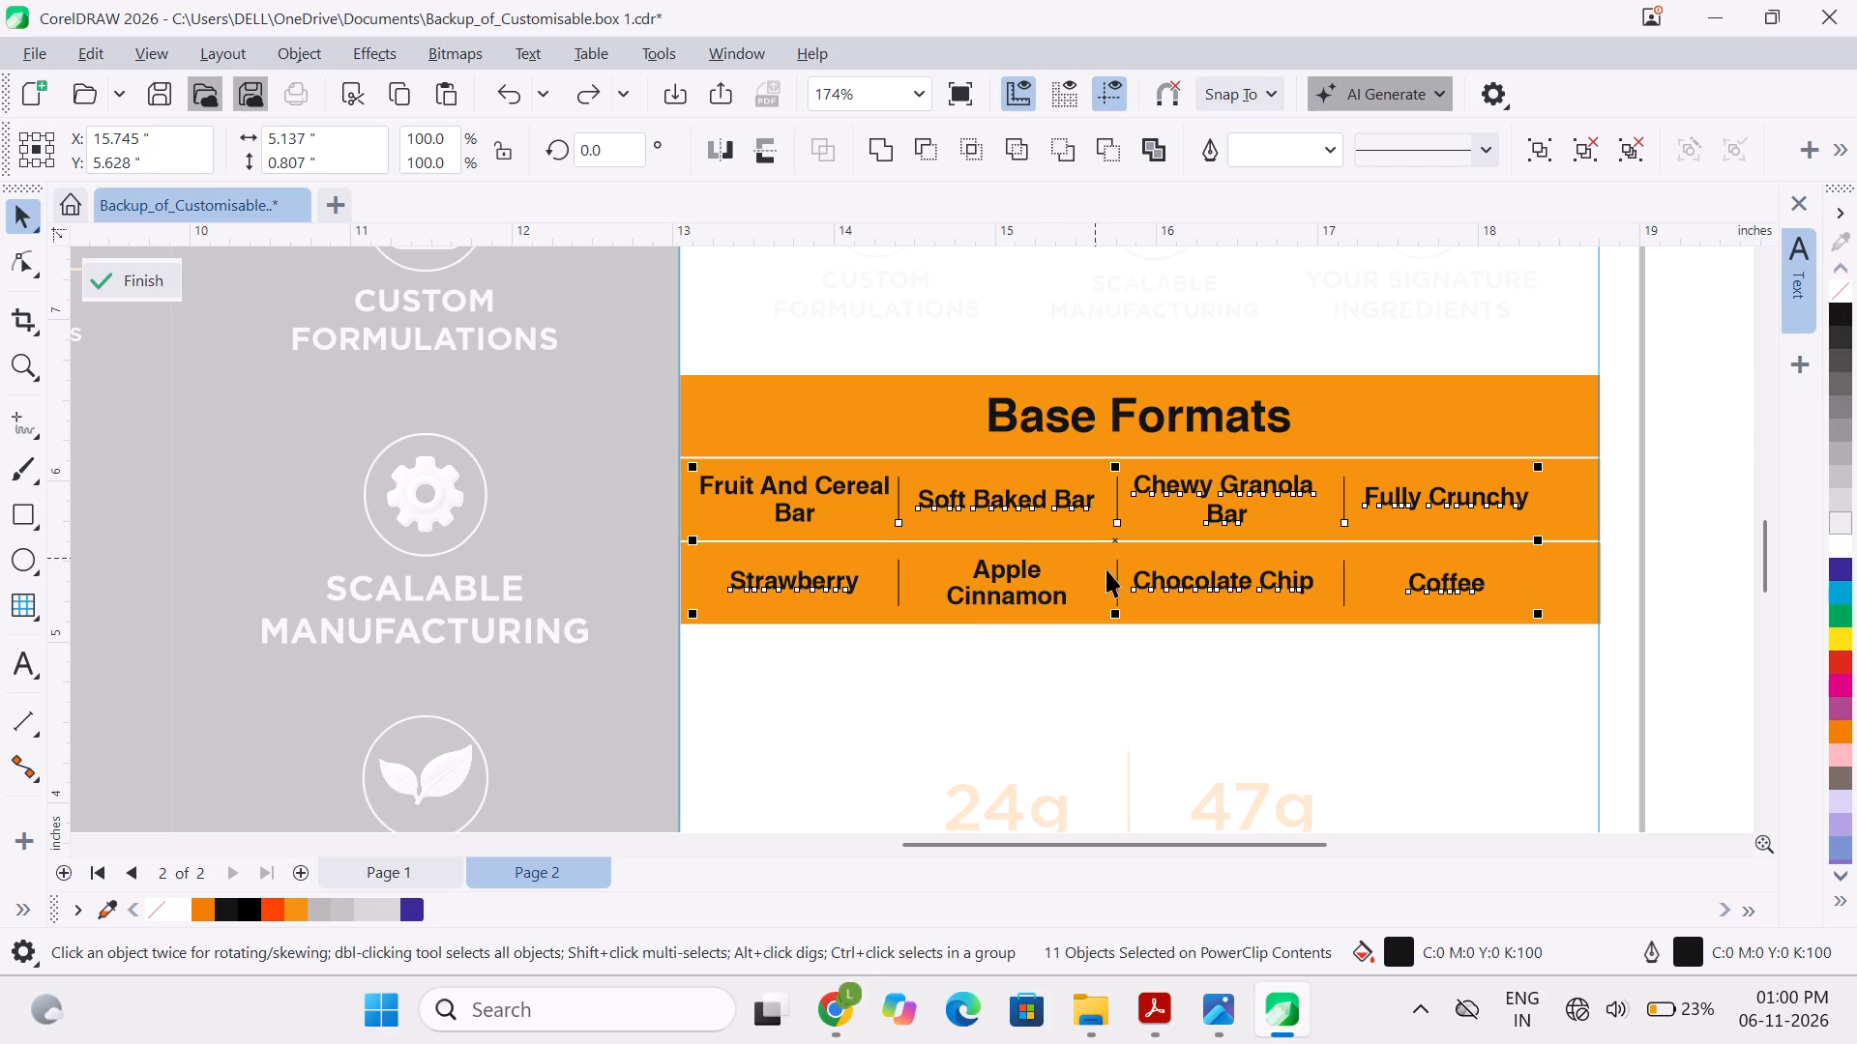
key("ctrl+g")
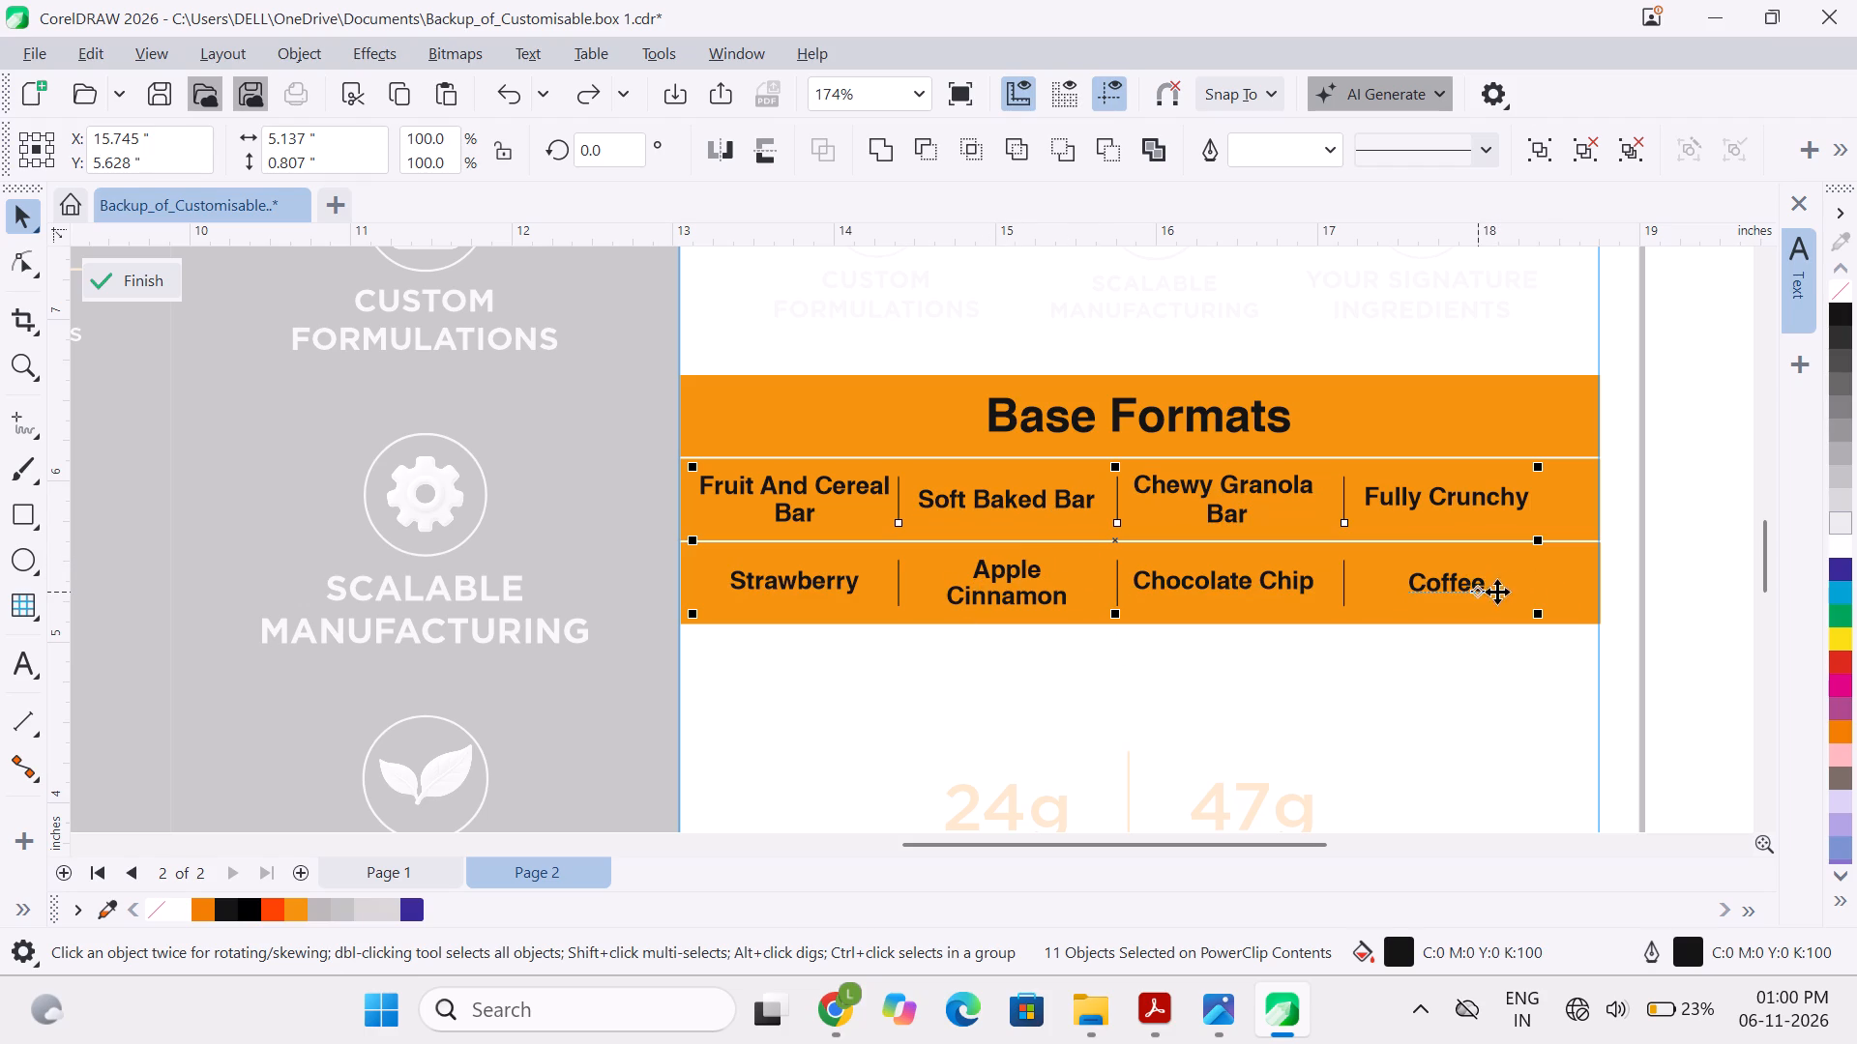
left_click(1570, 591, "shift")
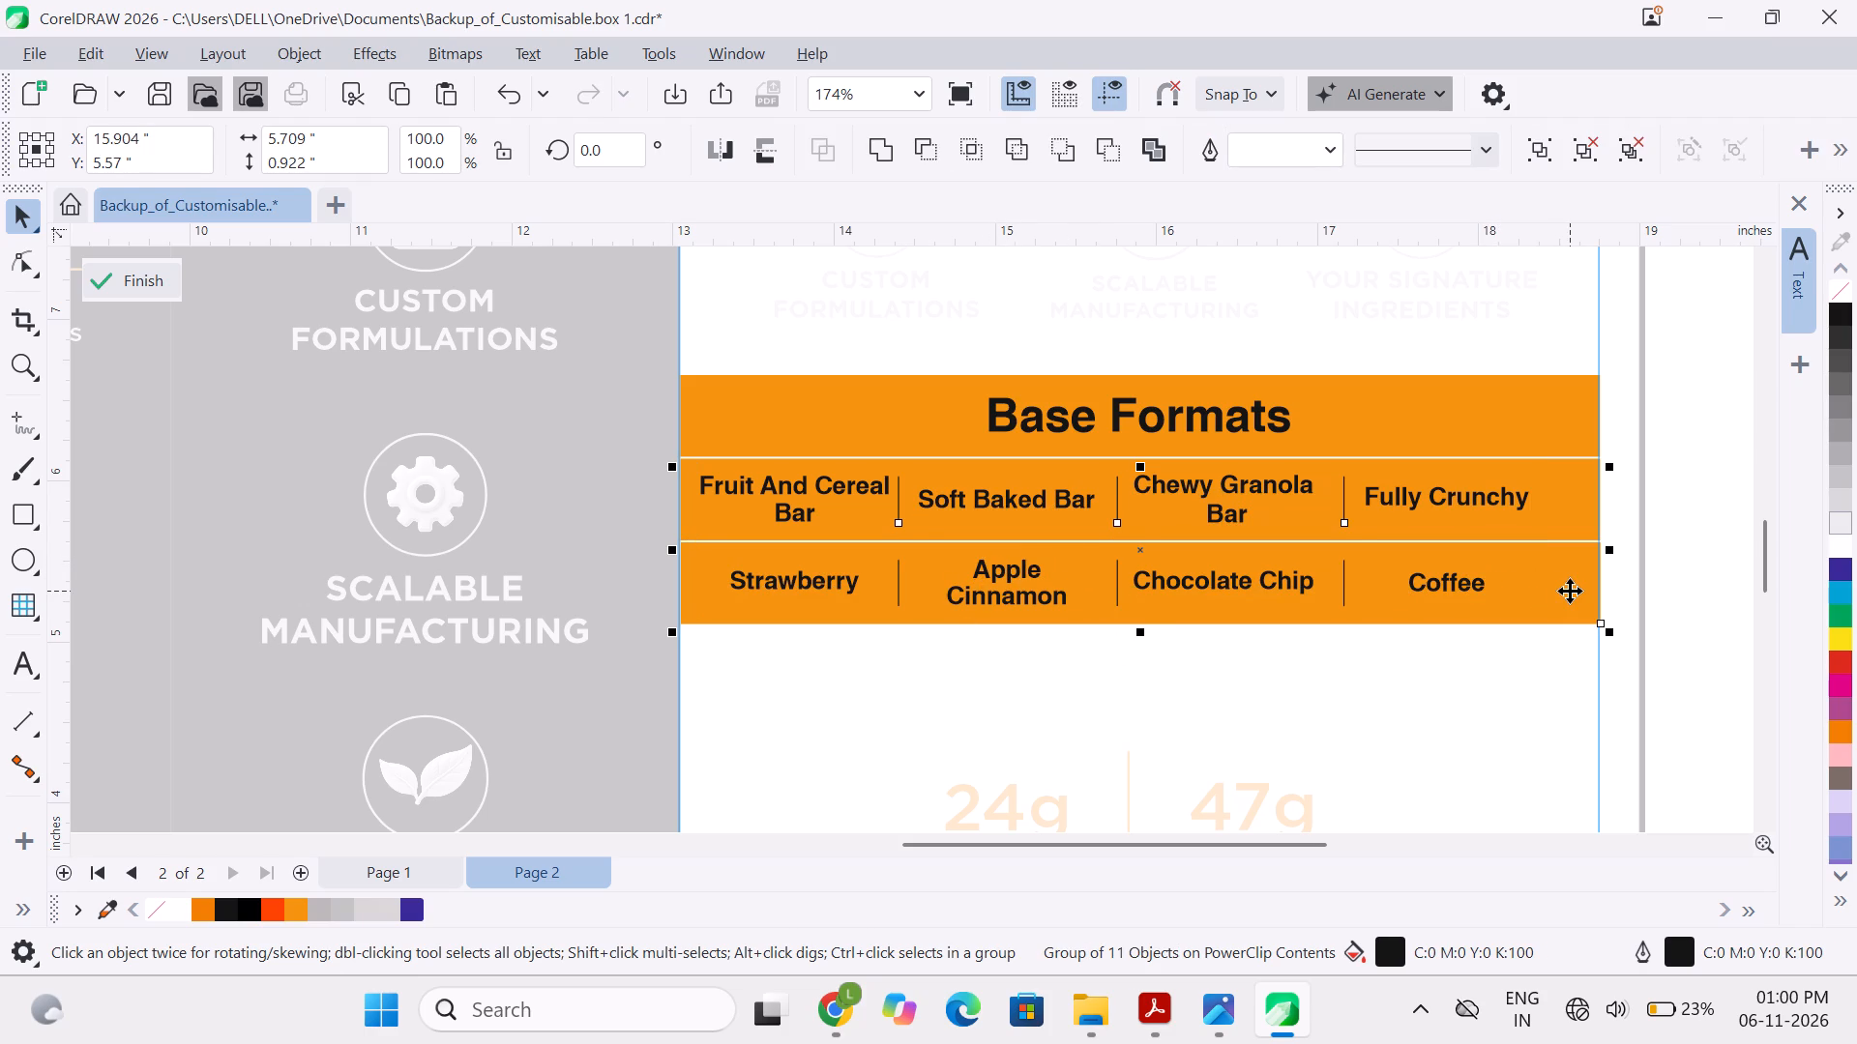
key("c")
left_click(1723, 576)
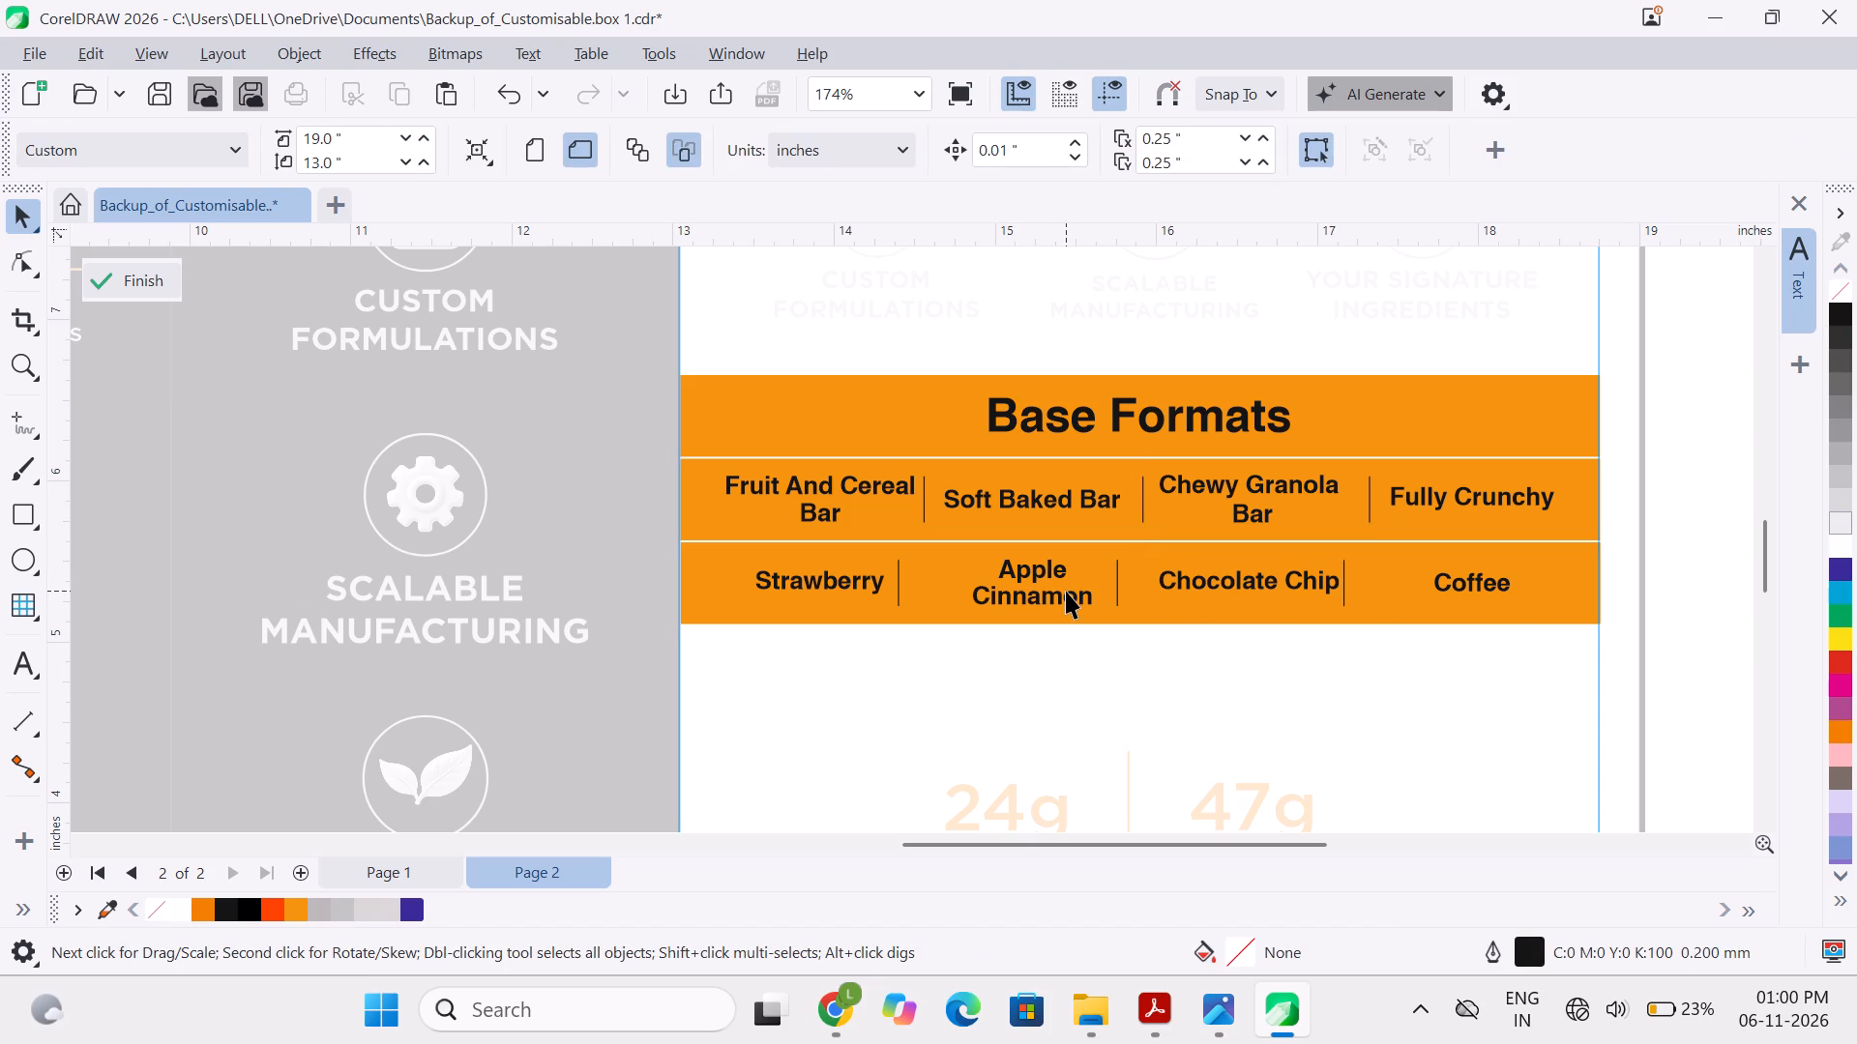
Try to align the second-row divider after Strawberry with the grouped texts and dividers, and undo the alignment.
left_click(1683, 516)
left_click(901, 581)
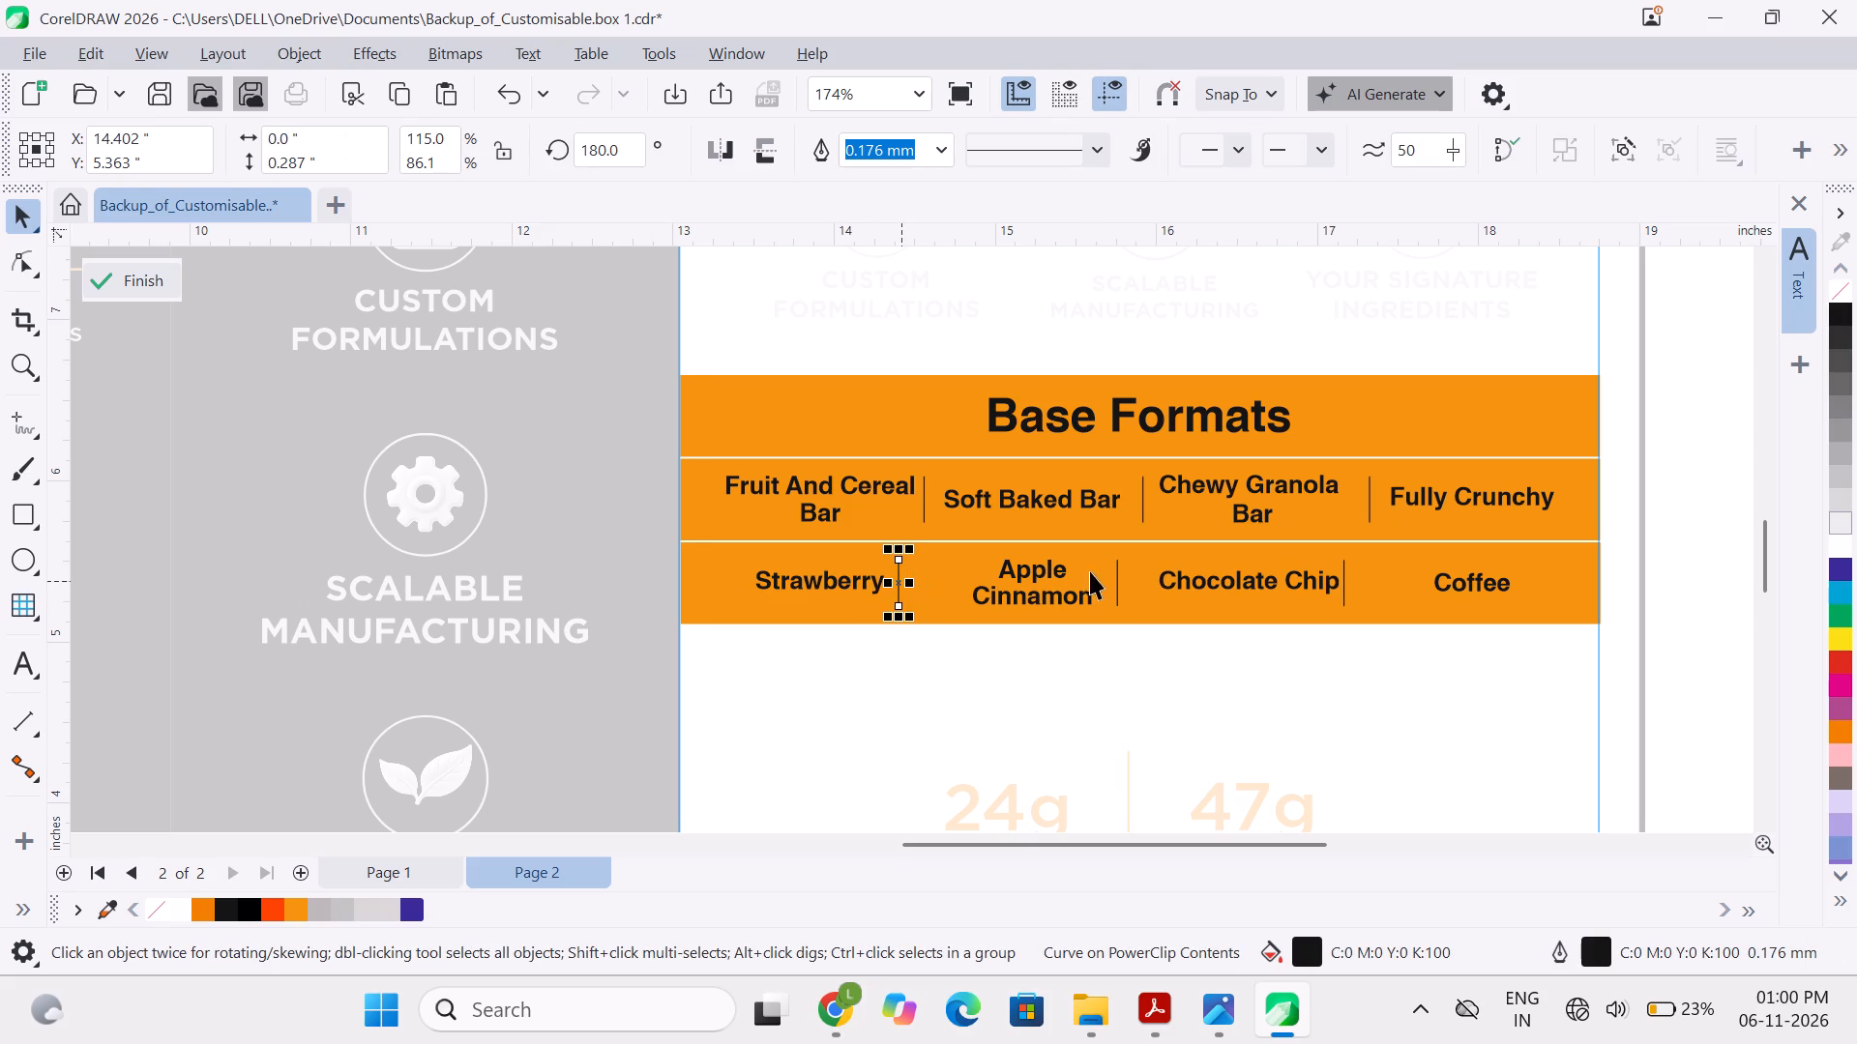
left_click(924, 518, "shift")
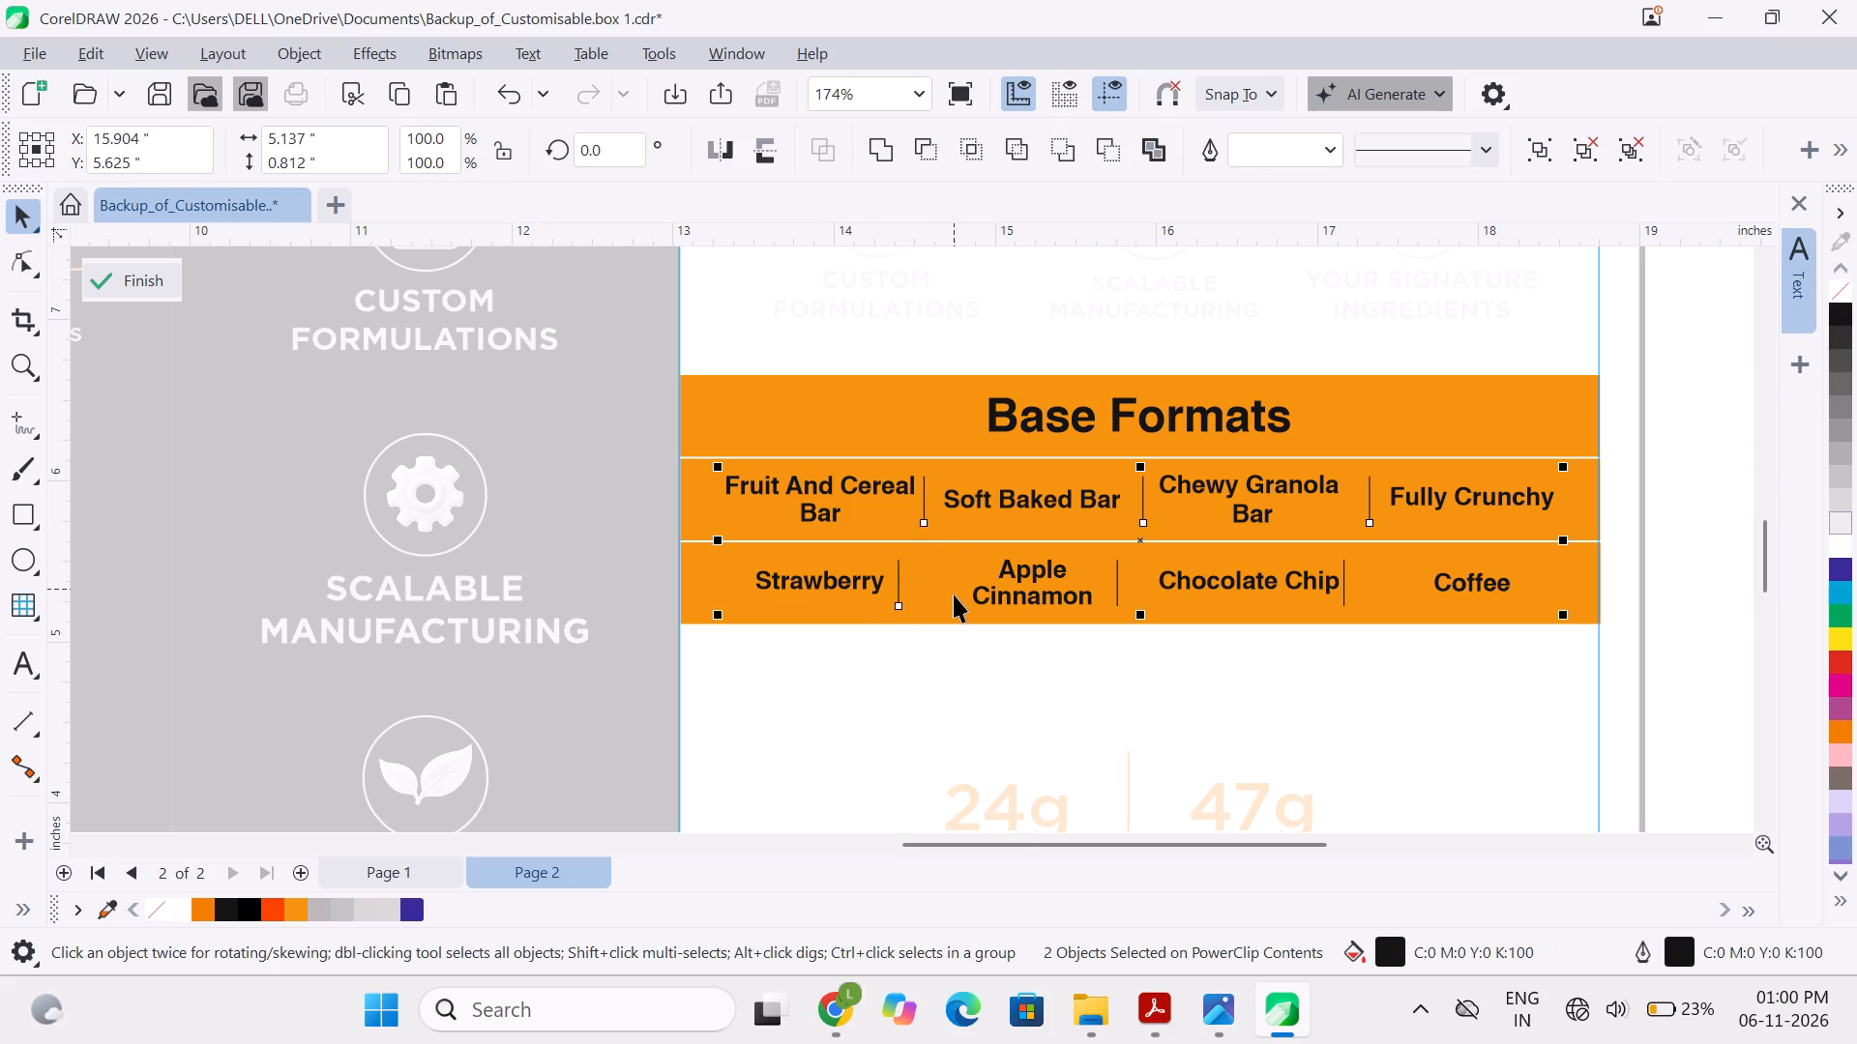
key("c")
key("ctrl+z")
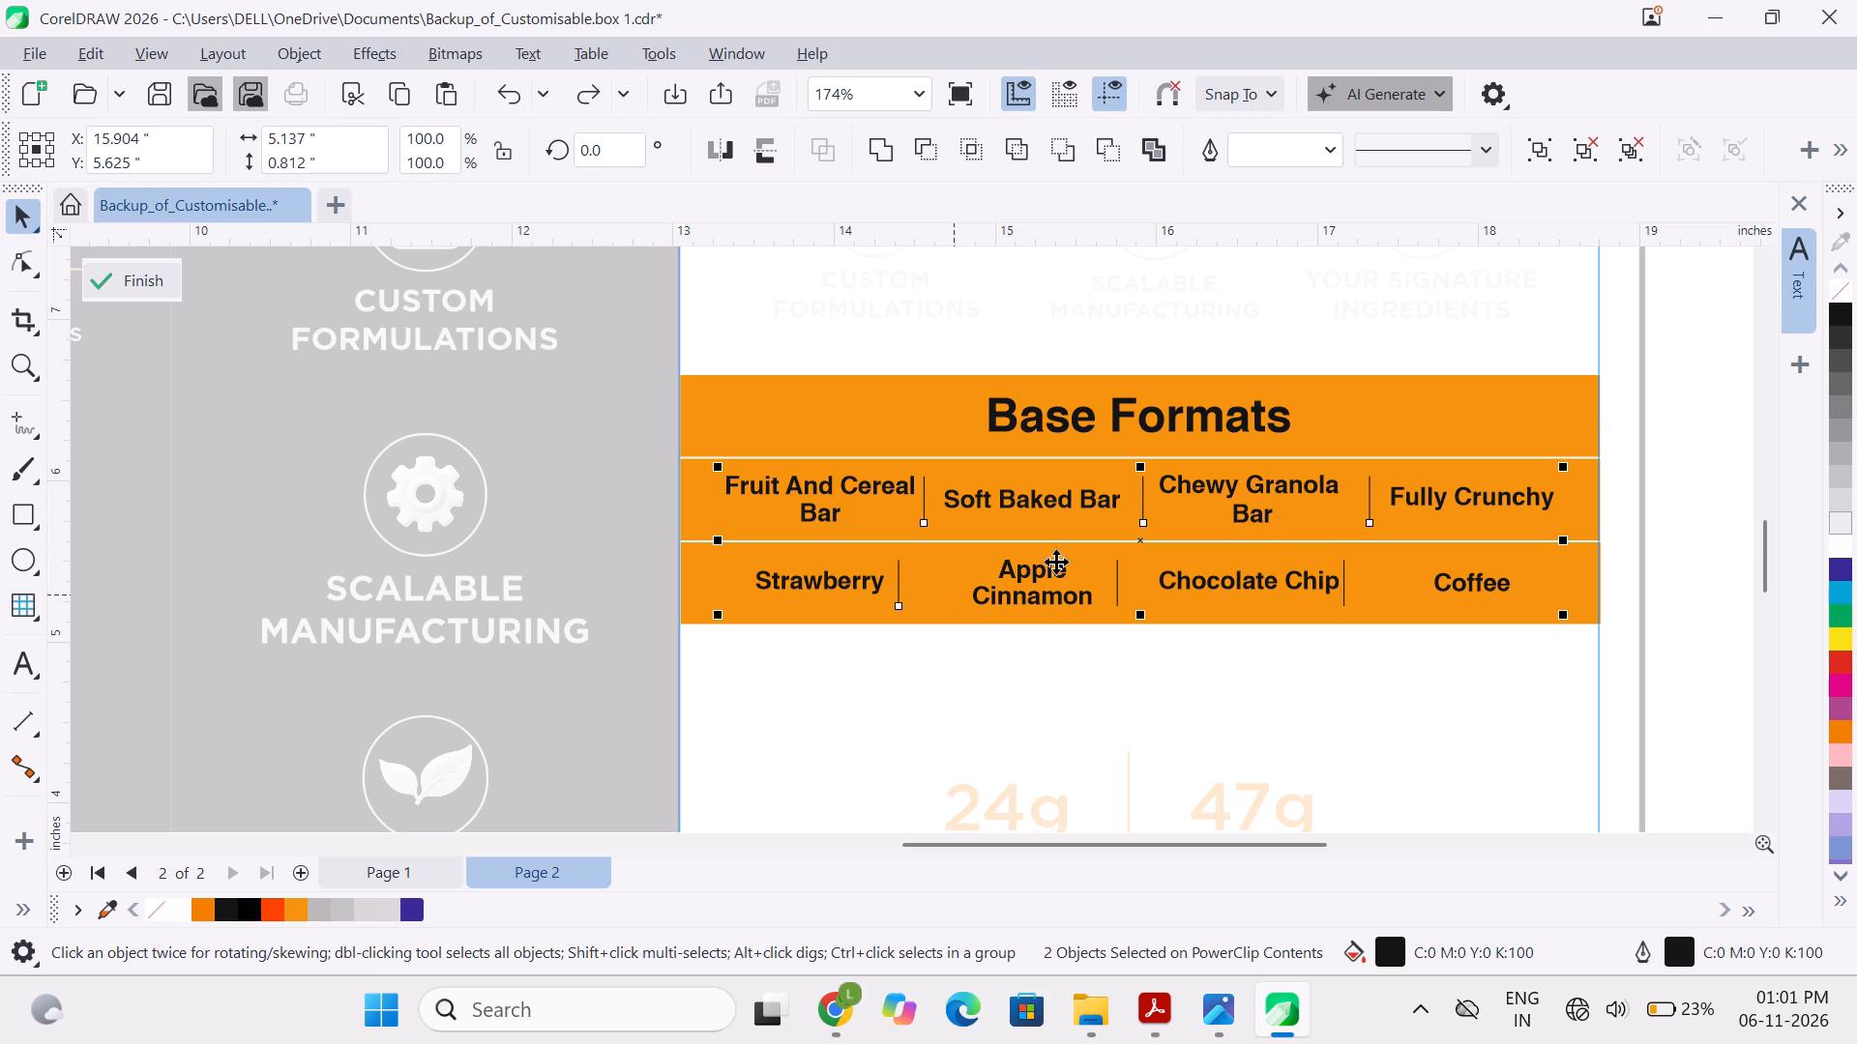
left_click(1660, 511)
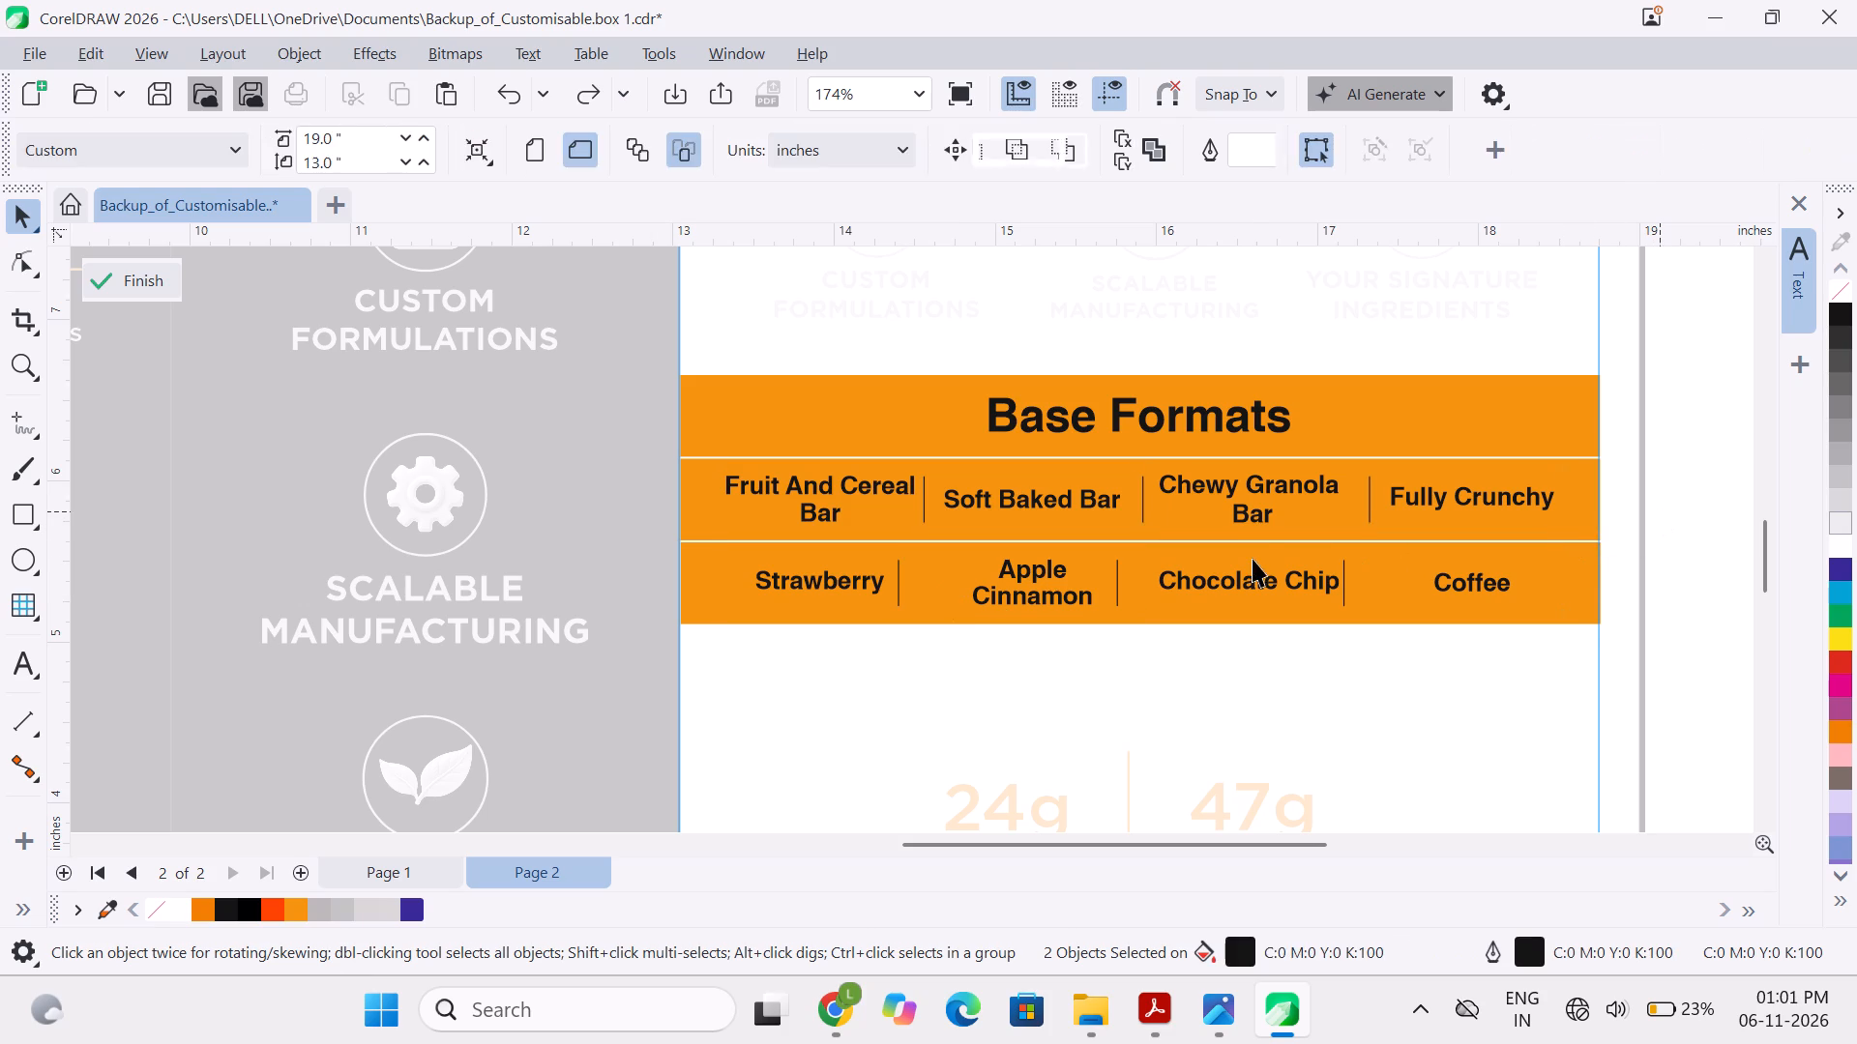
Ungroup the Base Formats table's grouped texts and first-row dividers on the orange band.
left_click(1253, 558)
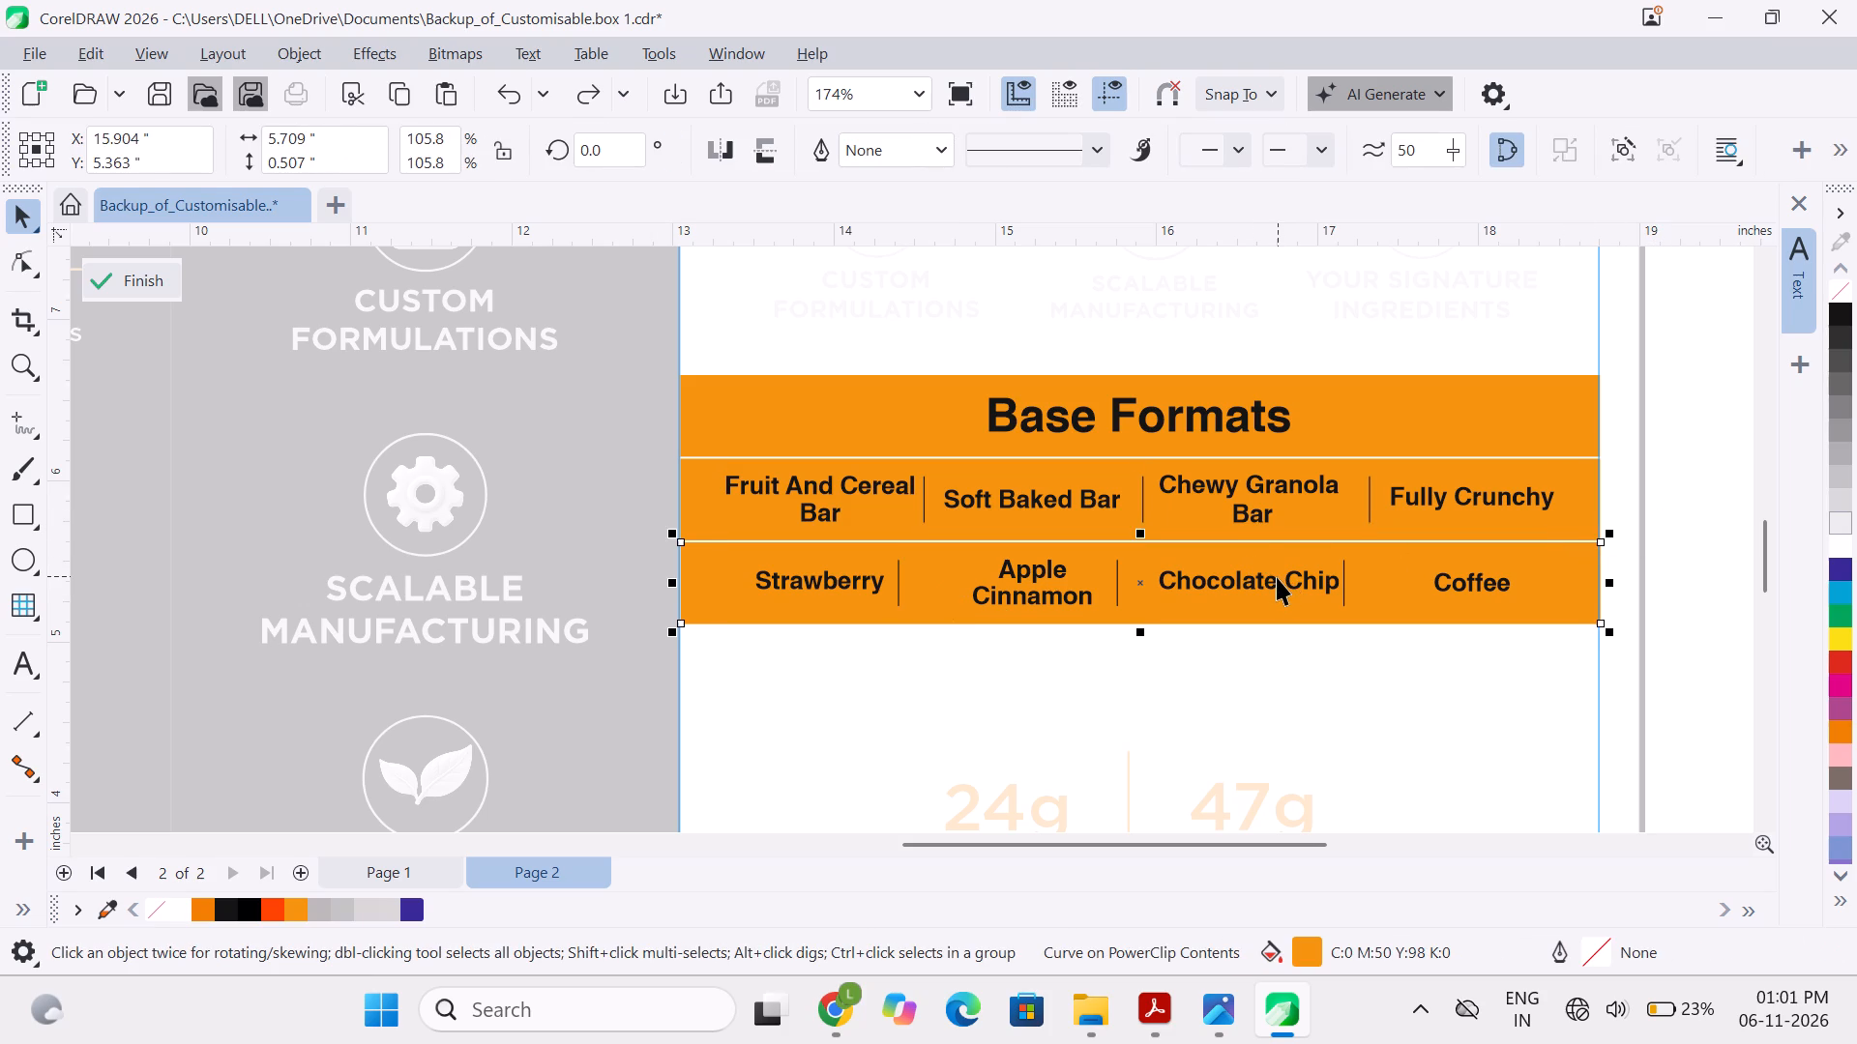
left_click(1277, 577)
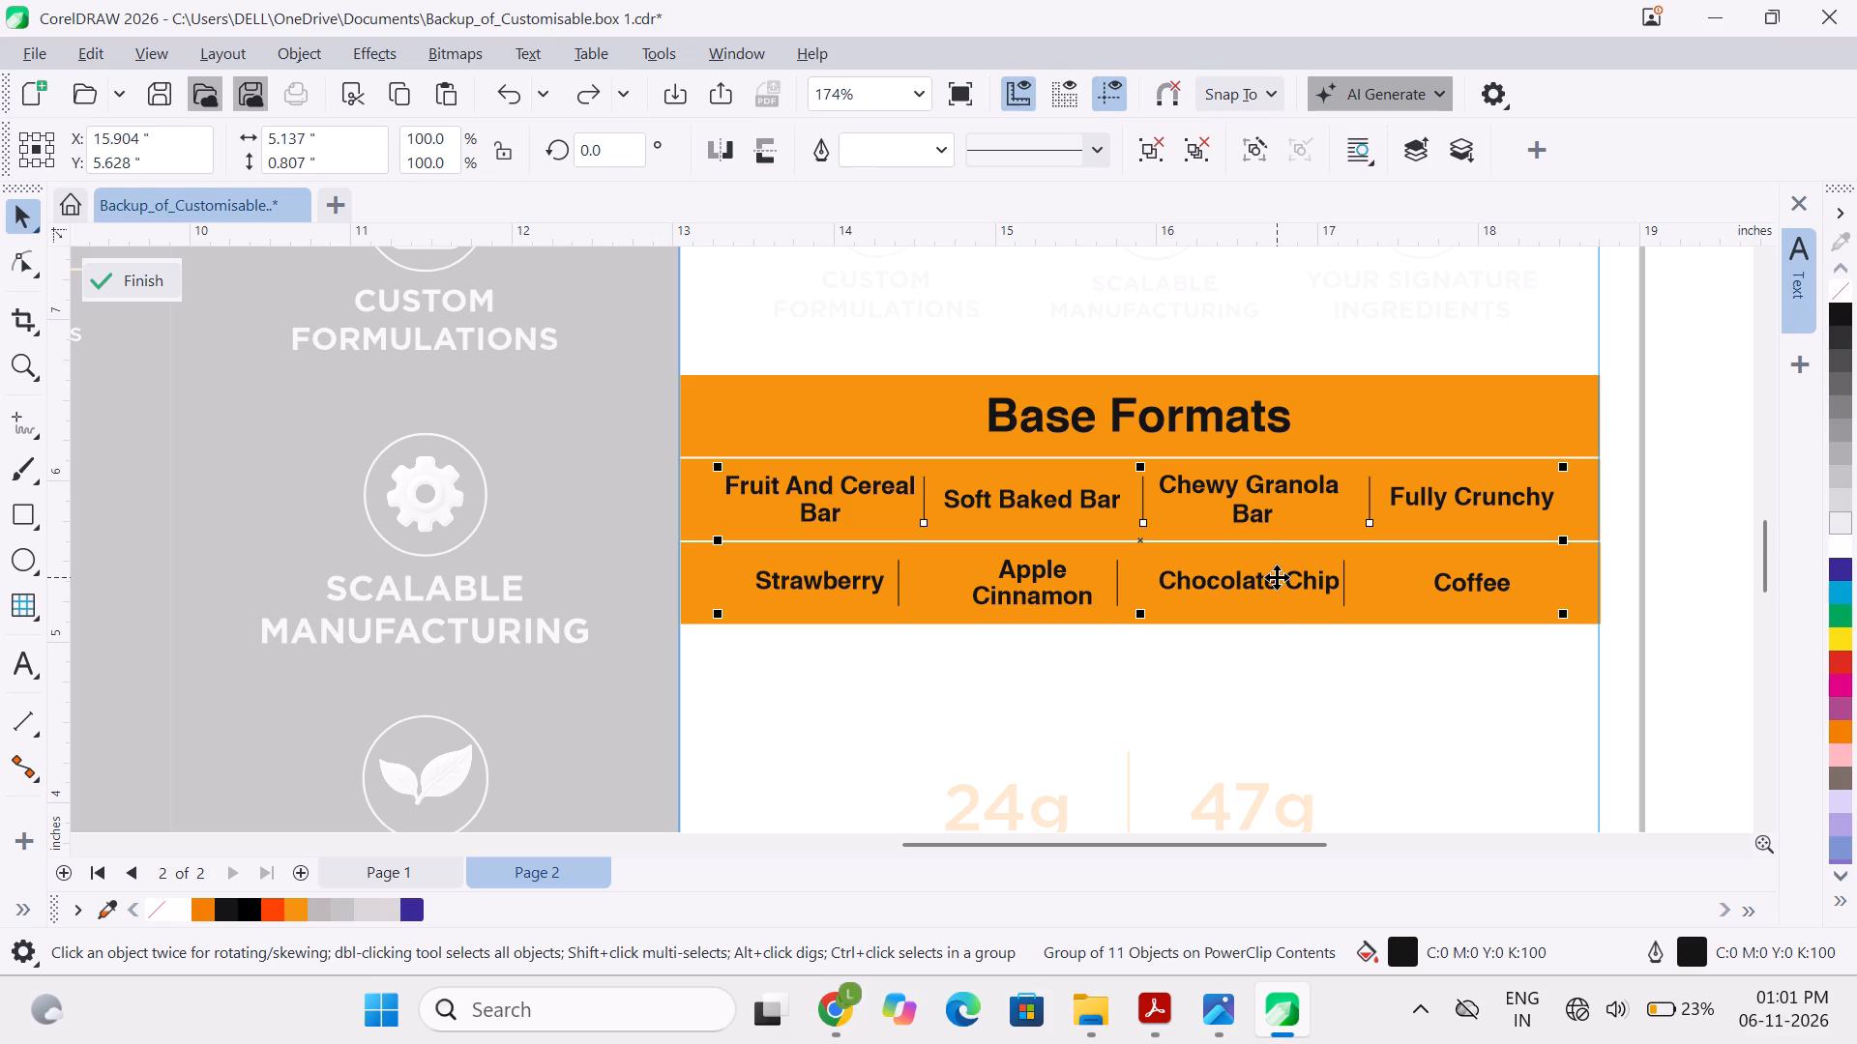
key("ctrl+u")
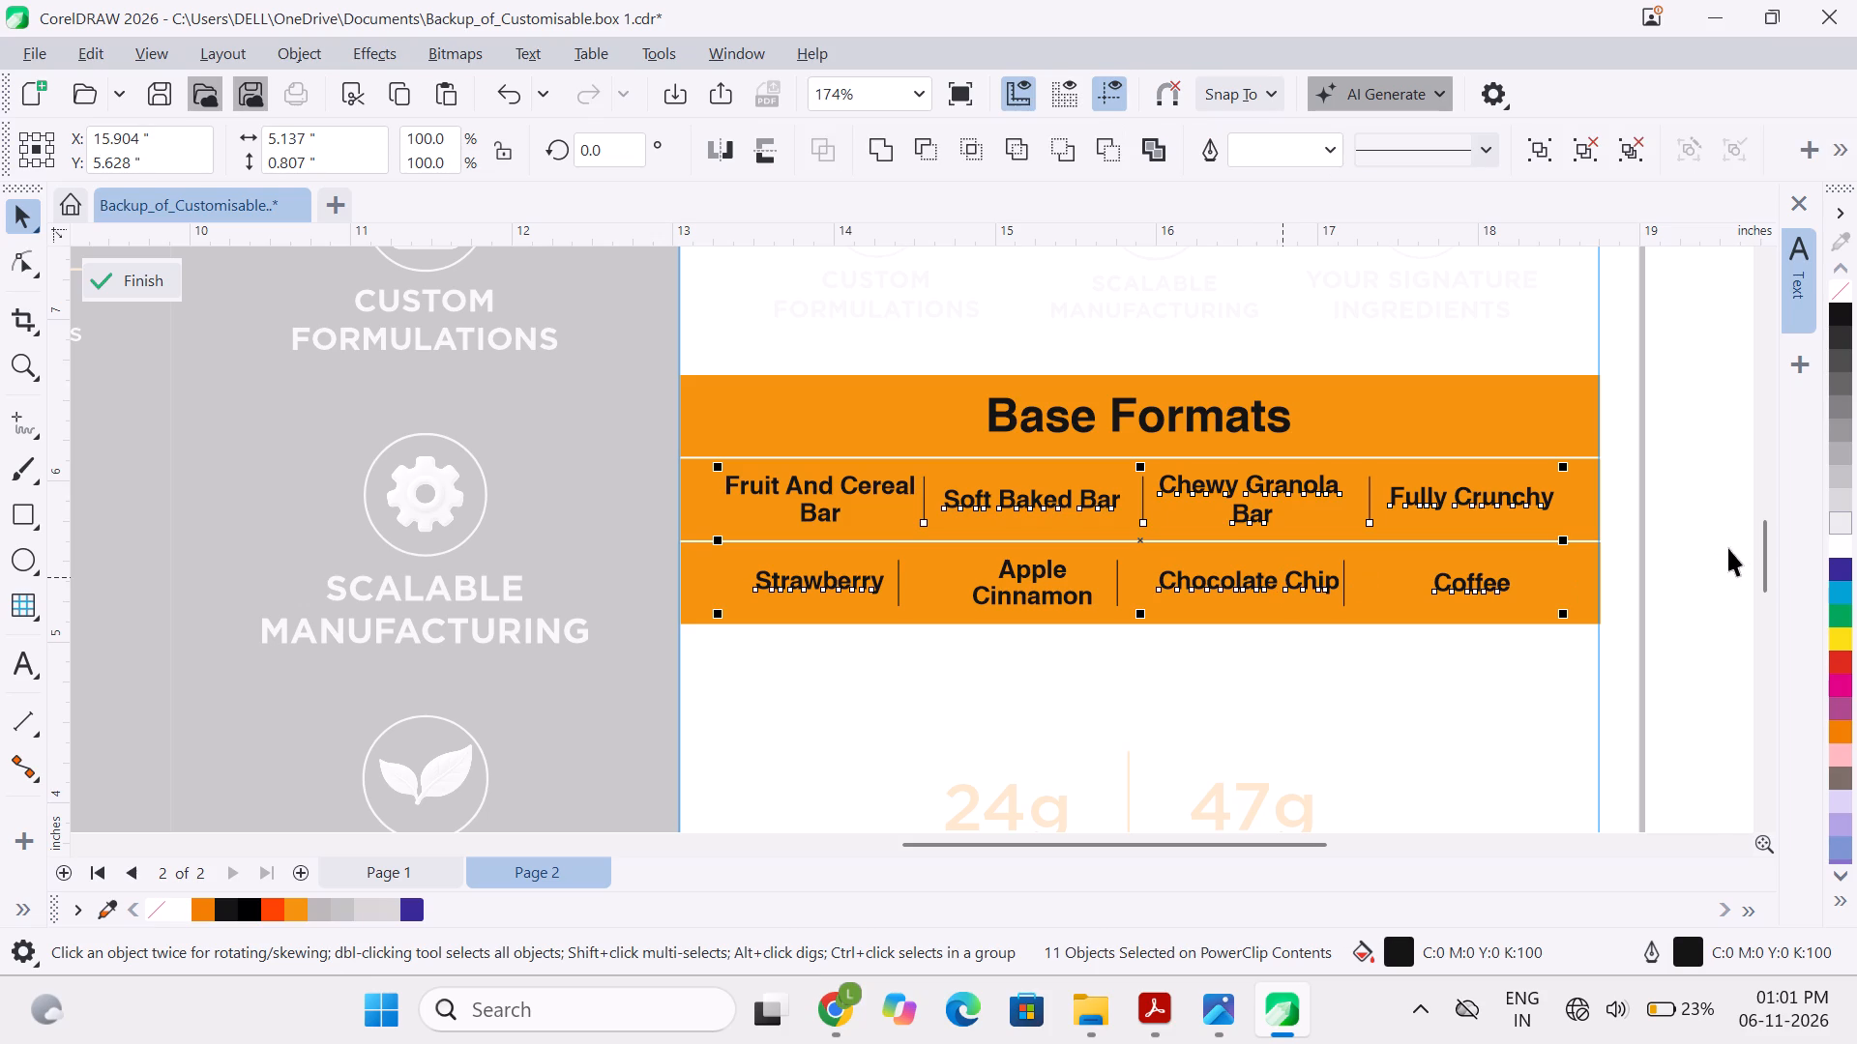
left_click(1706, 546)
Centre-align the Fruit And Cereal Bar text horizontally with the Strawberry text below it.
left_click(828, 512)
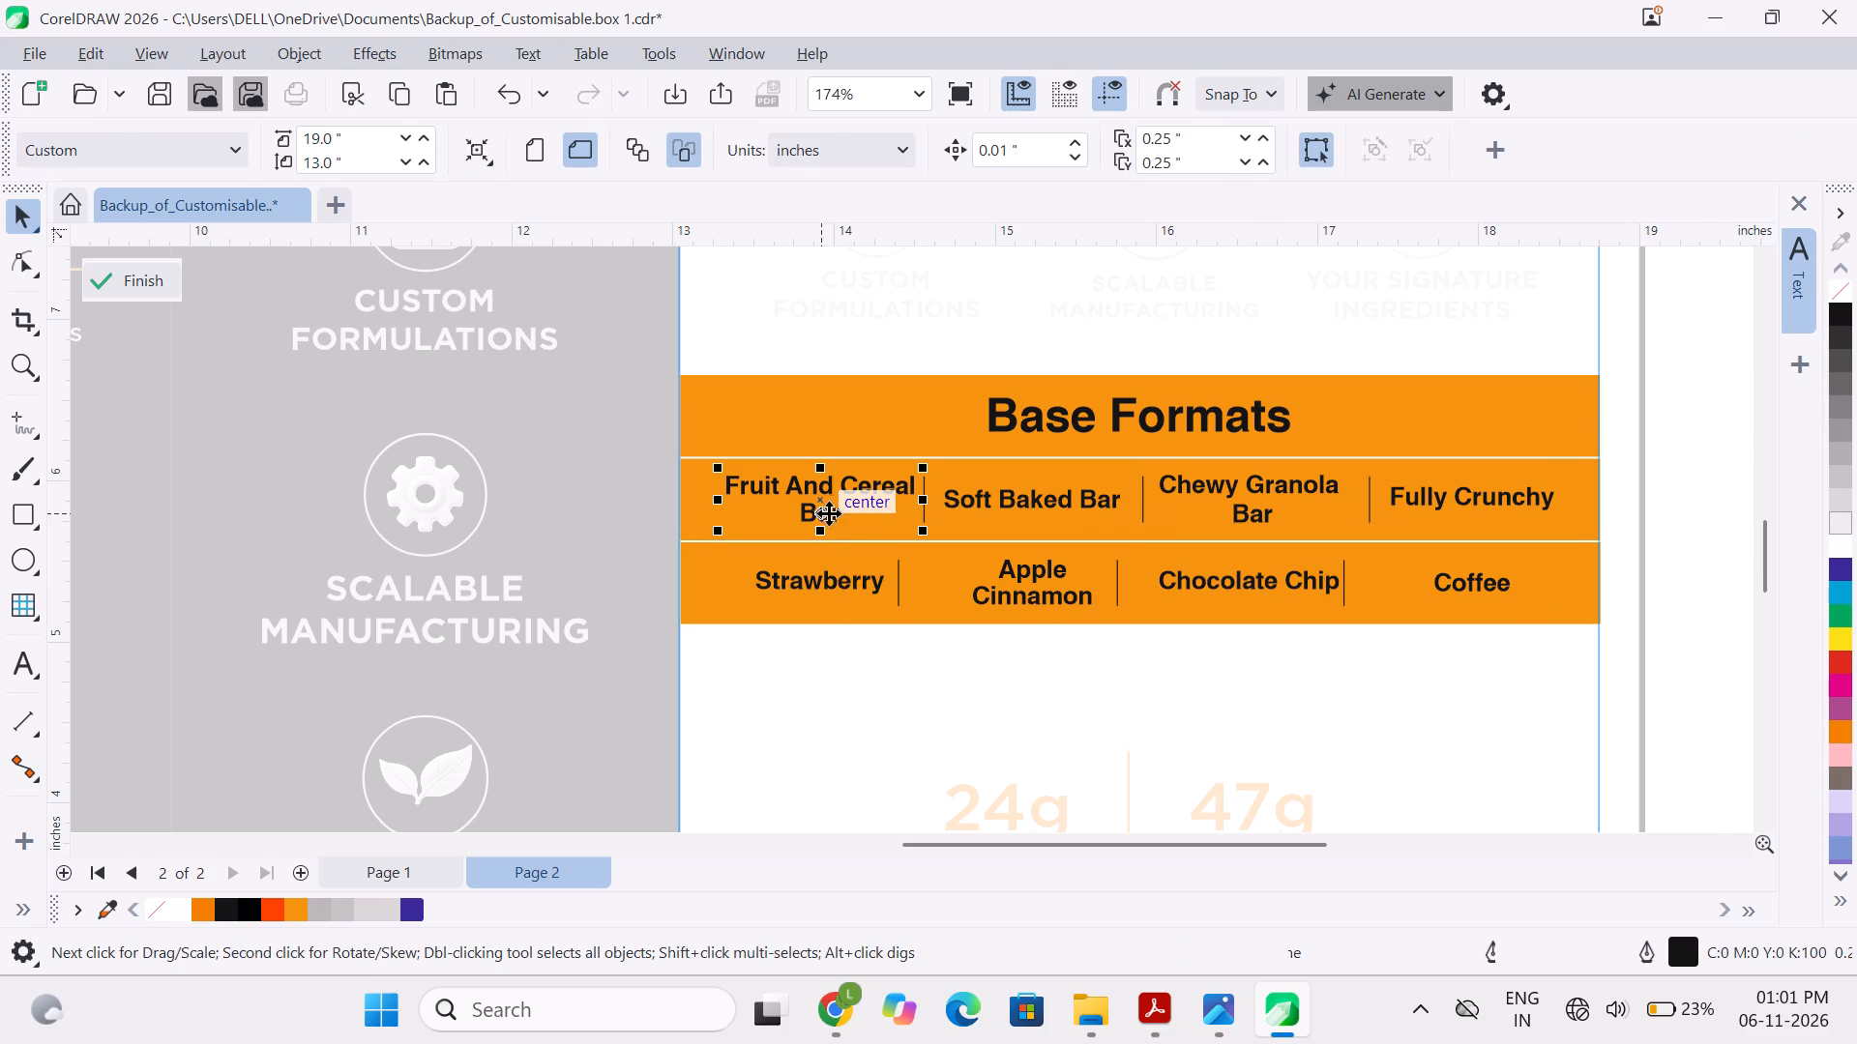
left_click(825, 588, "shift")
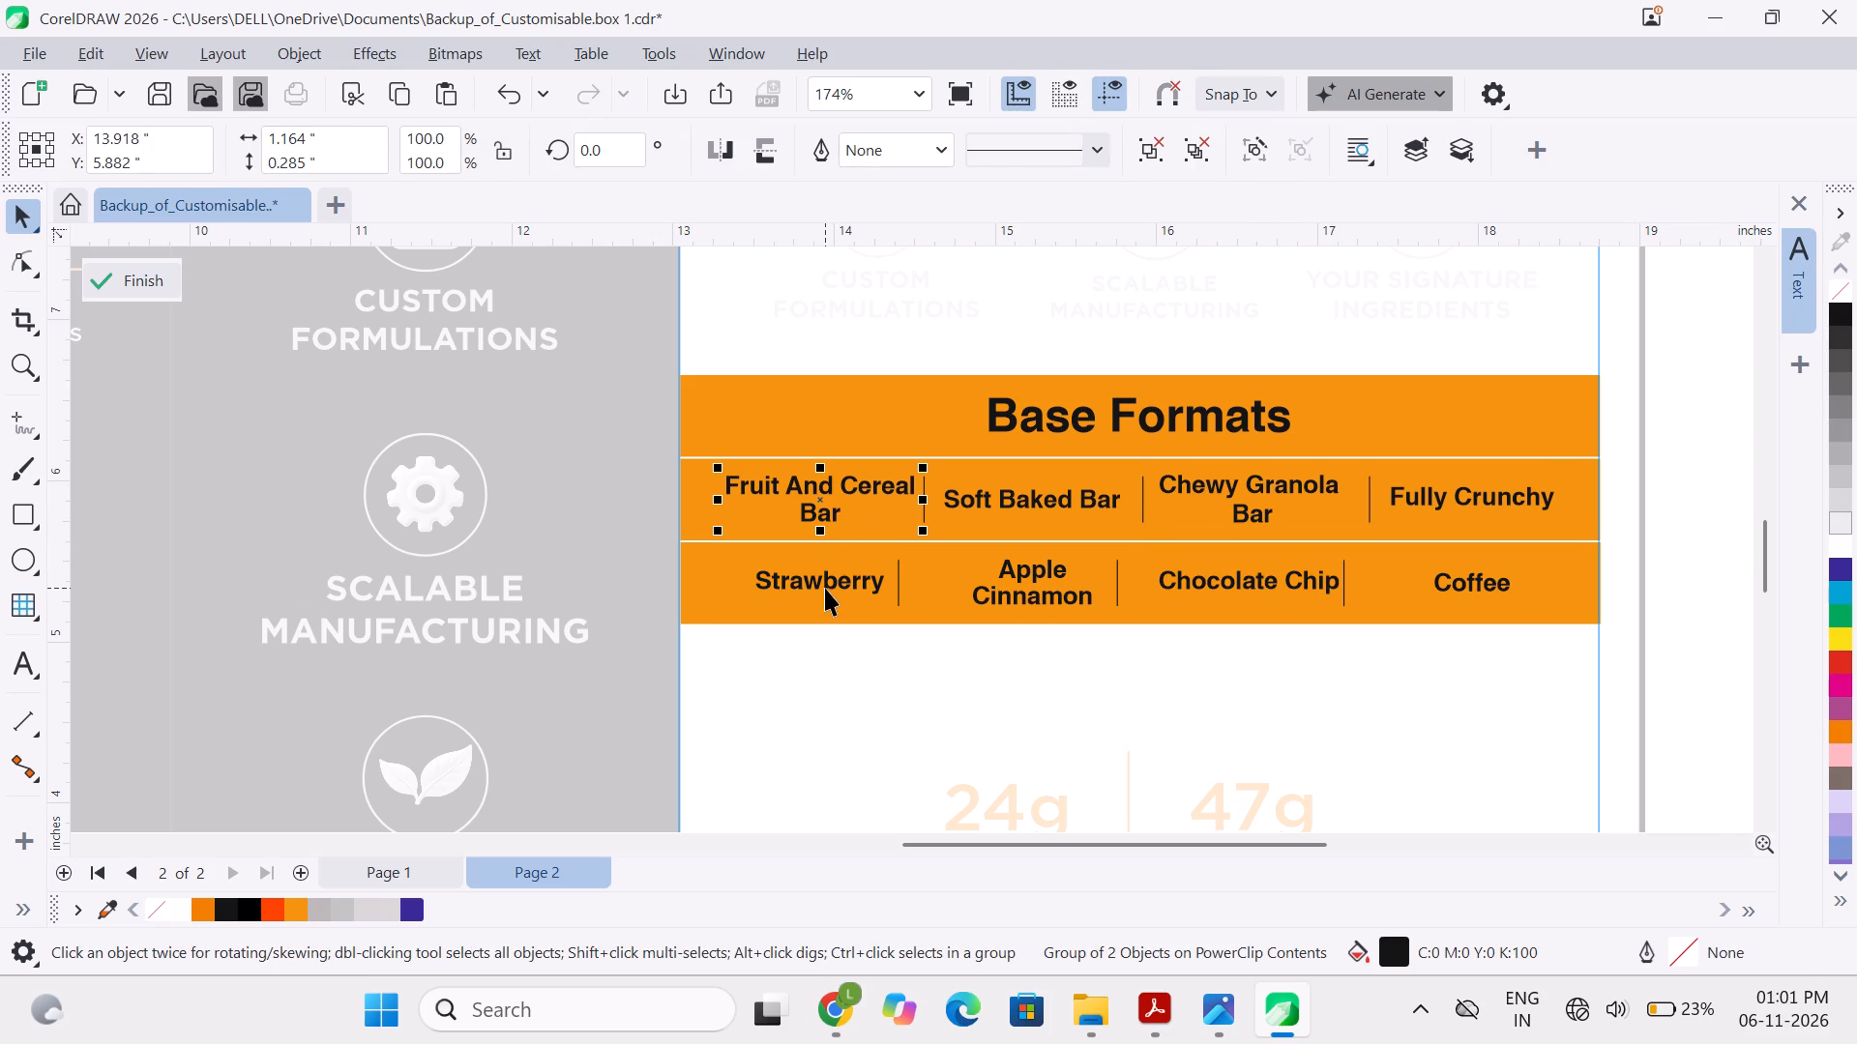
type("cc")
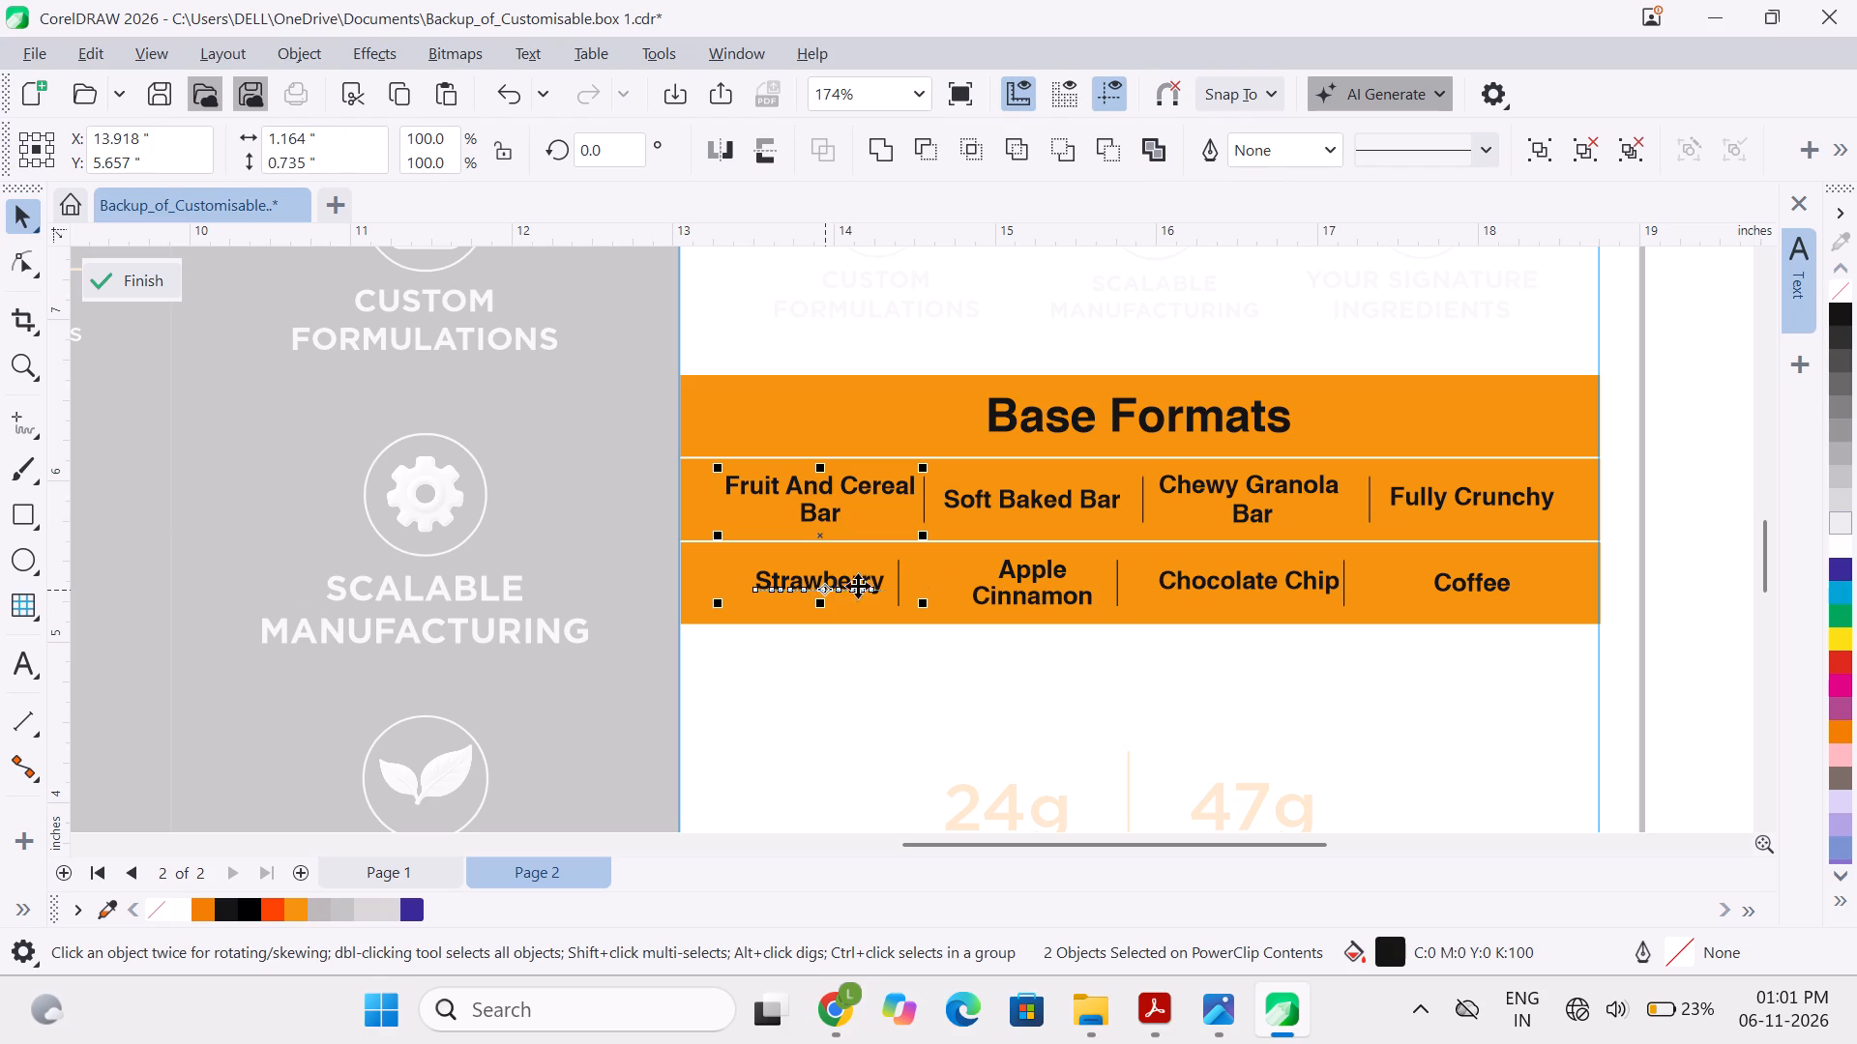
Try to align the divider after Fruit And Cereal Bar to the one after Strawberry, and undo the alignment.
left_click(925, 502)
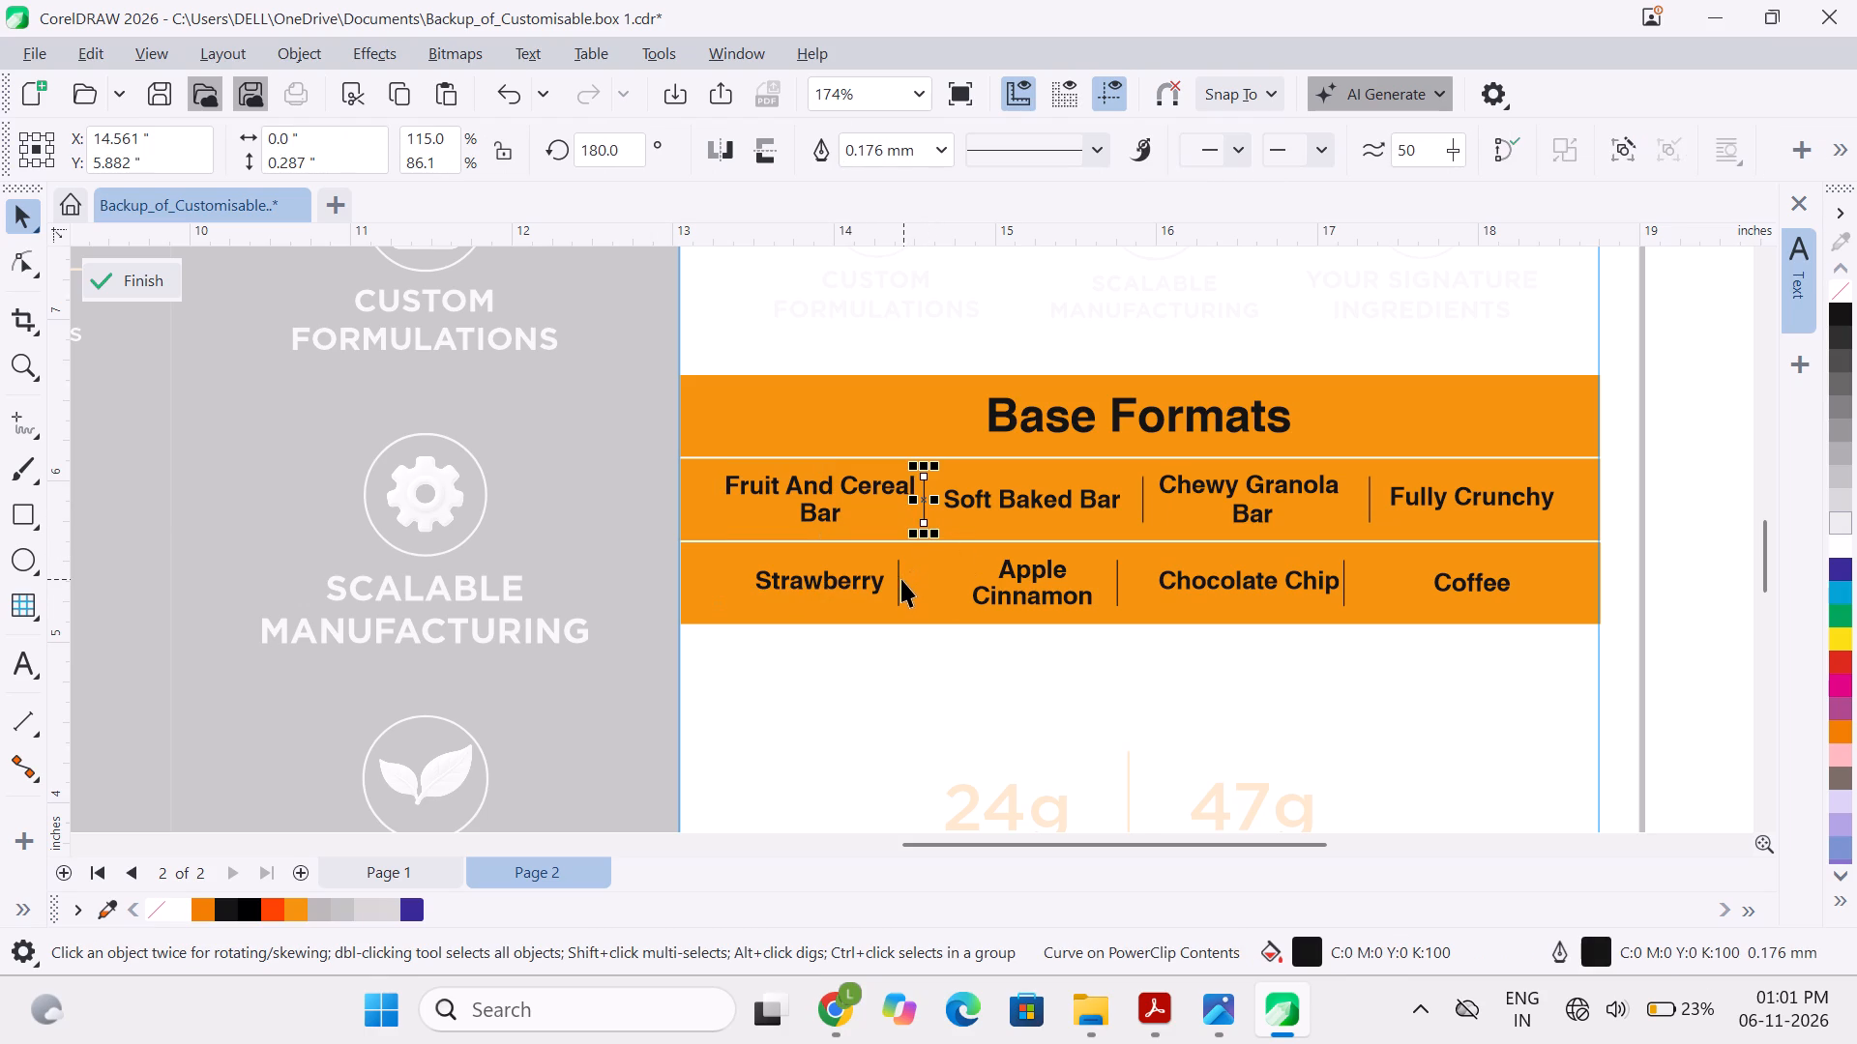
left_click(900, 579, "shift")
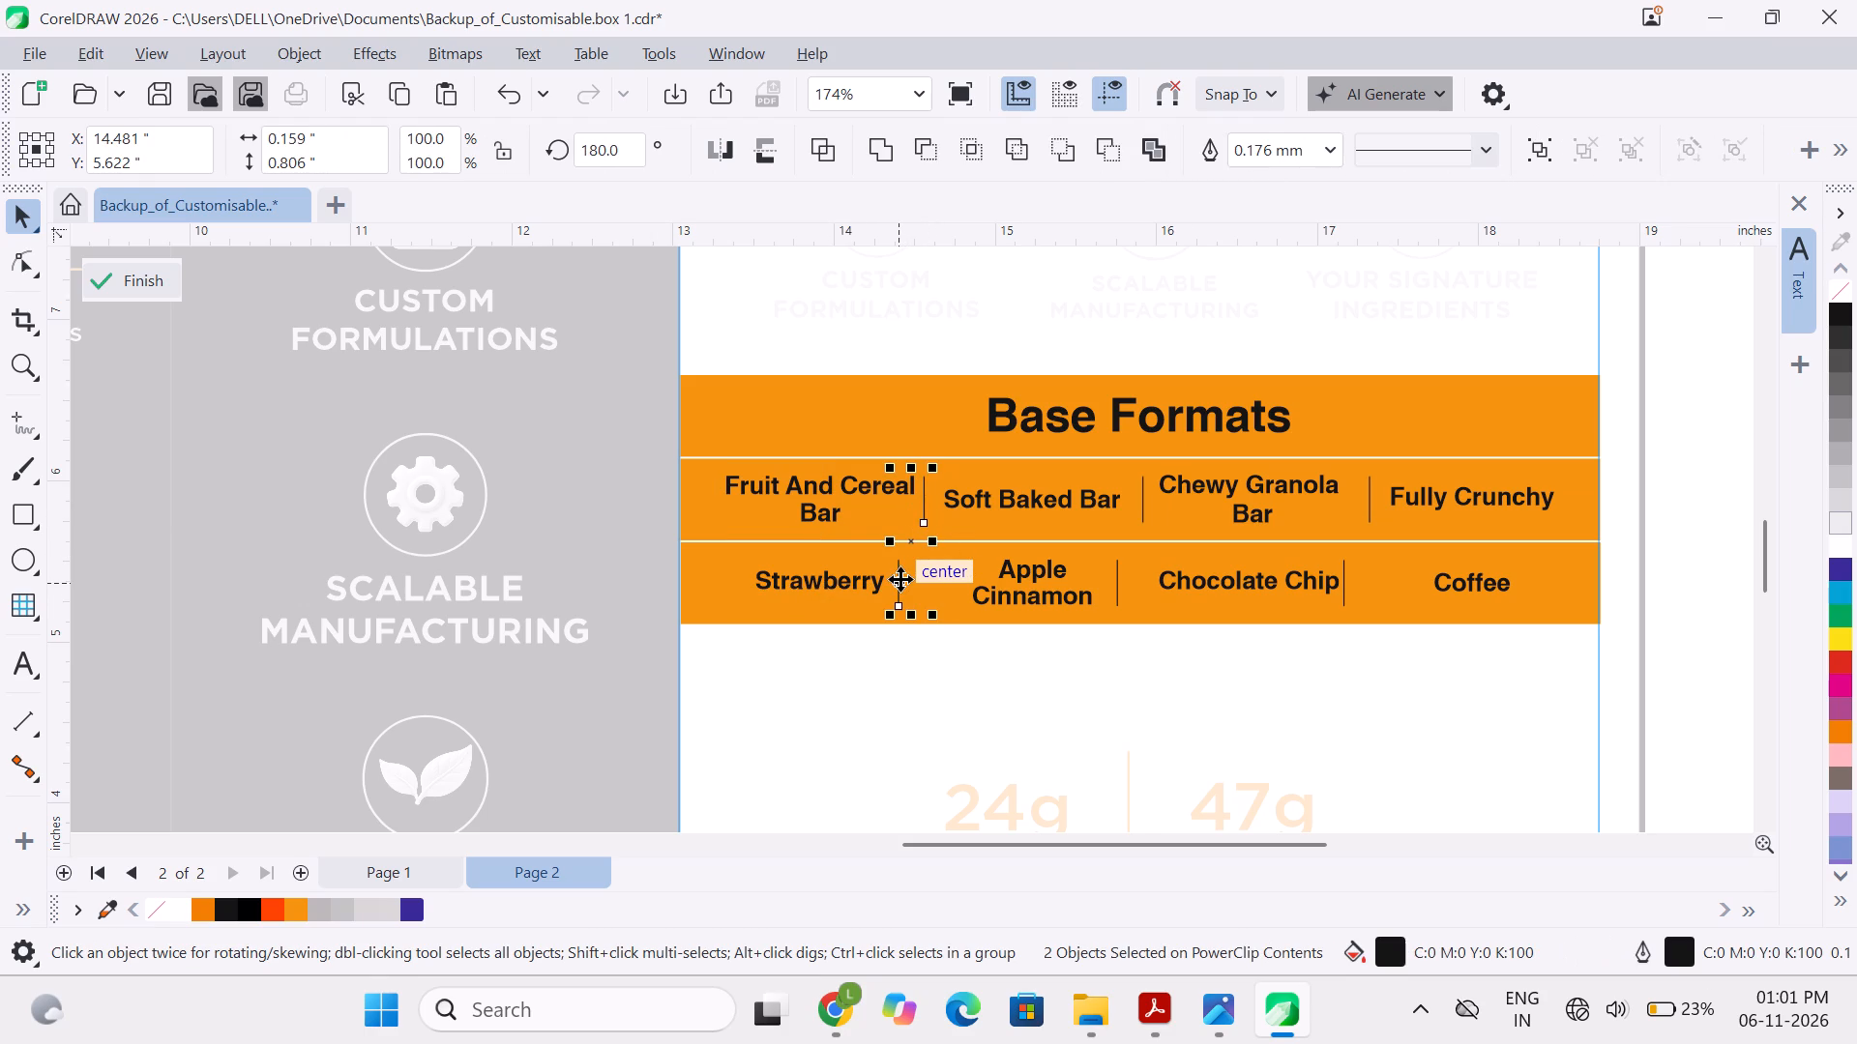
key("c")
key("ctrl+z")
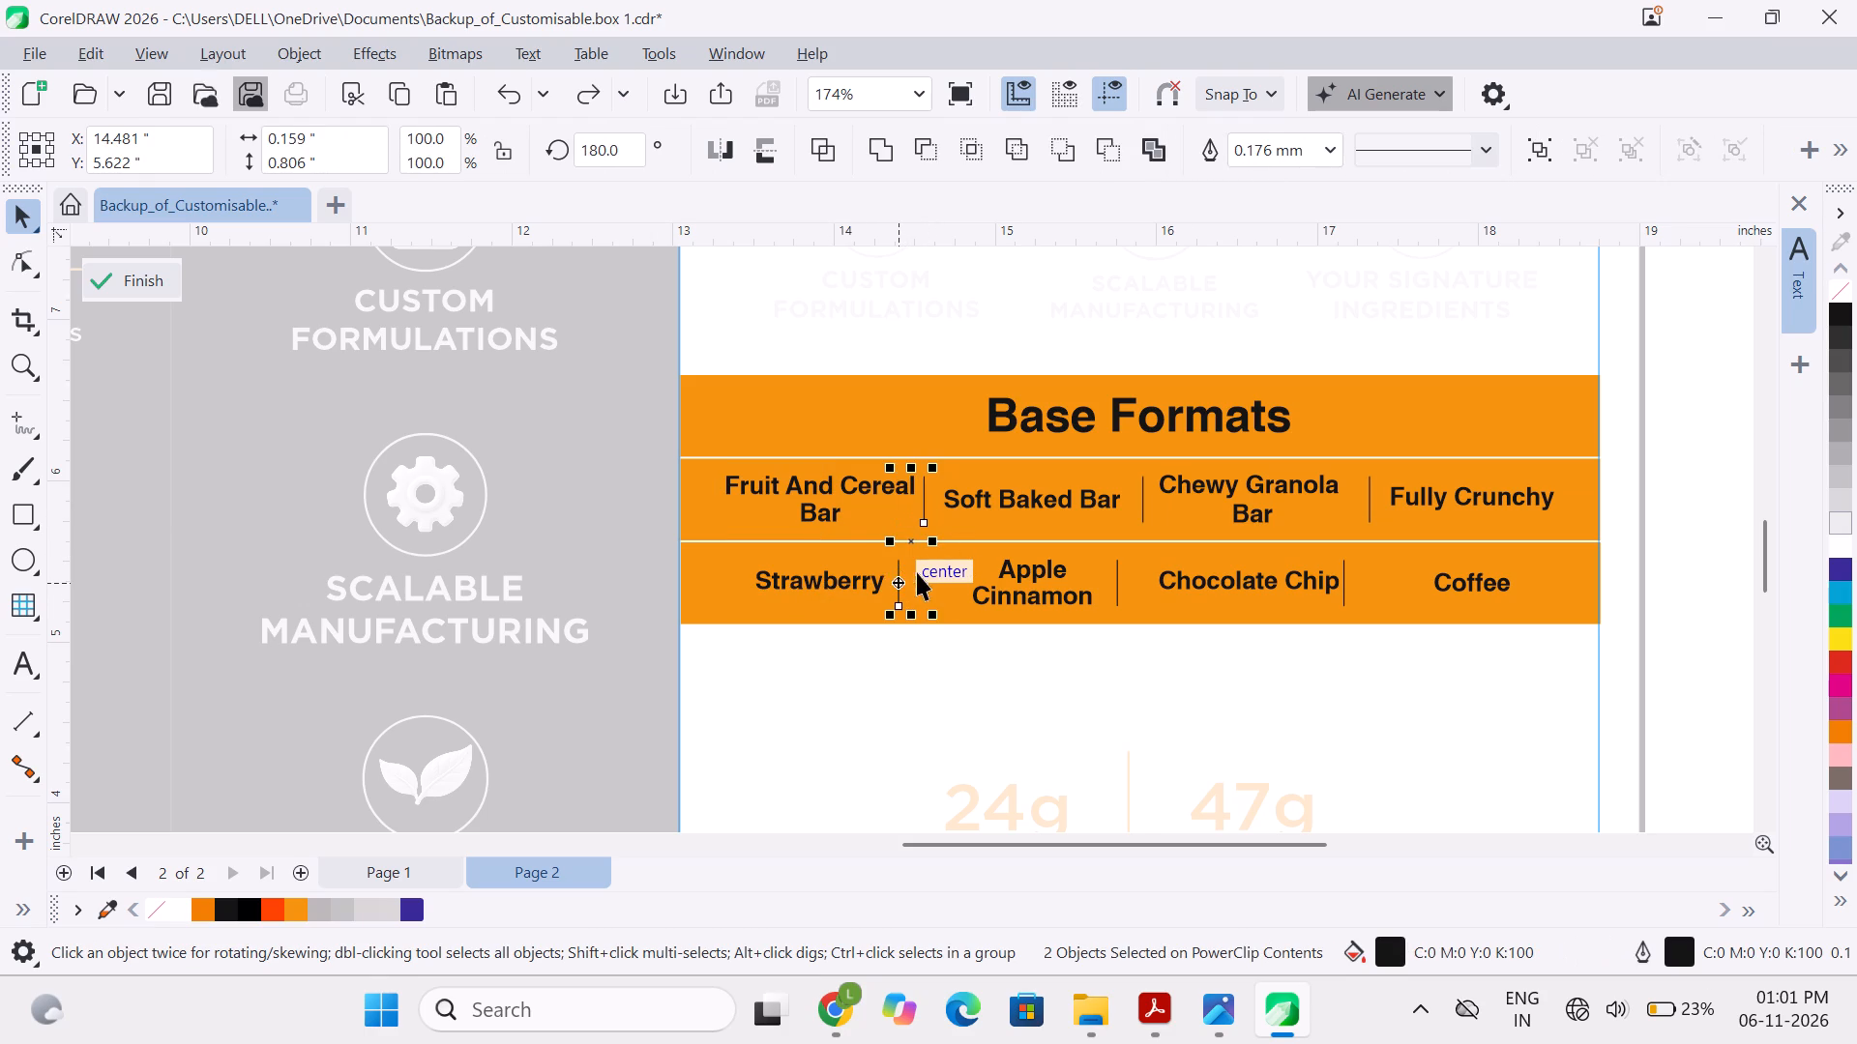
Align the second-row divider after Strawberry horizontally to the first-row divider after Fruit And Cereal Bar.
left_click(811, 691)
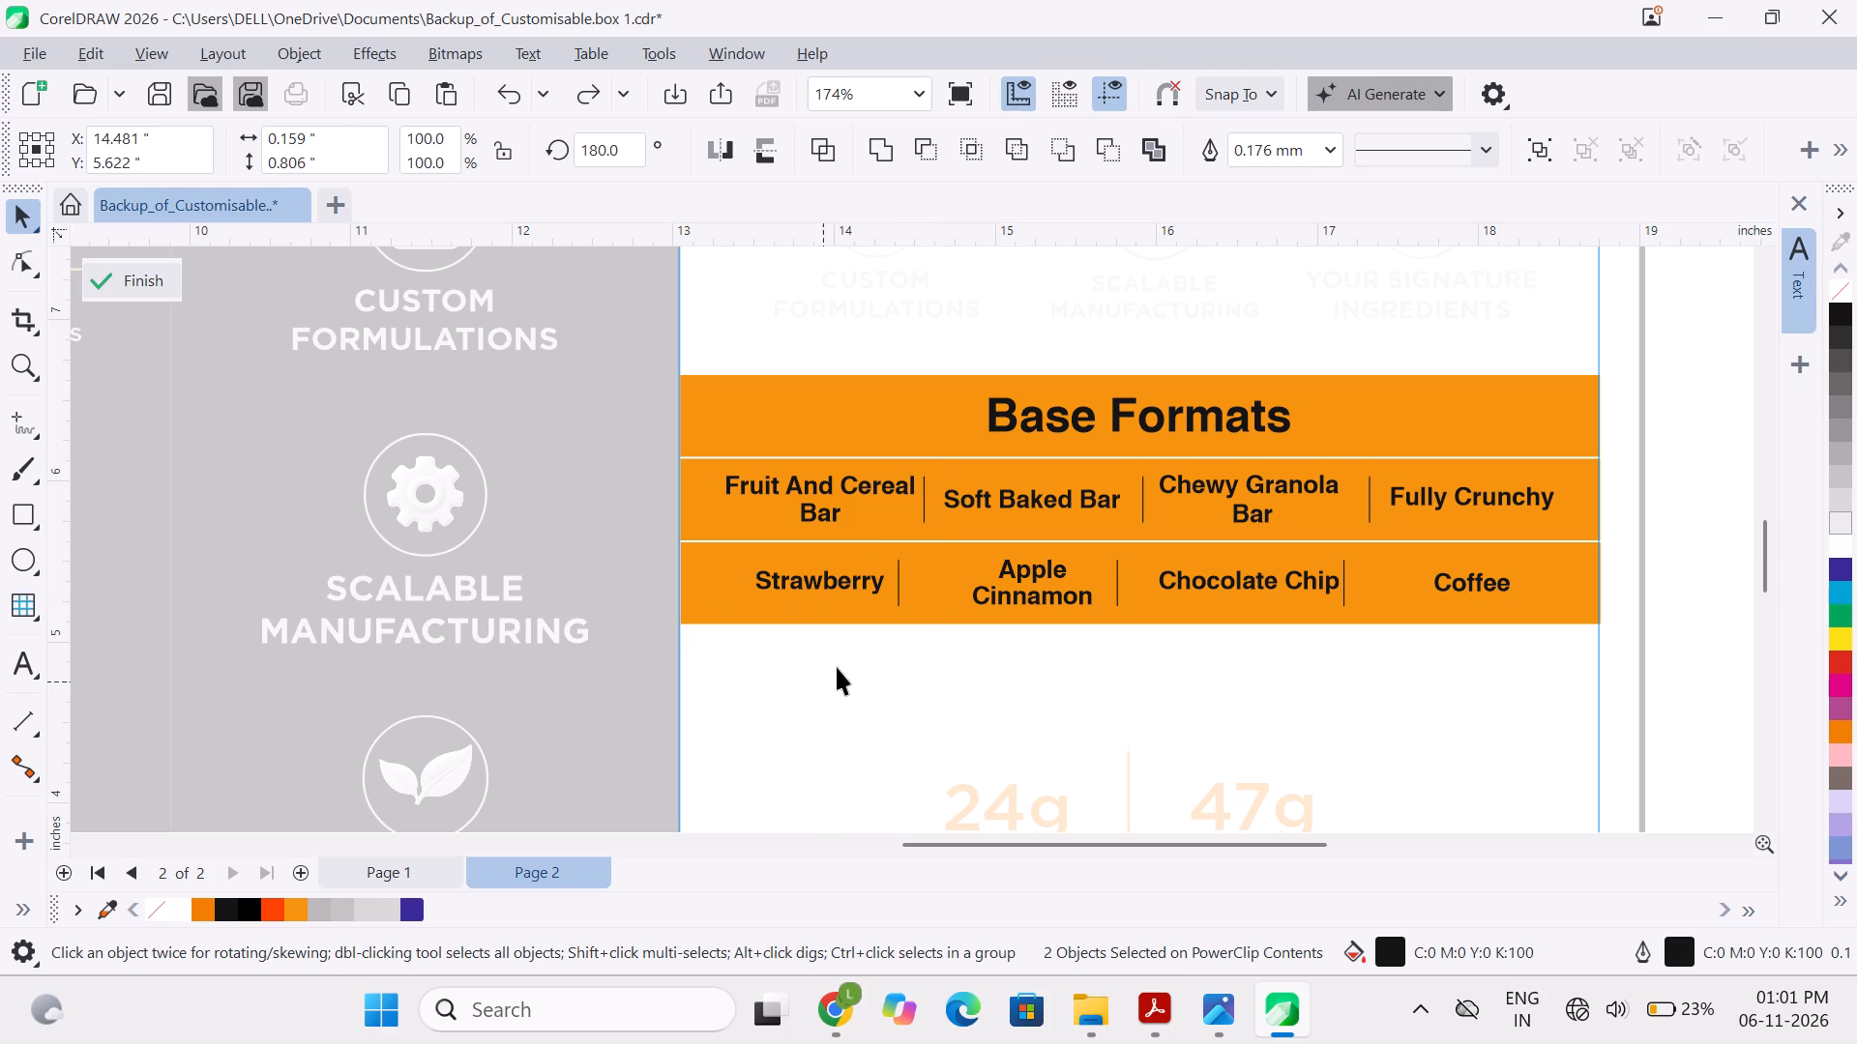
left_click(898, 602)
left_click(923, 514, "shift")
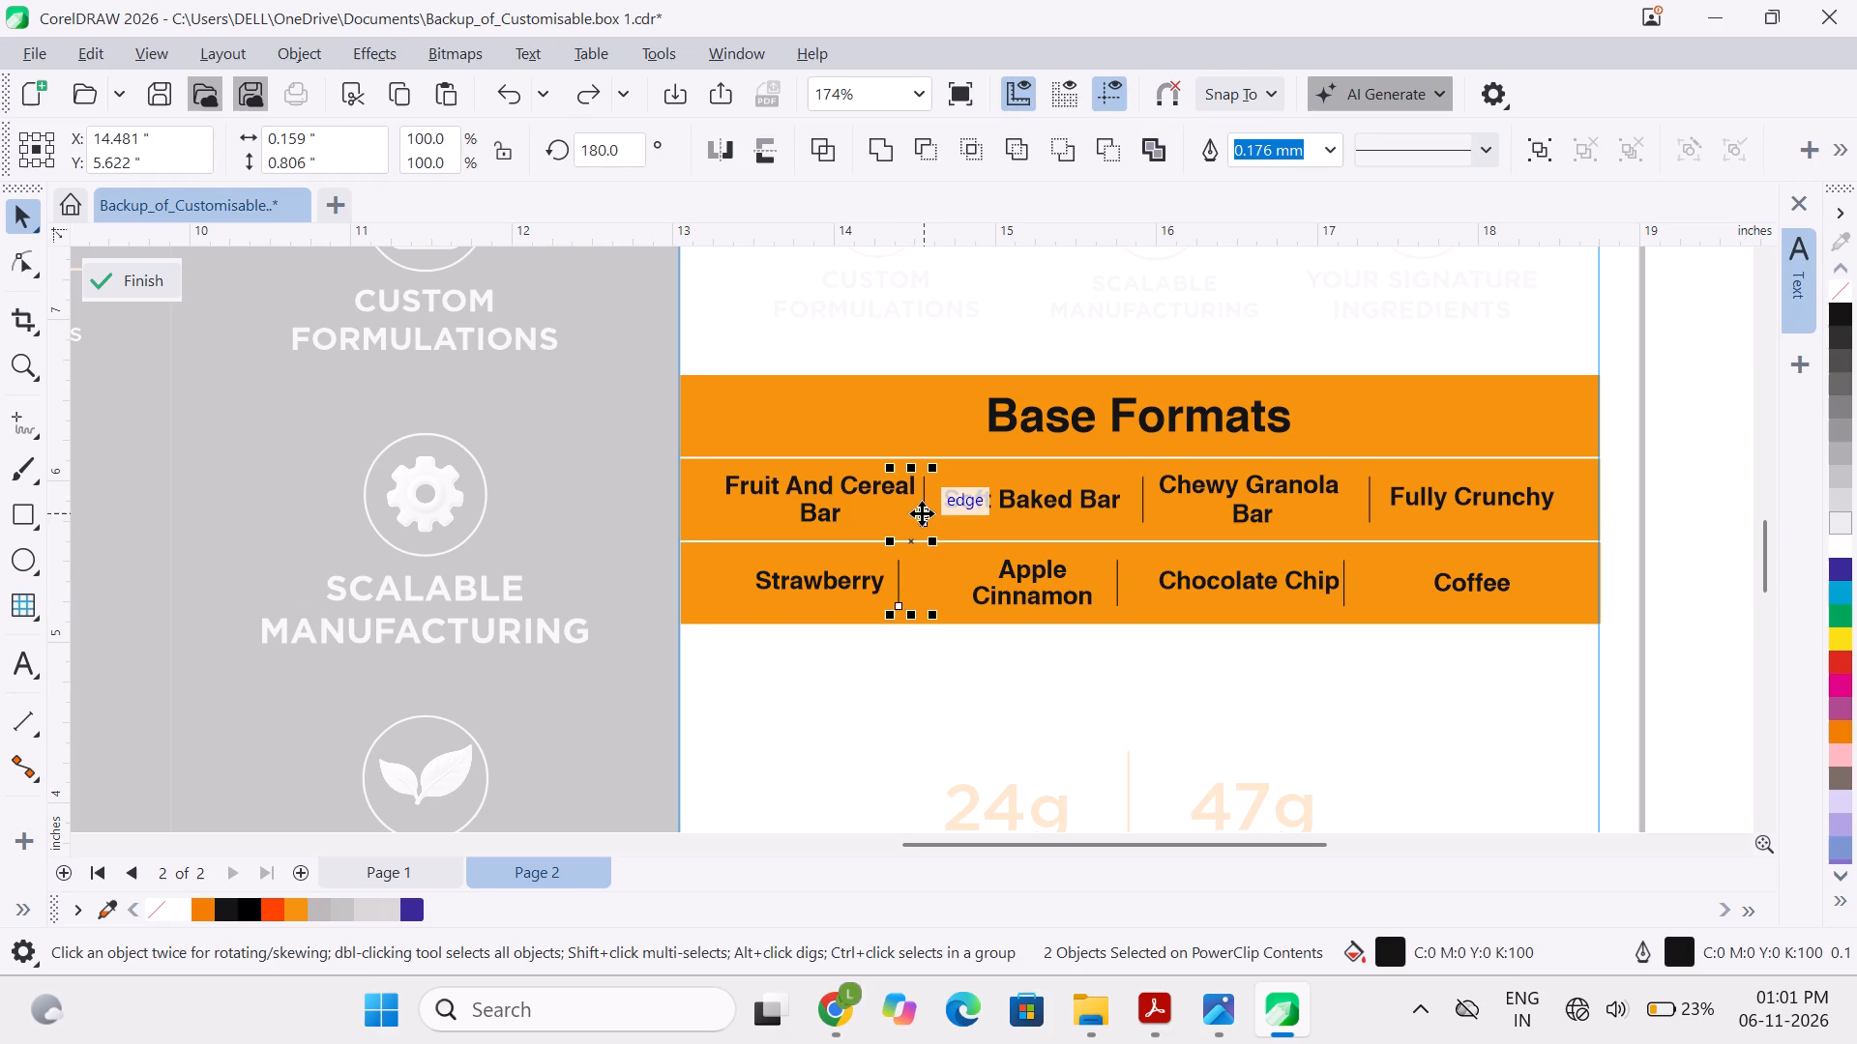
key("c")
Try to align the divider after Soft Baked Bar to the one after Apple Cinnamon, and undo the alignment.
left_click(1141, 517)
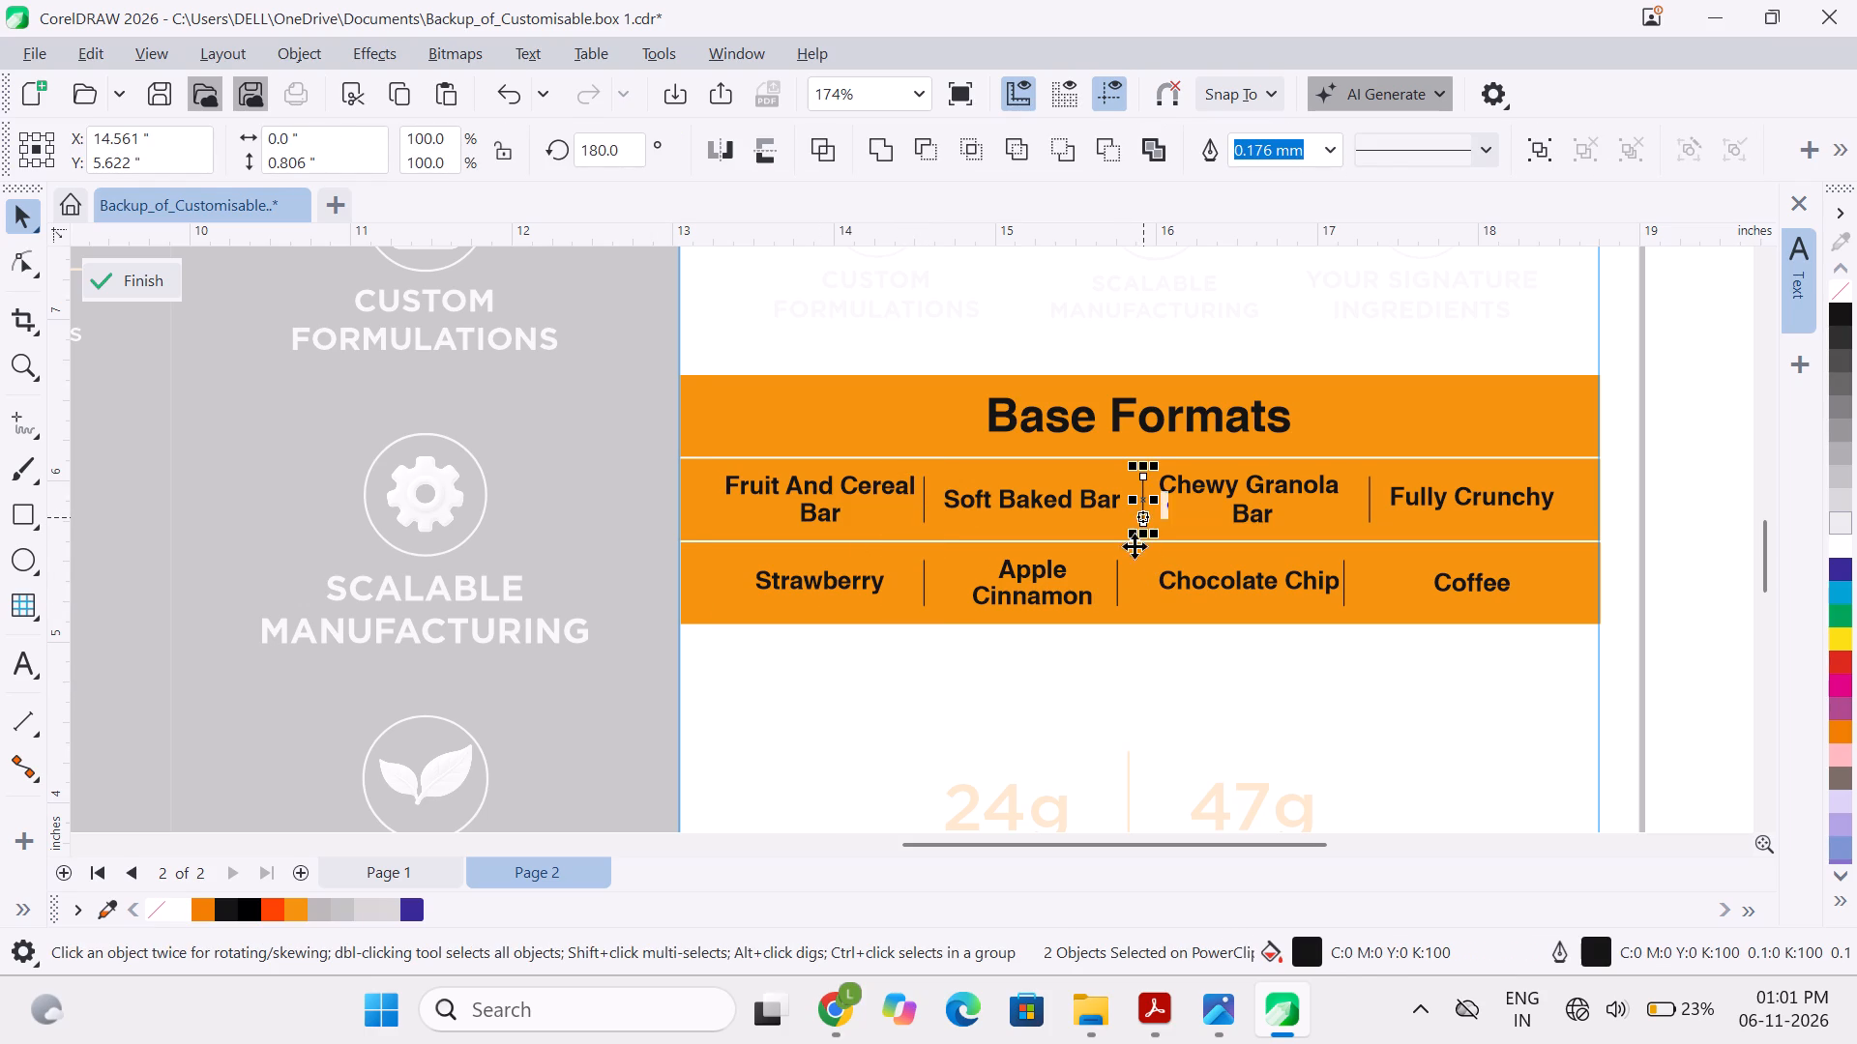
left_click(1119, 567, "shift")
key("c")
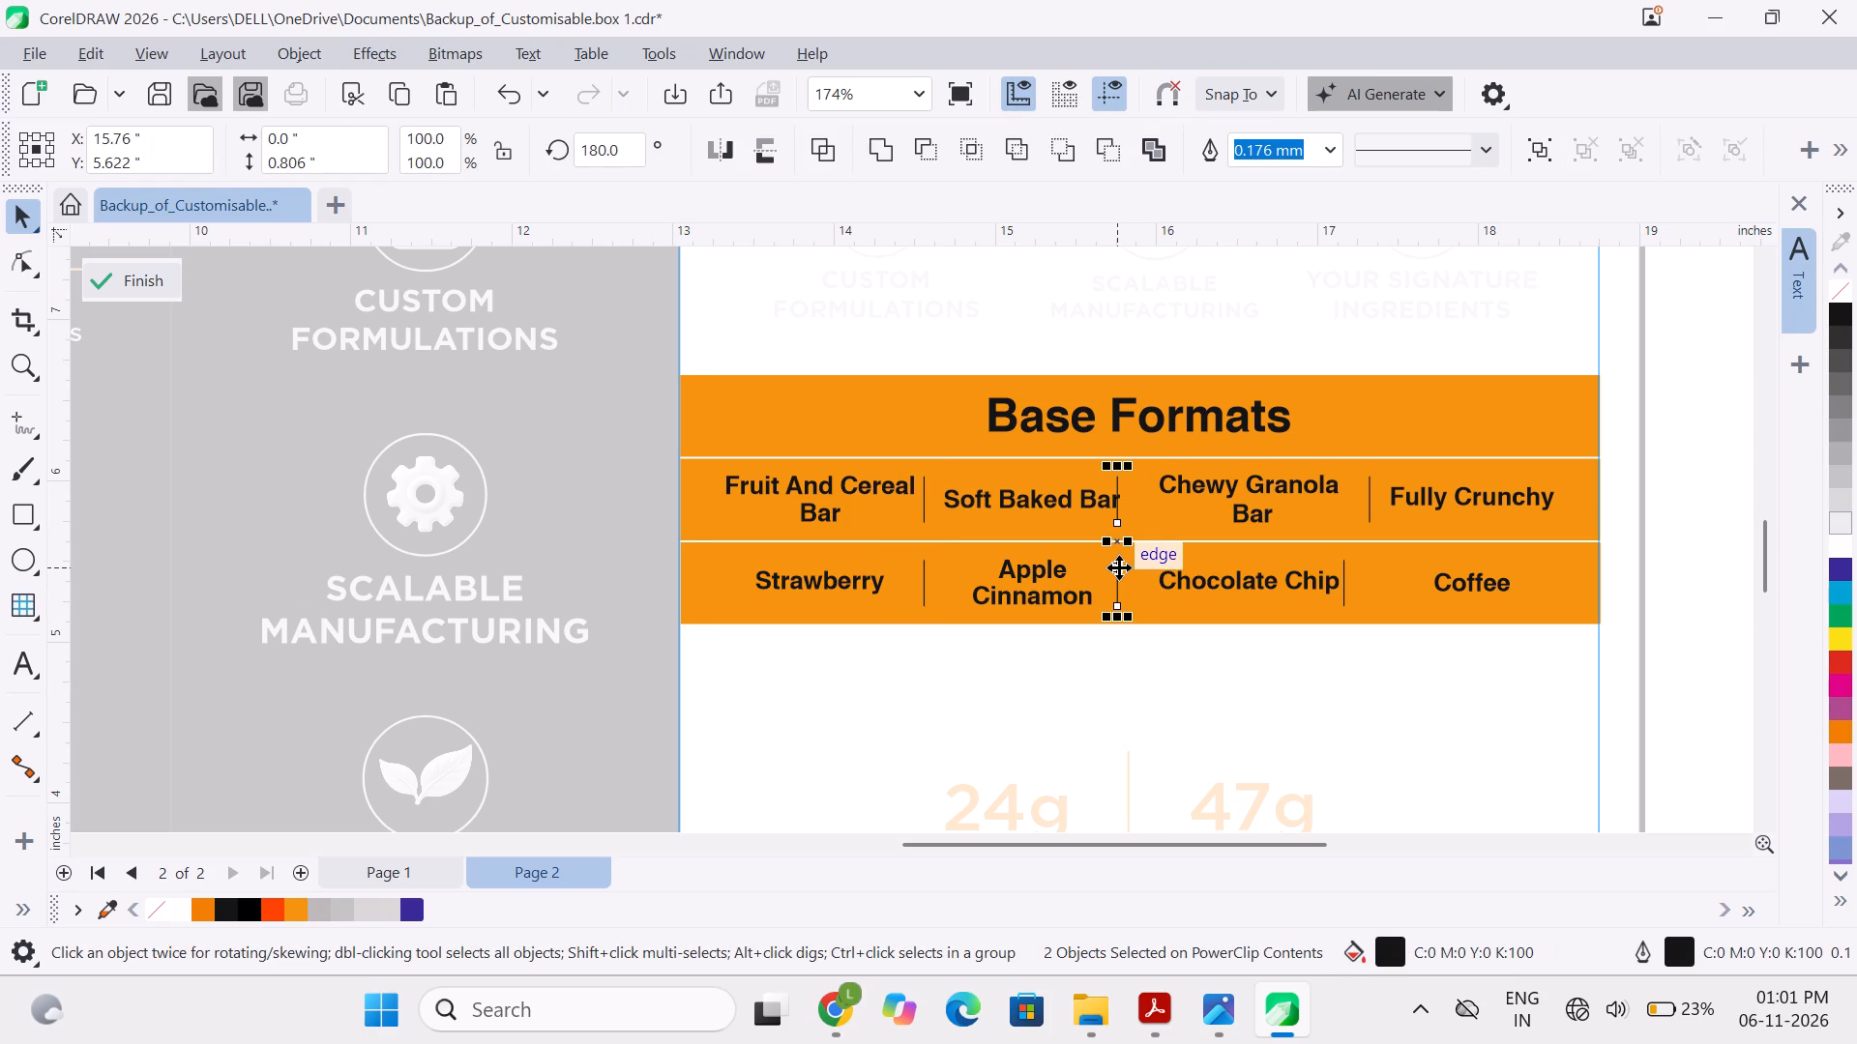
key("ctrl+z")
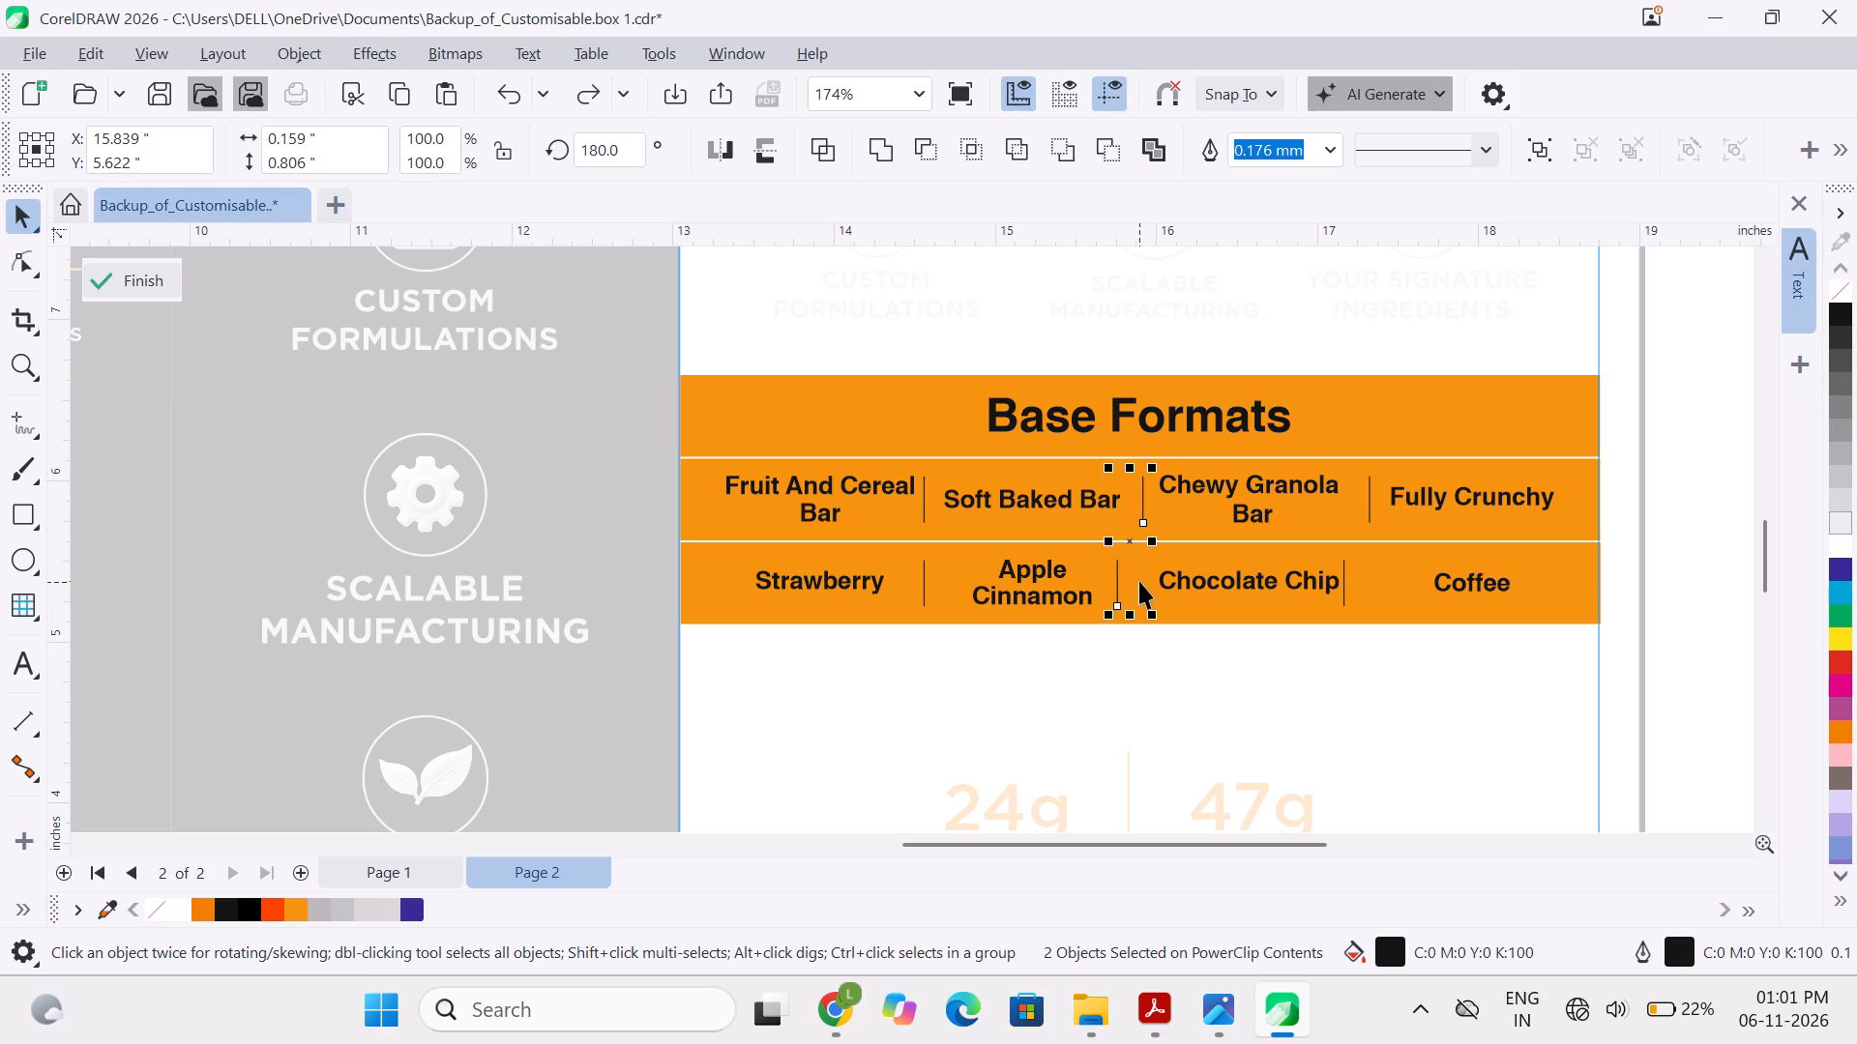
Align the second-row divider after Apple Cinnamon horizontally to the first-row divider after Soft Baked Bar.
left_click(1139, 581)
left_click(1119, 578)
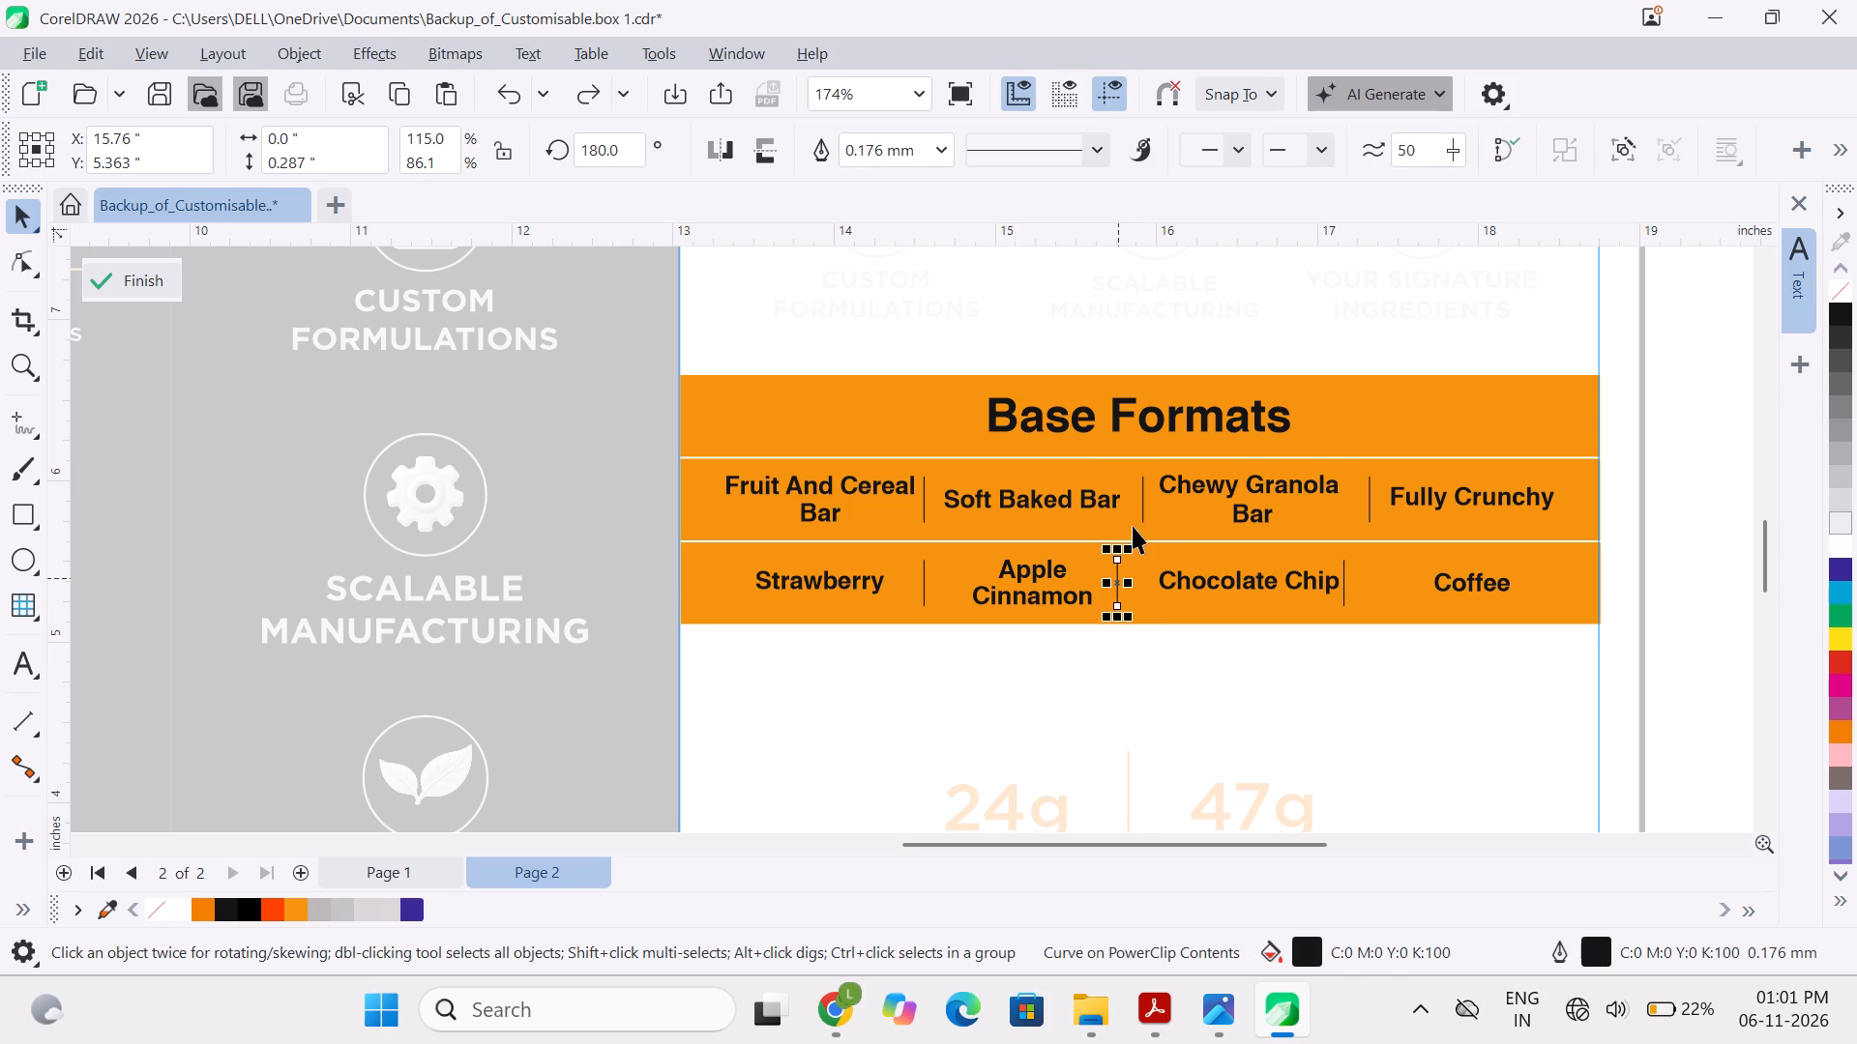
left_click(1144, 515, "shift")
key("c")
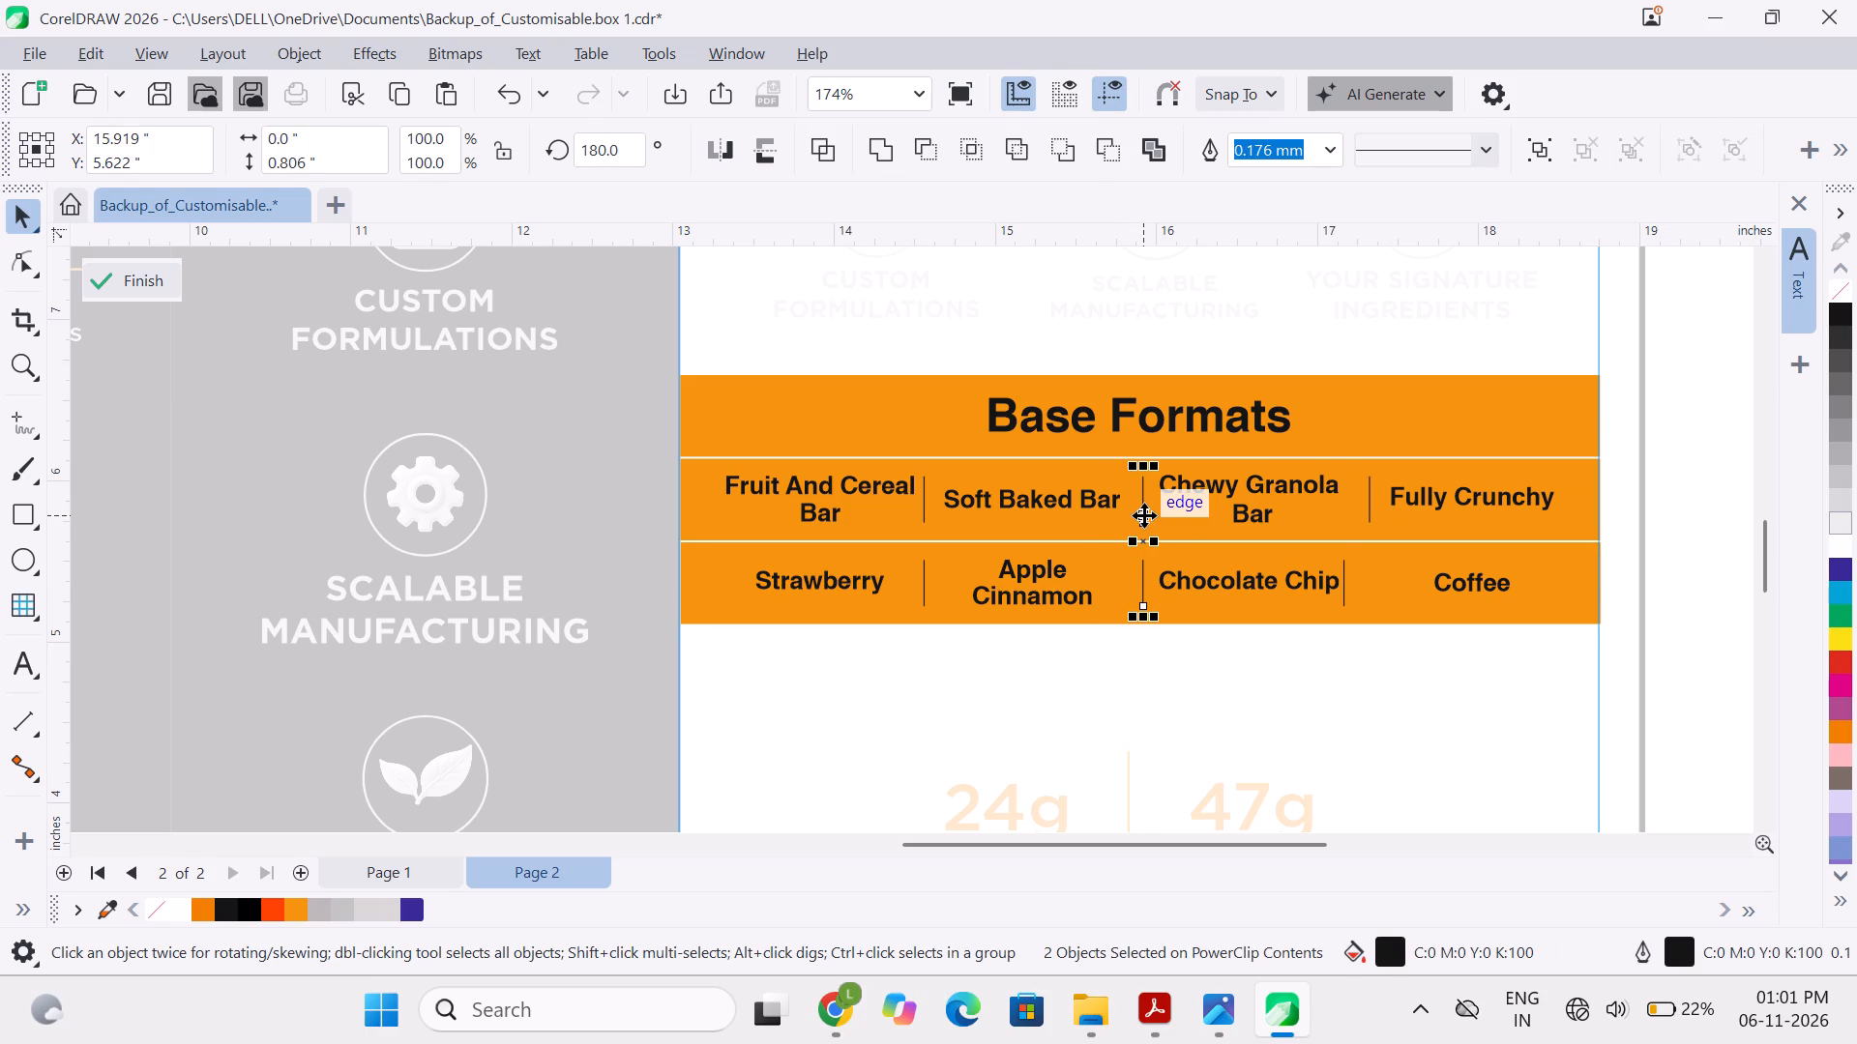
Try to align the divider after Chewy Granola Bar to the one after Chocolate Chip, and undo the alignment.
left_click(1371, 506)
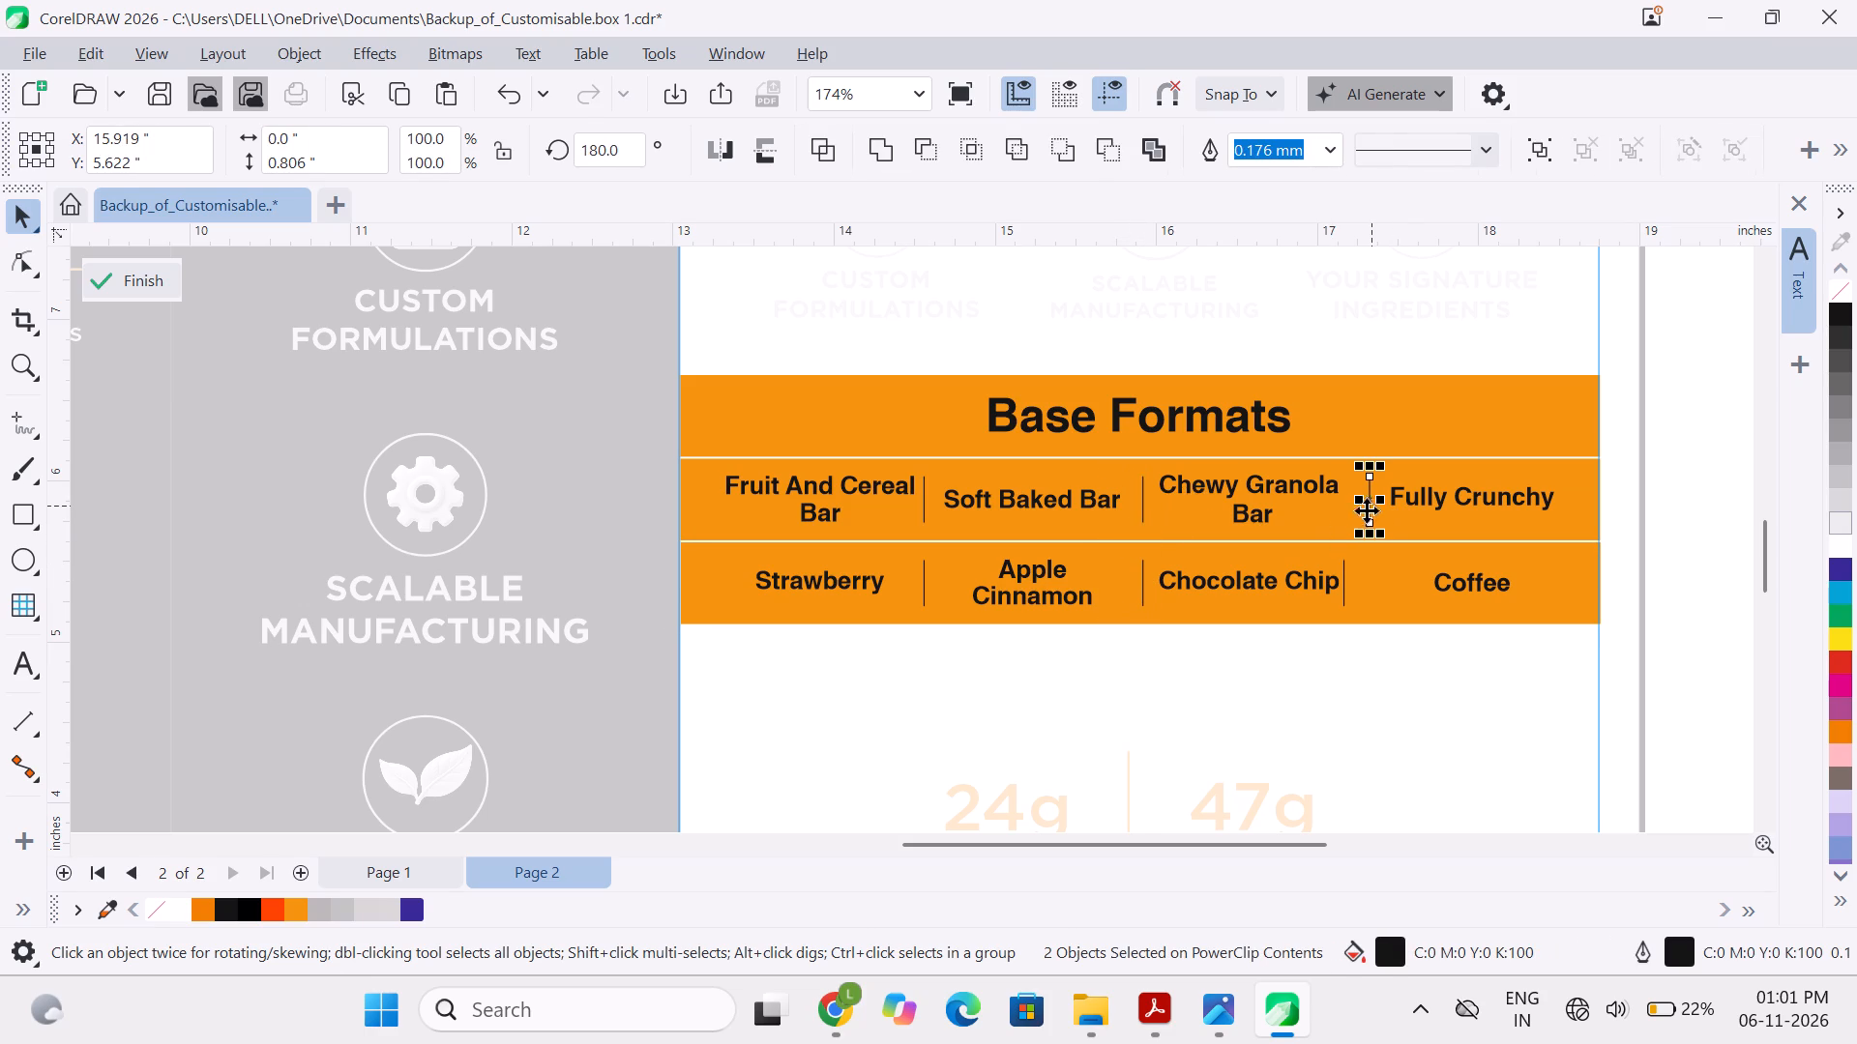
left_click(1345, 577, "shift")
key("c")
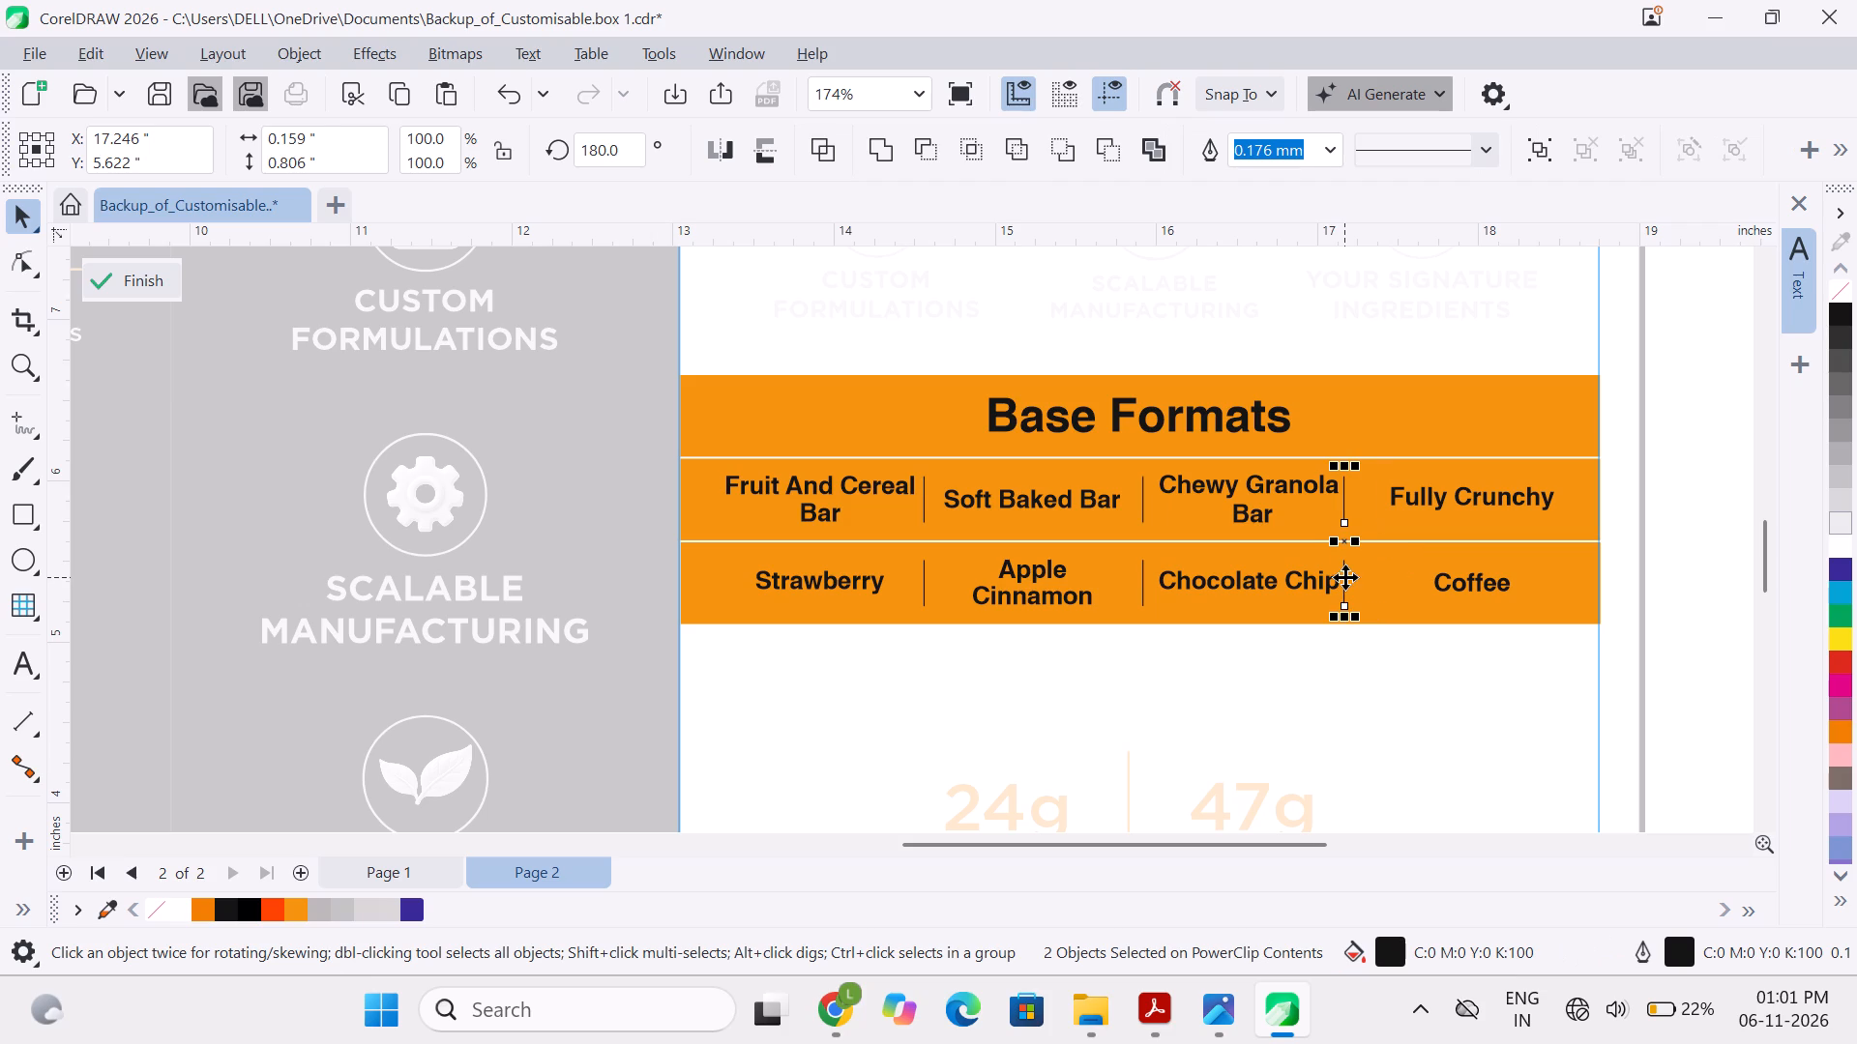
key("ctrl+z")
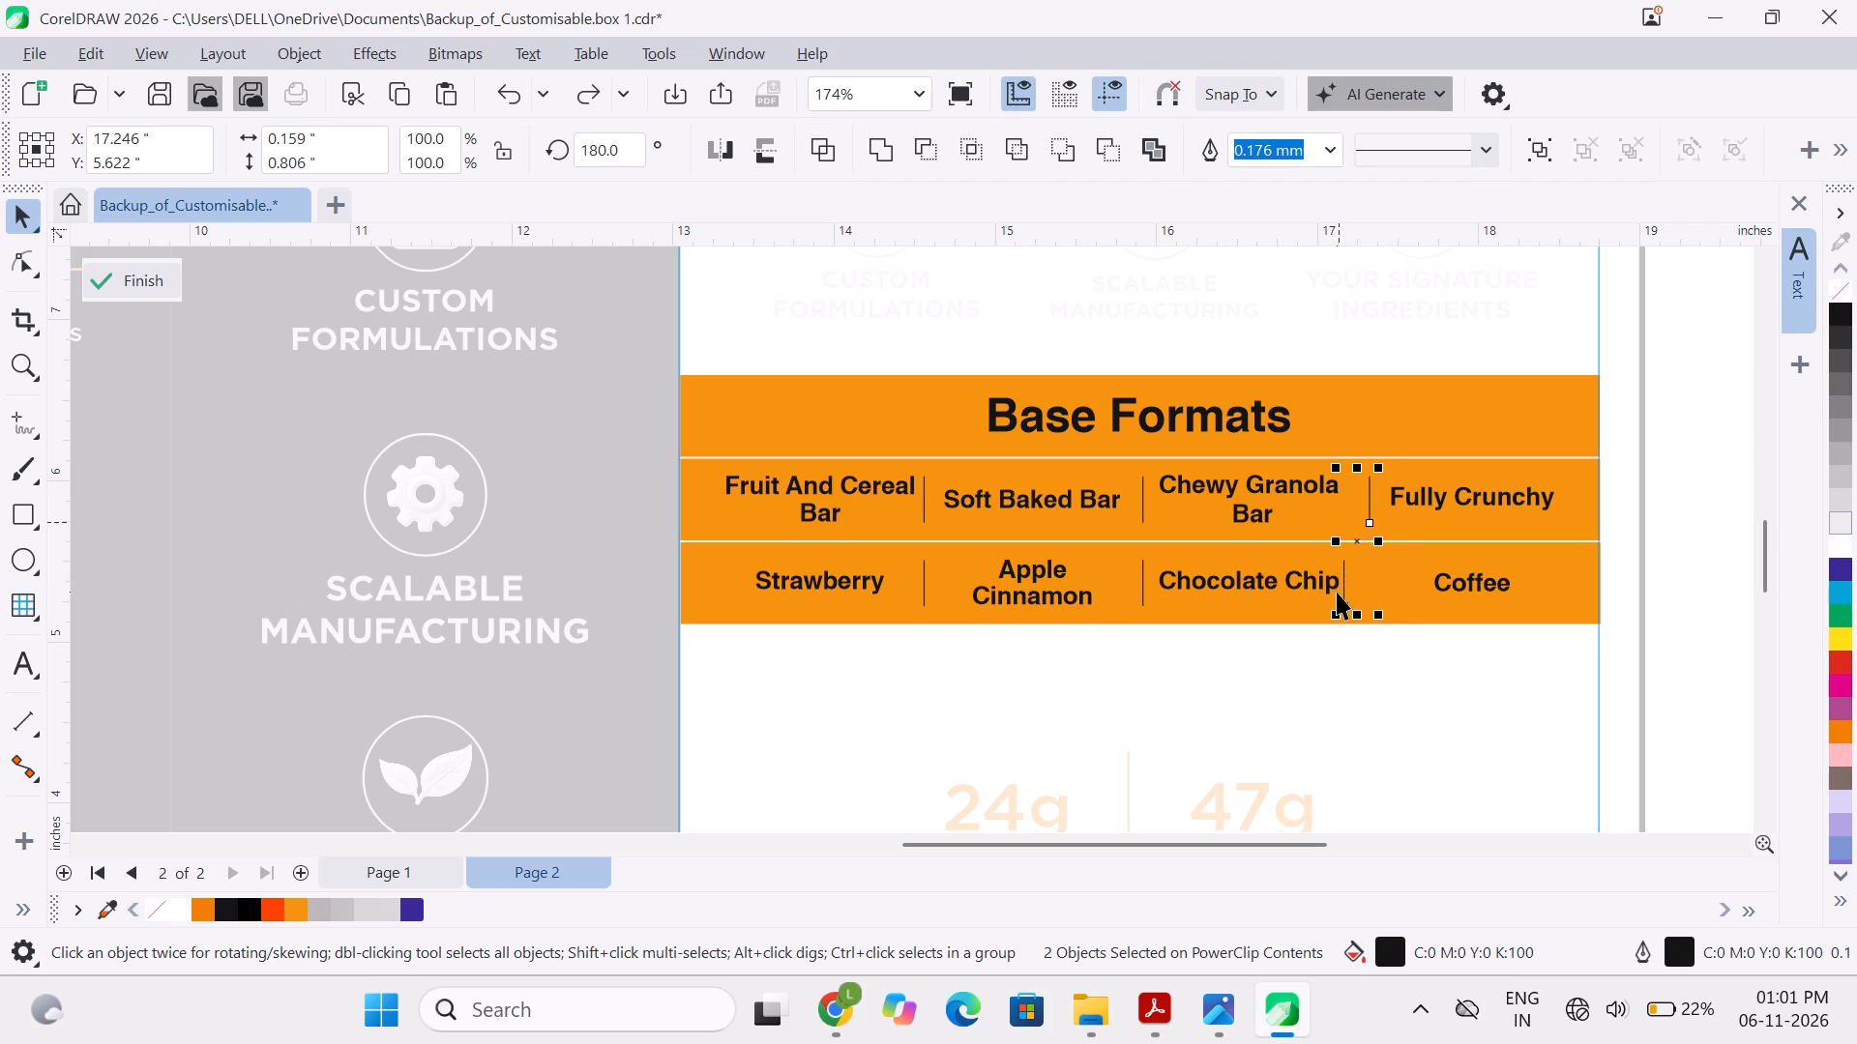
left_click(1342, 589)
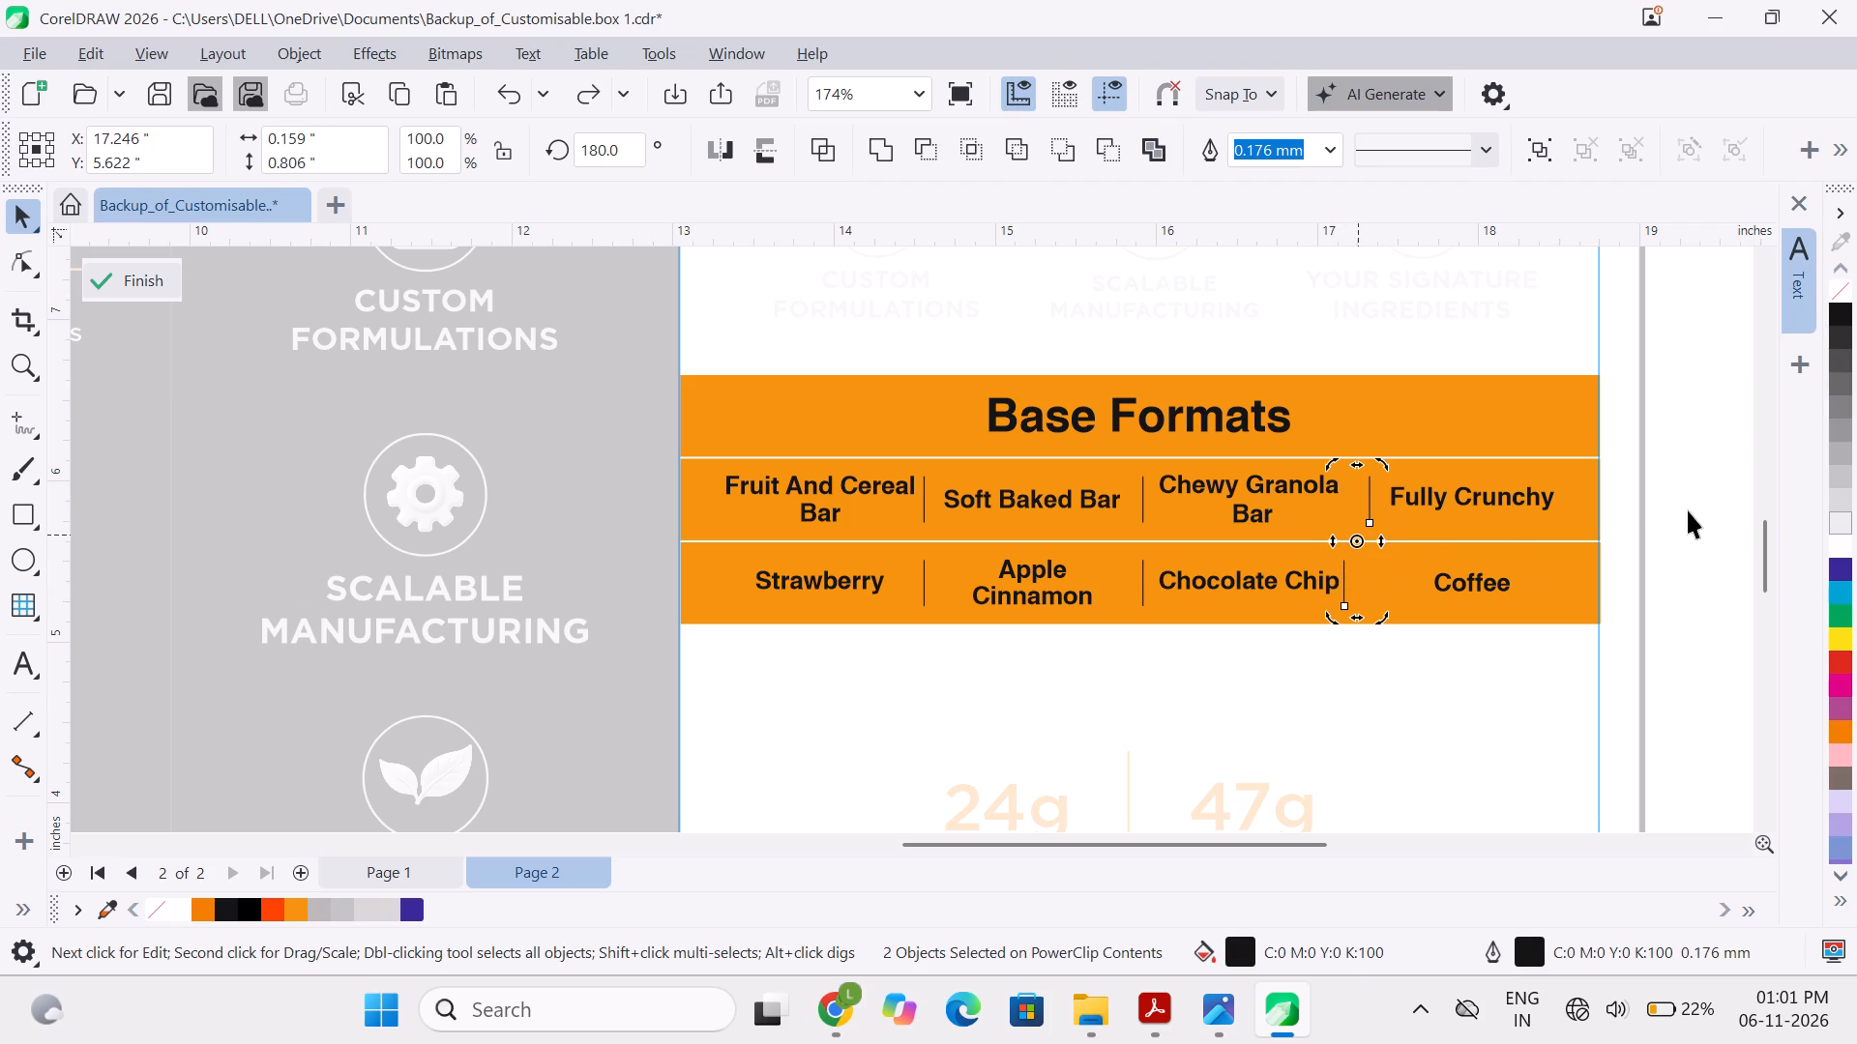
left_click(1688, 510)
Align the second-row divider after Chocolate Chip horizontally to the first-row divider after Chewy Granola Bar.
left_click(1344, 561)
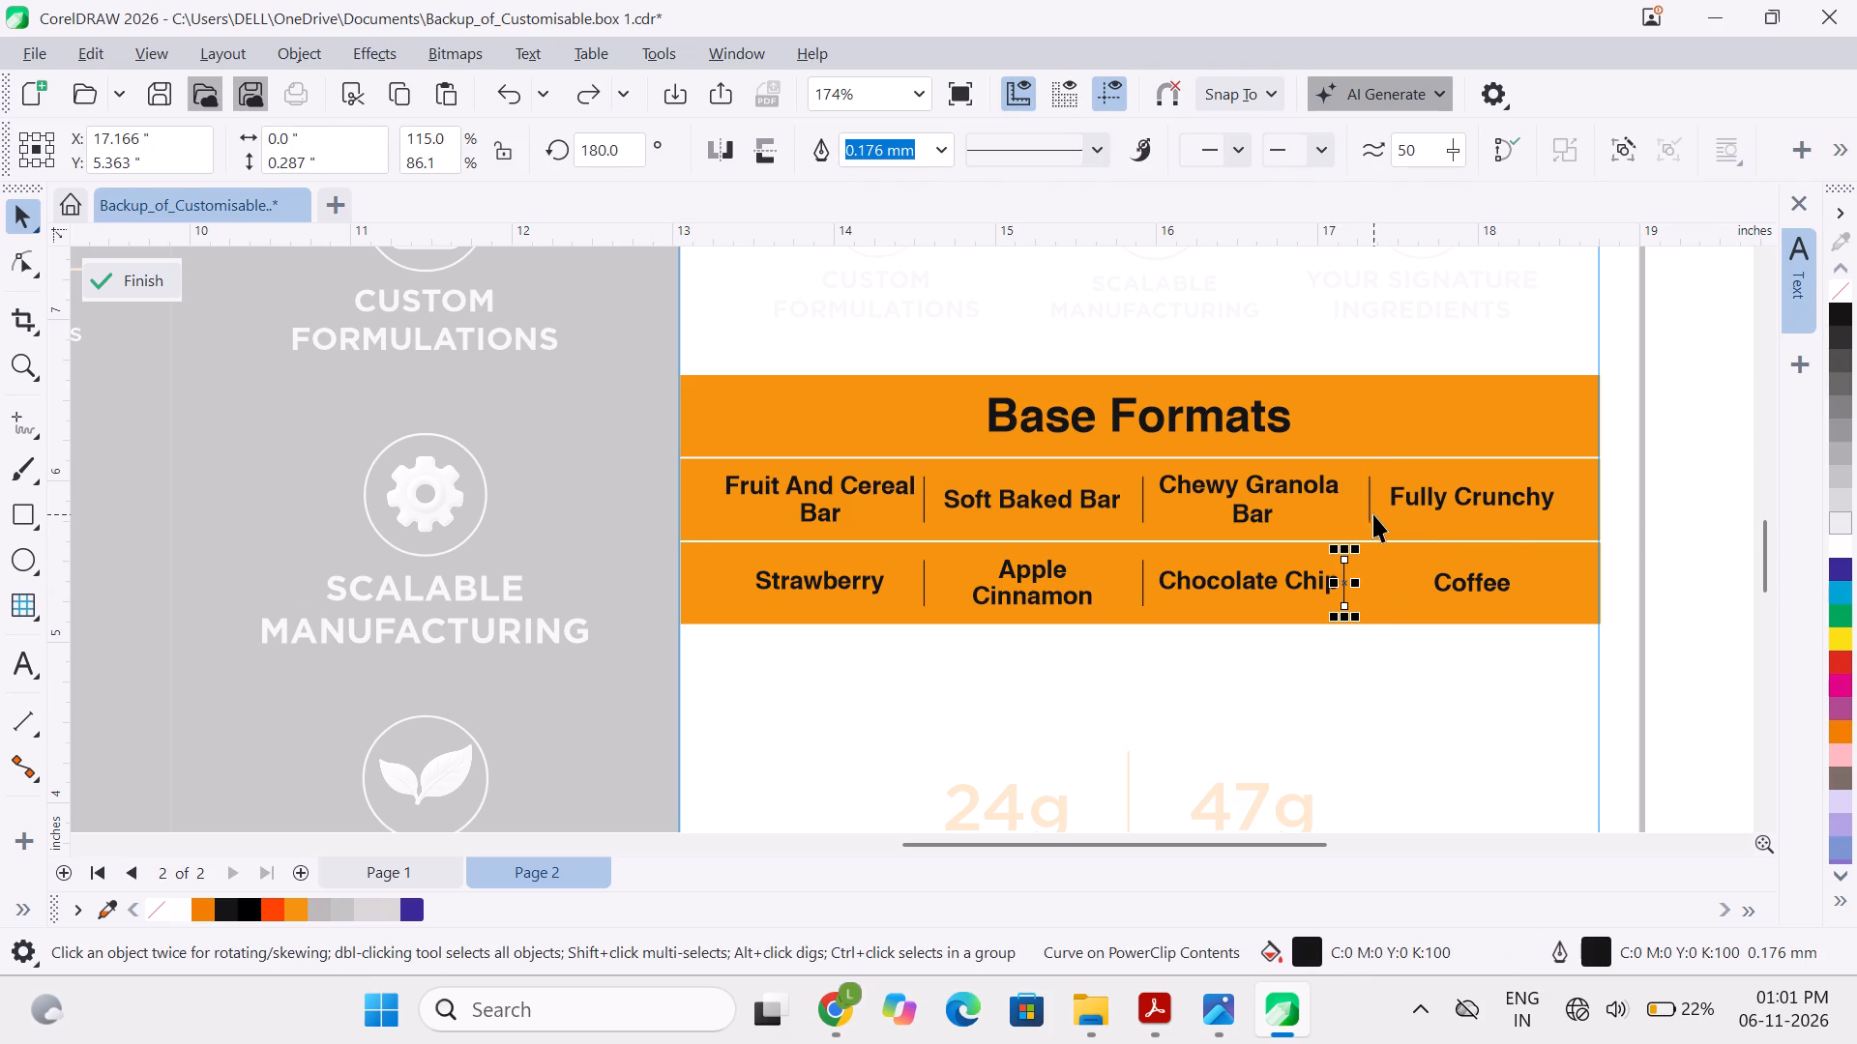
left_click(1373, 514, "shift")
left_click(1403, 519, "shift")
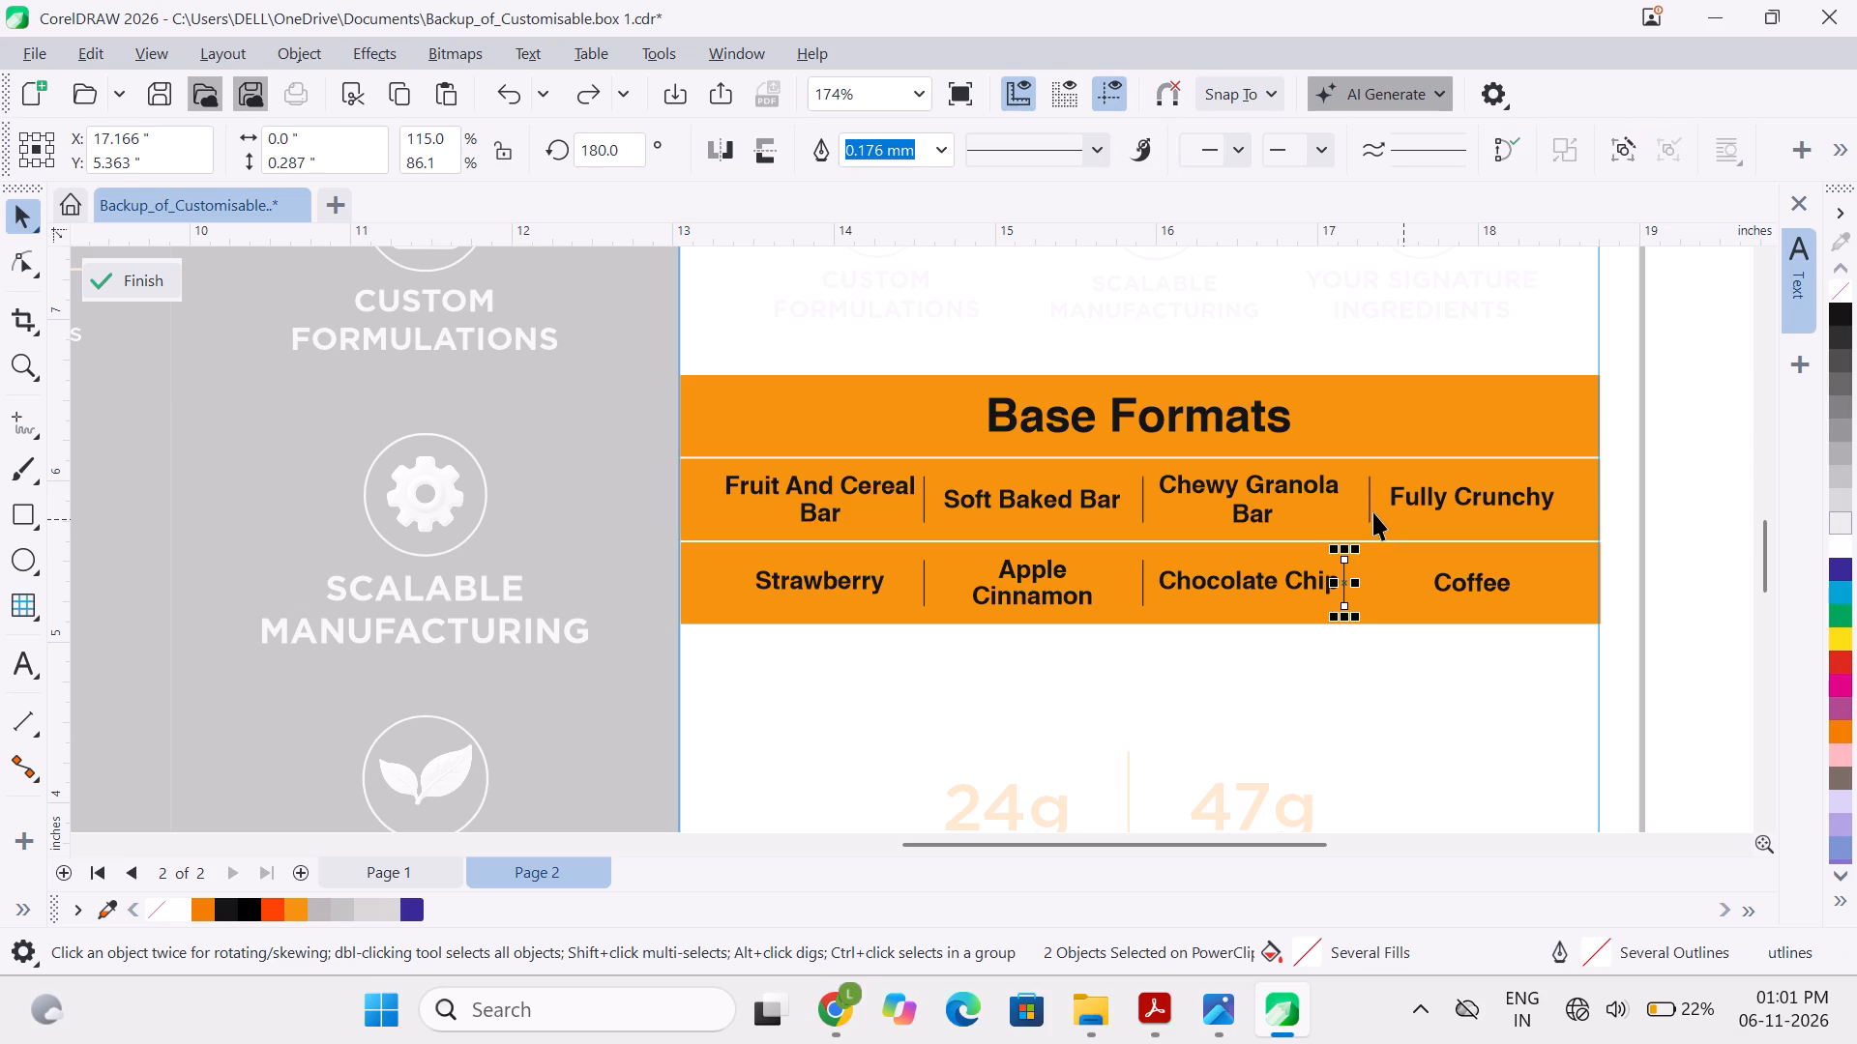
left_click(1371, 509, "shift")
key("c")
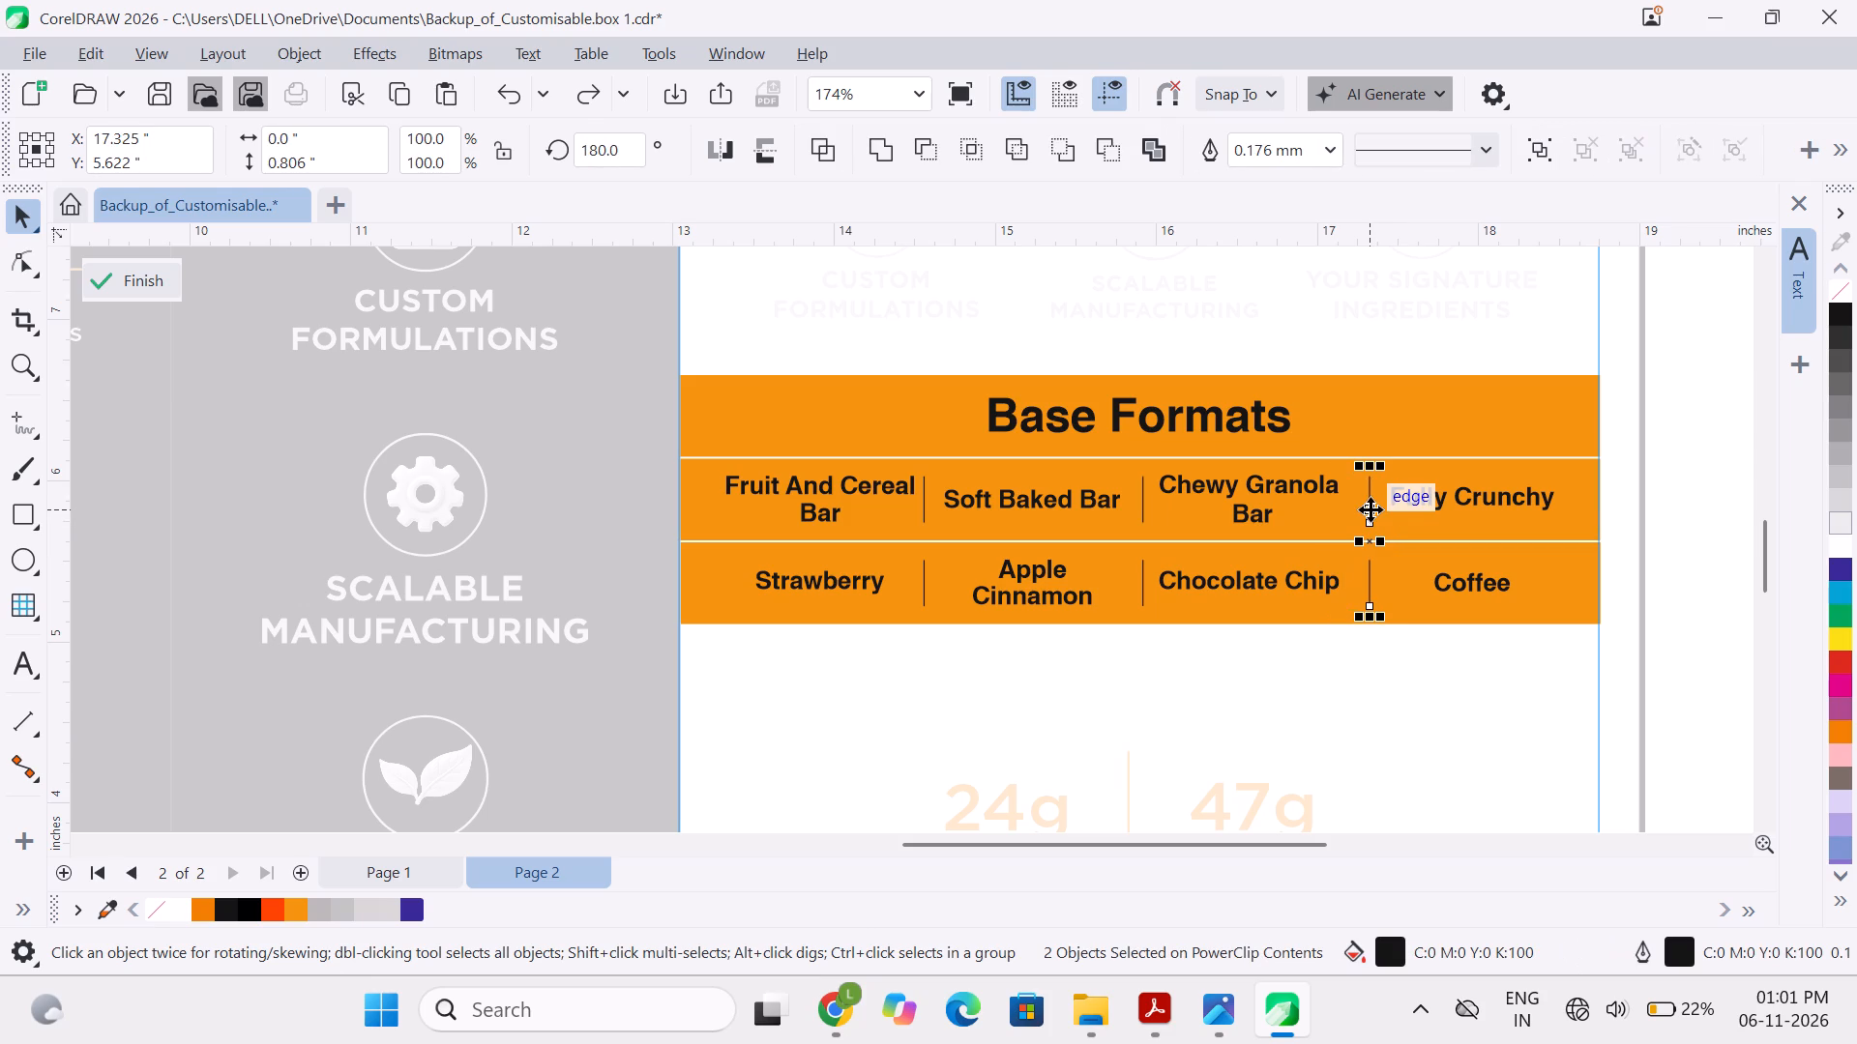
left_click(1728, 412)
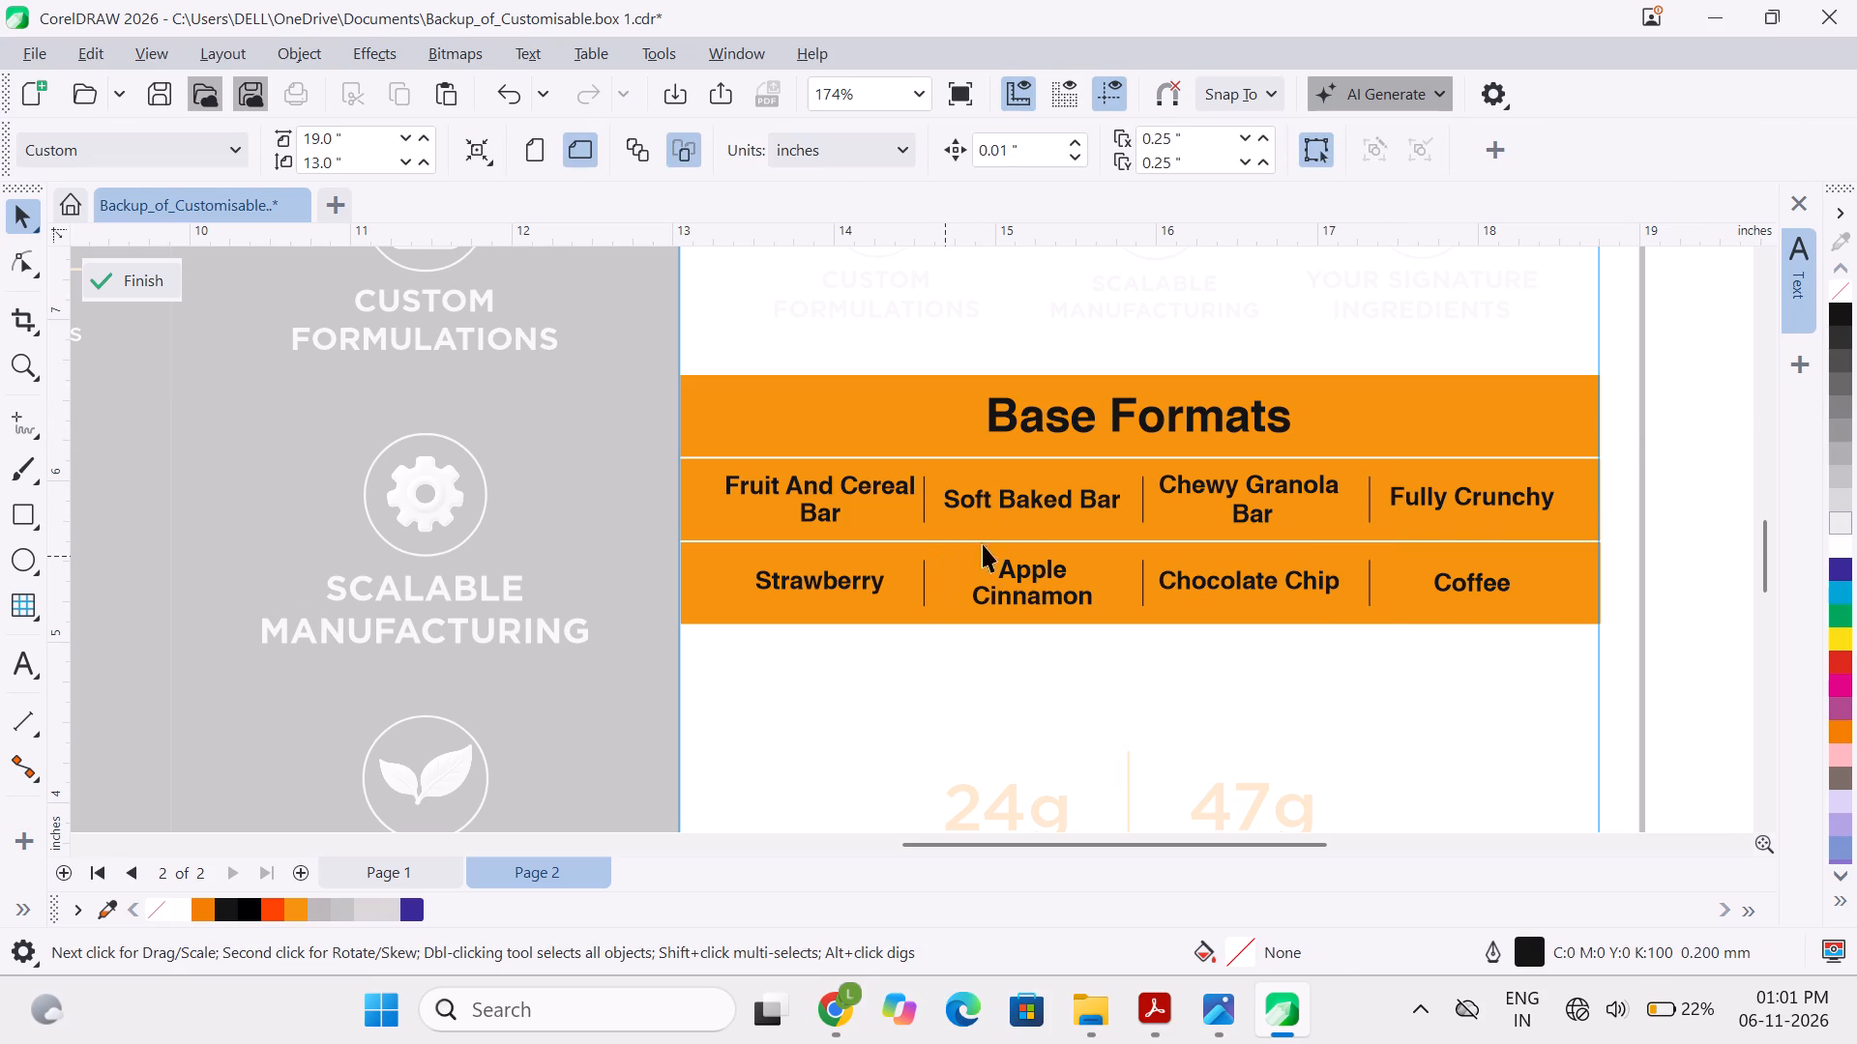
Centre-align Soft Baked Bar with Apple Cinnamon, Chewy Granola Bar with Chocolate Chip, and Fully Crunchy with Coffee, pair by pair horizontally.
left_click(1042, 502)
left_click(1033, 578, "shift")
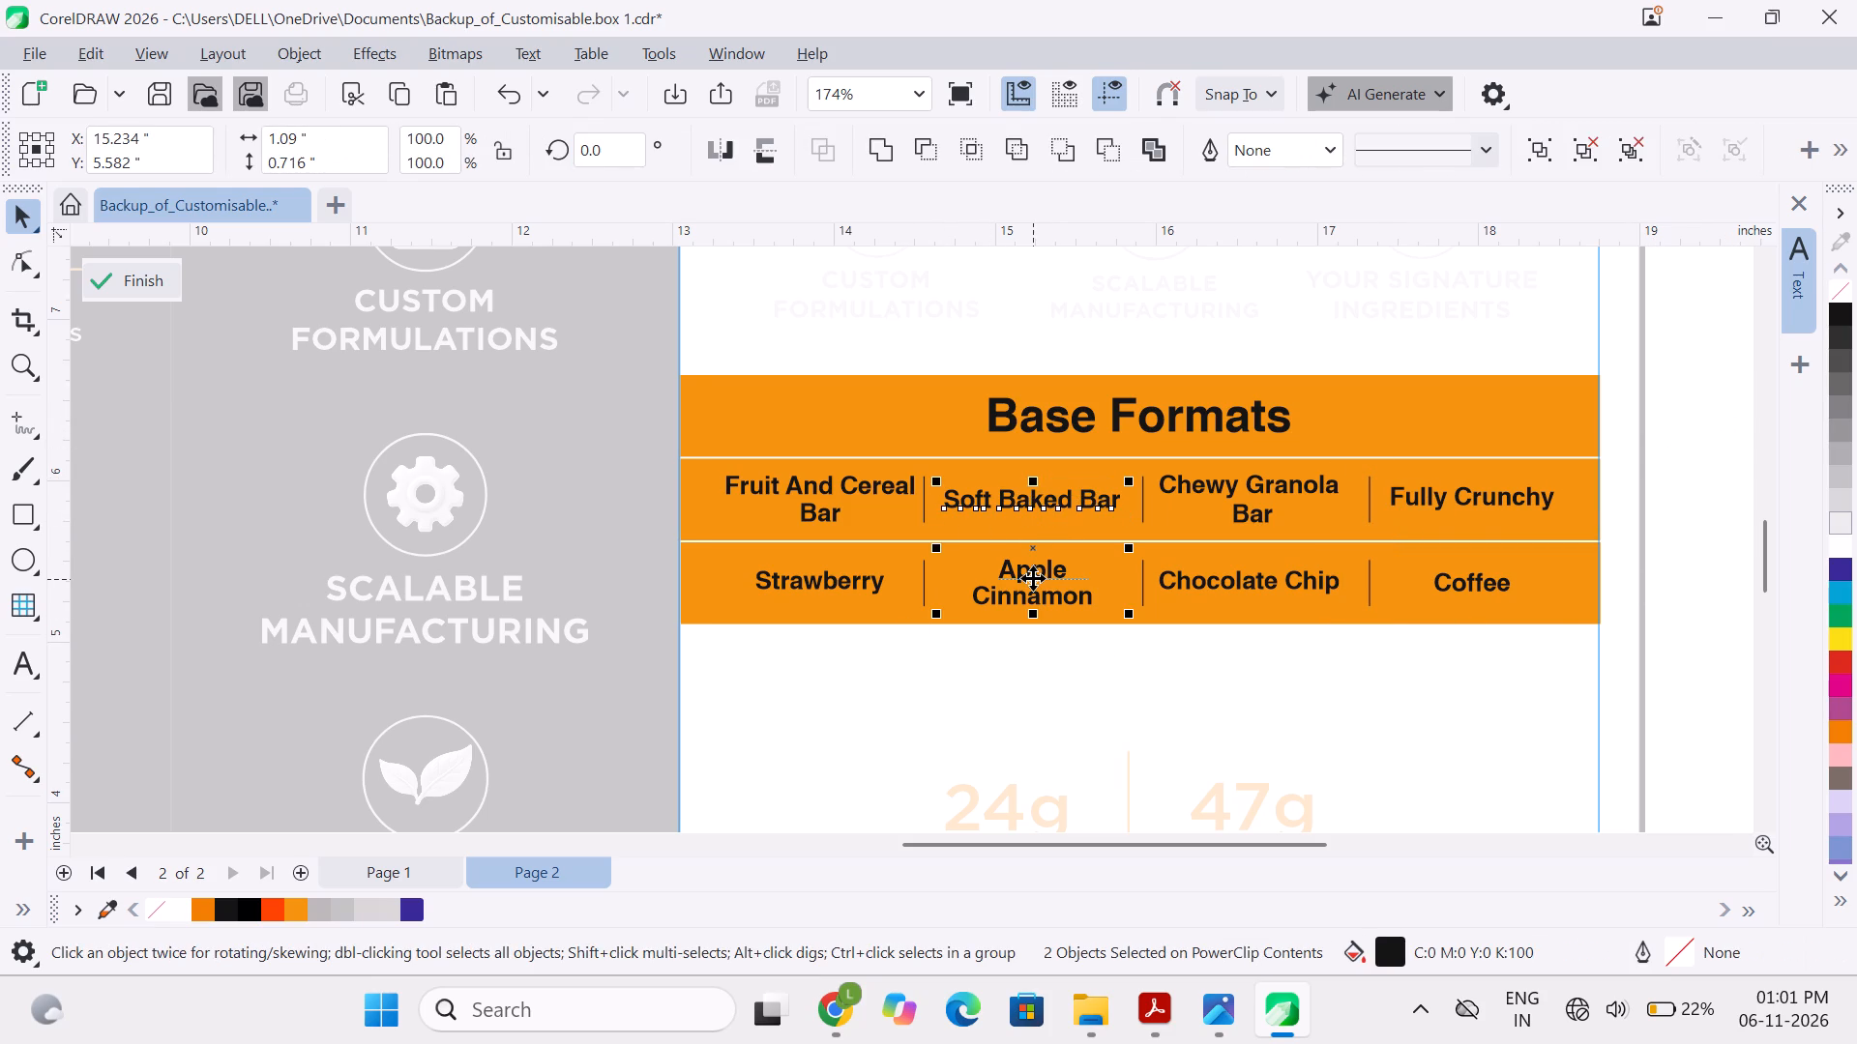
key("c")
left_click(1253, 516)
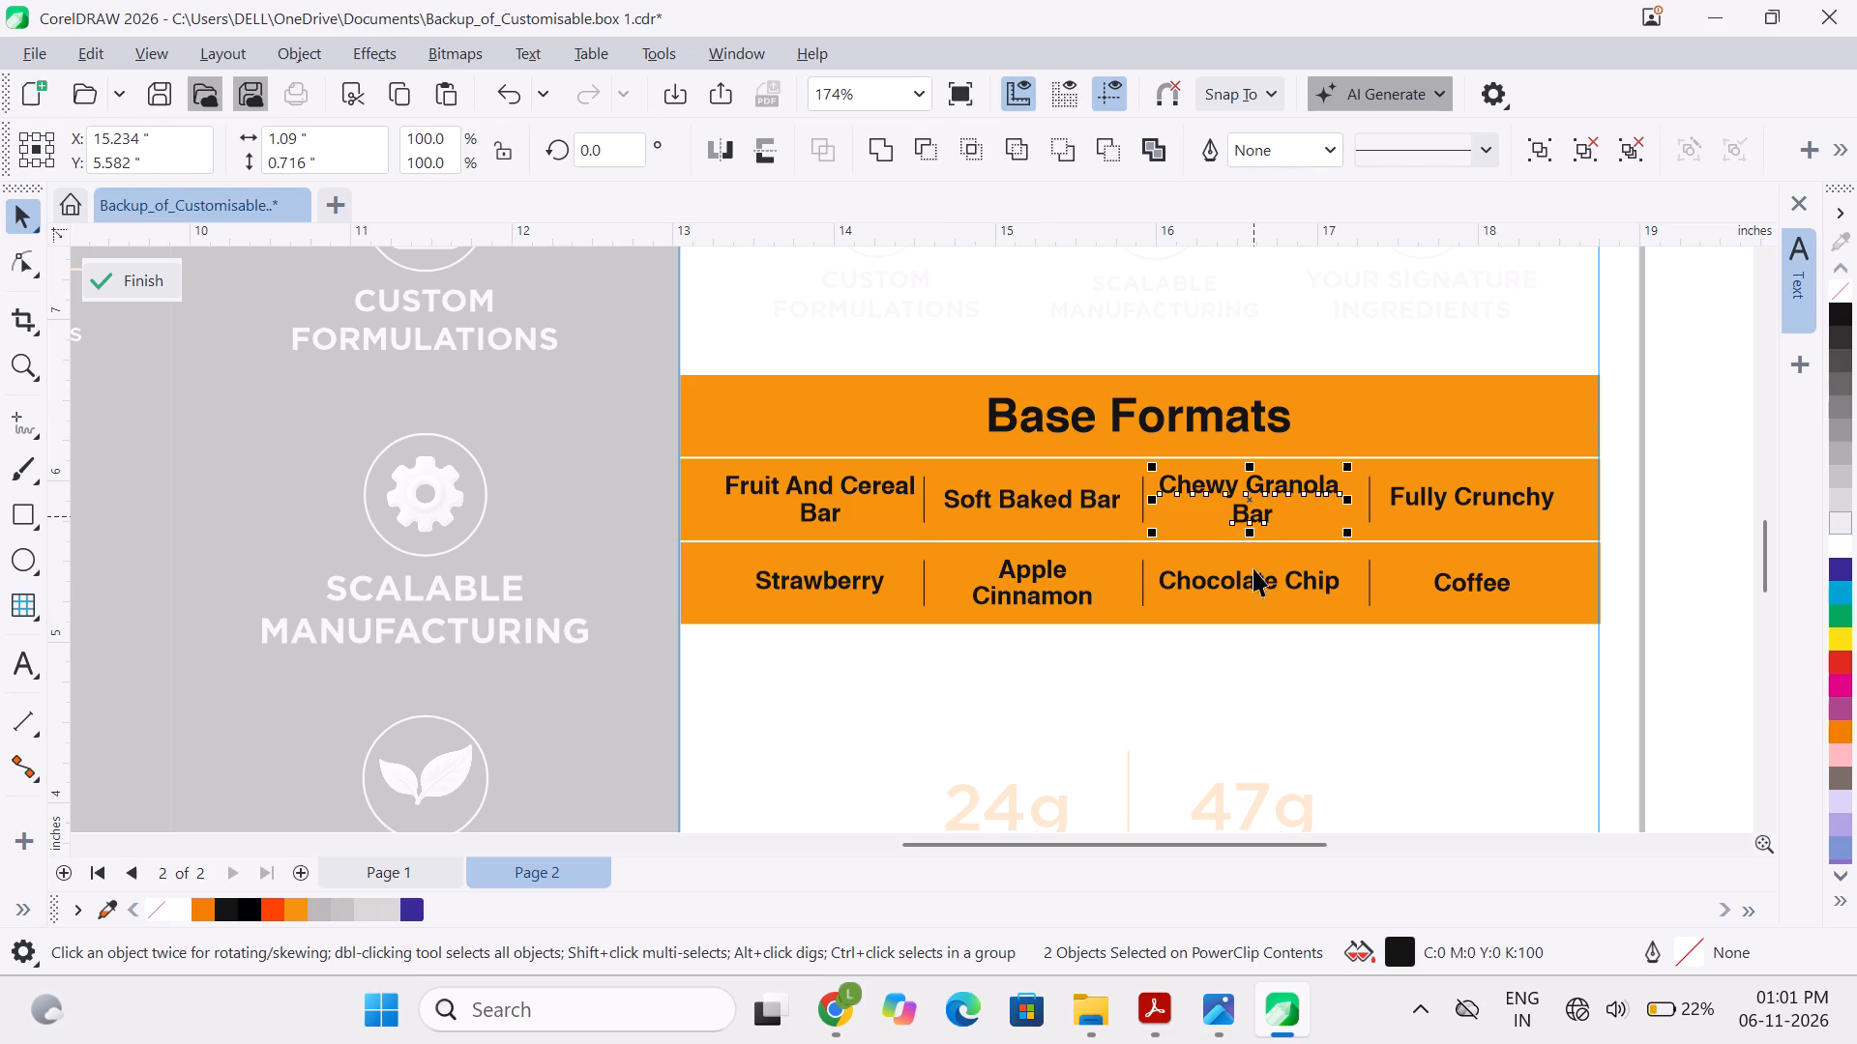
left_click(1251, 582, "shift")
key("c")
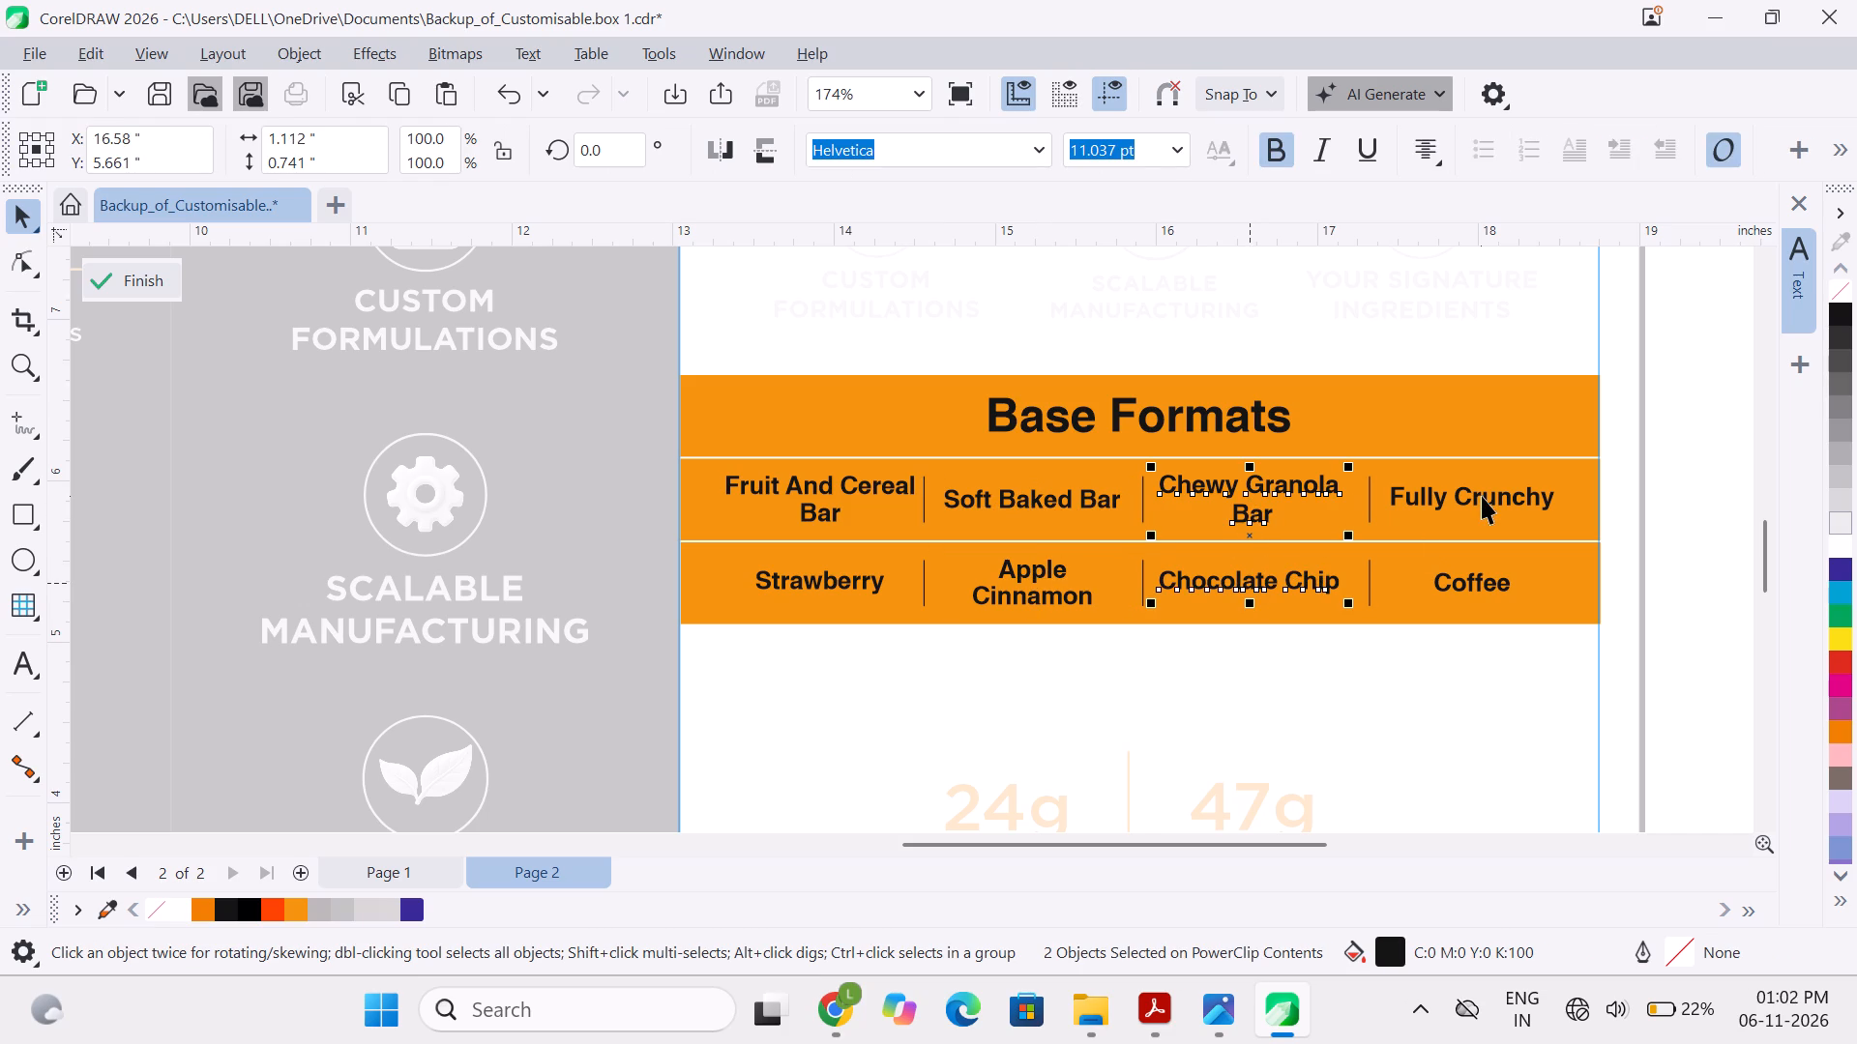
left_click(1482, 496)
left_click(1486, 581, "shift")
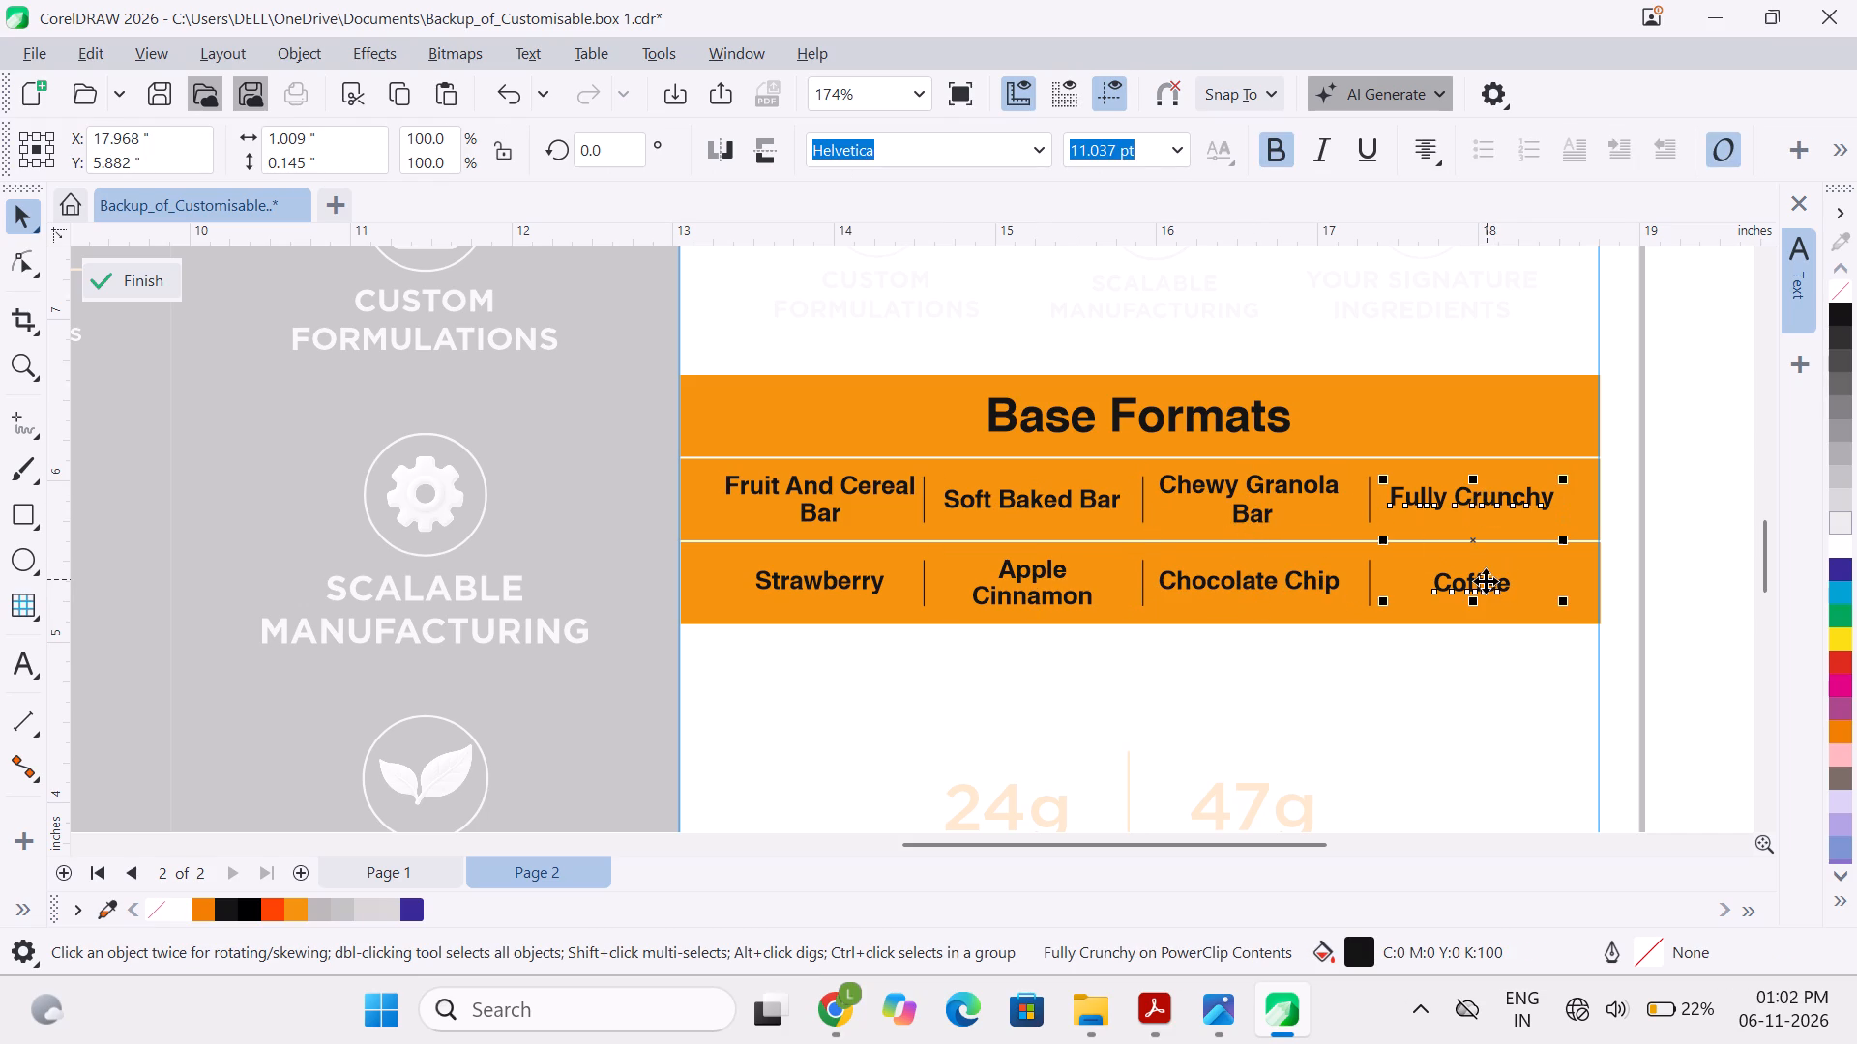
key("c")
left_click(1715, 500)
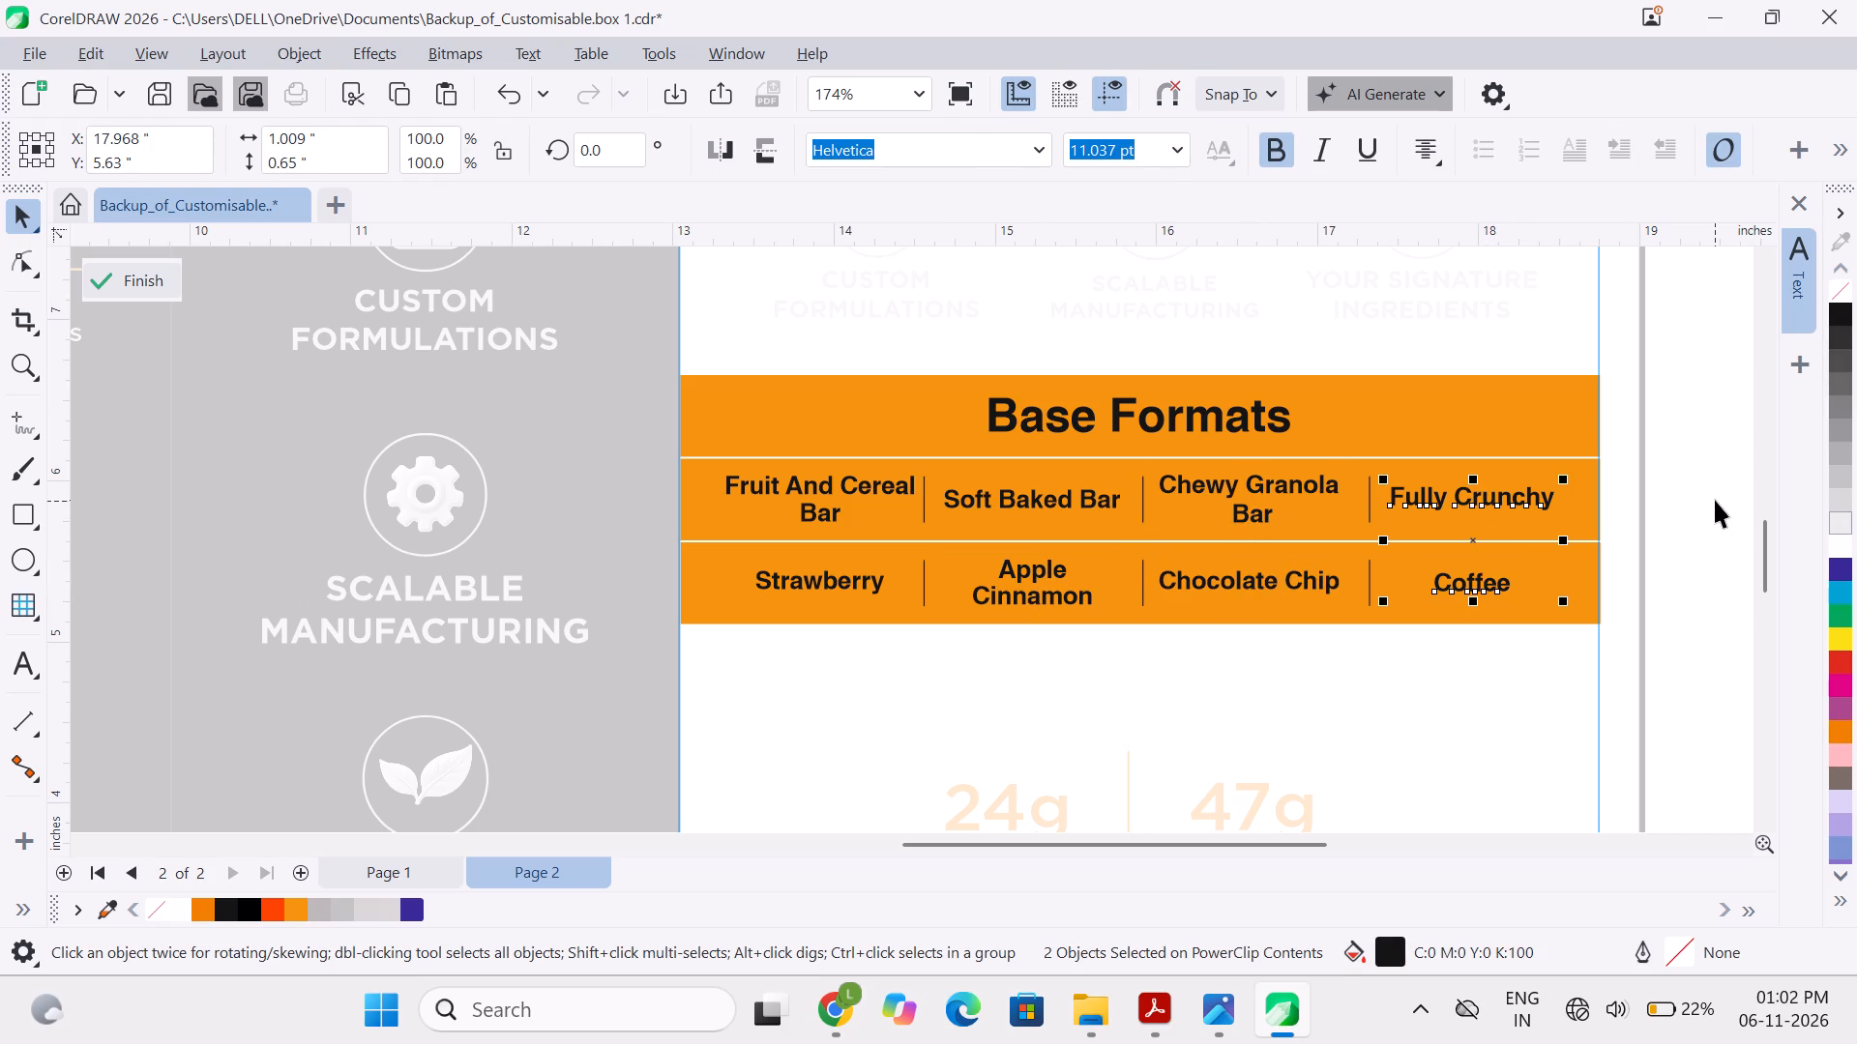
Group the four first-row texts: Fruit And Cereal Bar, Soft Baked Bar, Chewy Granola Bar and Fully Crunchy.
left_click_drag(1664, 492, 1443, 526)
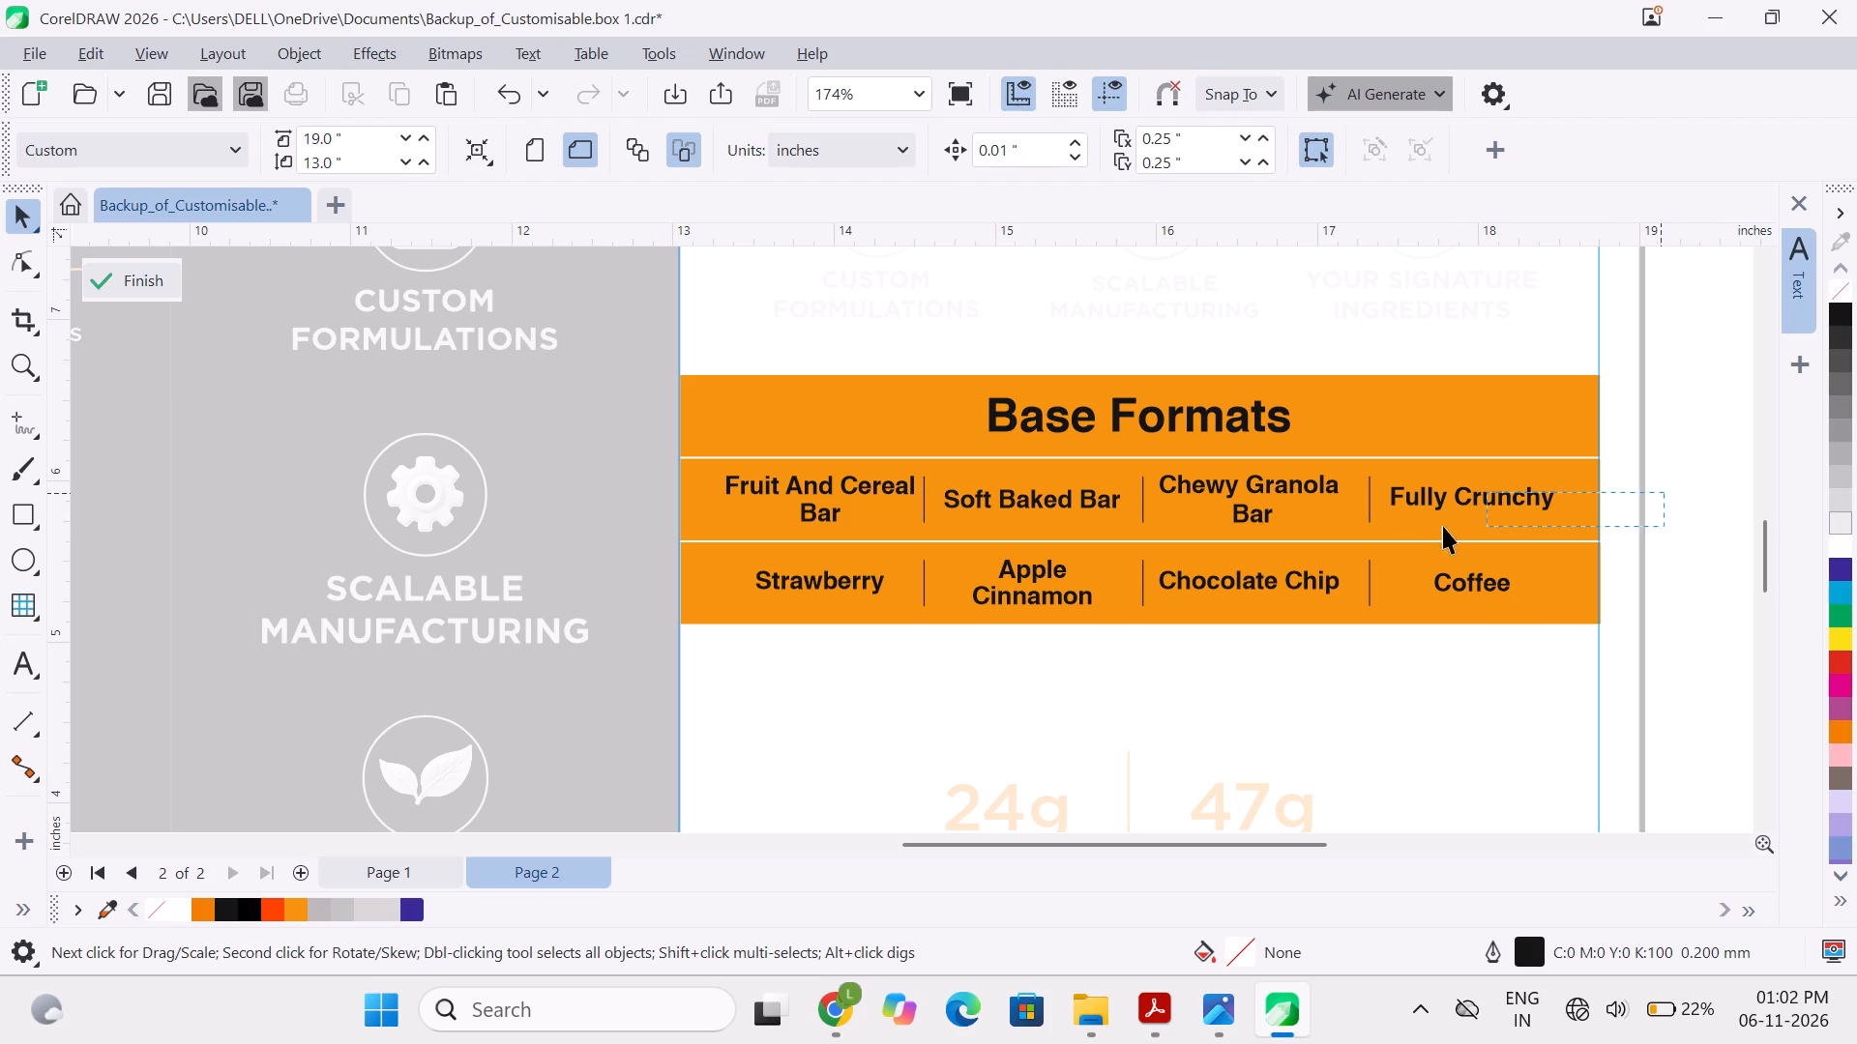
left_click_drag(1443, 526, 809, 495)
left_click_drag(1724, 478, 815, 510)
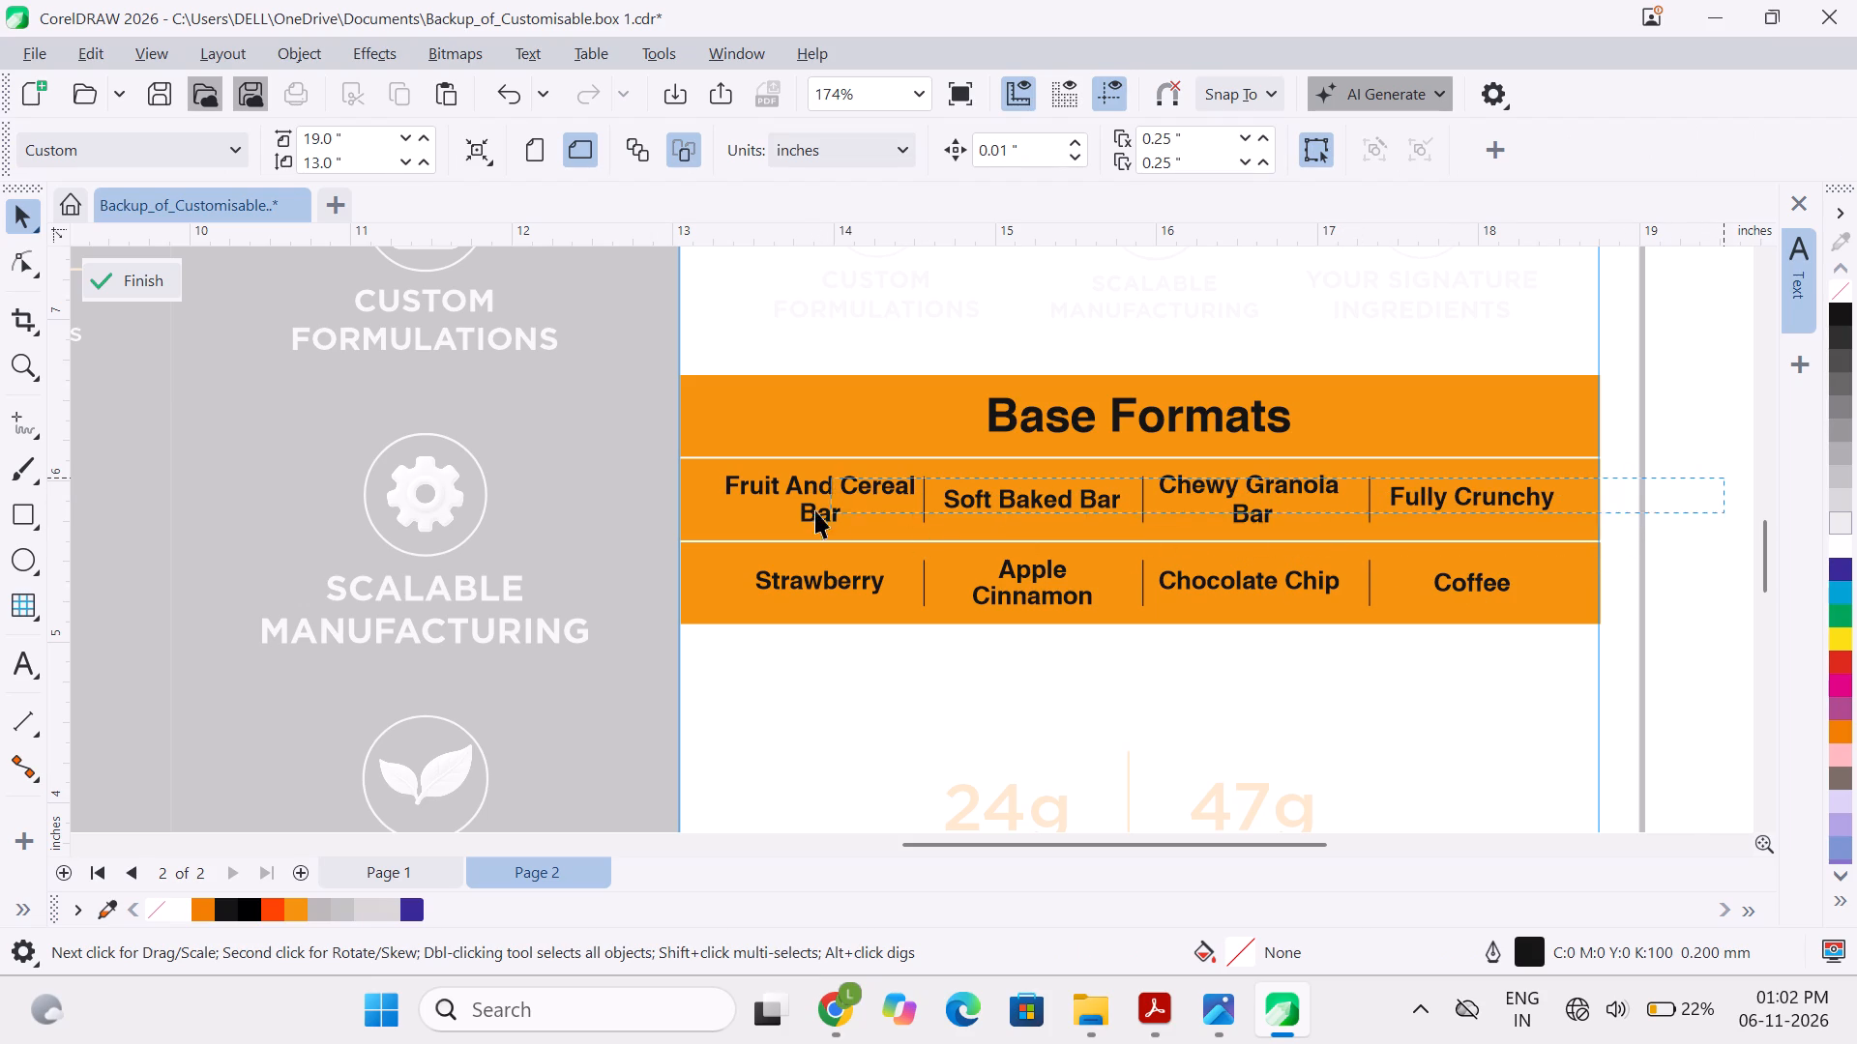
left_click_drag(815, 510, 711, 525)
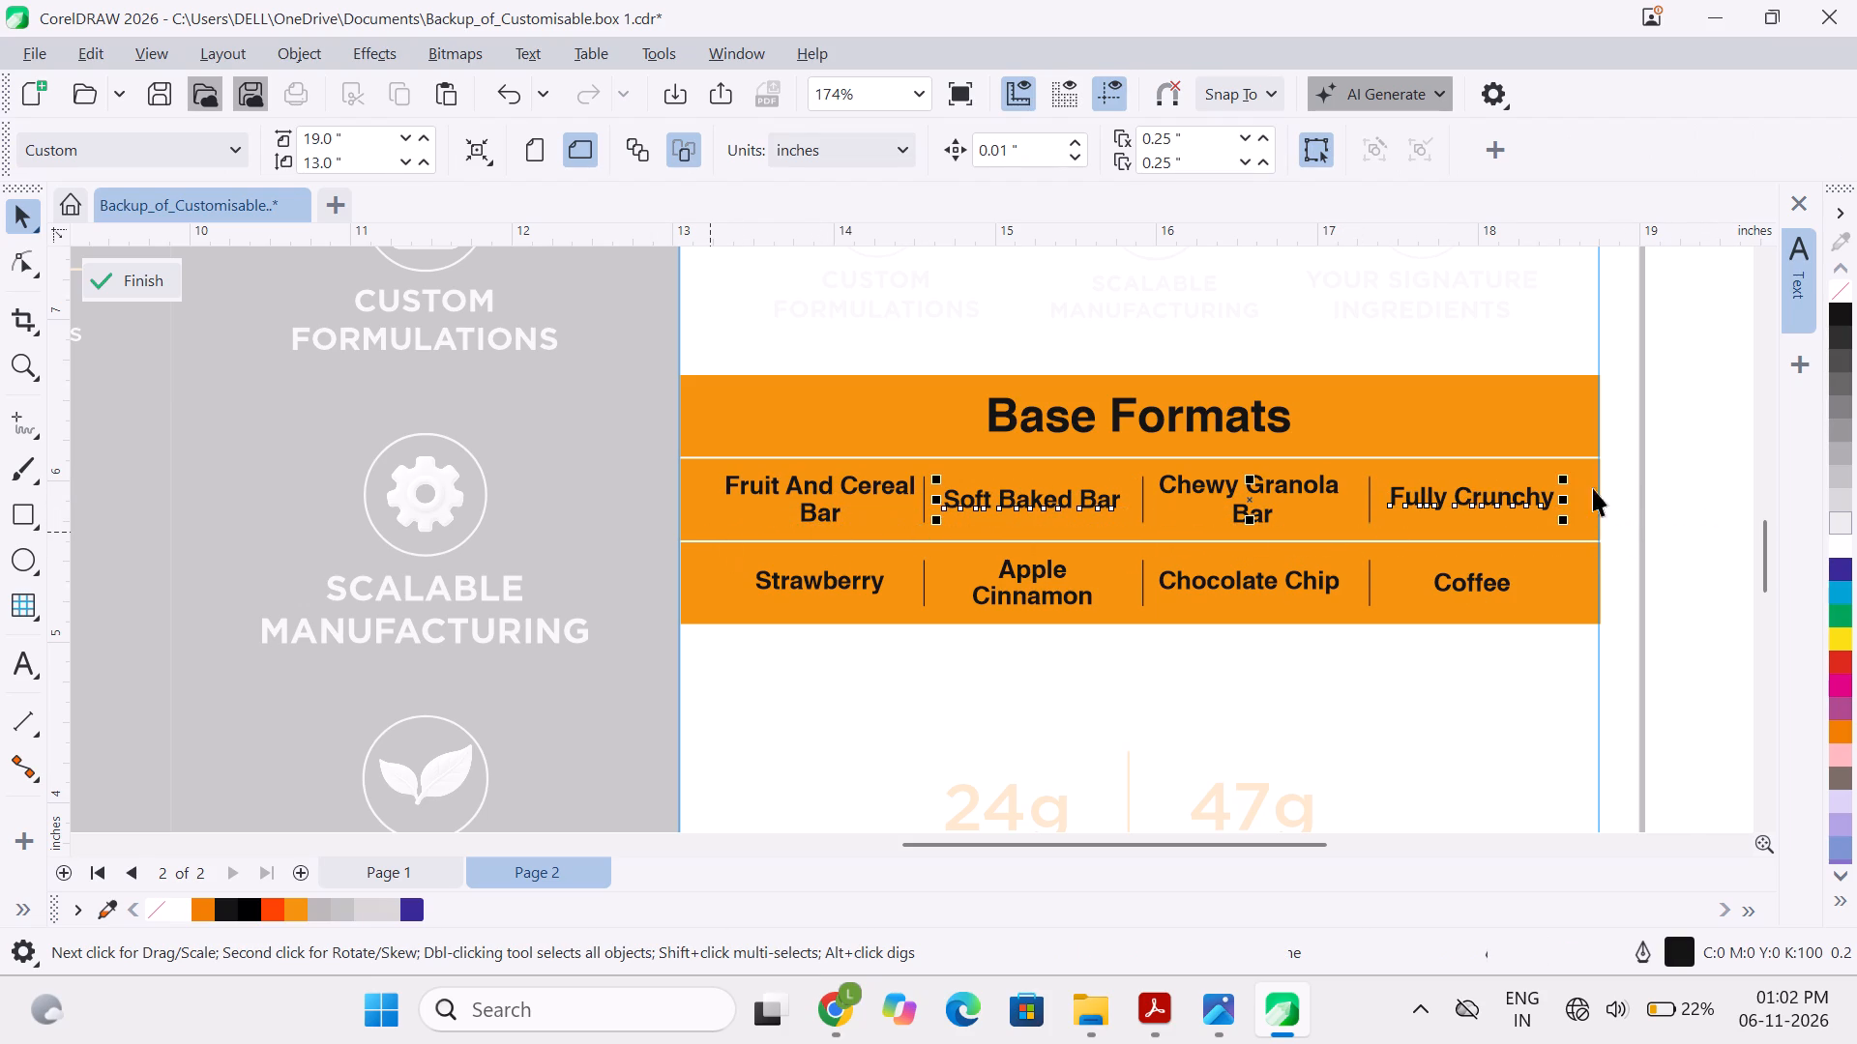
left_click(1641, 482)
left_click_drag(1691, 444, 1669, 503)
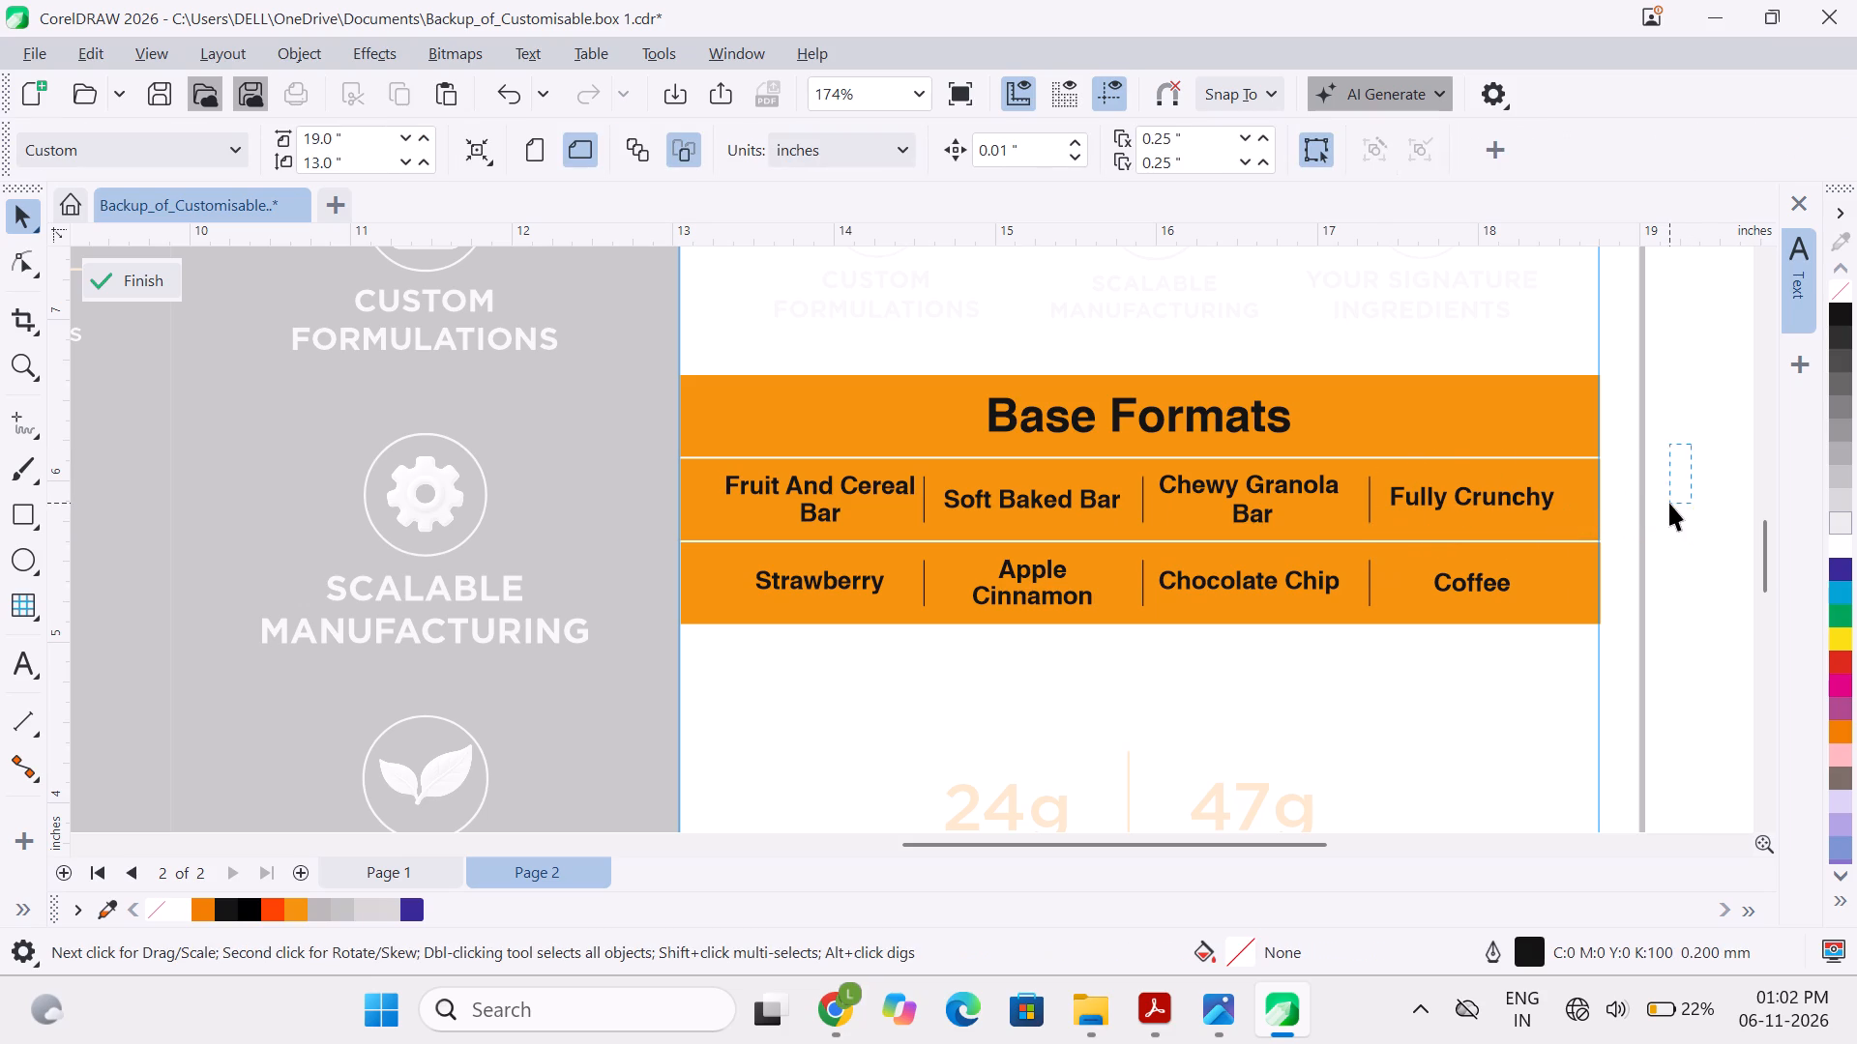
left_click_drag(1669, 503, 1667, 502)
left_click_drag(1660, 470, 932, 534)
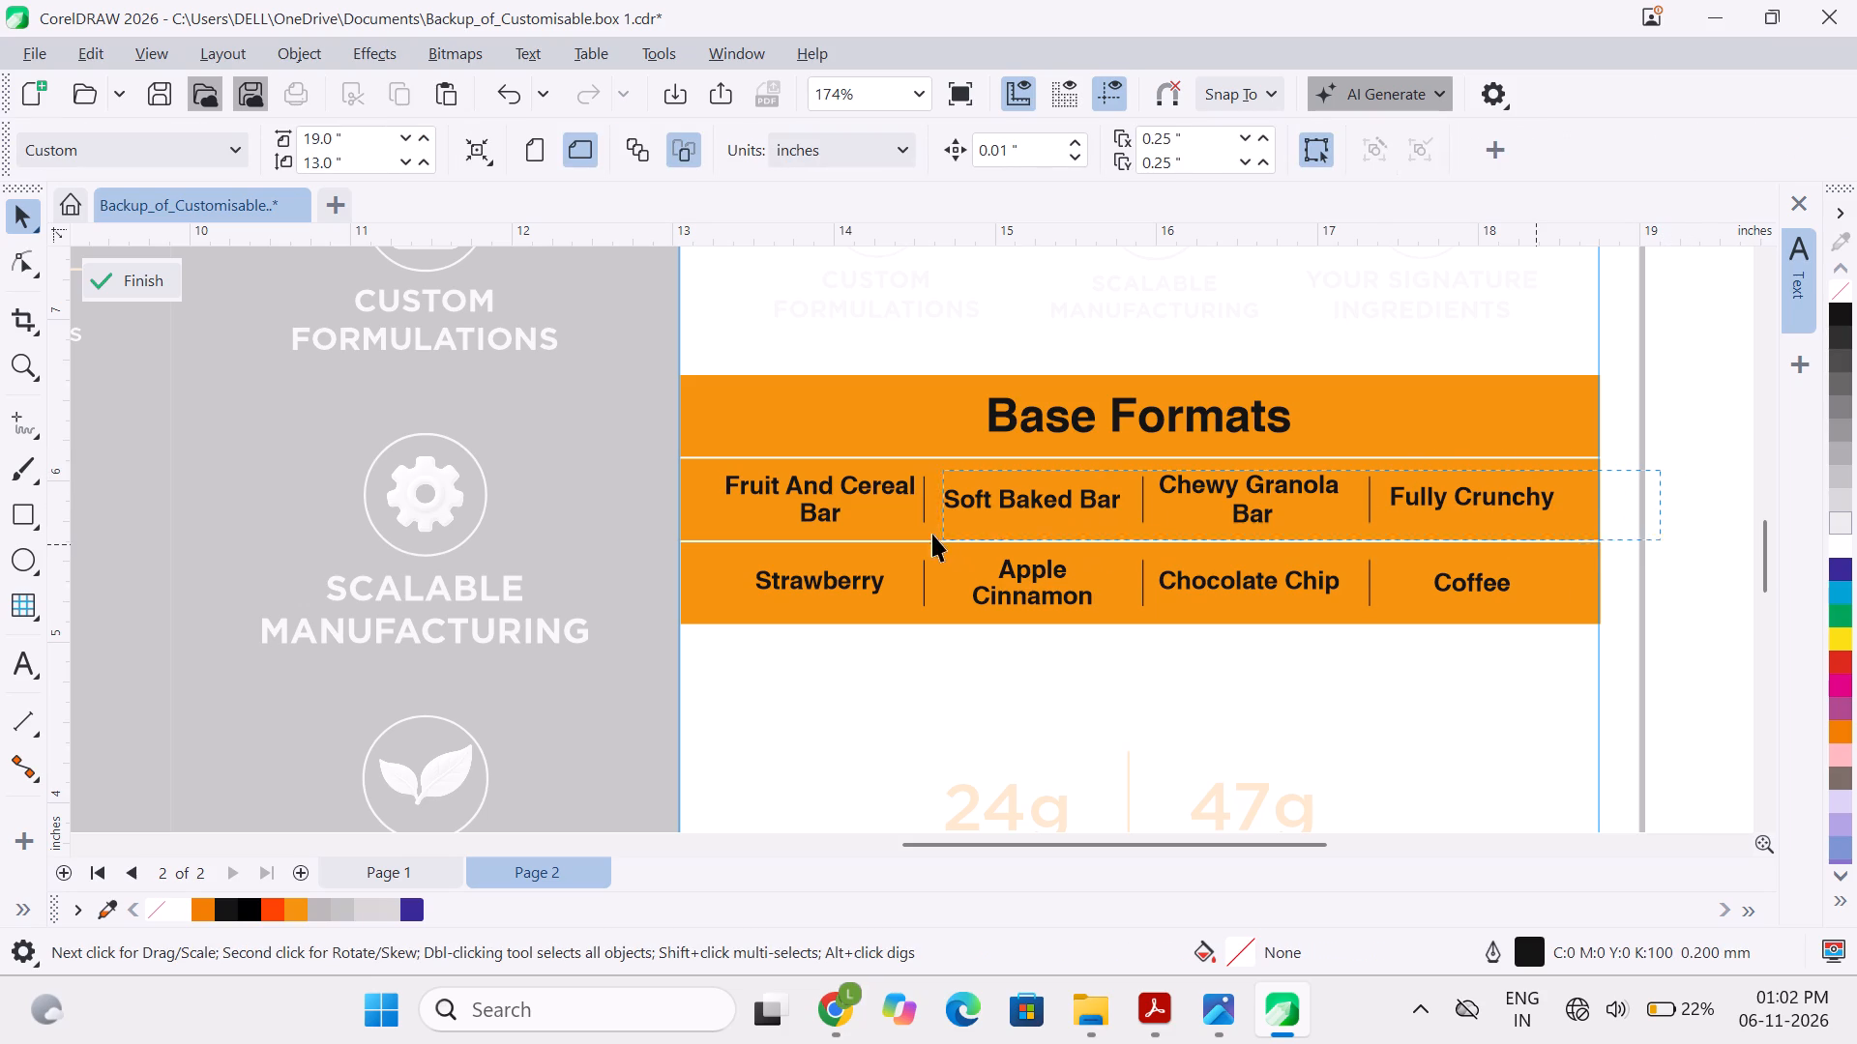
left_click_drag(932, 534, 705, 522)
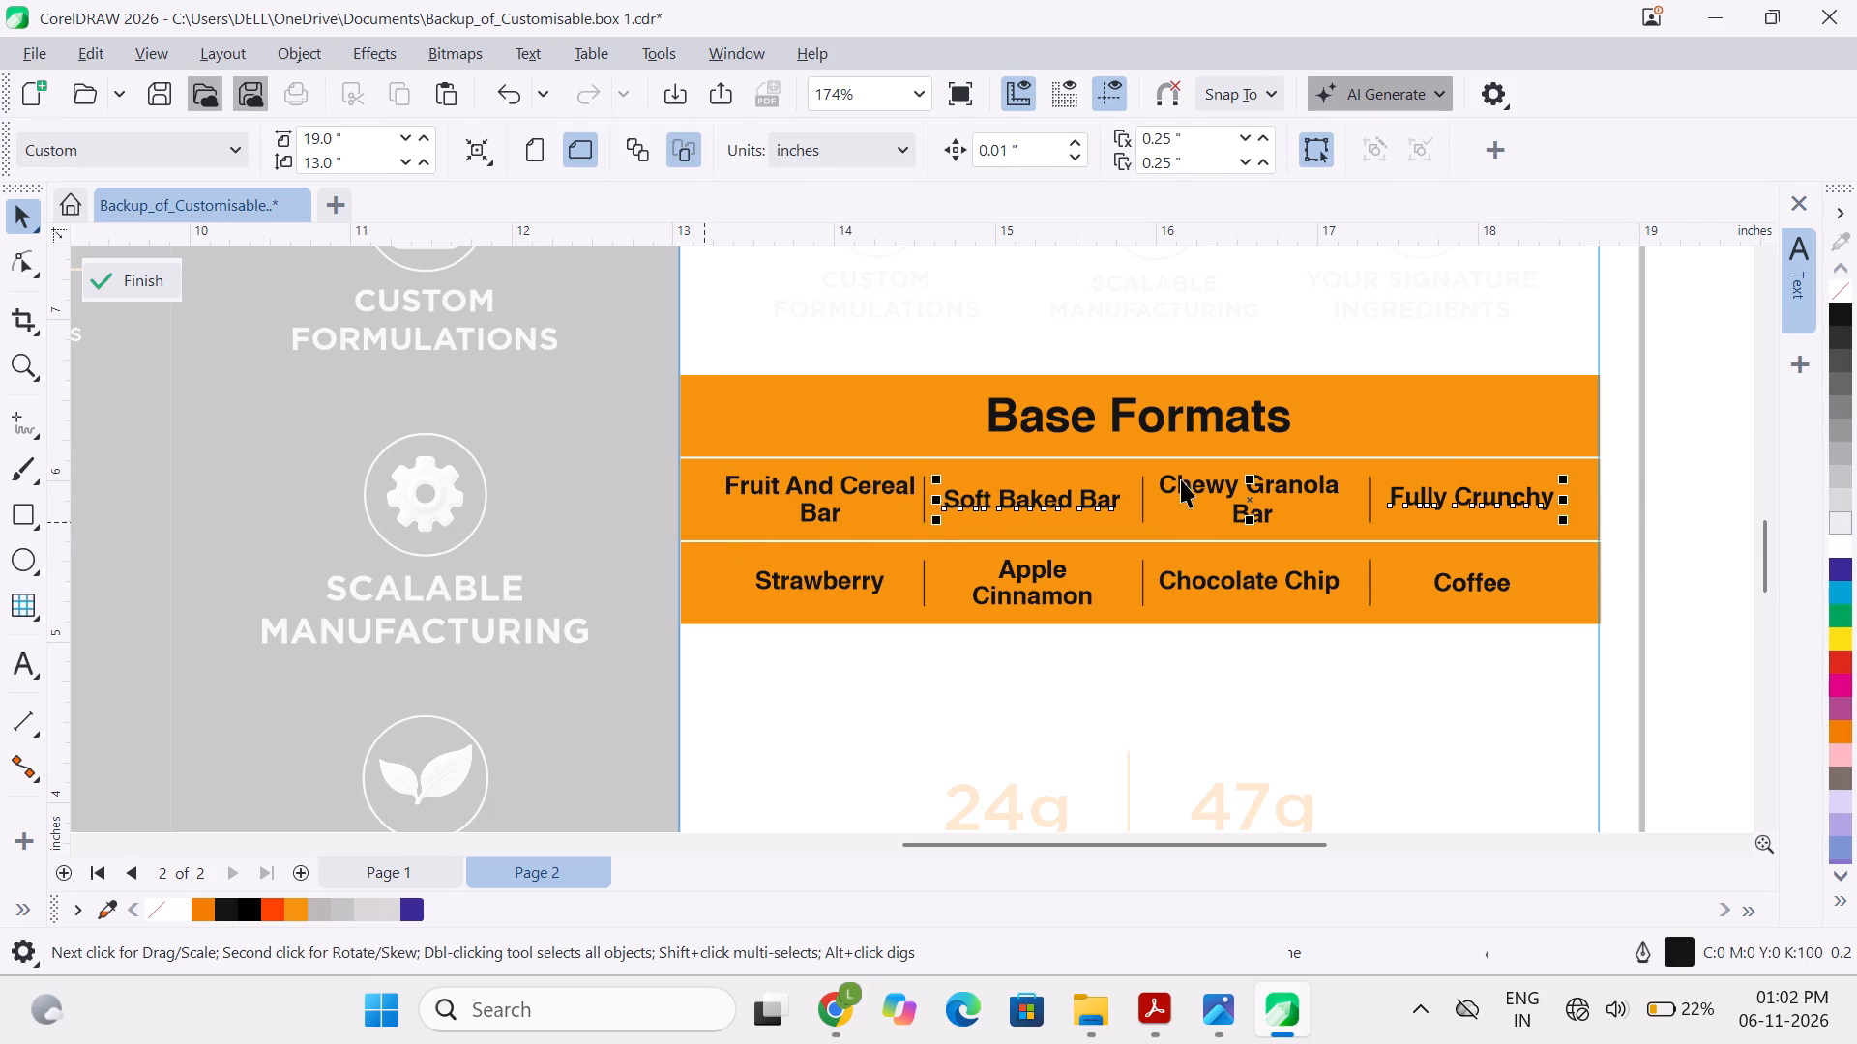
left_click(885, 489, "shift")
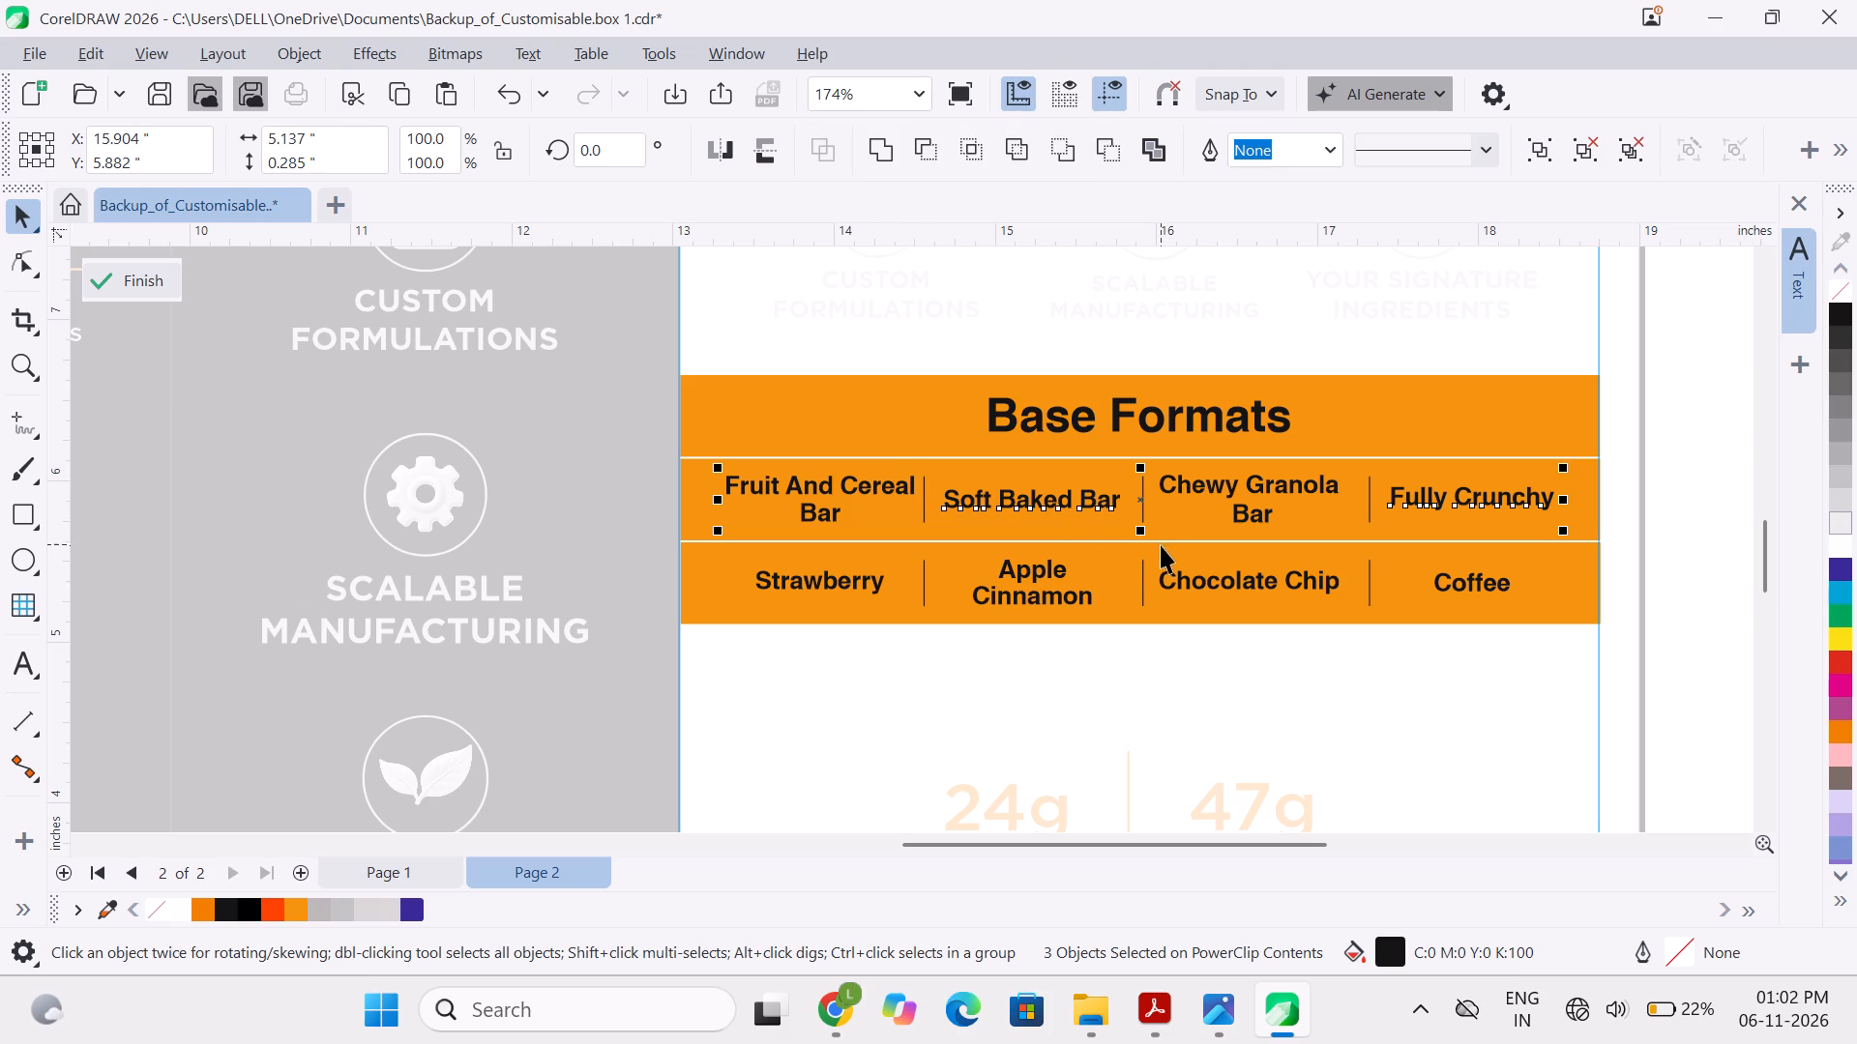
left_click(1261, 489, "shift")
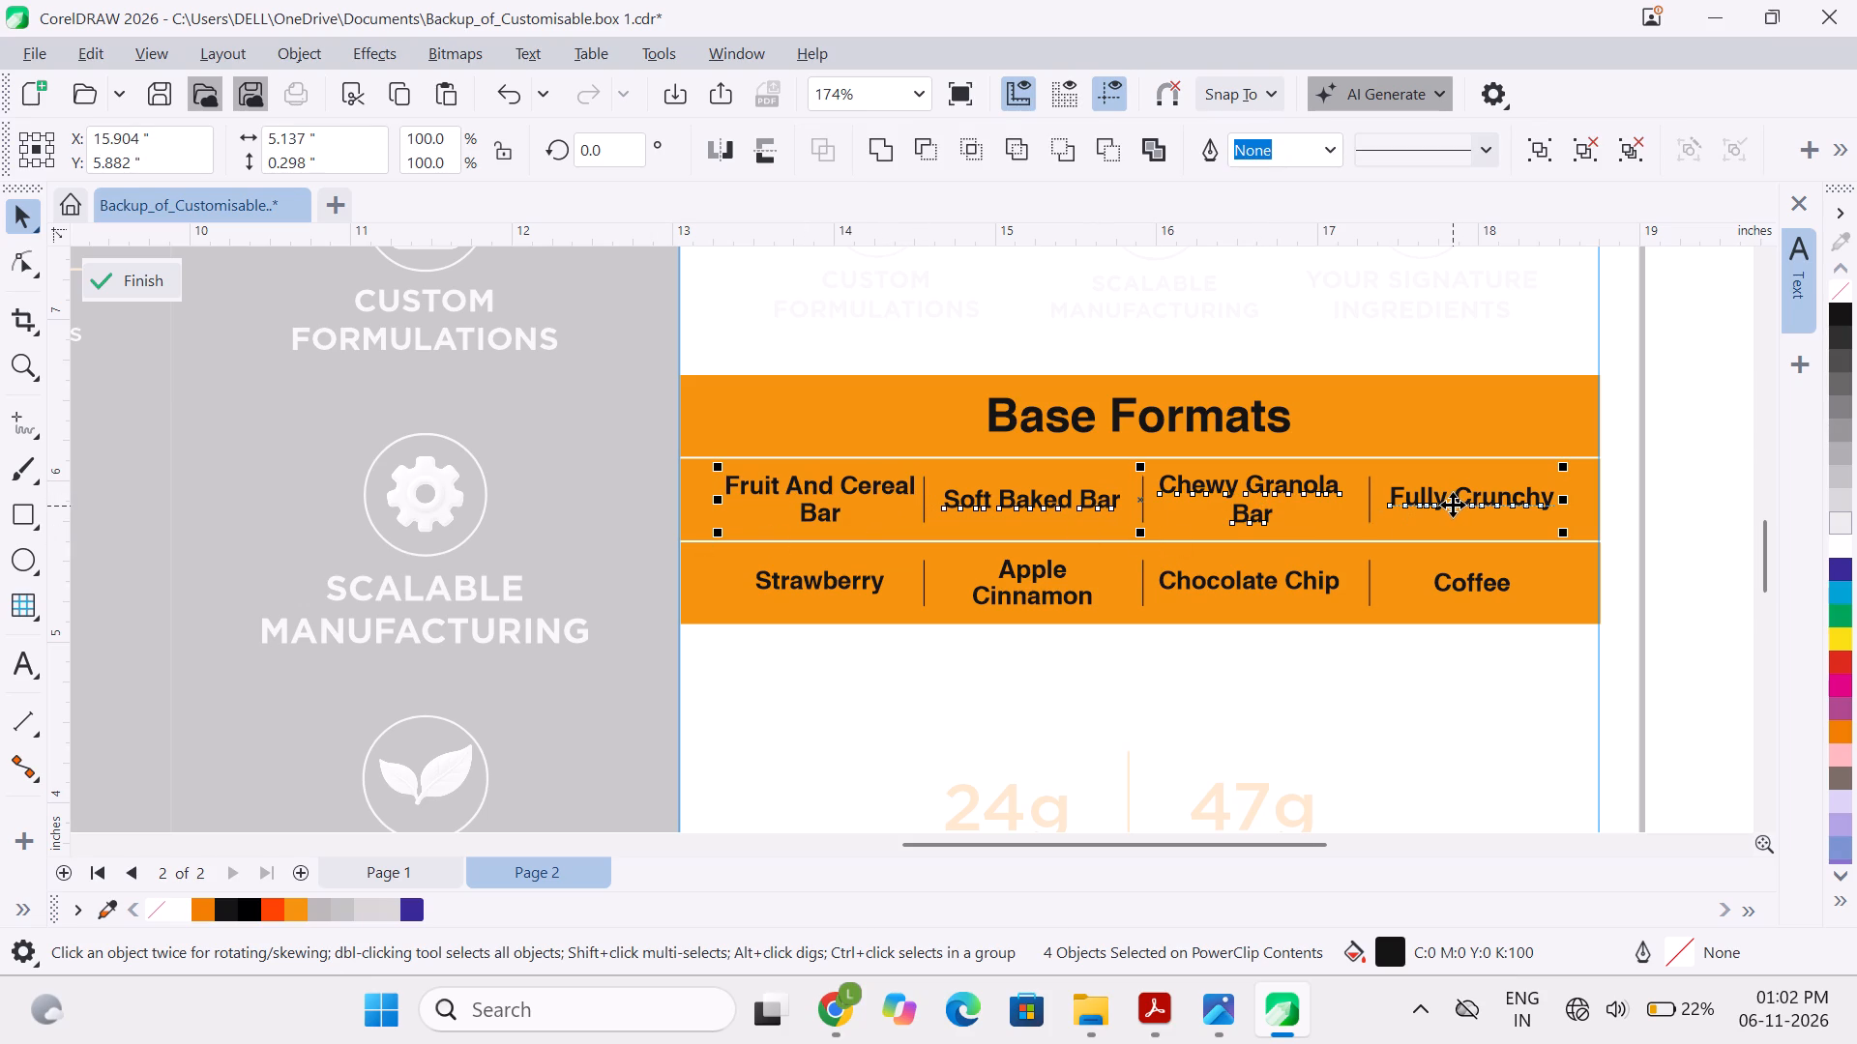
key("ctrl+g")
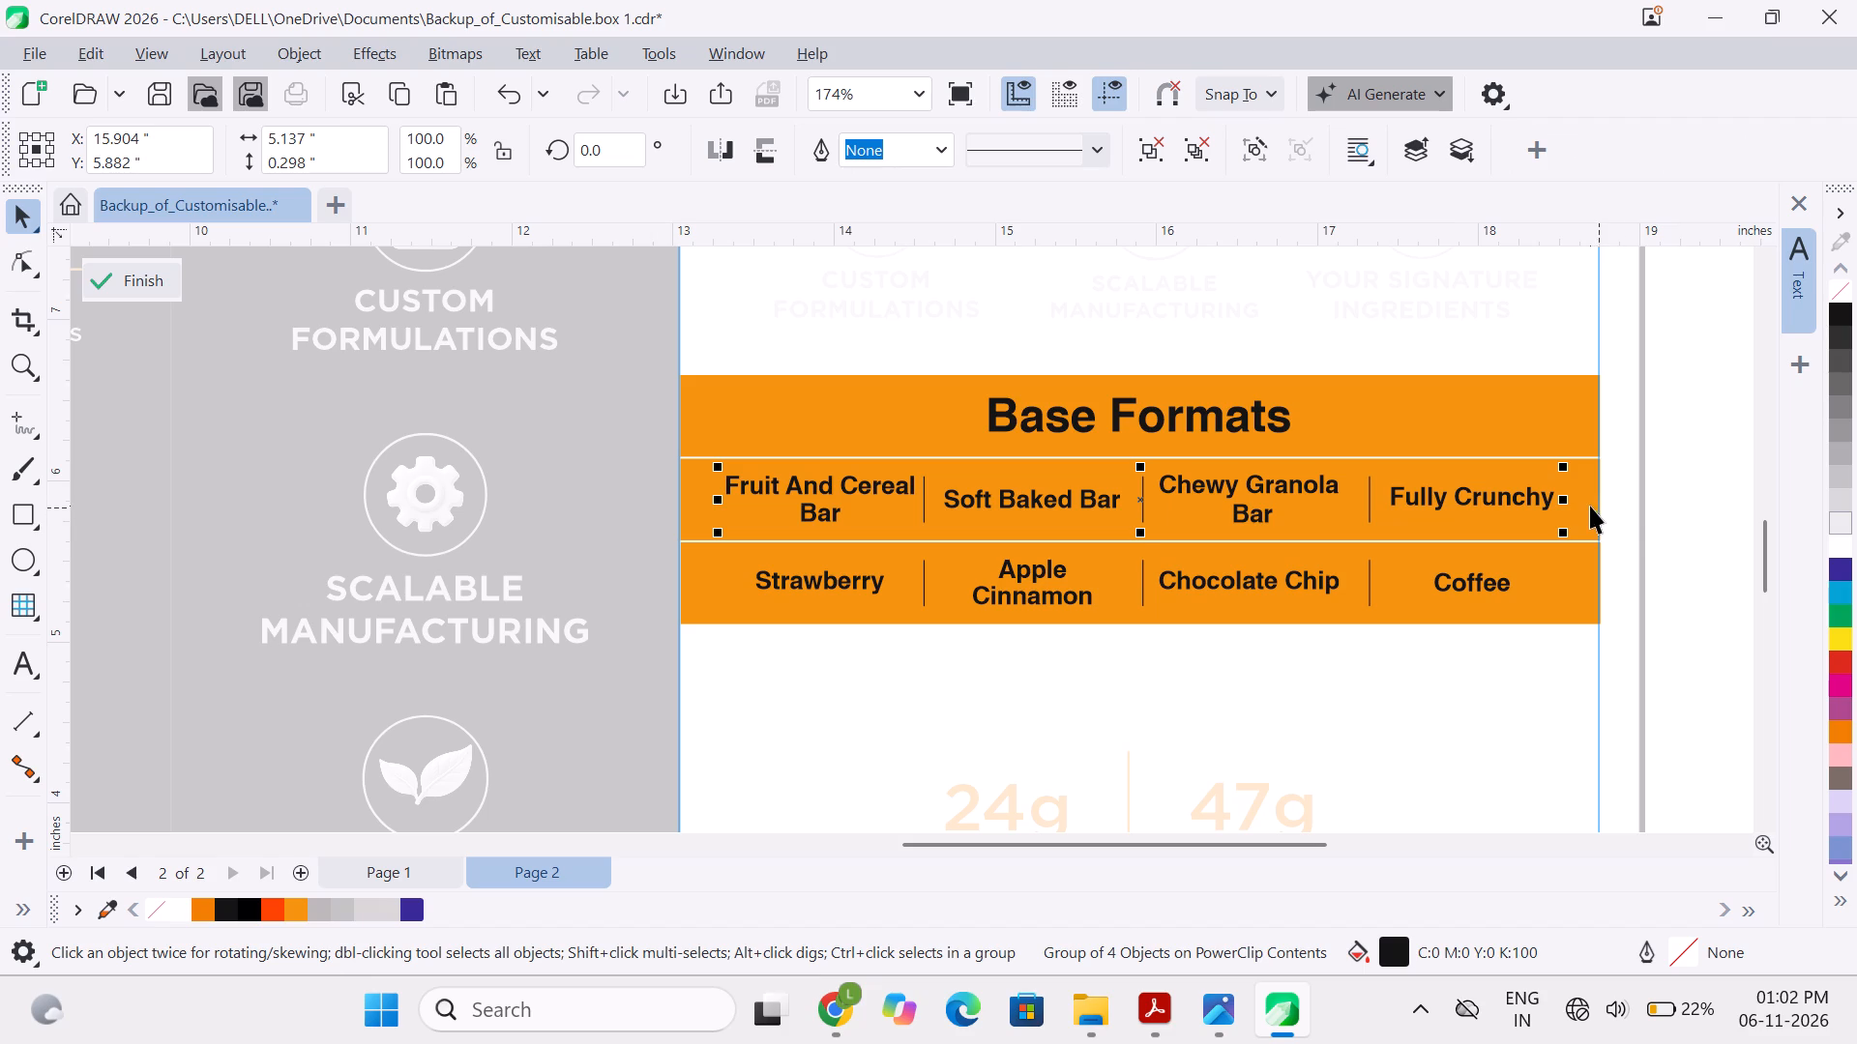
Centre-align the first-row text group horizontally with the orange rectangle behind it.
left_click(1590, 506, "shift")
key("c")
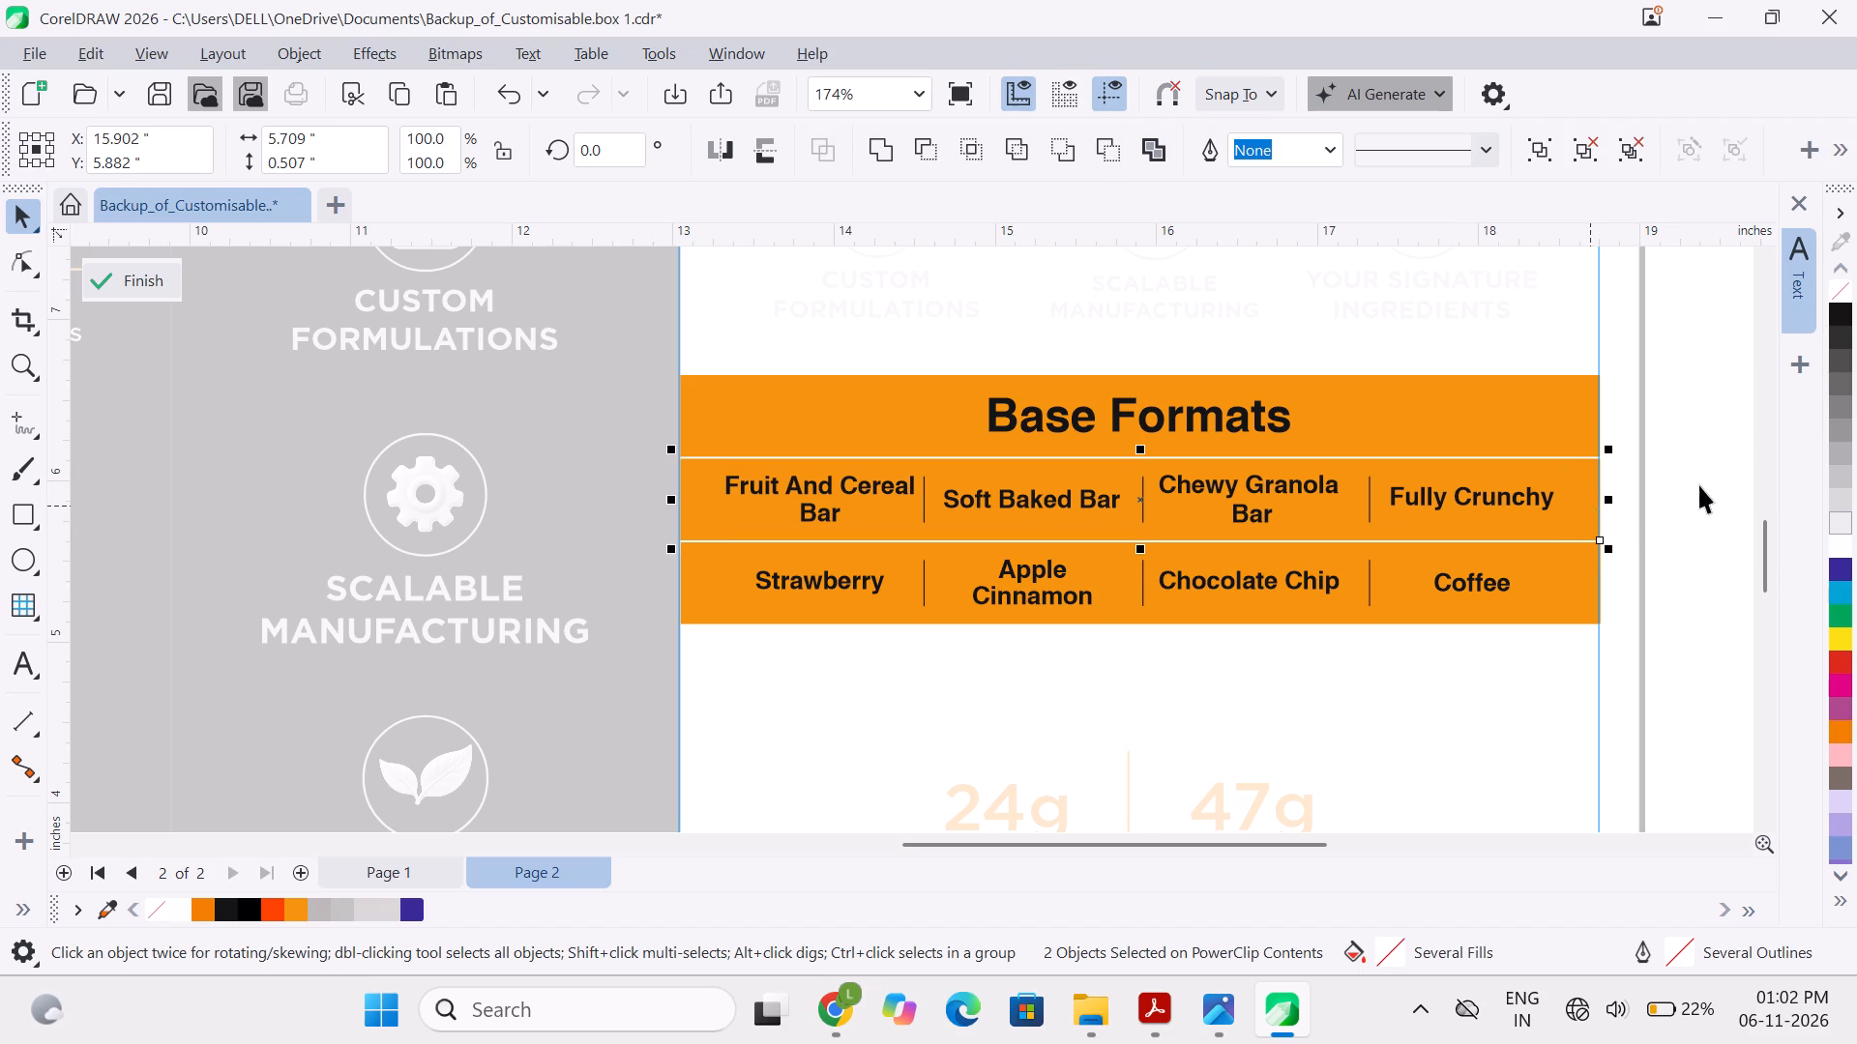
left_click(1708, 482)
Group the second-row texts Strawberry, Apple Cinnamon, Chocolate Chip and Coffee together with their three dividers.
left_click(1483, 575)
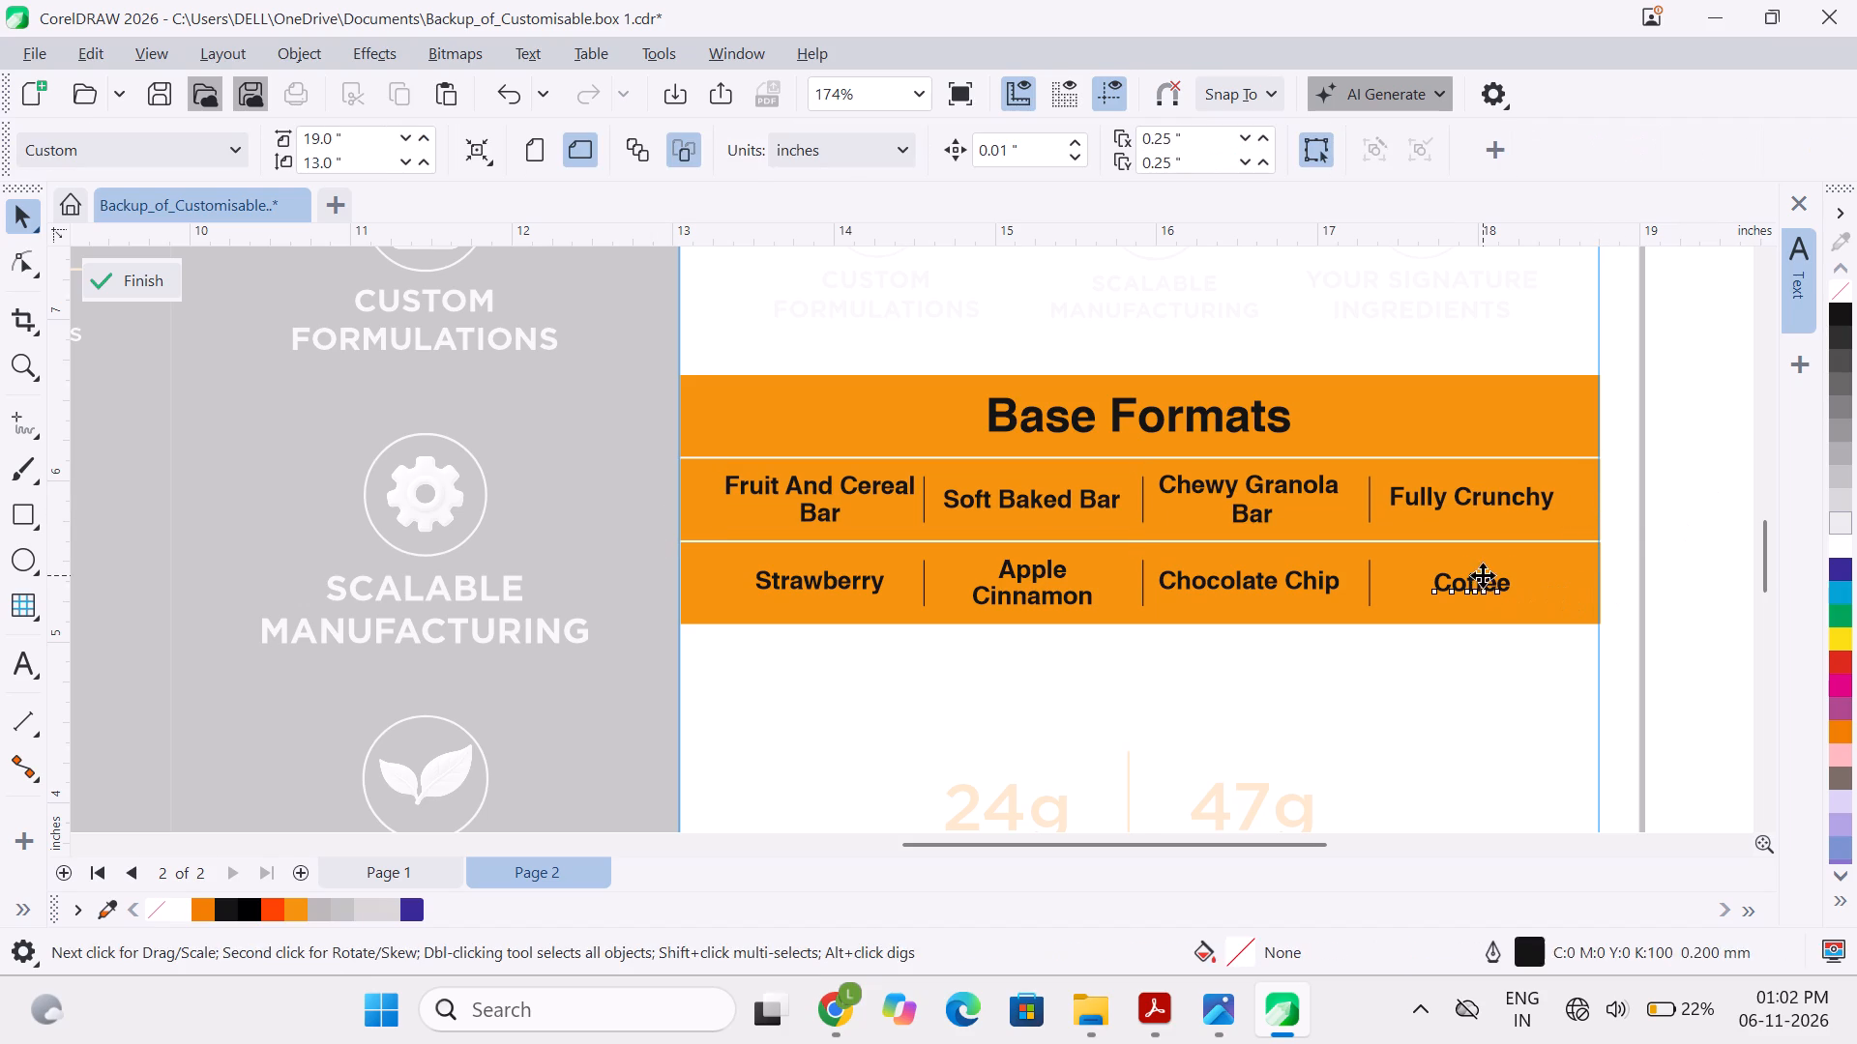
left_click(1371, 577, "shift")
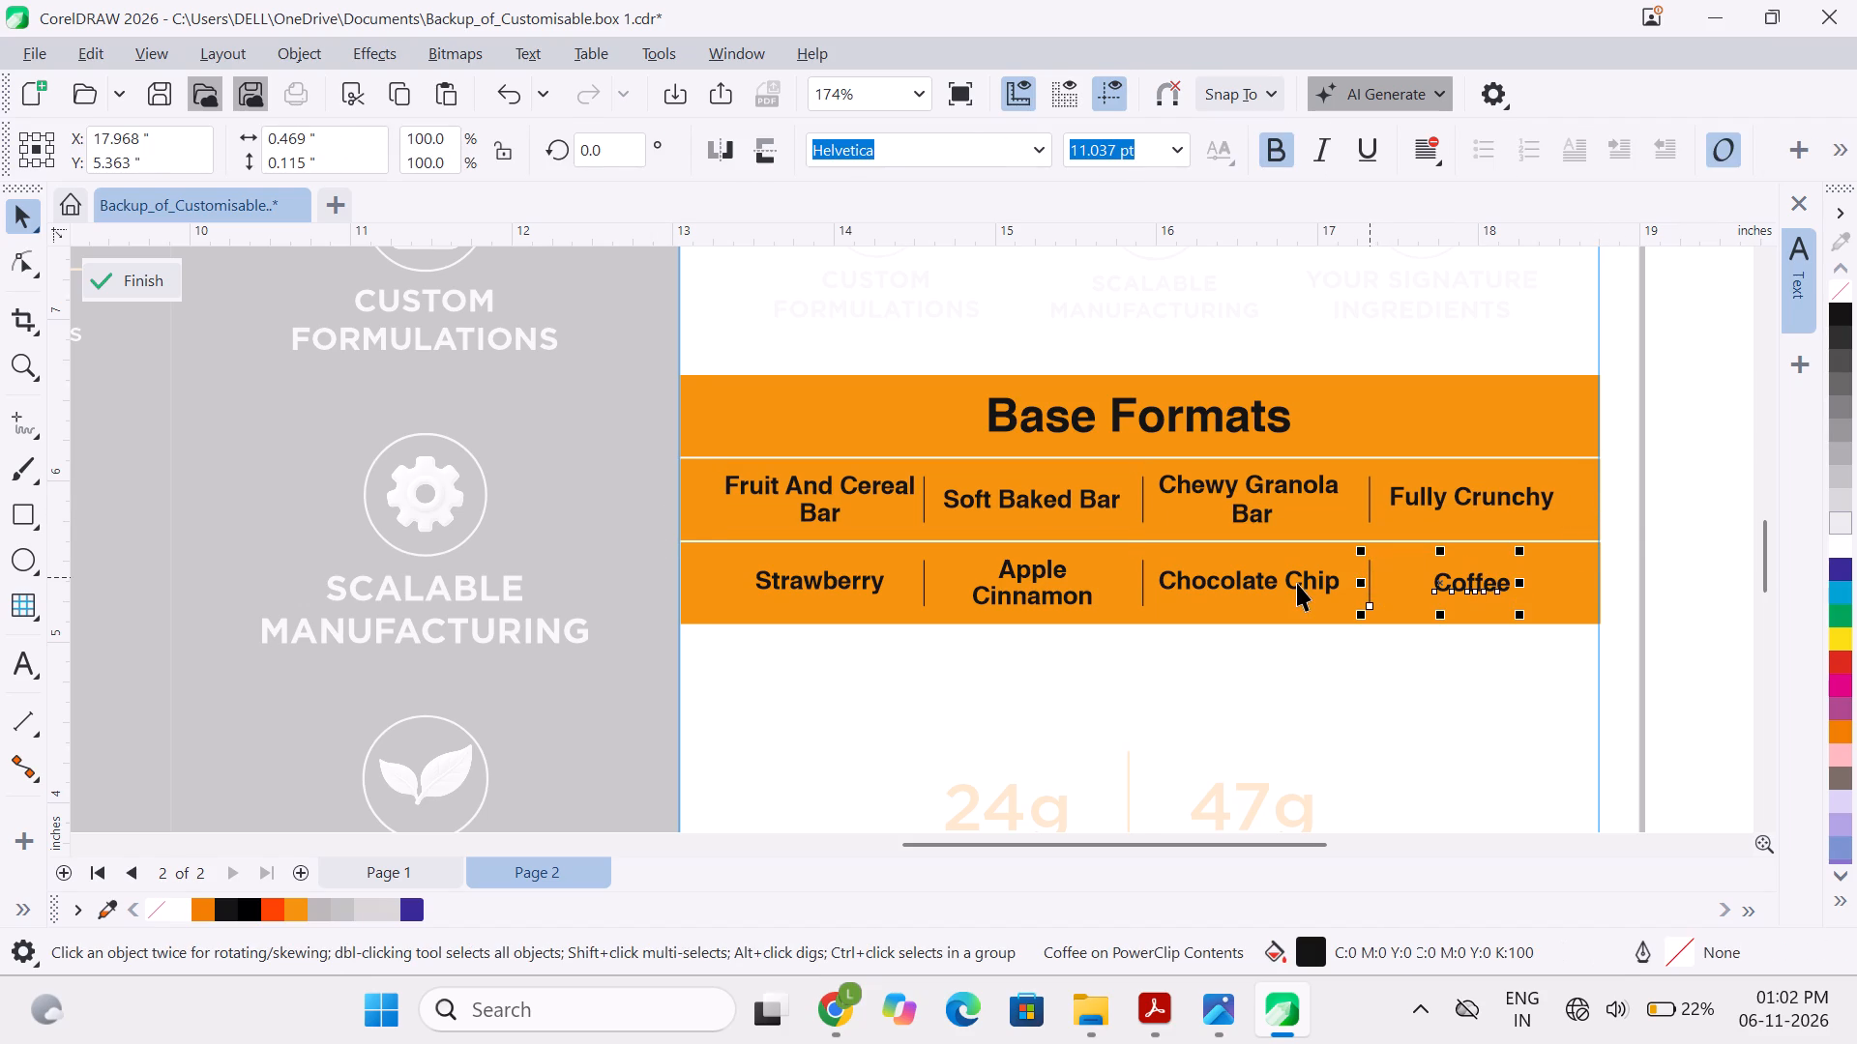
left_click(1297, 583, "shift")
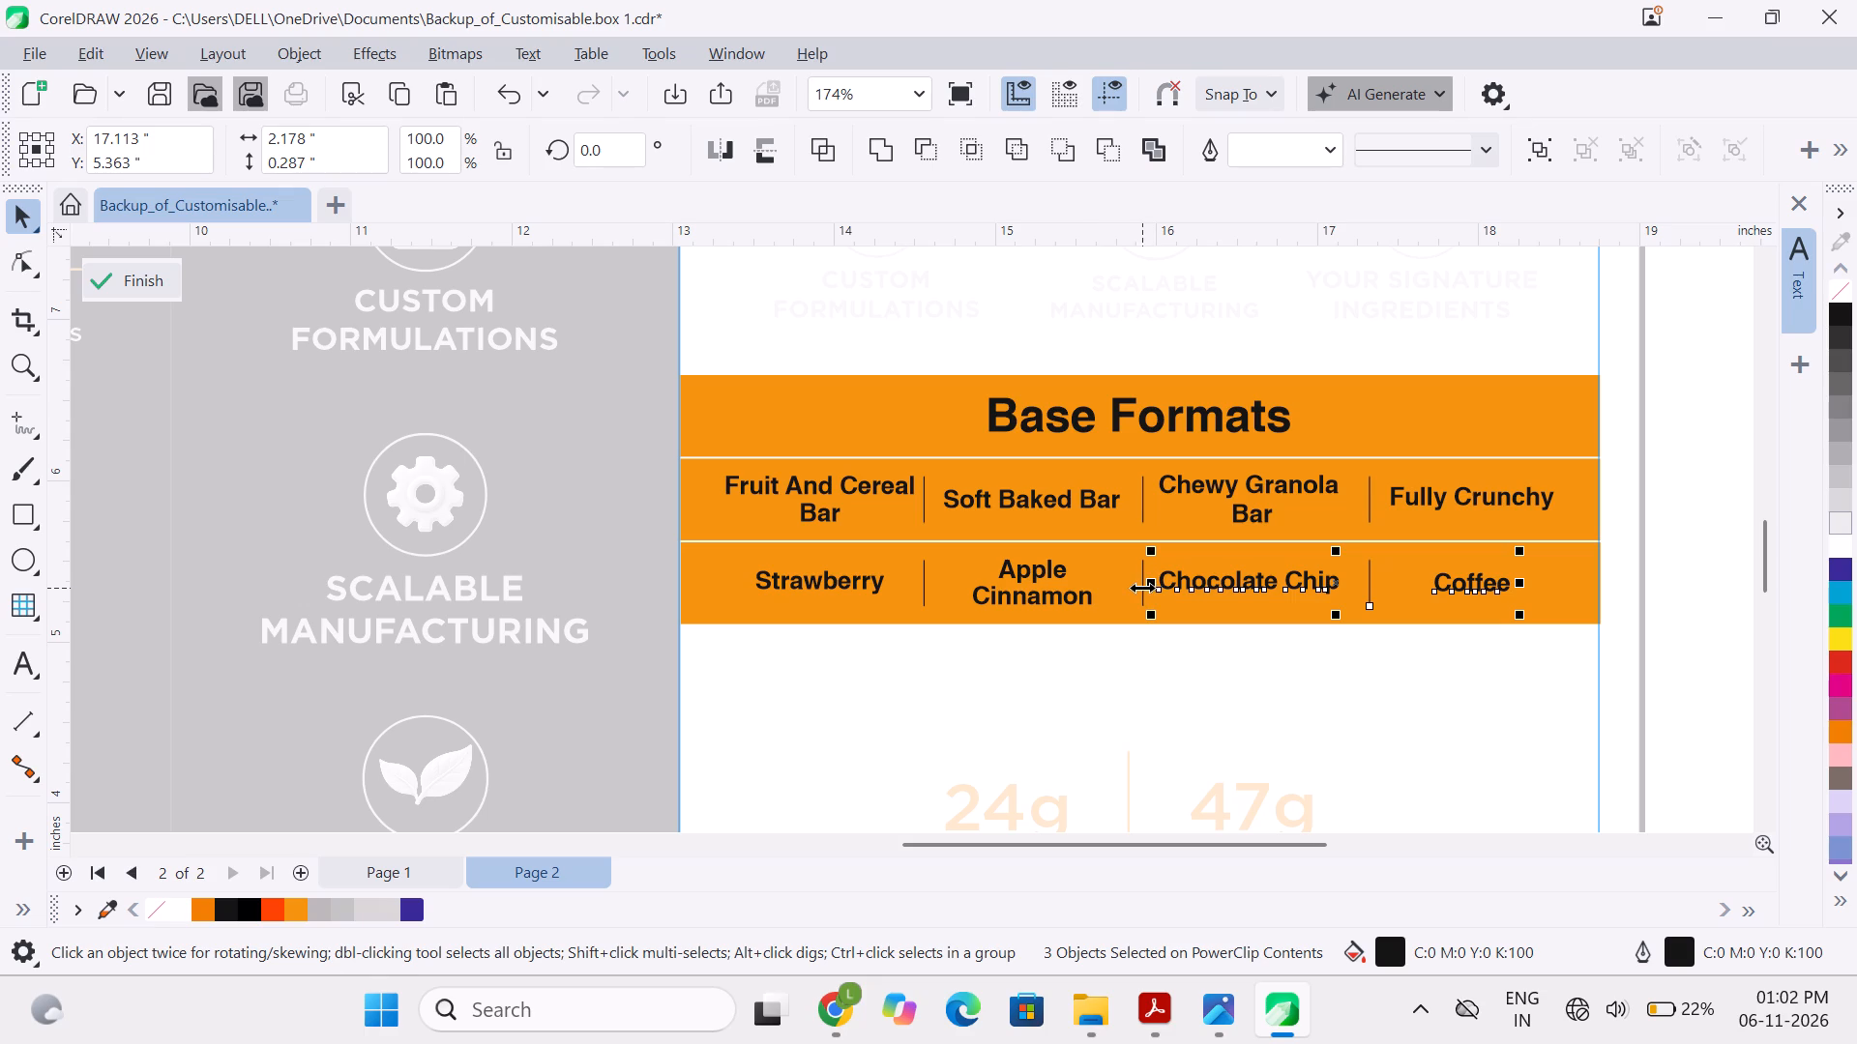
left_click(1140, 589, "shift")
scroll(1144, 587, "up", 2, "ctrl")
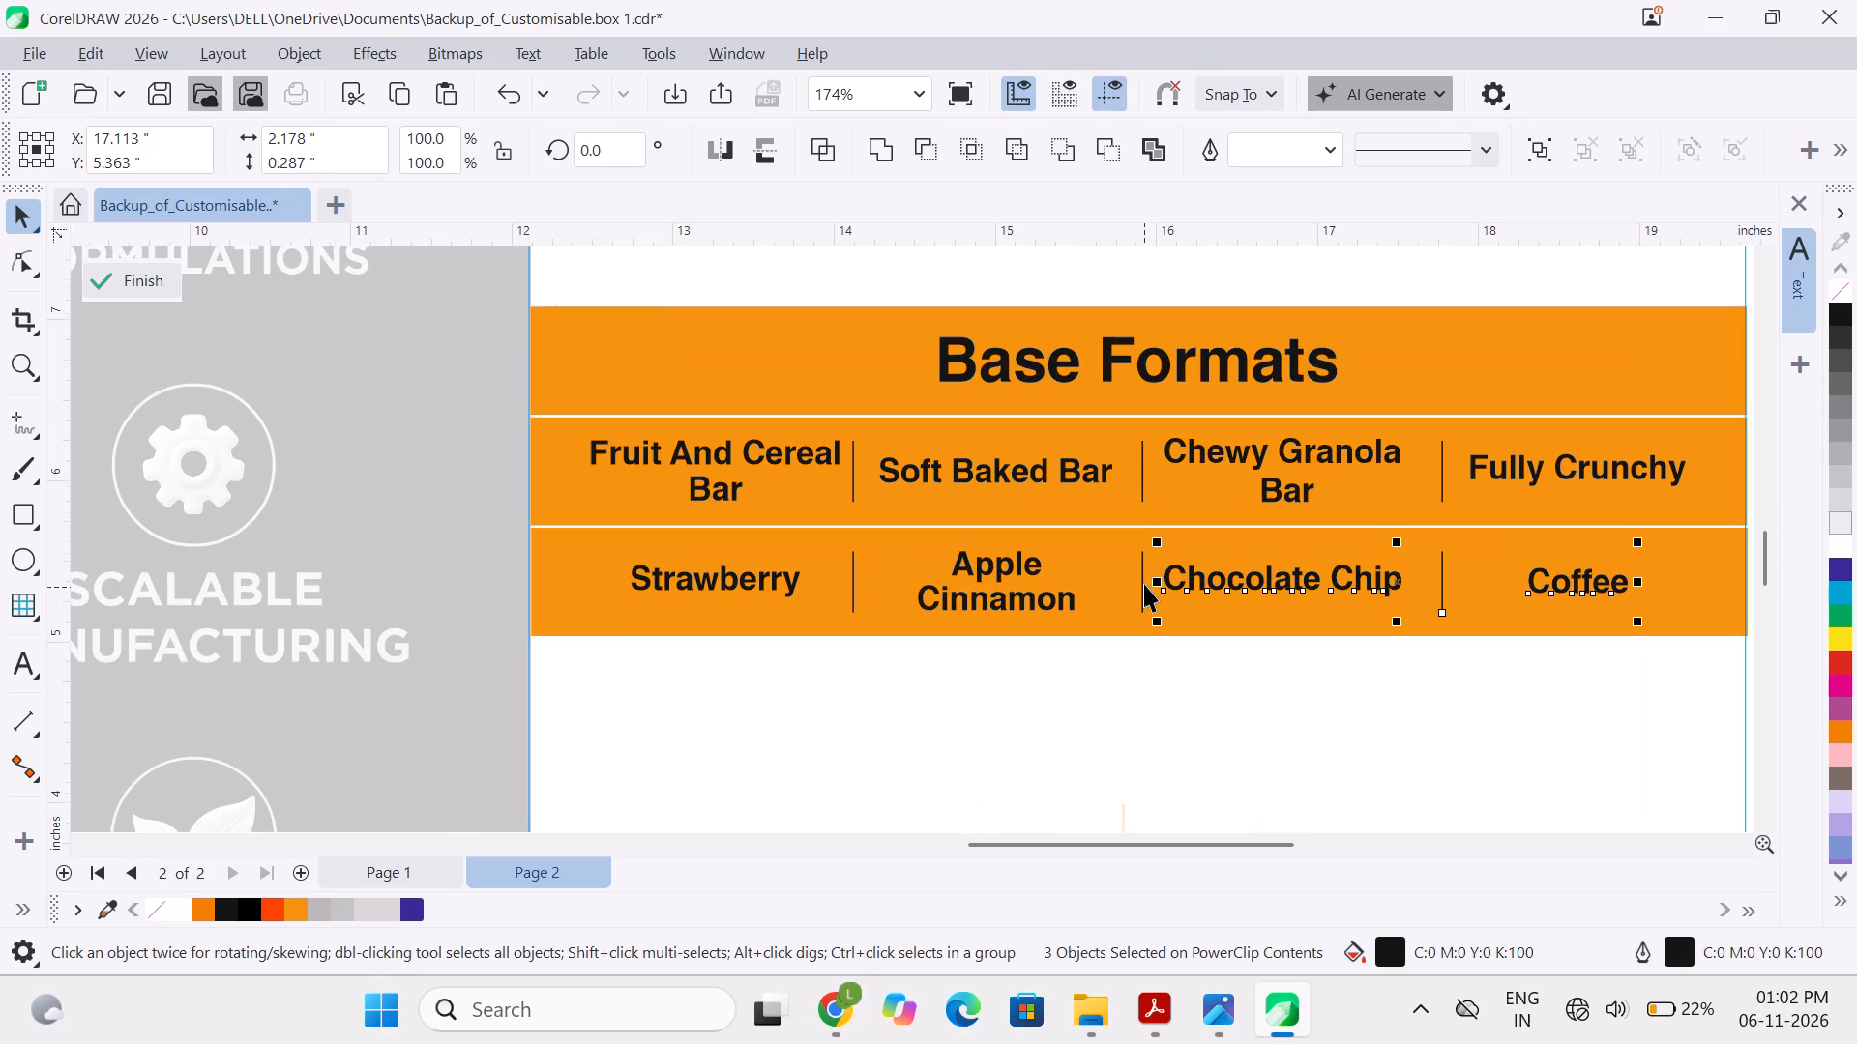
left_click(1144, 573, "shift")
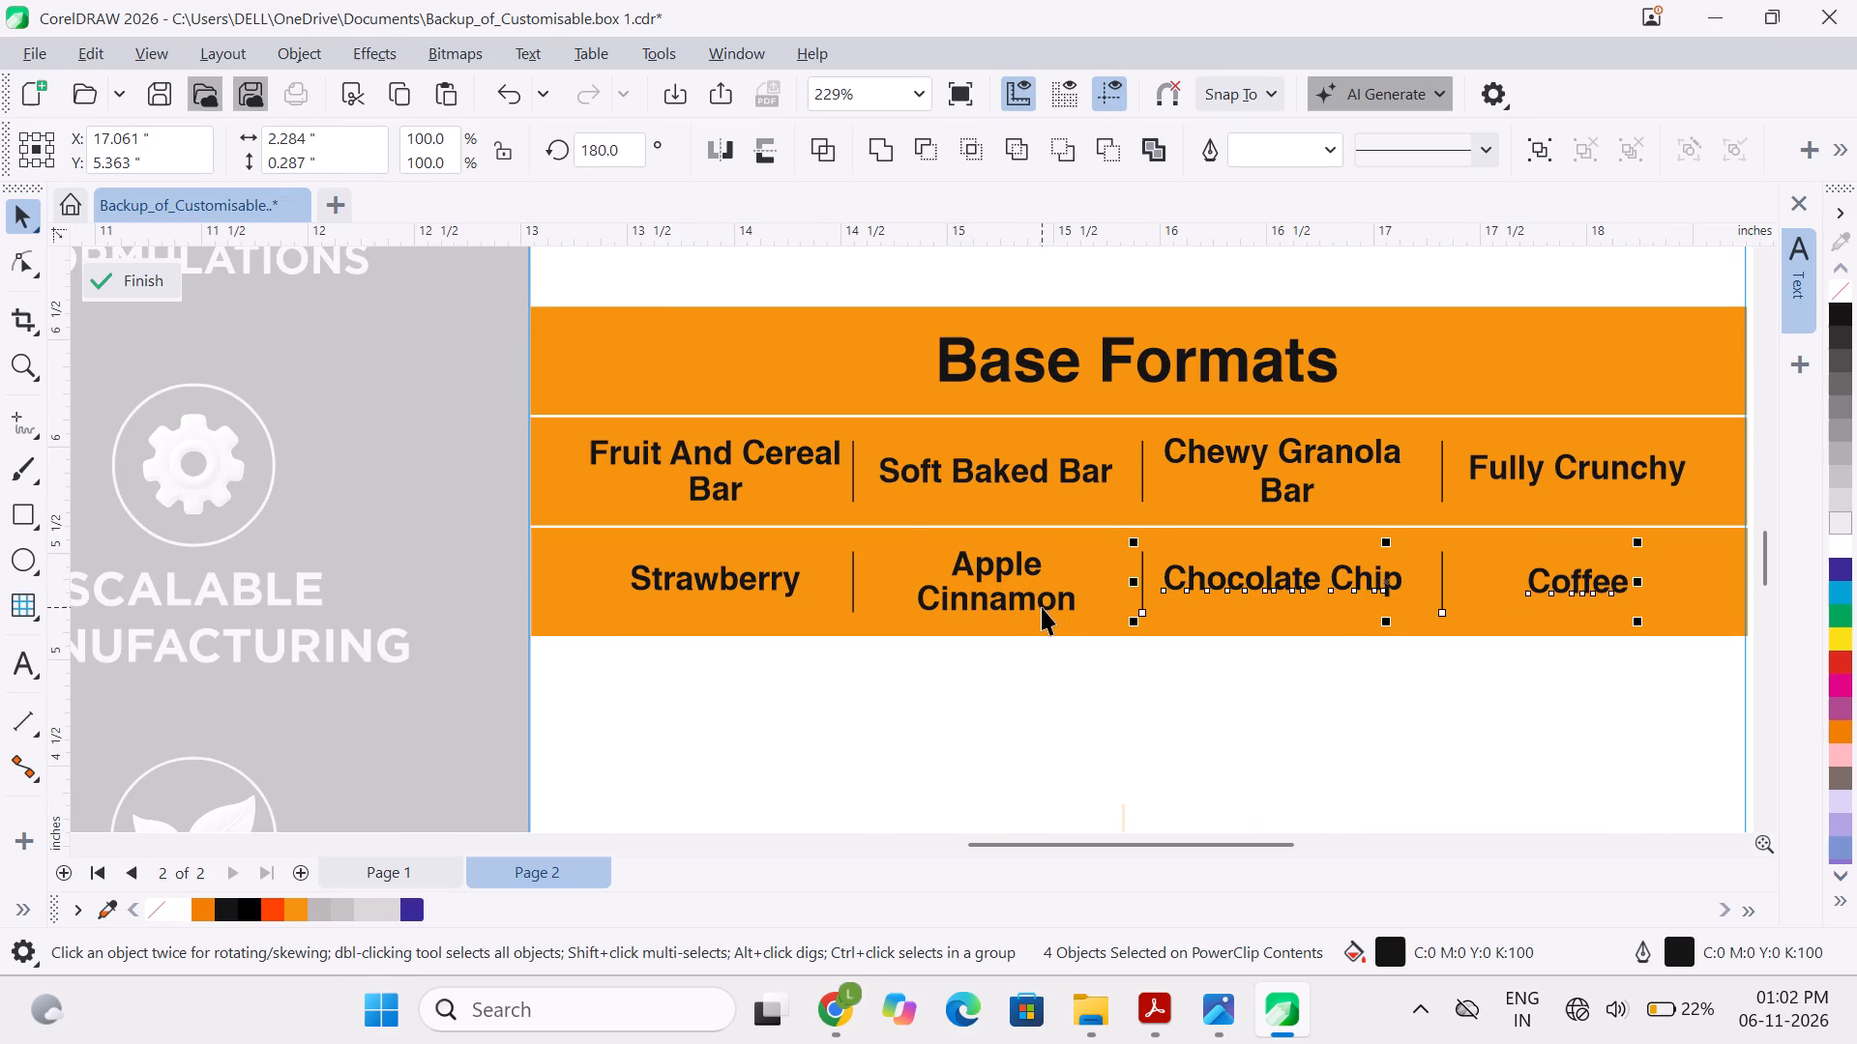
left_click(1042, 607, "shift")
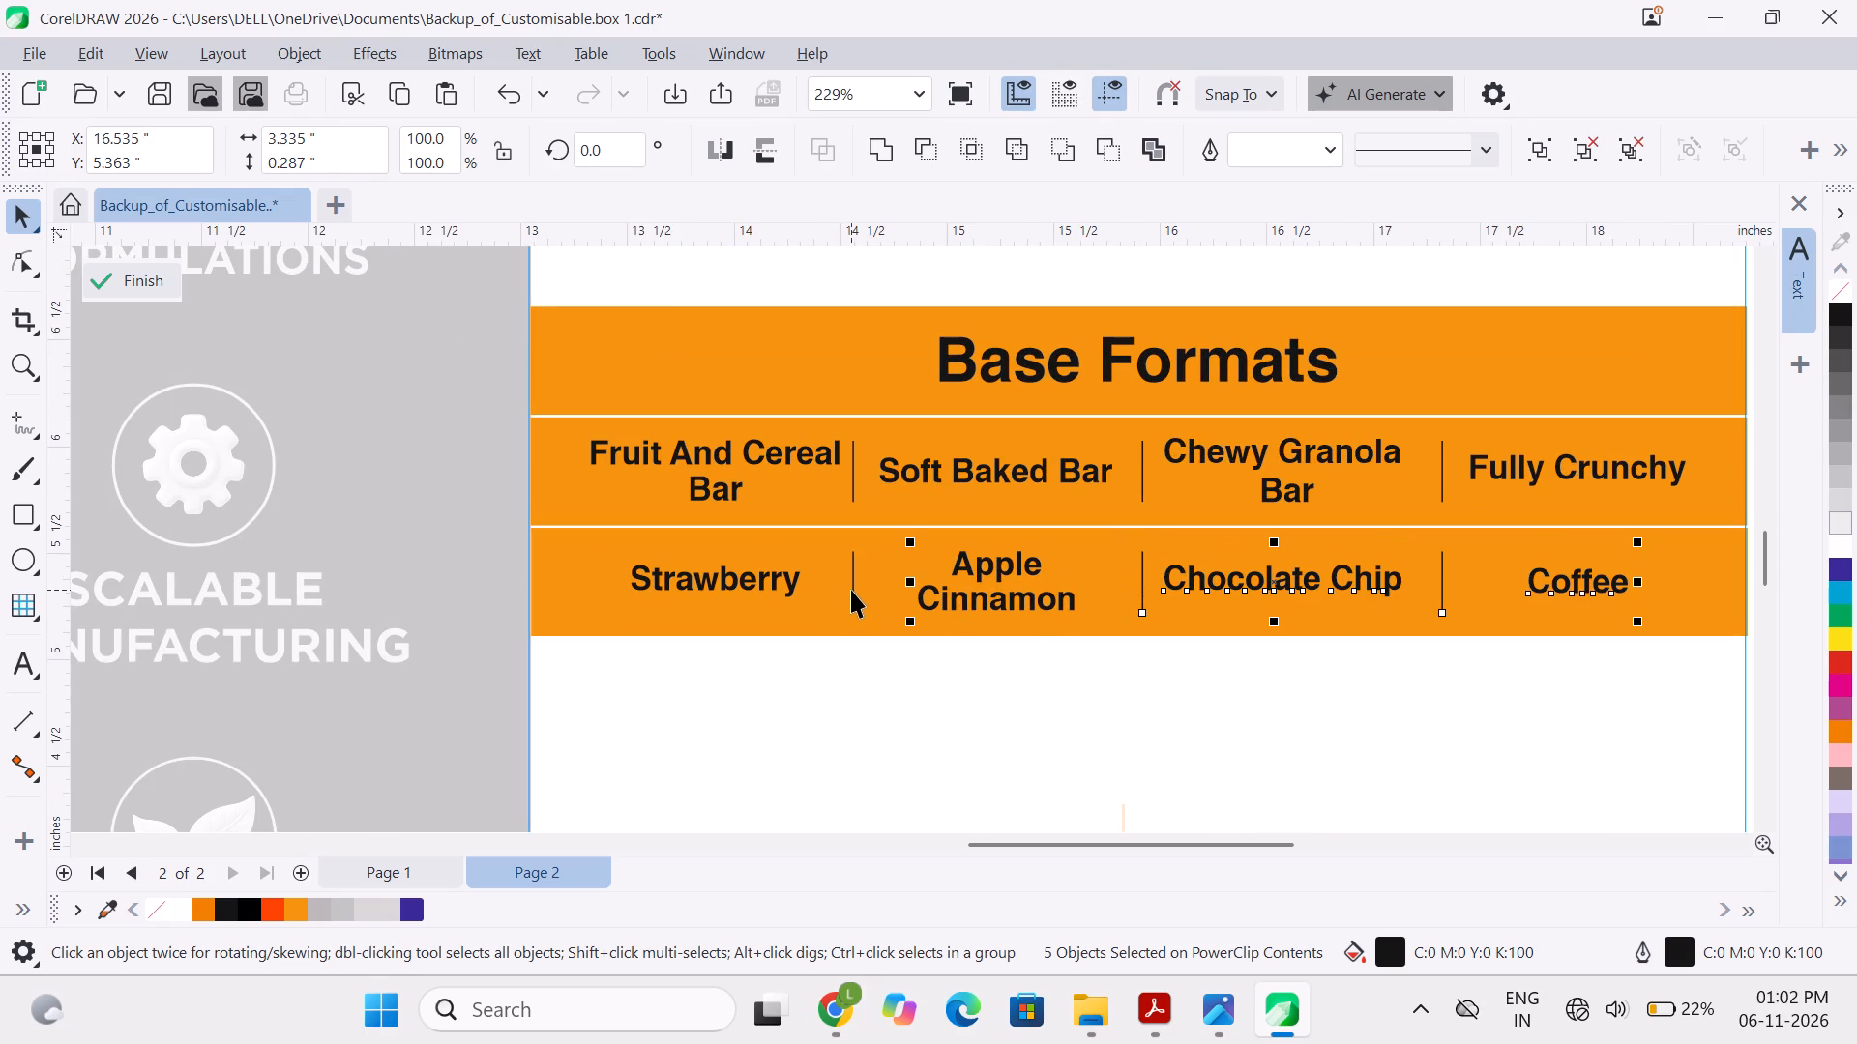
left_click(851, 590, "shift")
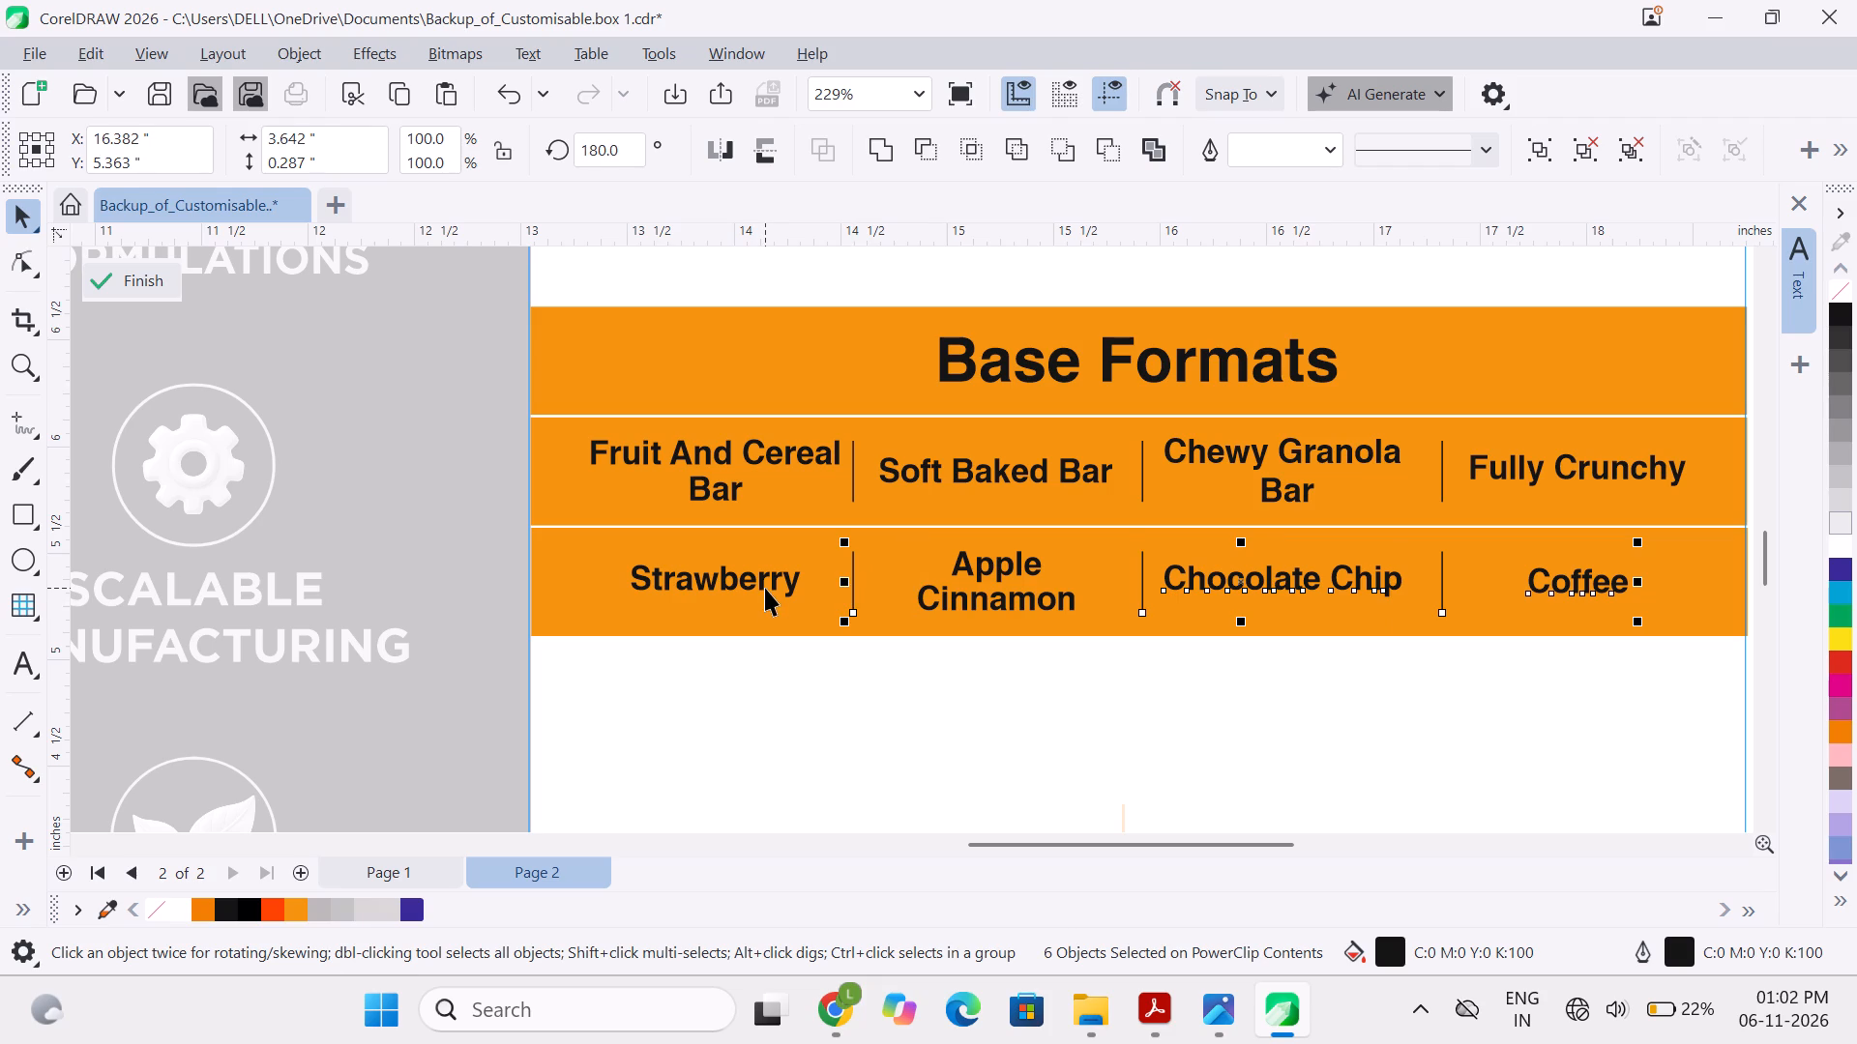
left_click(762, 587, "shift")
scroll(800, 588, "down", 2, "ctrl")
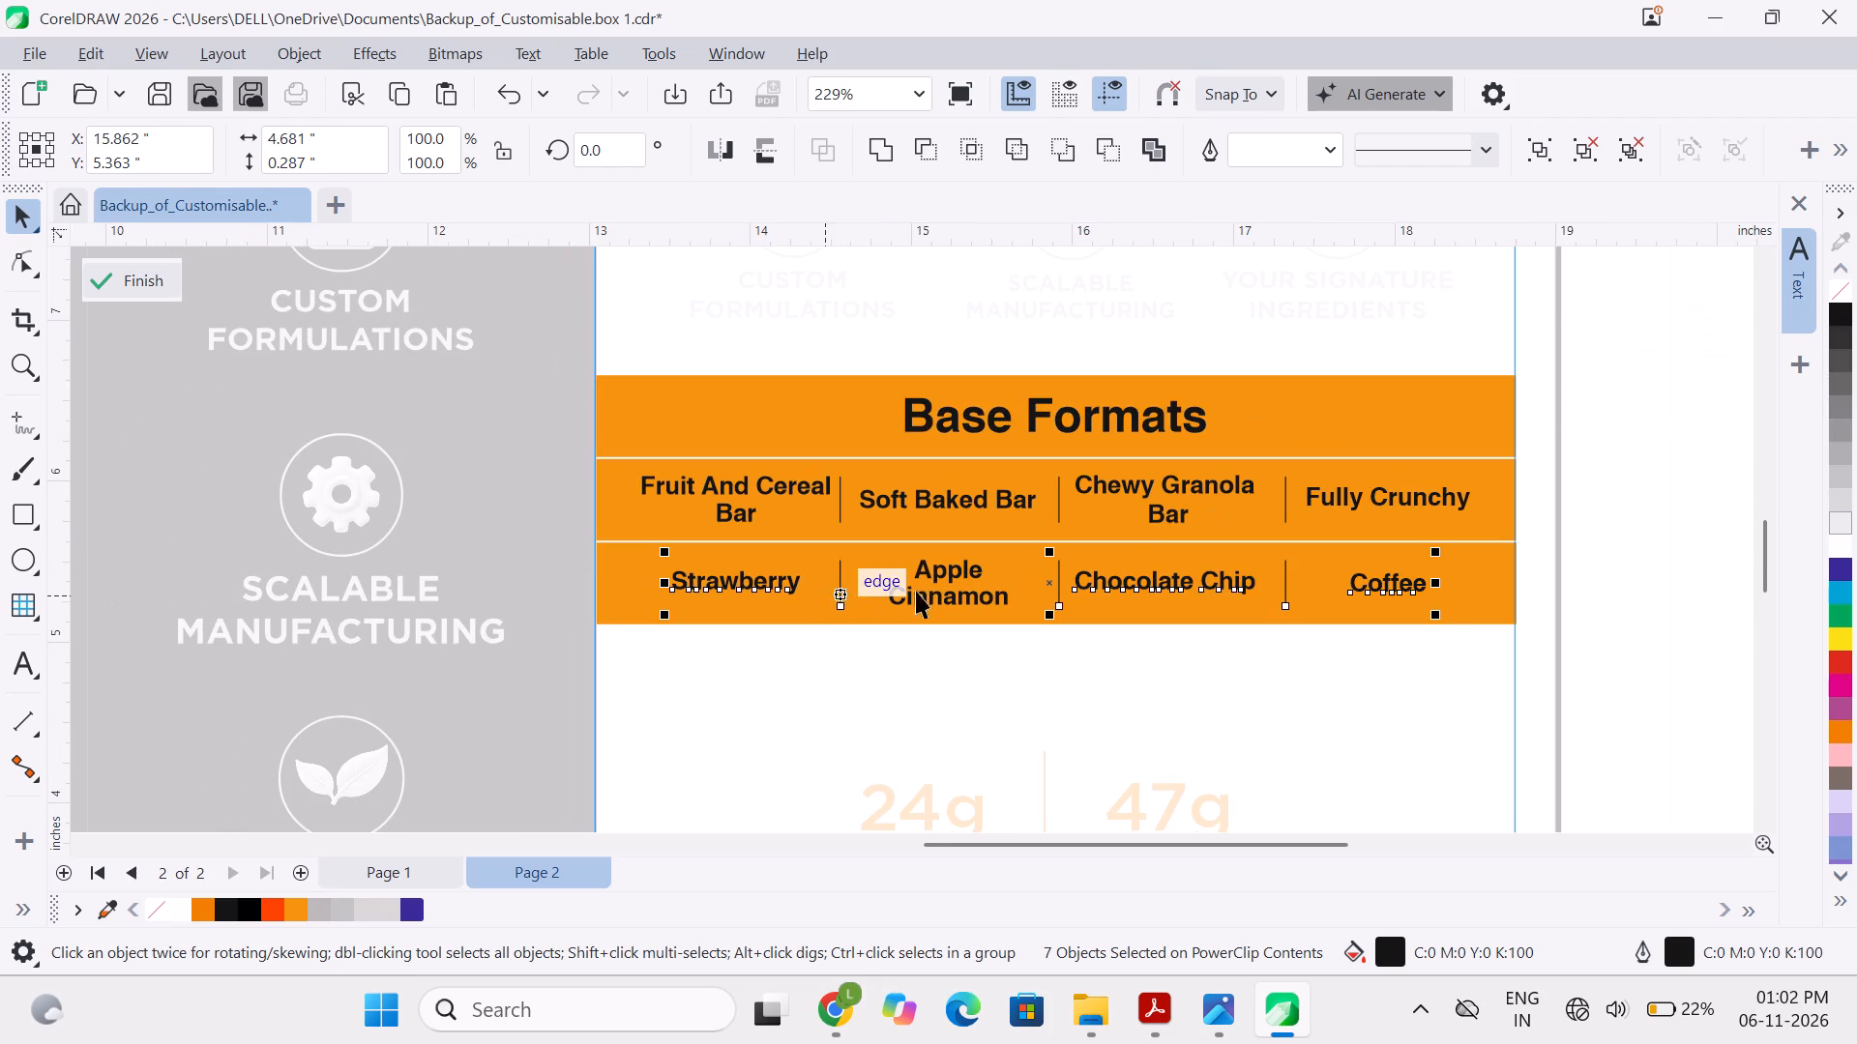
key("ctrl+g")
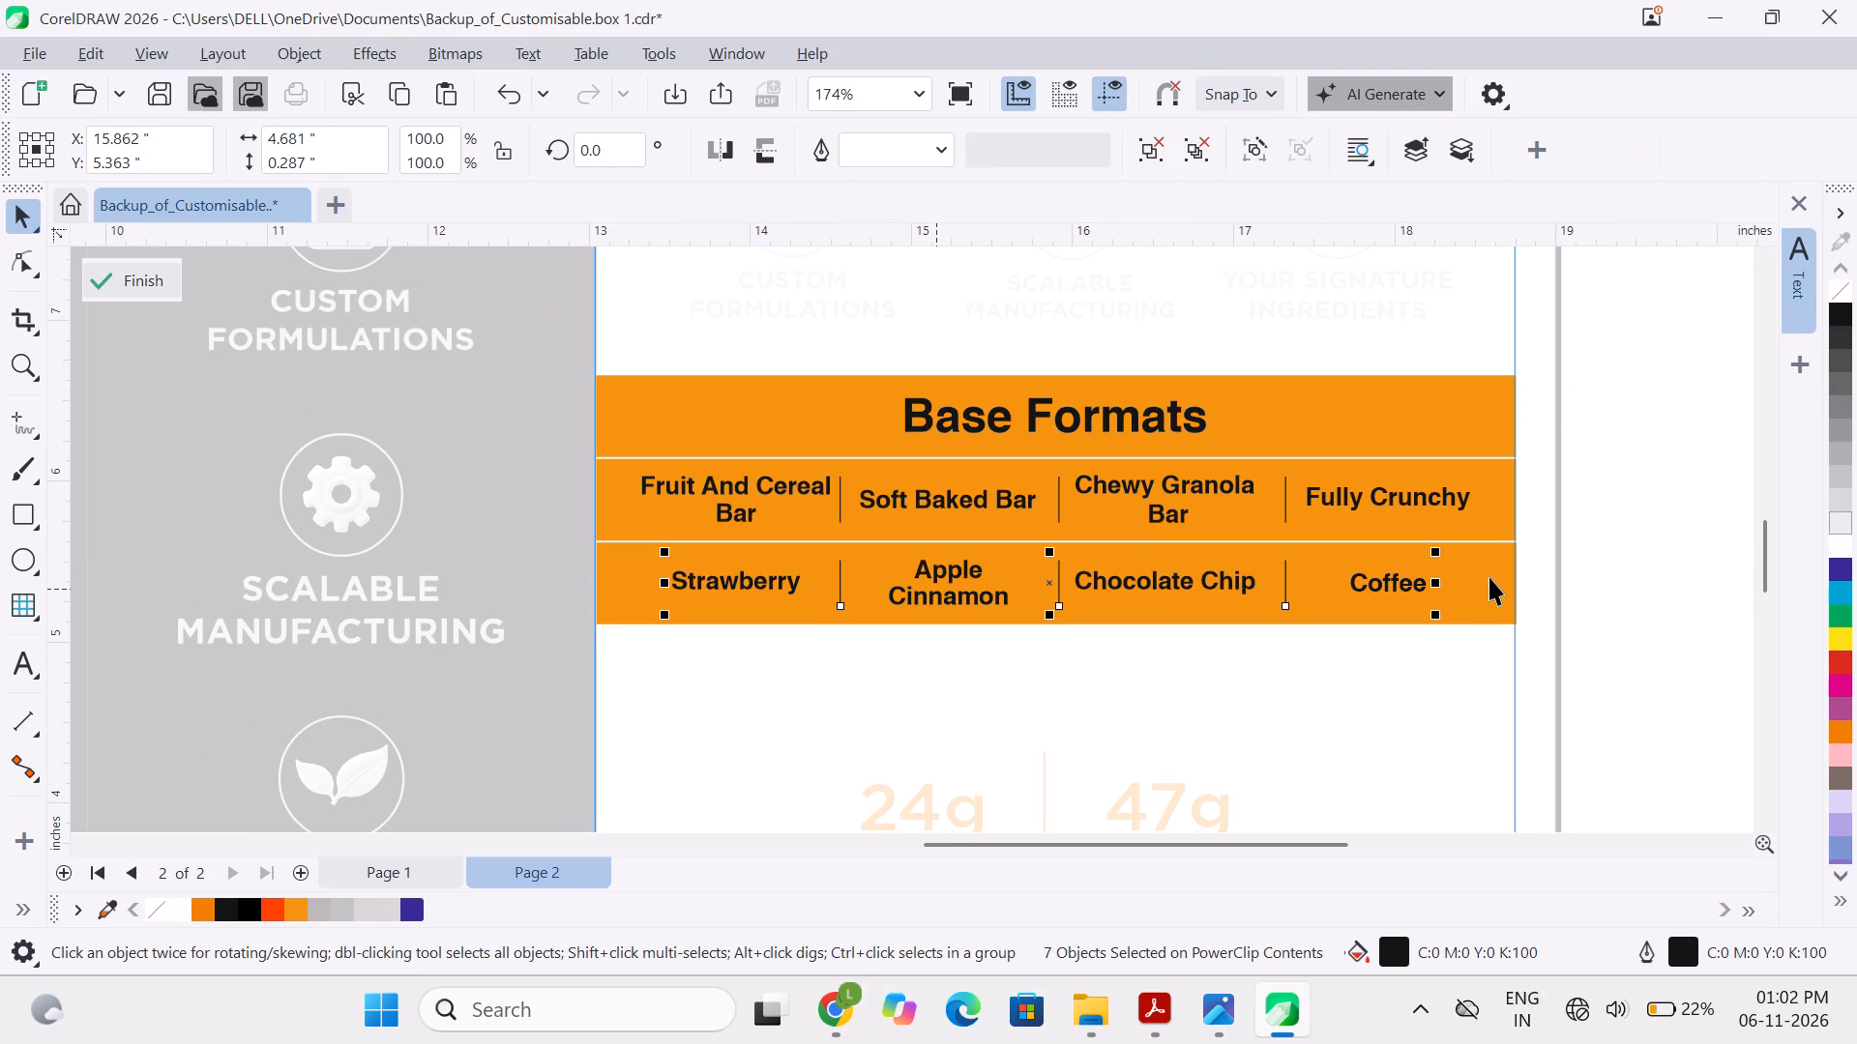
Centre-align the second-row group of texts and dividers horizontally with the orange rectangle behind it.
left_click(1482, 590, "shift")
key("c")
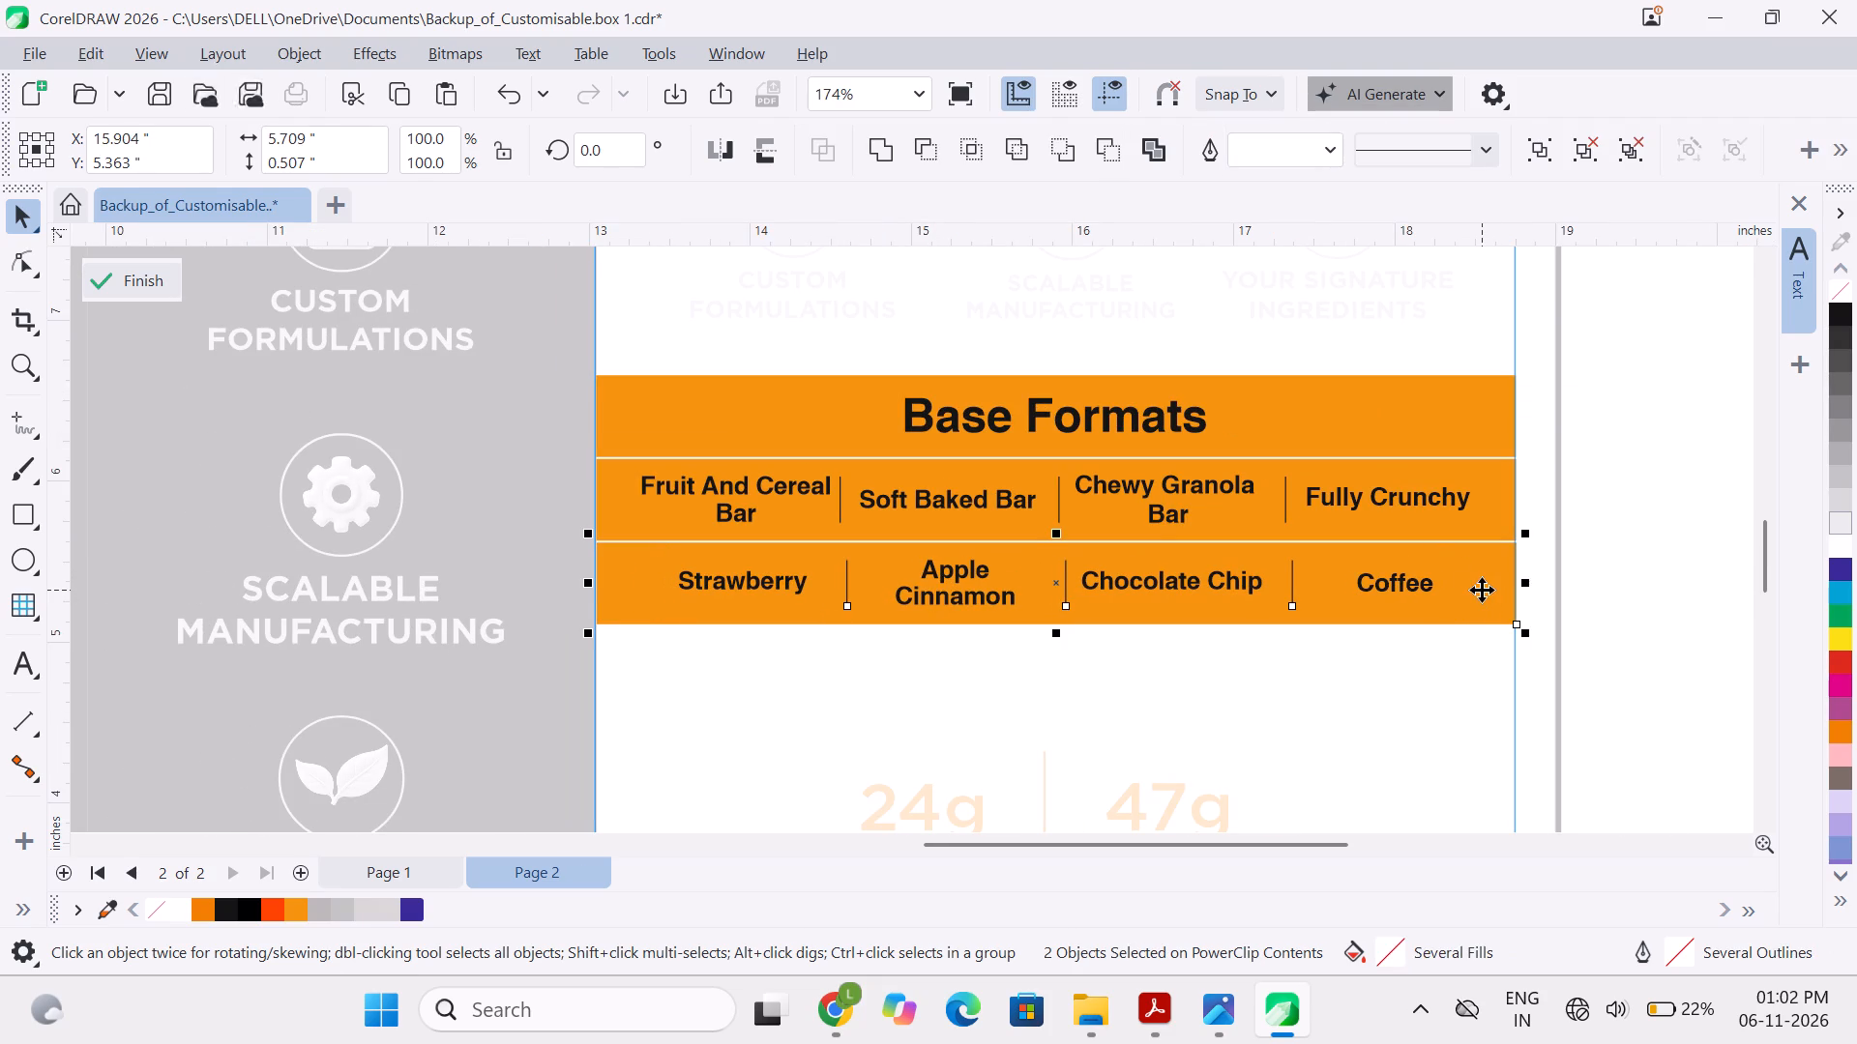
left_click(1718, 573)
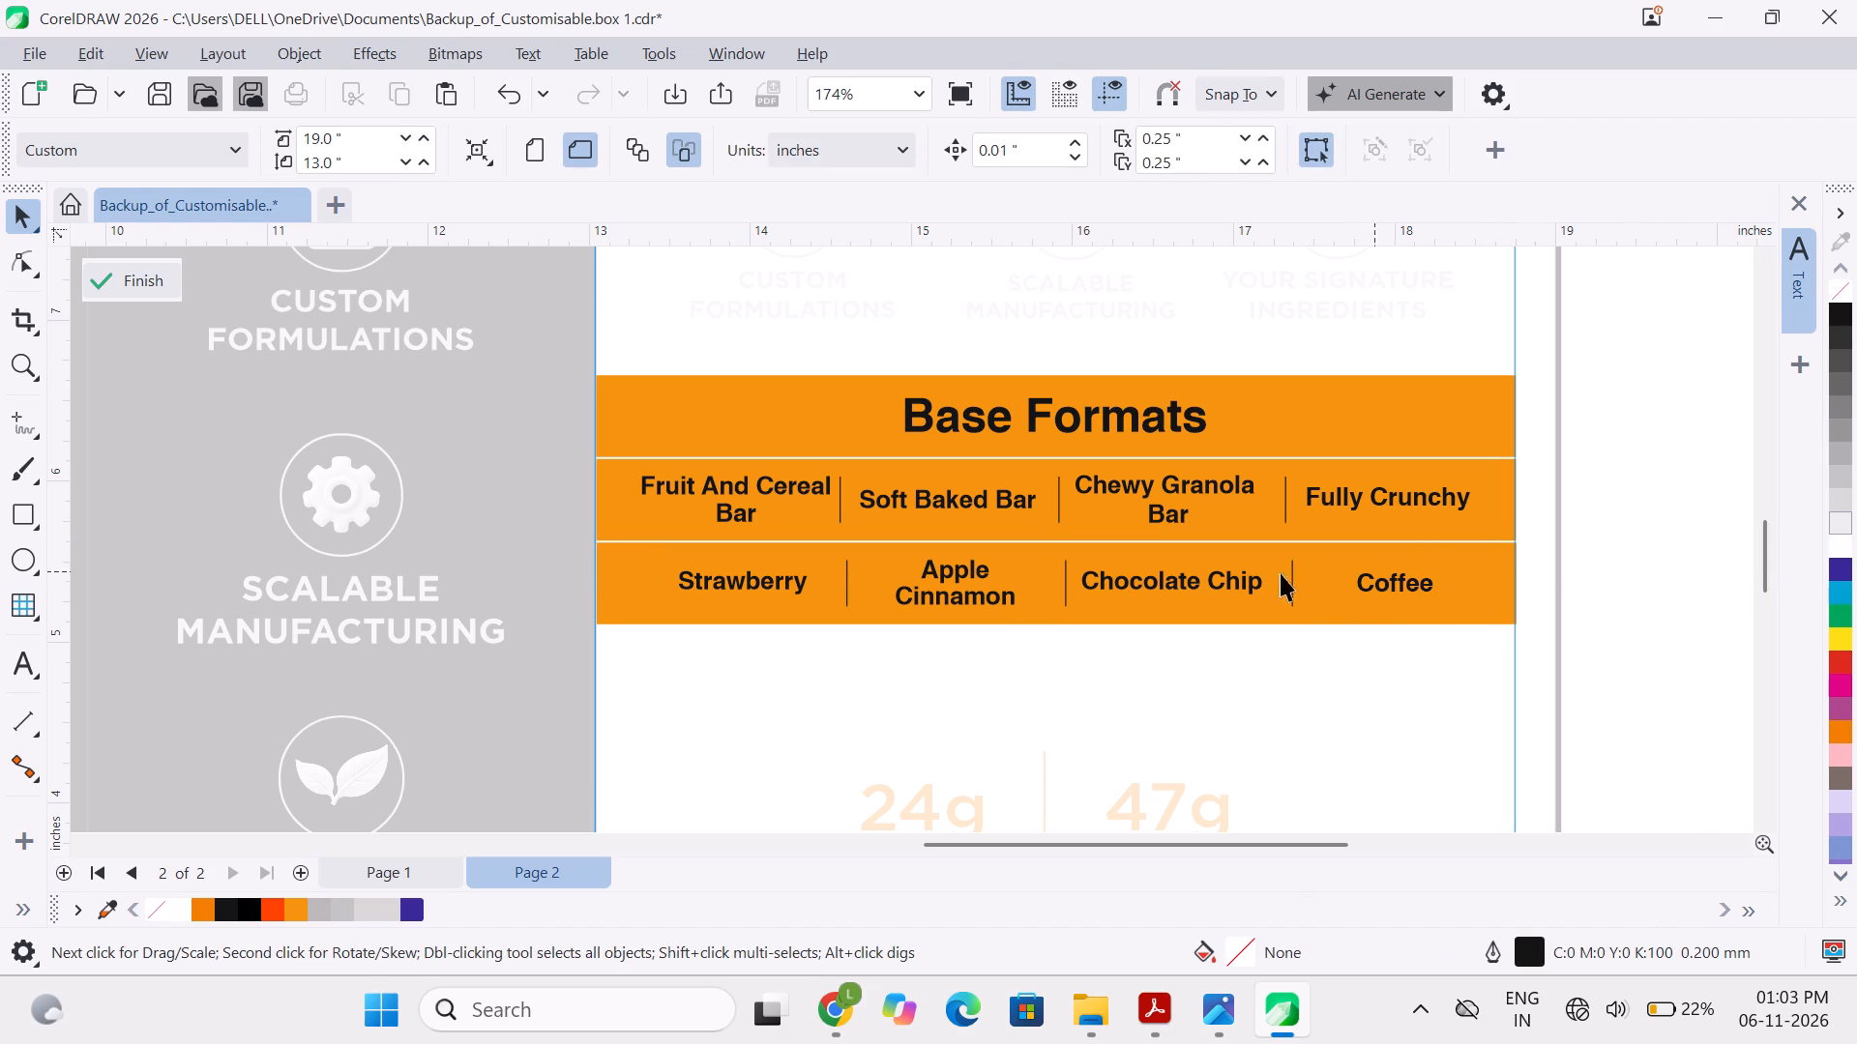
Scale the second-row group of texts and dividers proportionally to about 99%.
left_click(1178, 589)
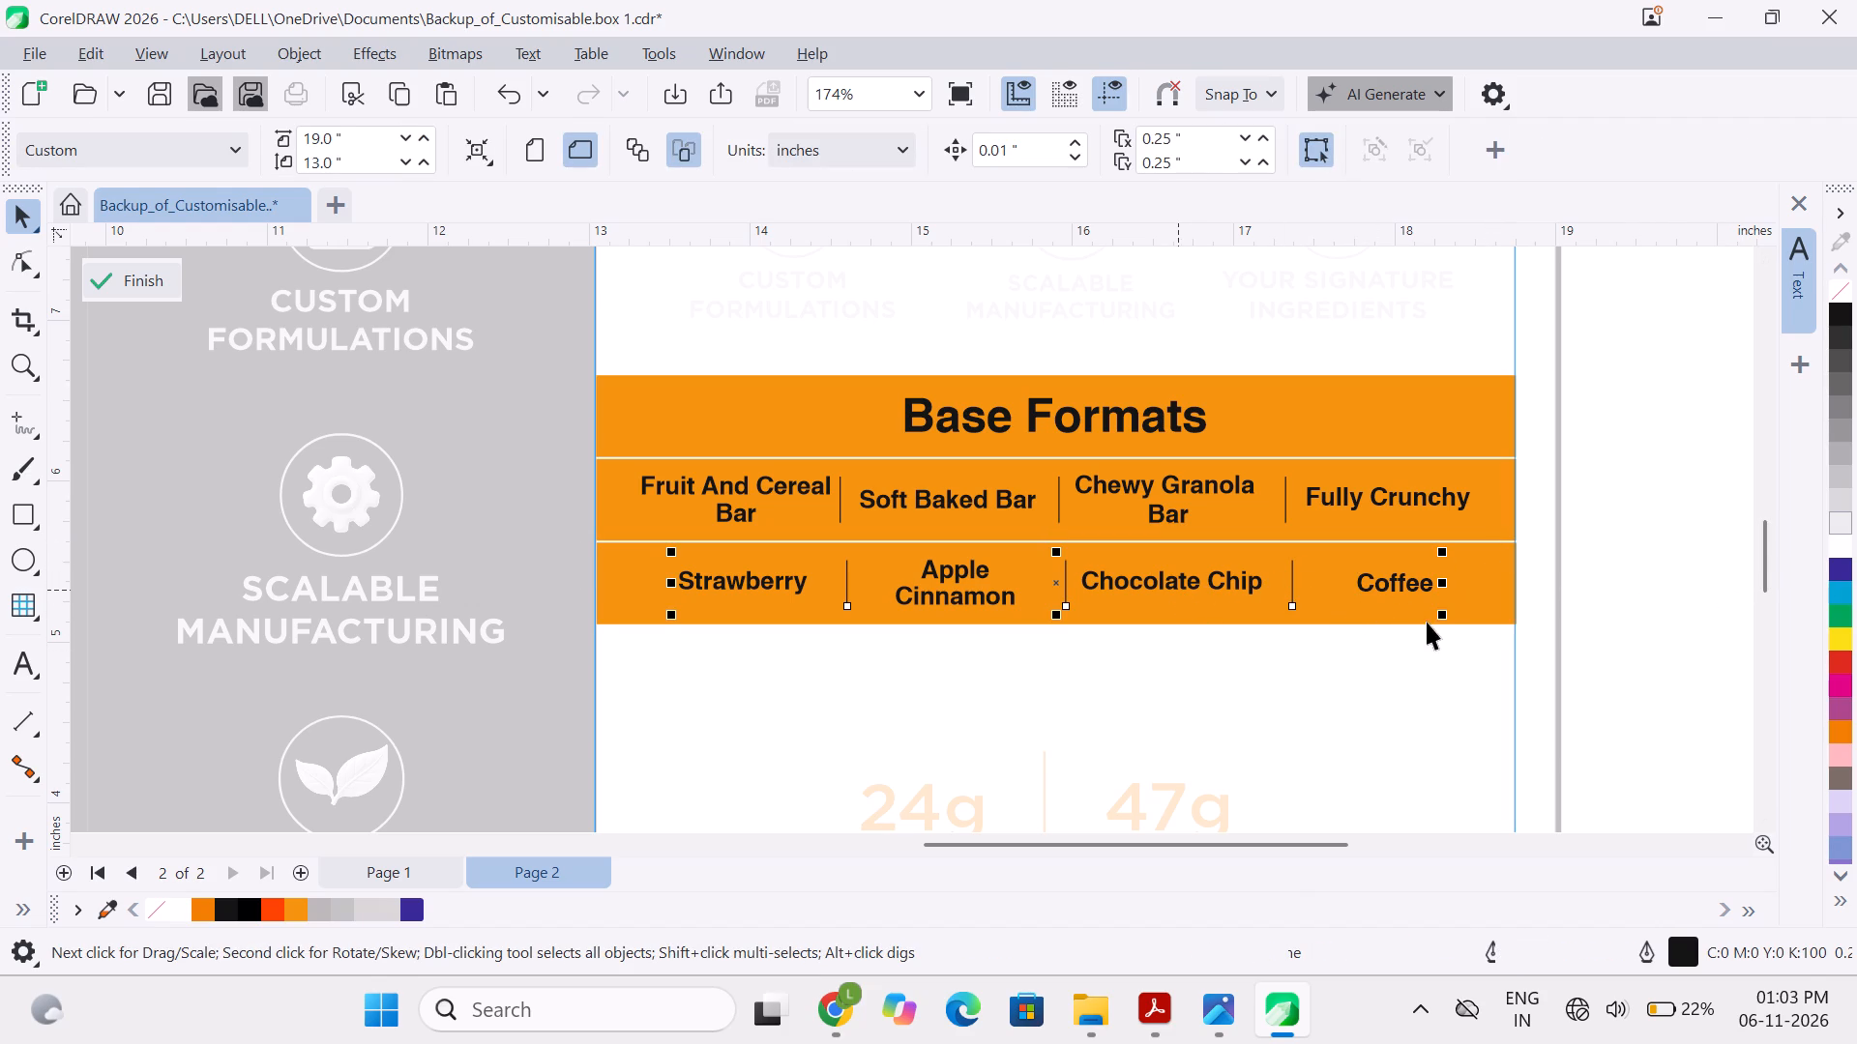
left_click_drag(1440, 617, 1457, 619)
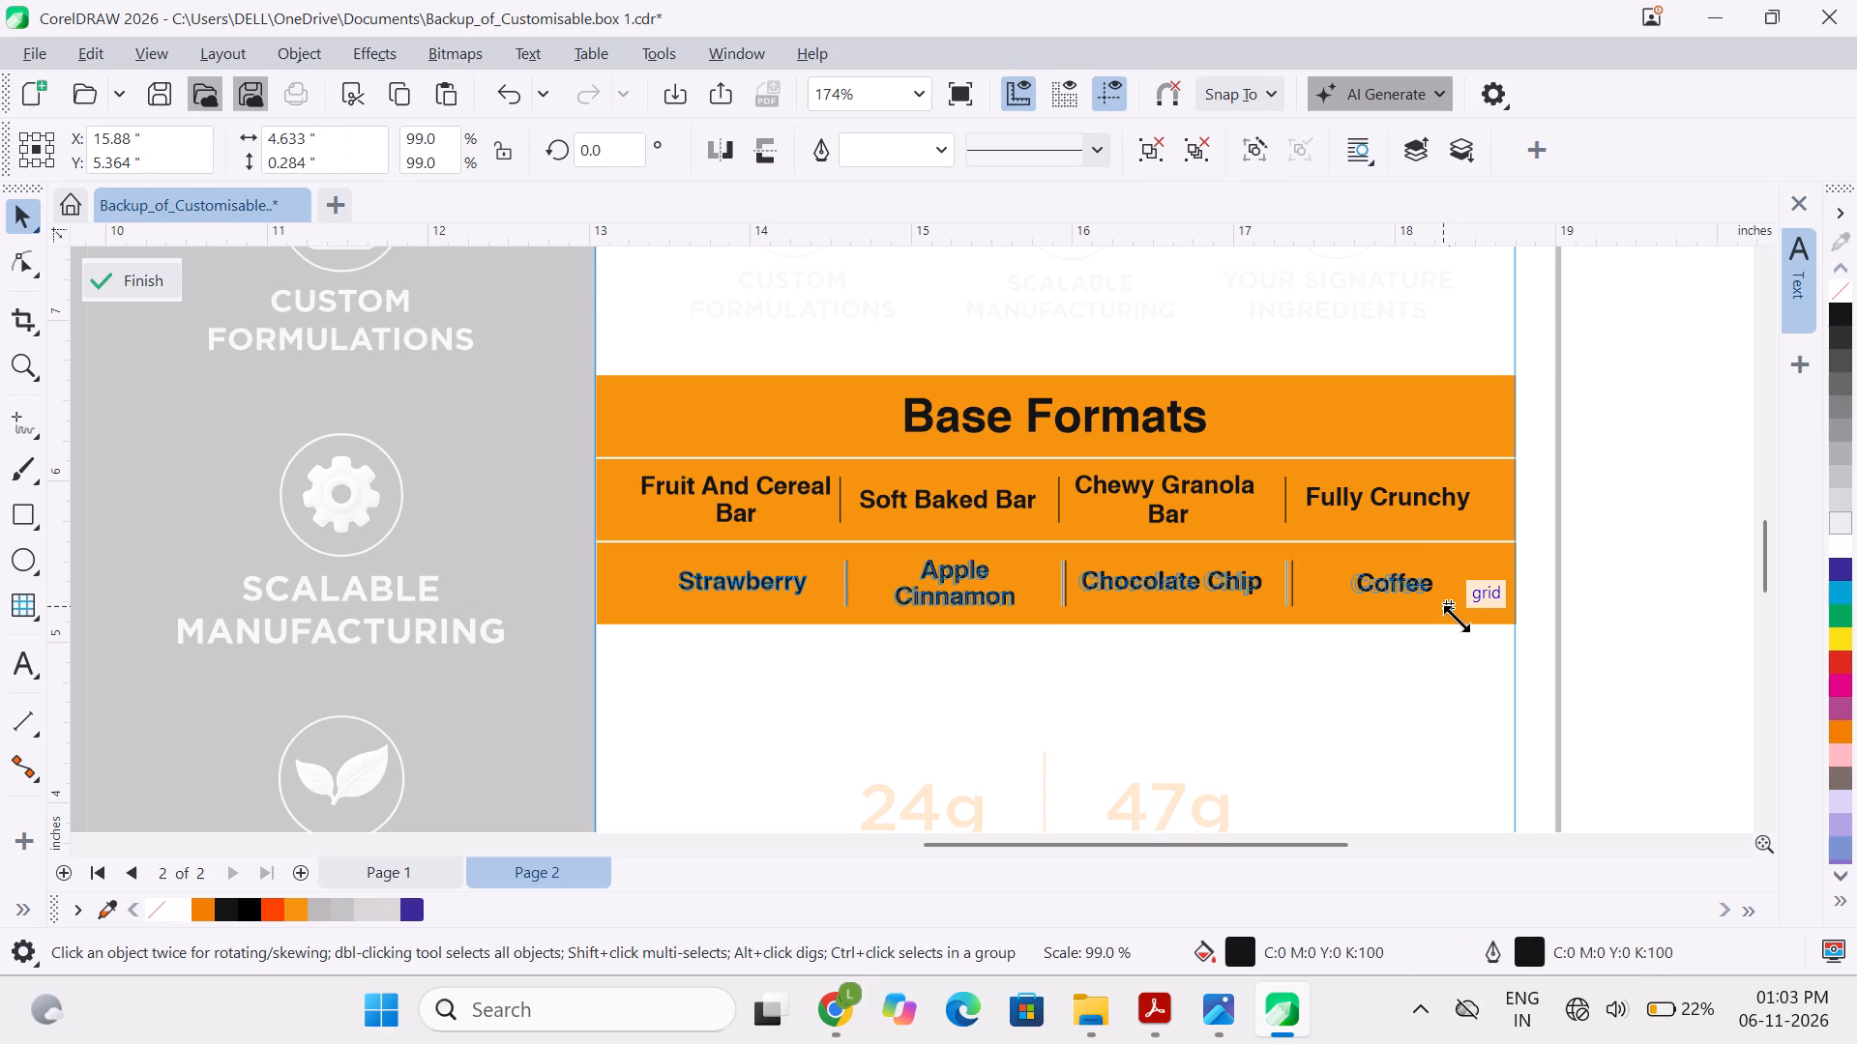
left_click_drag(1457, 619, 1458, 619)
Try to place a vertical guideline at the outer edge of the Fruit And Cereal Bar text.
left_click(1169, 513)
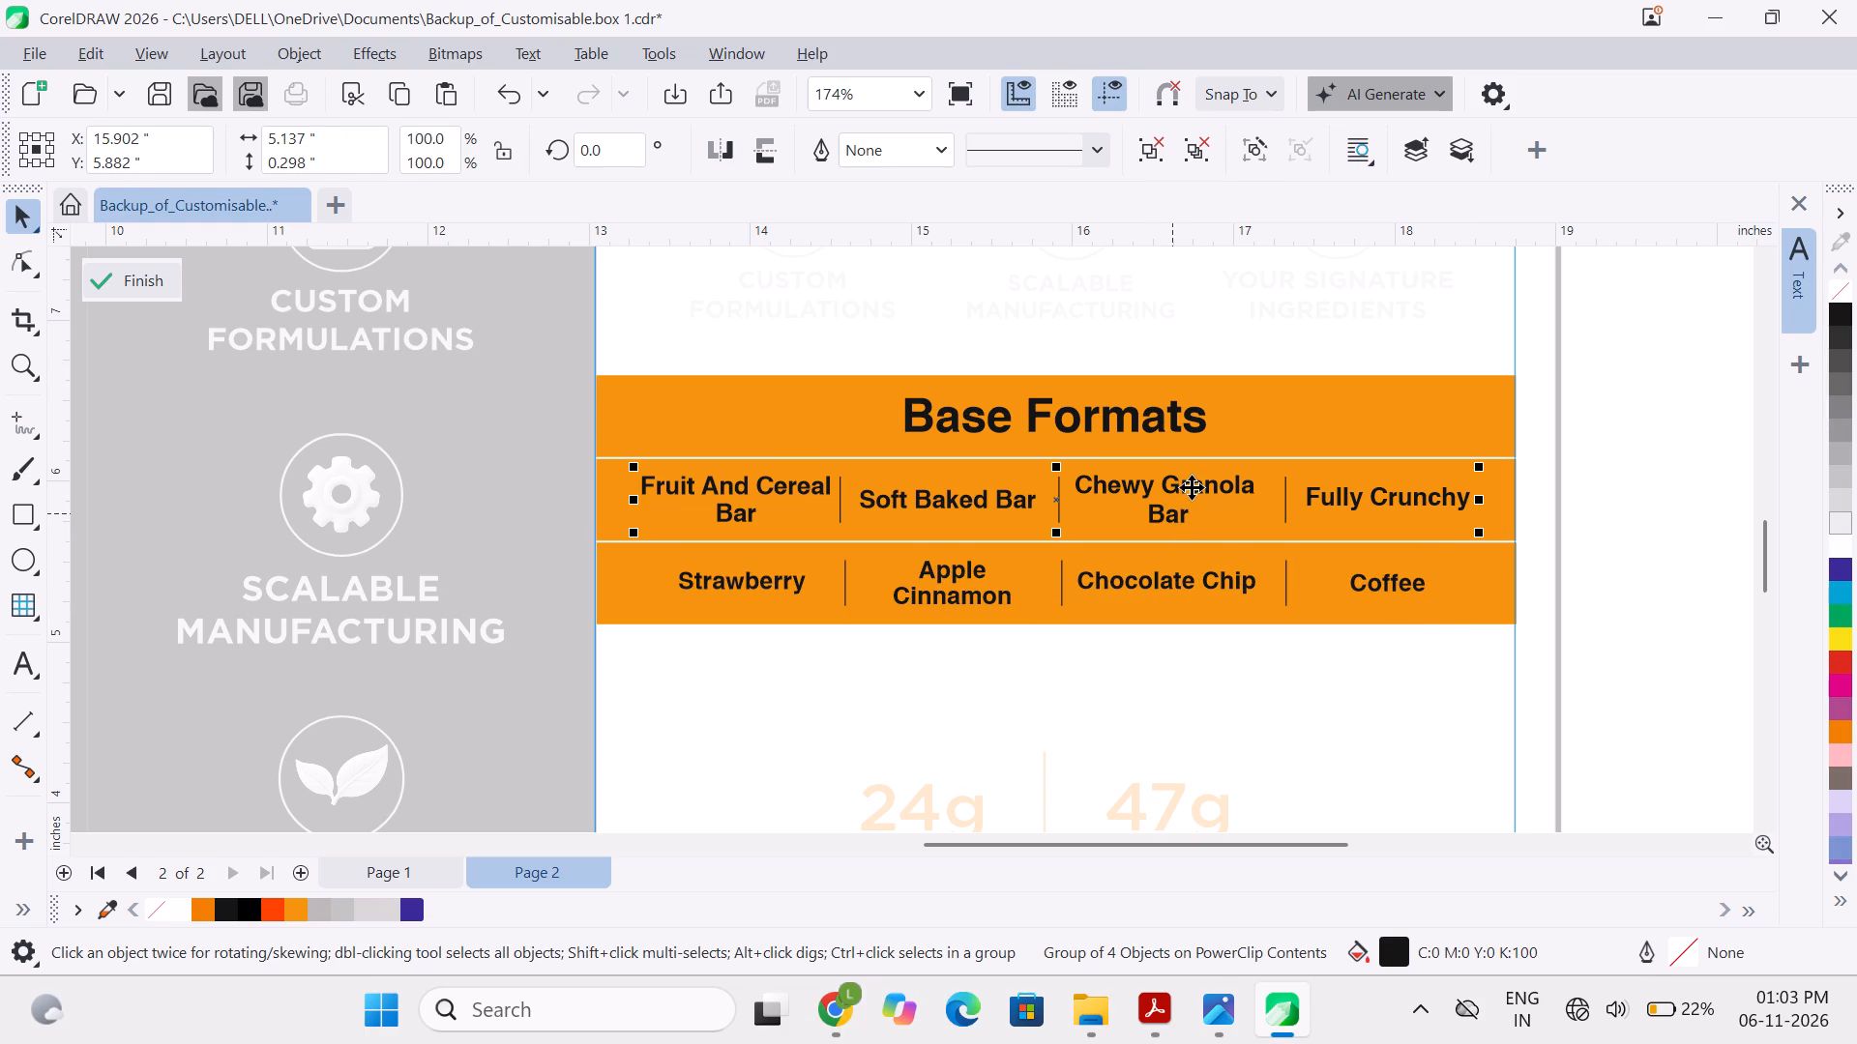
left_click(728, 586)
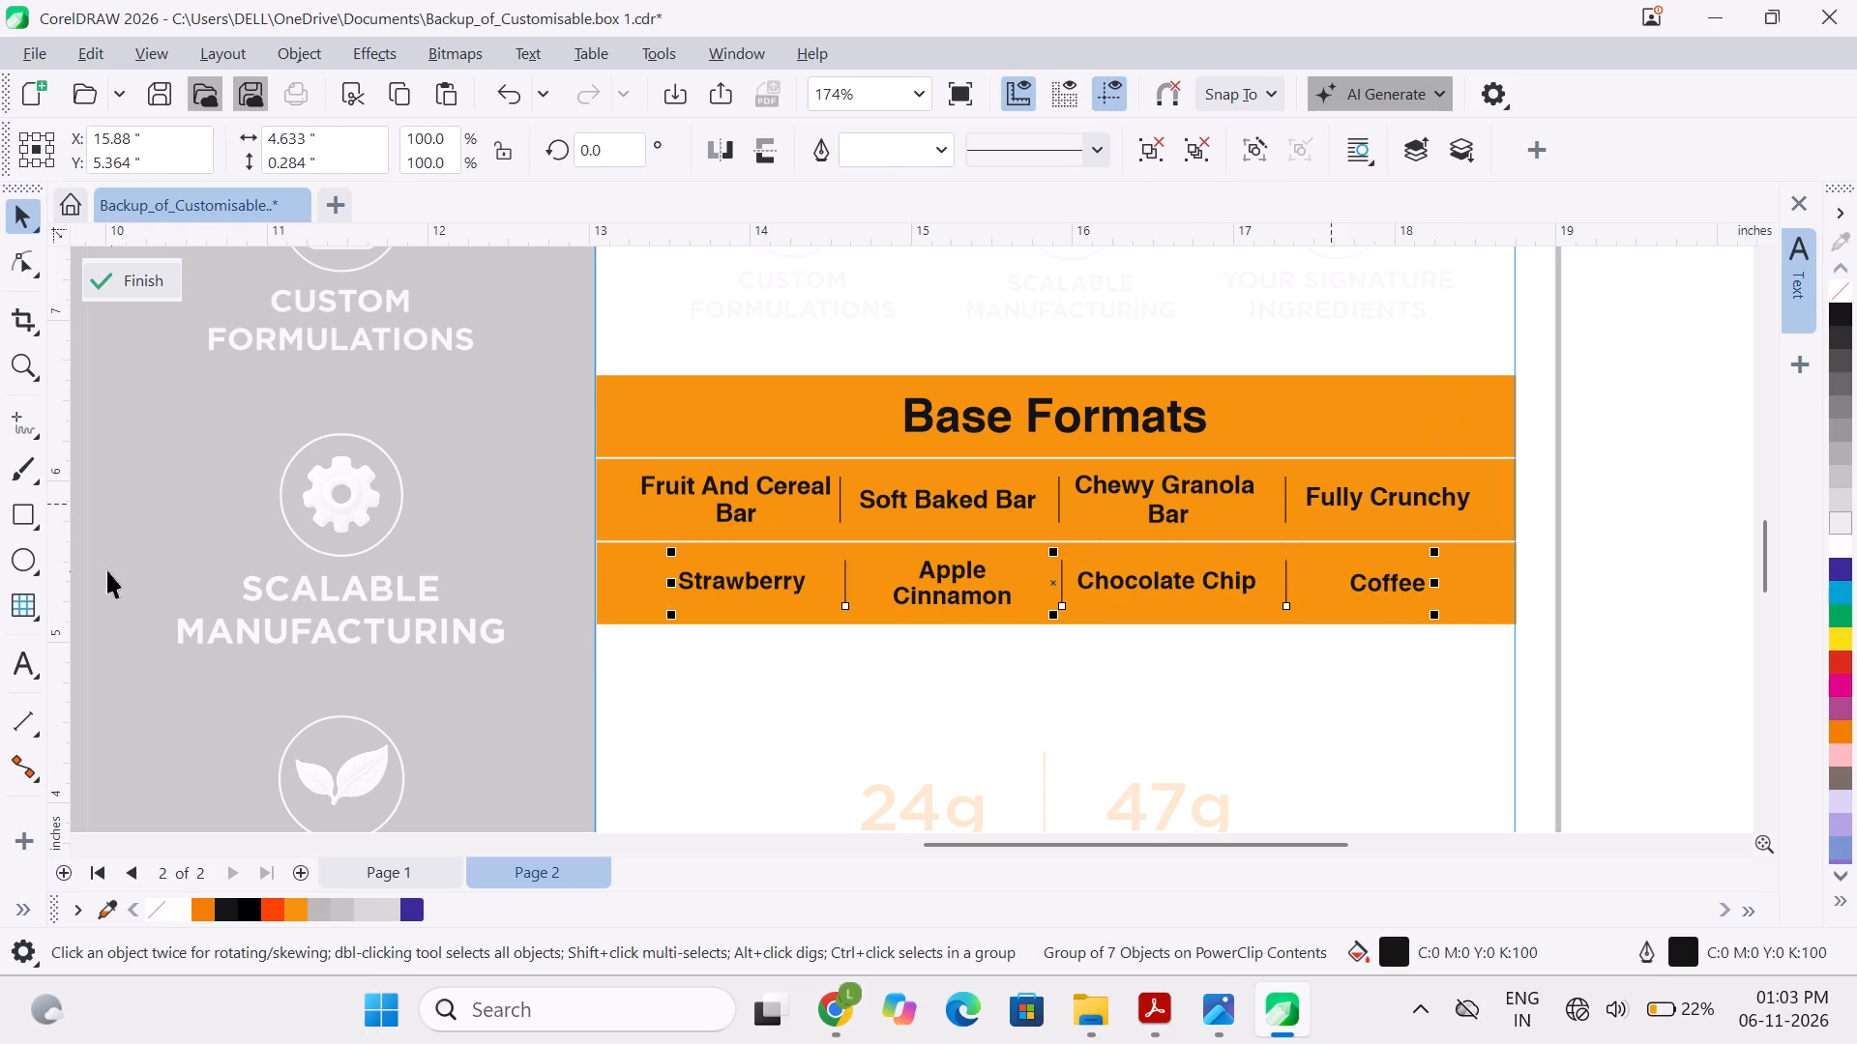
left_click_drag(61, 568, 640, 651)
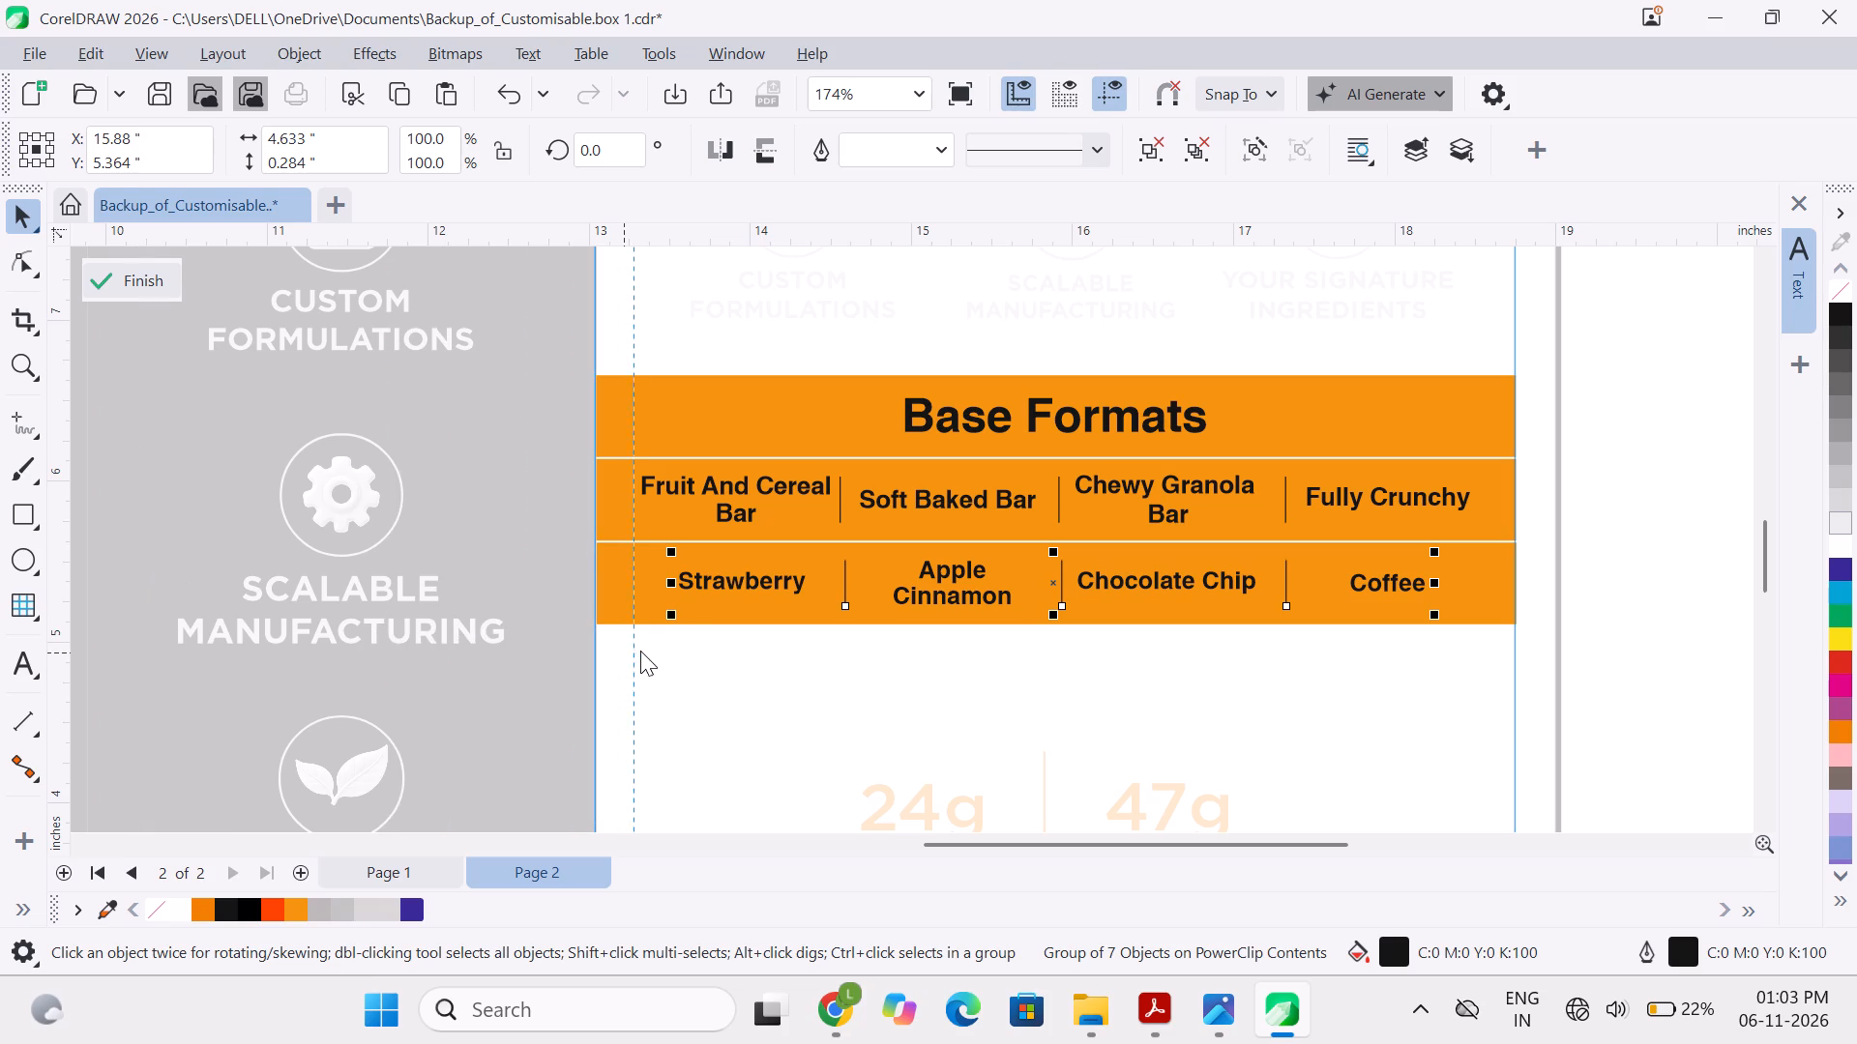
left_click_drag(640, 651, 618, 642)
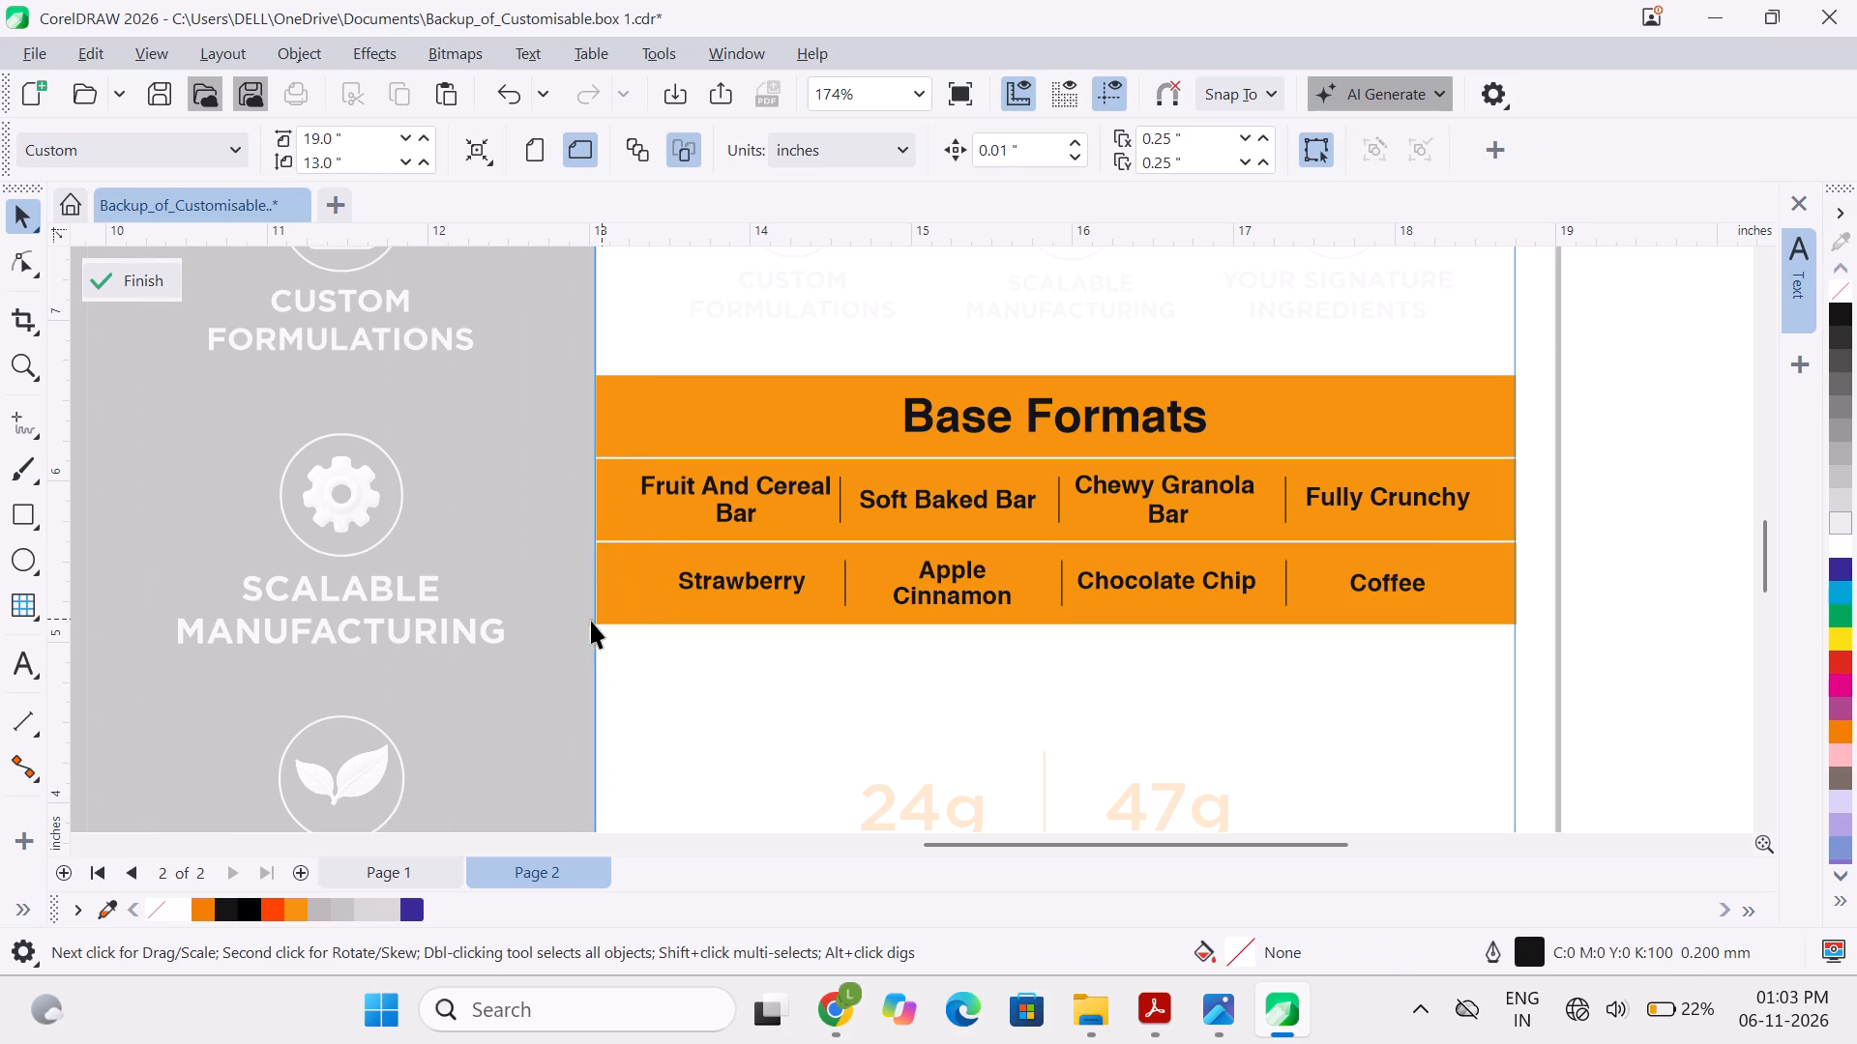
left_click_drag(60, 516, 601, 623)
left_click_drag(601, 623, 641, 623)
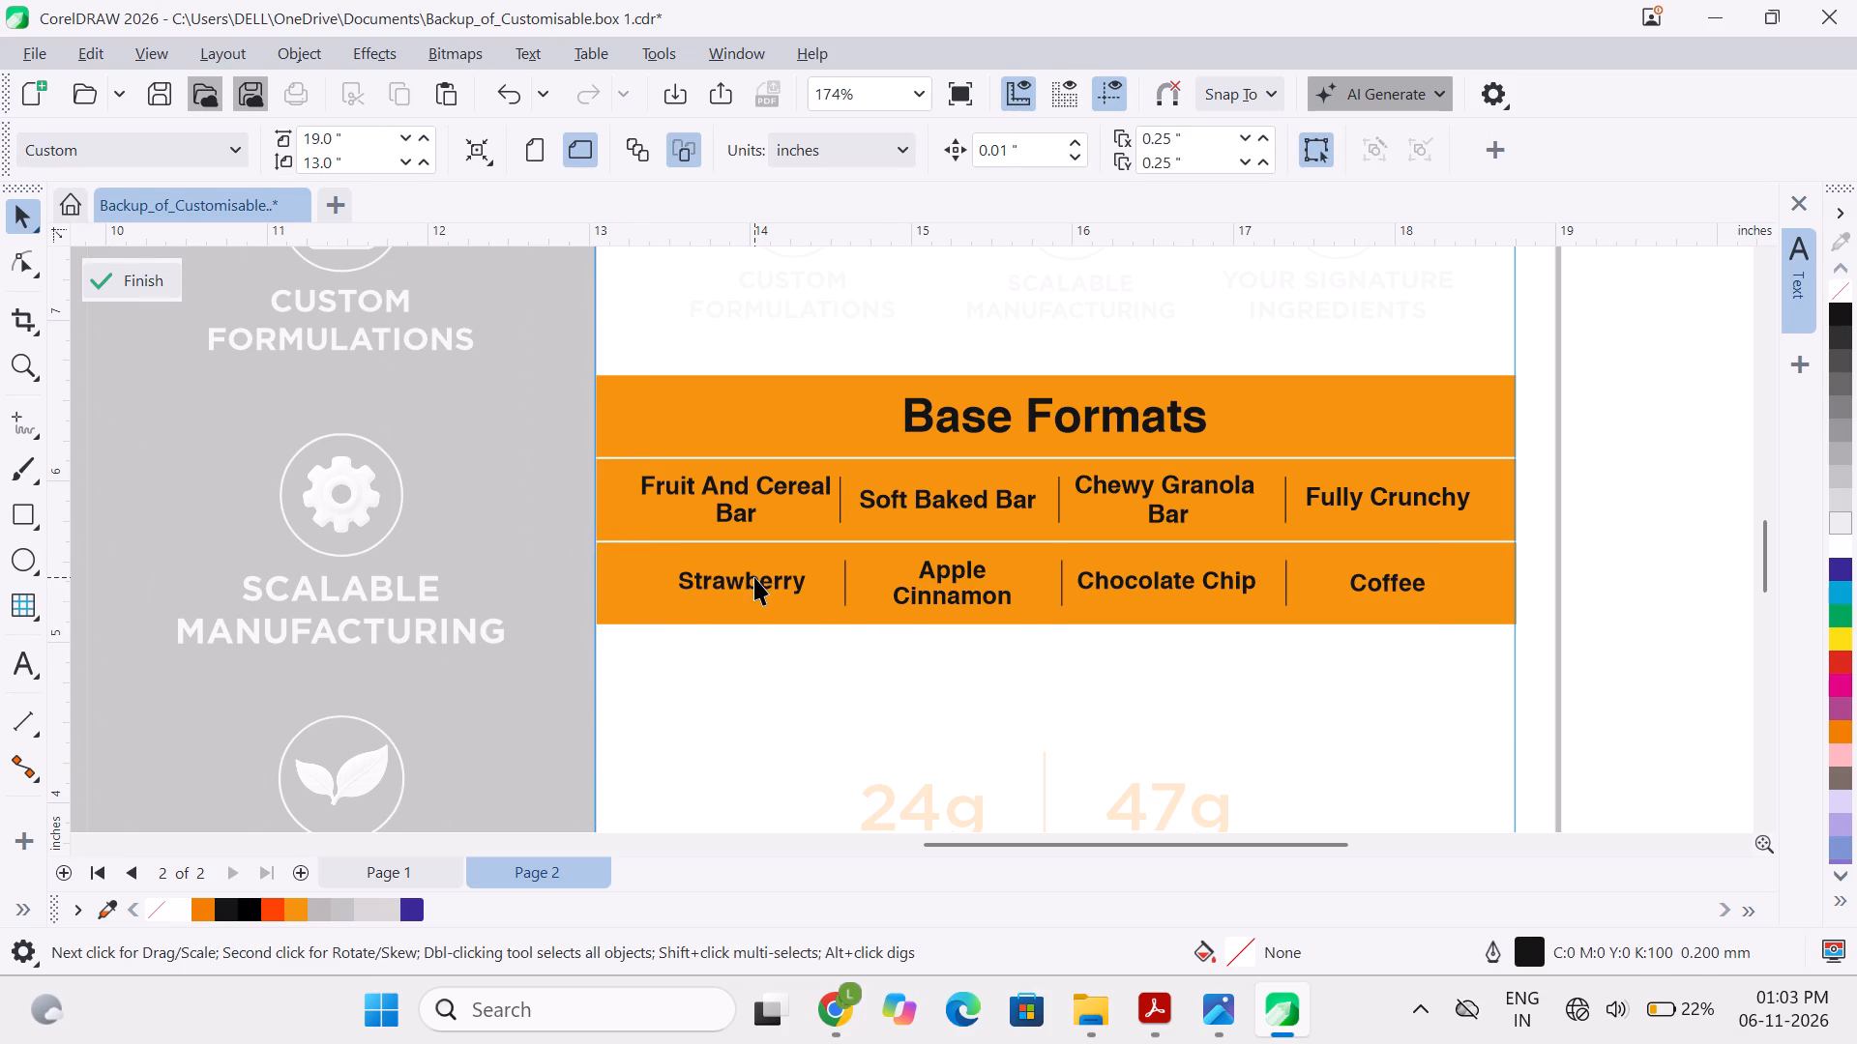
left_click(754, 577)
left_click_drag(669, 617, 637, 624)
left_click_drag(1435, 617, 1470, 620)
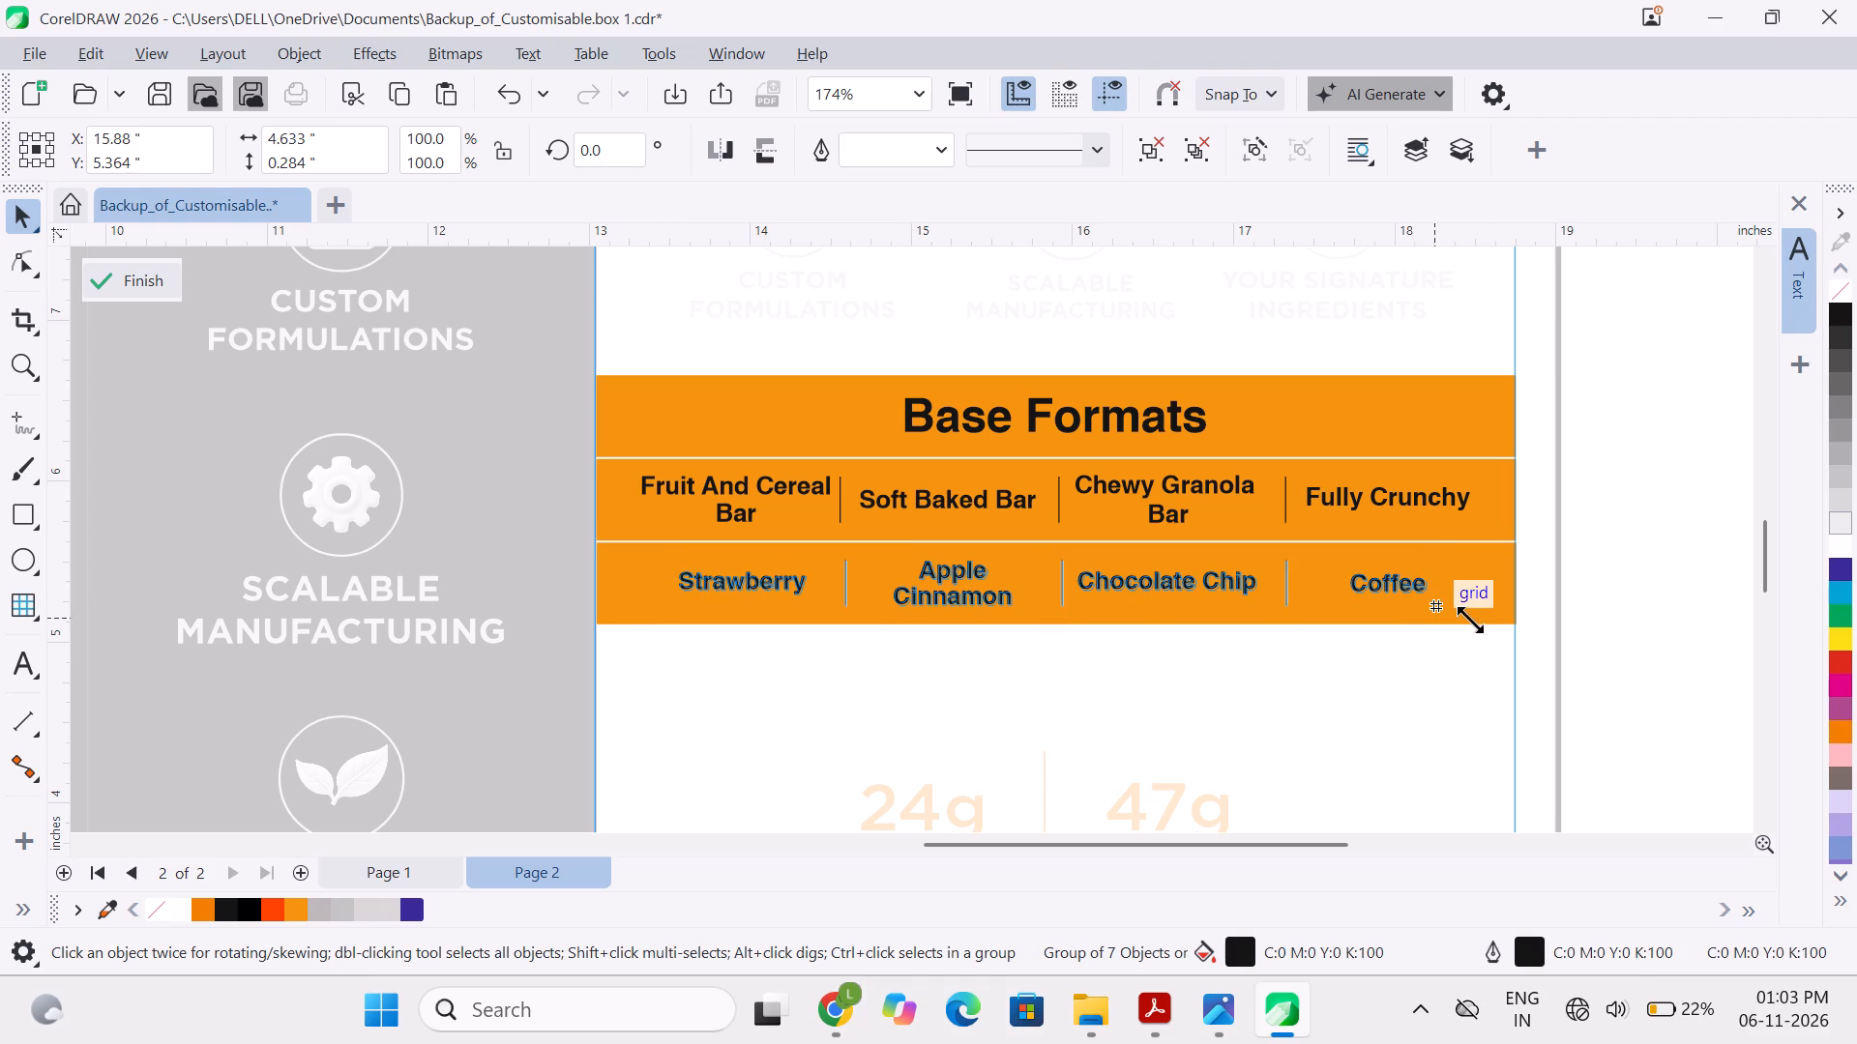
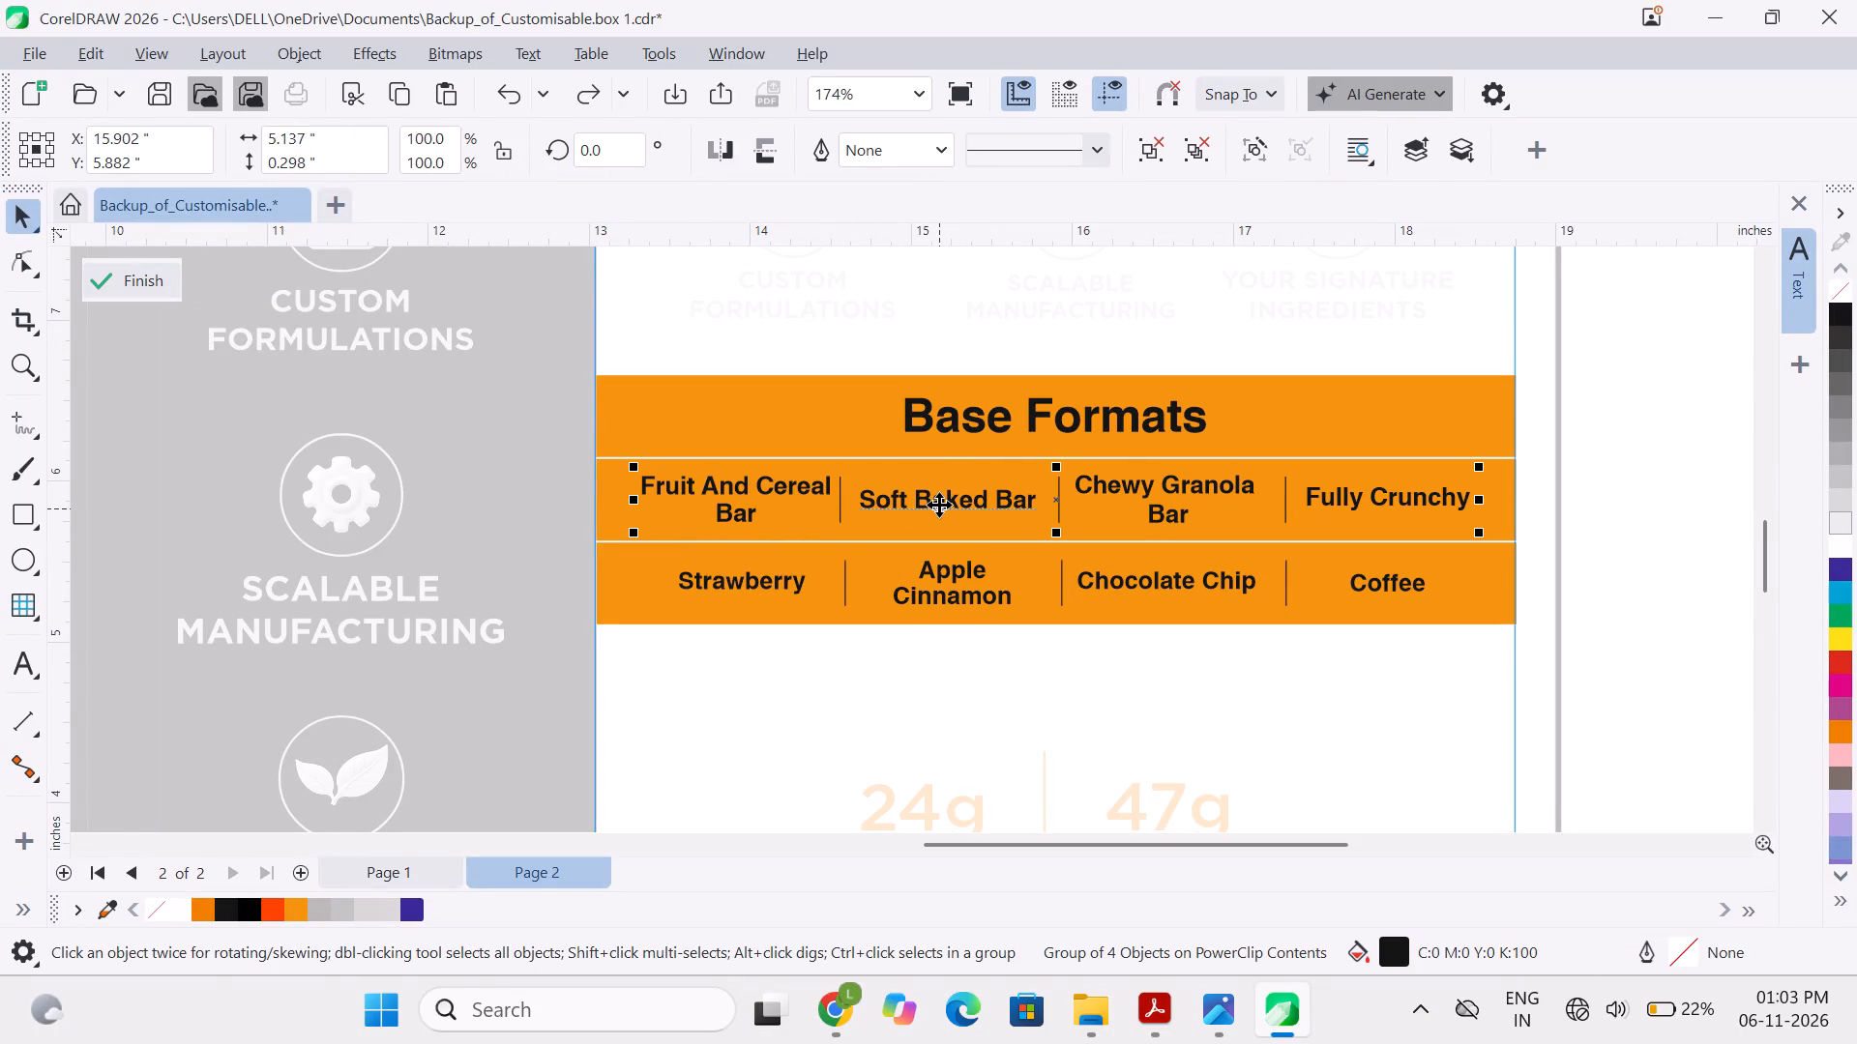
key("ctrl+u")
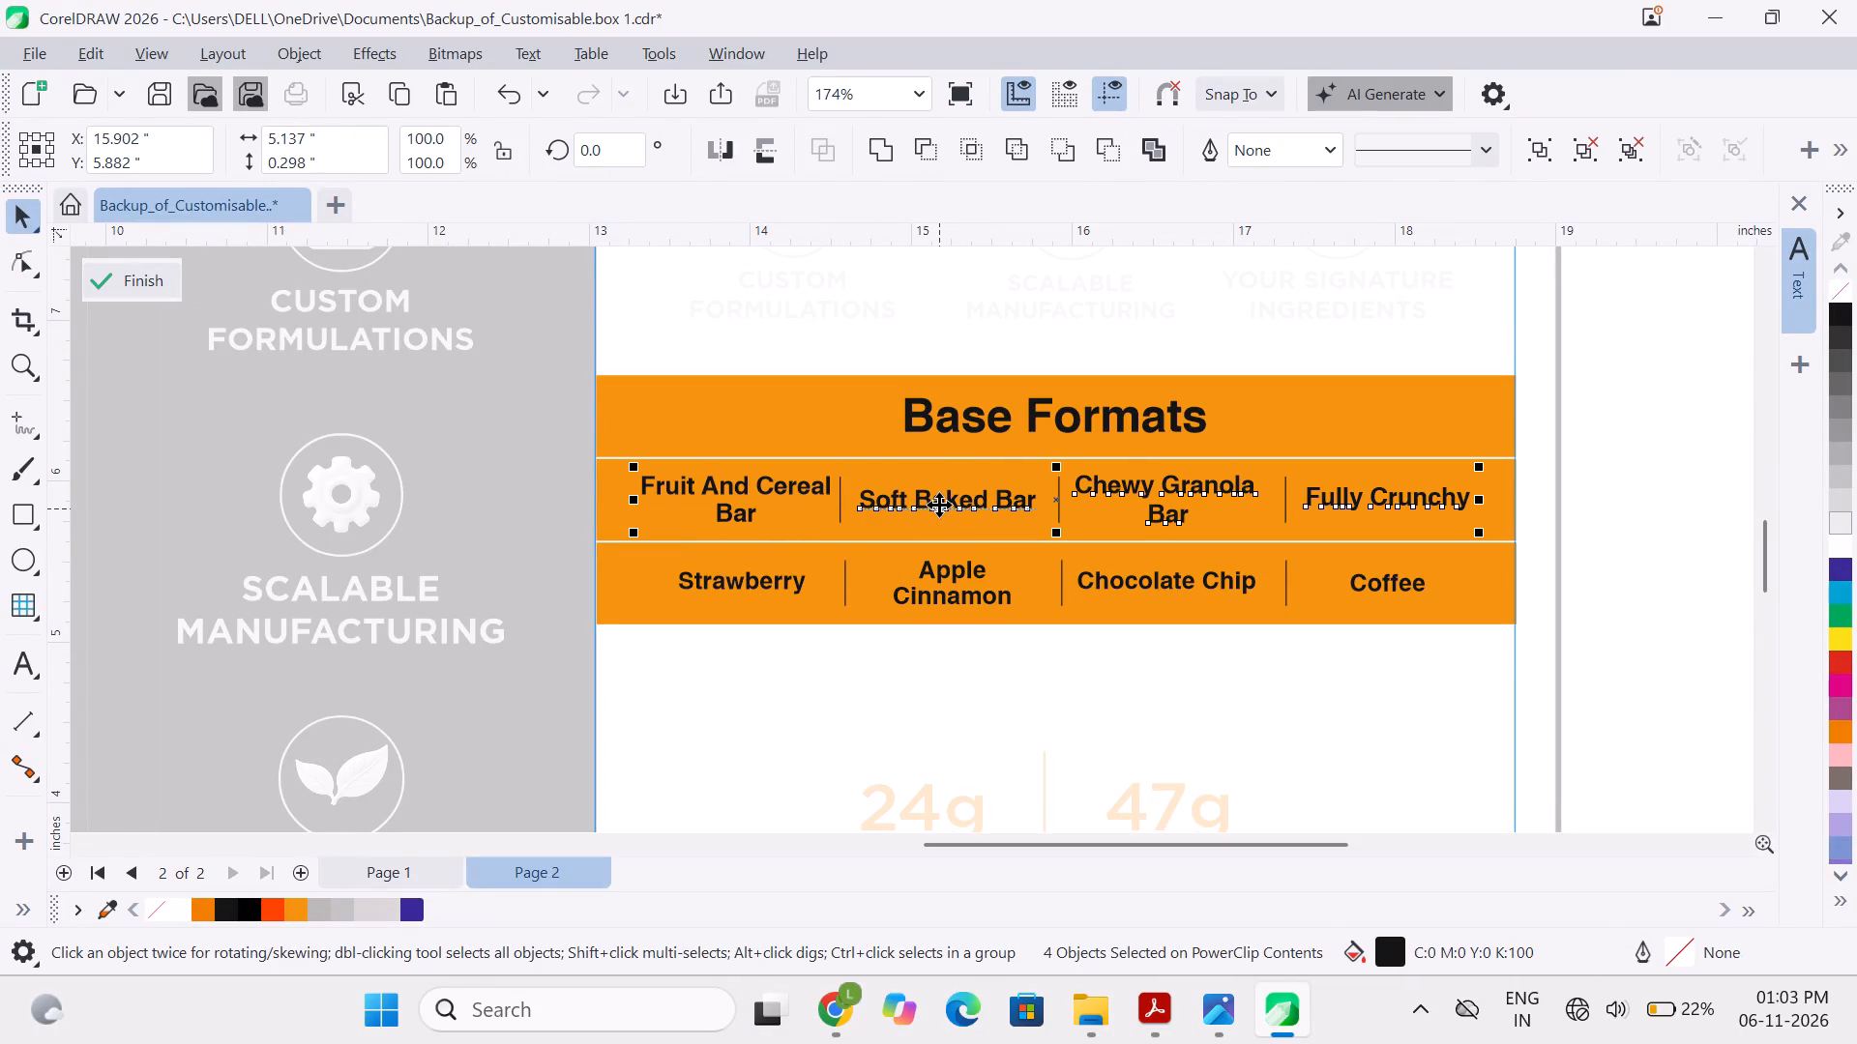
left_click(774, 477)
key("ctrl+u")
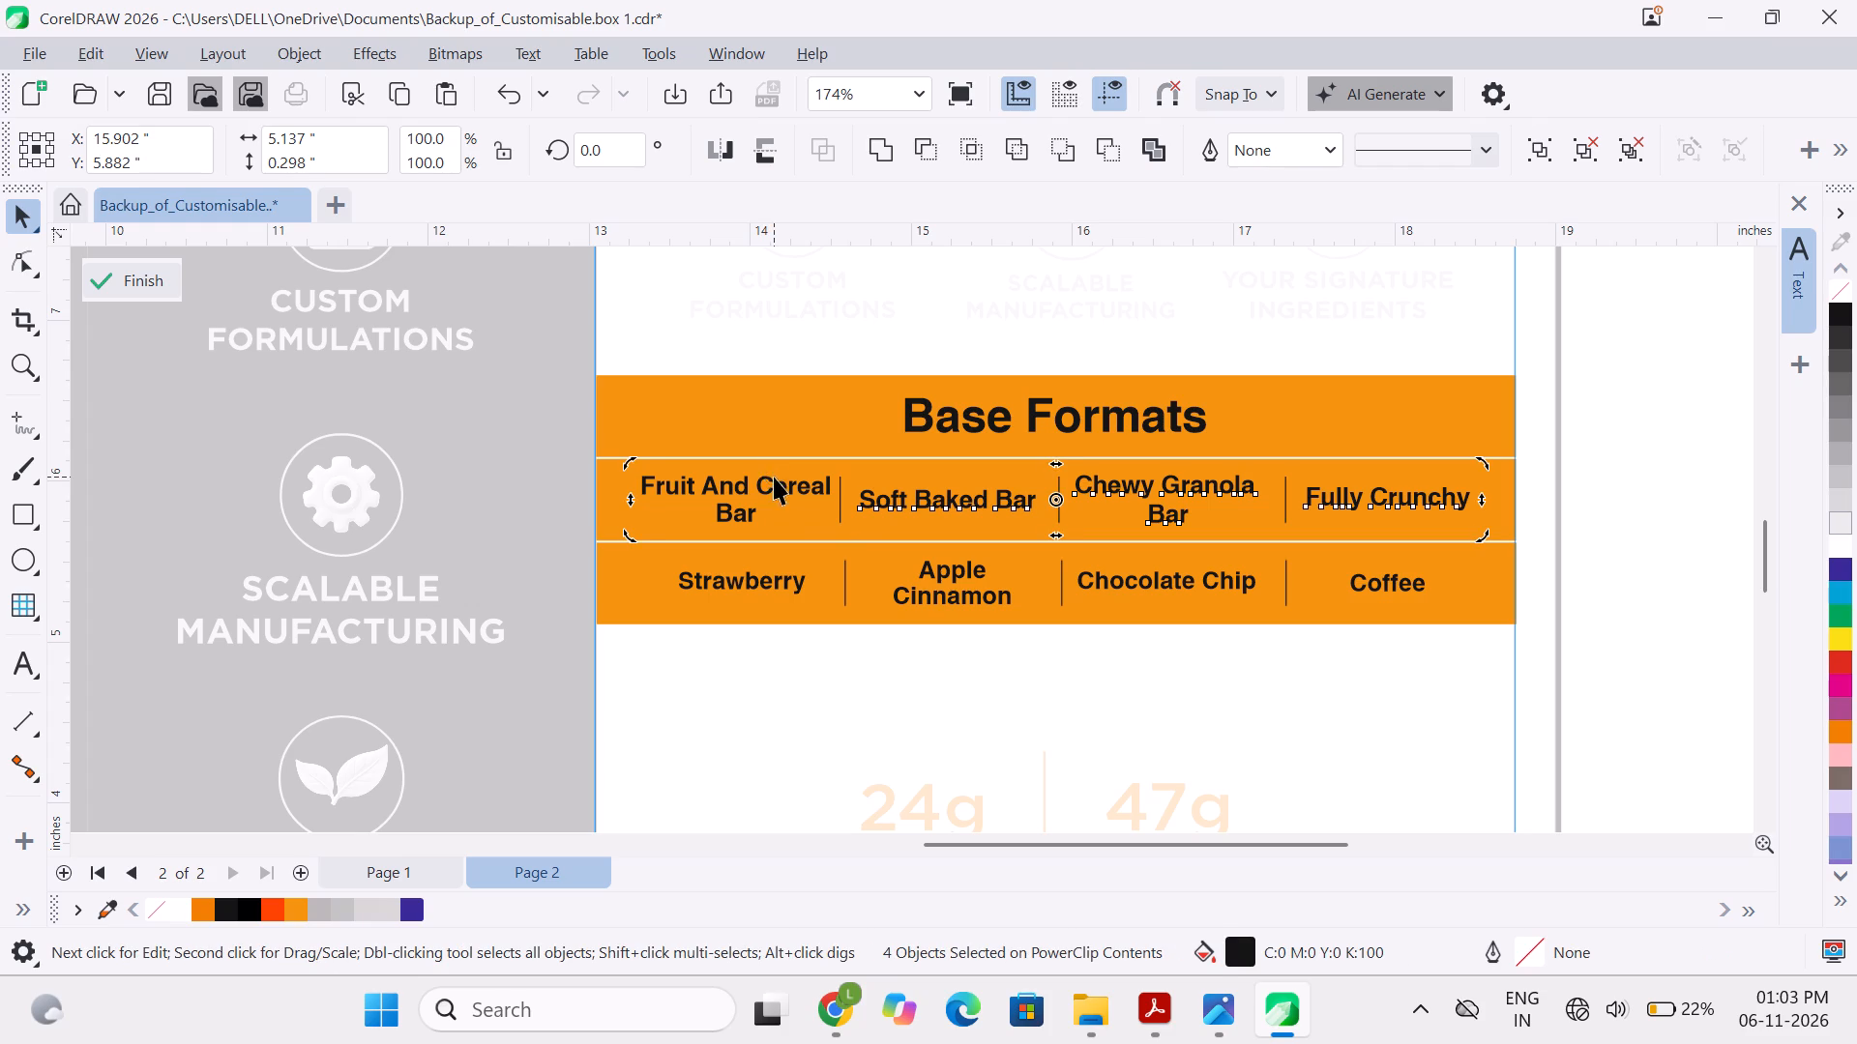
left_click(786, 581)
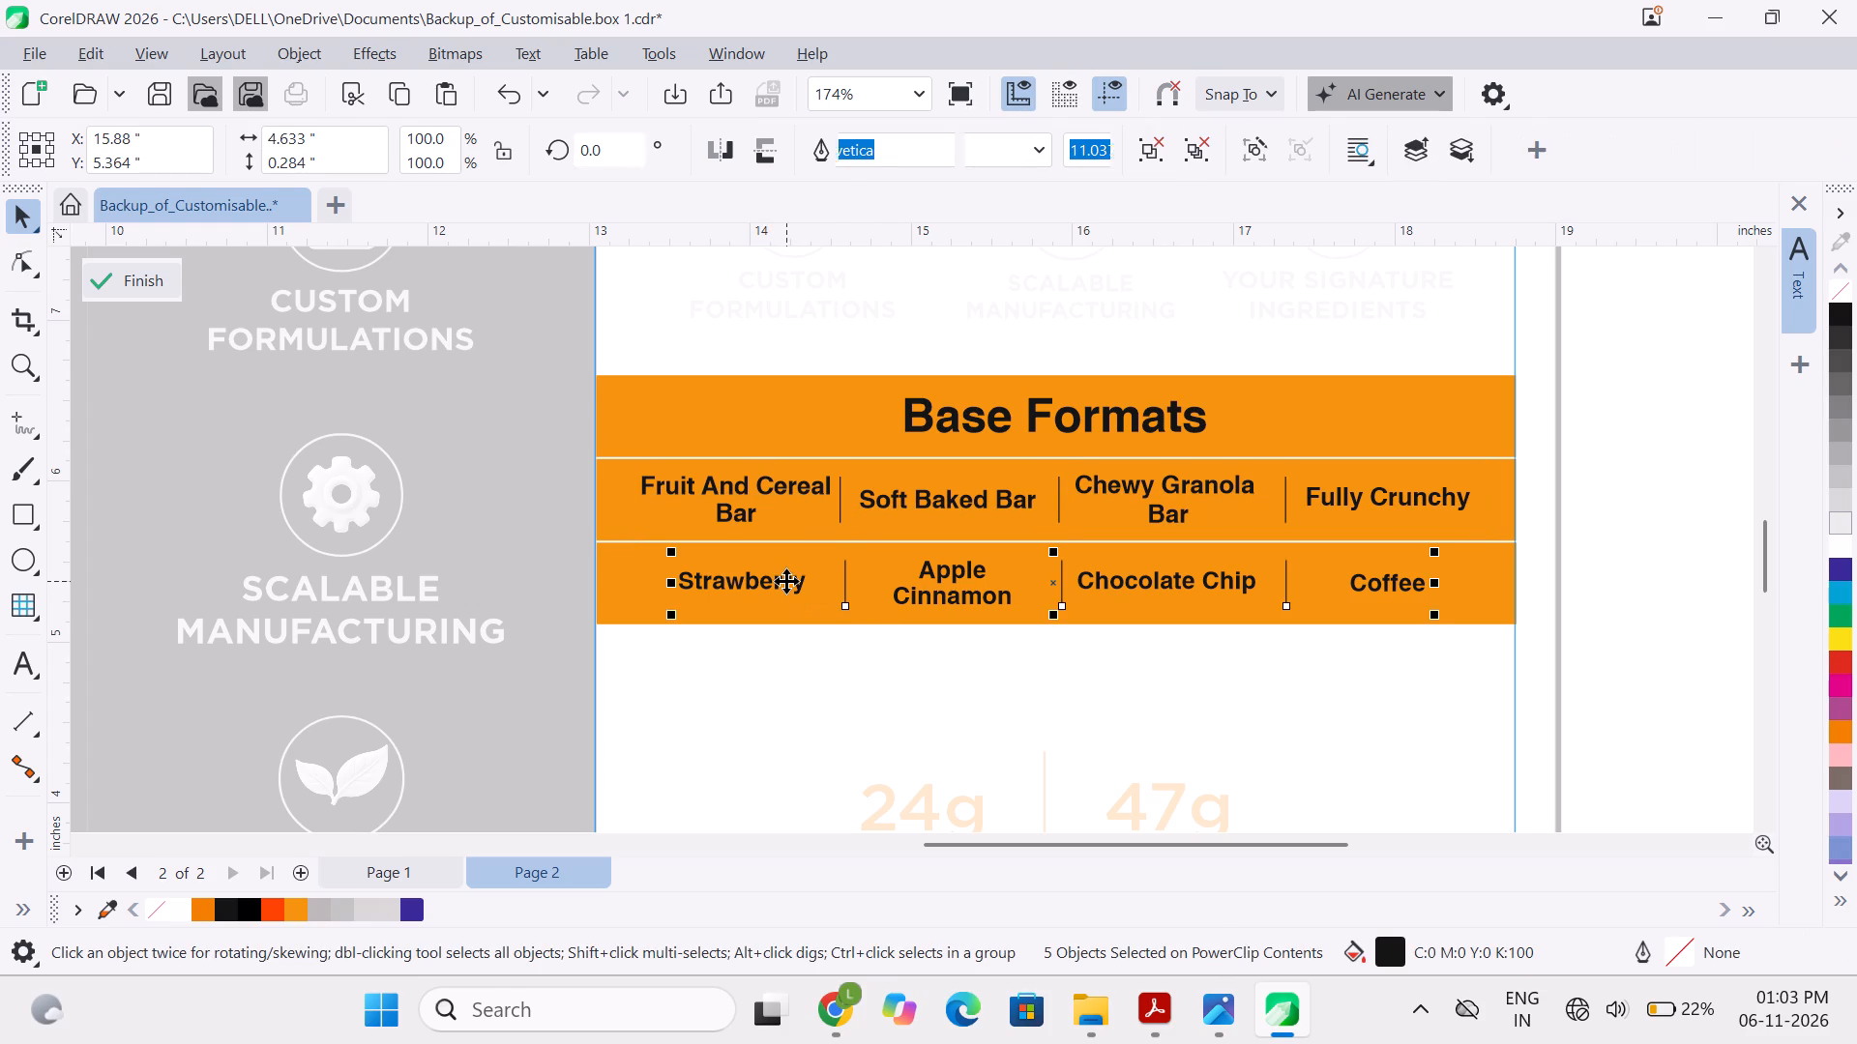
key("ctrl+u")
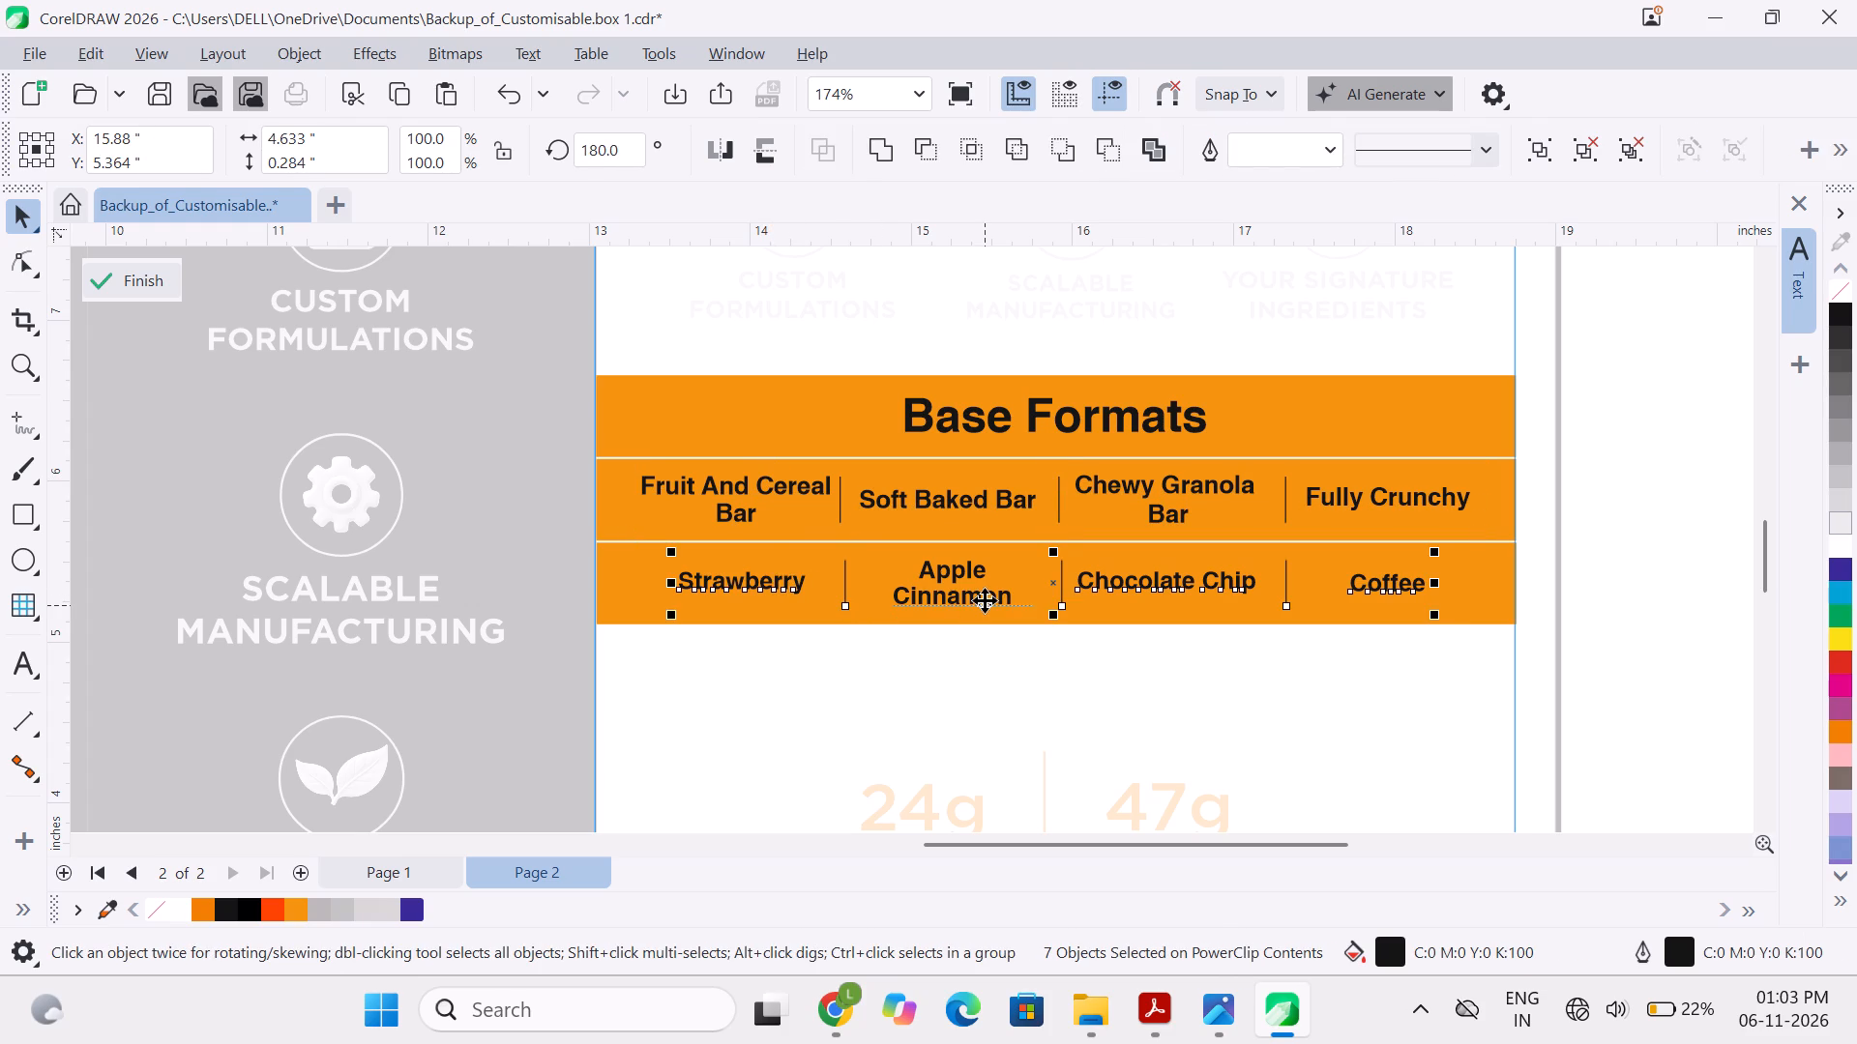
left_click(985, 600)
key("ctrl+u")
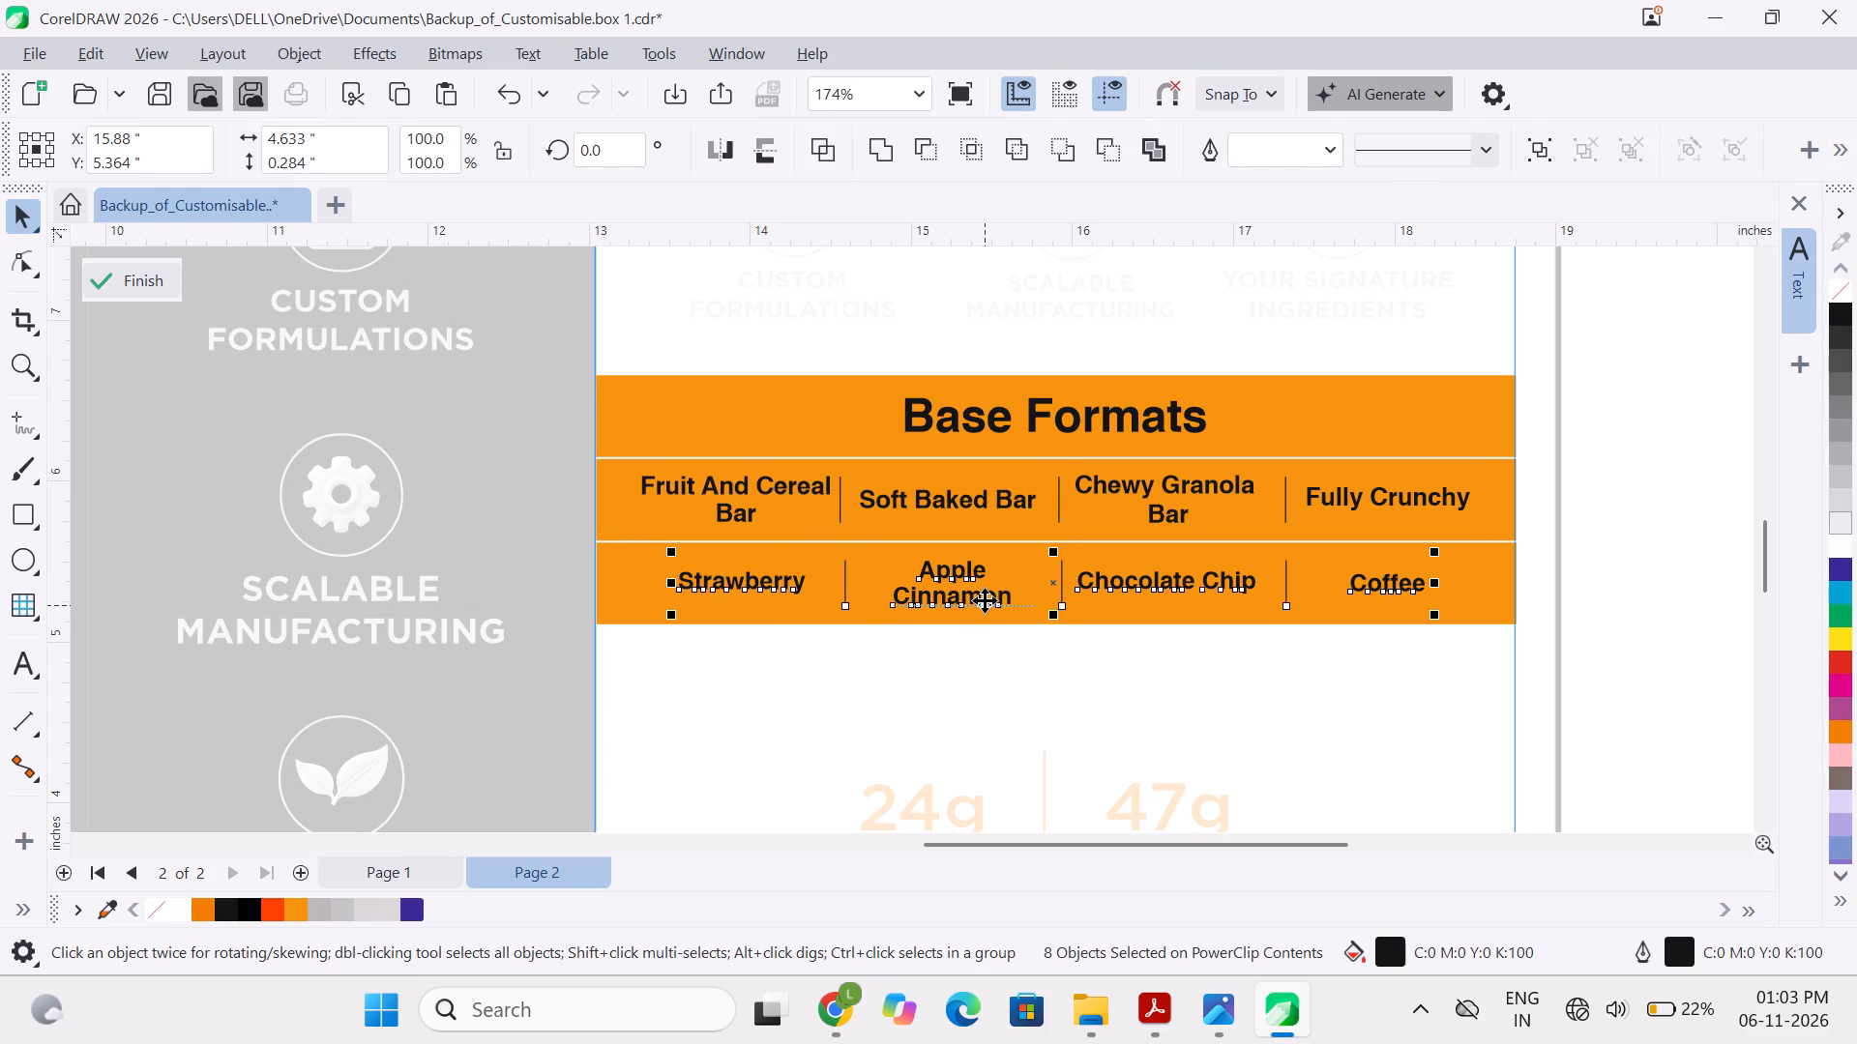
left_click(1613, 589)
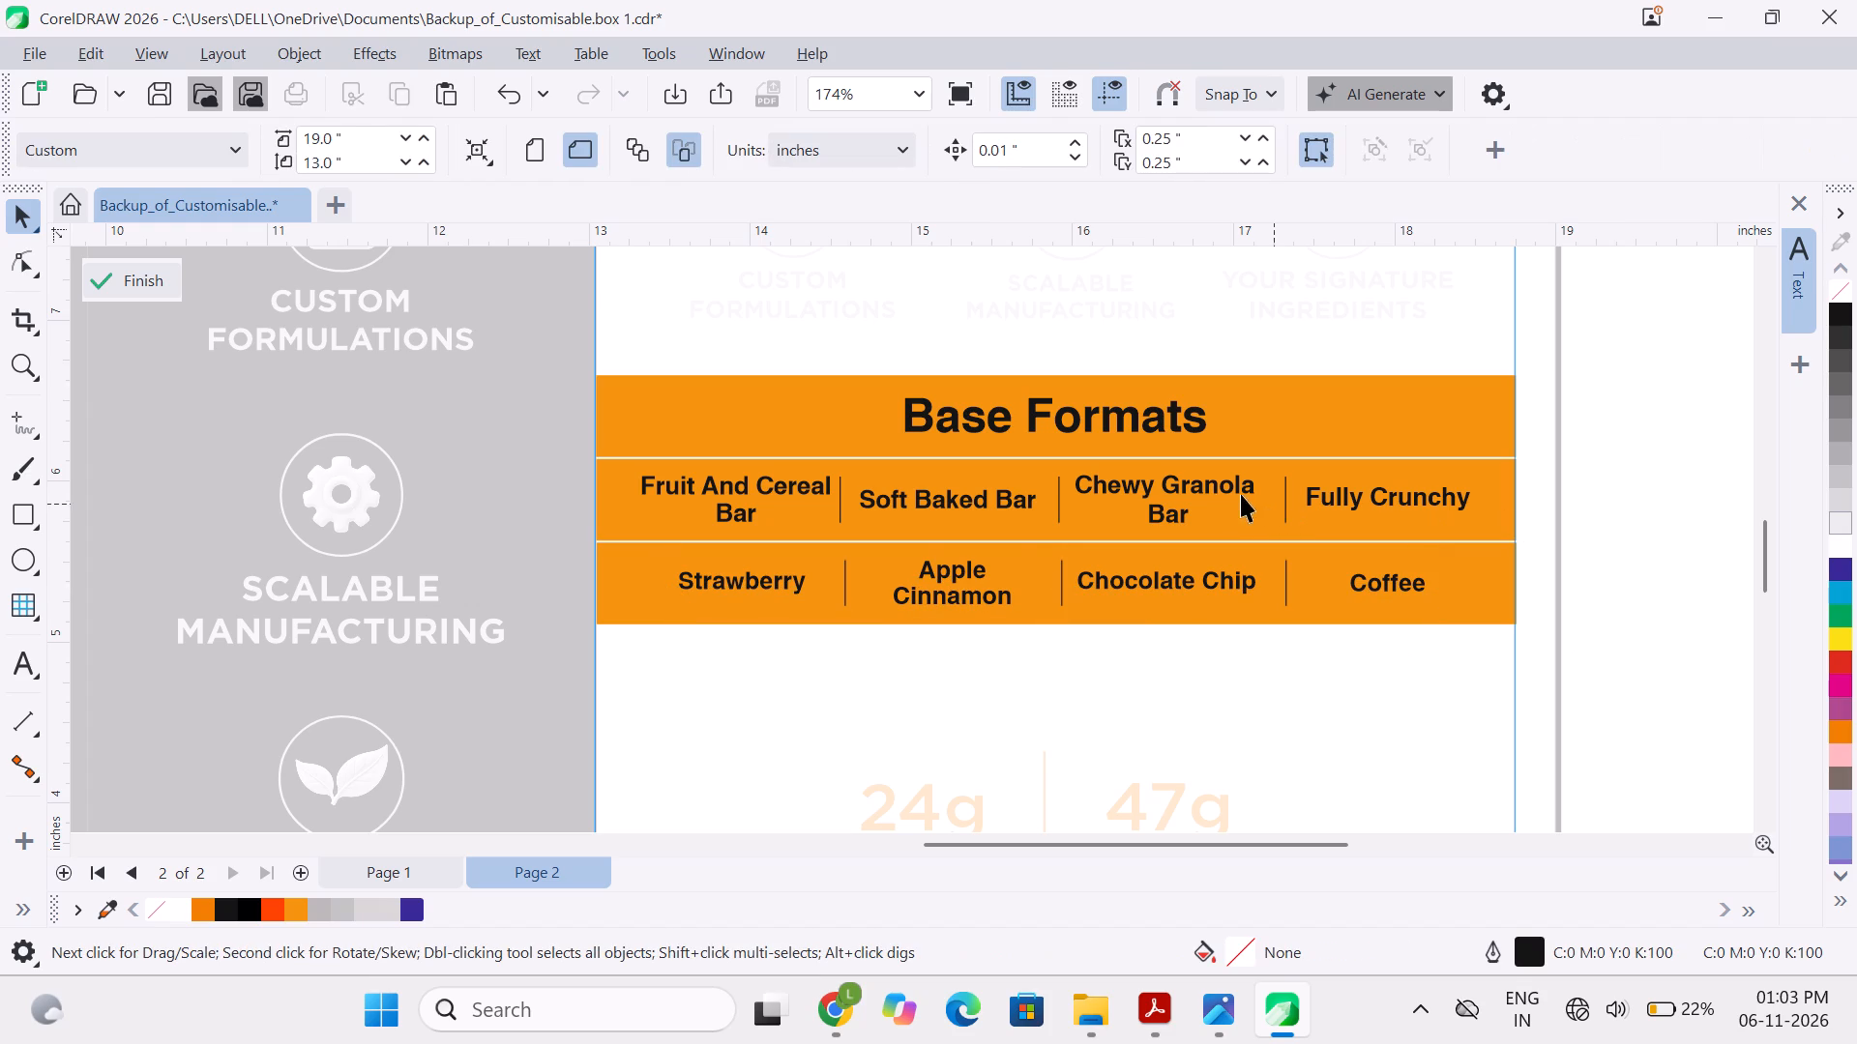
Centre-align each of the three upper-row dividers vertically in line with the matching divider in the row below.
left_click(840, 507)
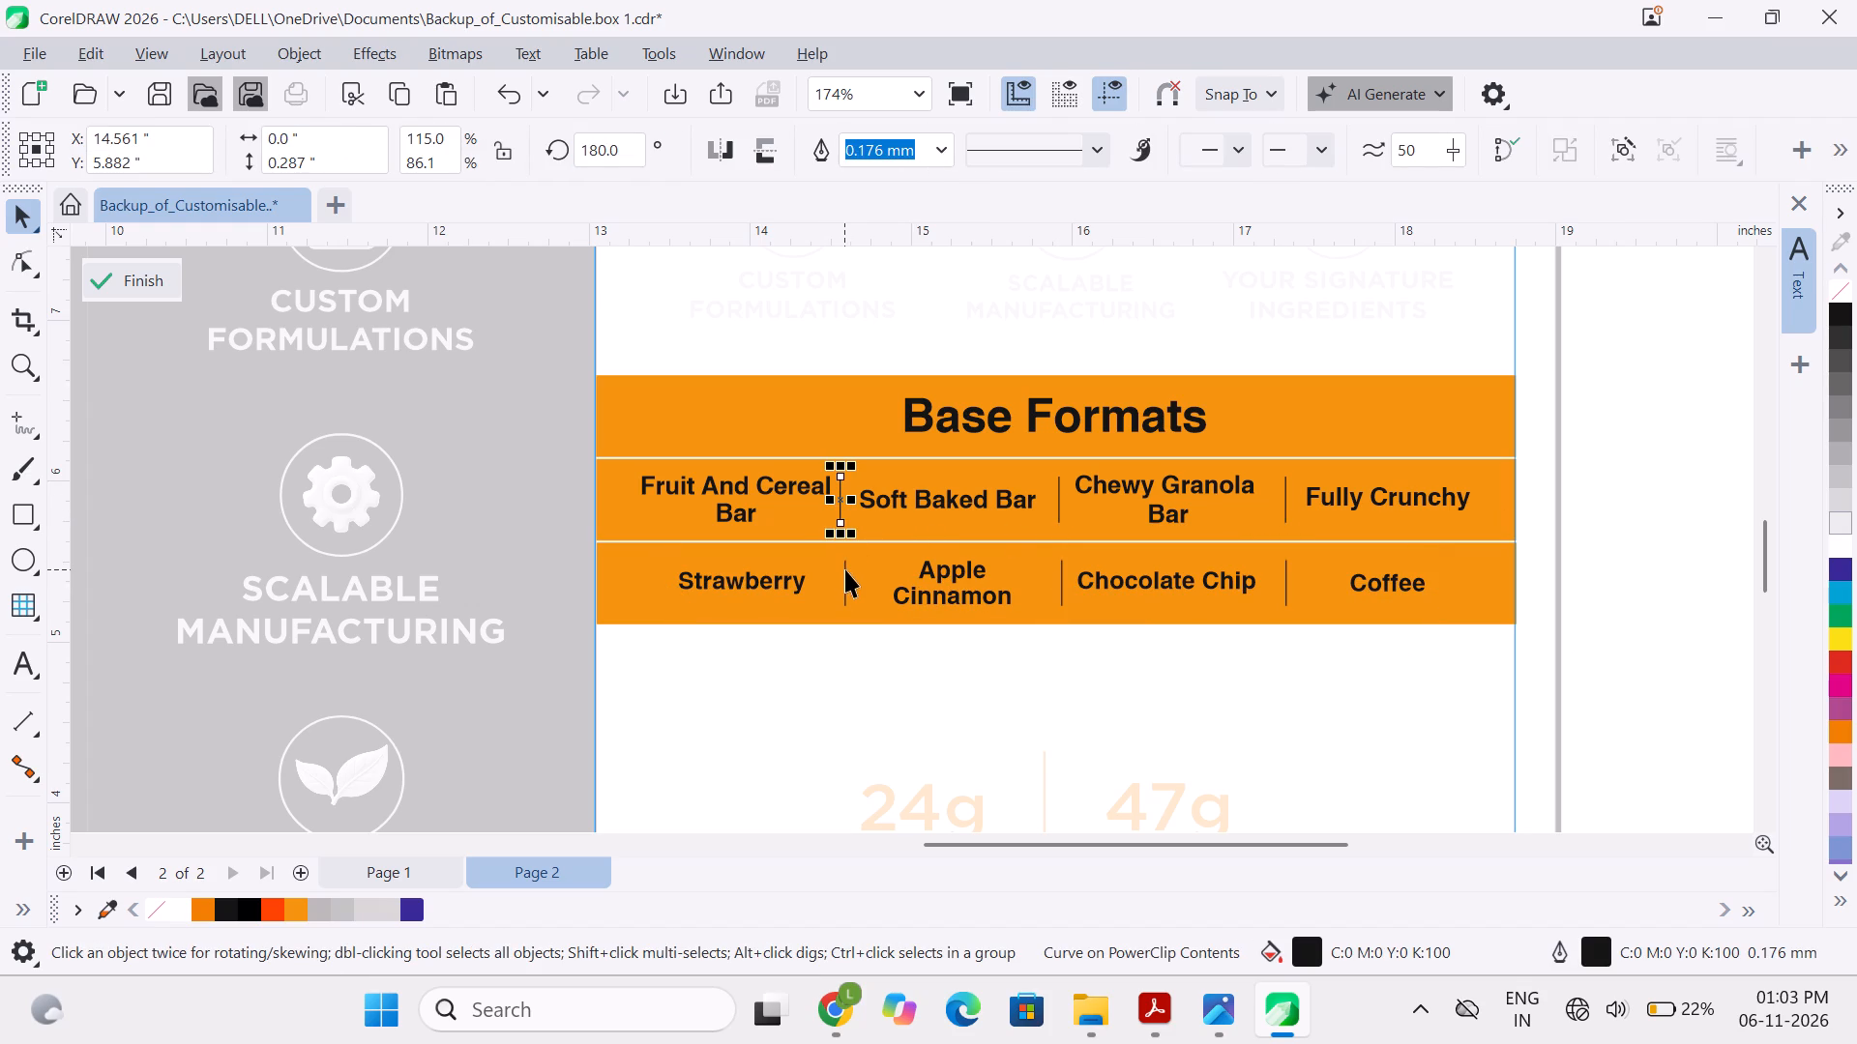
left_click(845, 569, "shift")
key("c")
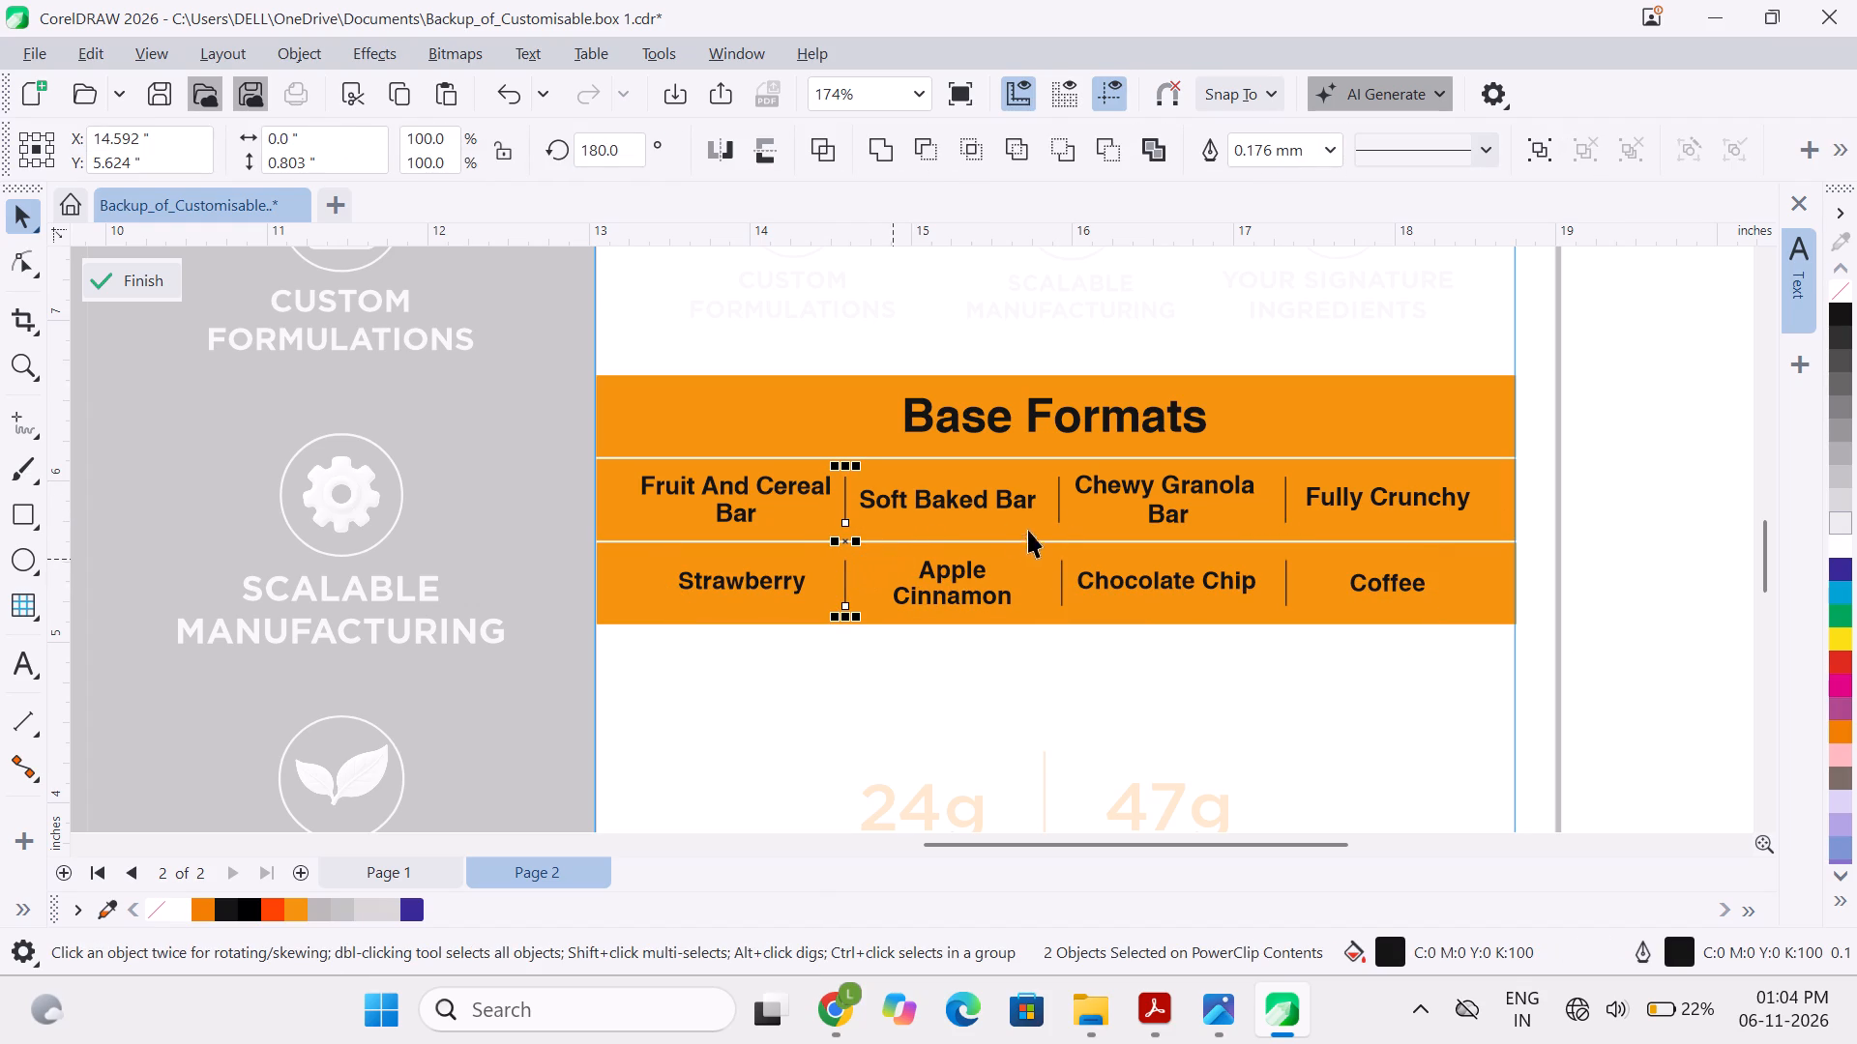
left_click(1059, 512)
left_click(1061, 565, "shift")
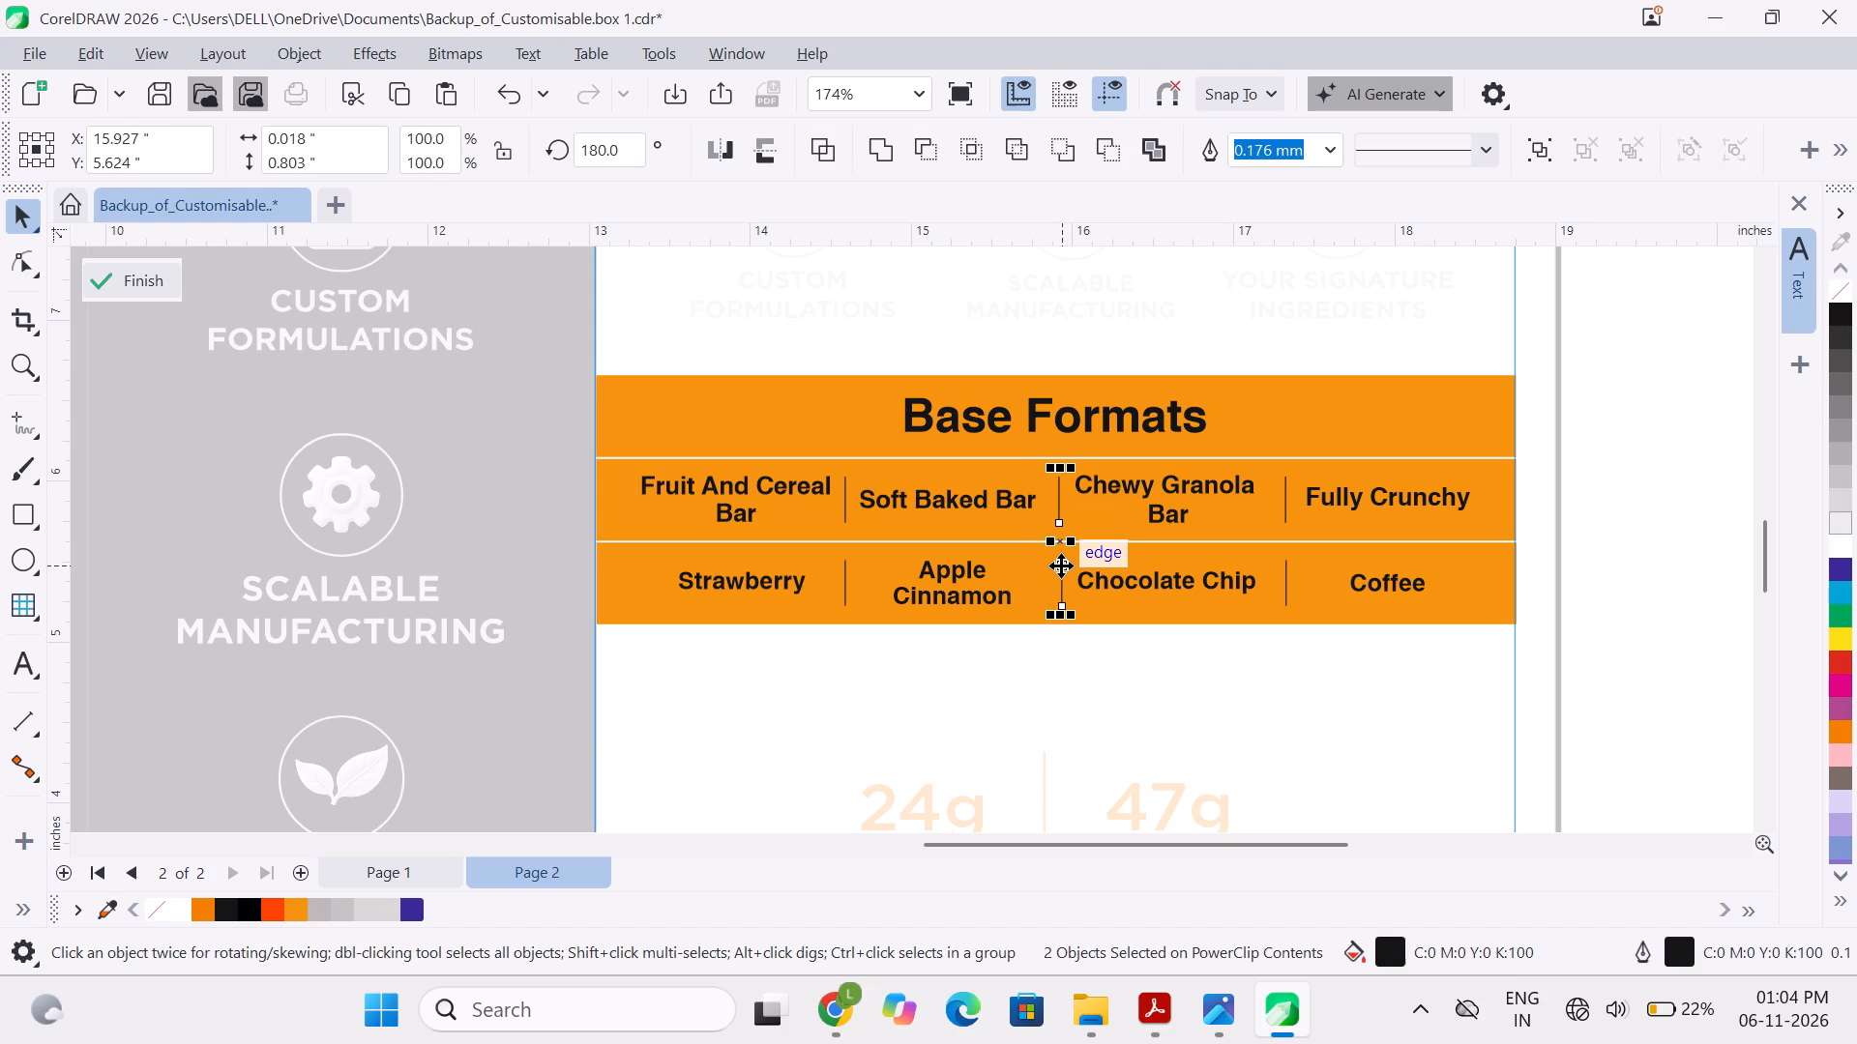
key("c")
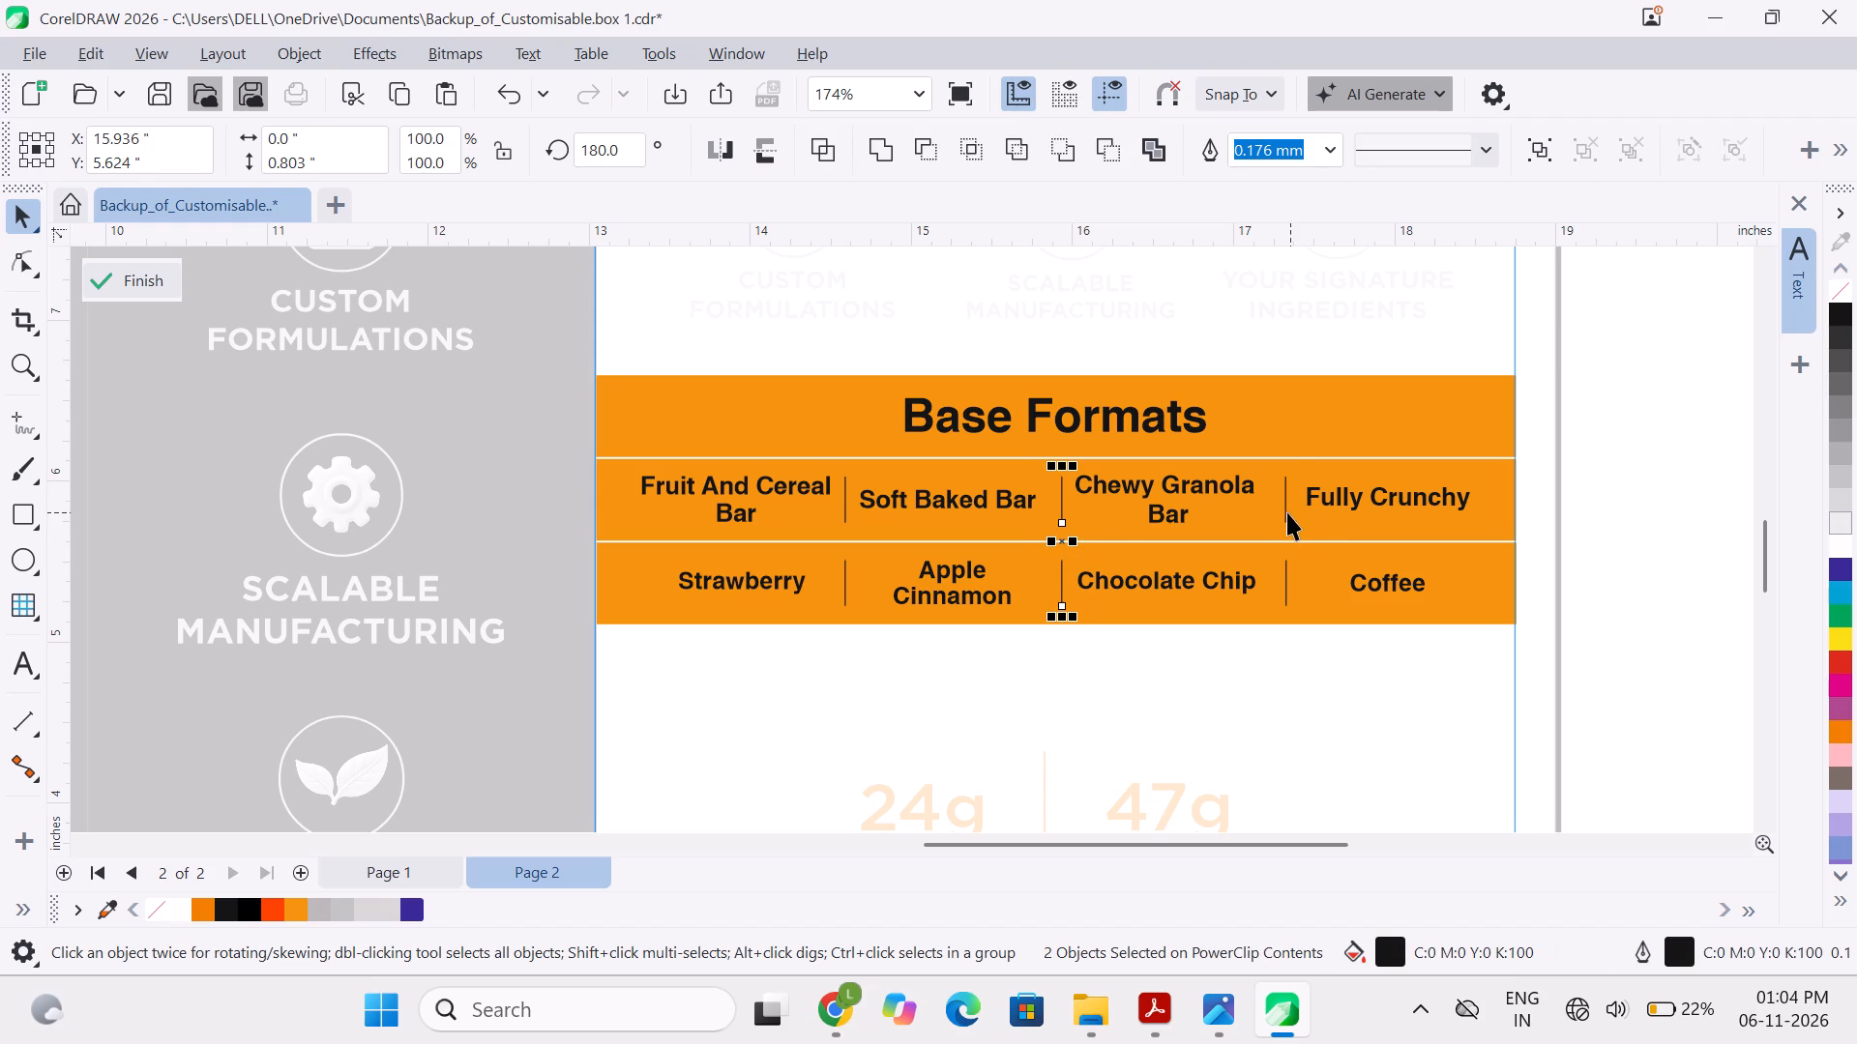
left_click(1284, 512)
left_click(1287, 593, "shift")
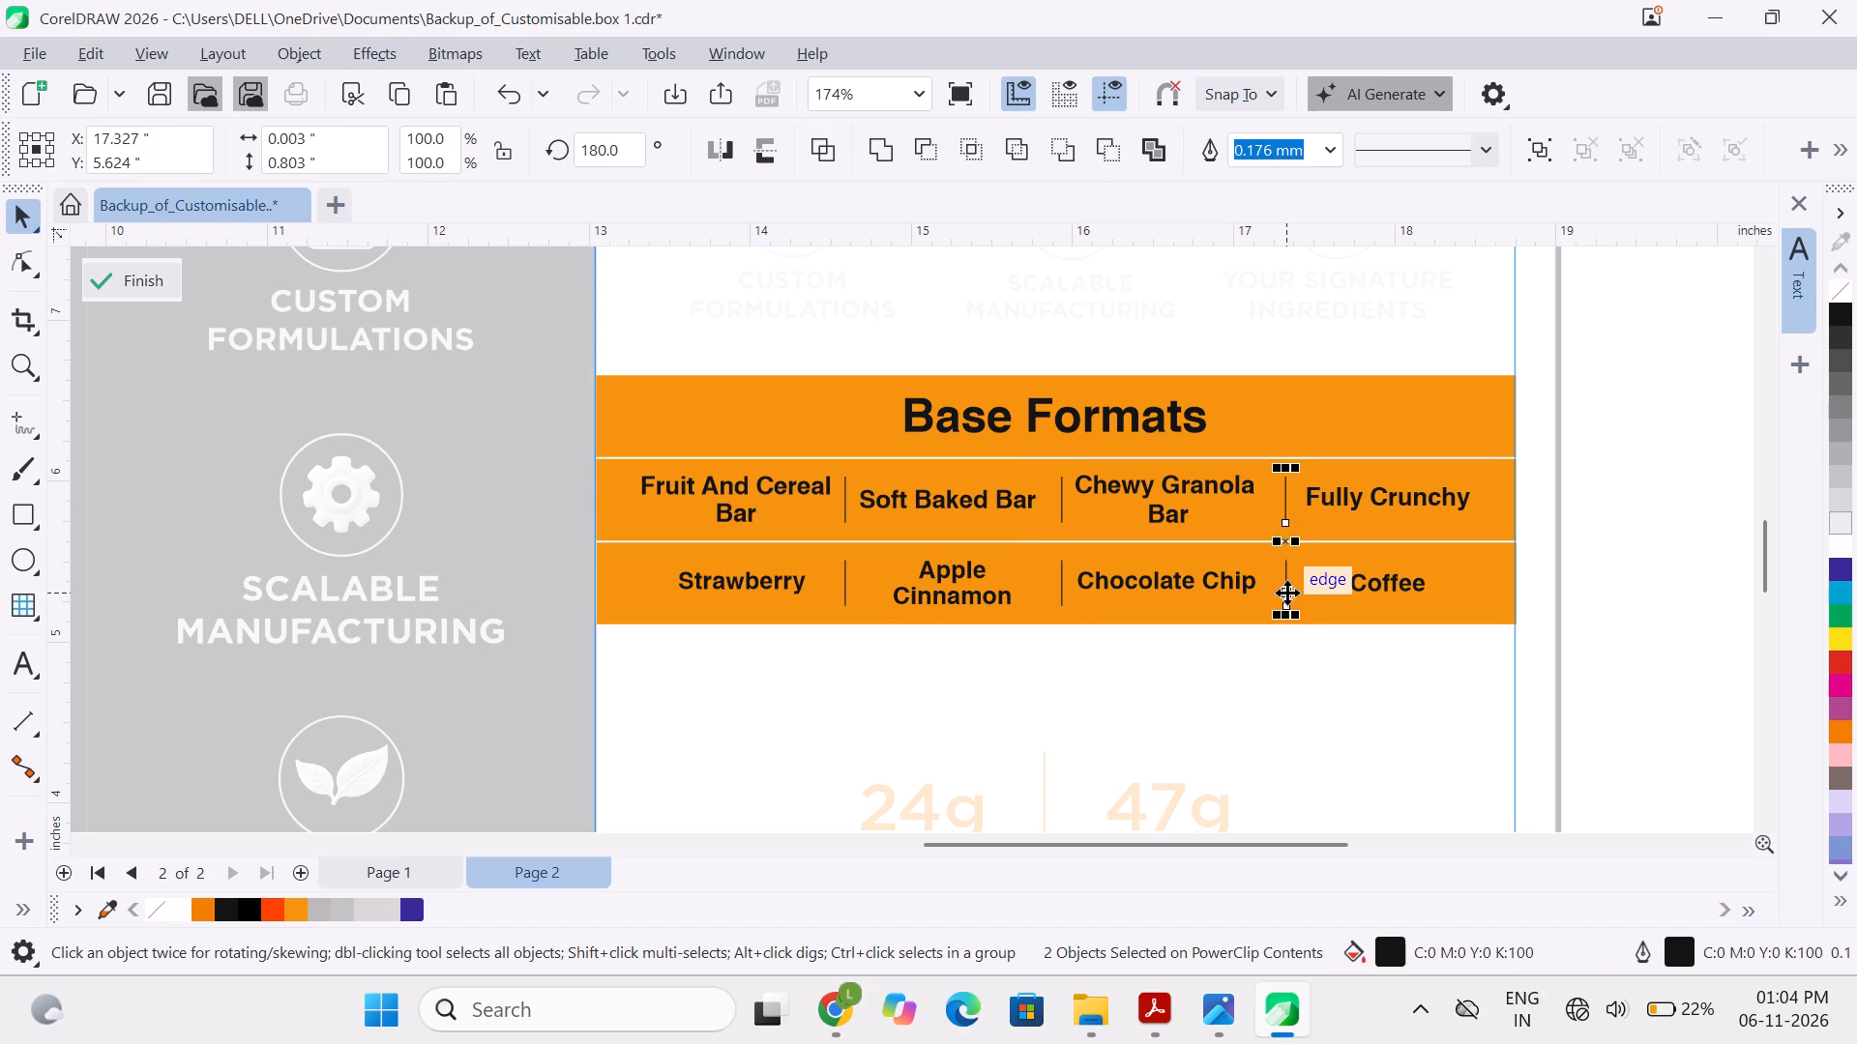
key("c")
left_click(1632, 478)
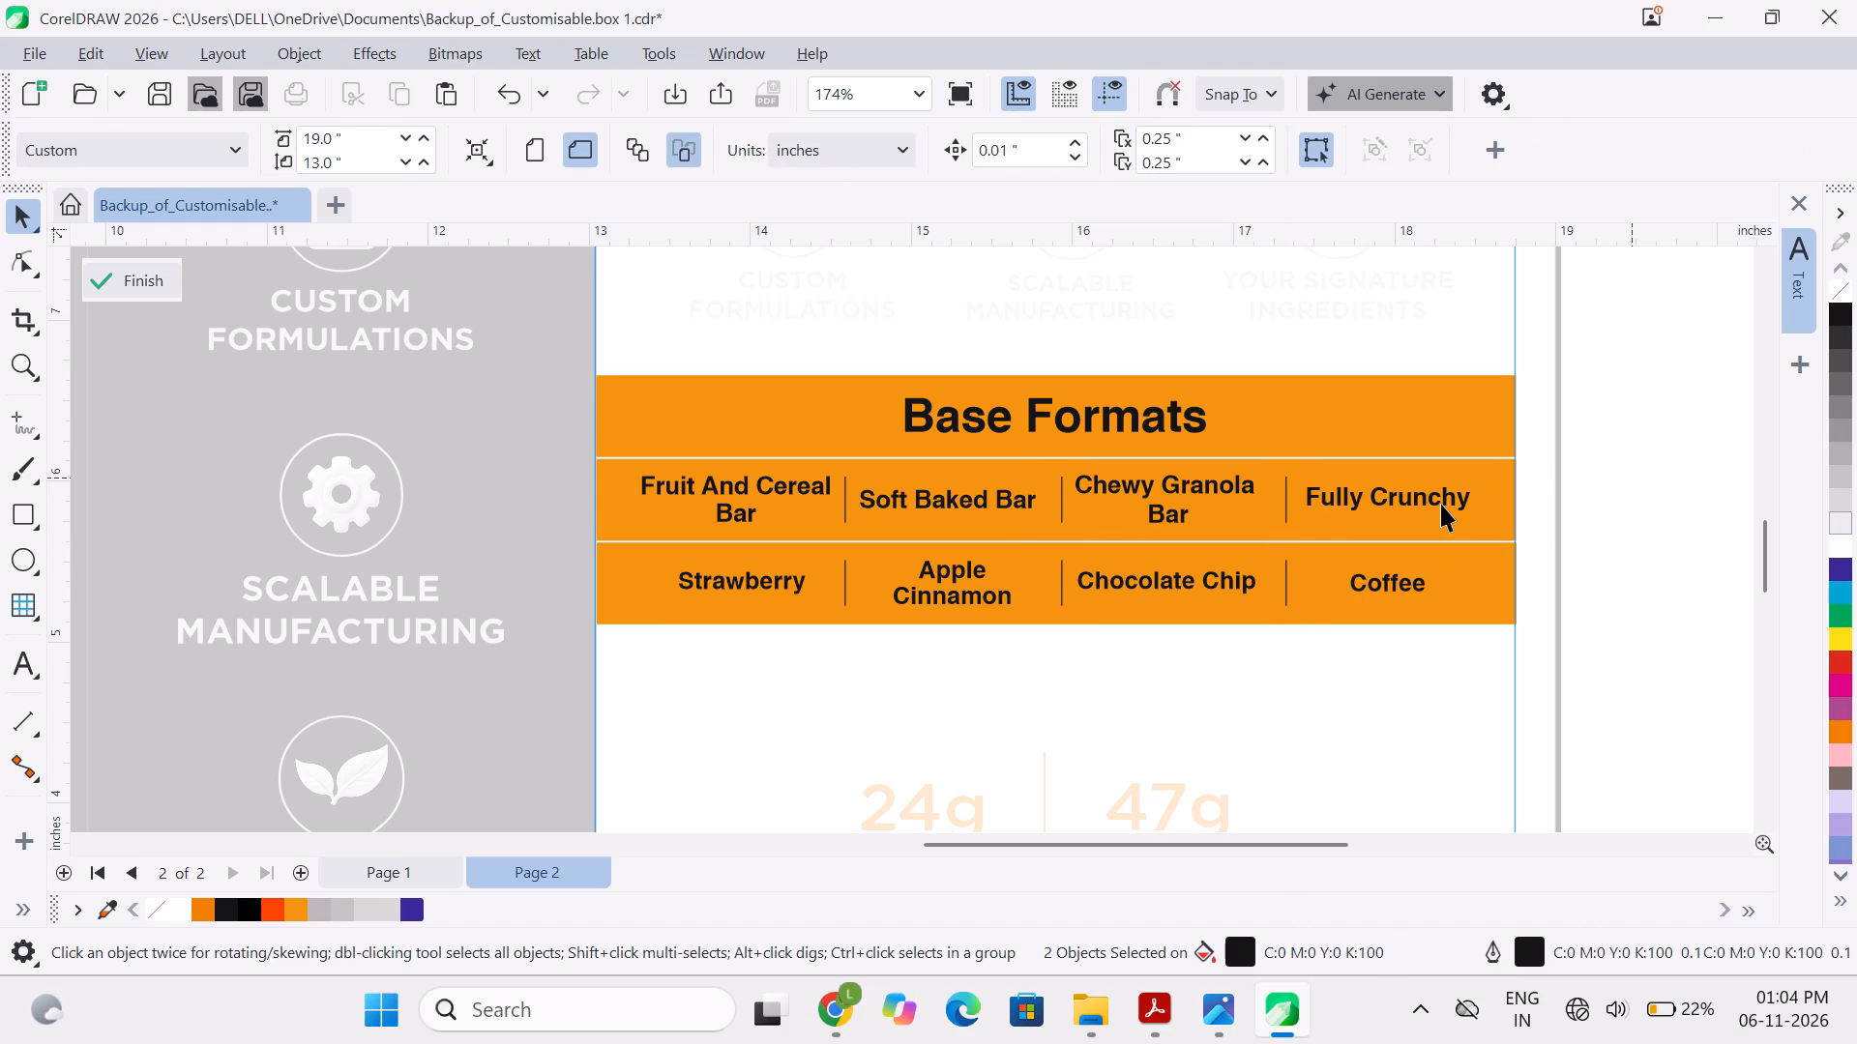
Check the font sizes of the individual texts in both rows of the Base Formats table.
left_click(1438, 503)
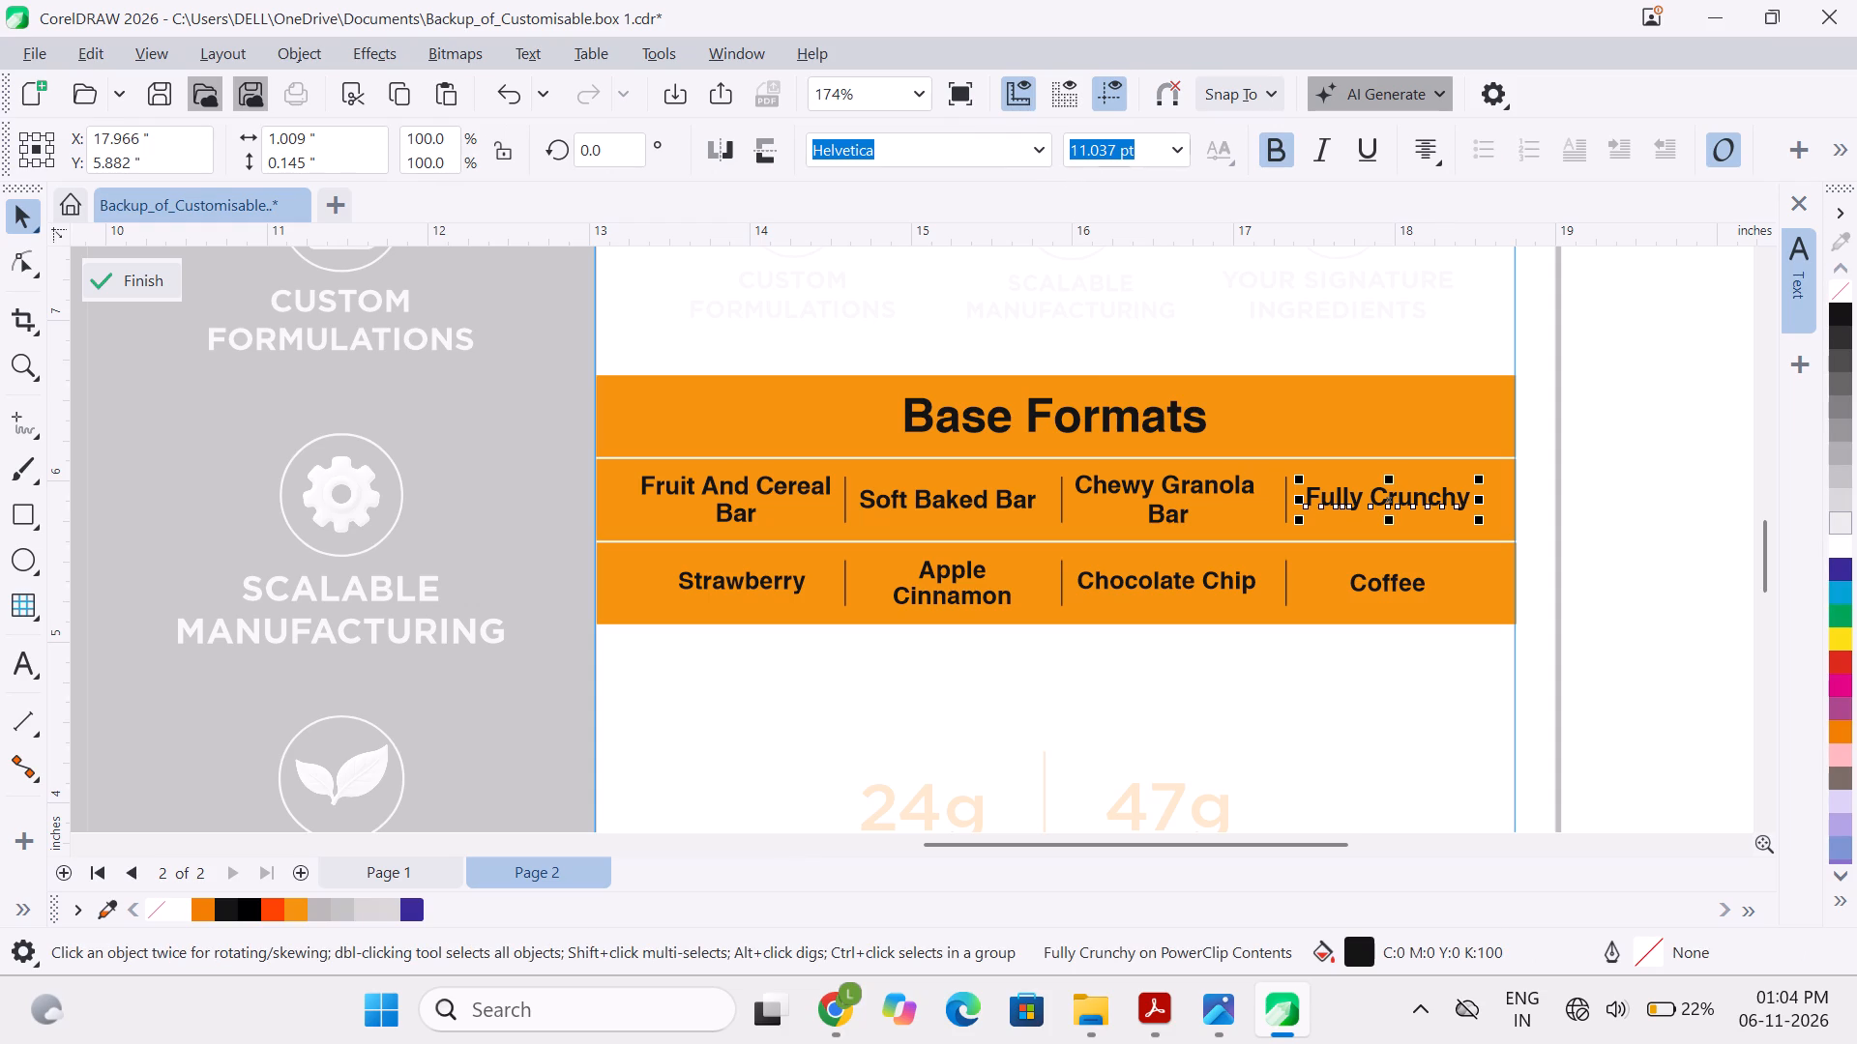
left_click(1401, 589)
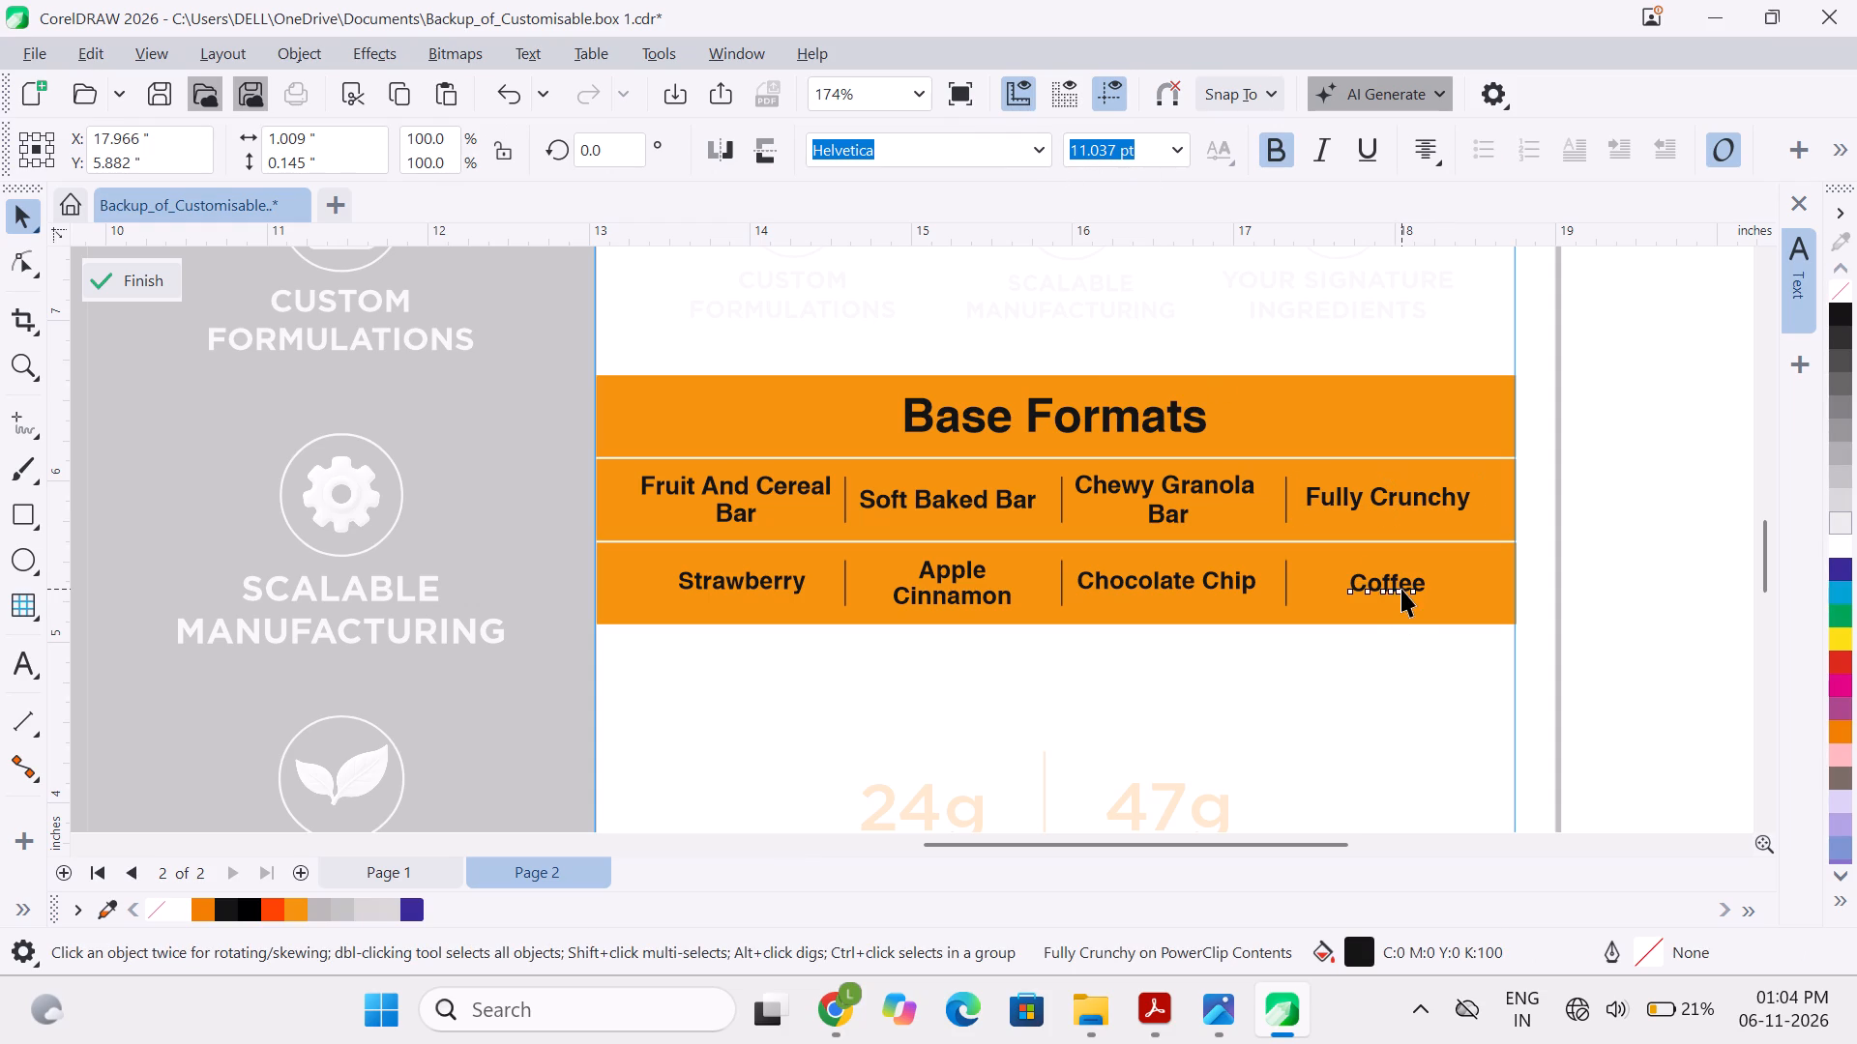
left_click(1169, 488)
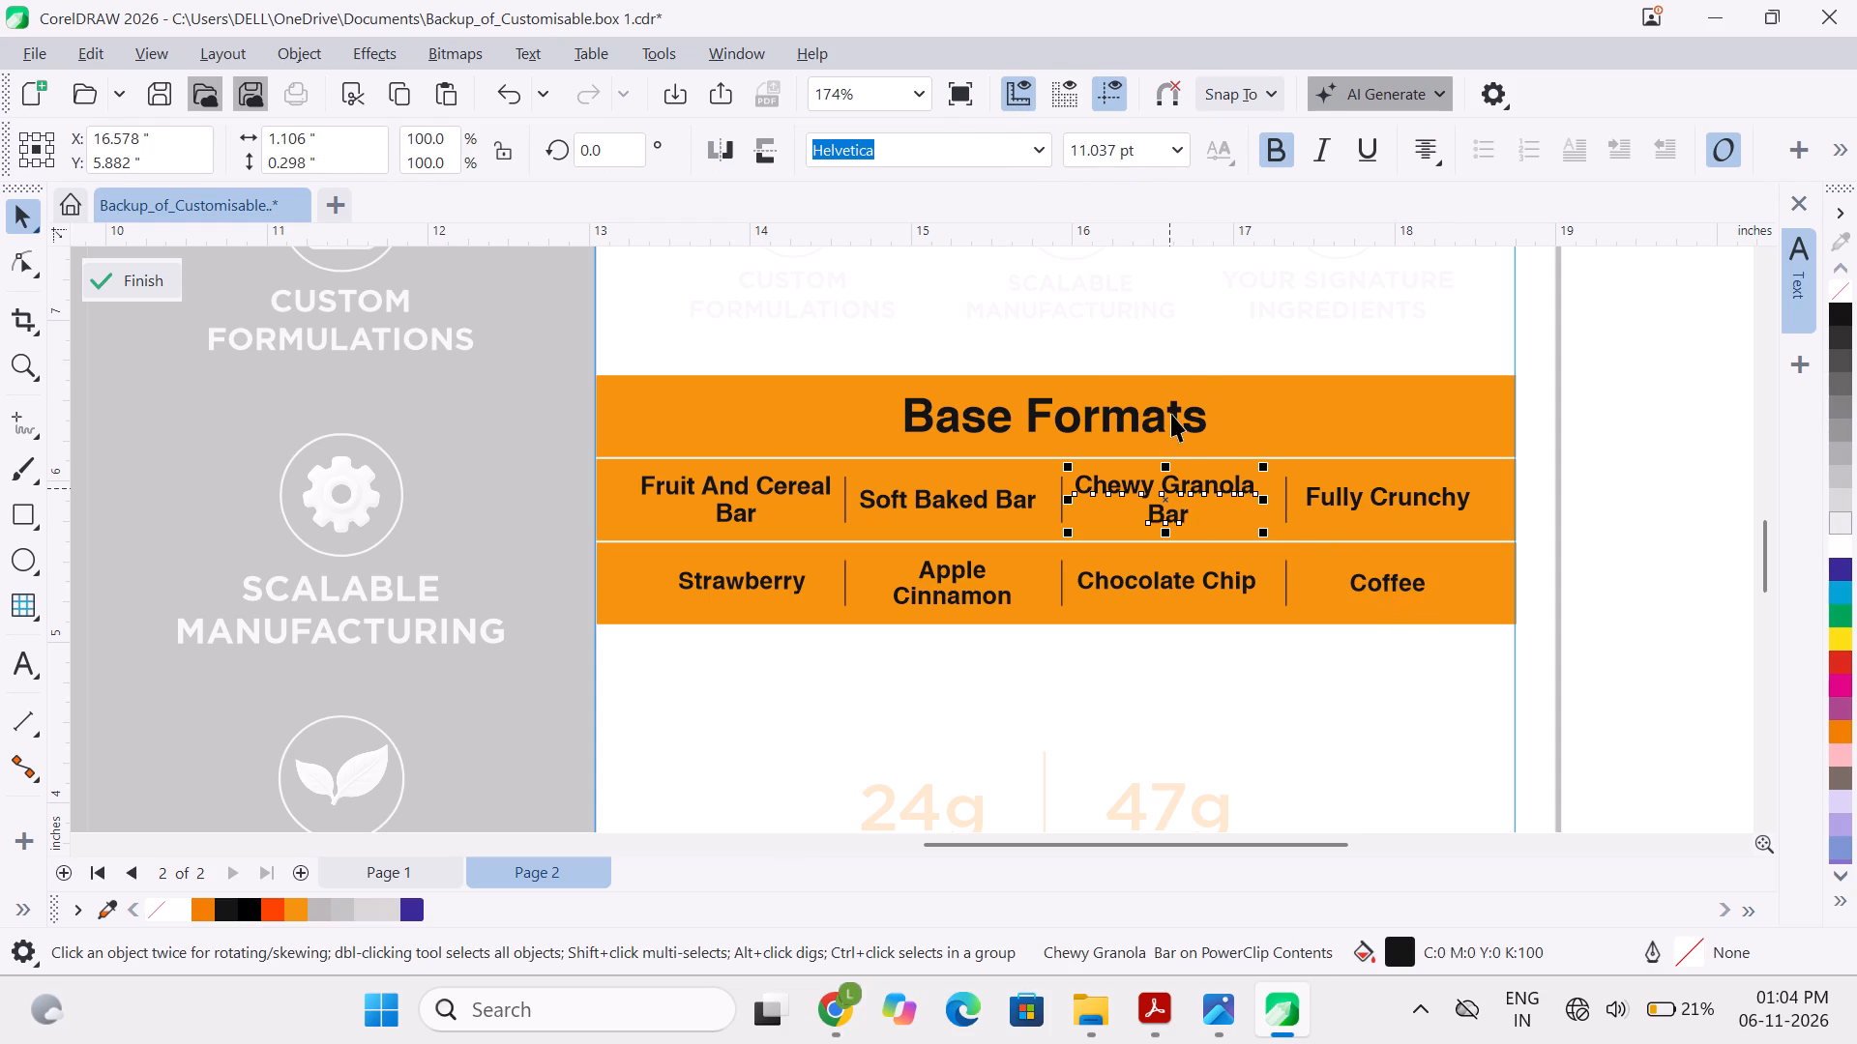
left_click(1341, 498)
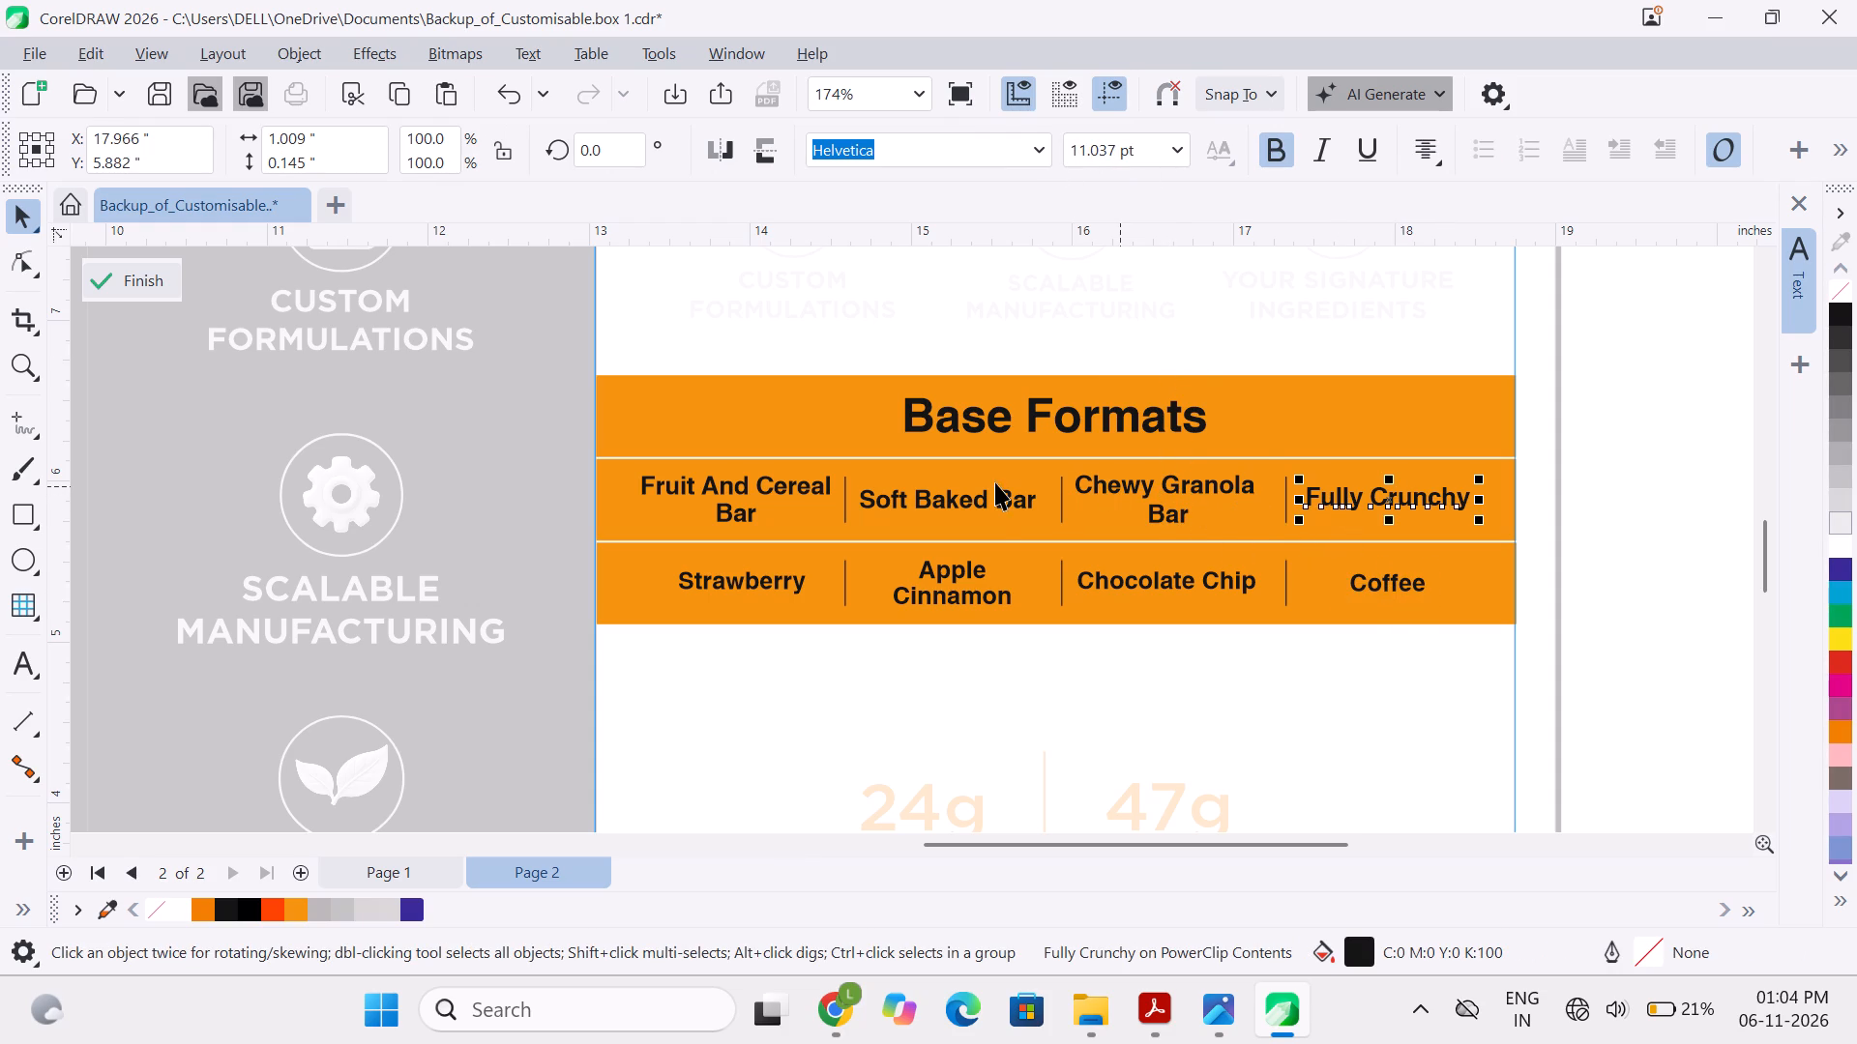
left_click(995, 500)
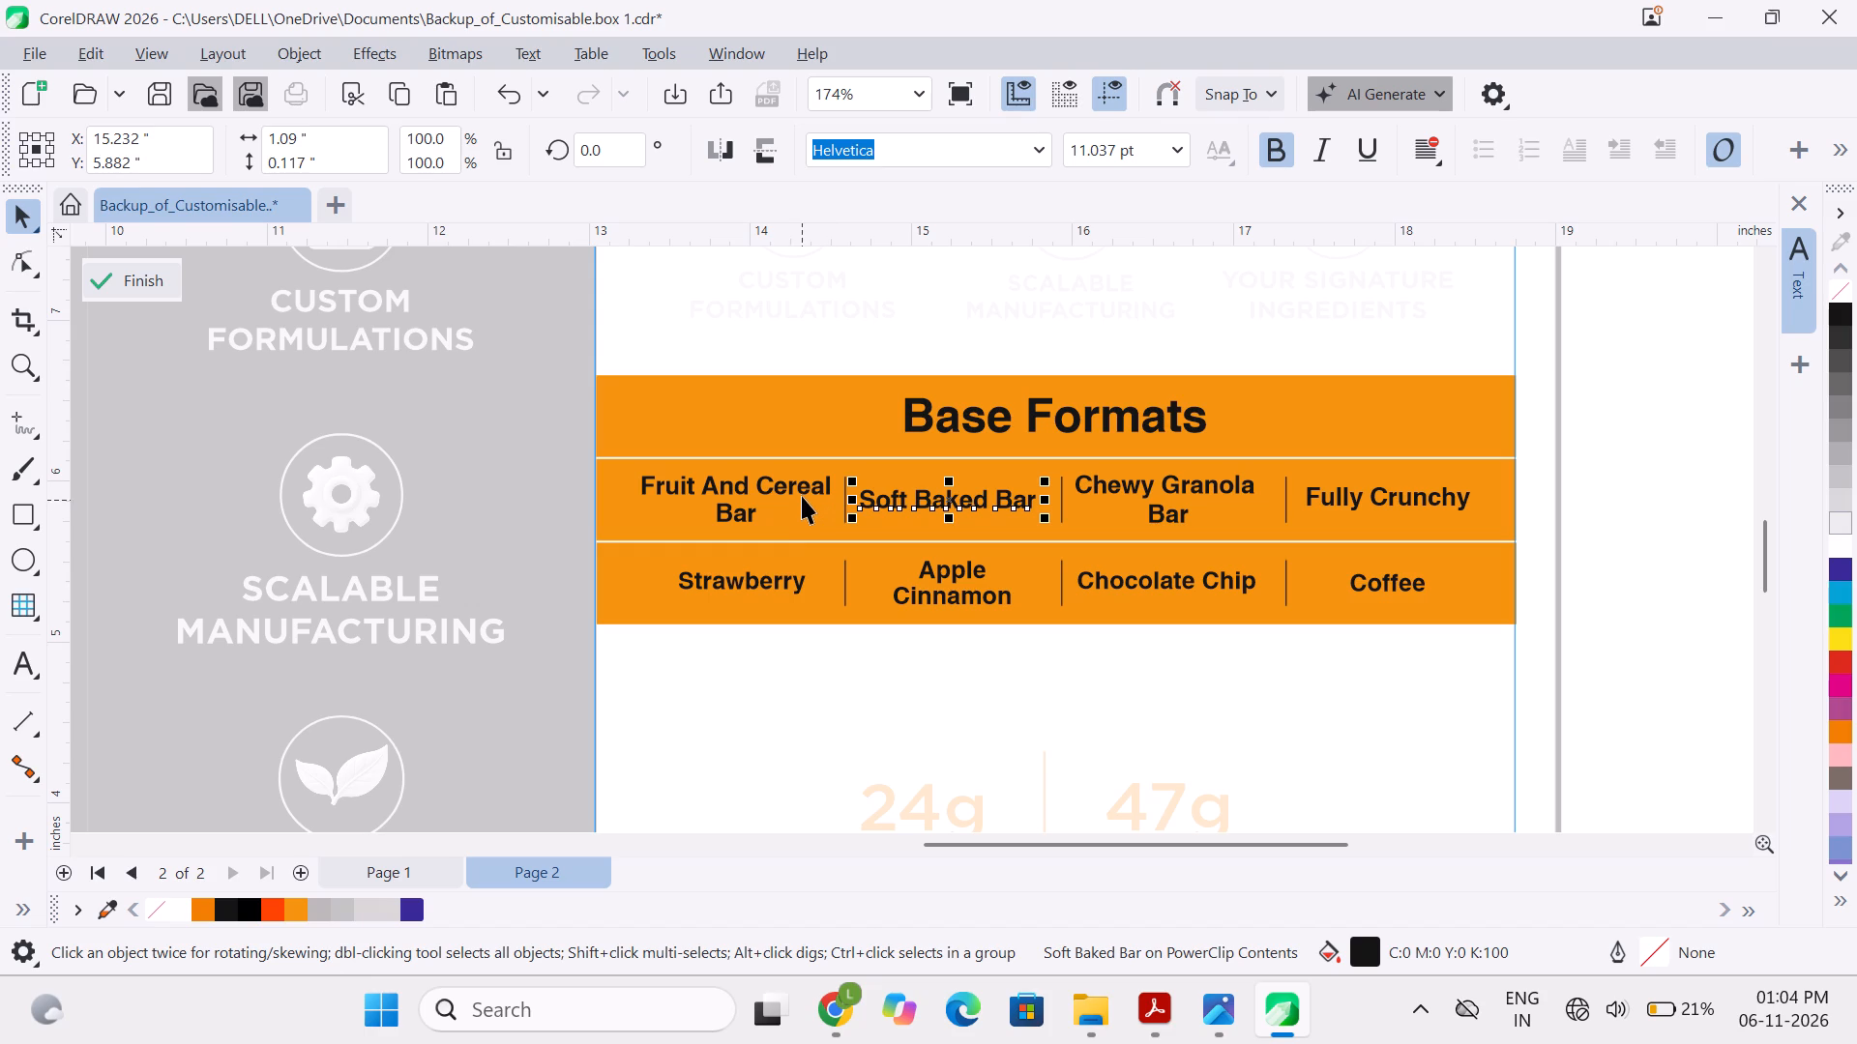
left_click(802, 494)
left_click(802, 586)
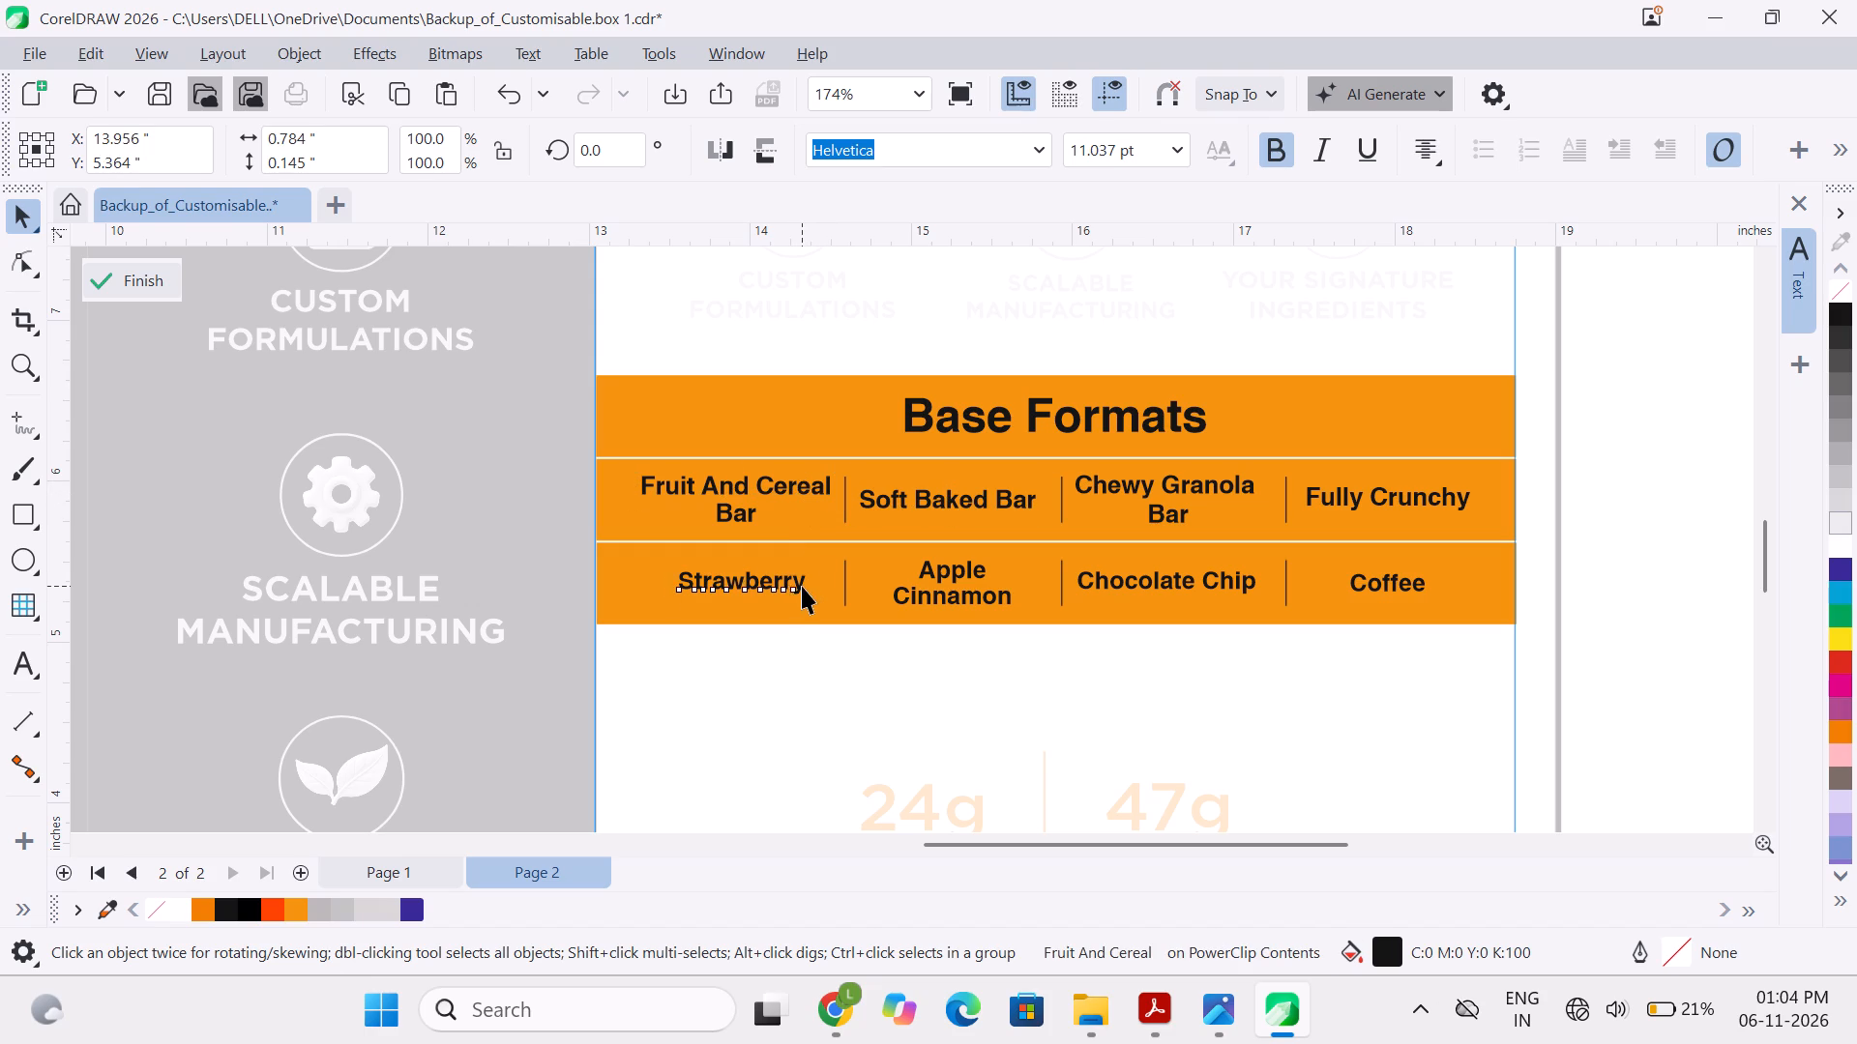
left_click(931, 602)
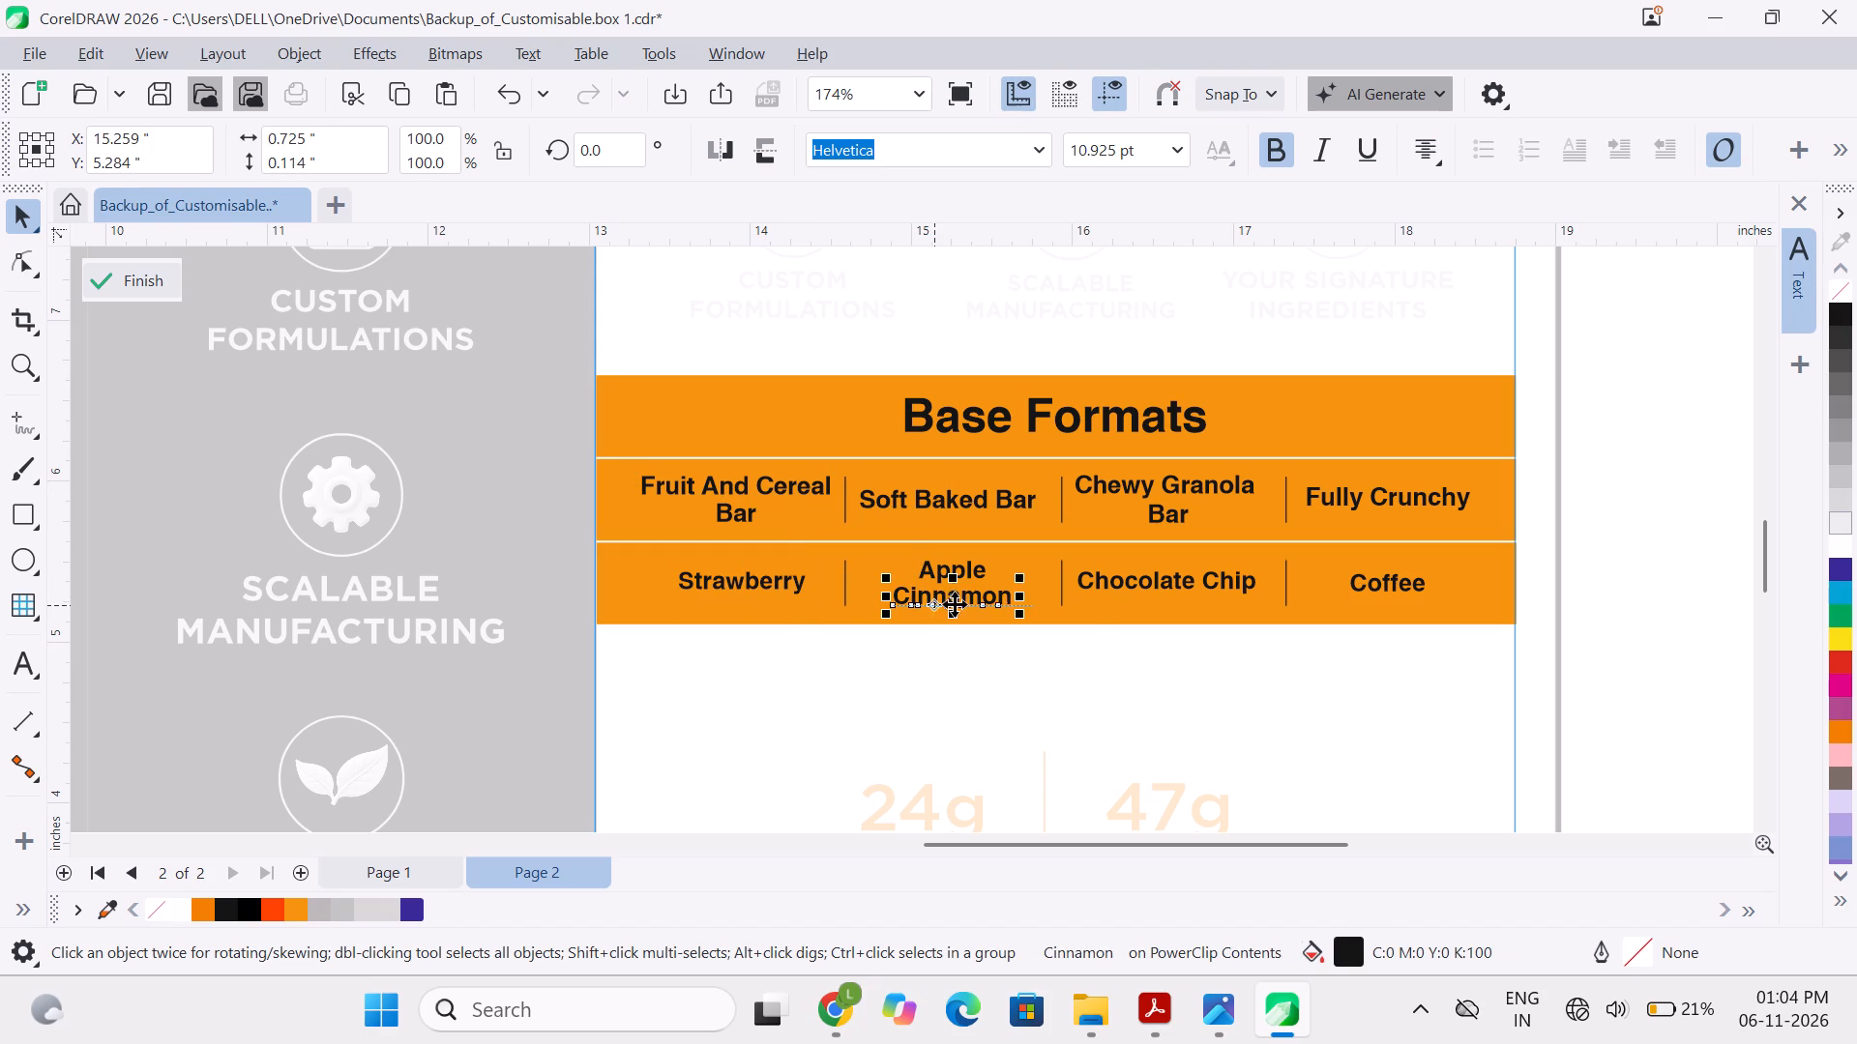
left_click(1129, 584)
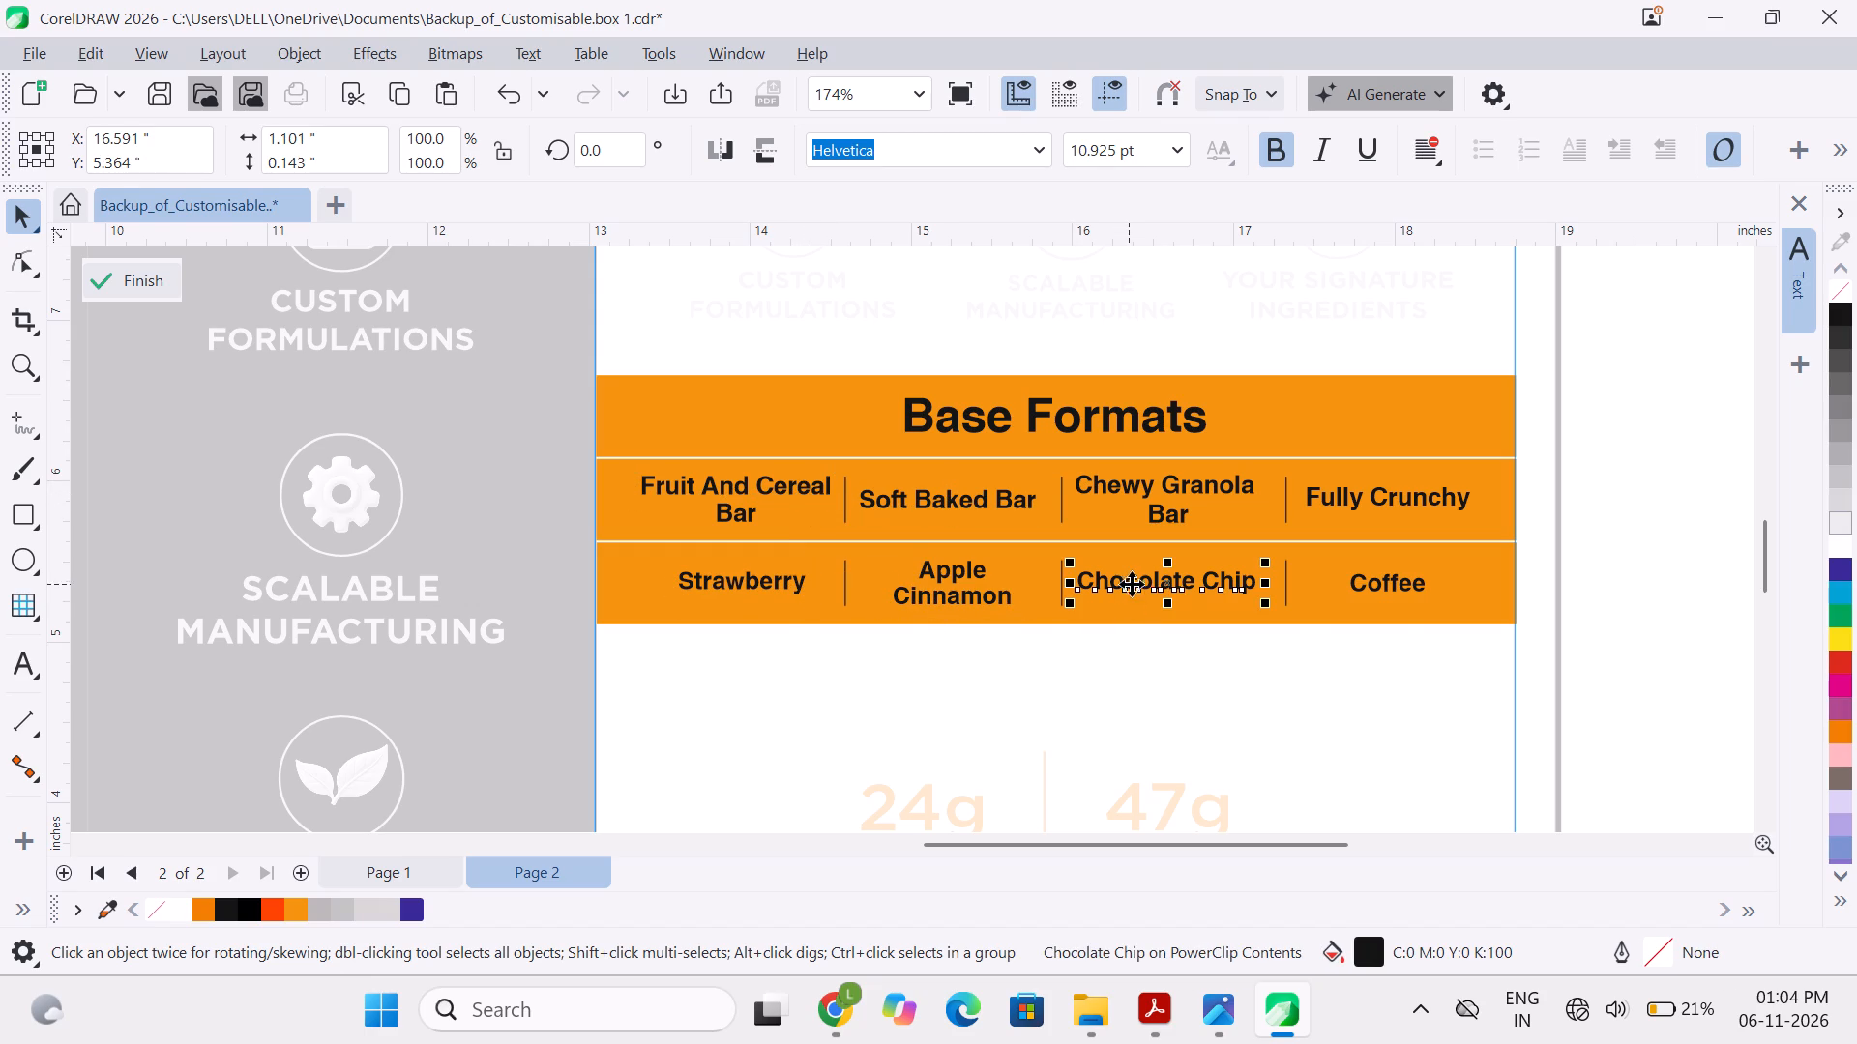
left_click(1399, 589)
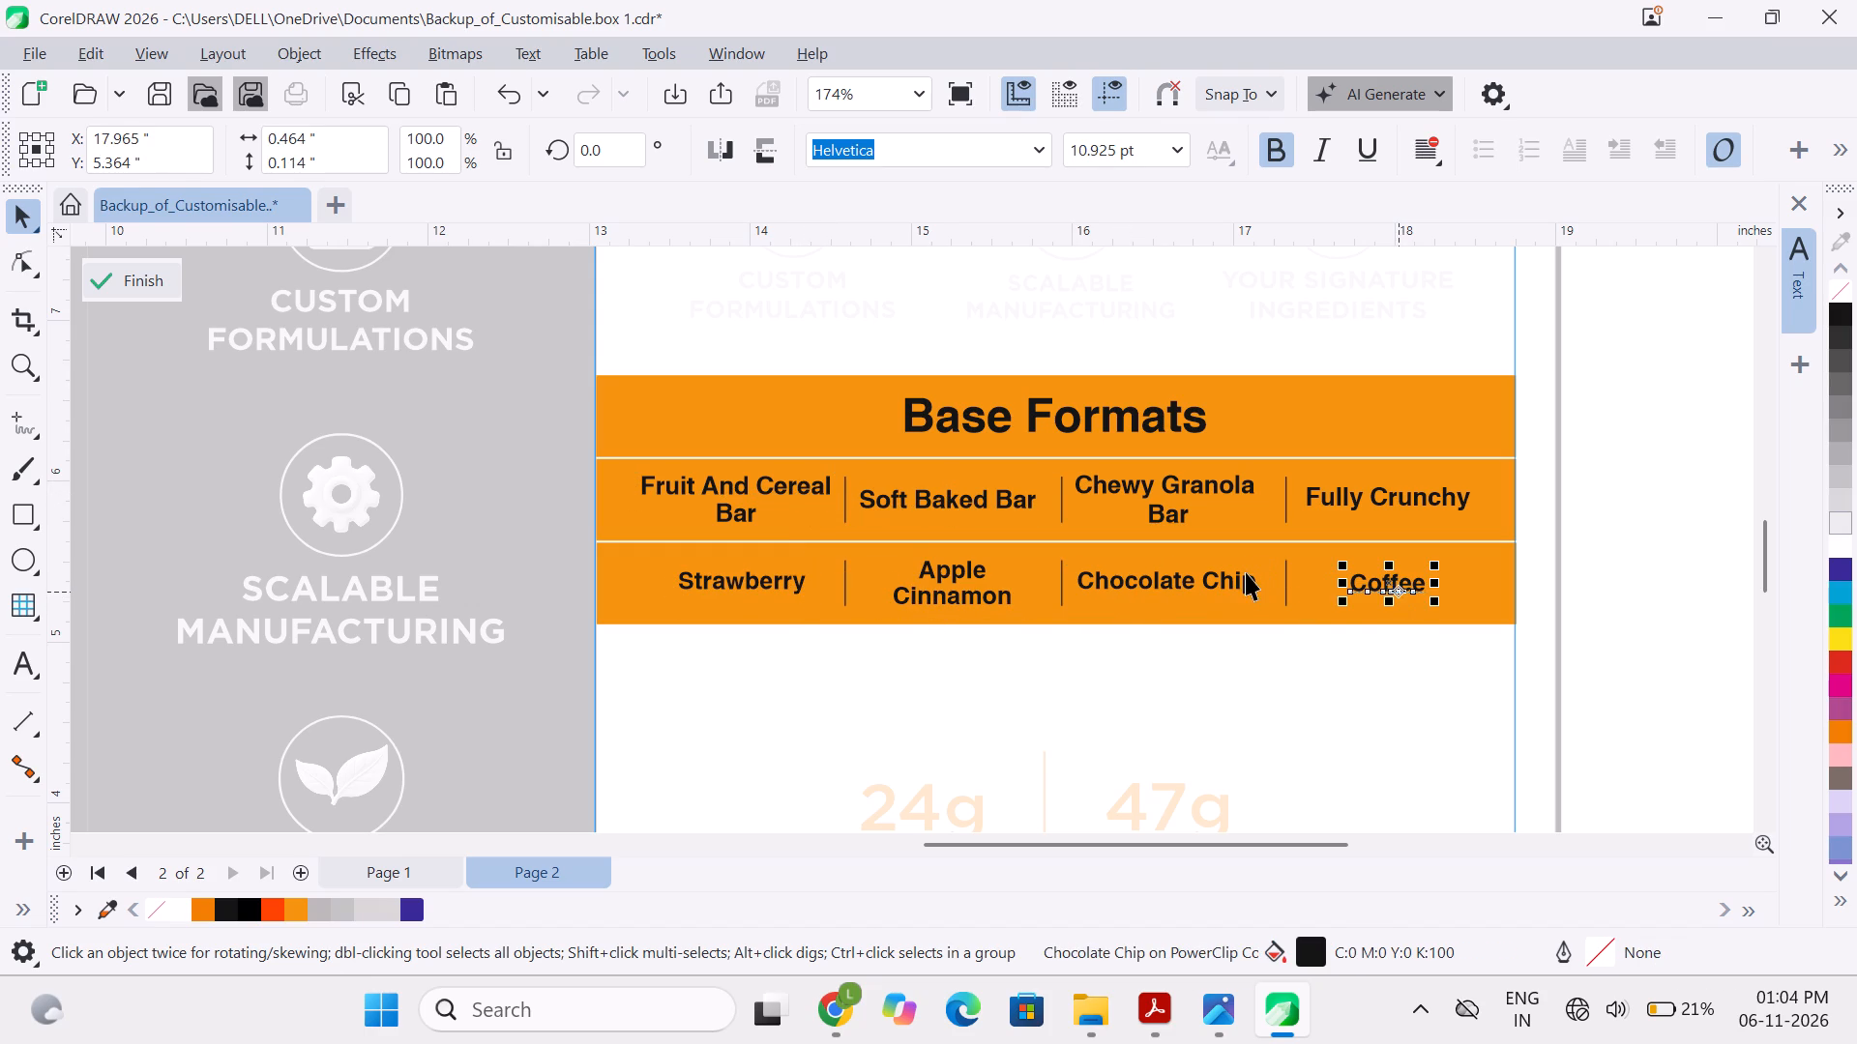
left_click(1634, 515)
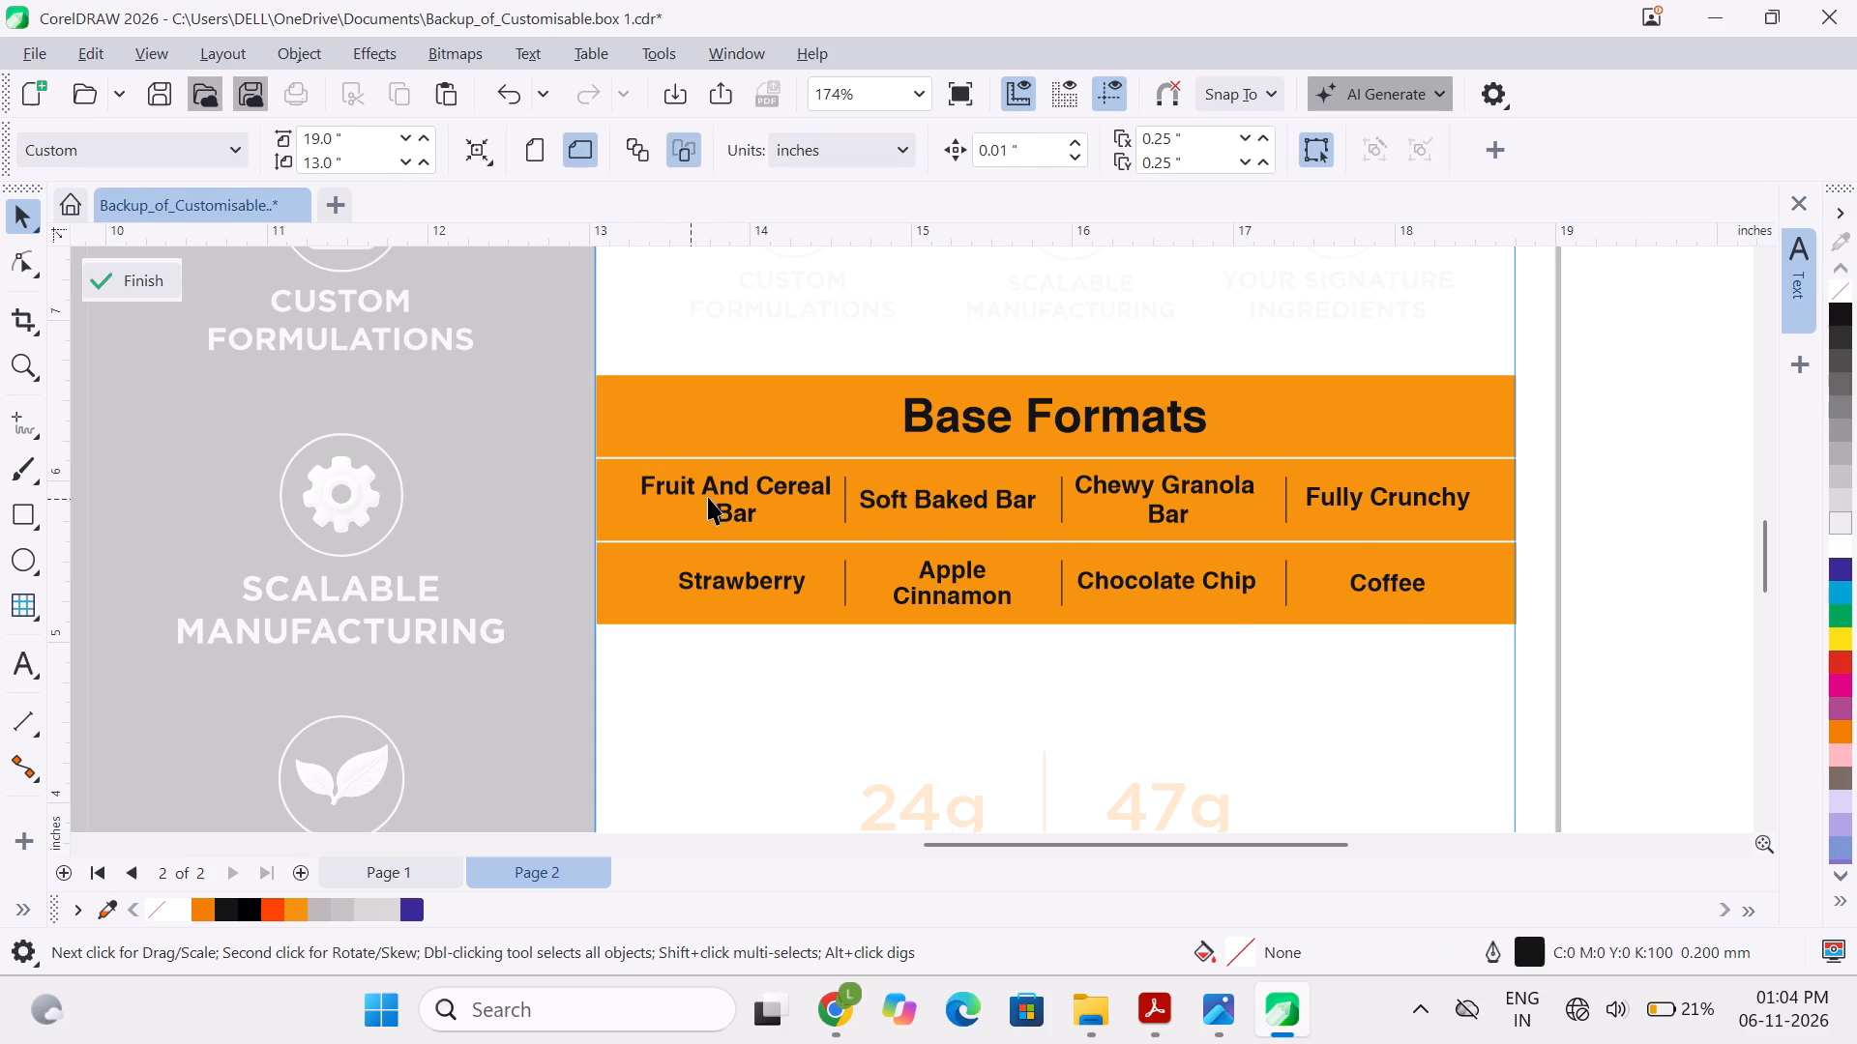
Copy the Fruit And Cereal text's 11.037 pt font size to the Strawberry, Cinnamon, Chocolate Chip and Coffee texts.
left_click(723, 493)
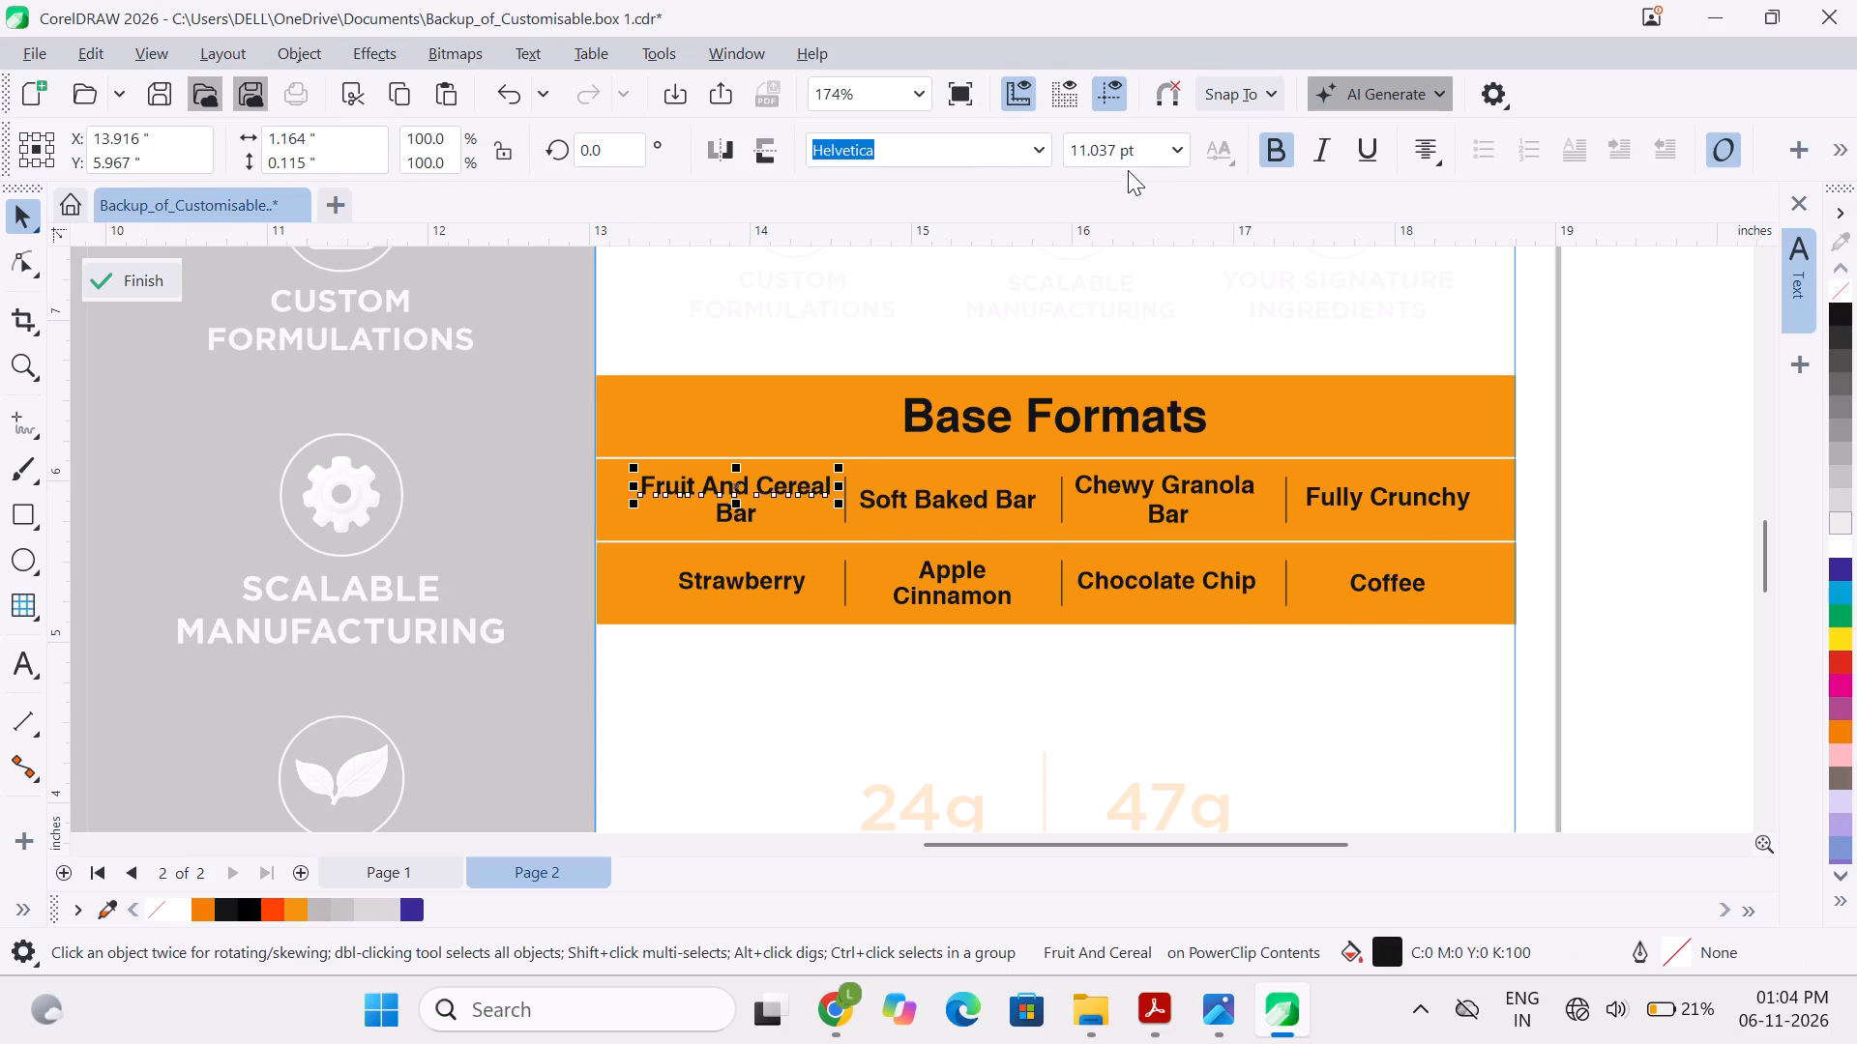
left_click_drag(1113, 149, 1074, 147)
left_click_drag(1074, 147, 1143, 158)
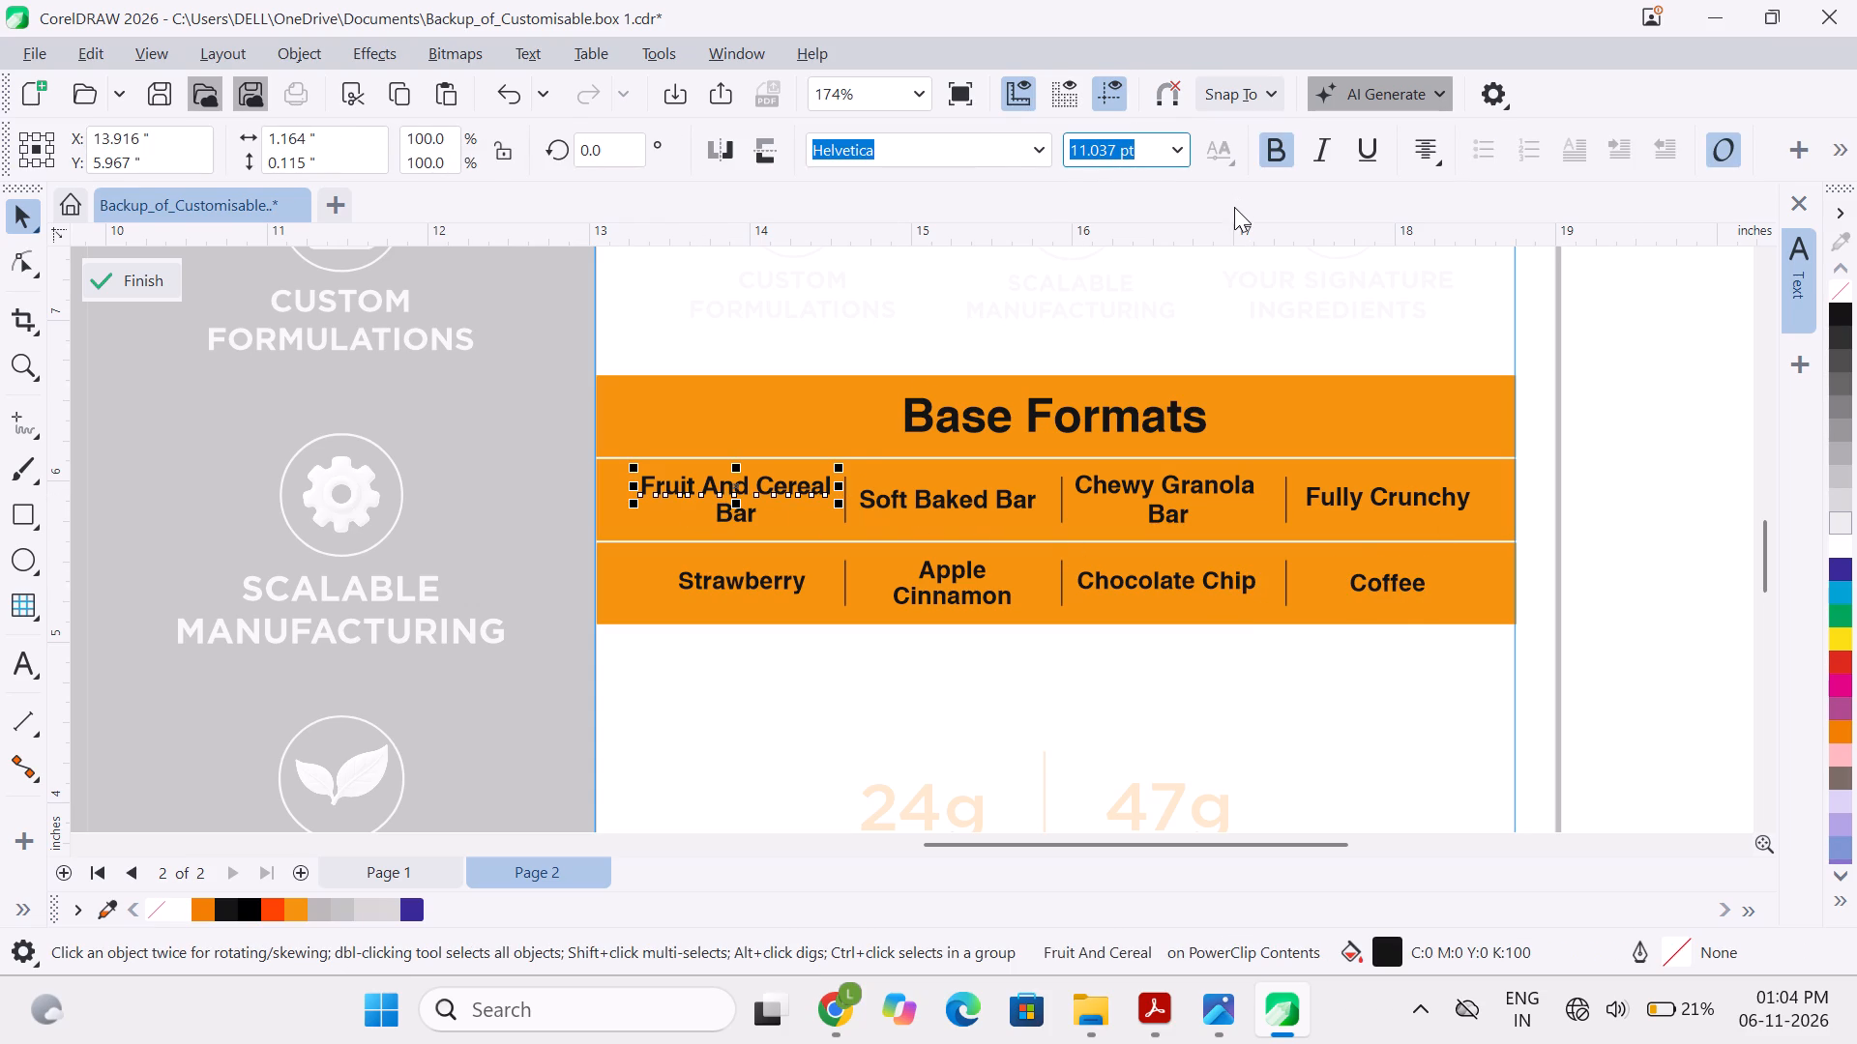
key("ctrl+c")
left_click(778, 584)
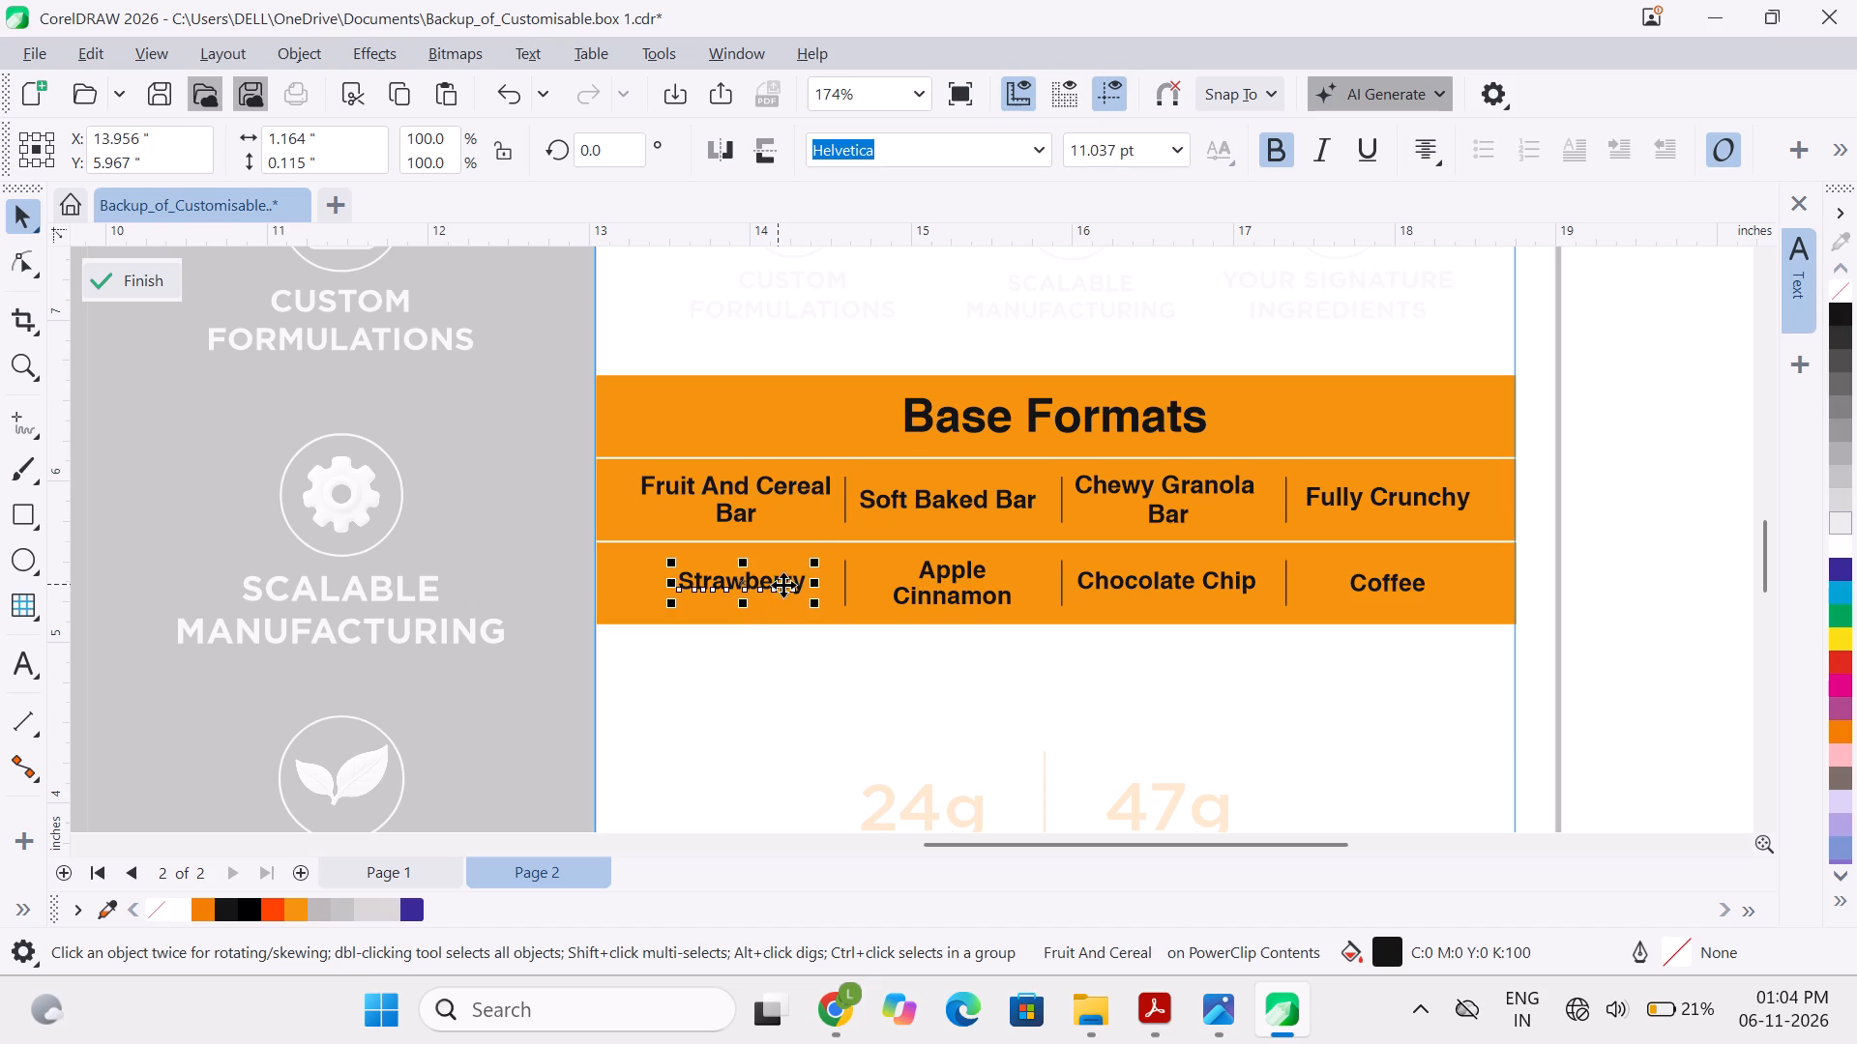
left_click(976, 594, "shift")
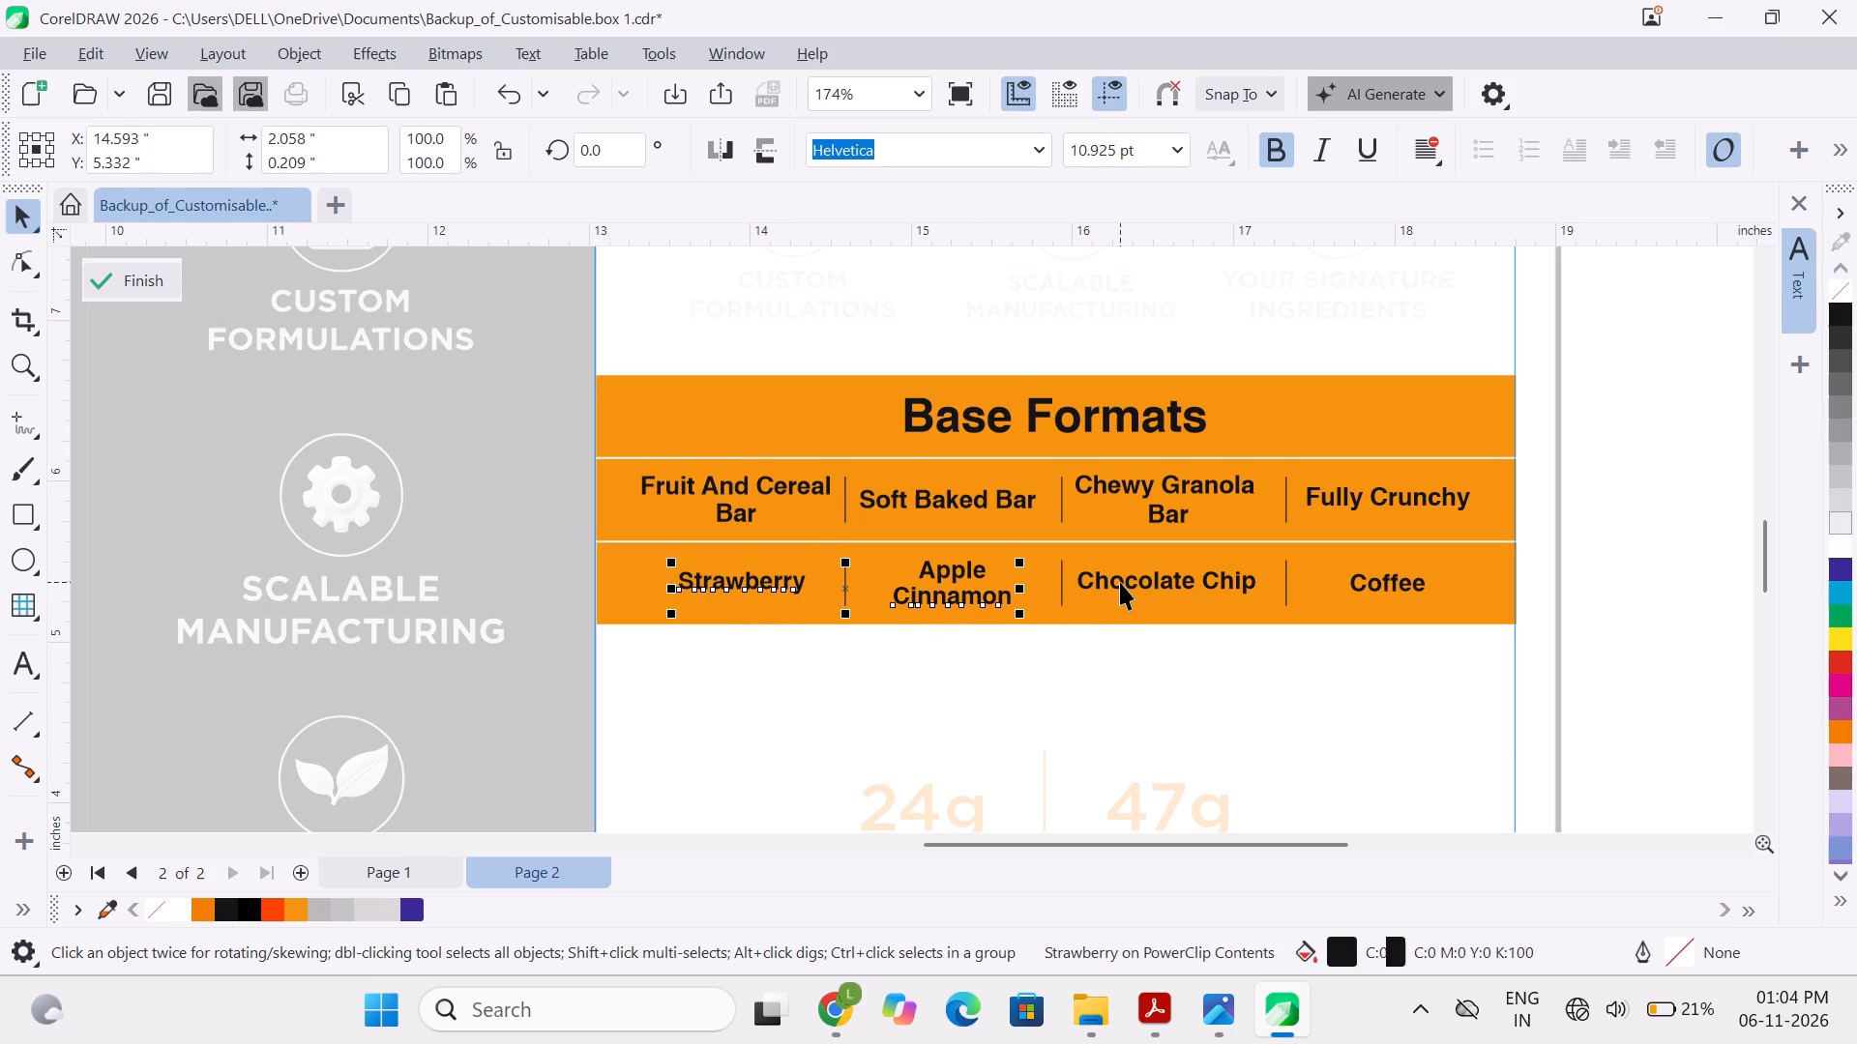
left_click(1120, 582, "shift")
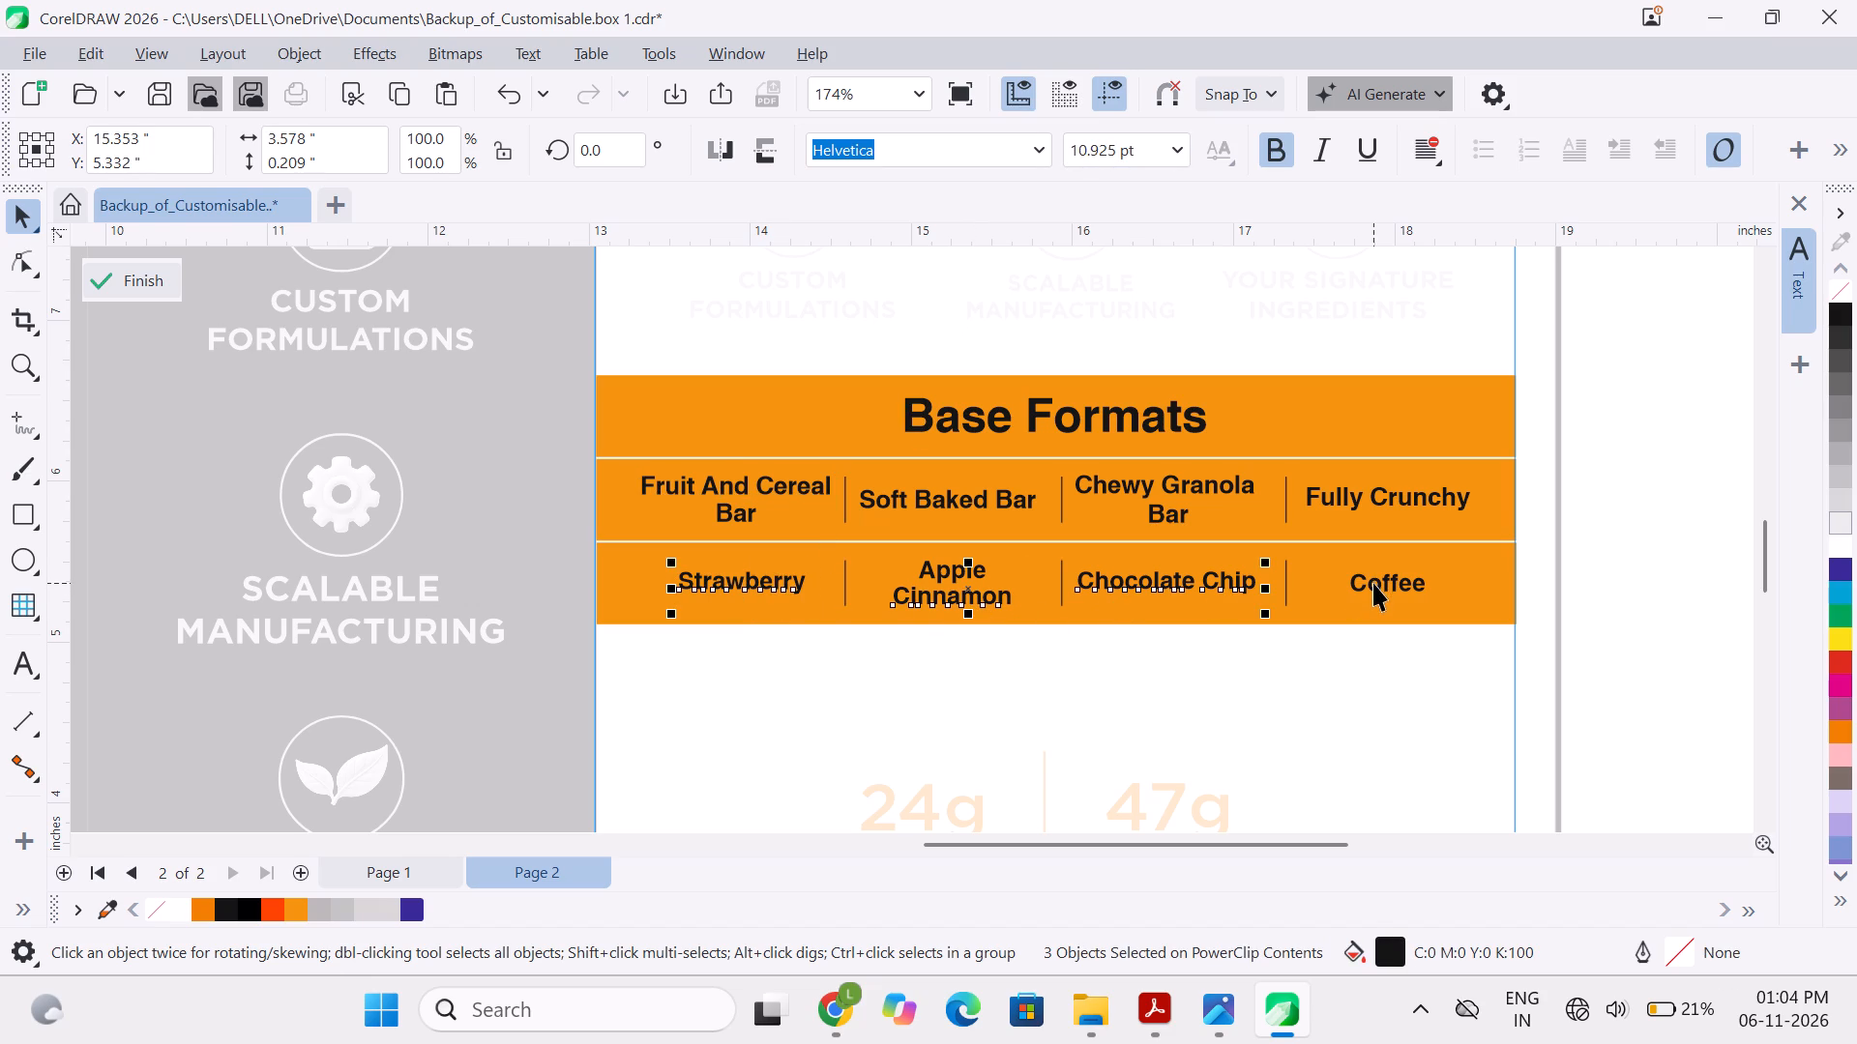
left_click(1373, 583, "shift")
left_click(1149, 155)
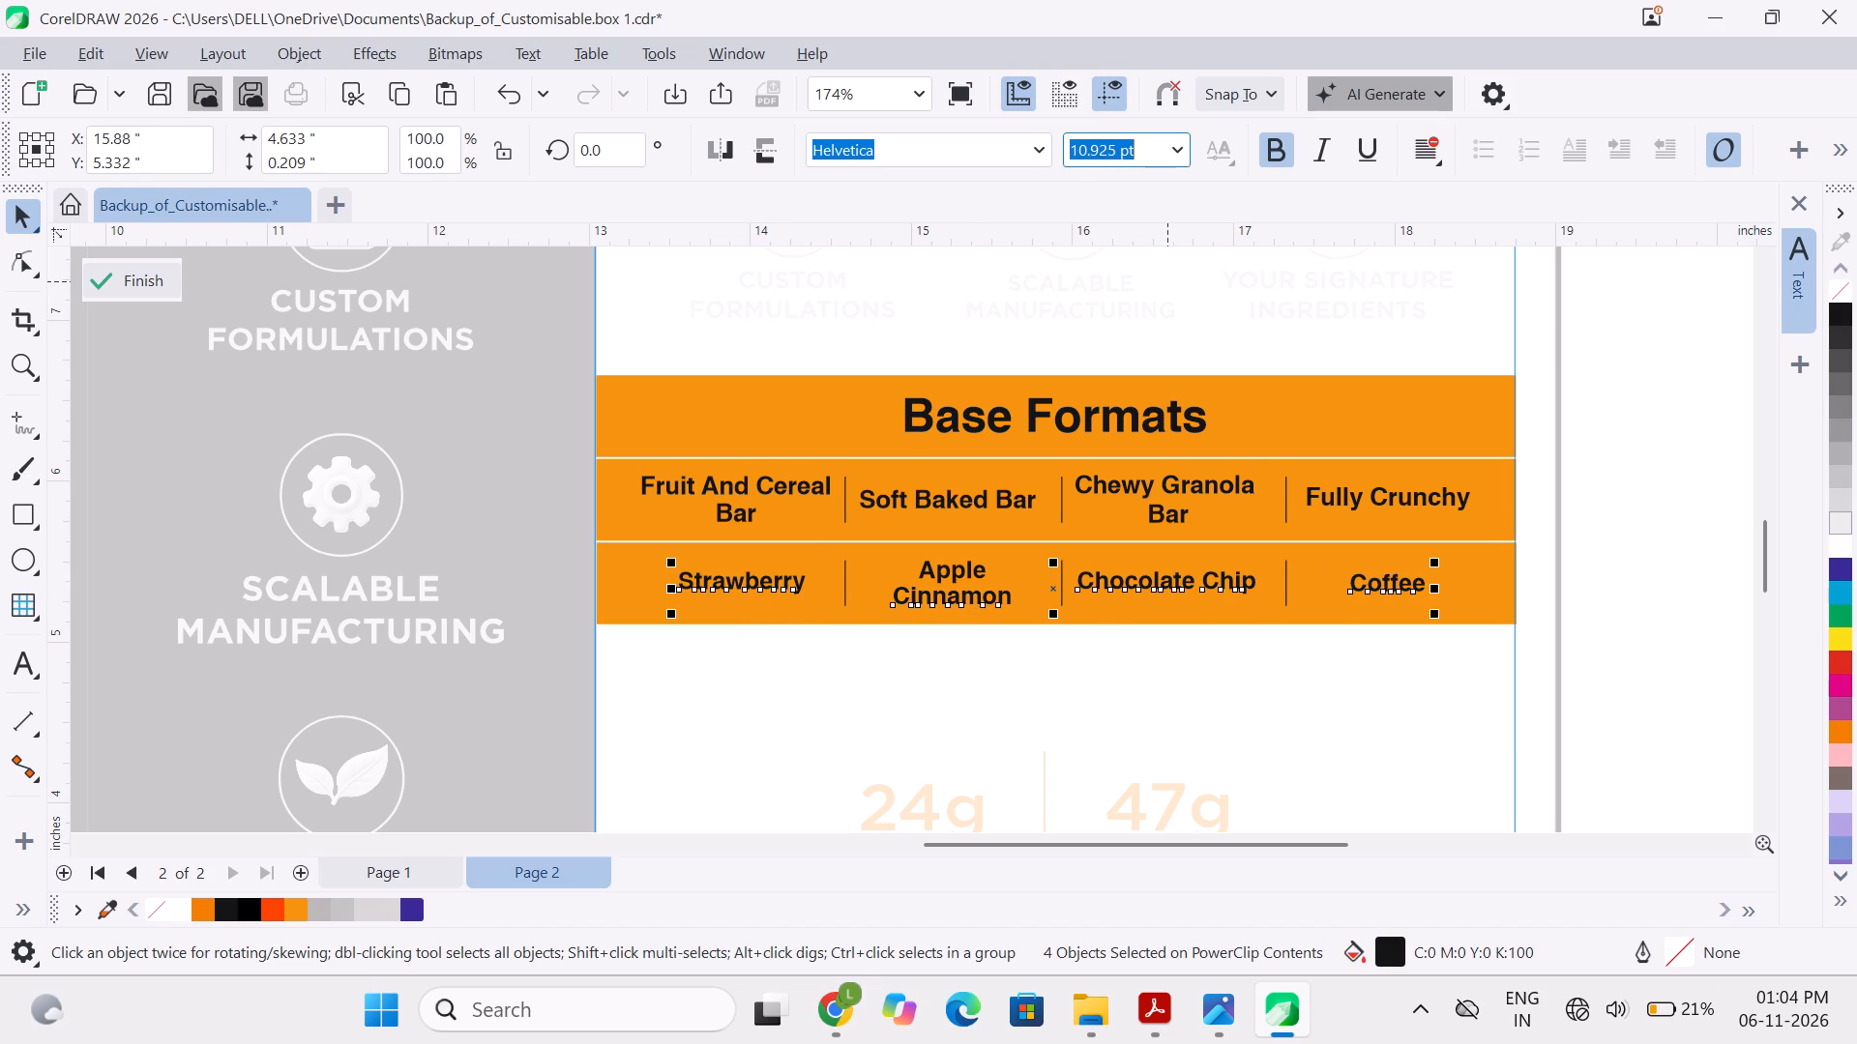
key("ctrl+v")
left_click(1571, 344)
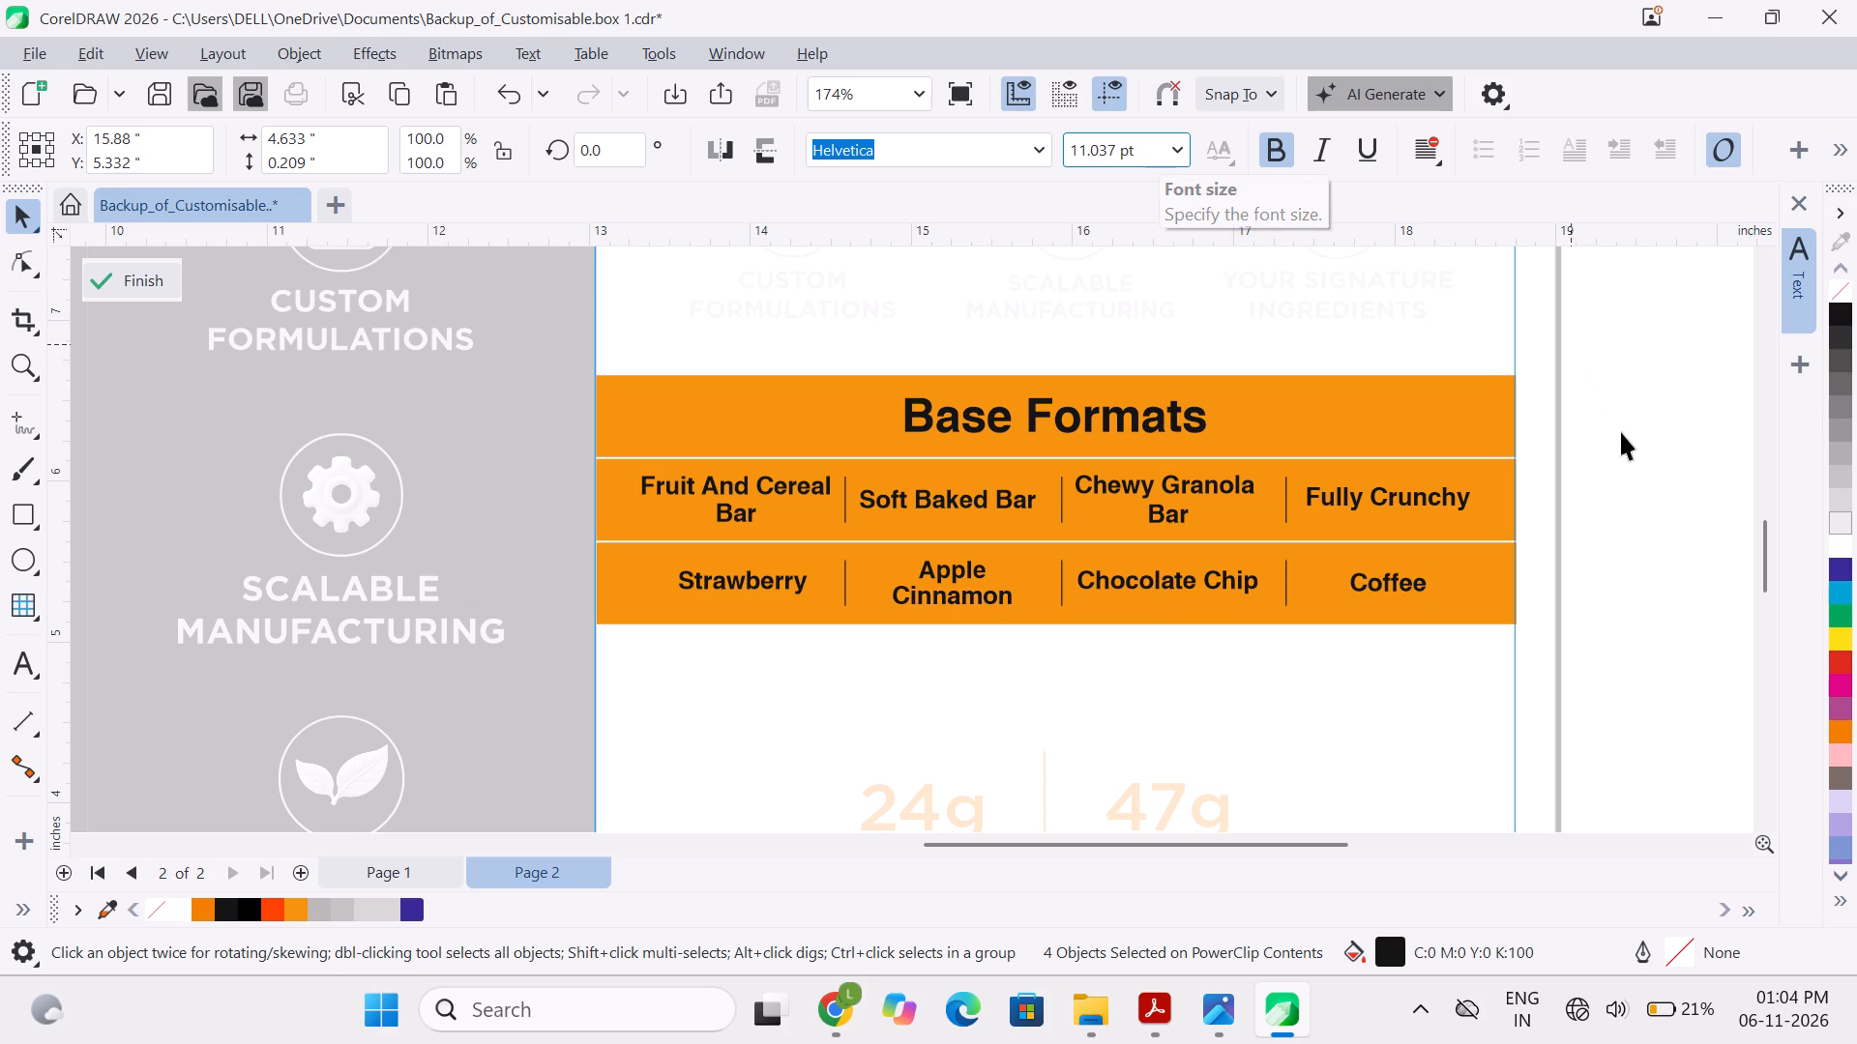
Set the Apple text in the lower row of the Base Formats table to the copied 11.037 pt font size.
left_click(748, 590)
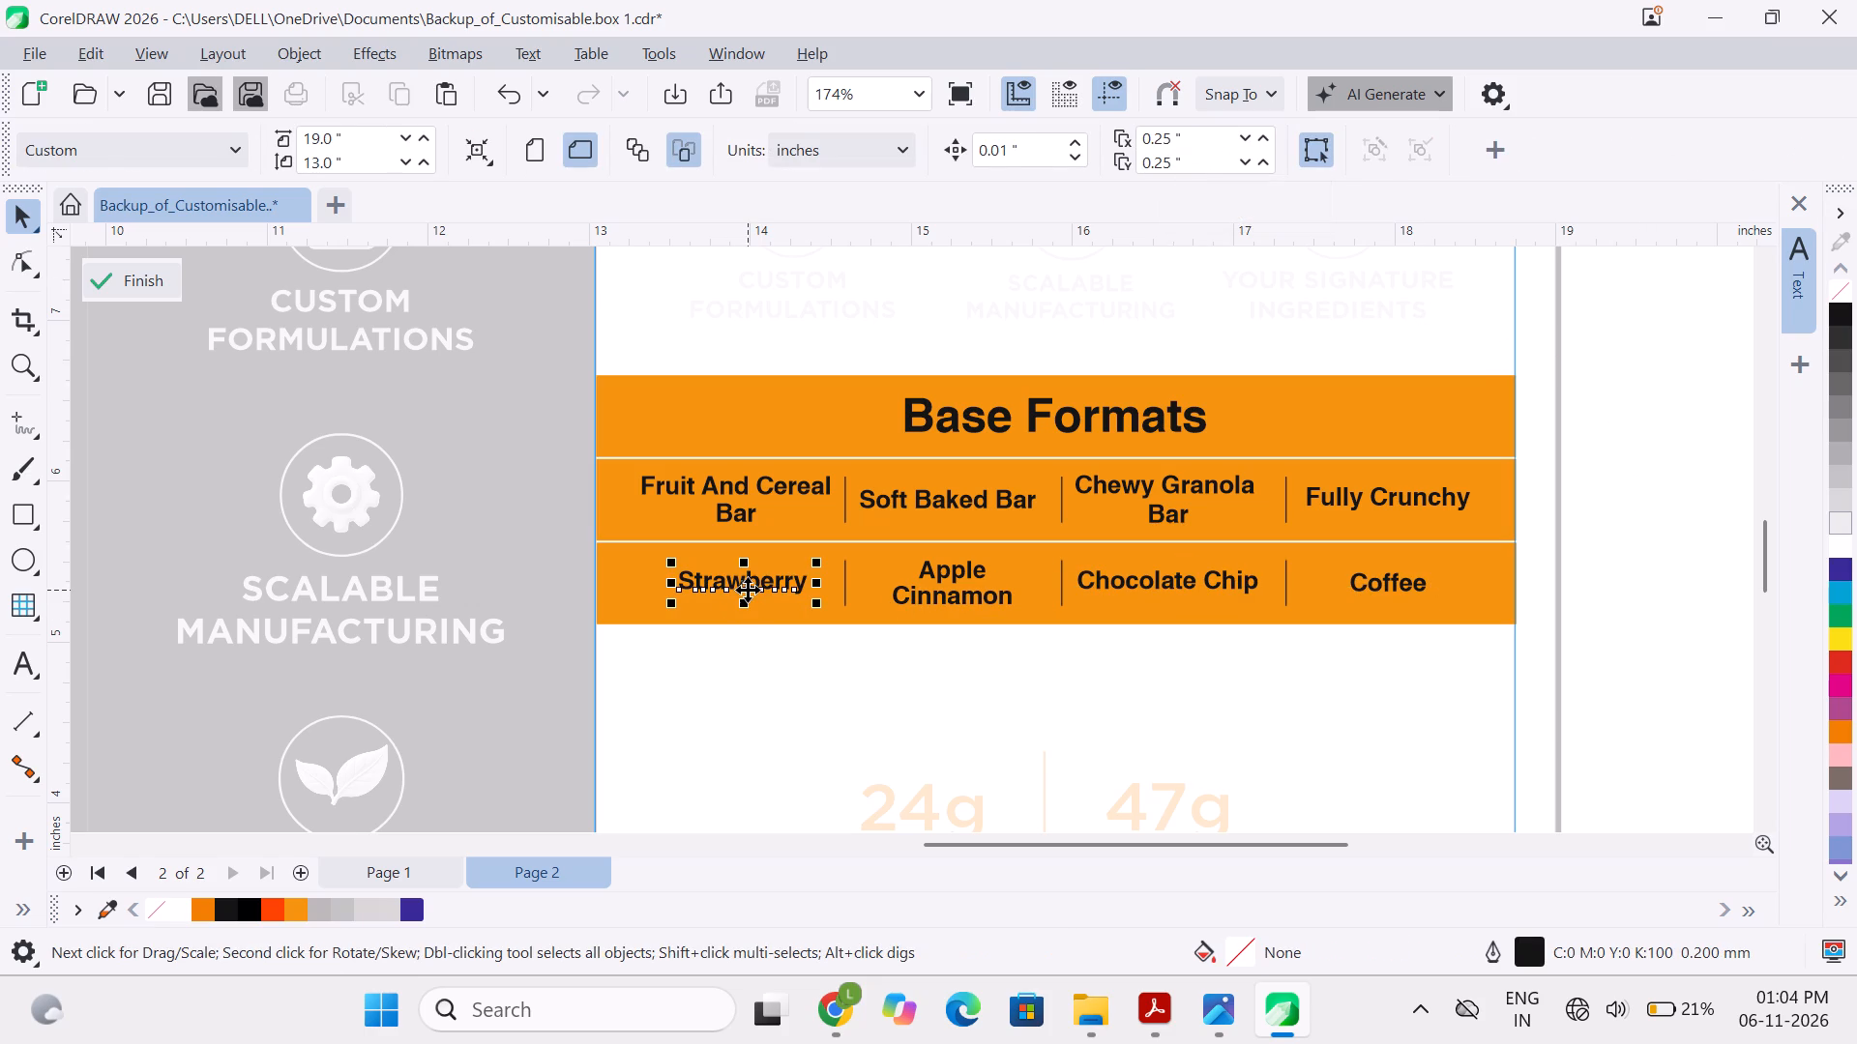
left_click(955, 575)
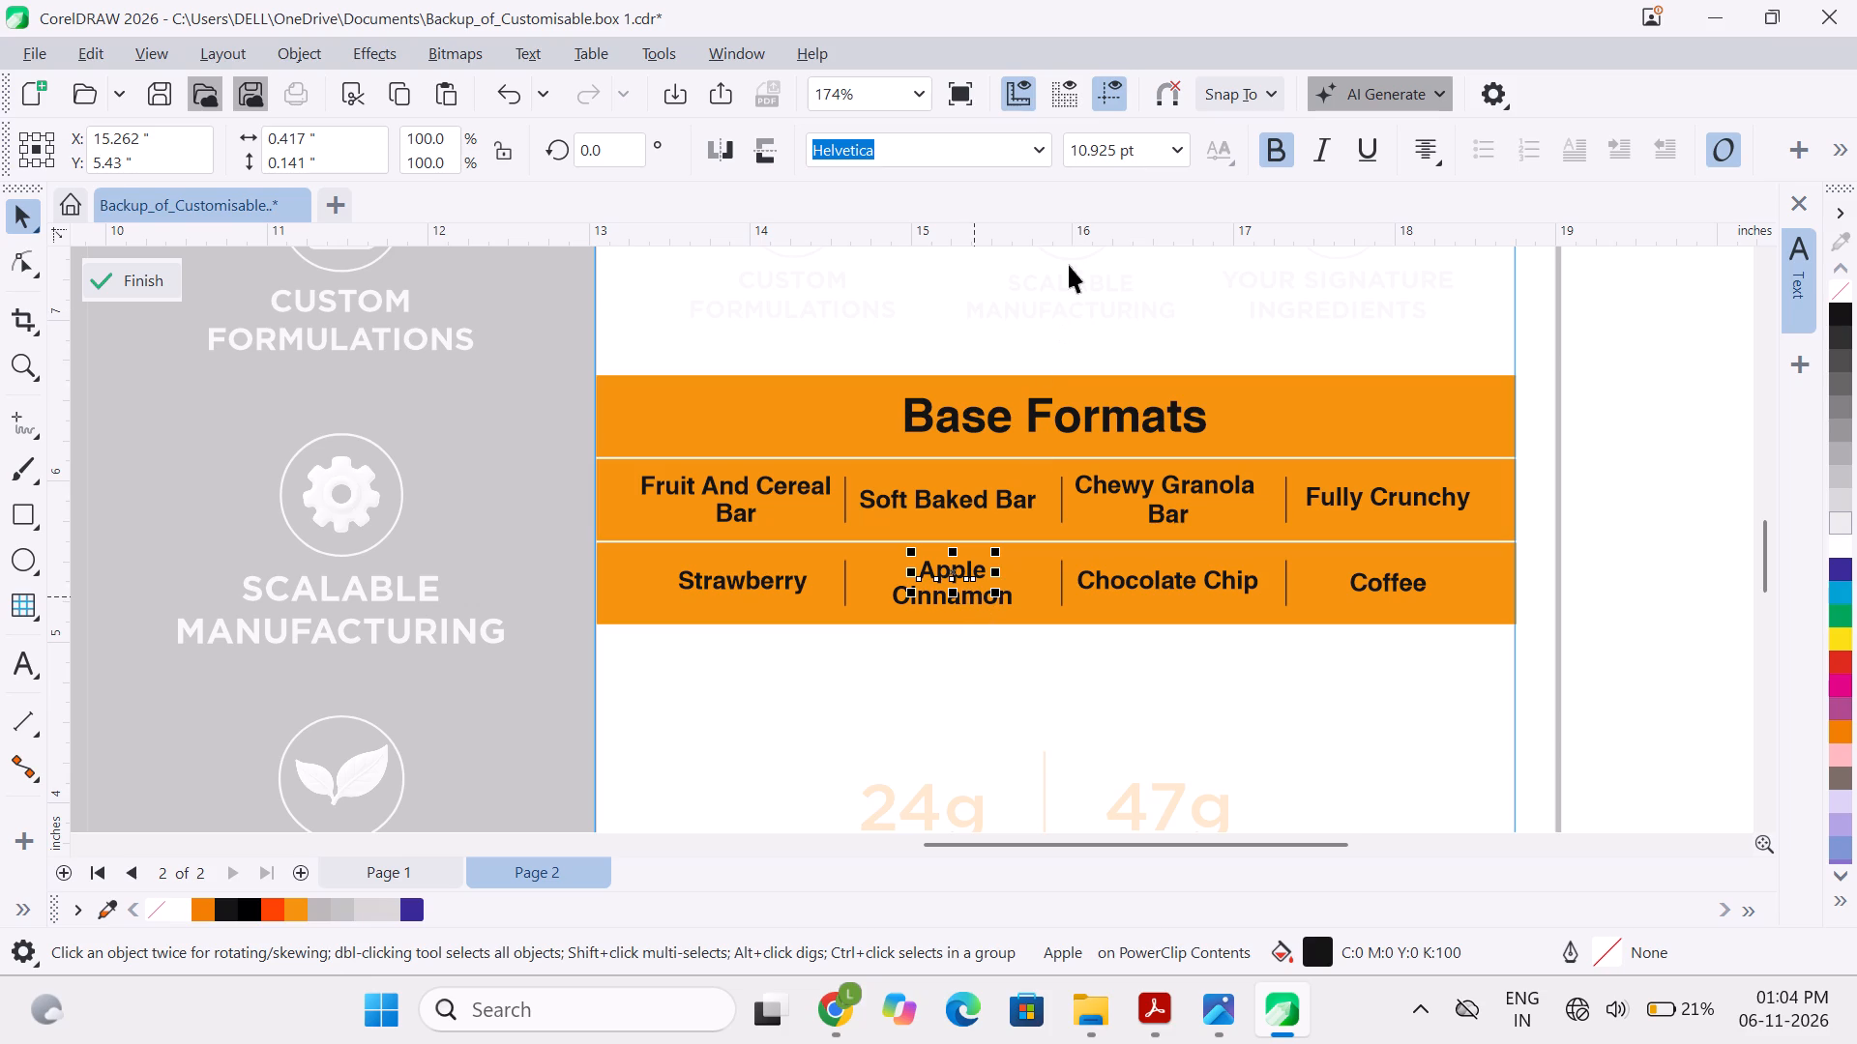
left_click(1111, 152)
key("ctrl+v")
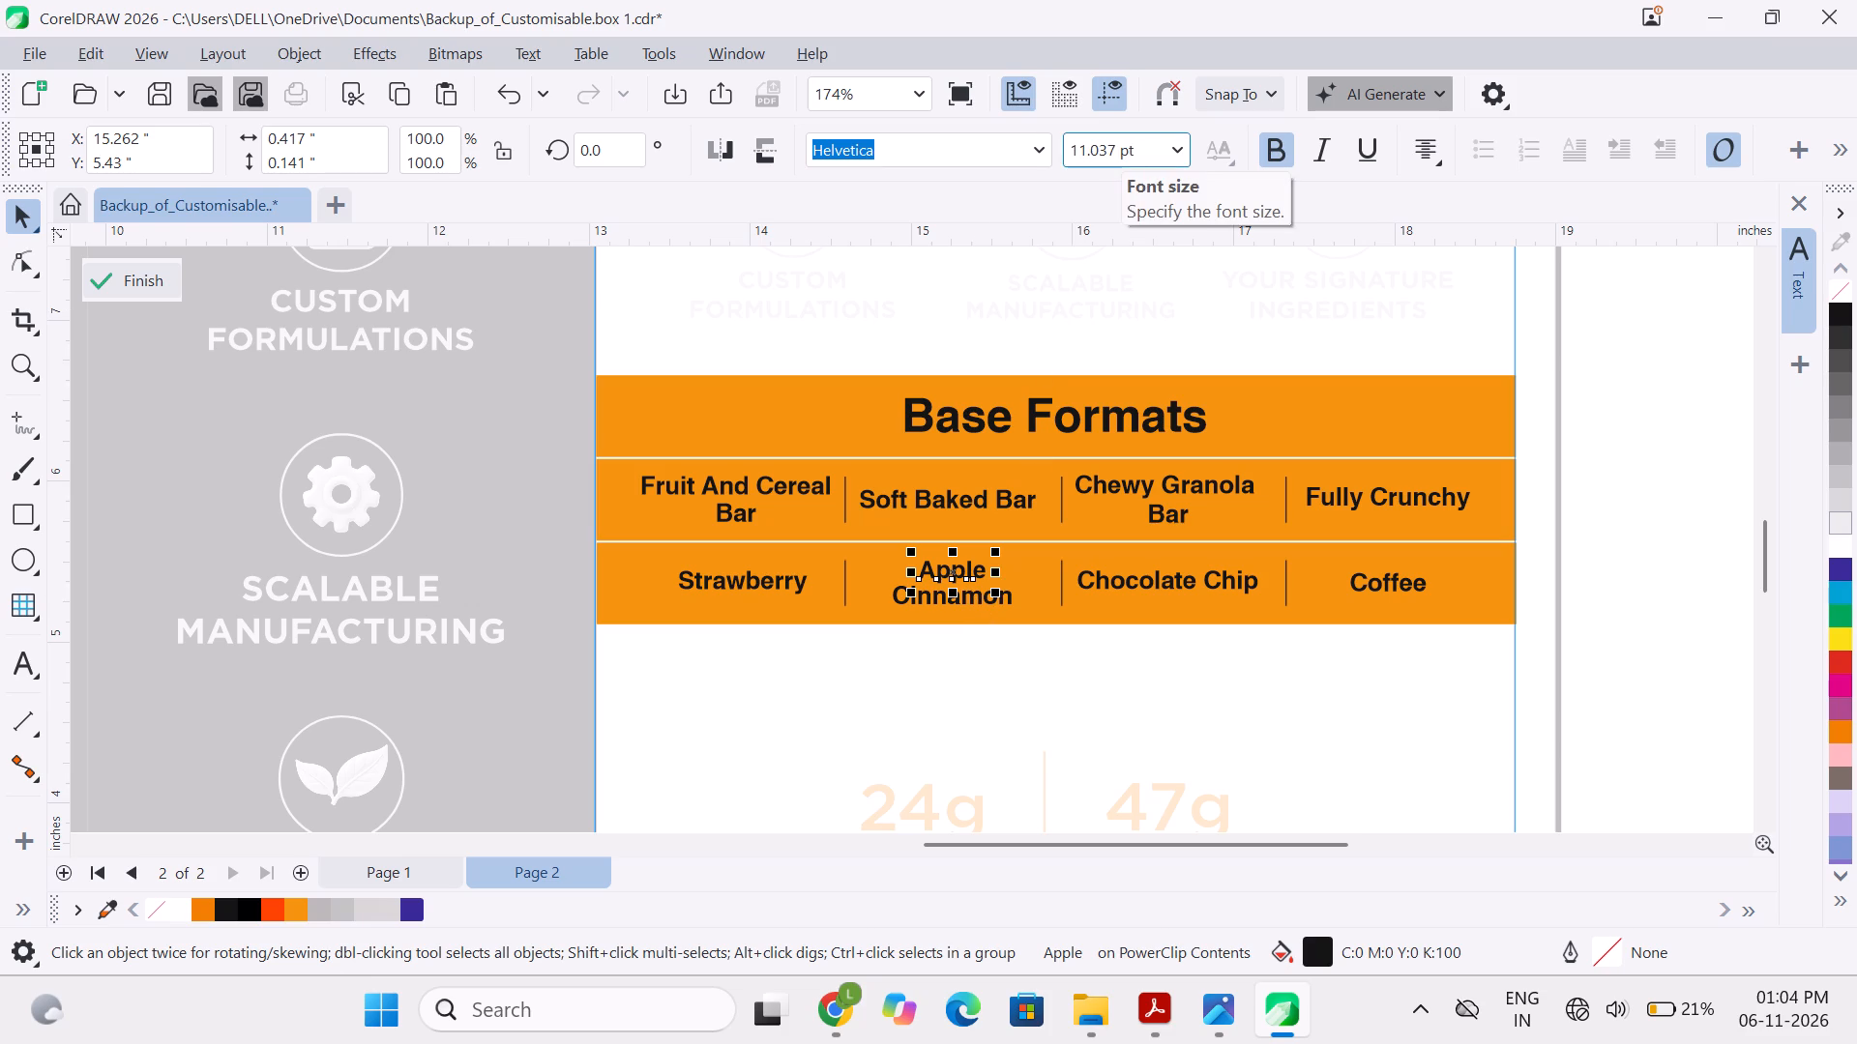
left_click(1674, 410)
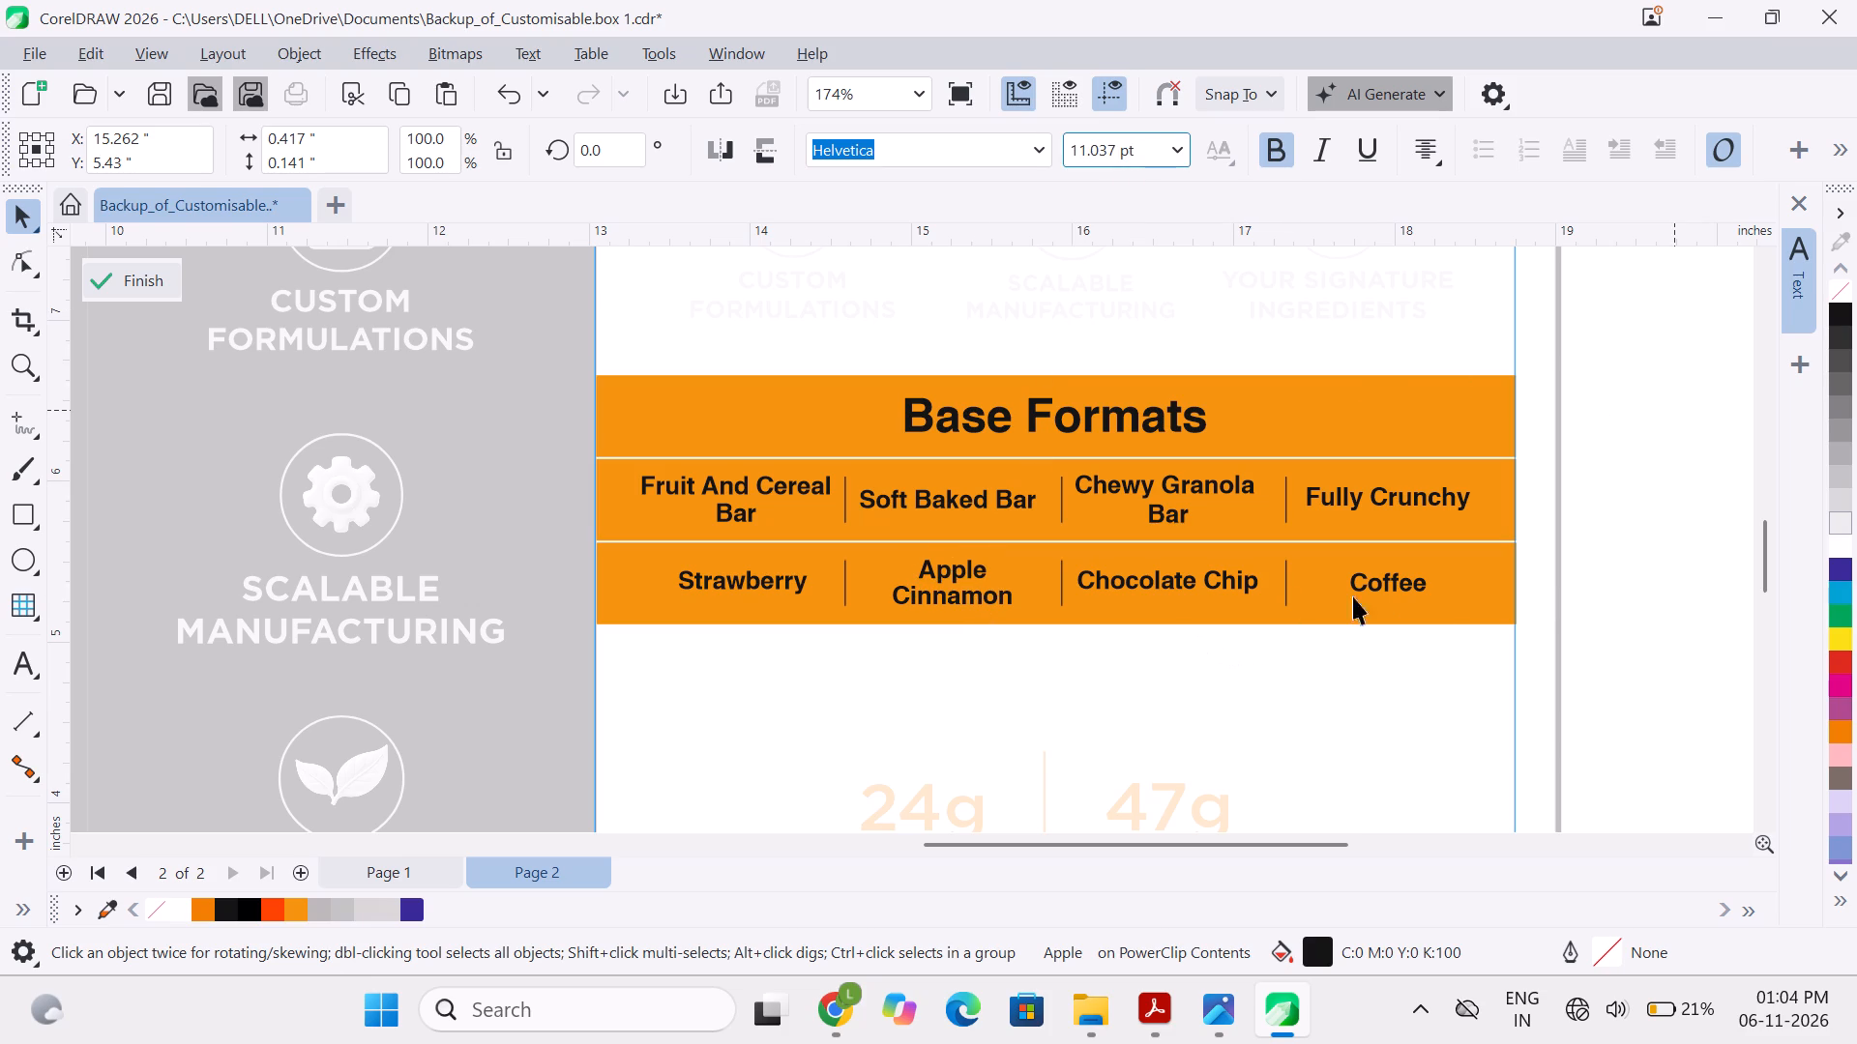
left_click(1667, 530)
Group the Apple and Cinnamon texts together.
left_click(1116, 493)
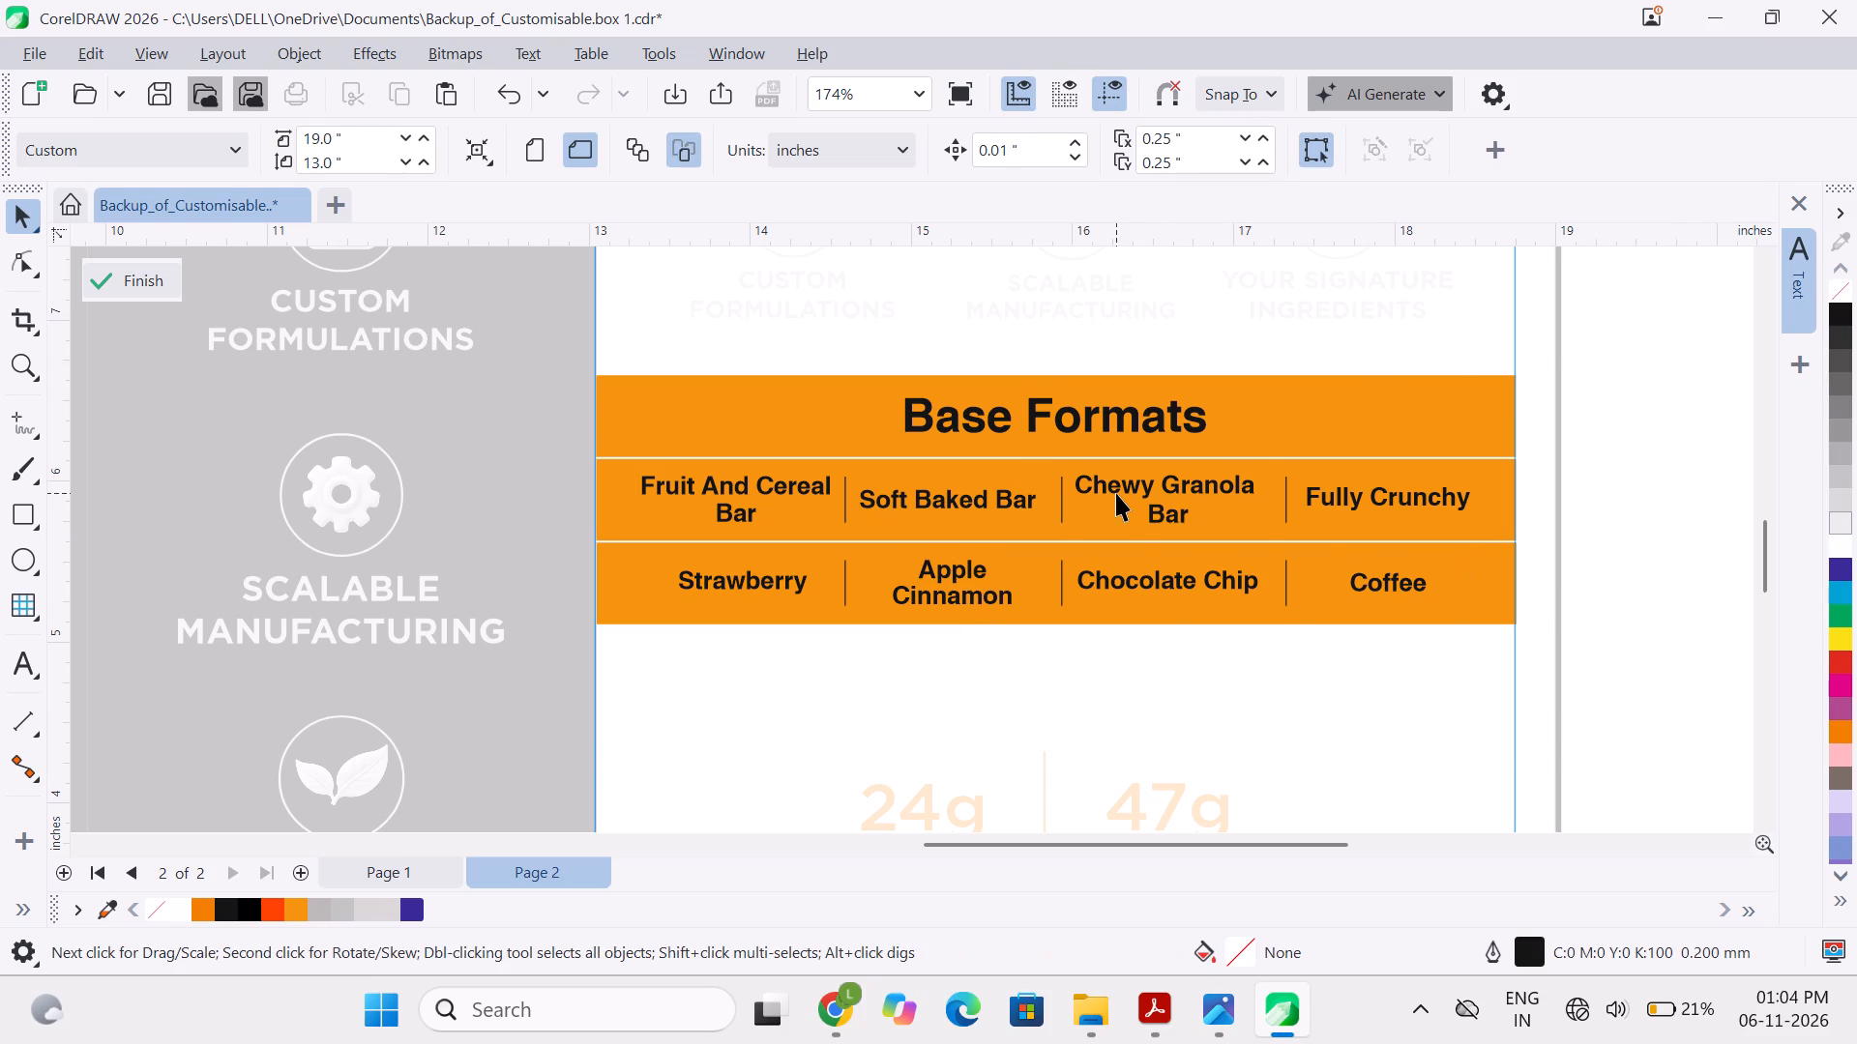
left_click(938, 573)
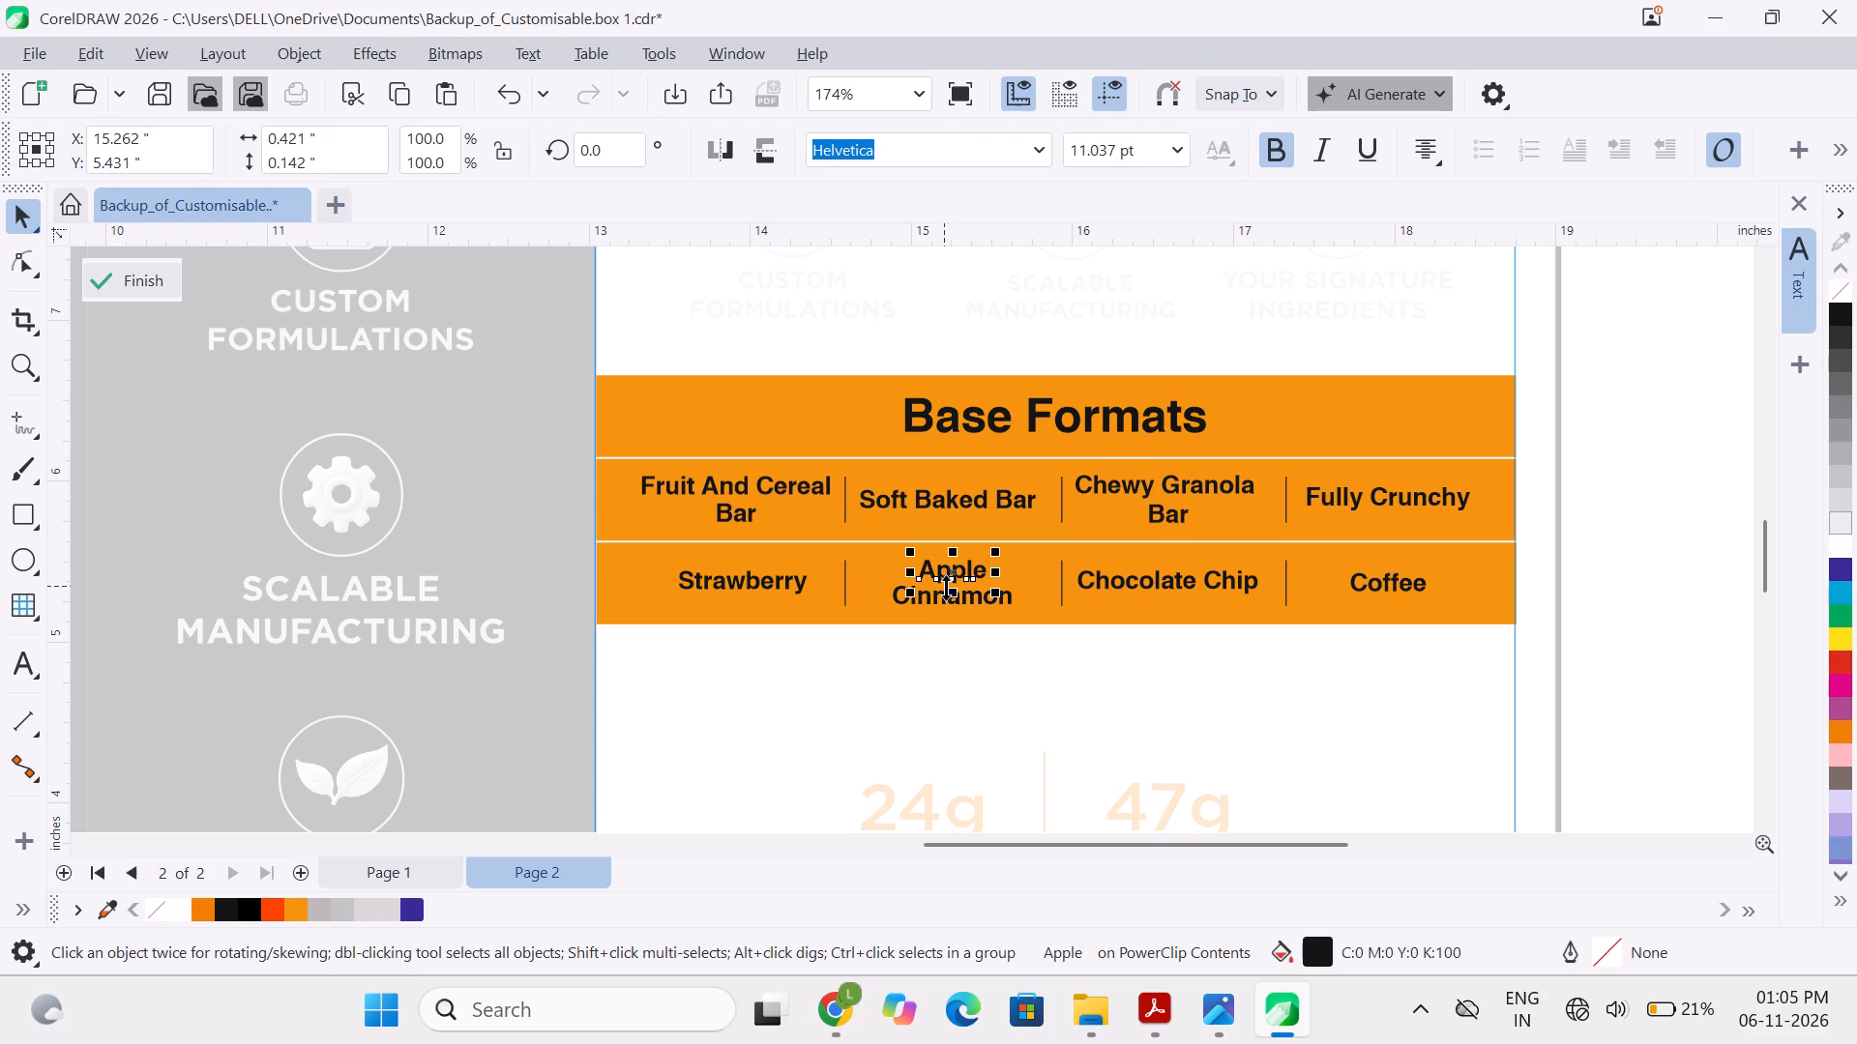
left_click(937, 602, "shift")
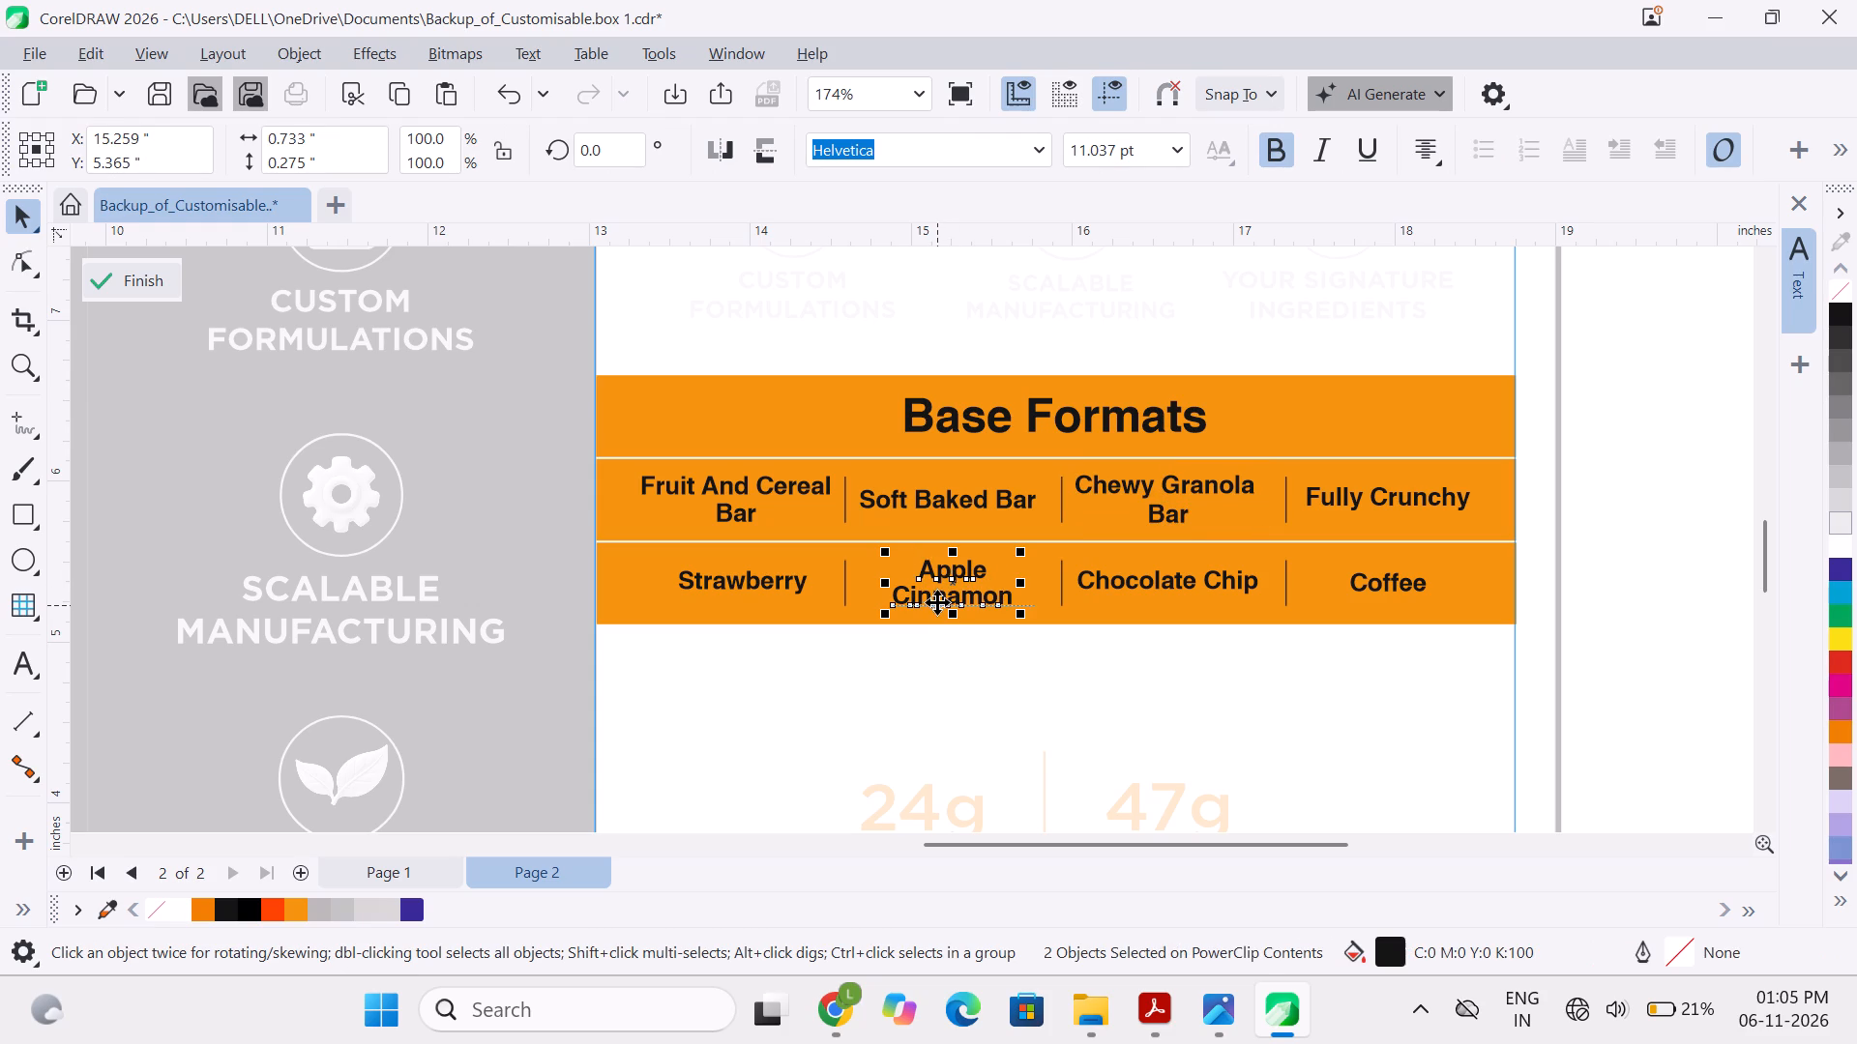
key("ctrl+g")
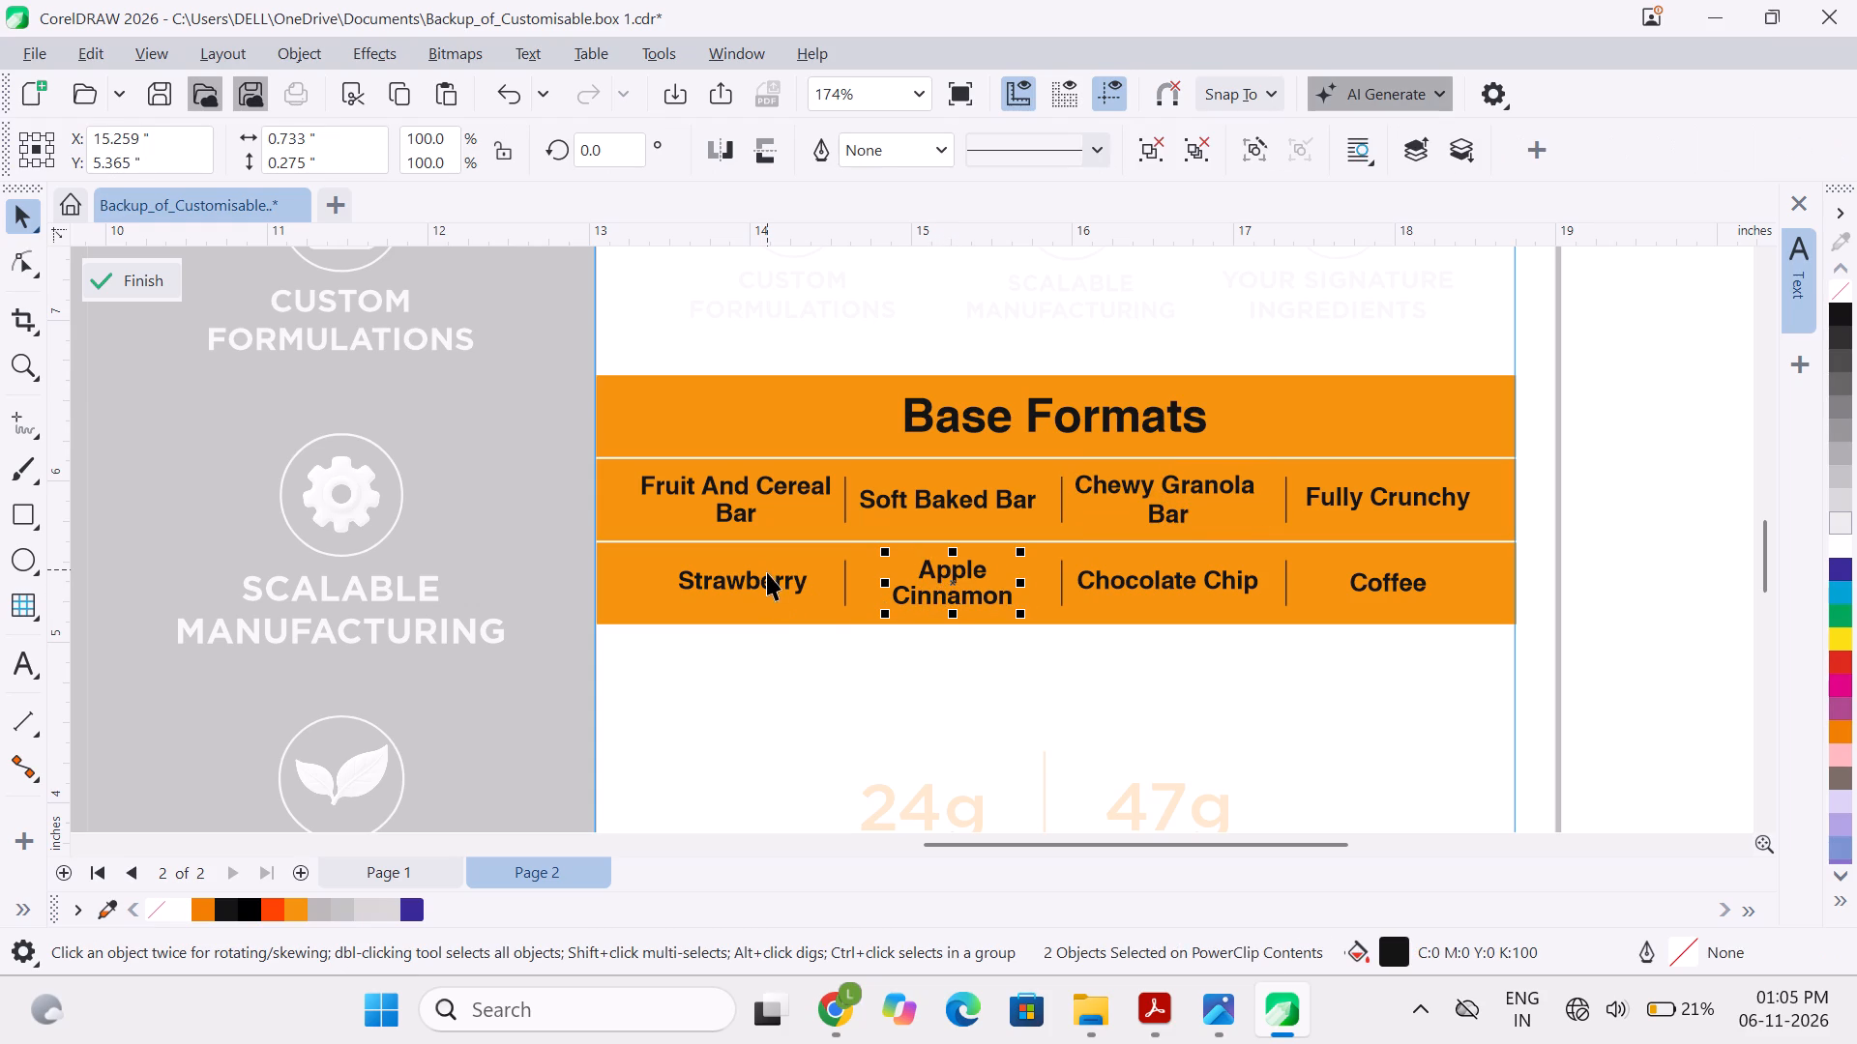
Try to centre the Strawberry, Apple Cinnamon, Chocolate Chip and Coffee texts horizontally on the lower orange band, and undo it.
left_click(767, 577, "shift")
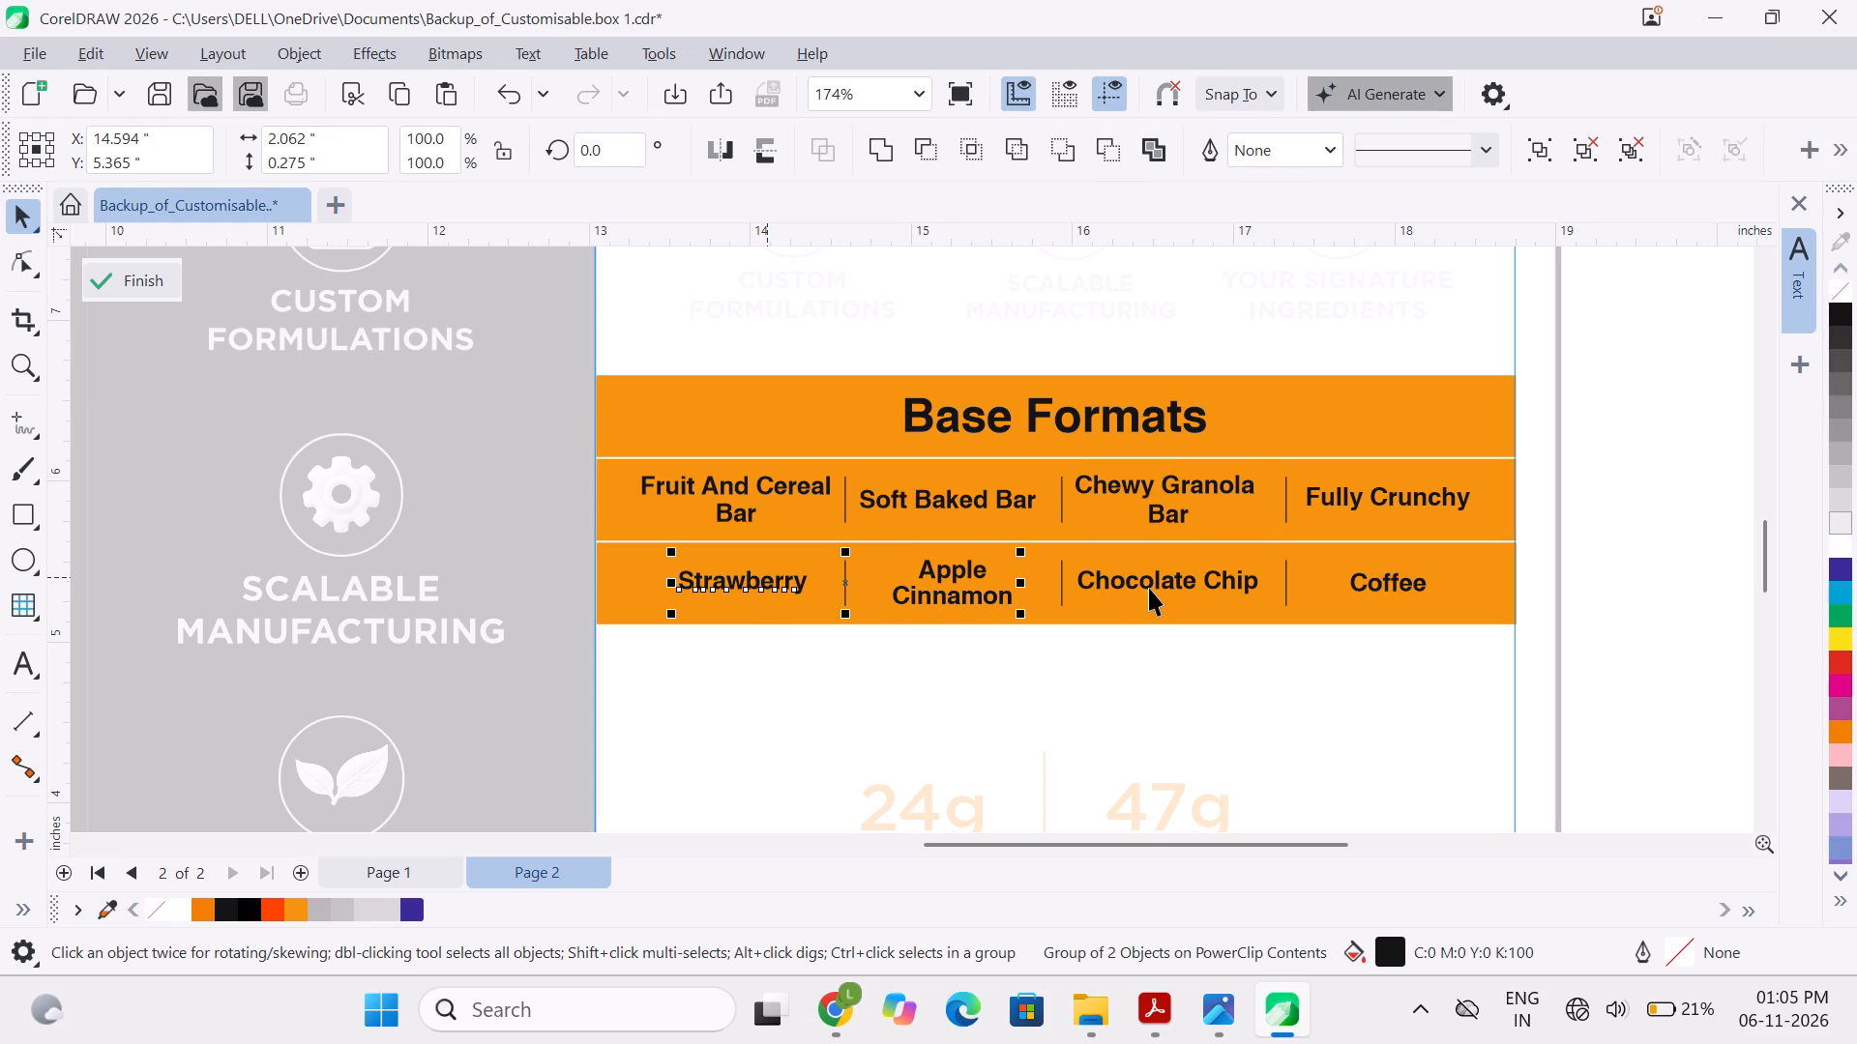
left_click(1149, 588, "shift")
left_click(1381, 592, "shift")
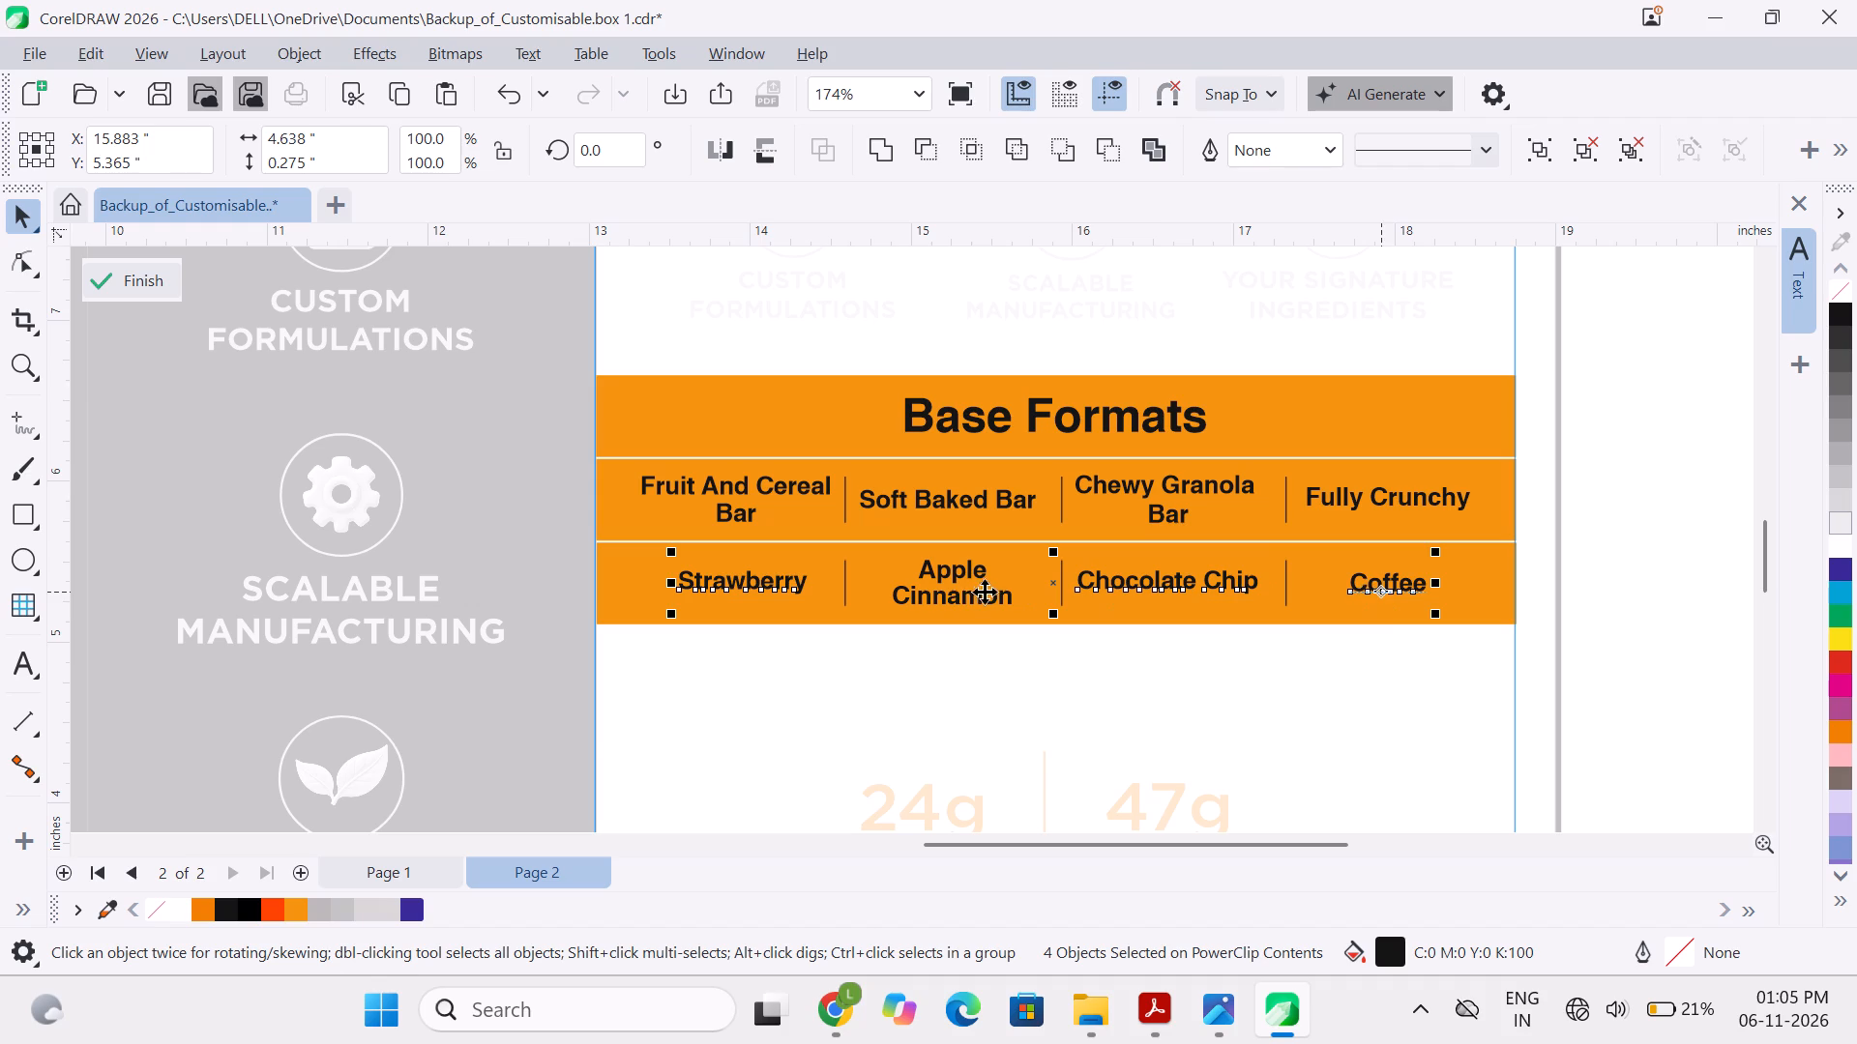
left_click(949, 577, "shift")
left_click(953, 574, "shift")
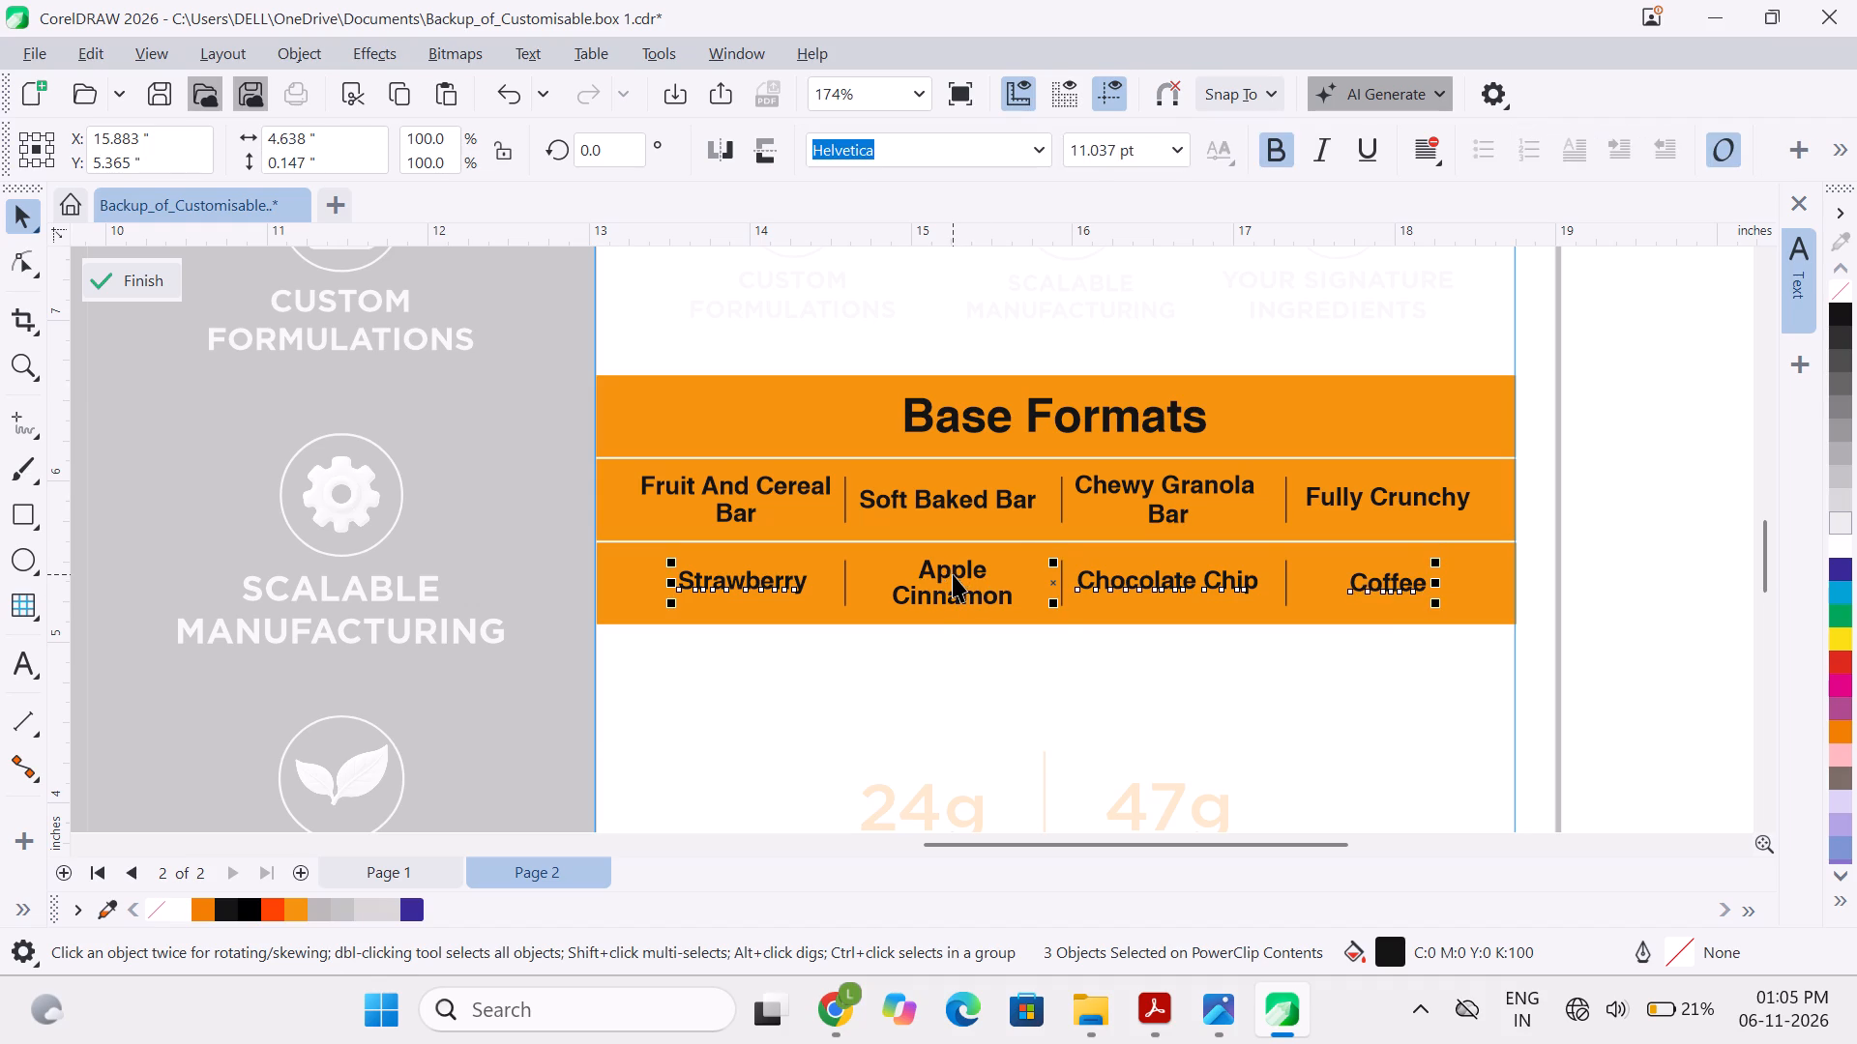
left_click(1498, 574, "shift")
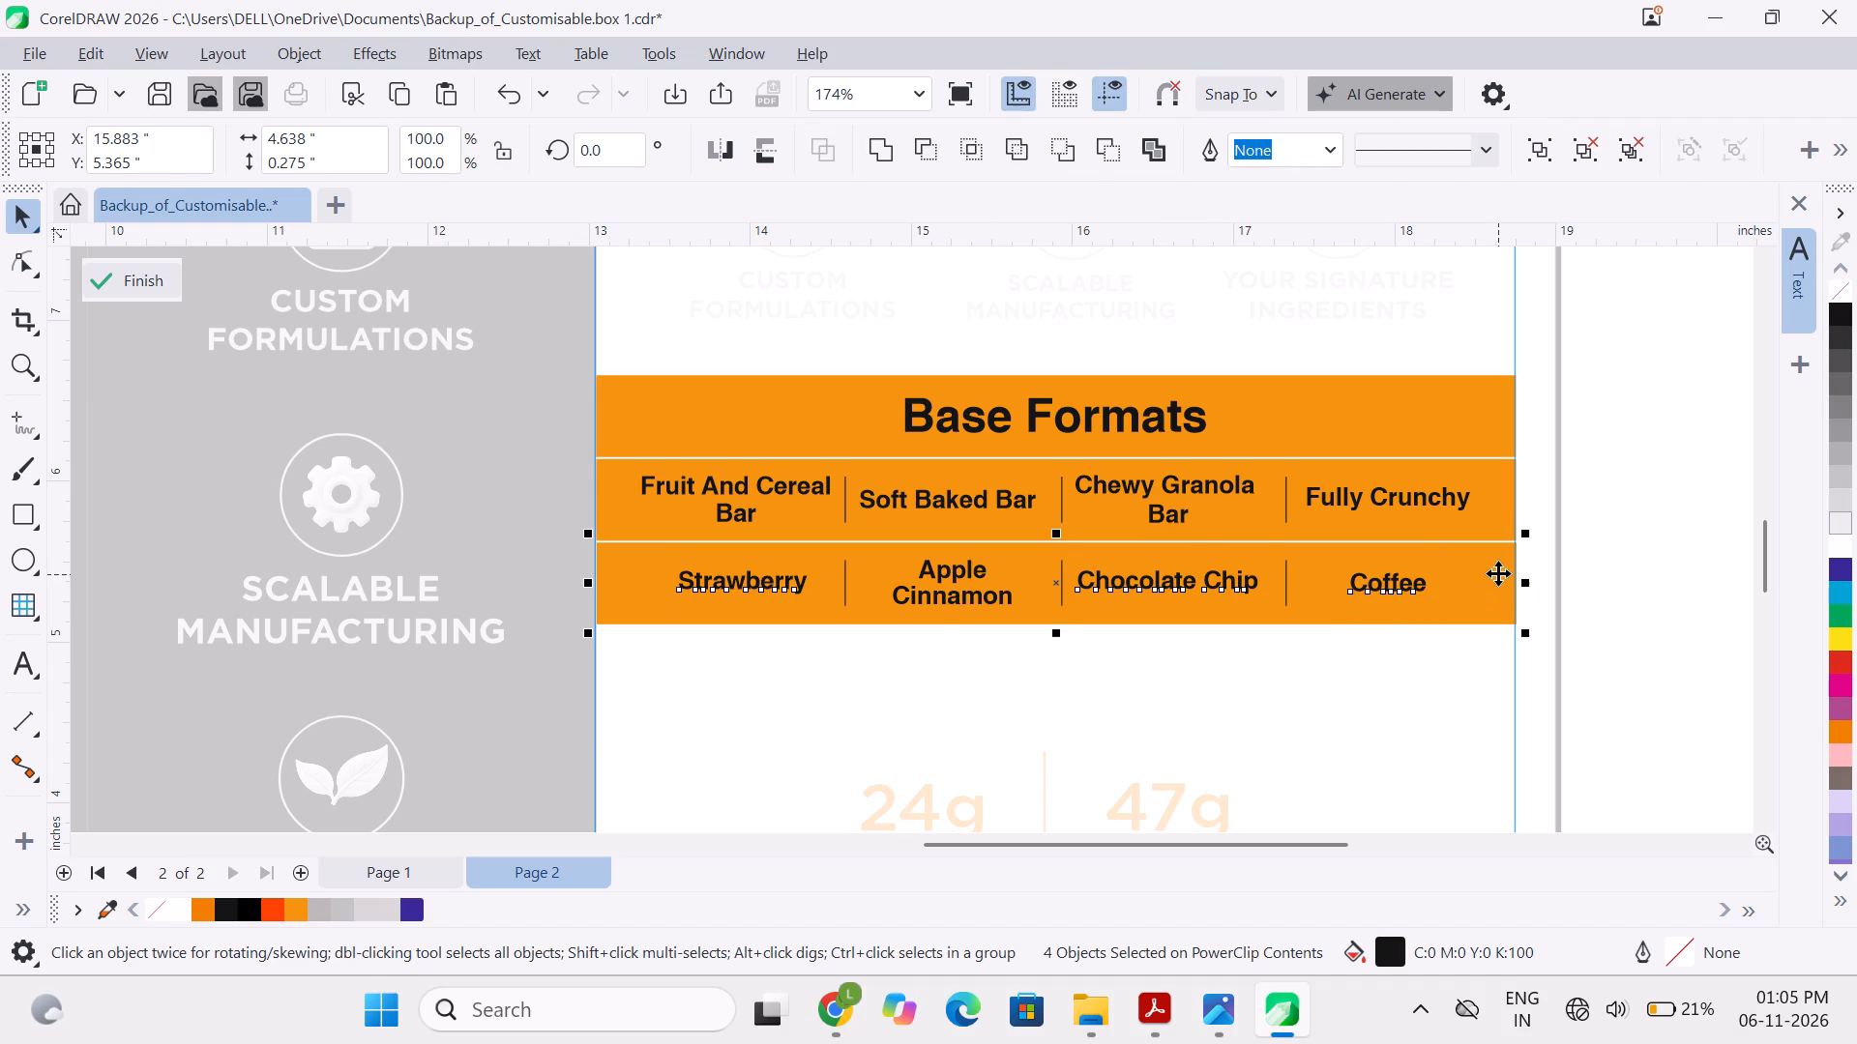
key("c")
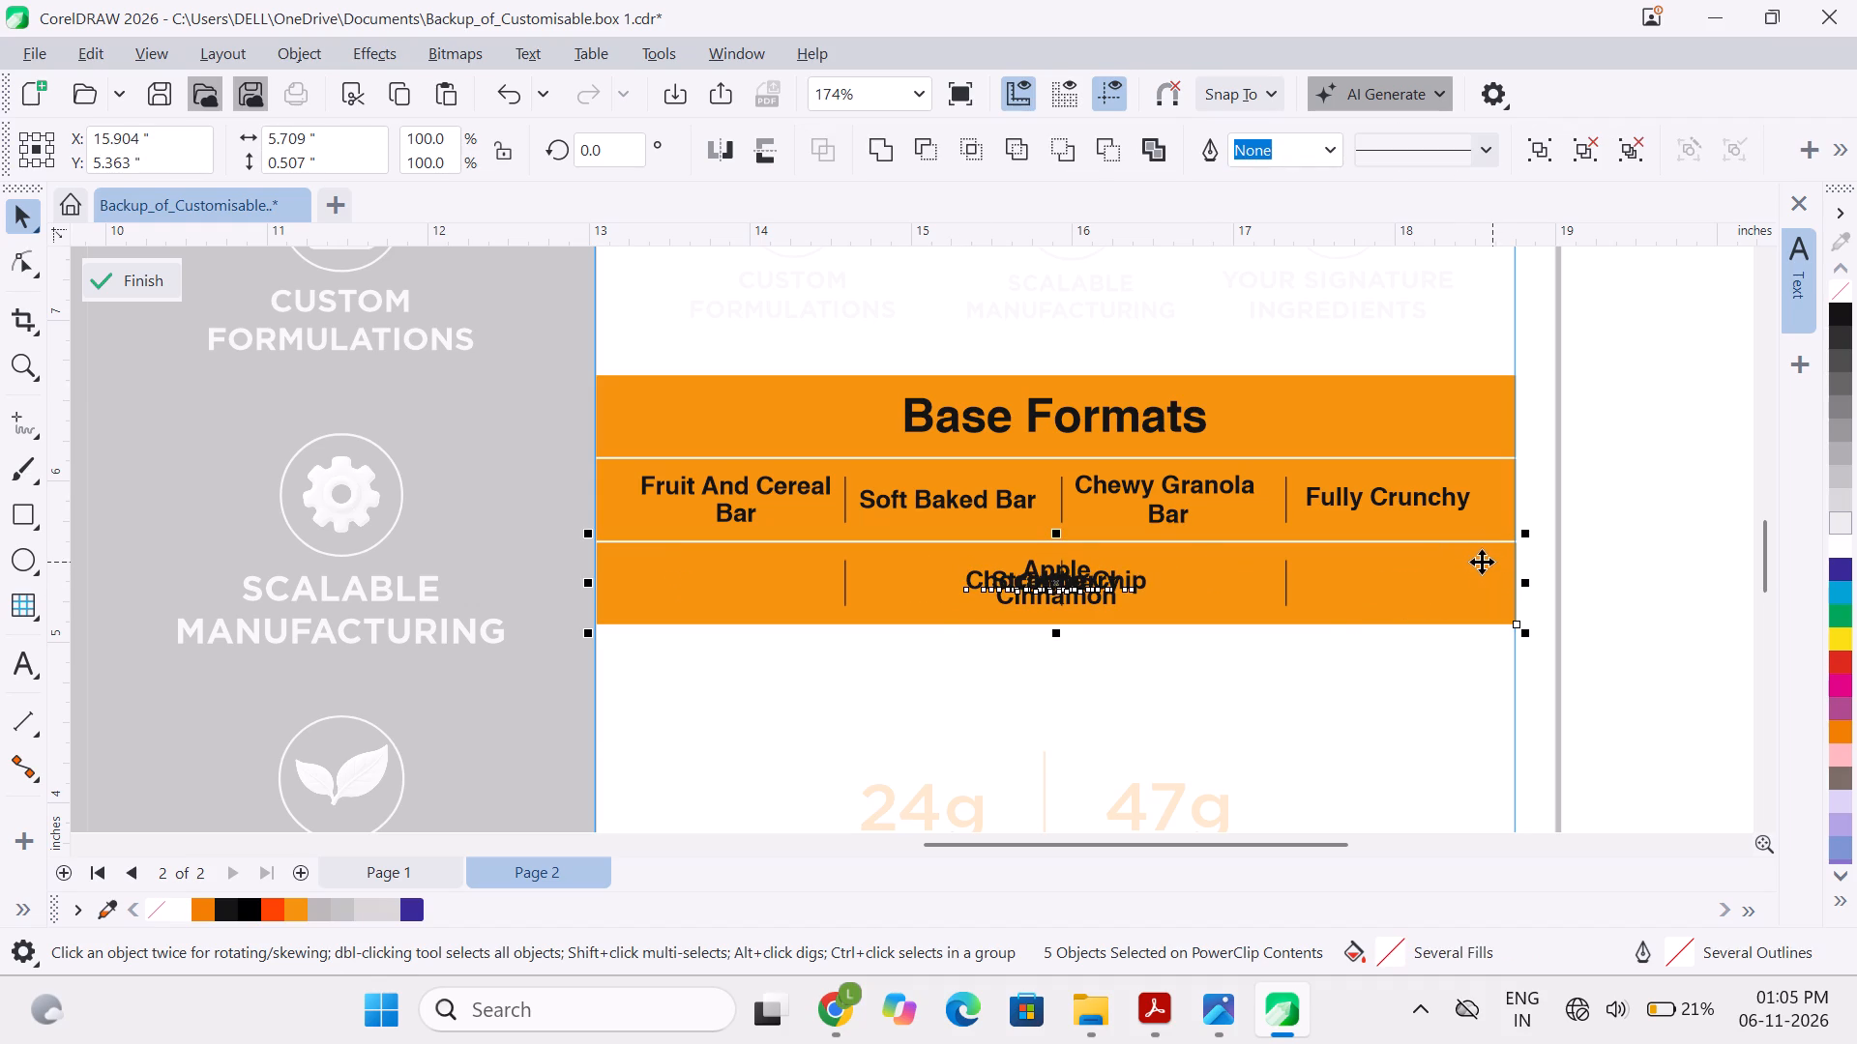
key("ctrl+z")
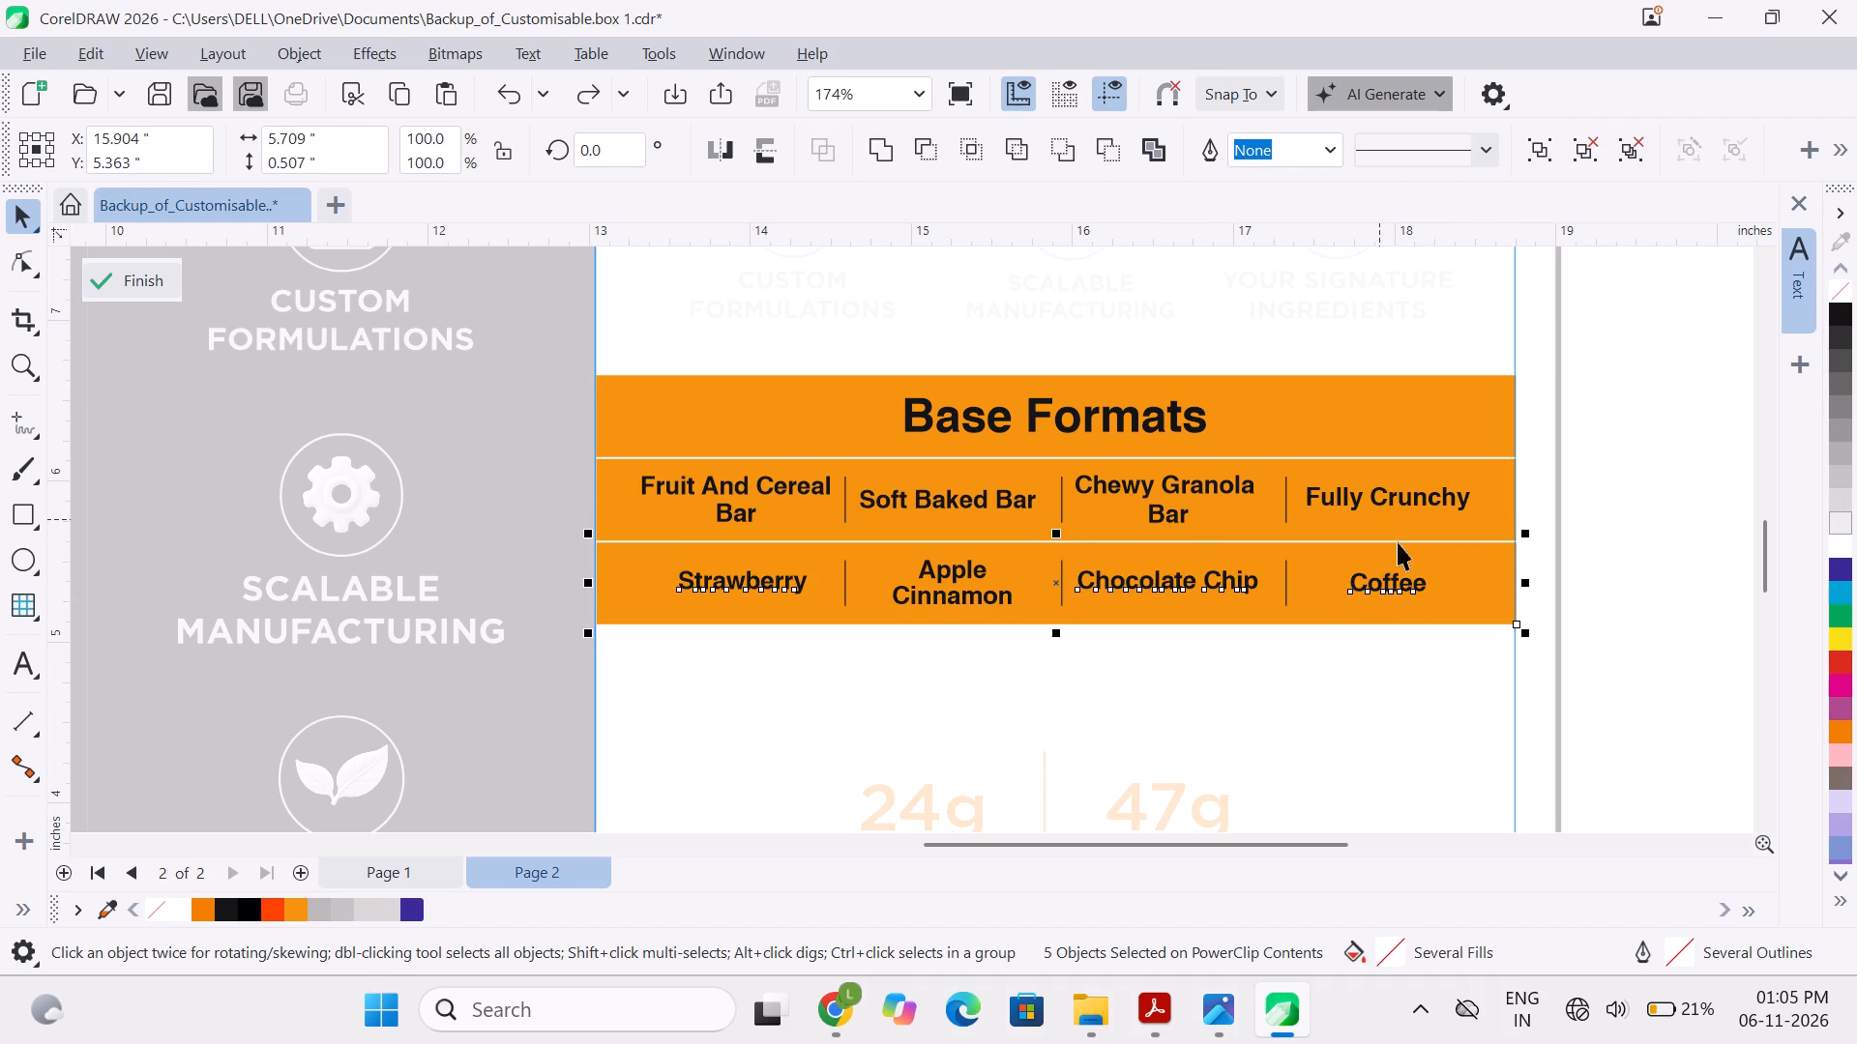
Group the Strawberry row's texts with its three dividers and centre the group horizontally on the lower orange band.
left_click(1631, 516)
left_click_drag(1657, 565, 1415, 613)
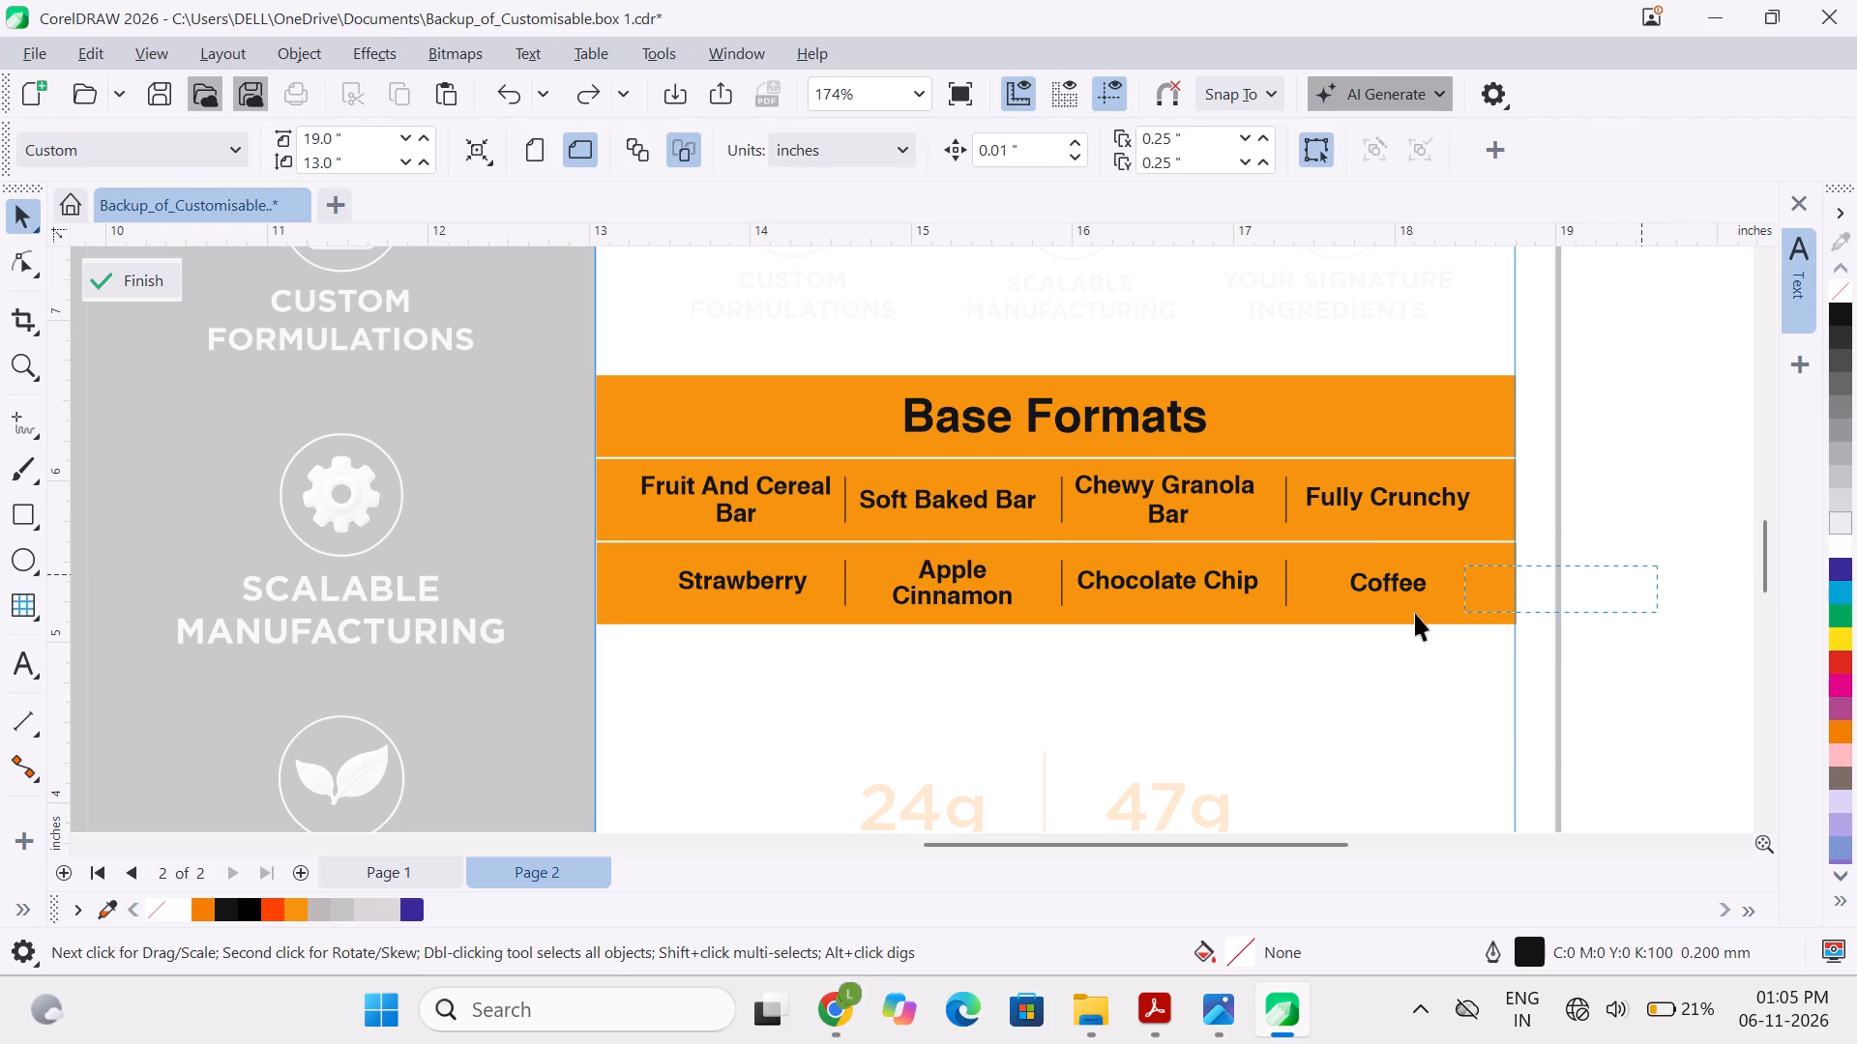
left_click_drag(1415, 613, 685, 605)
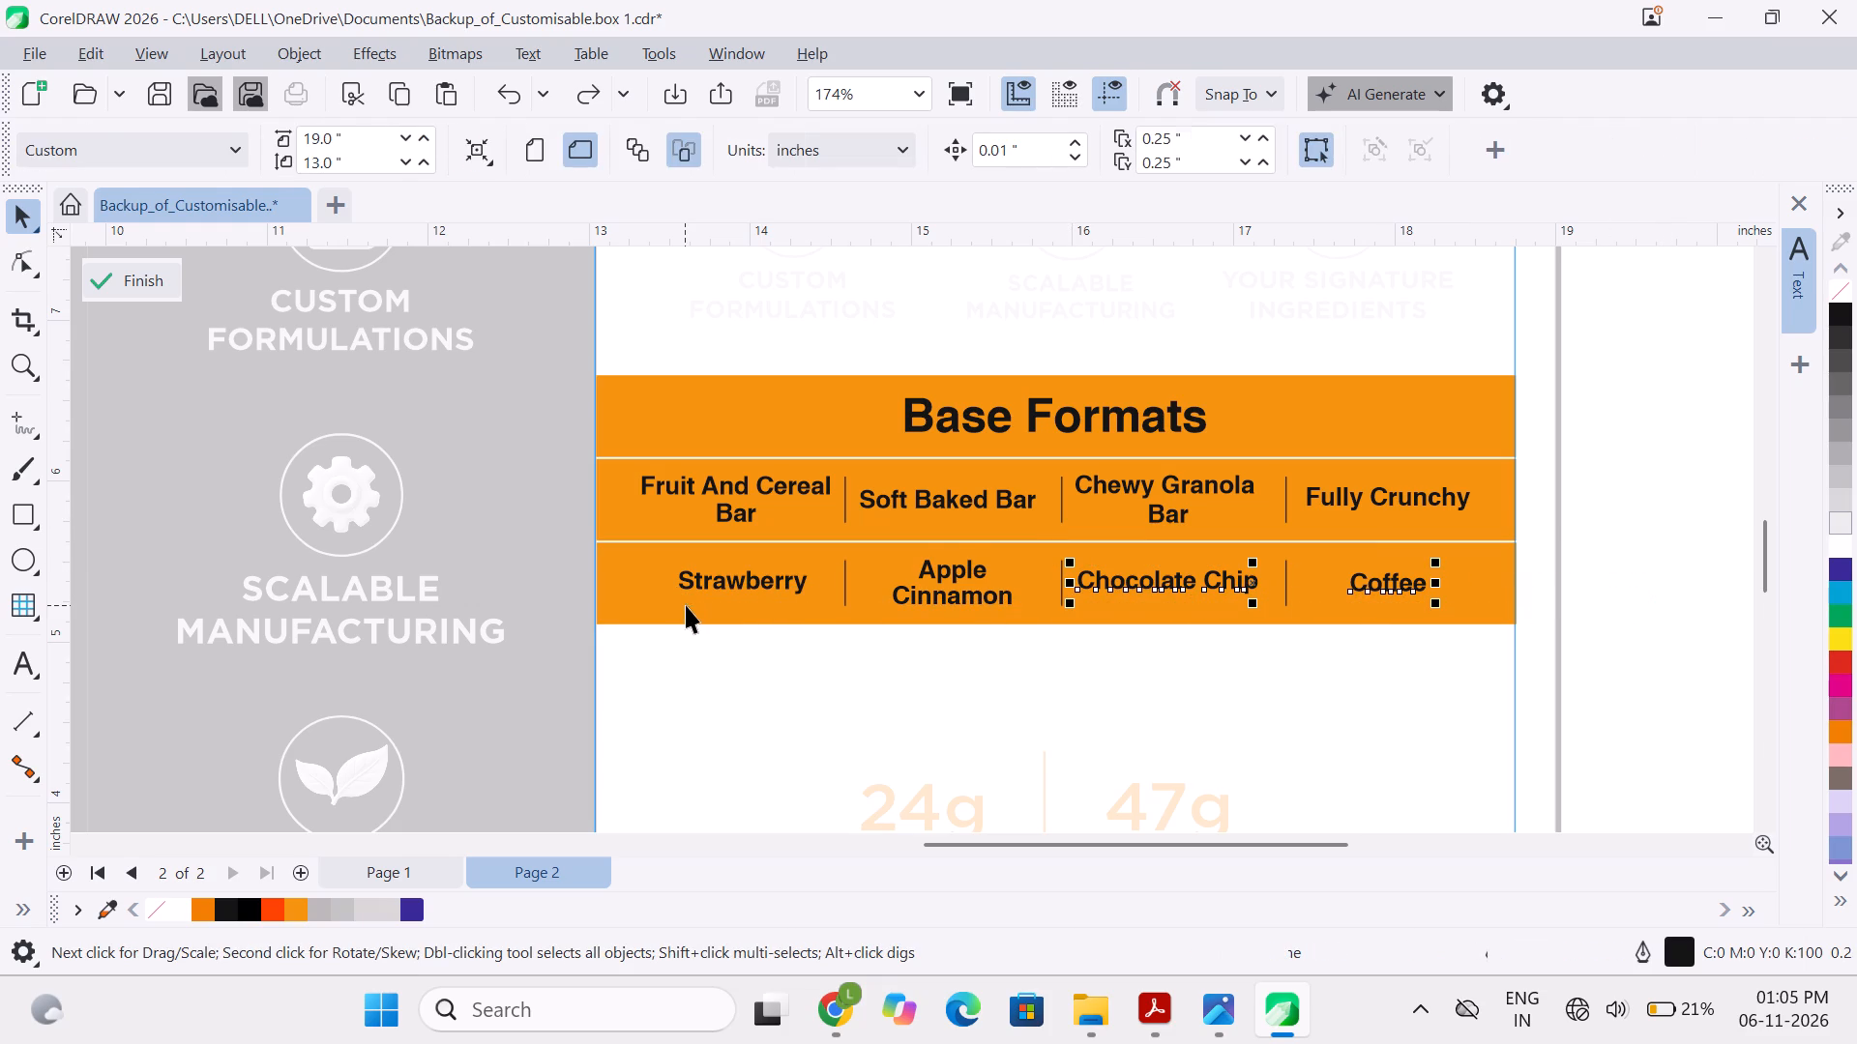
left_click(948, 596, "shift")
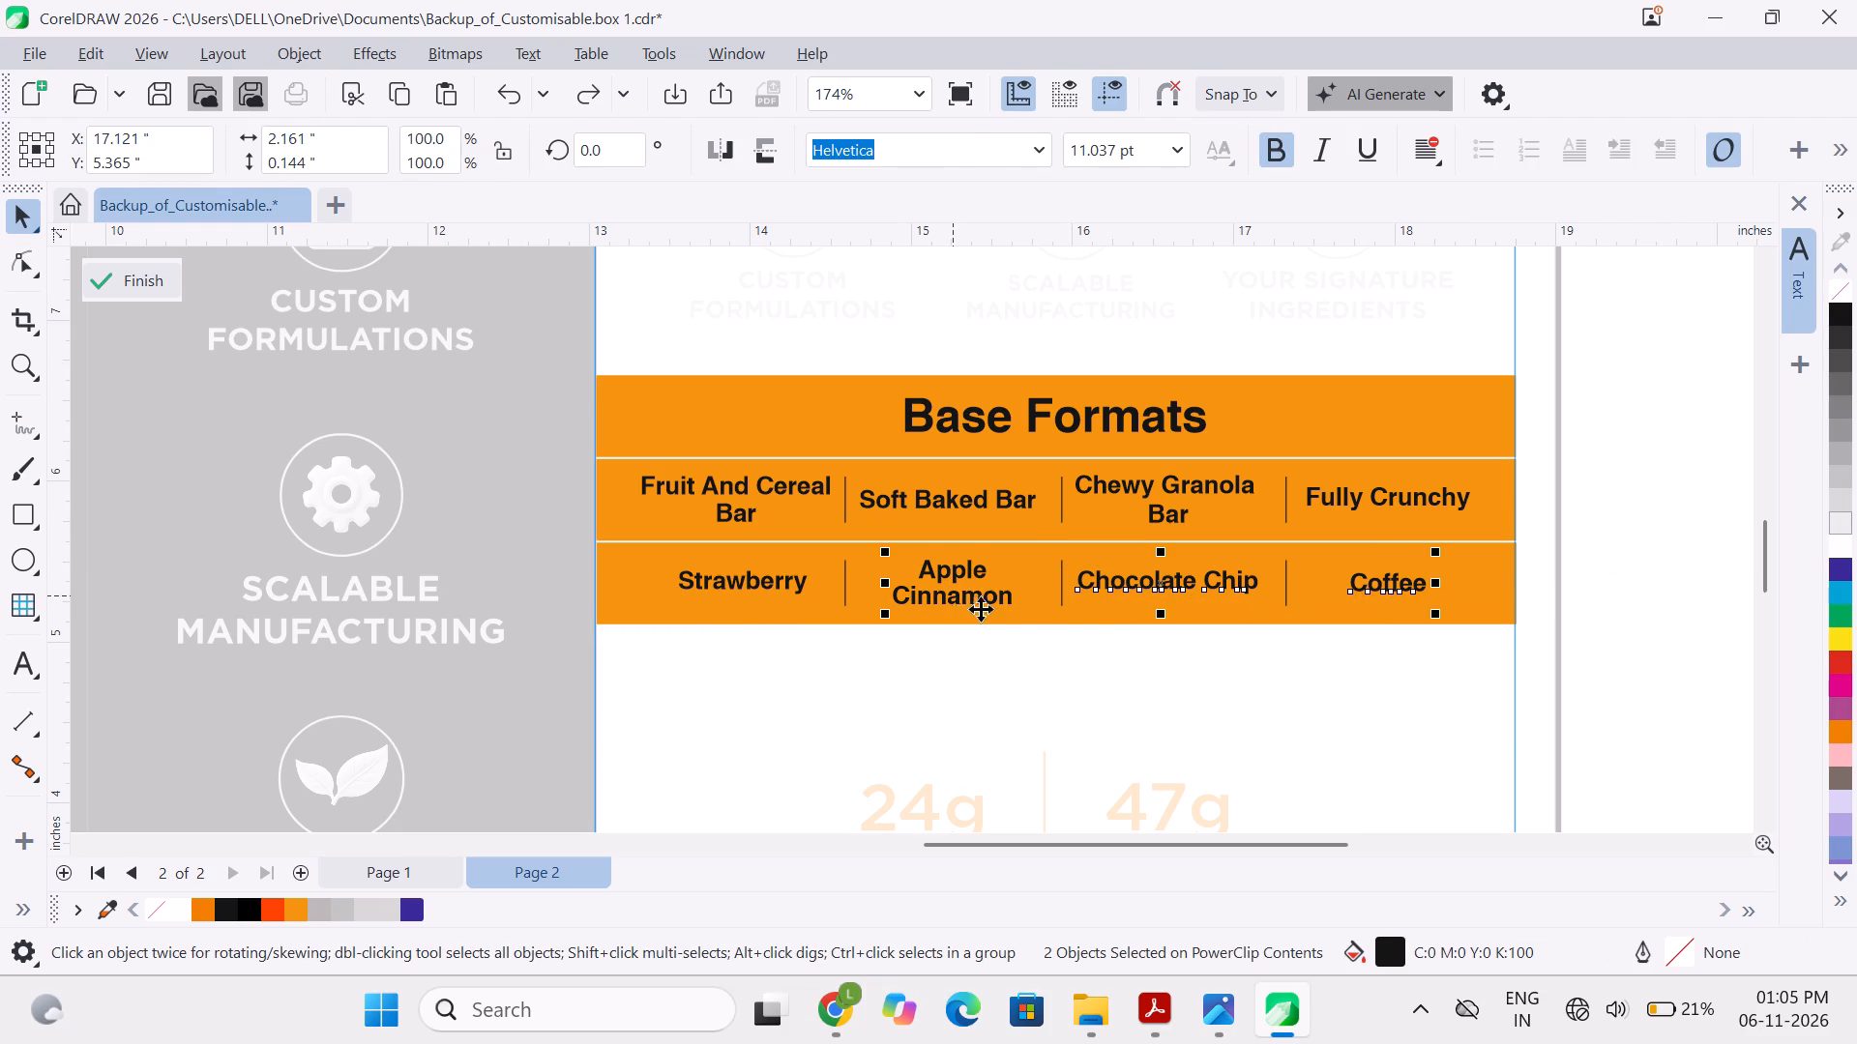
left_click(1062, 596, "shift")
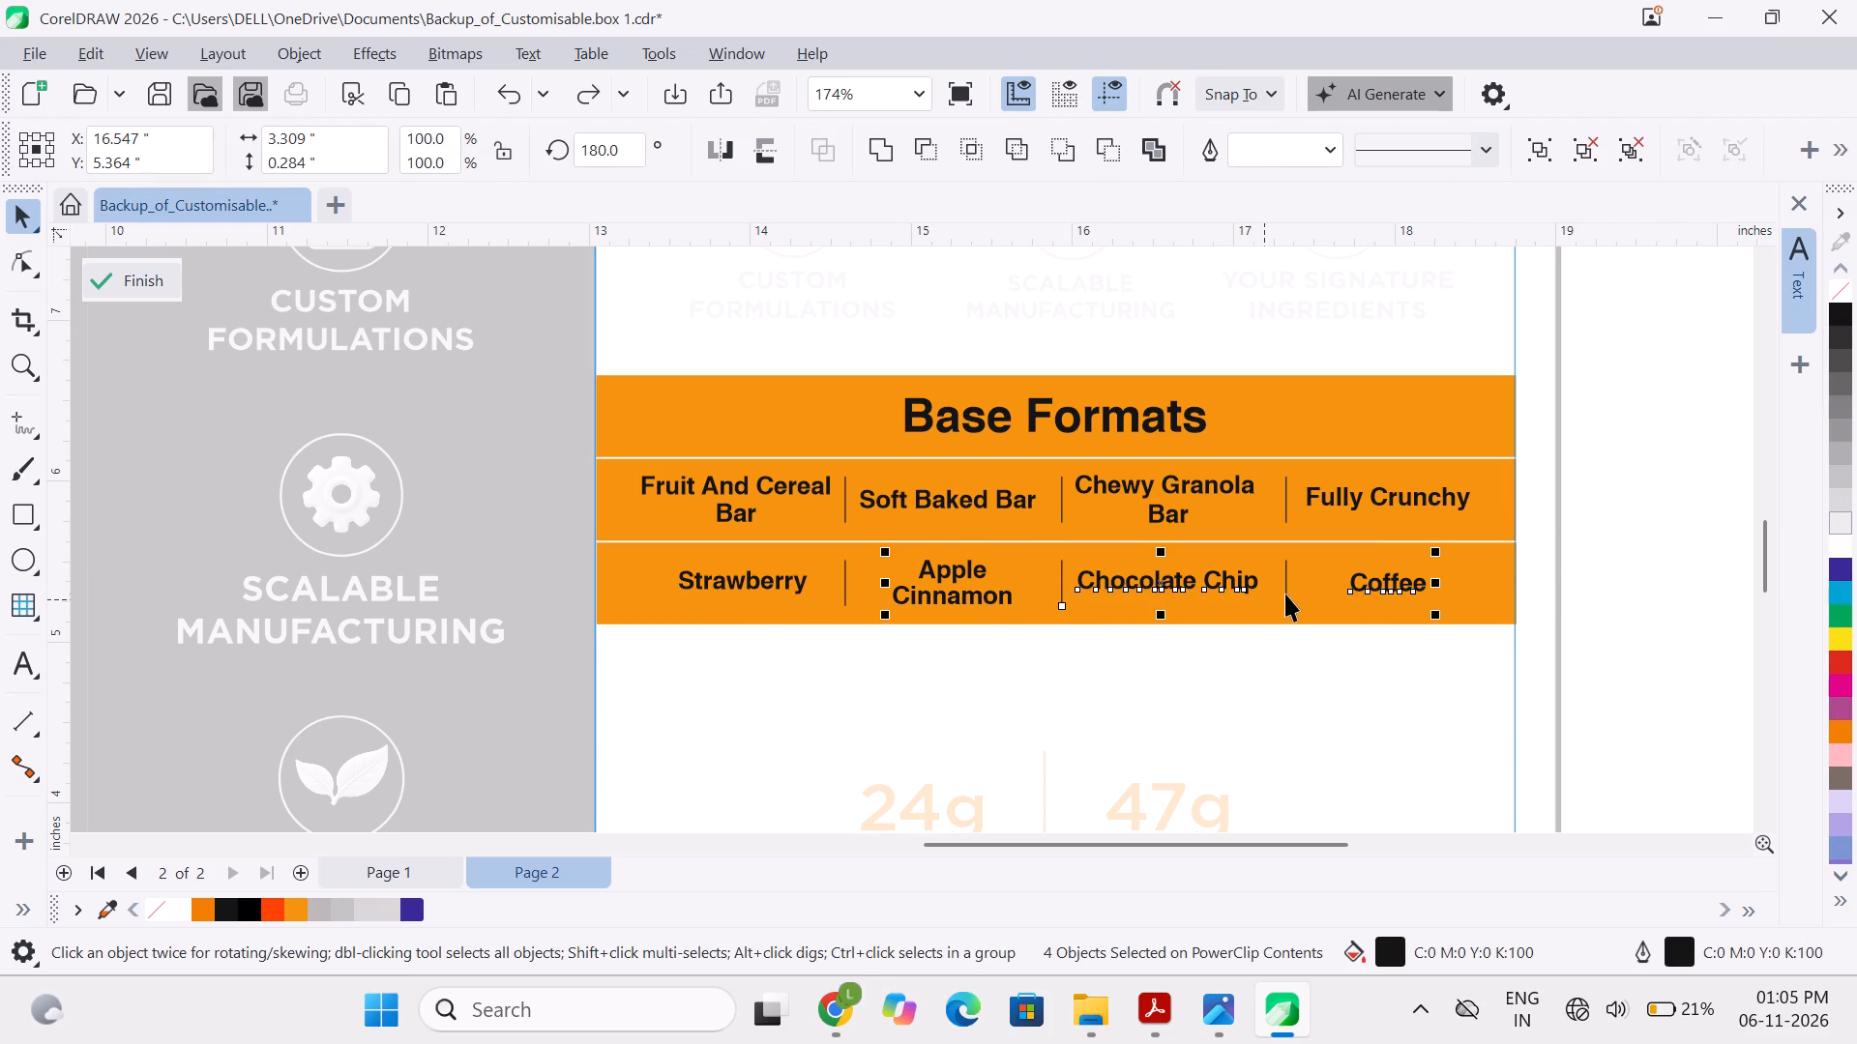
left_click(1286, 594, "shift")
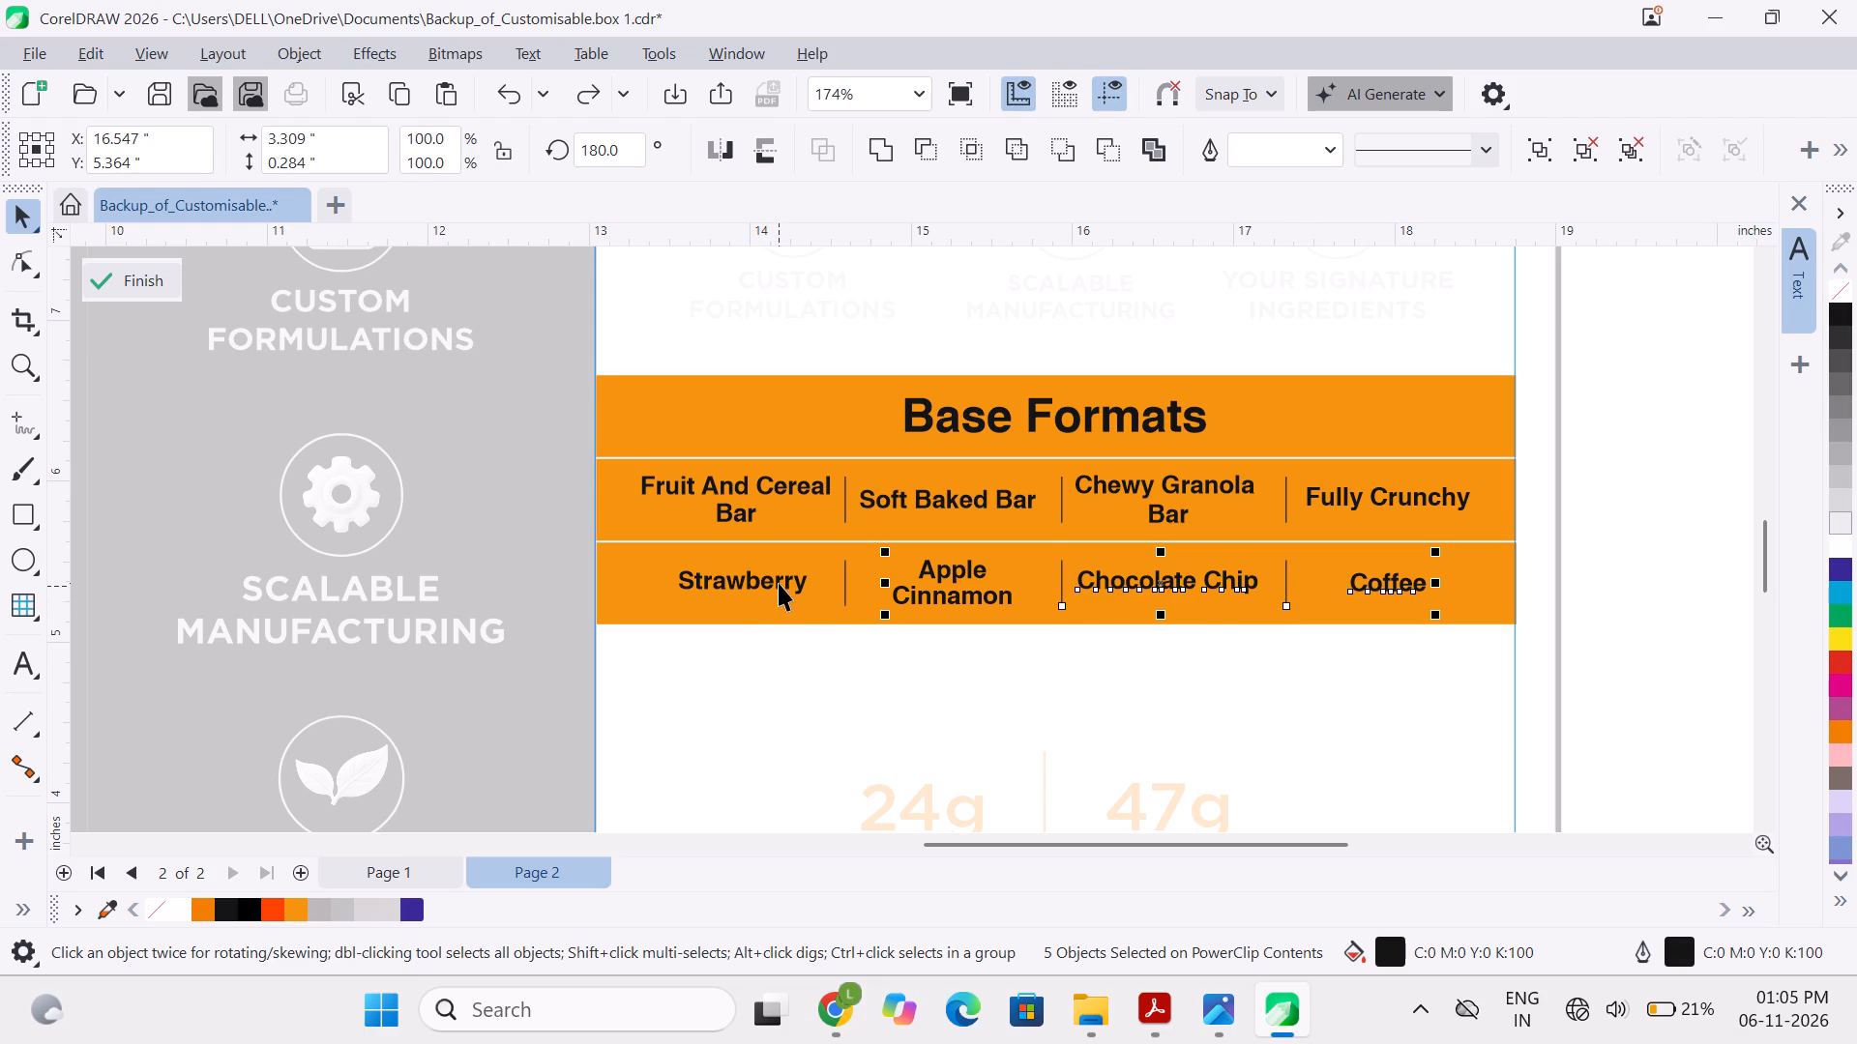
left_click(779, 583, "shift")
left_click(848, 594, "shift")
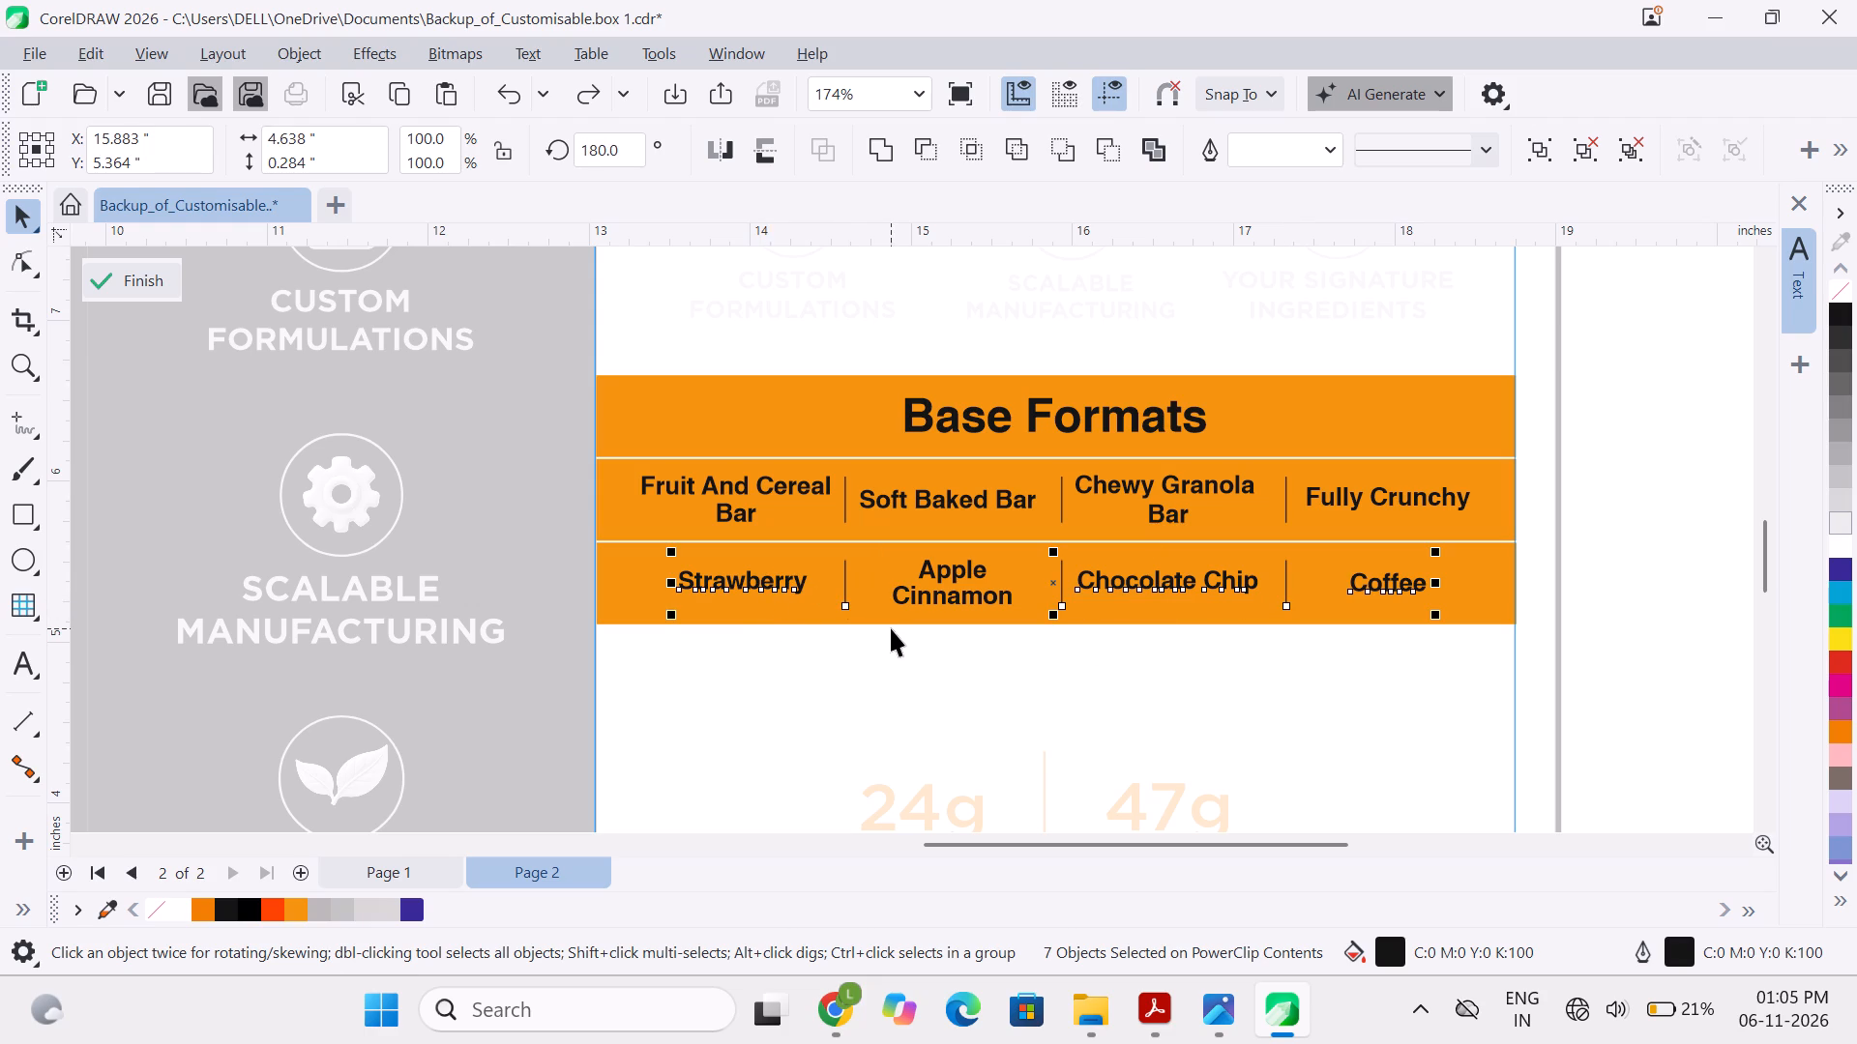
key("ctrl+g")
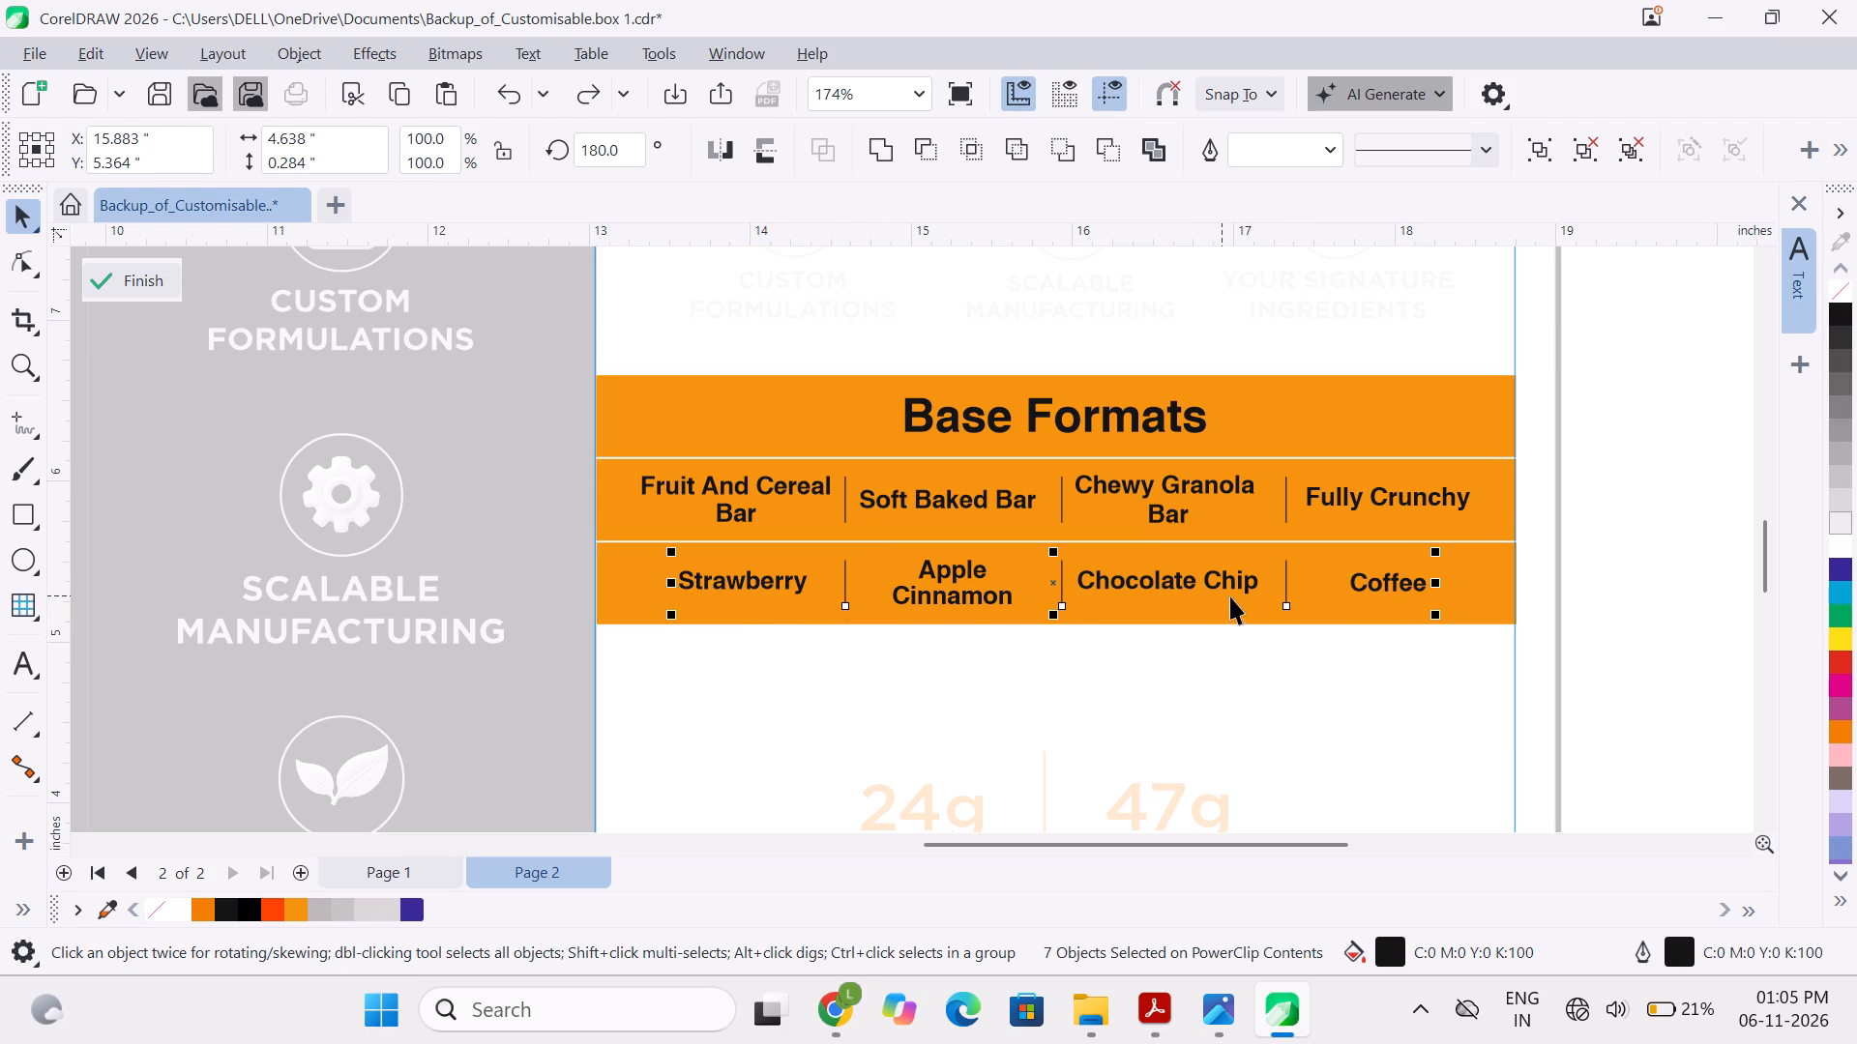
left_click(1460, 591, "shift")
key("c")
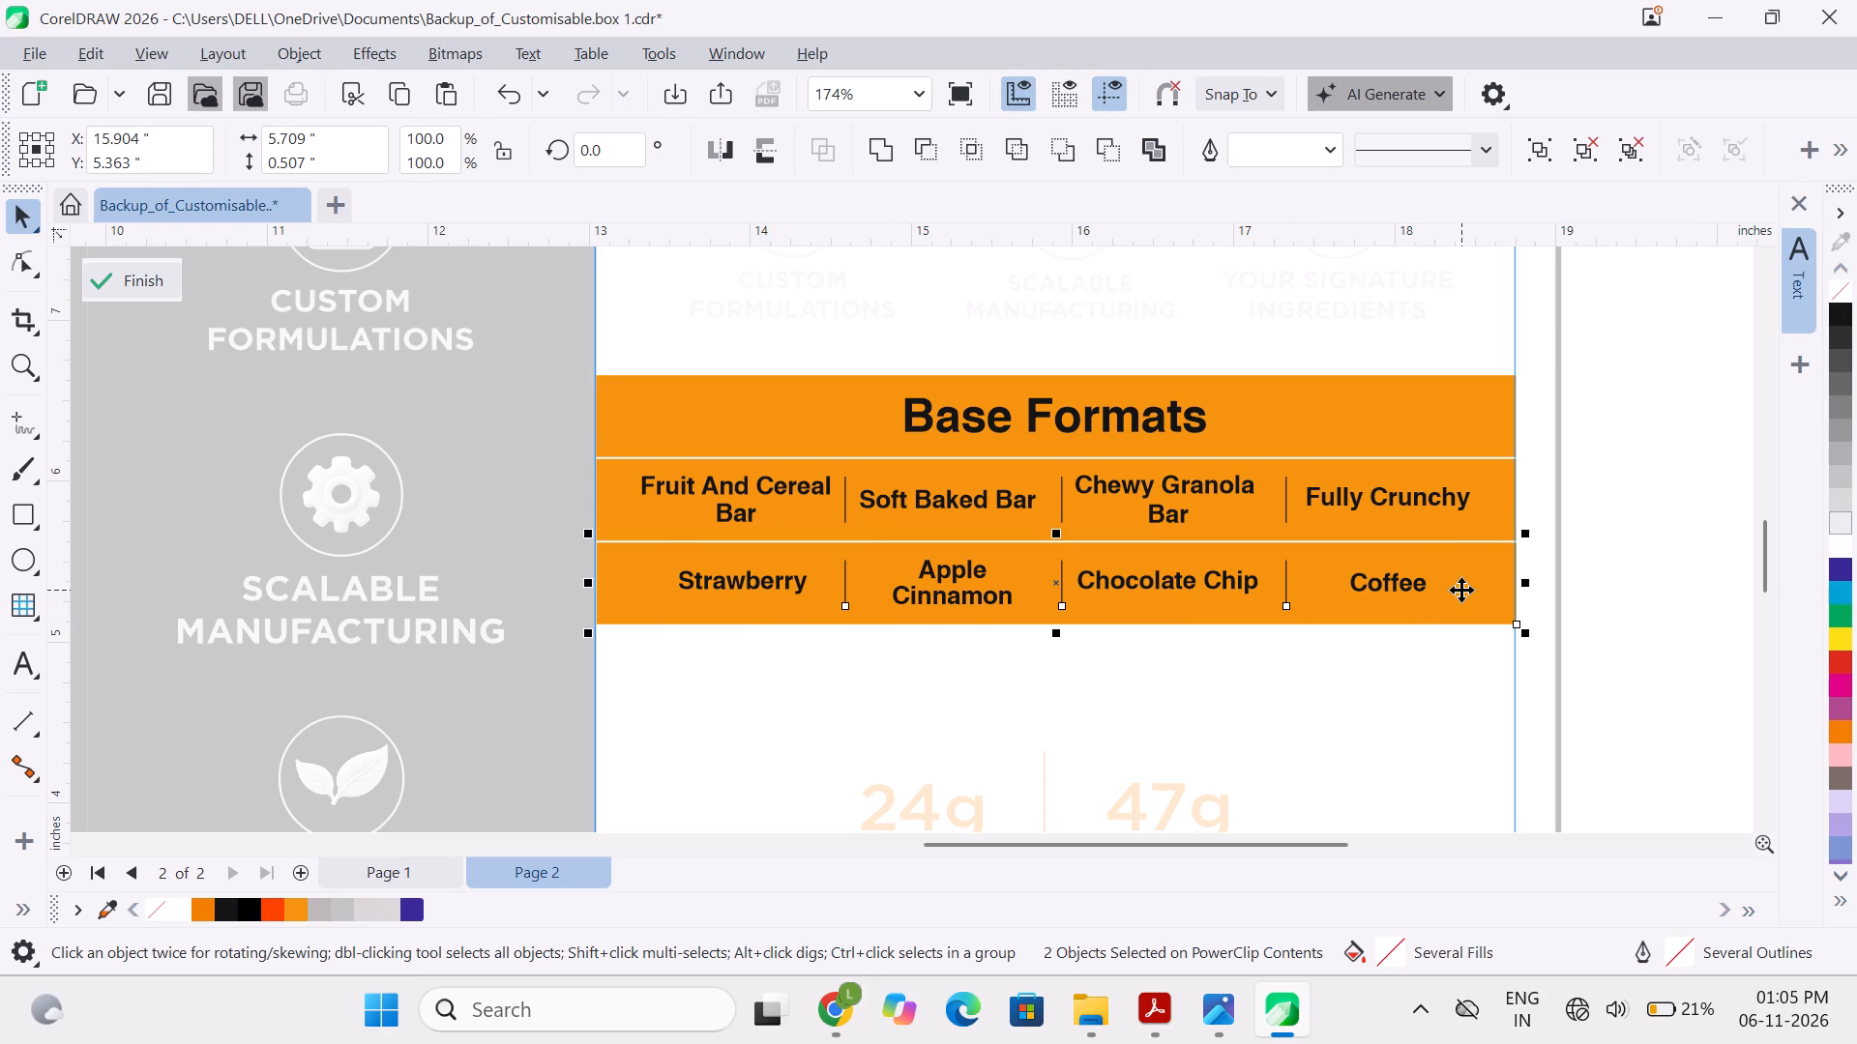
left_click(1640, 575)
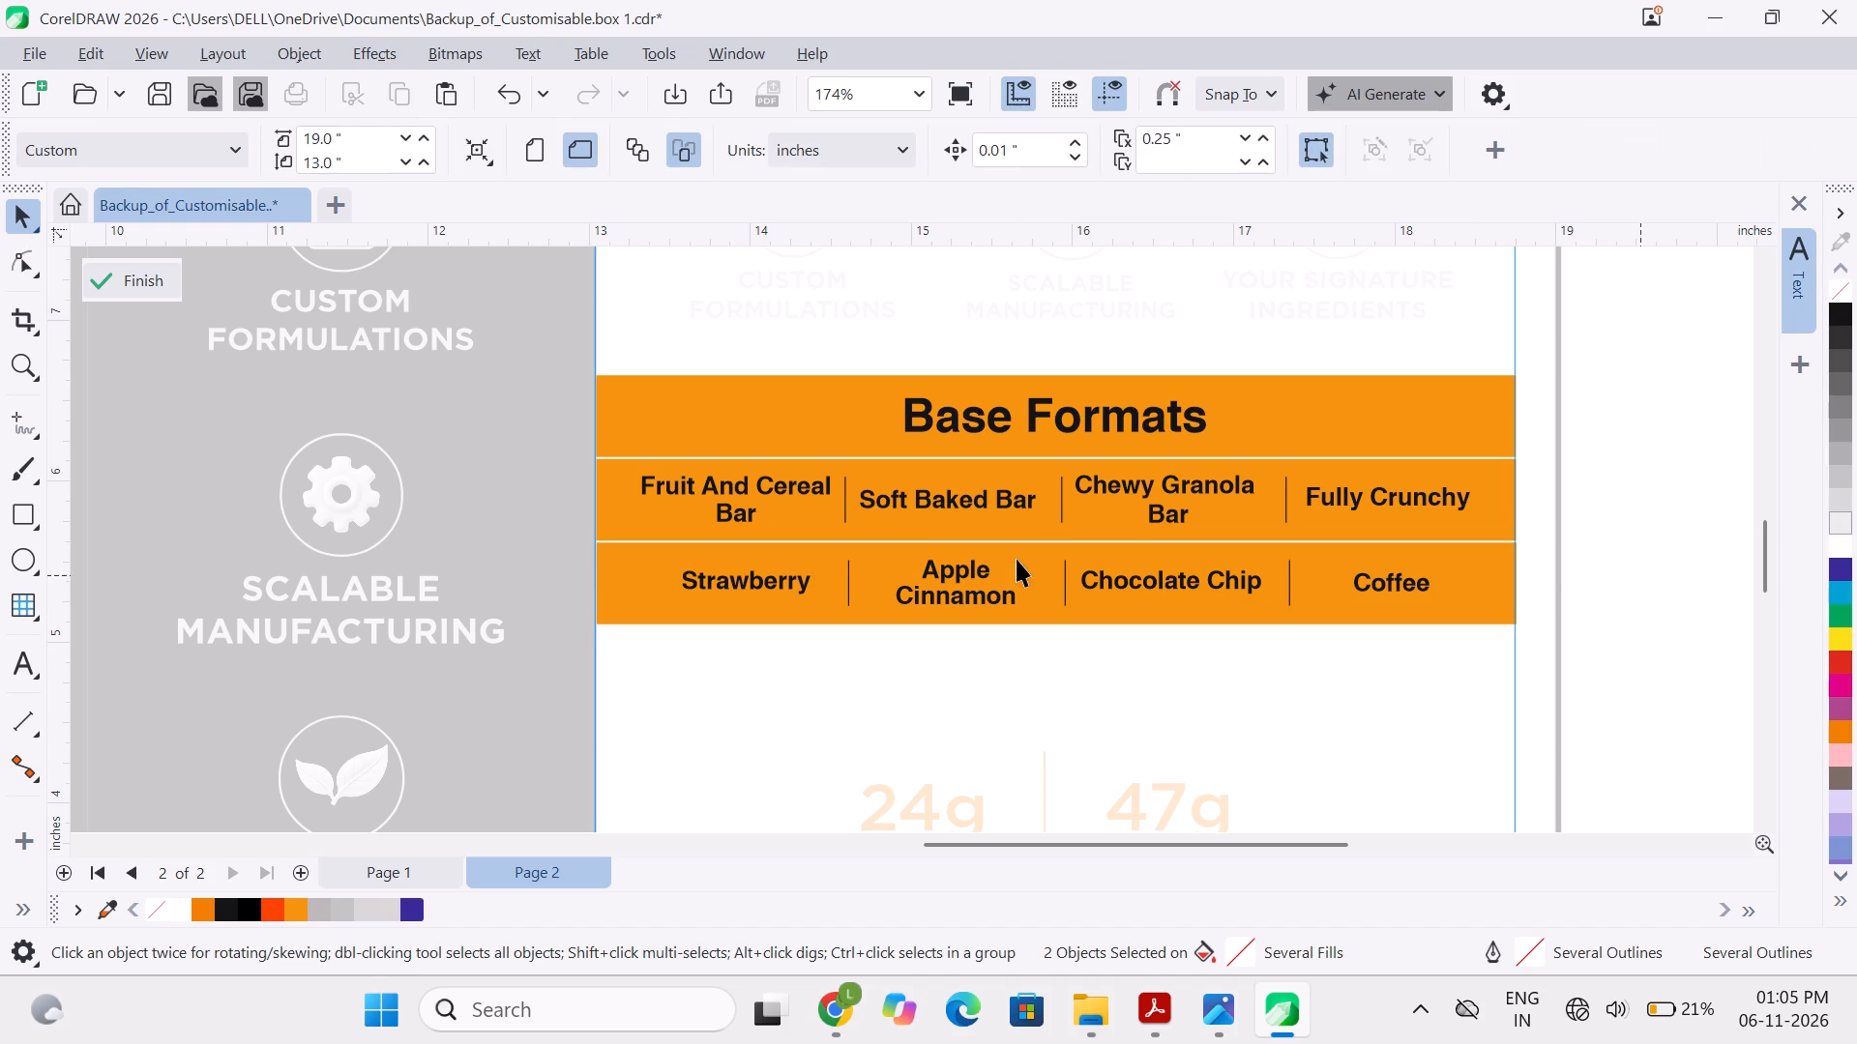
Ungroup the Strawberry row's texts and dividers.
left_click(852, 579)
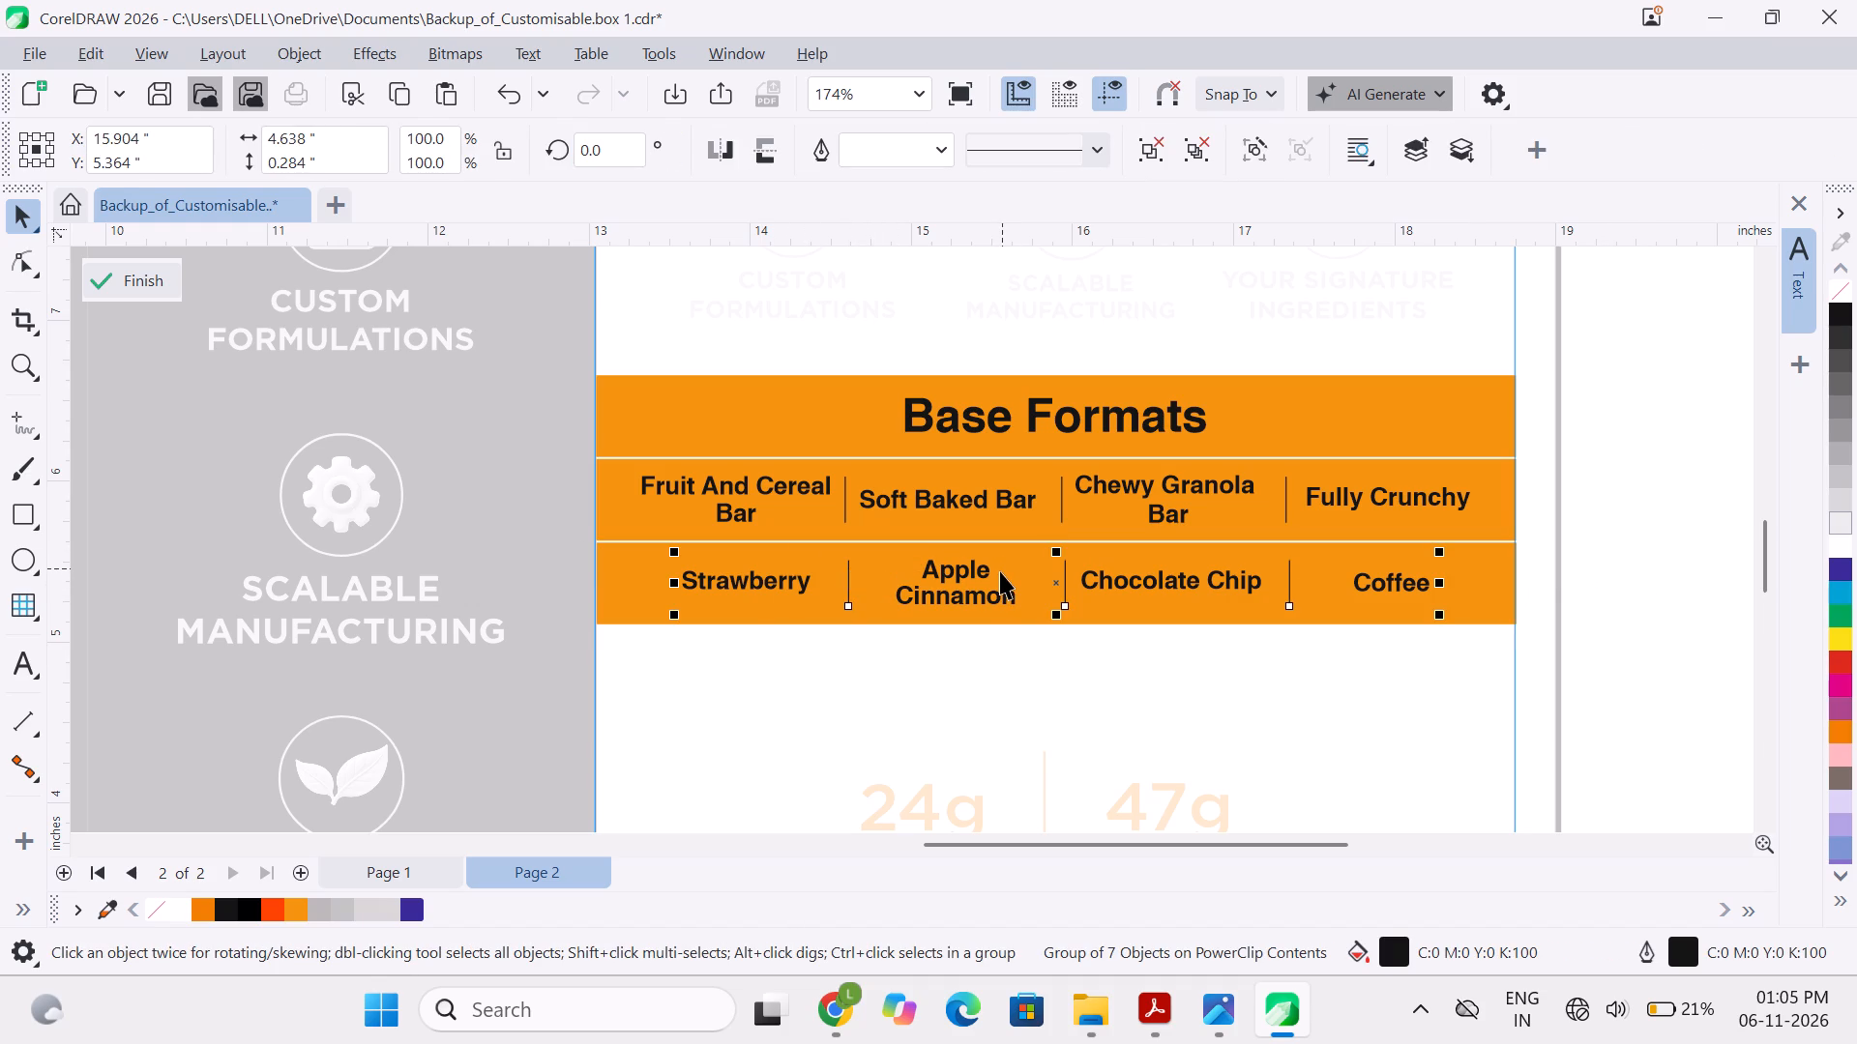
key("ctrl+u")
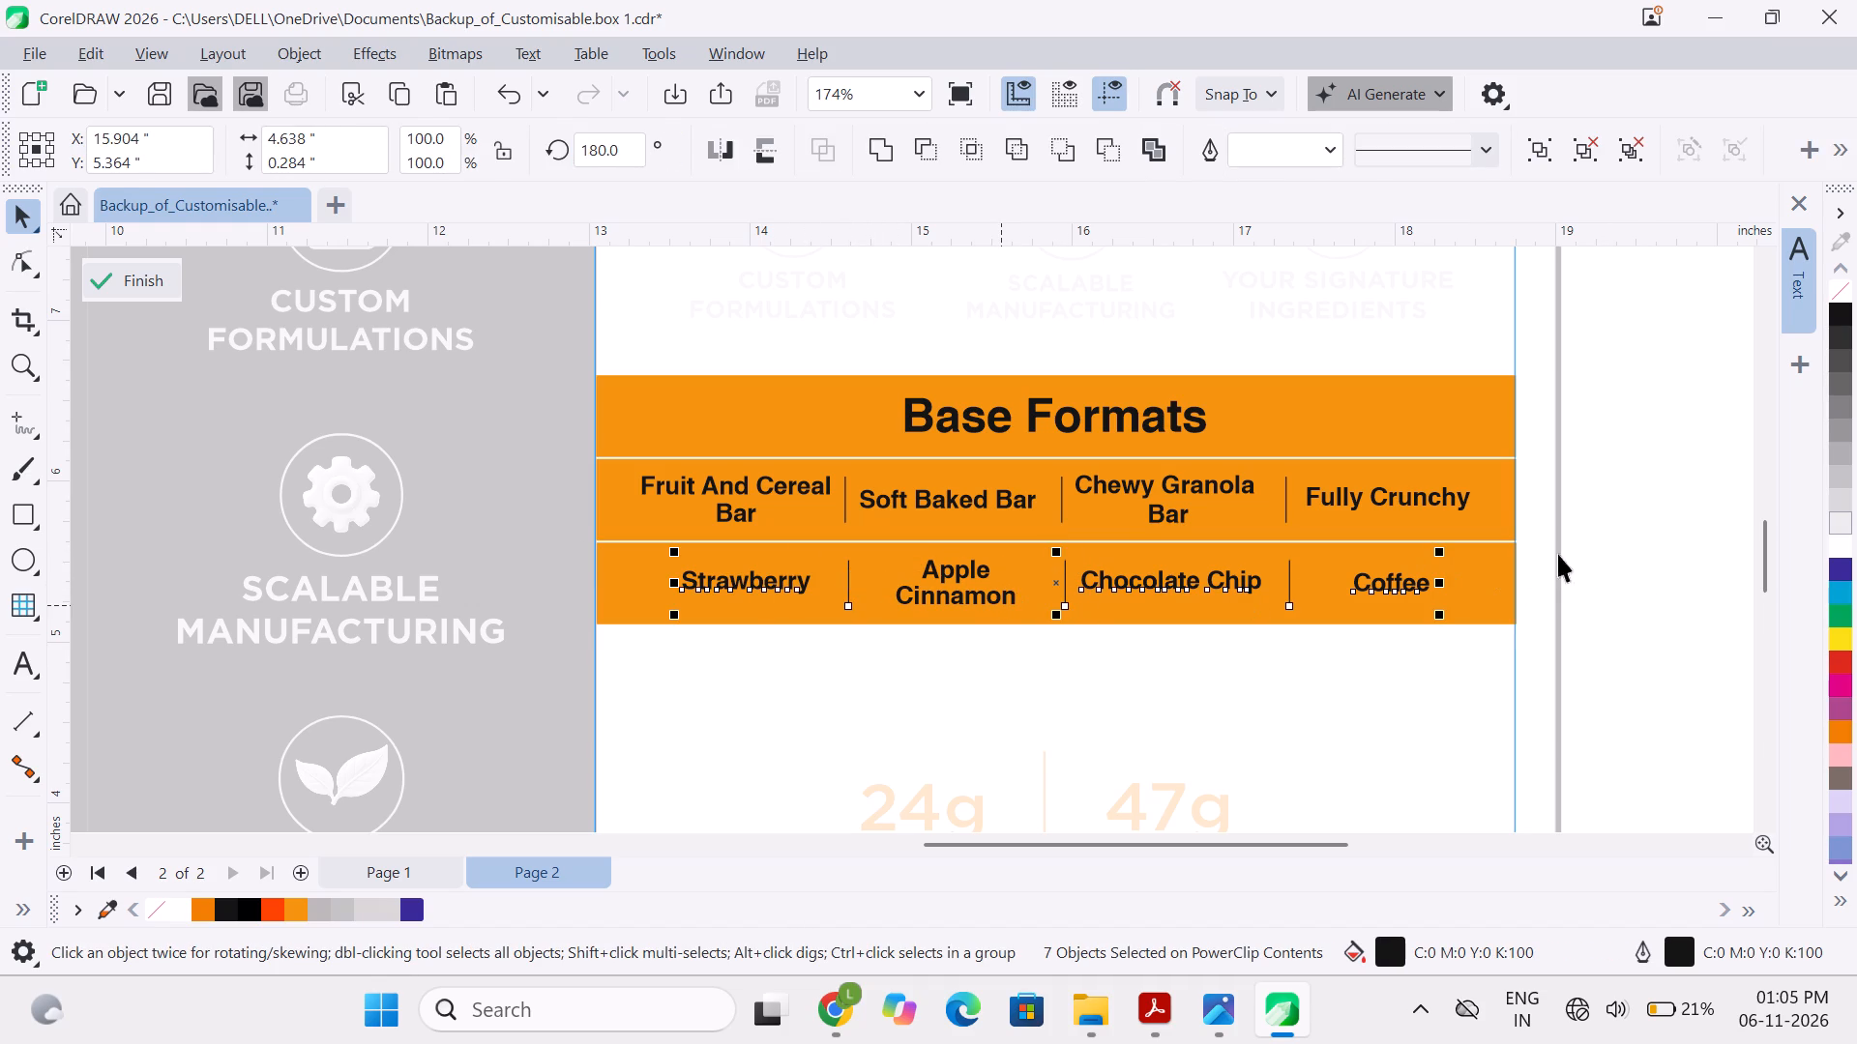
left_click(1706, 526)
Centre-align the divider before Coffee to the one above it, and the other two upper-row dividers to those below them.
left_click(1290, 596)
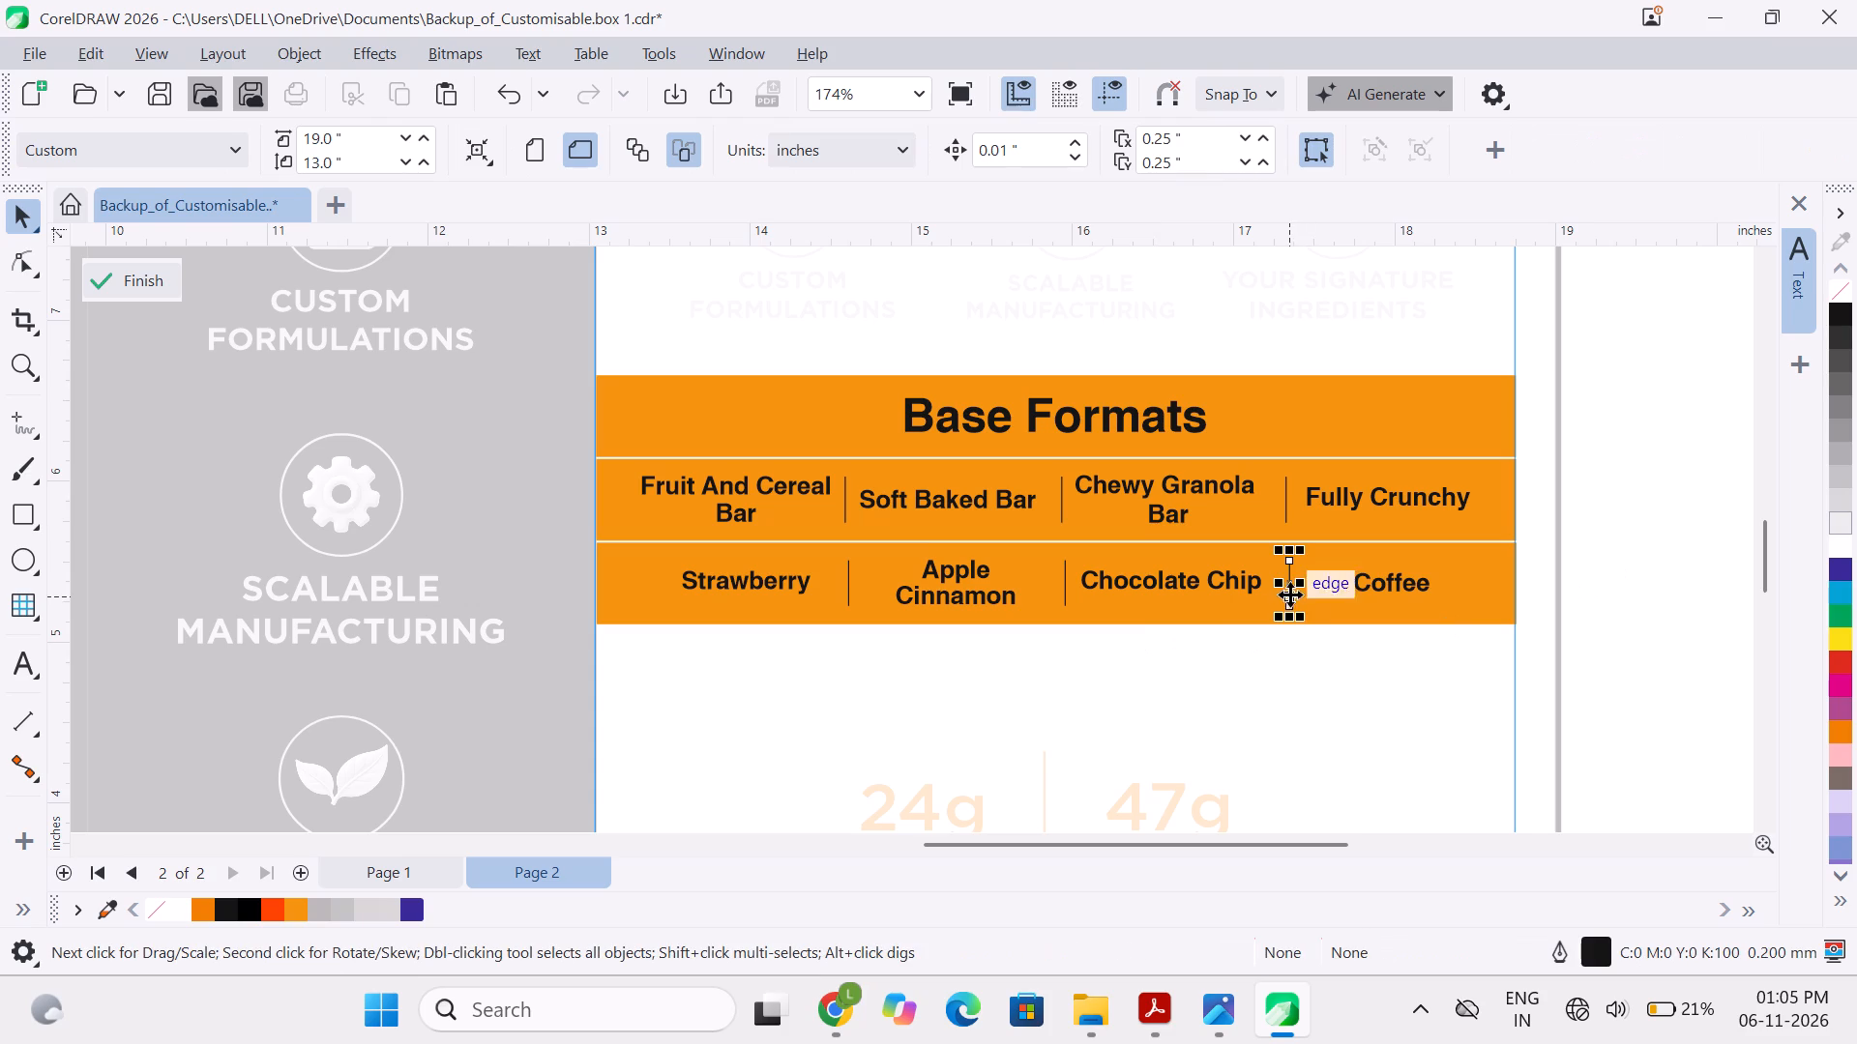
left_click(1286, 514, "shift")
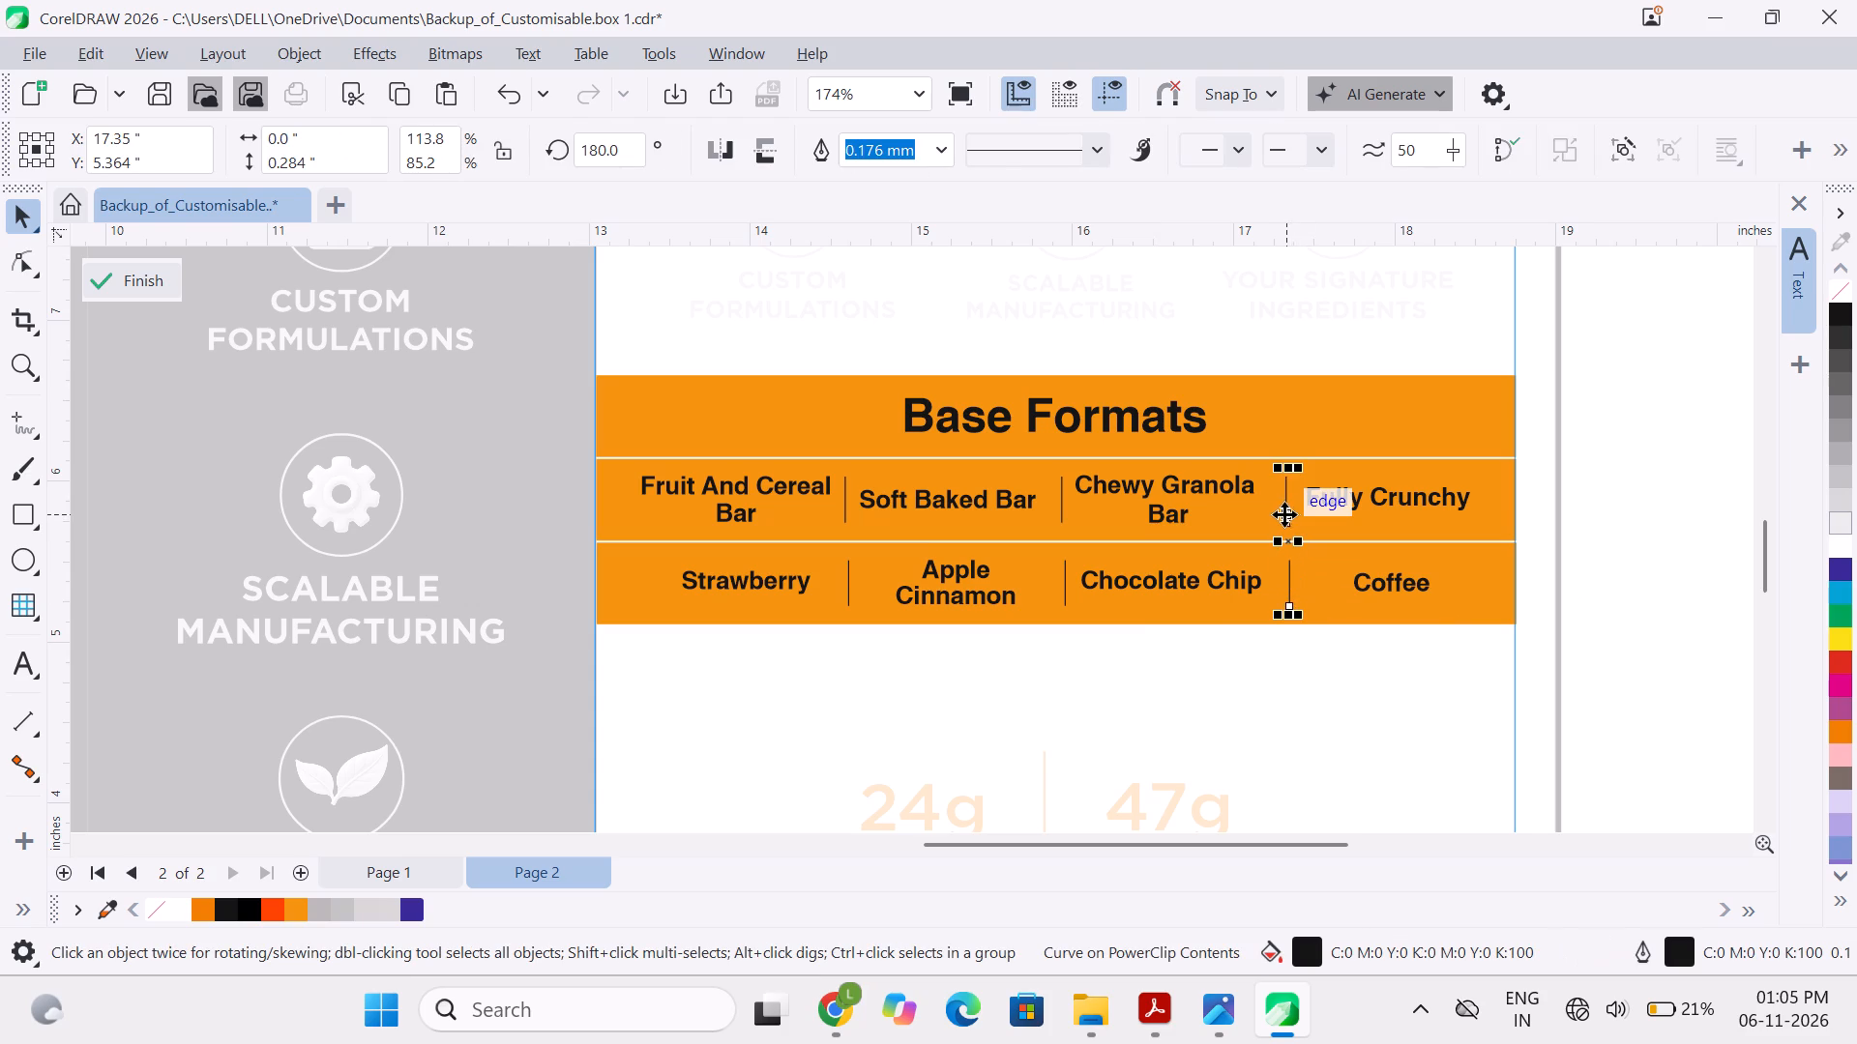
key("c")
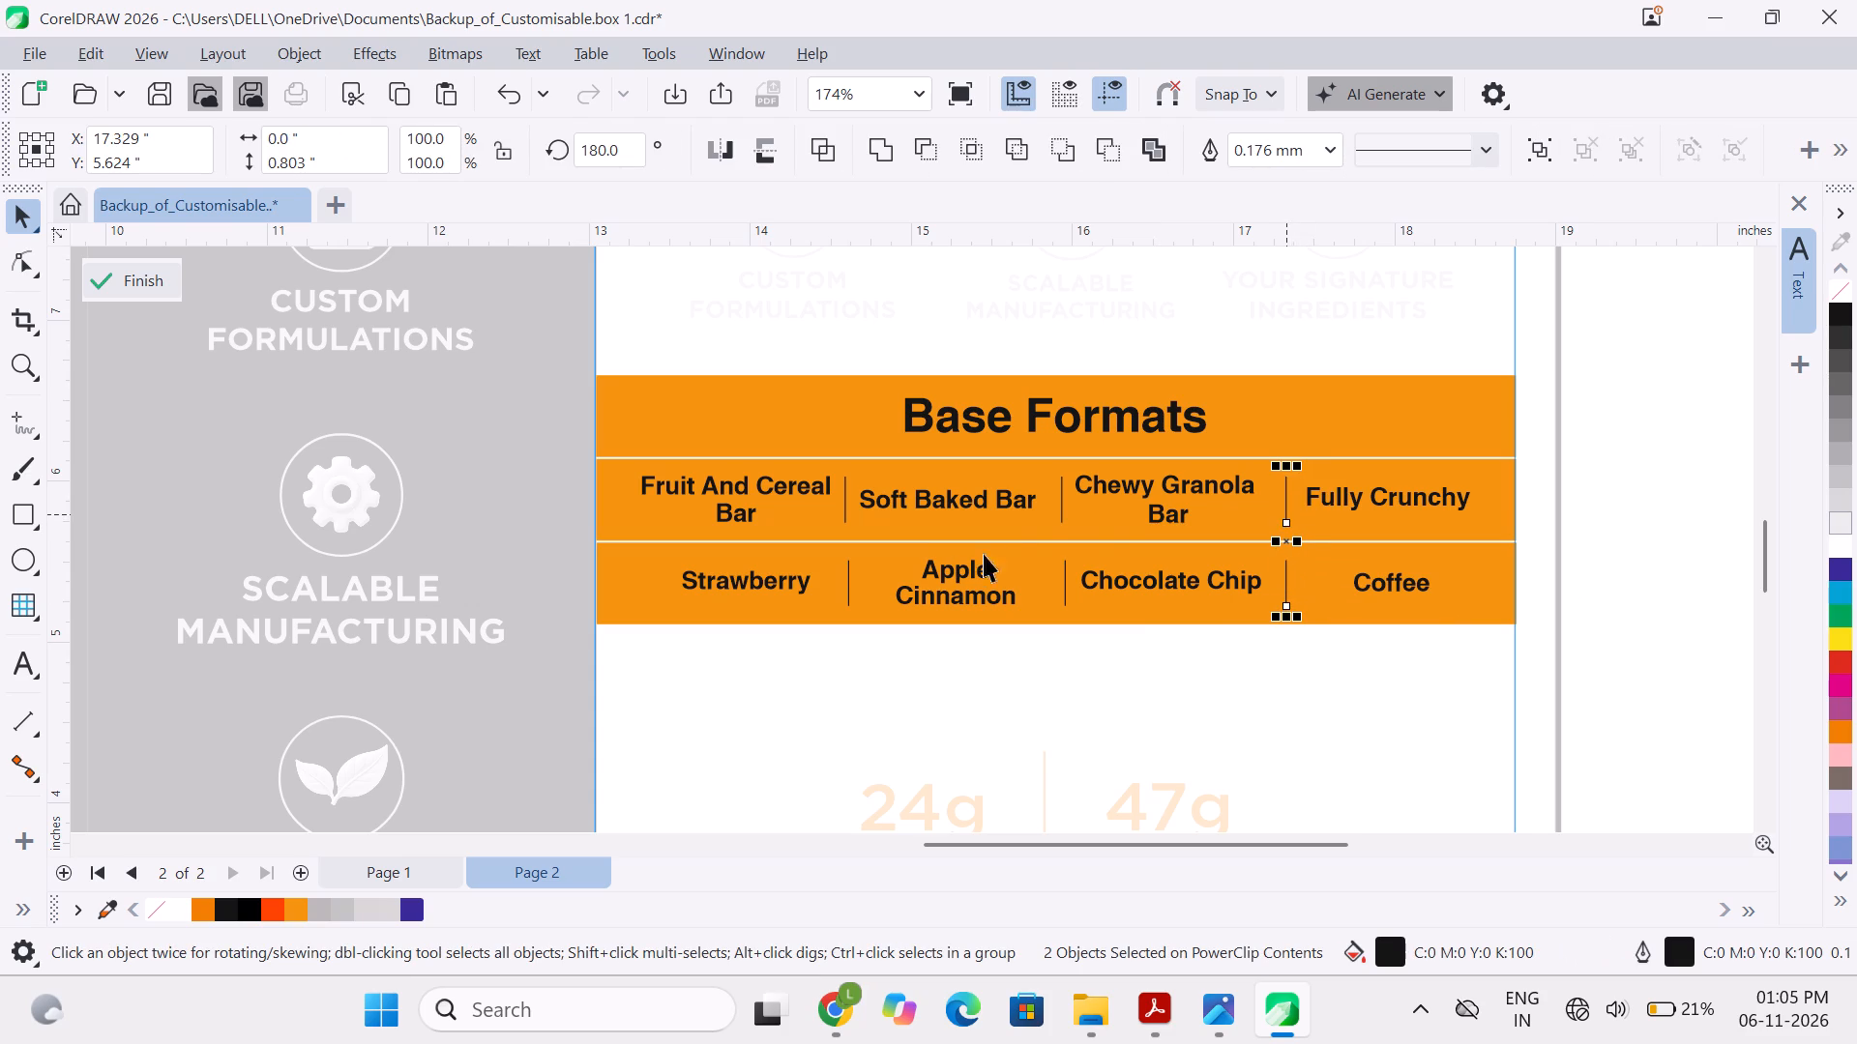
left_click(1063, 512)
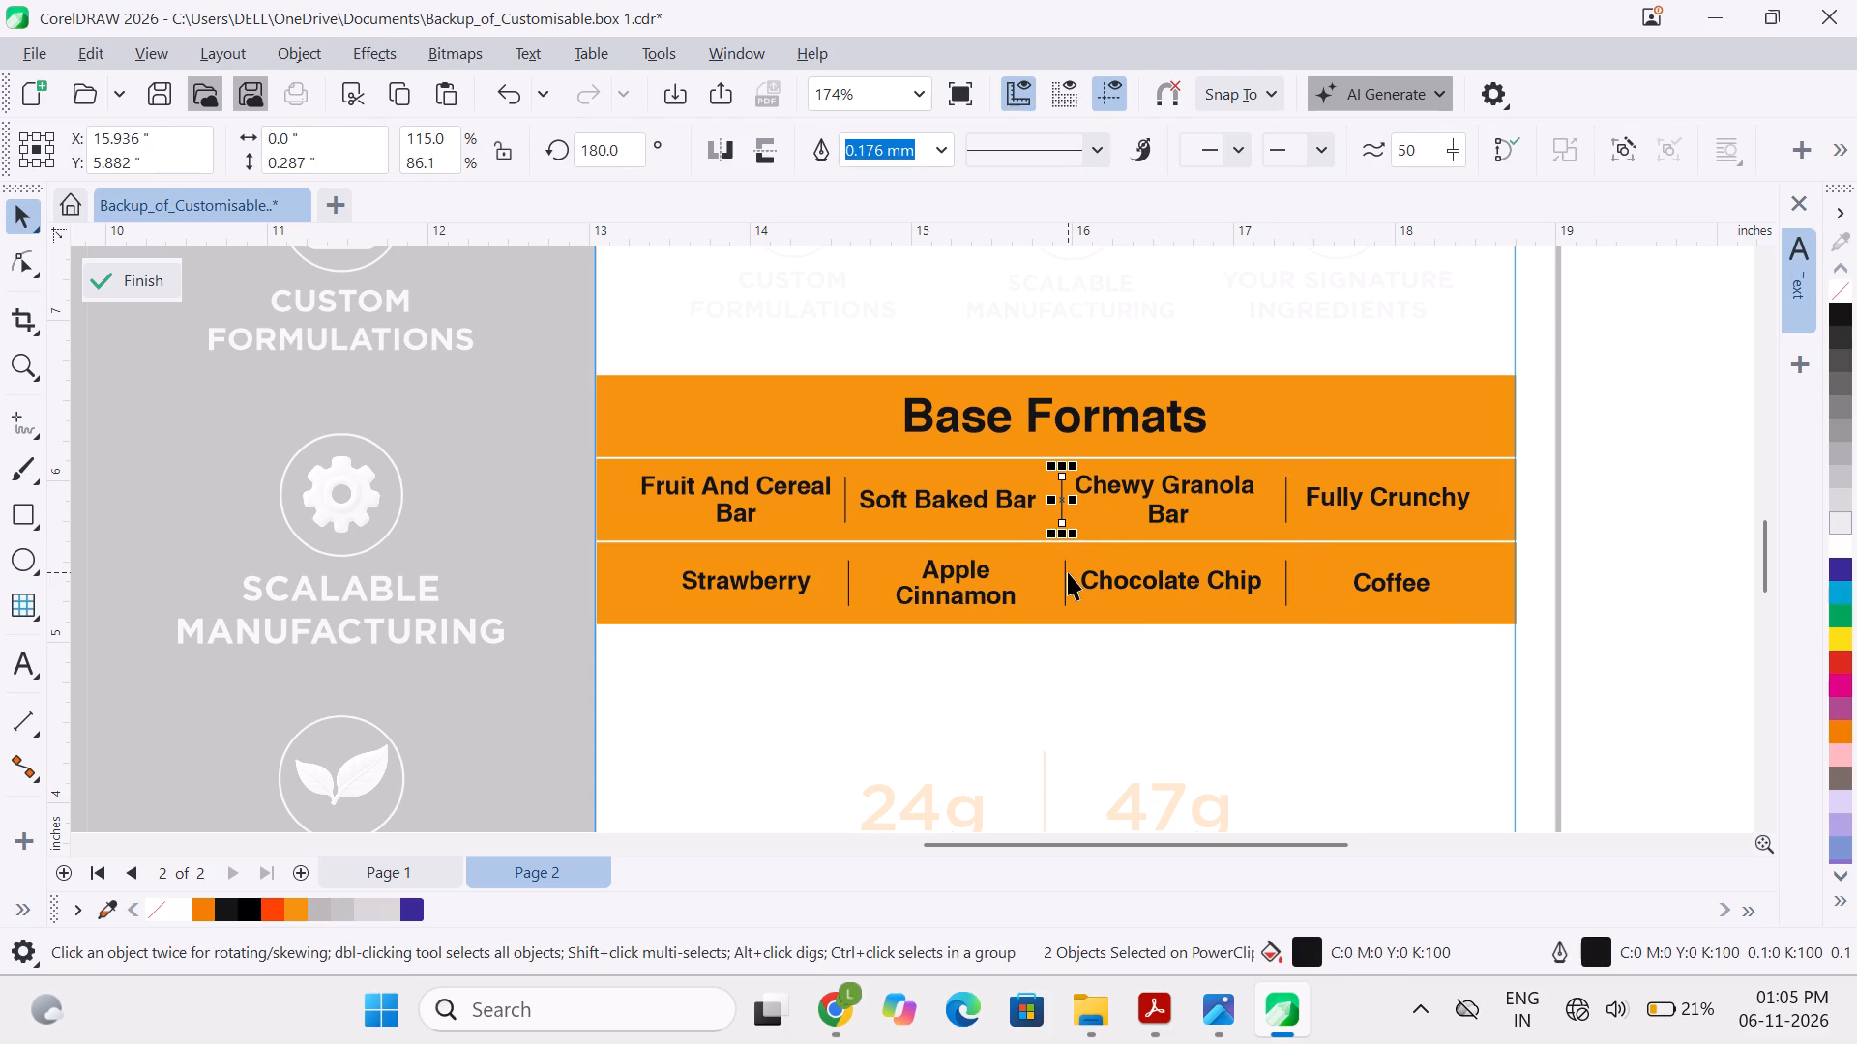
left_click(1065, 572, "shift")
key("c")
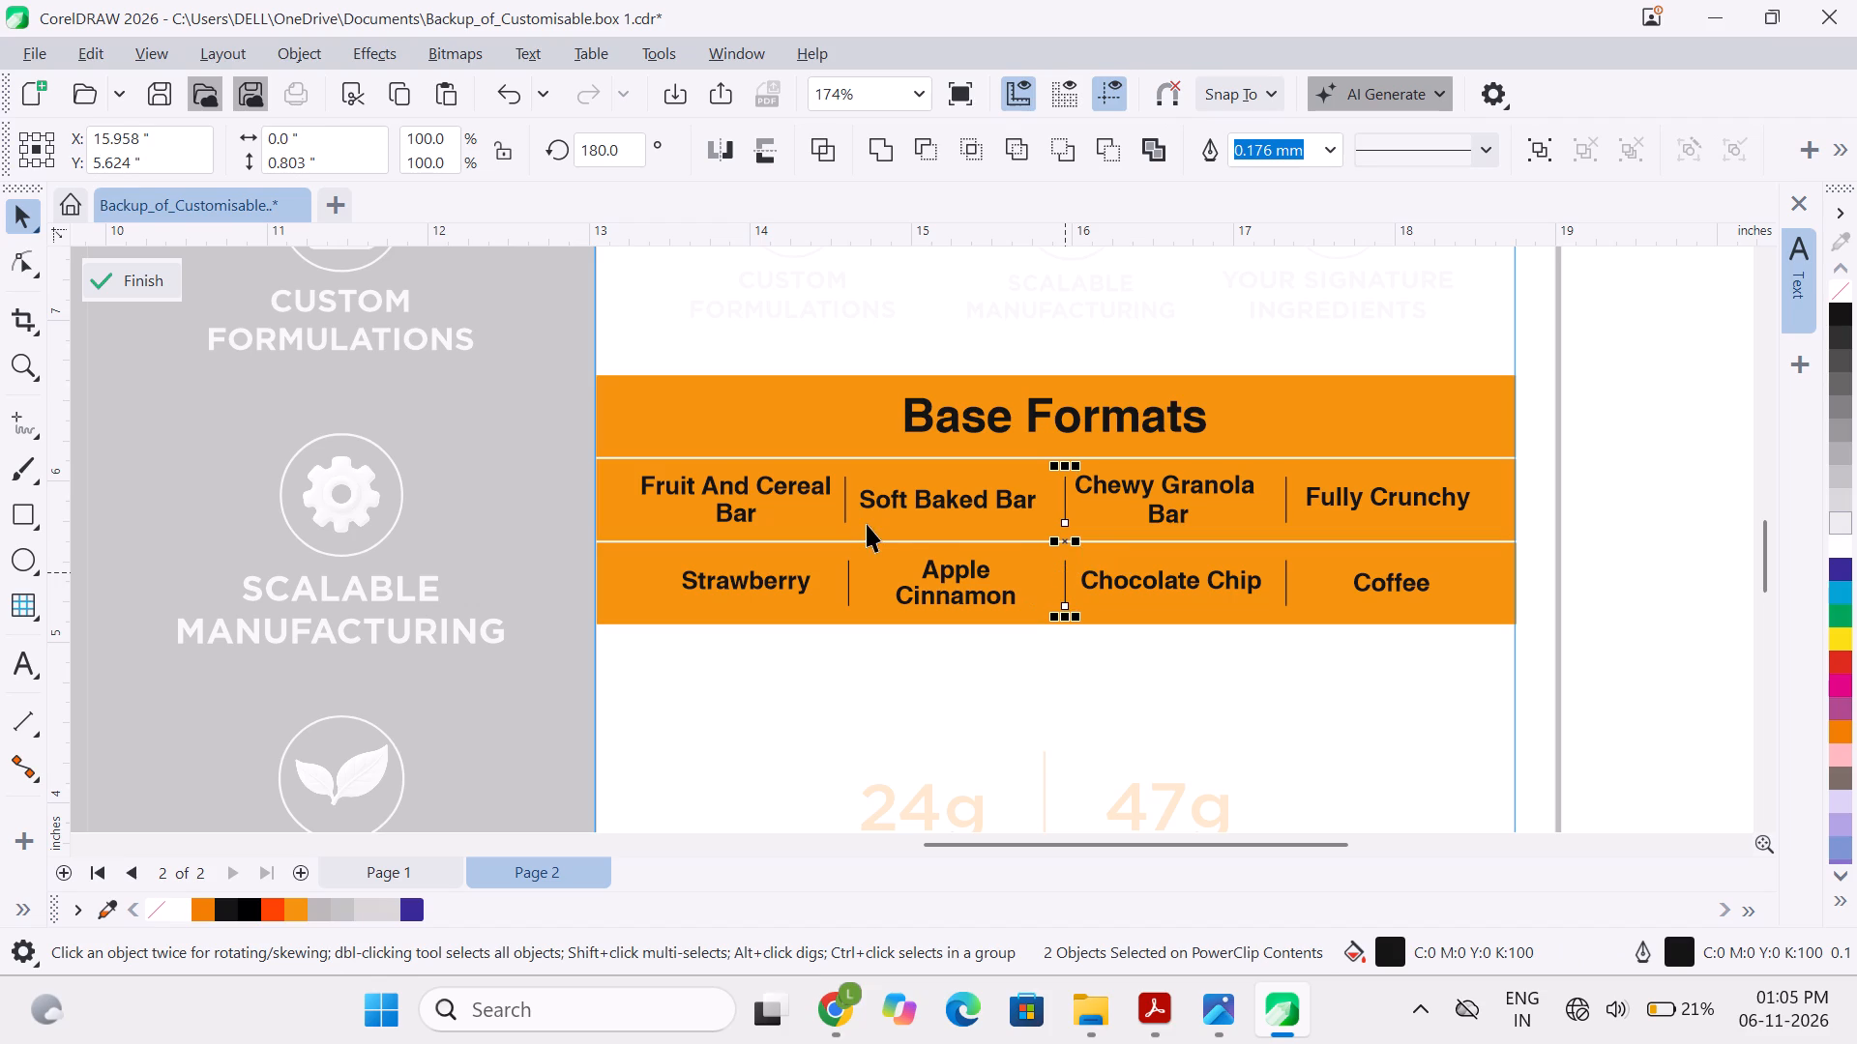
left_click(845, 515)
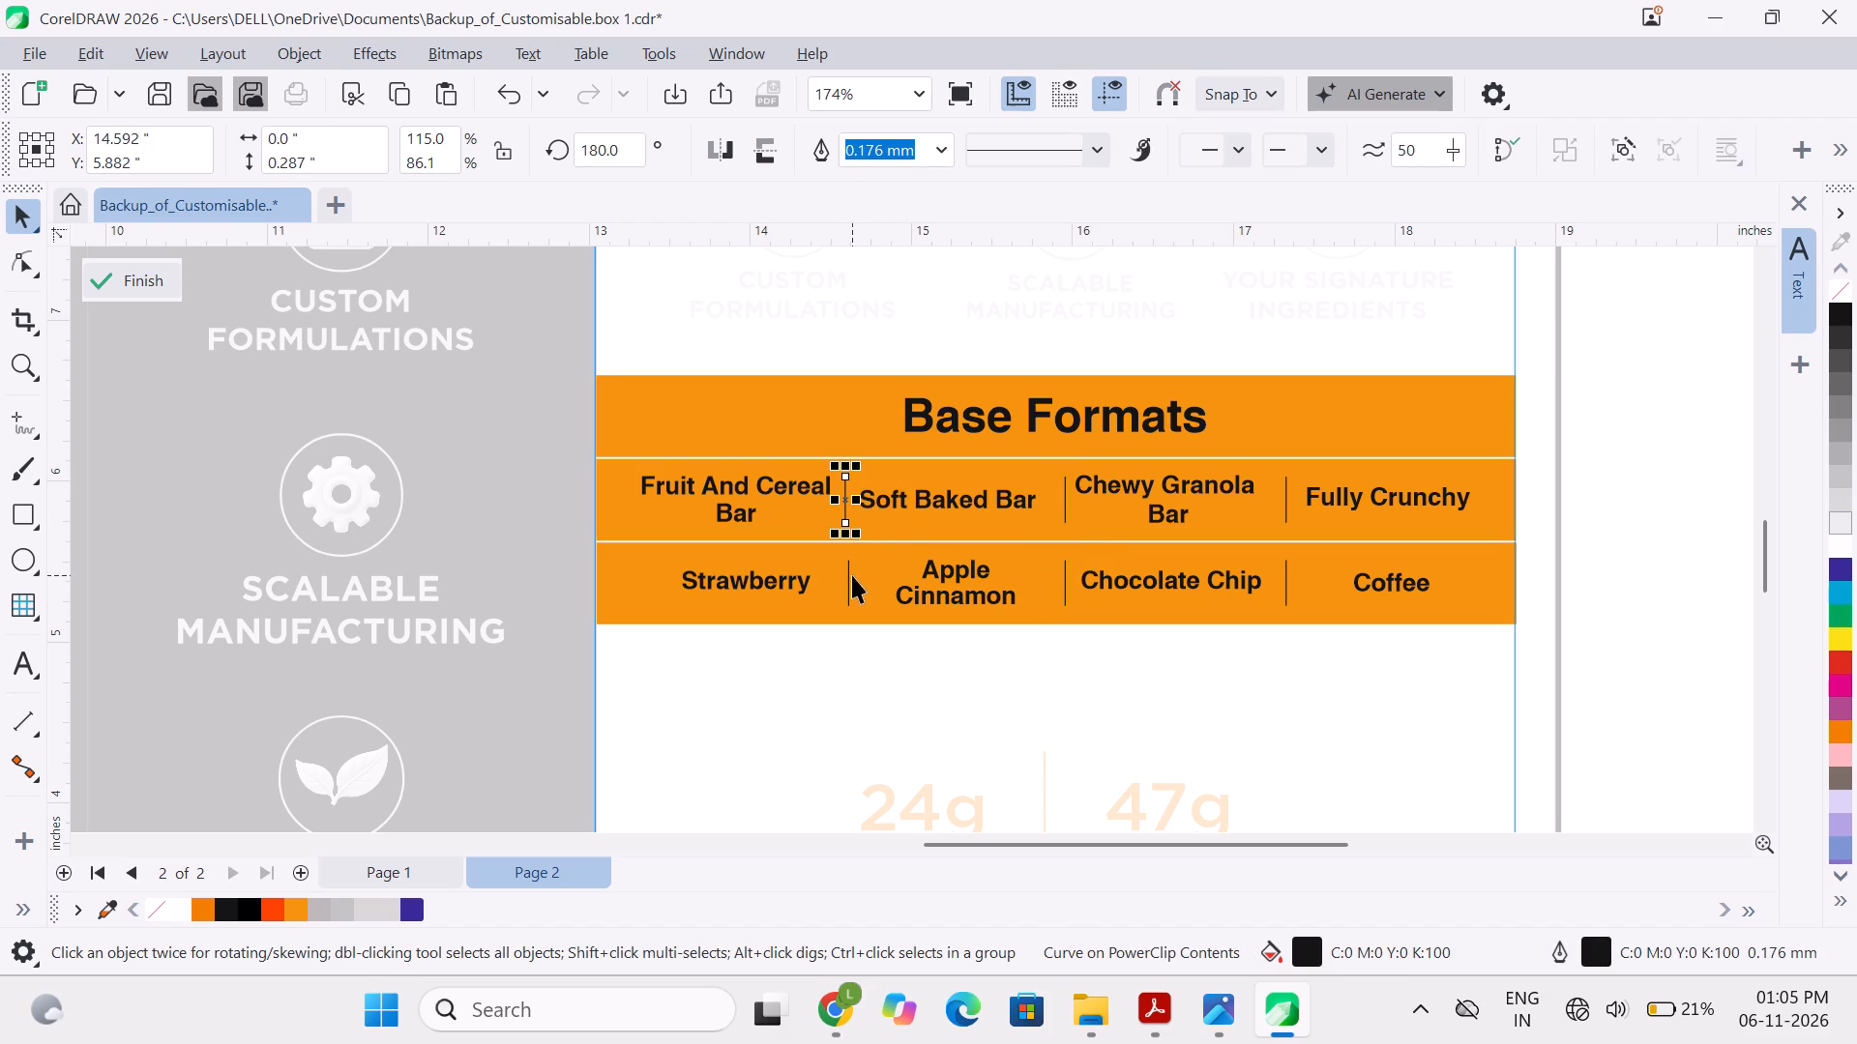
left_click(848, 576, "shift")
key("c")
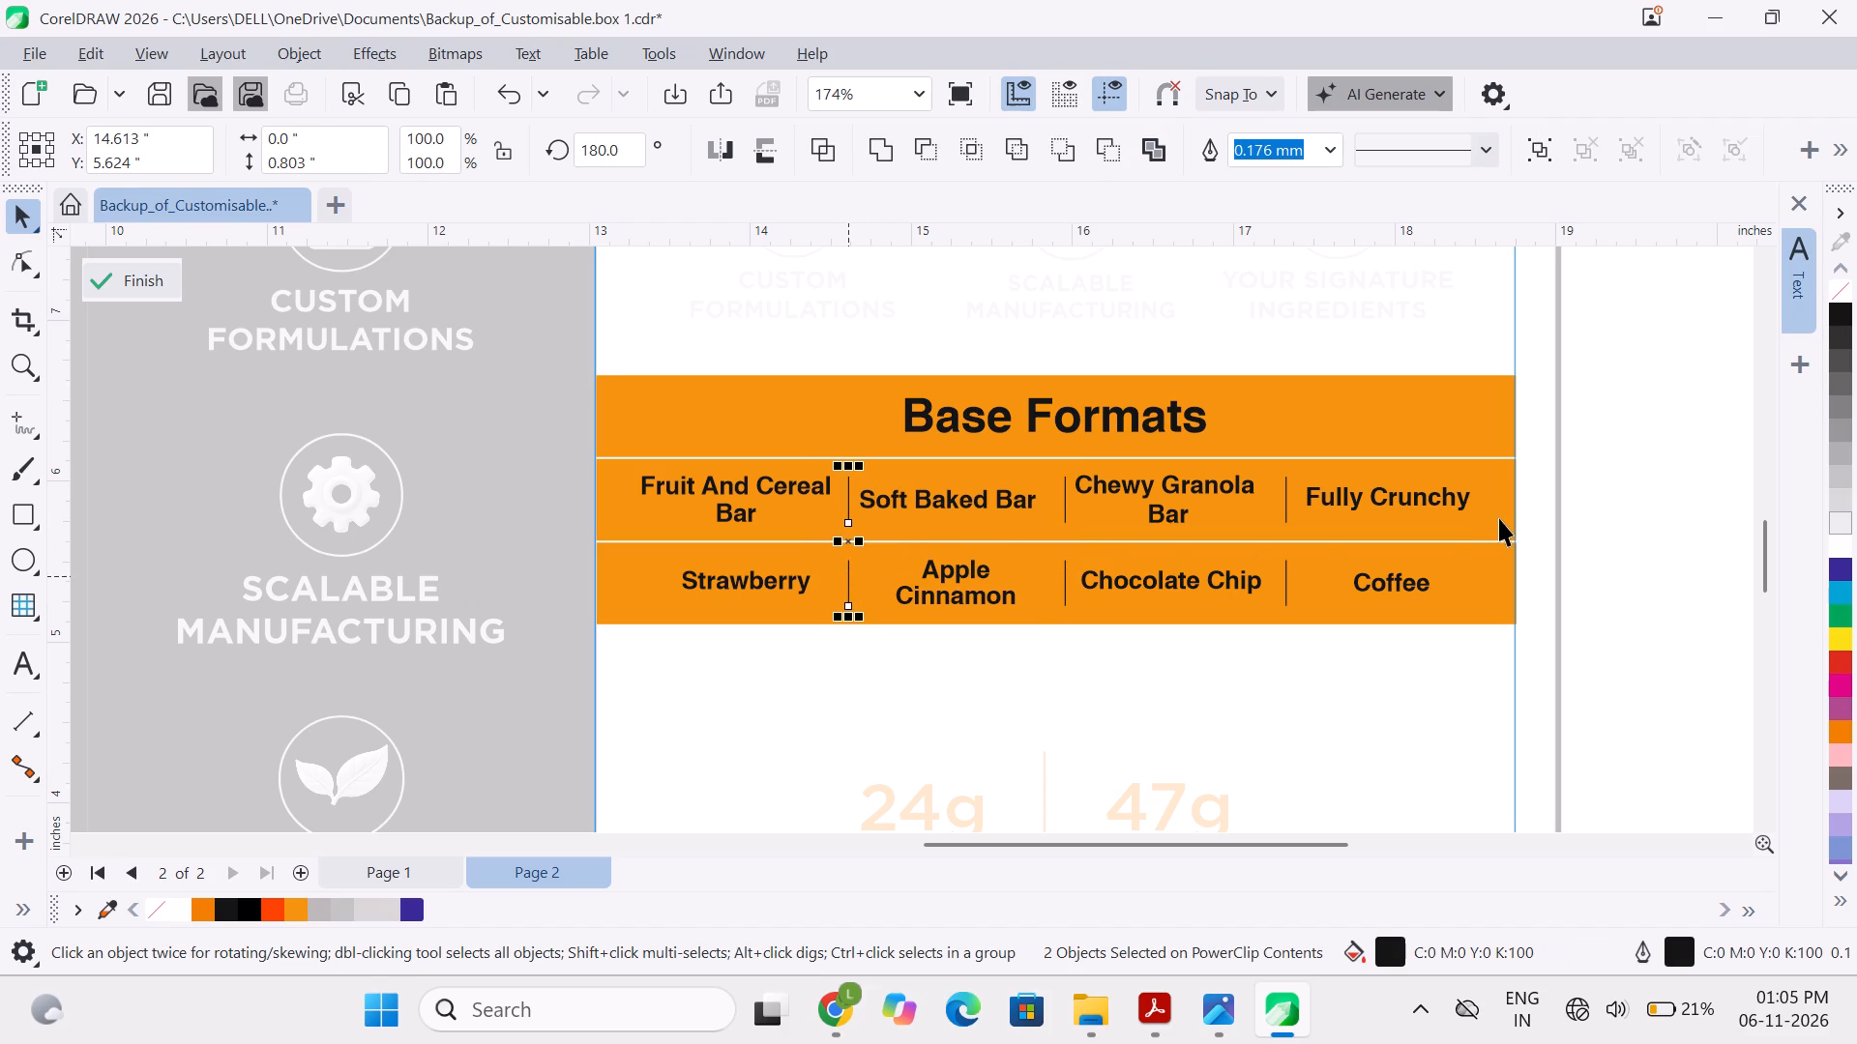
left_click(1657, 506)
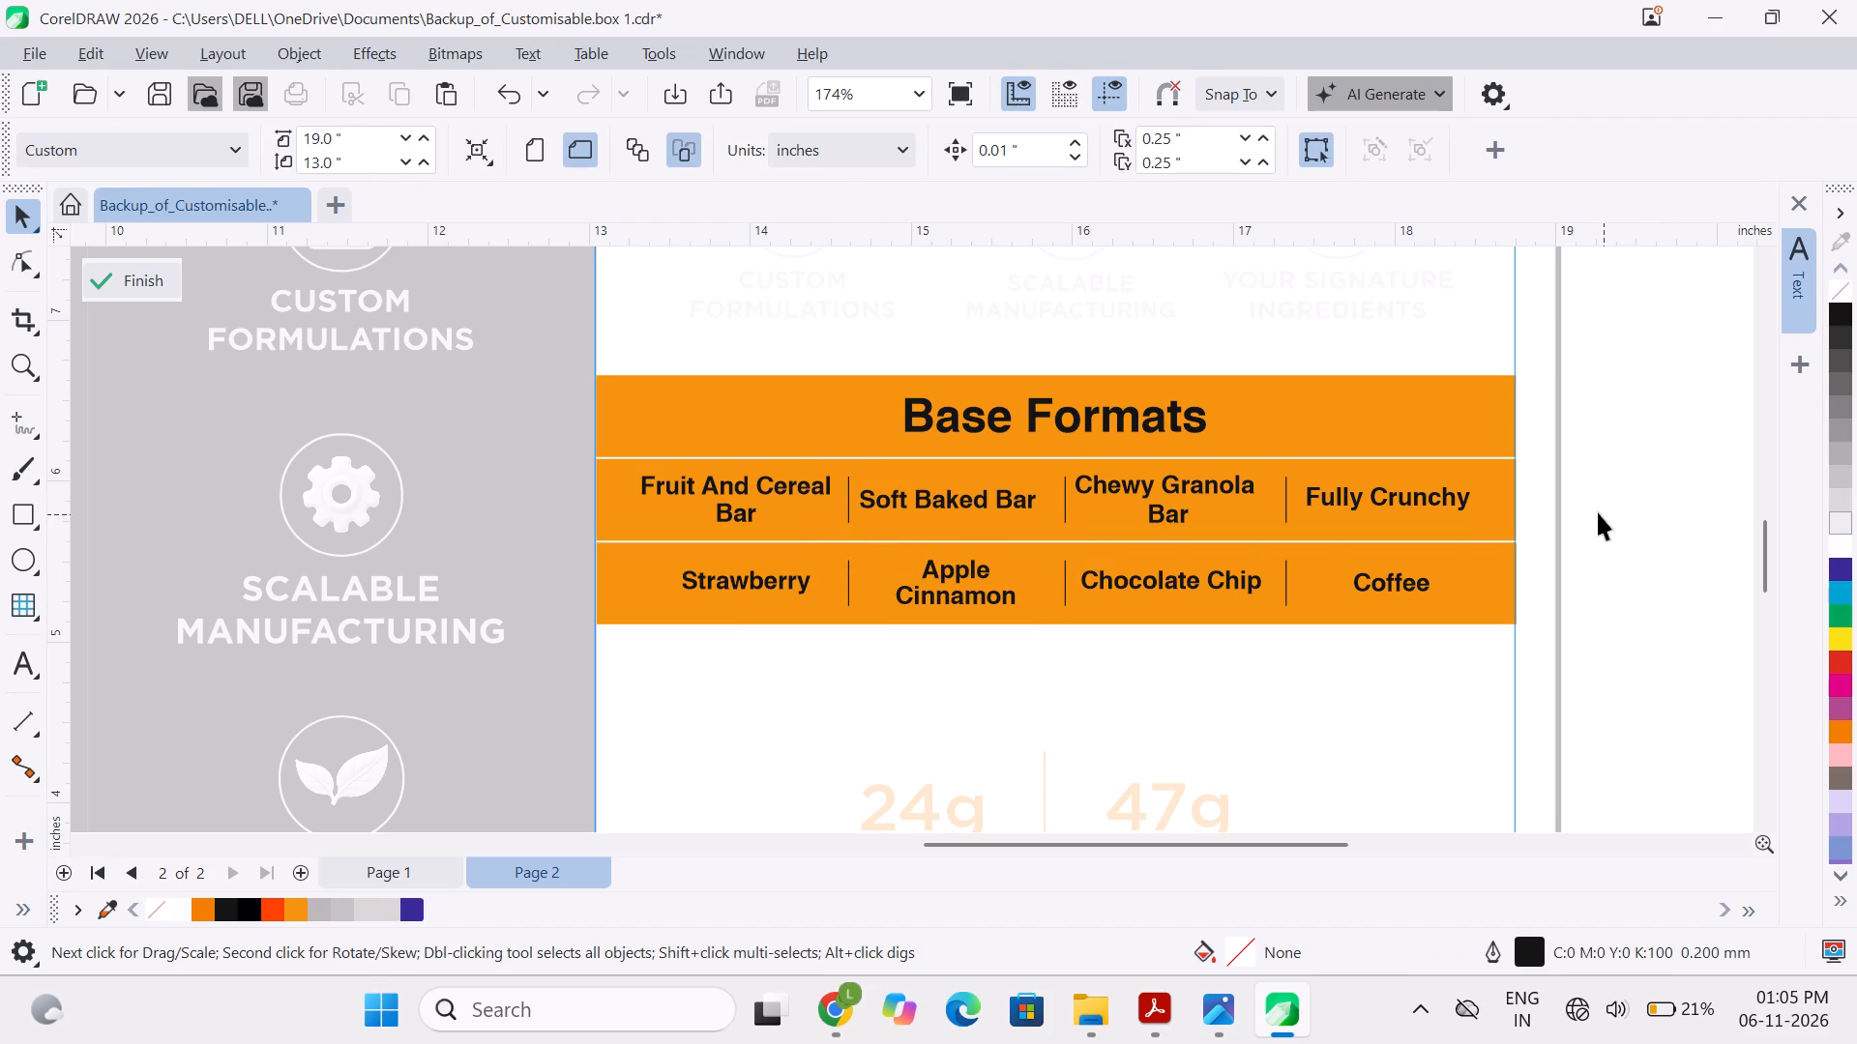
left_click(1658, 466)
Group the Fruit And Cereal Bar row's texts with its dividers and centre them horizontally on the middle orange band.
scroll(1658, 466, "down", 1)
left_click_drag(1653, 385, 1652, 388)
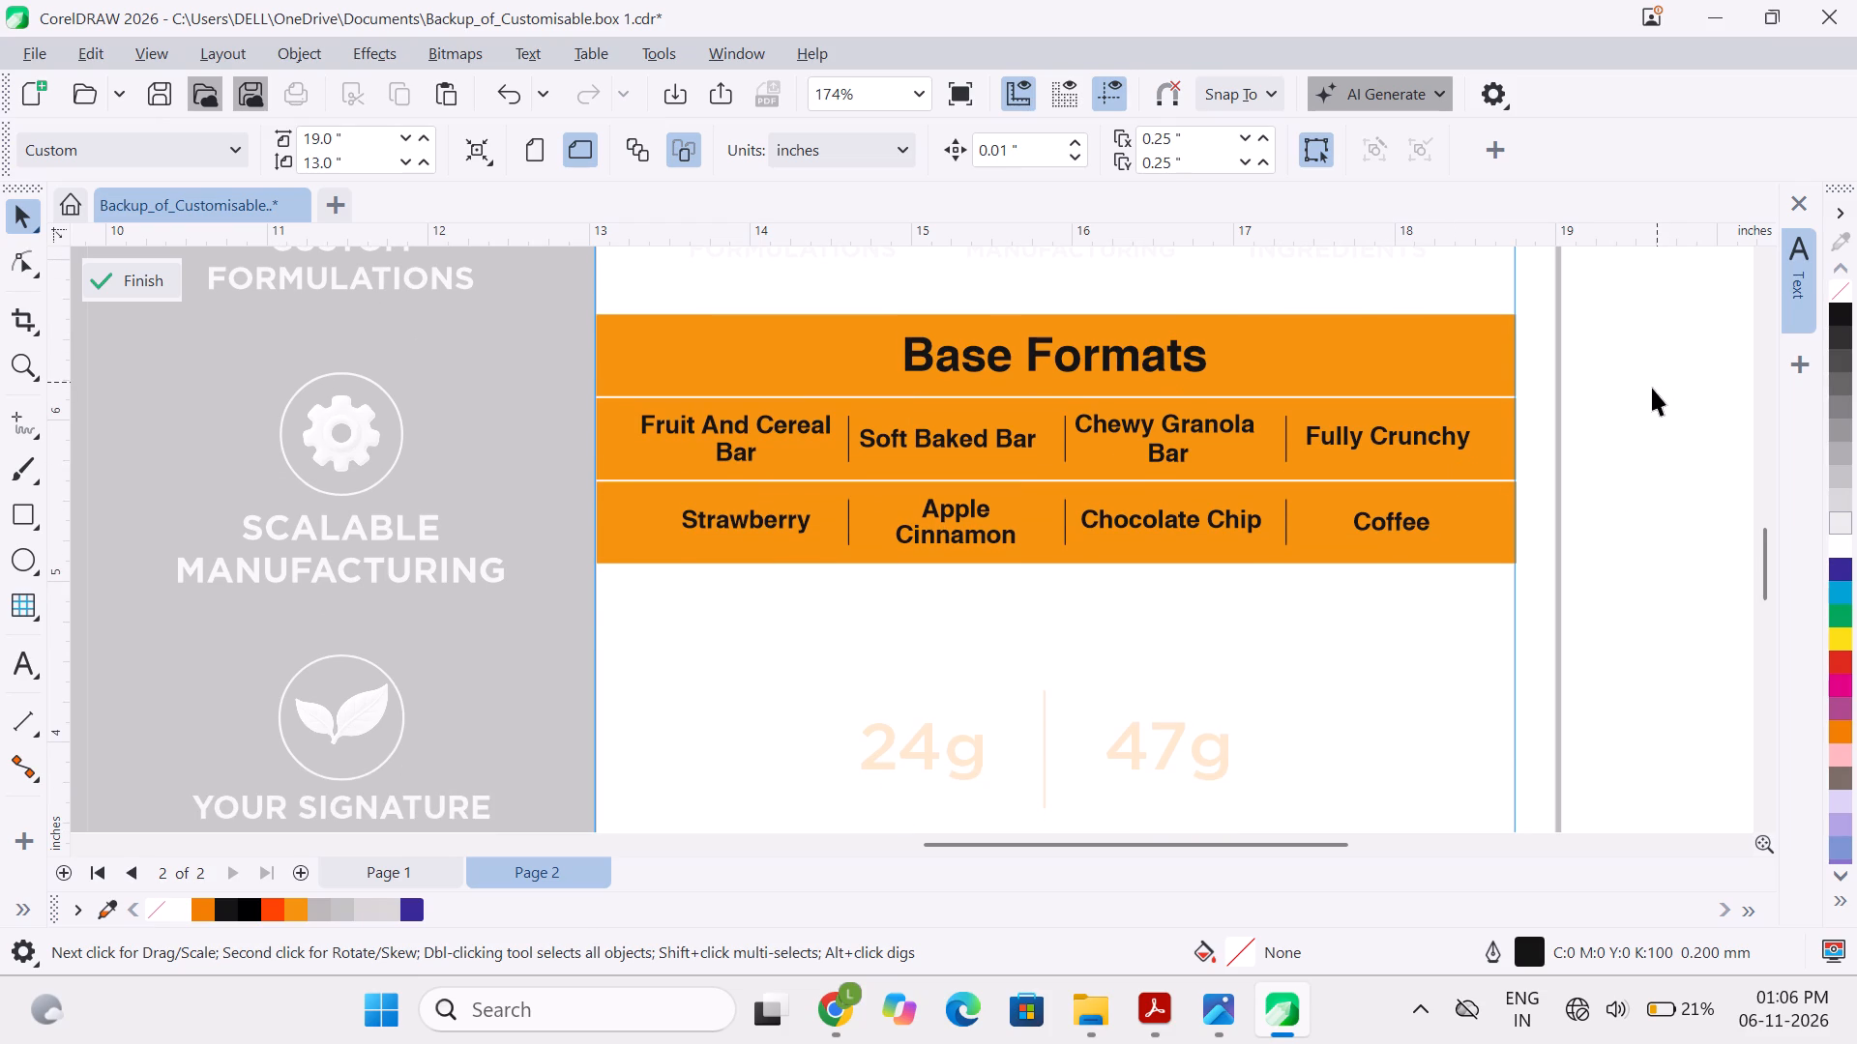
left_click_drag(1652, 388, 656, 487)
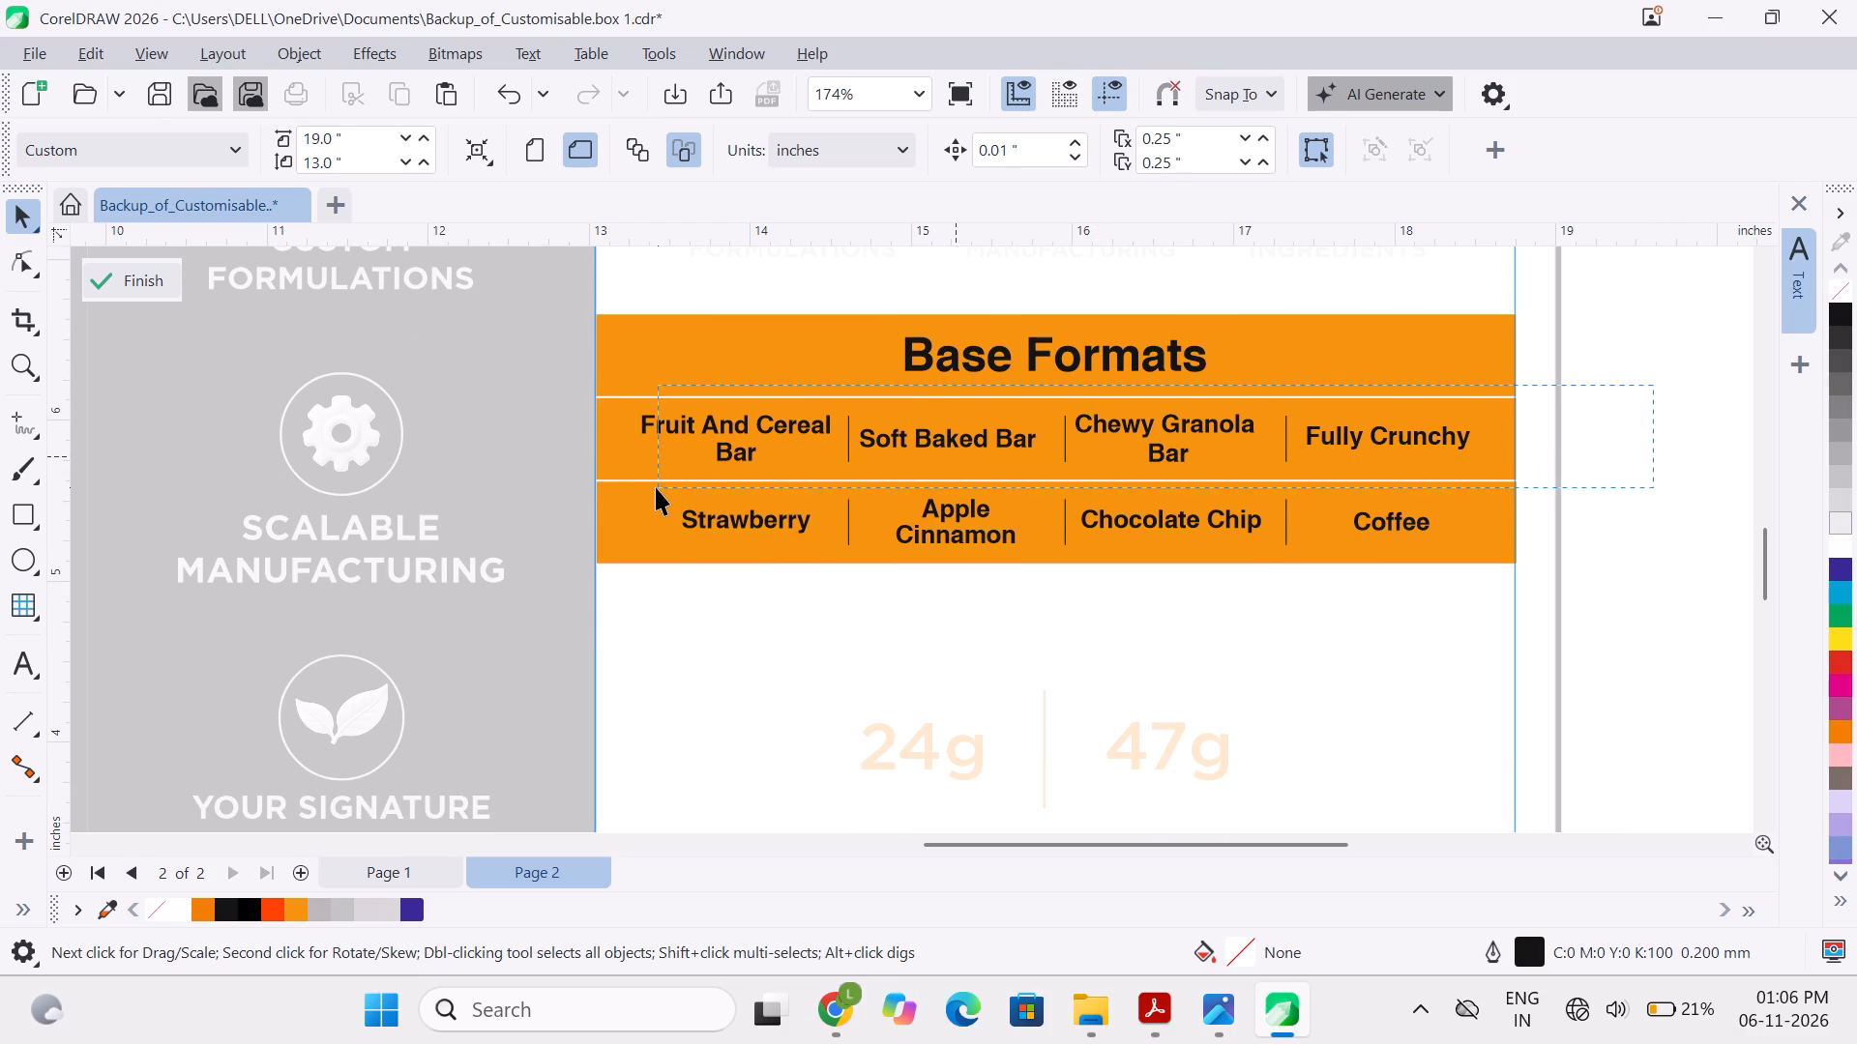
left_click_drag(656, 487, 617, 486)
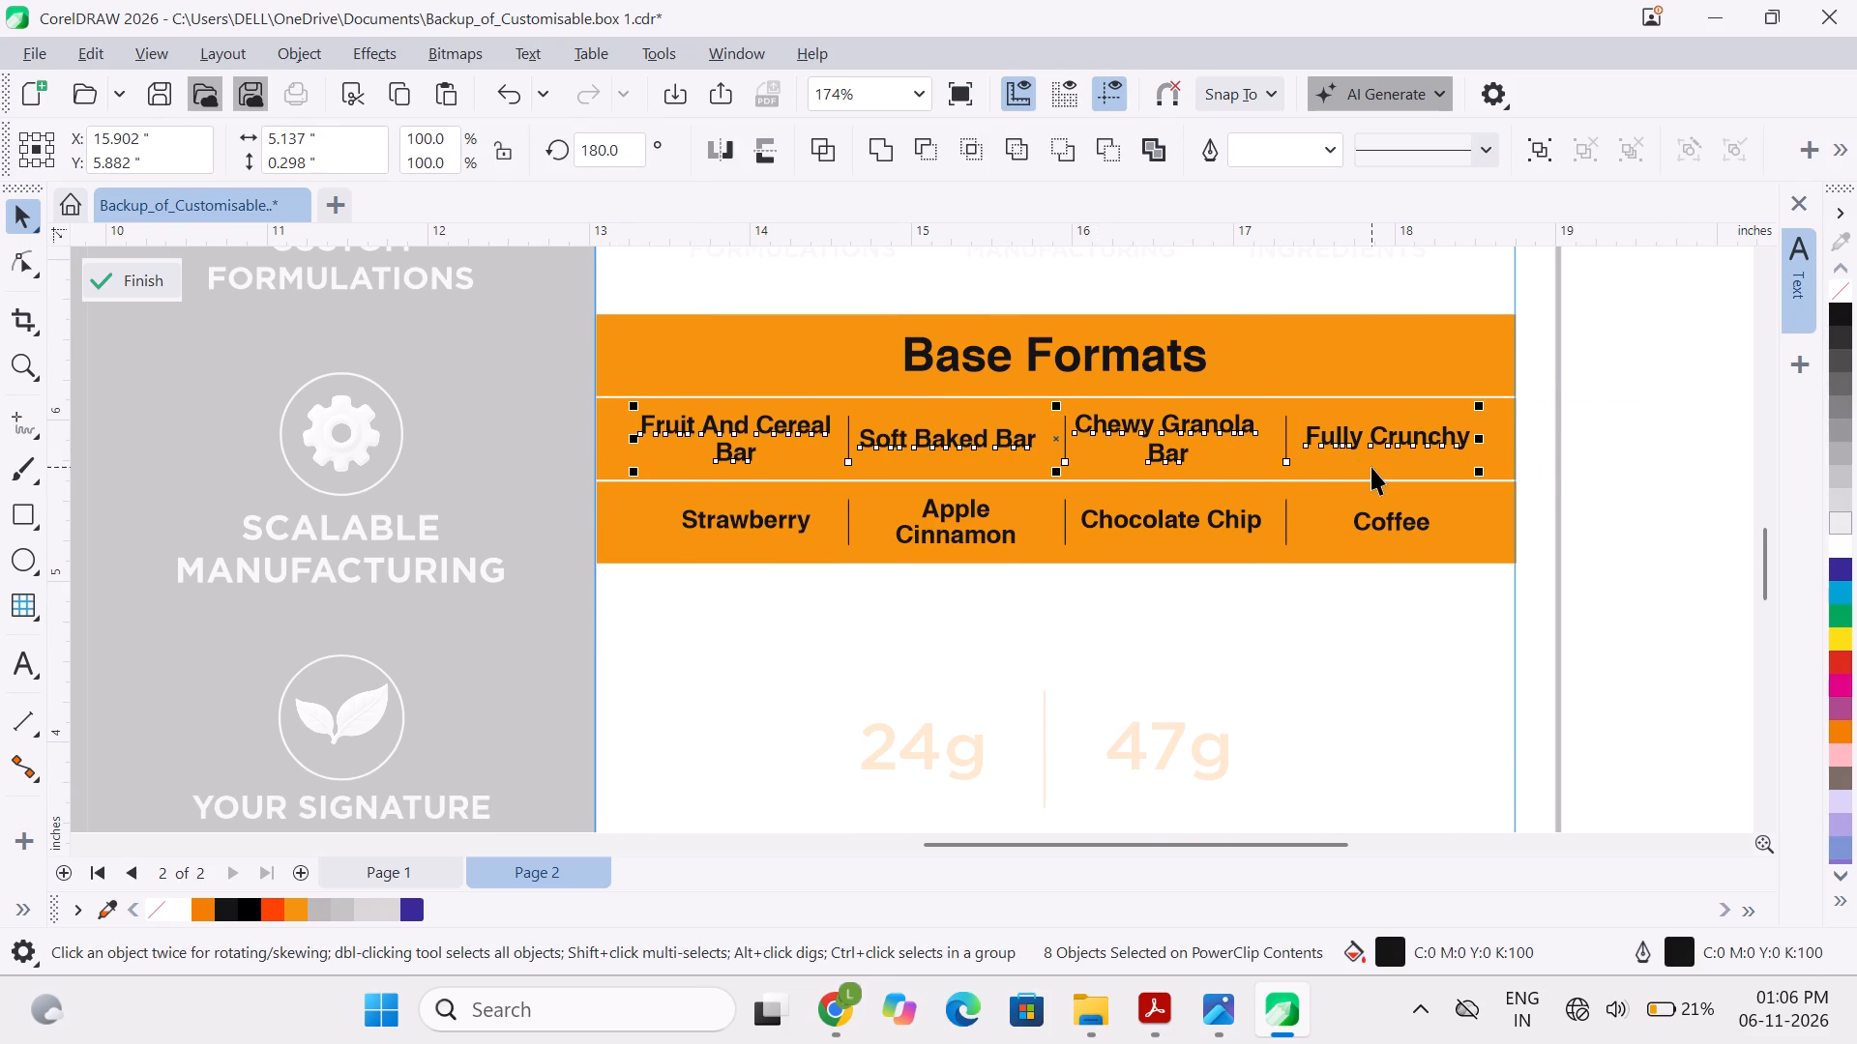
key("ctrl+g")
left_click(1511, 452, "ctrl")
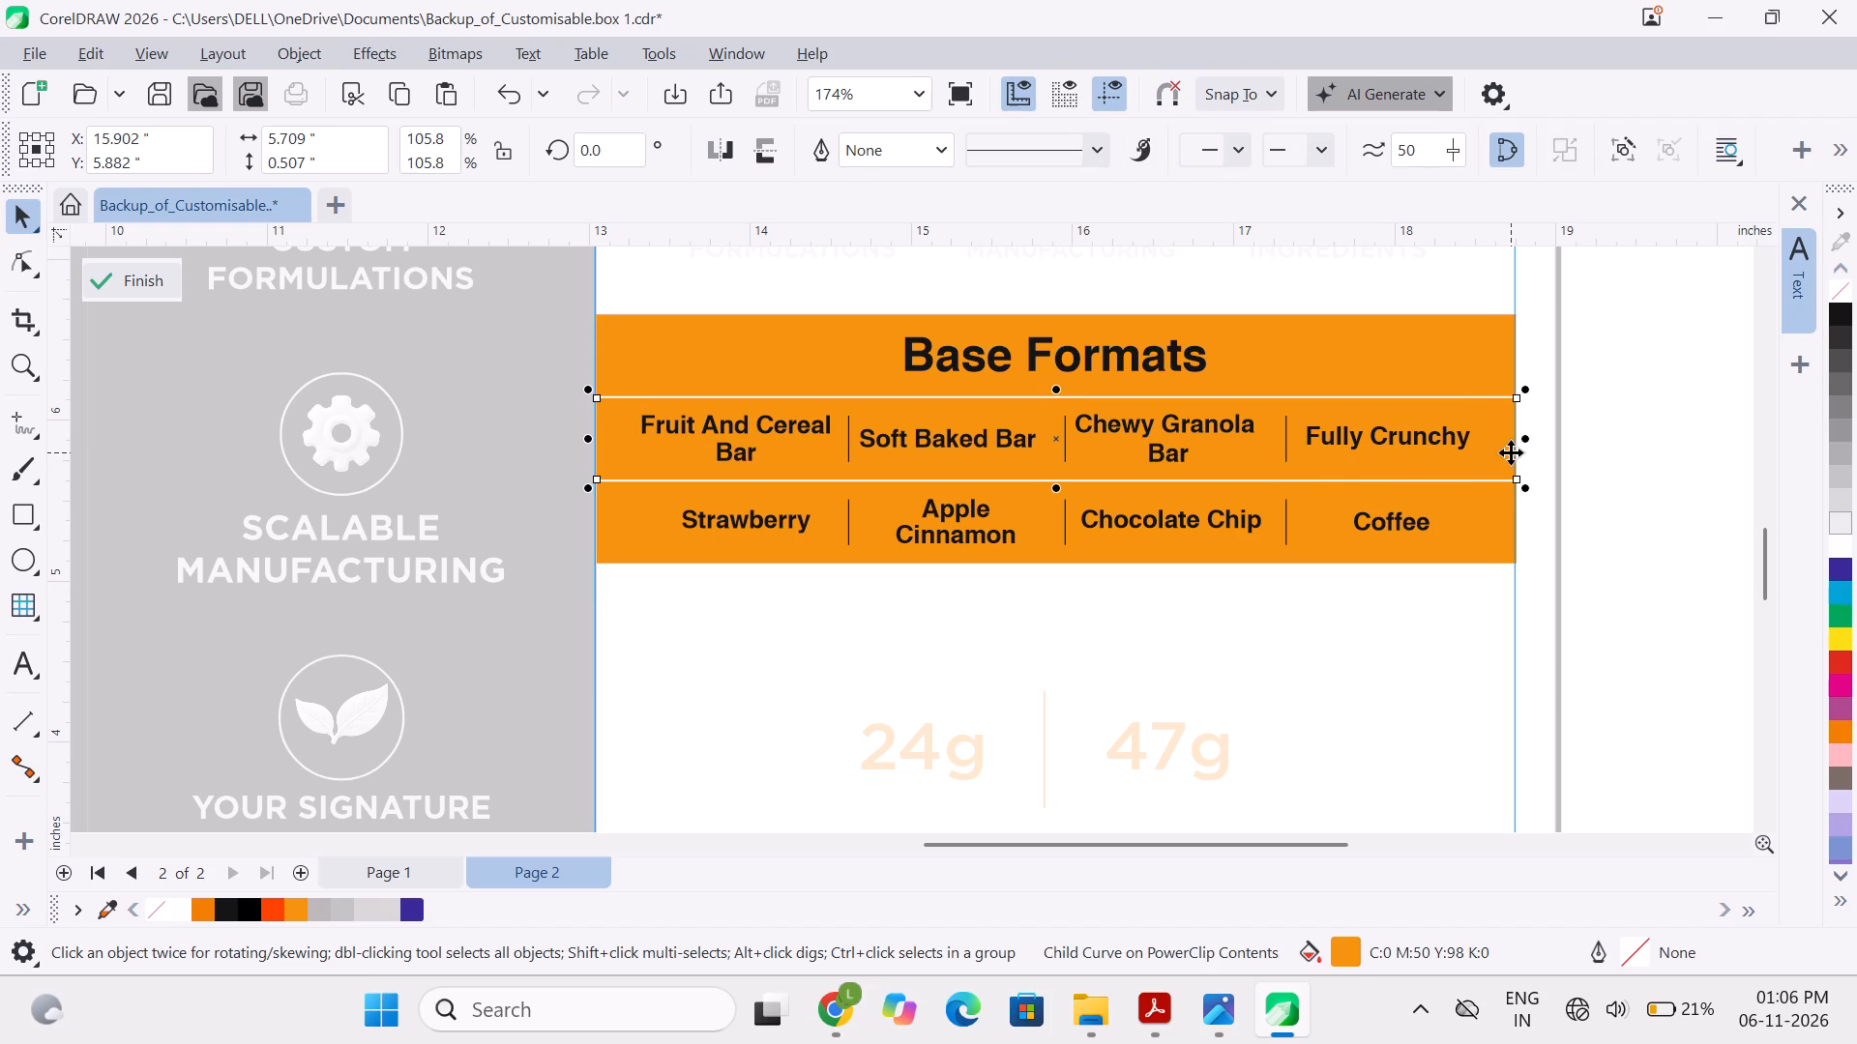
key("e")
type("EE")
left_click(1606, 506)
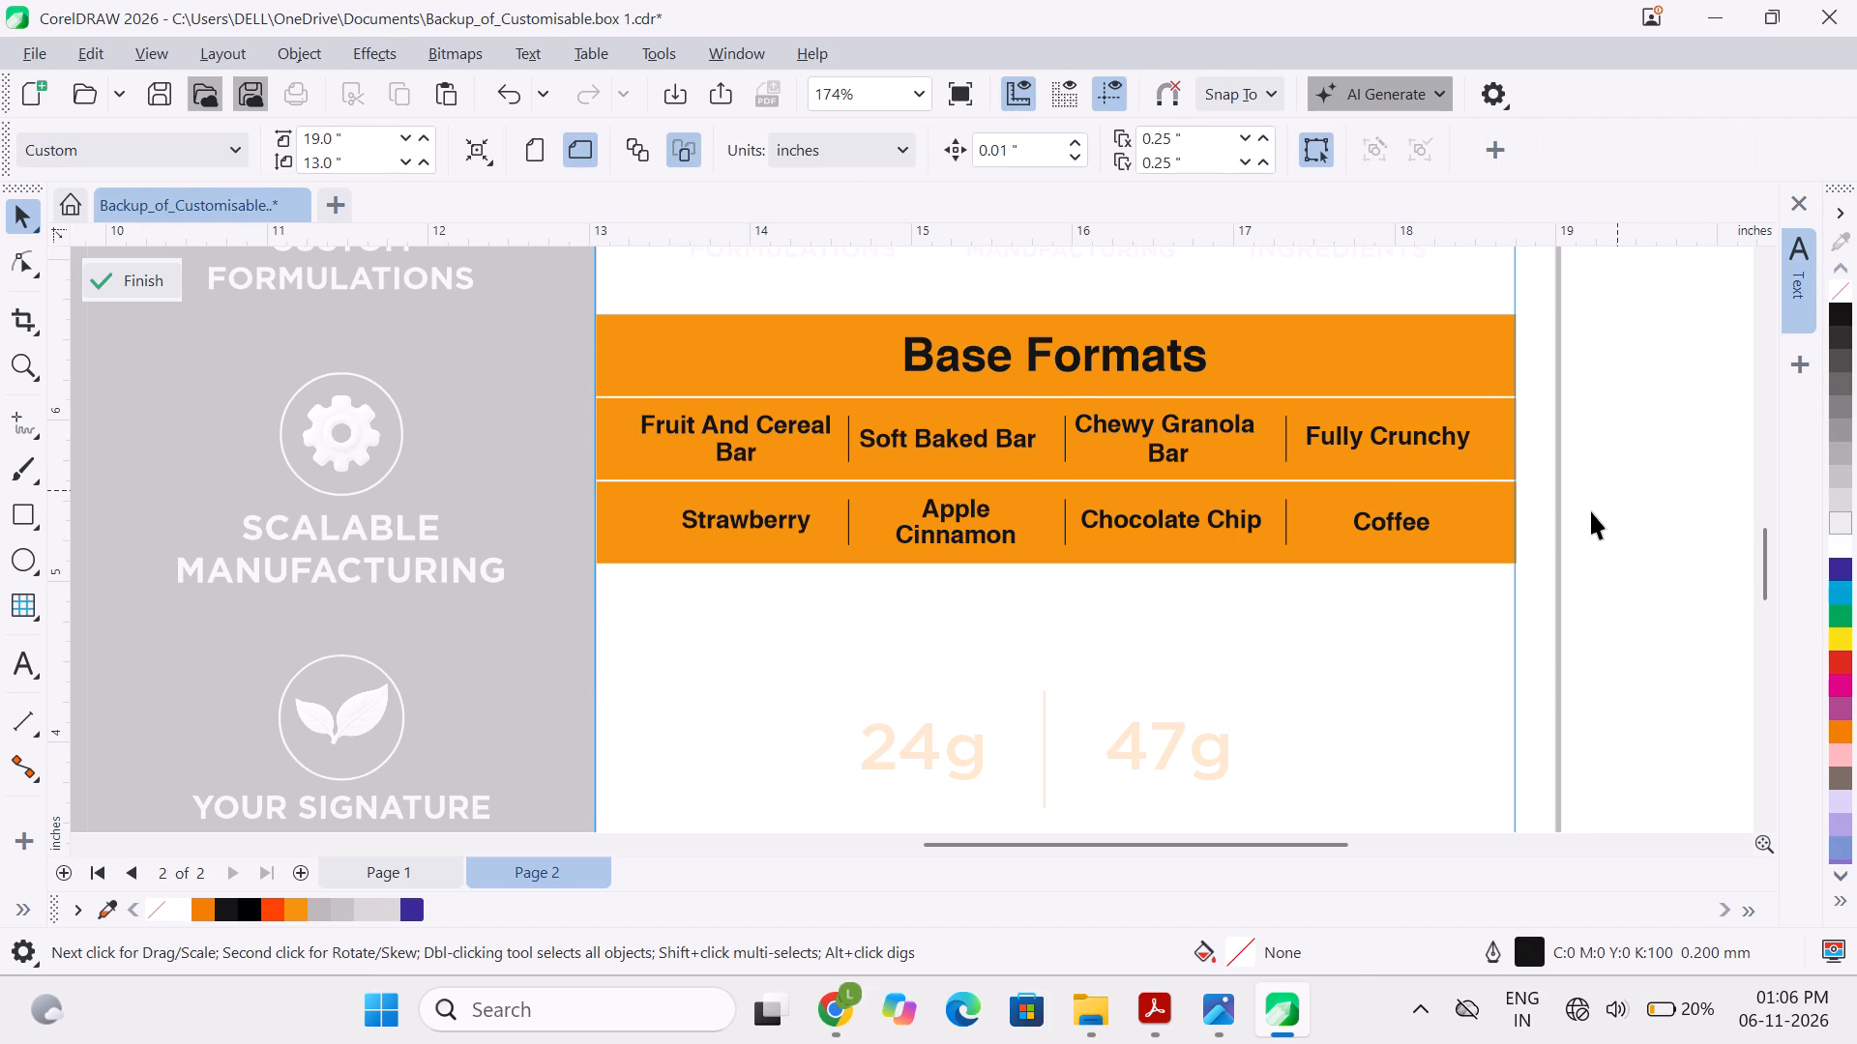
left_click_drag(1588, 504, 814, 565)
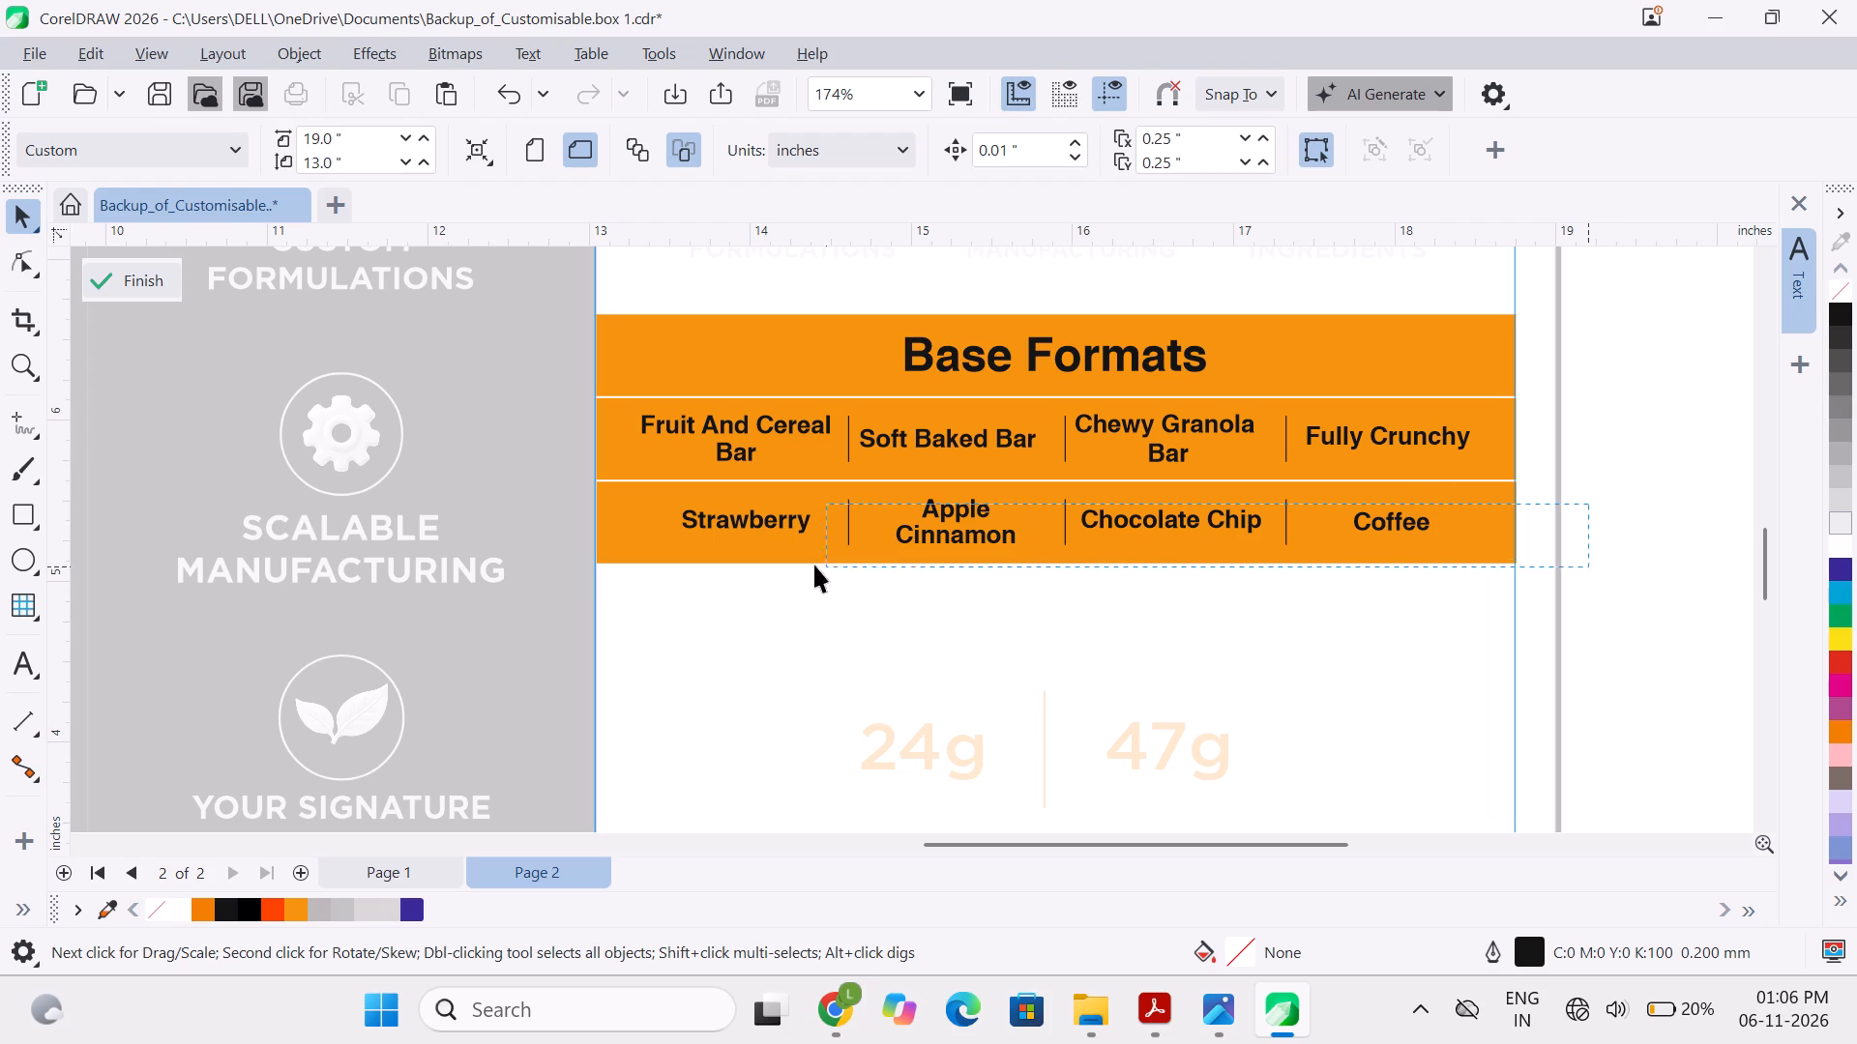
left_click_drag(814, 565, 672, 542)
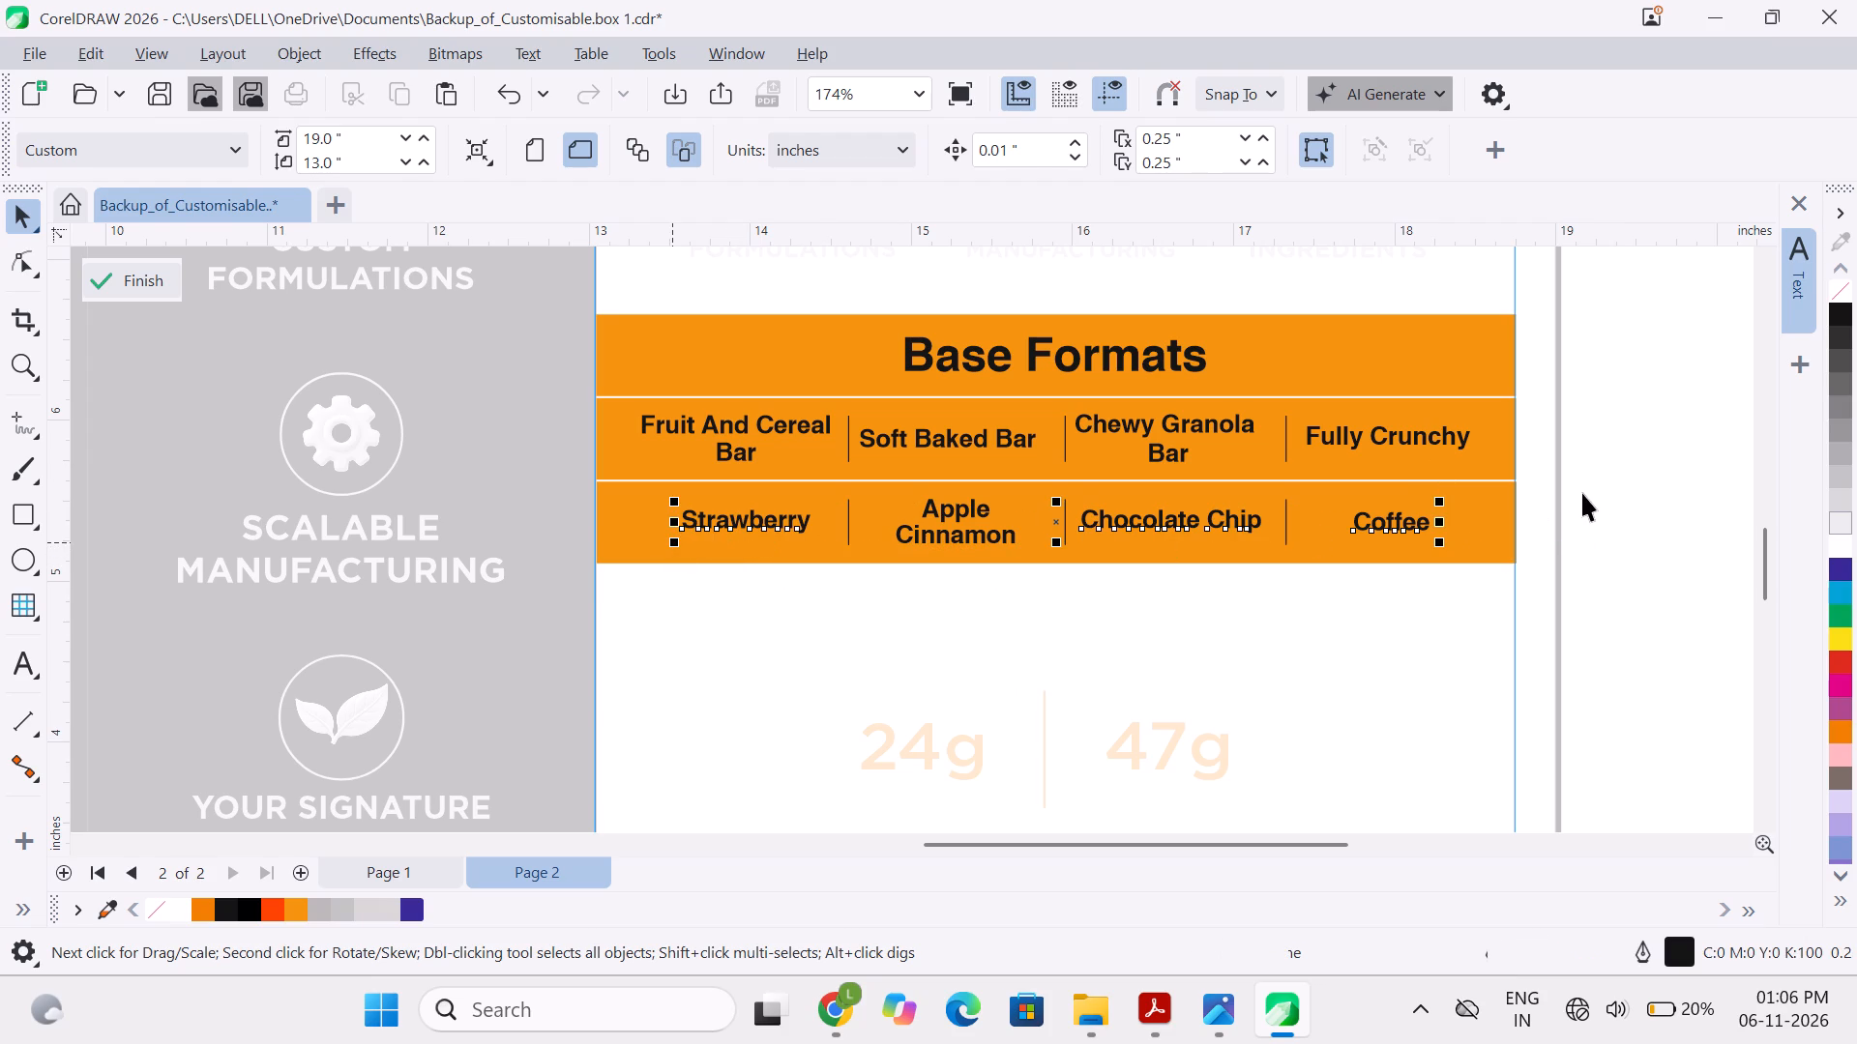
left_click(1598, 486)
Group the Strawberry row's texts with its three dividers and centre the group horizontally on the lower orange band.
left_click_drag(1600, 482, 865, 543)
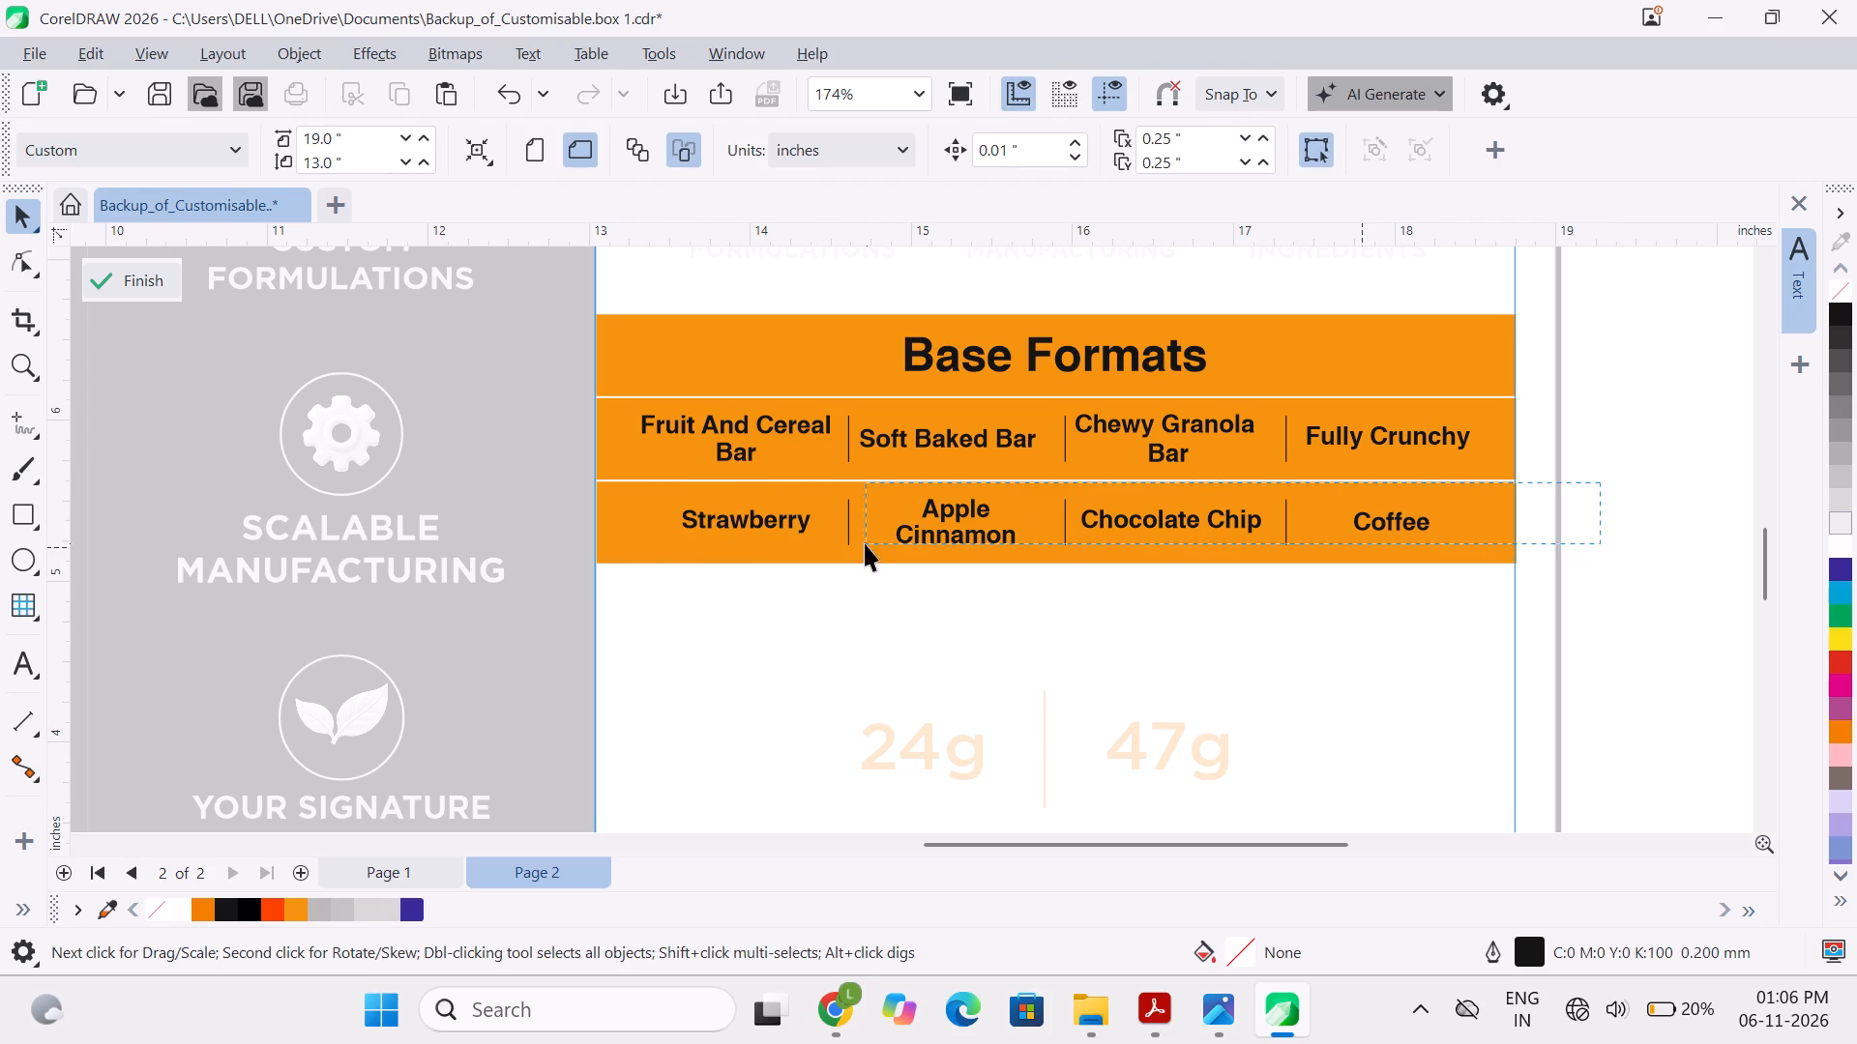
left_click_drag(865, 543, 640, 547)
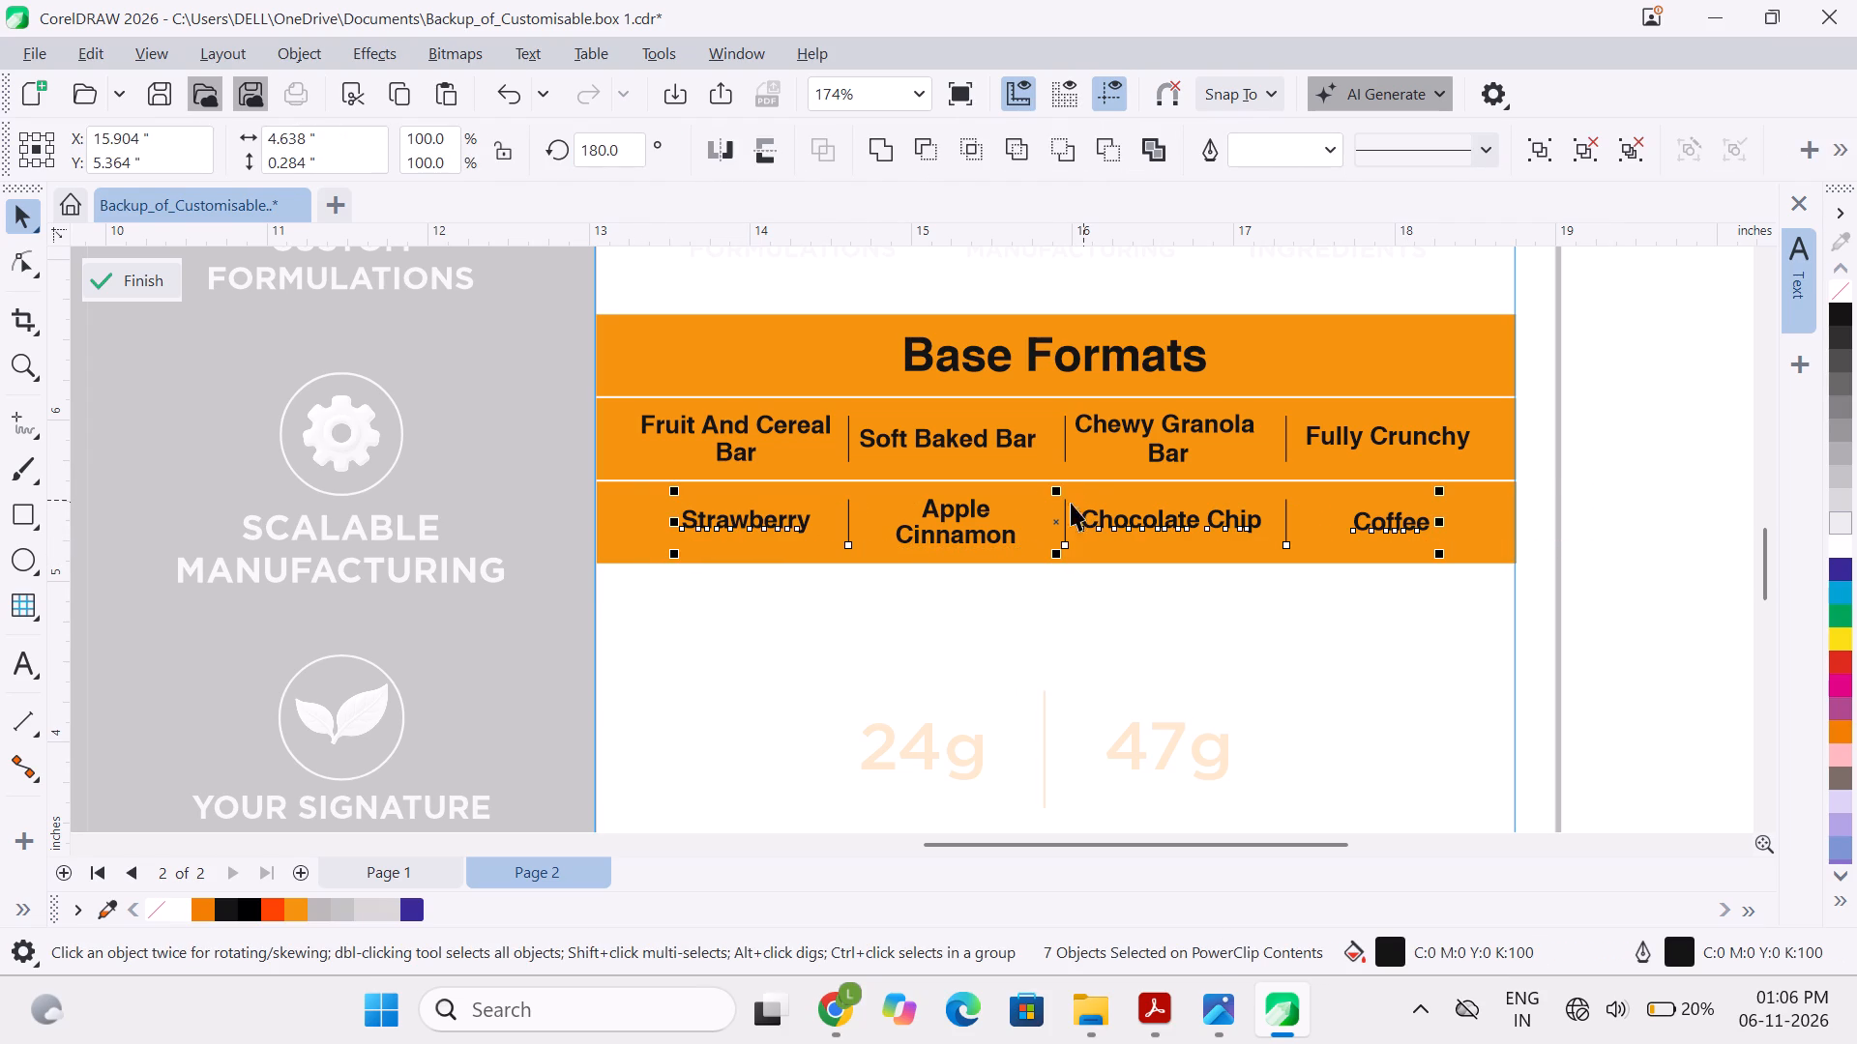
key("ctrl+g")
left_click(1501, 536, "shift")
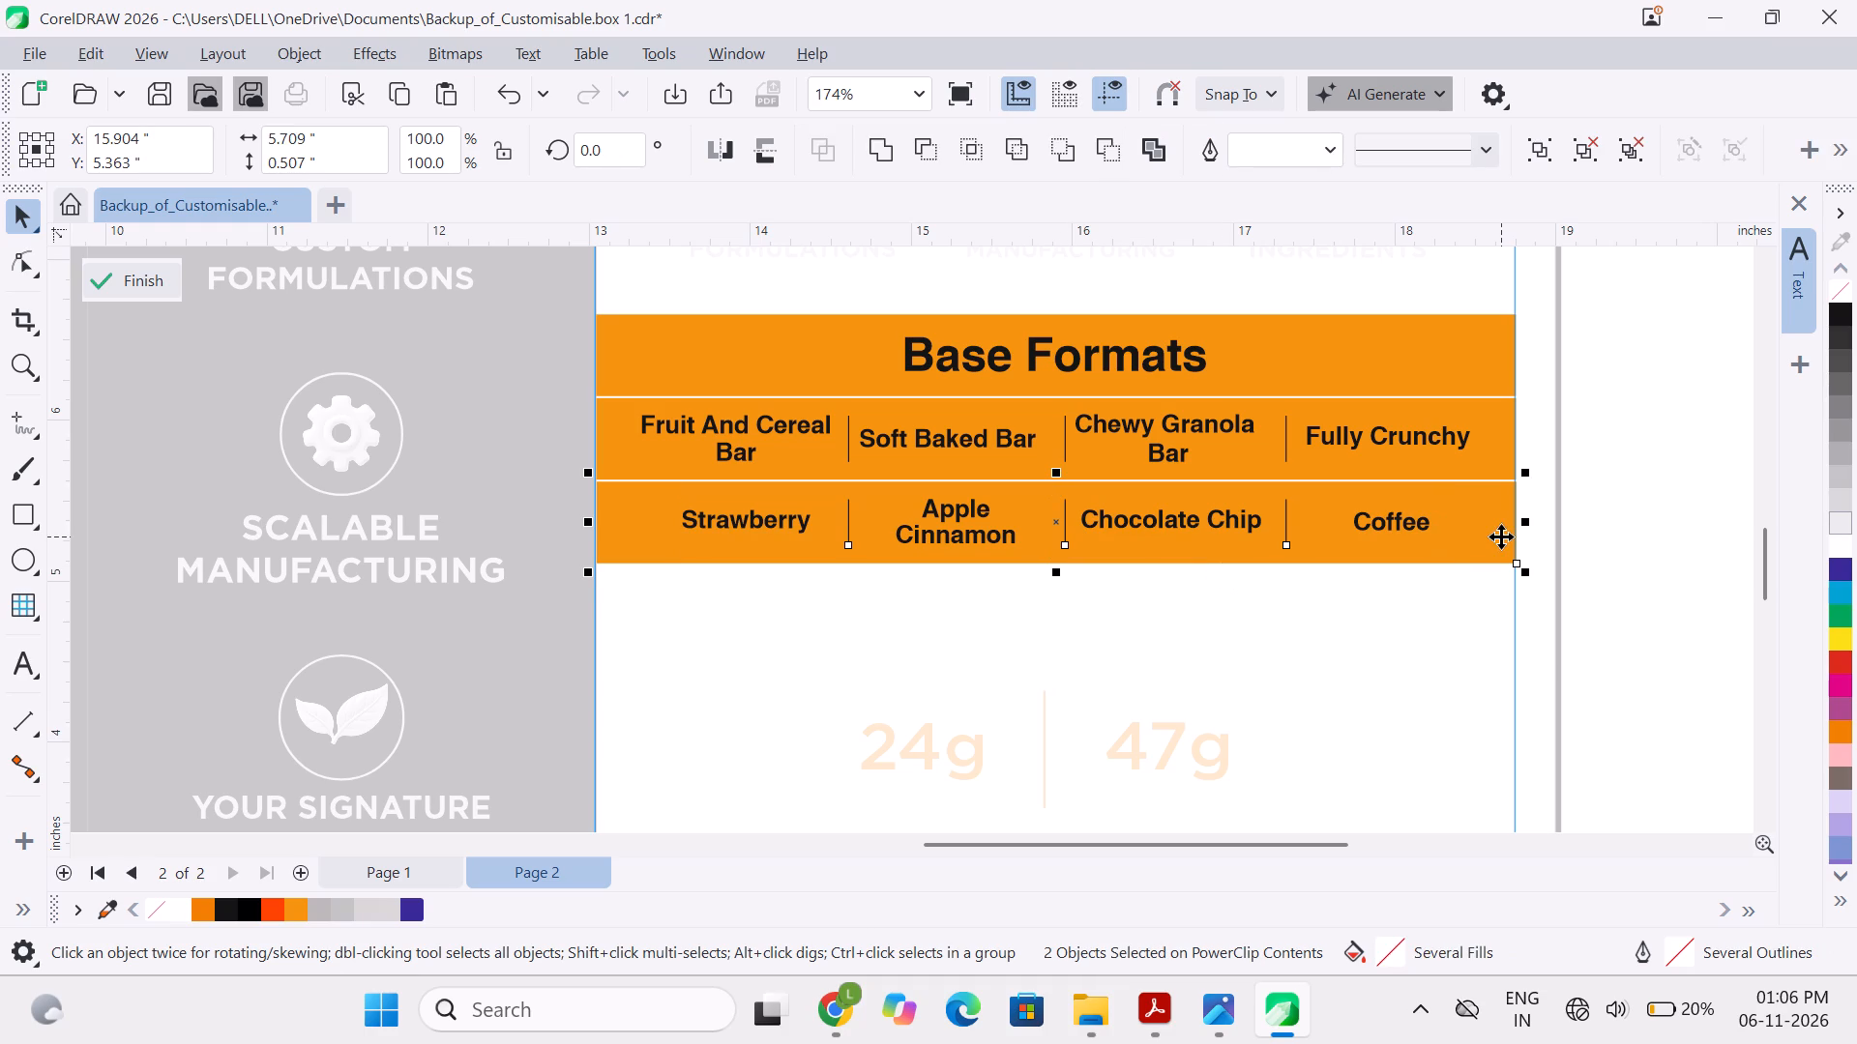
key("e")
left_click(1602, 531)
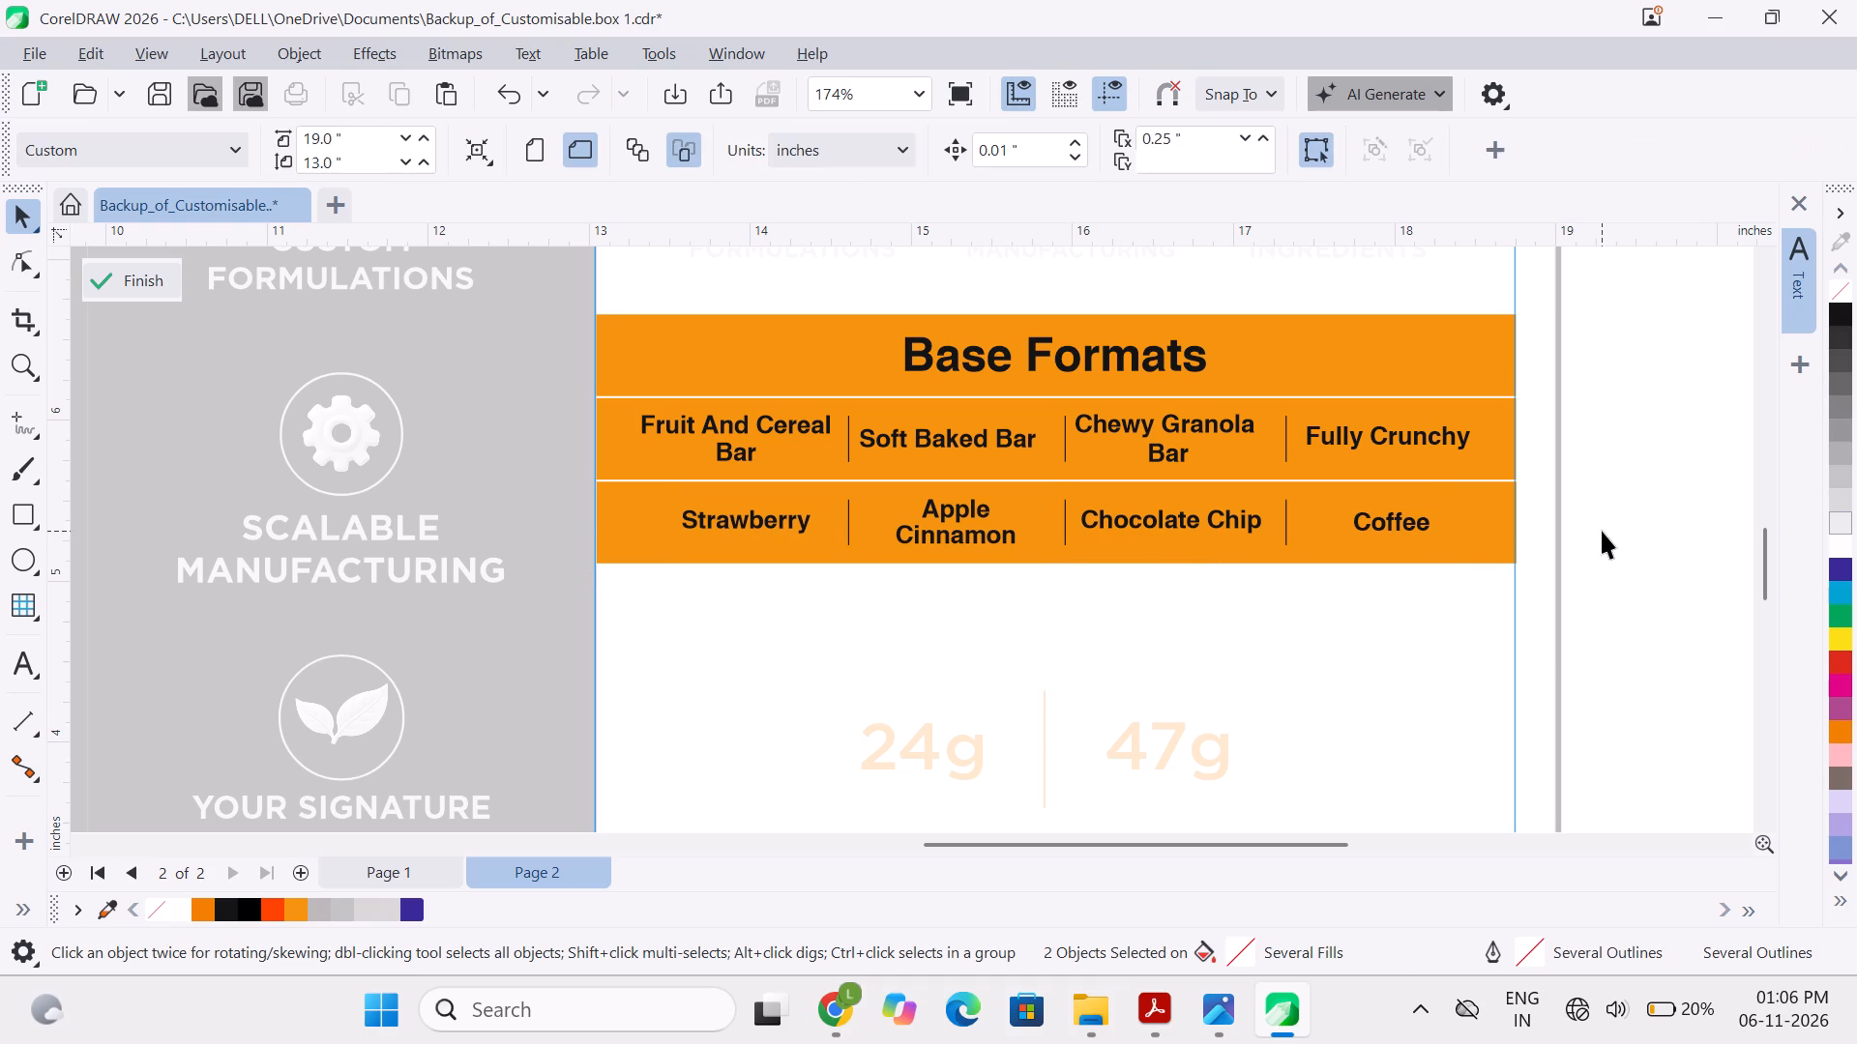
Finish editing the PowerClip contents of the Base Formats panel and deselect it.
scroll(1016, 500, "down", 2, "ctrl")
scroll(1083, 639, "down", 1, "ctrl")
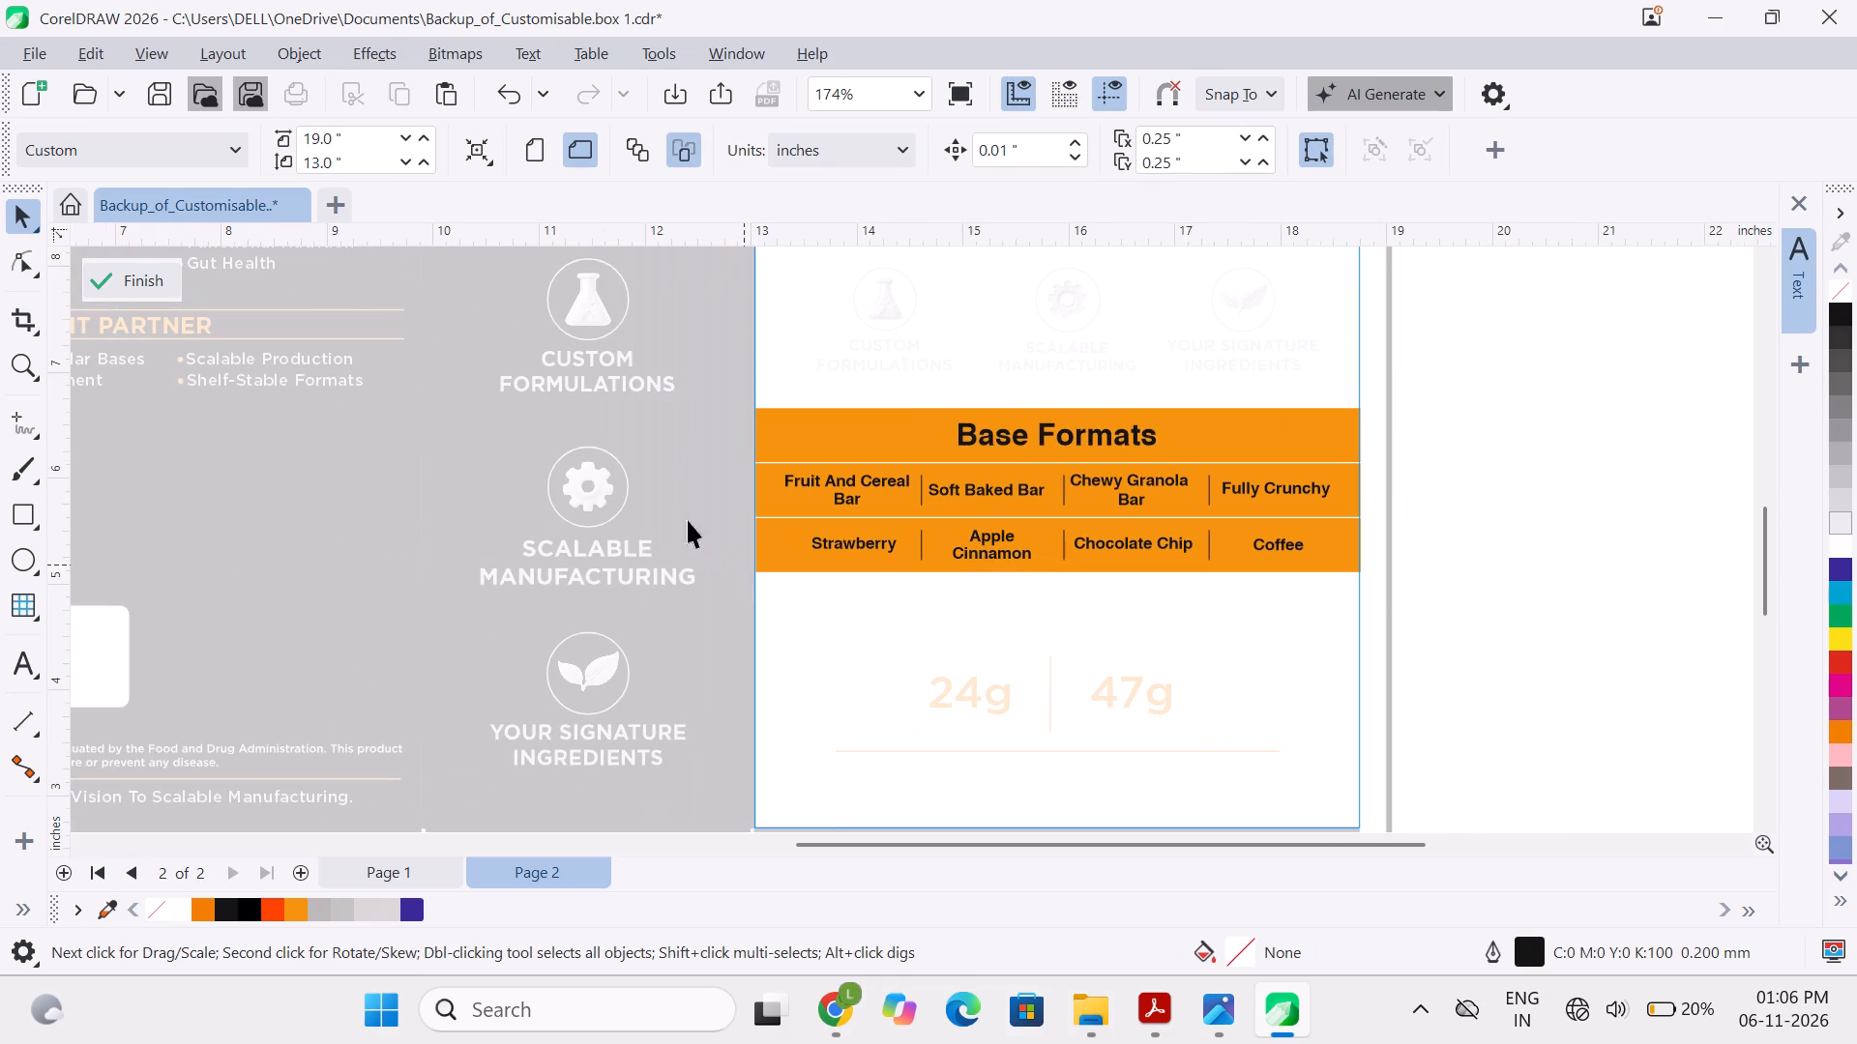
left_click(139, 287)
left_click(1538, 530)
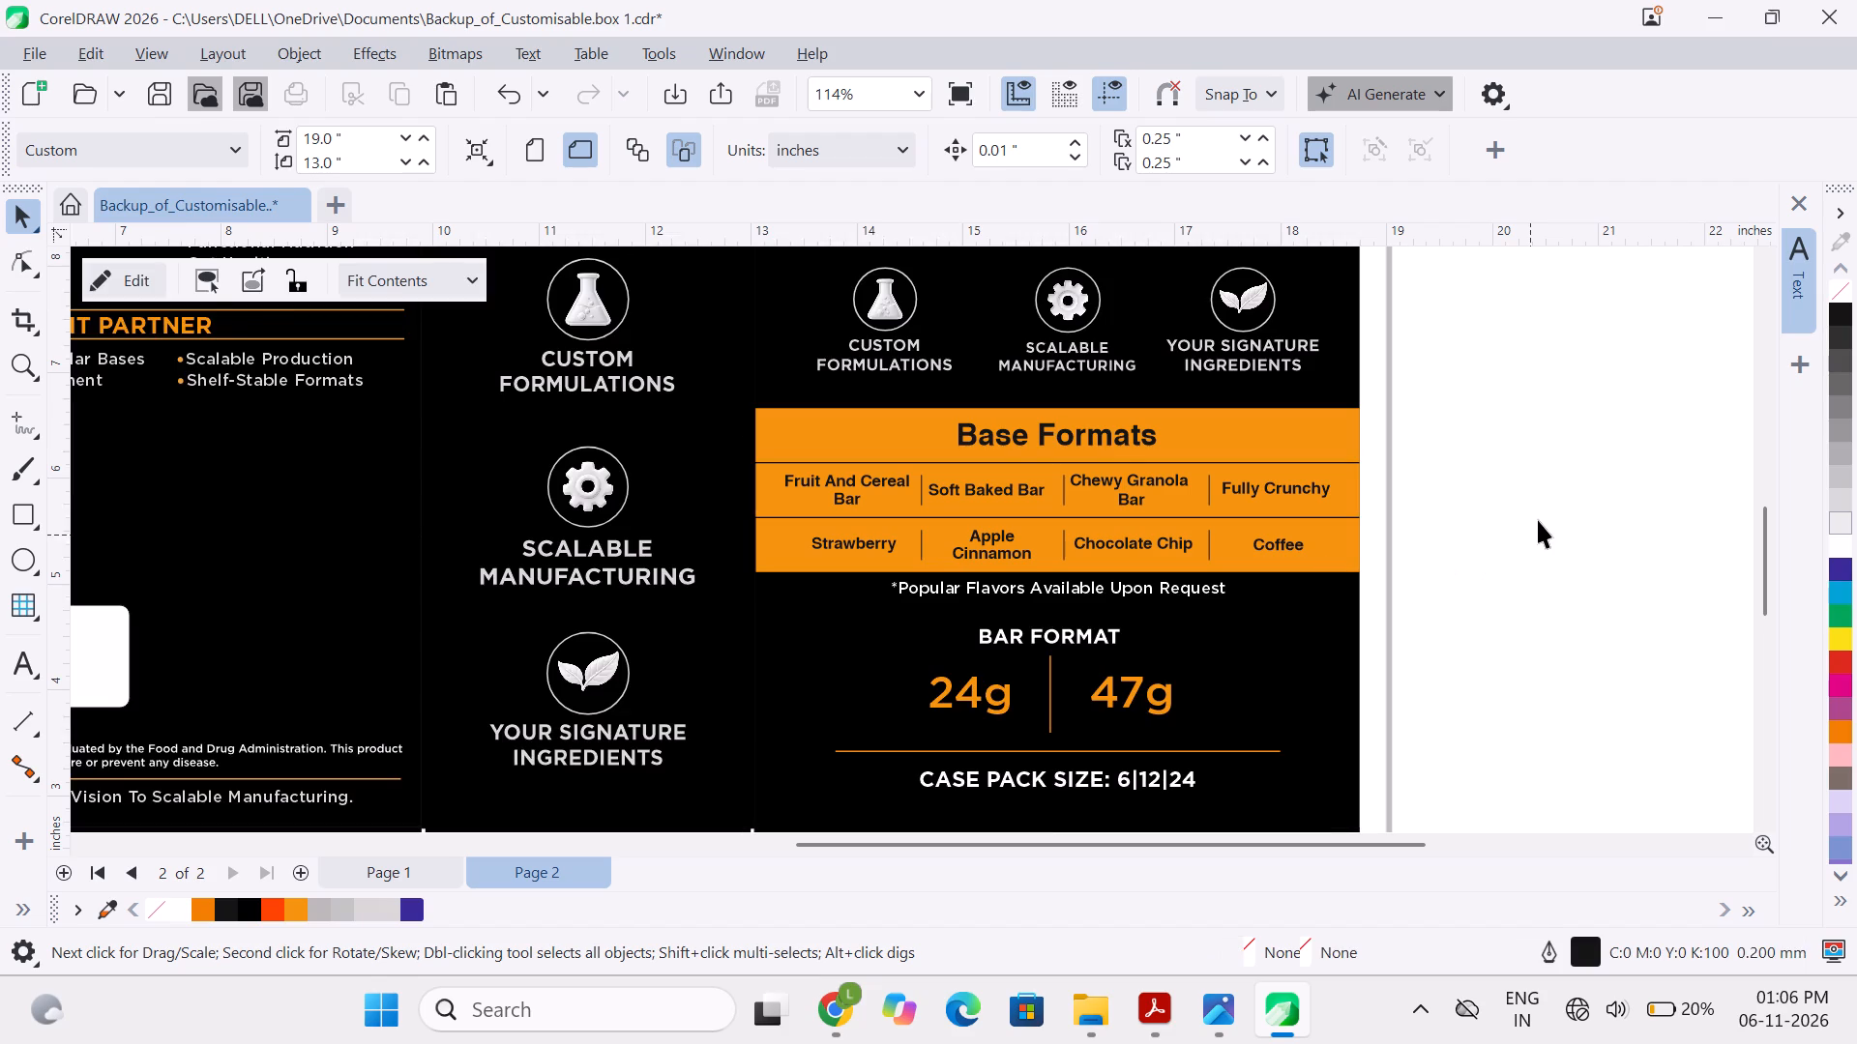
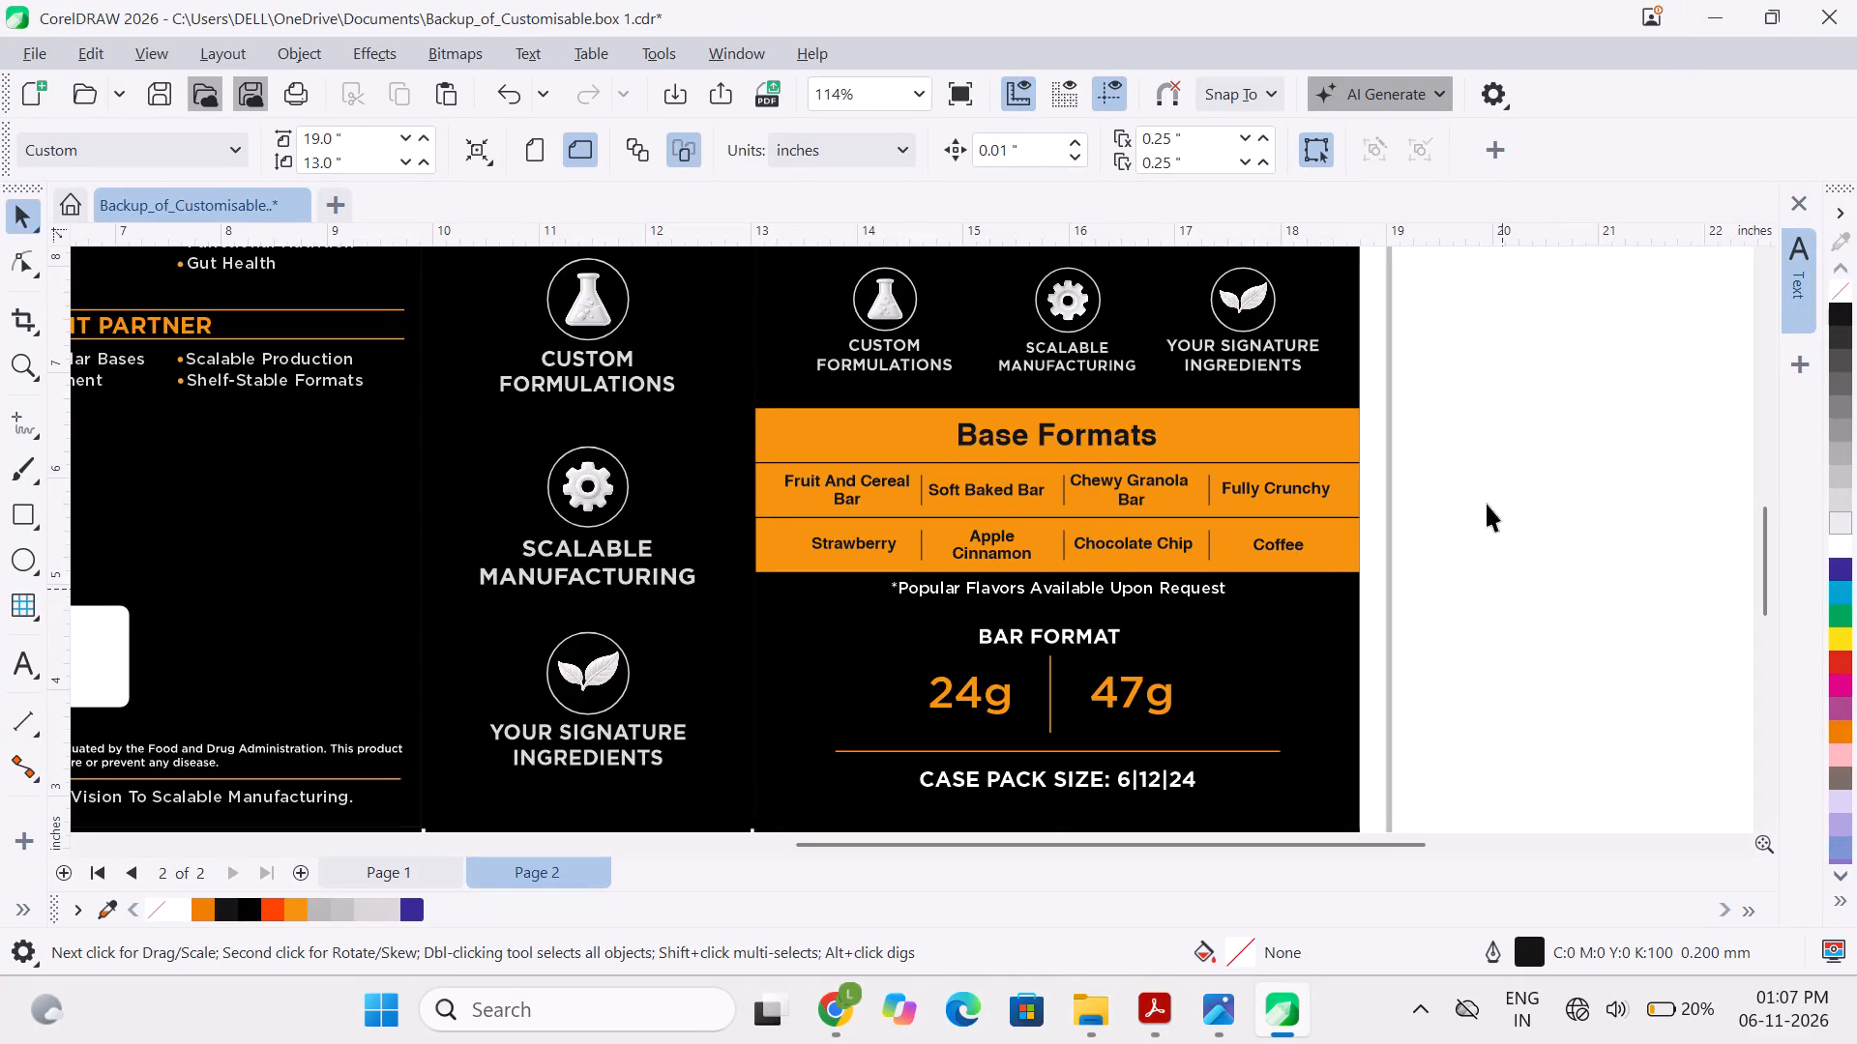
Open the Base Formats panel's PowerClip contents and ungroup the Fruit And Cereal Bar row.
left_click(1235, 493)
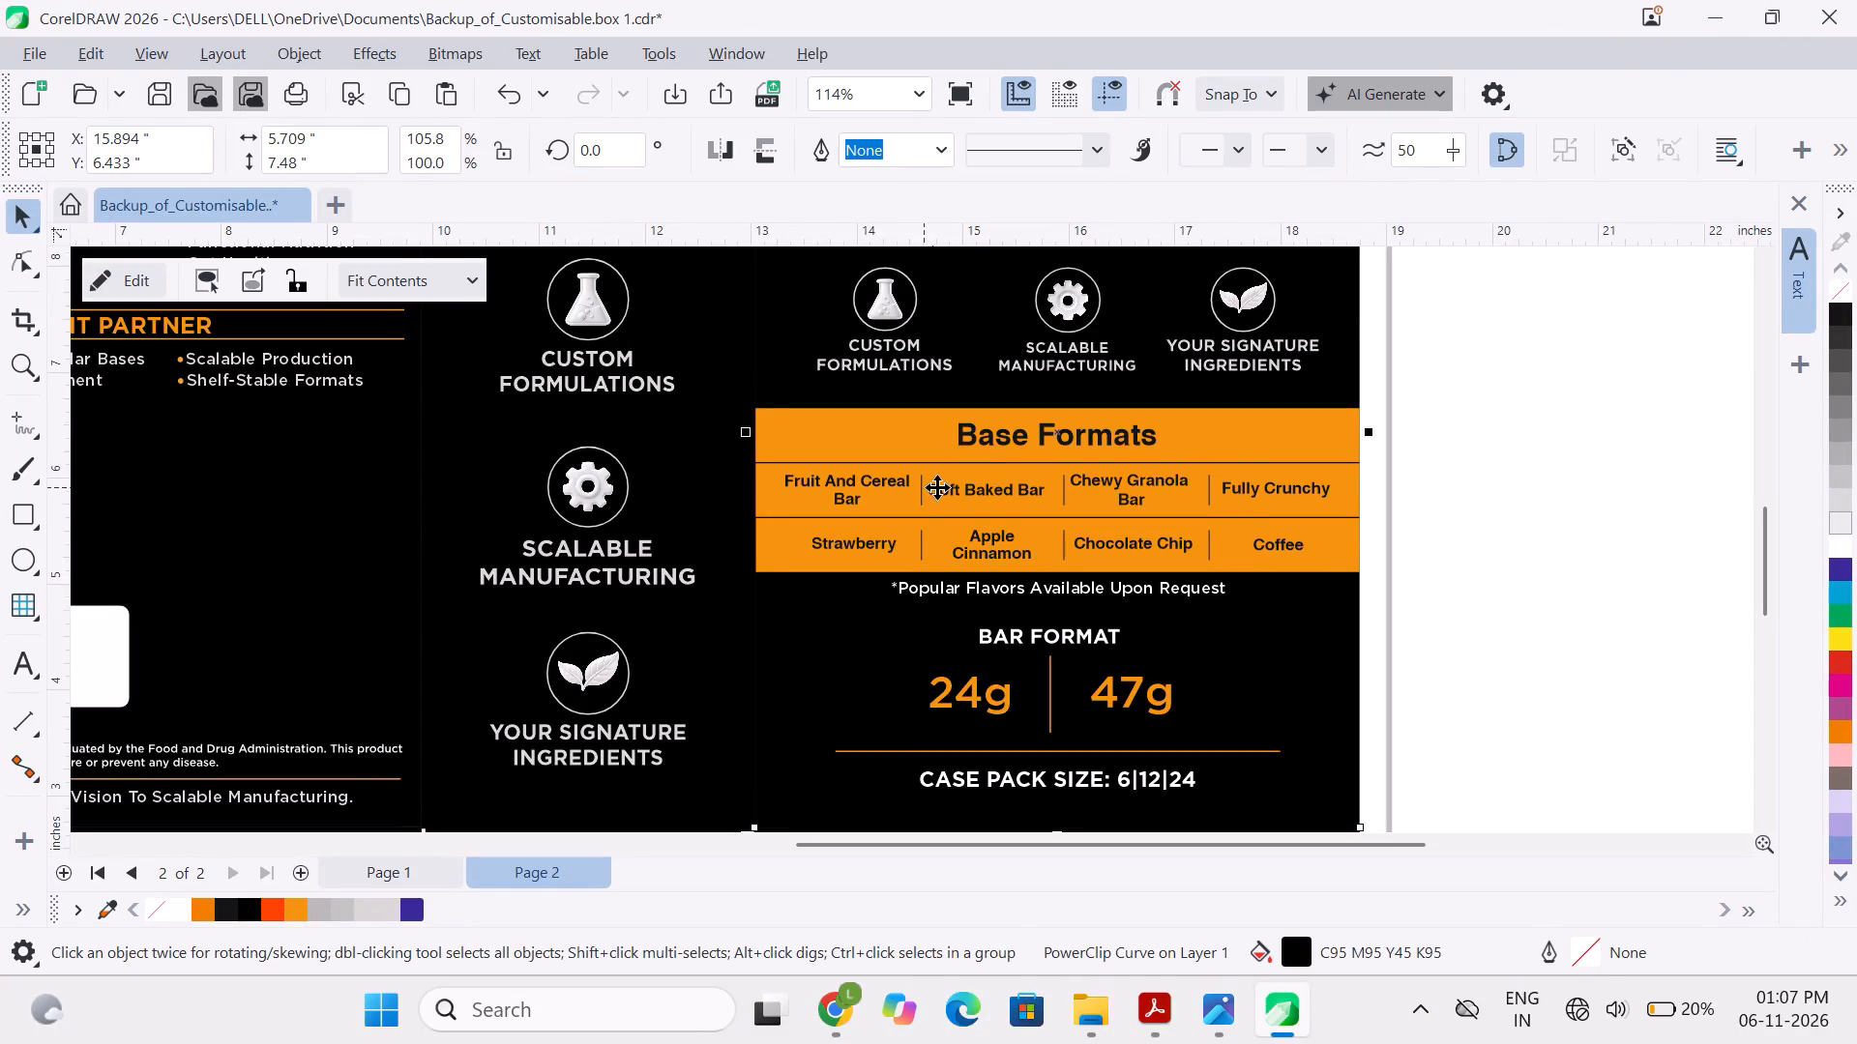
left_click(98, 270)
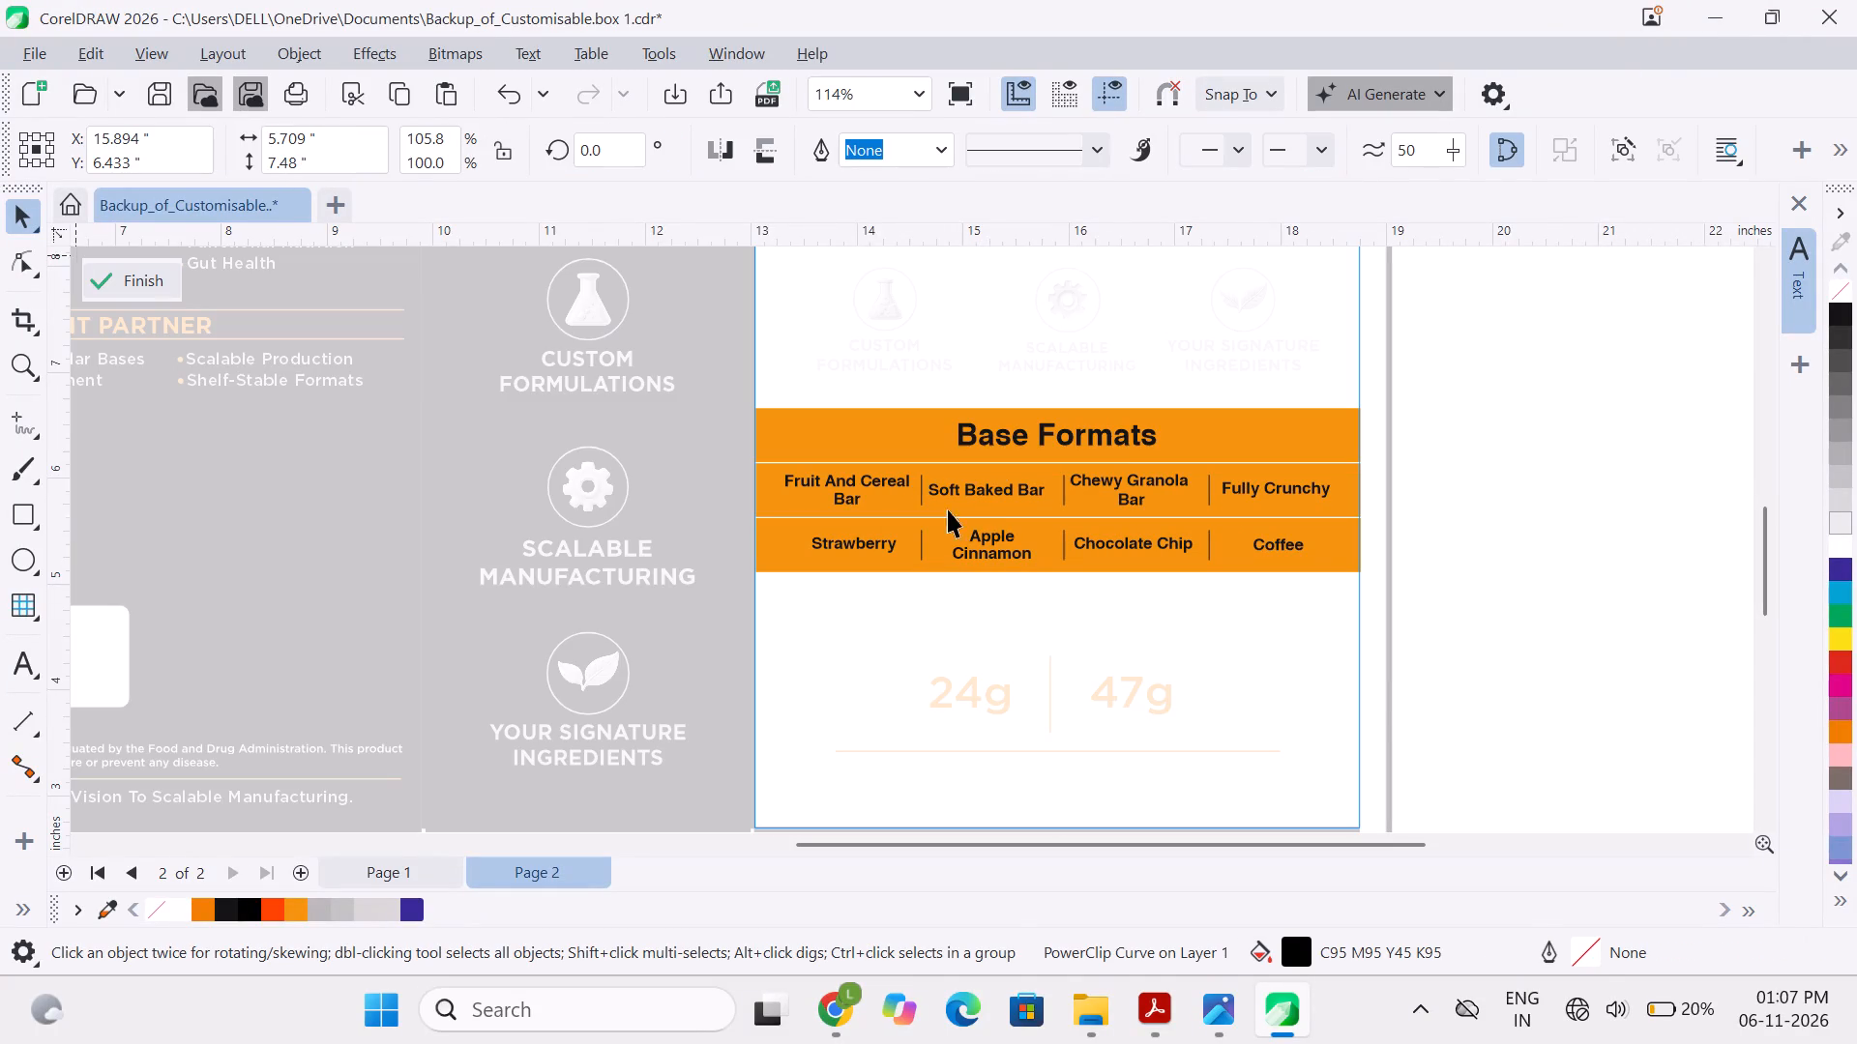
left_click(1012, 491)
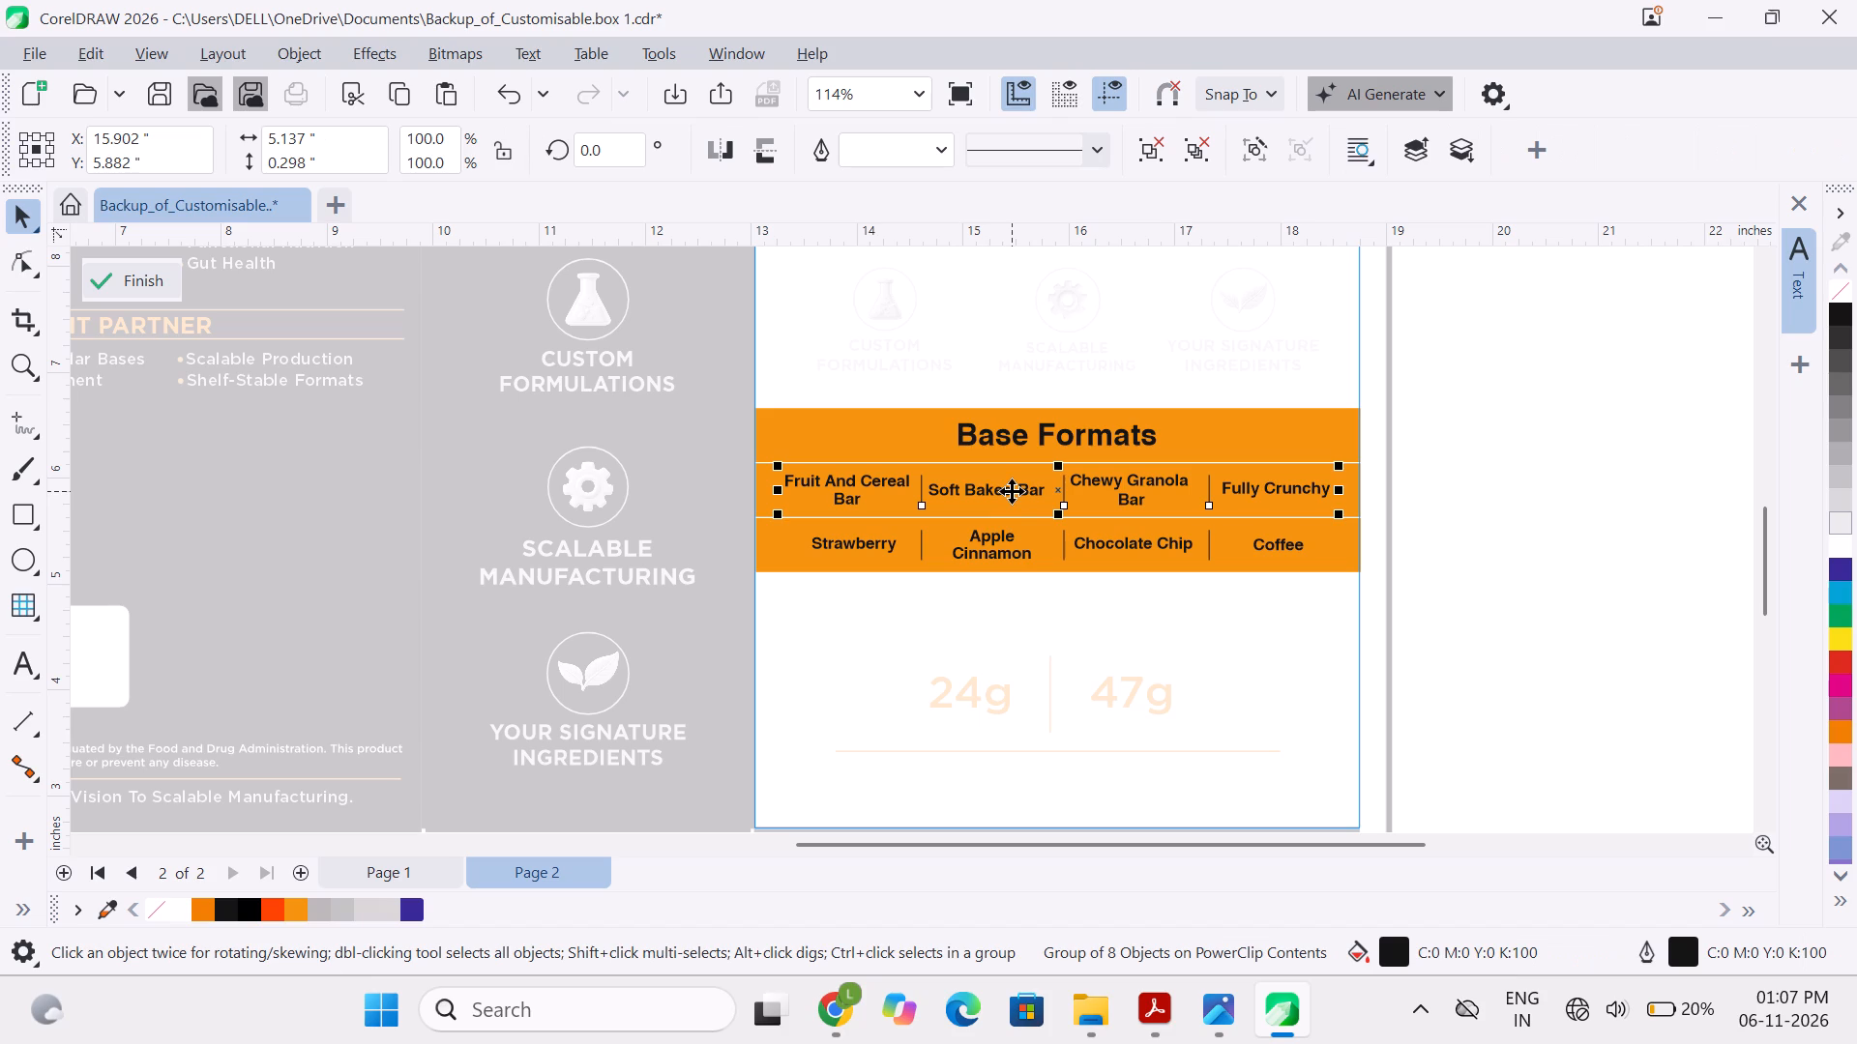
key("ctrl+u")
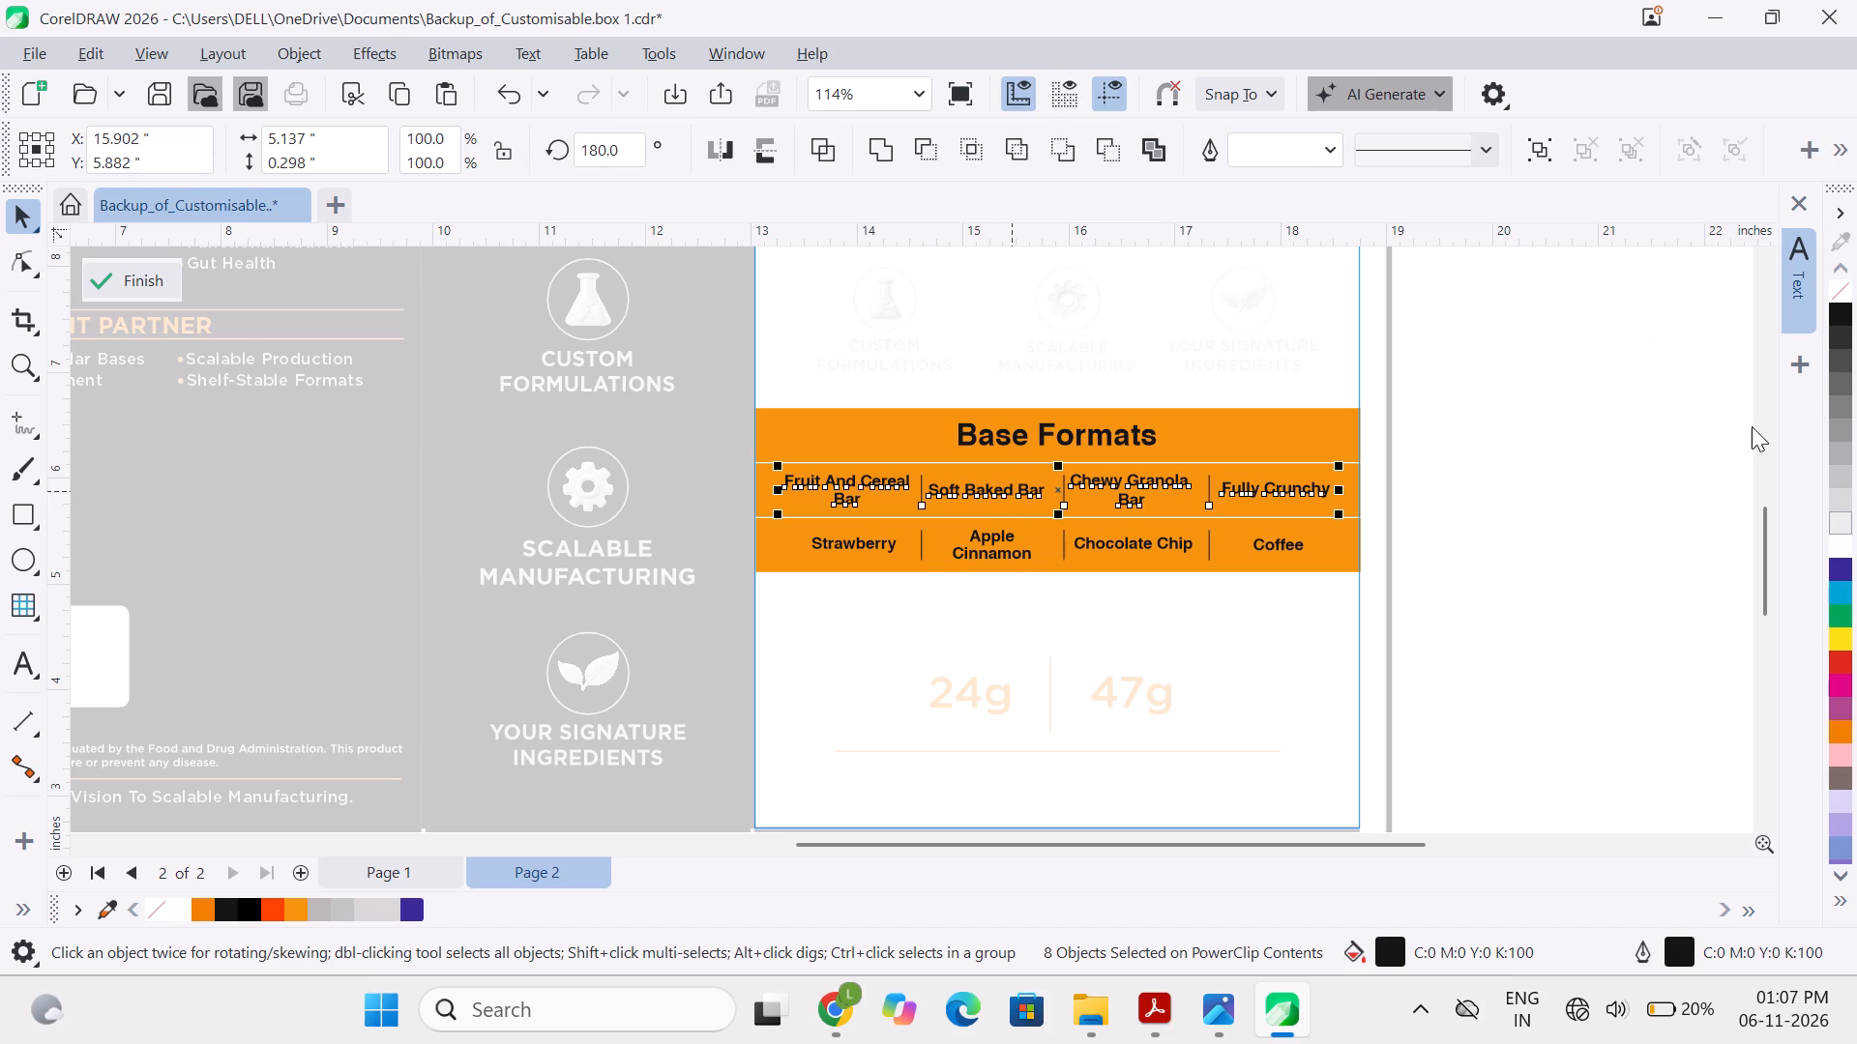
left_click(1602, 466)
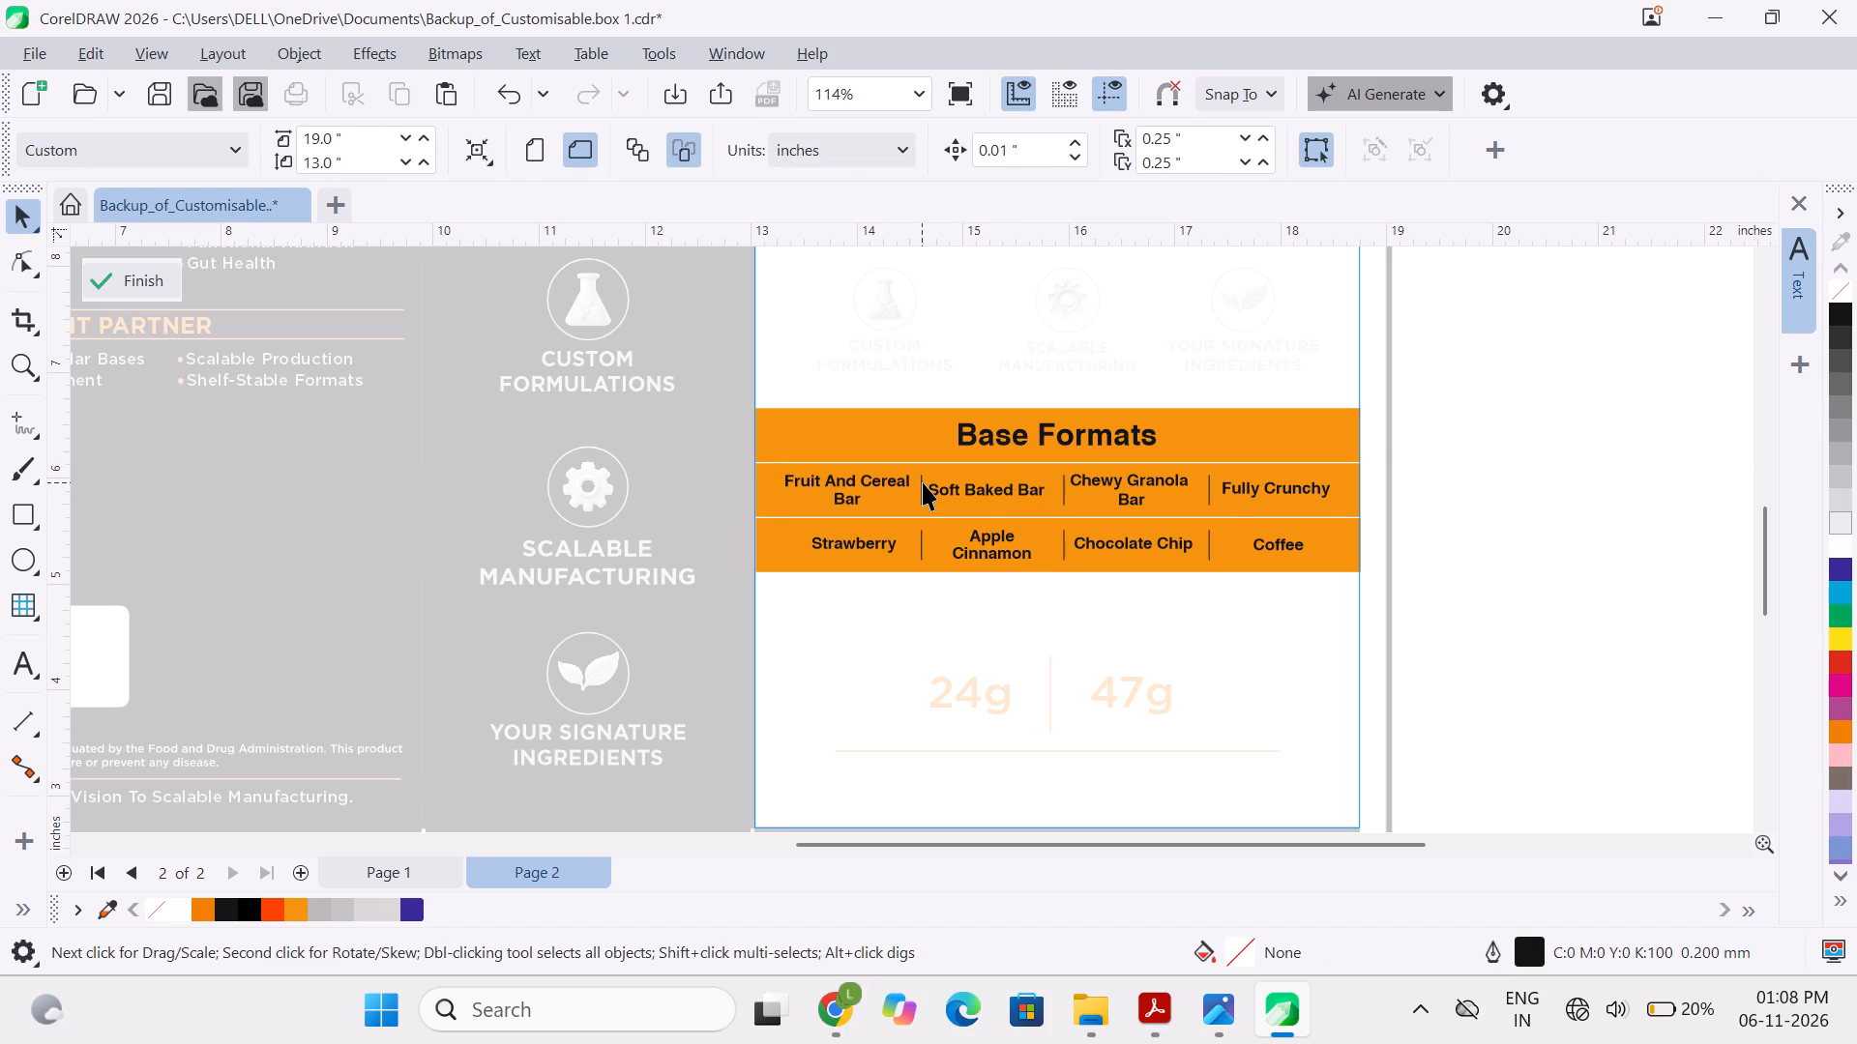
Group the two dividers on either side of Soft Baked Bar and centre that text horizontally between them.
left_click(923, 482)
left_click(1064, 498, "ctrl")
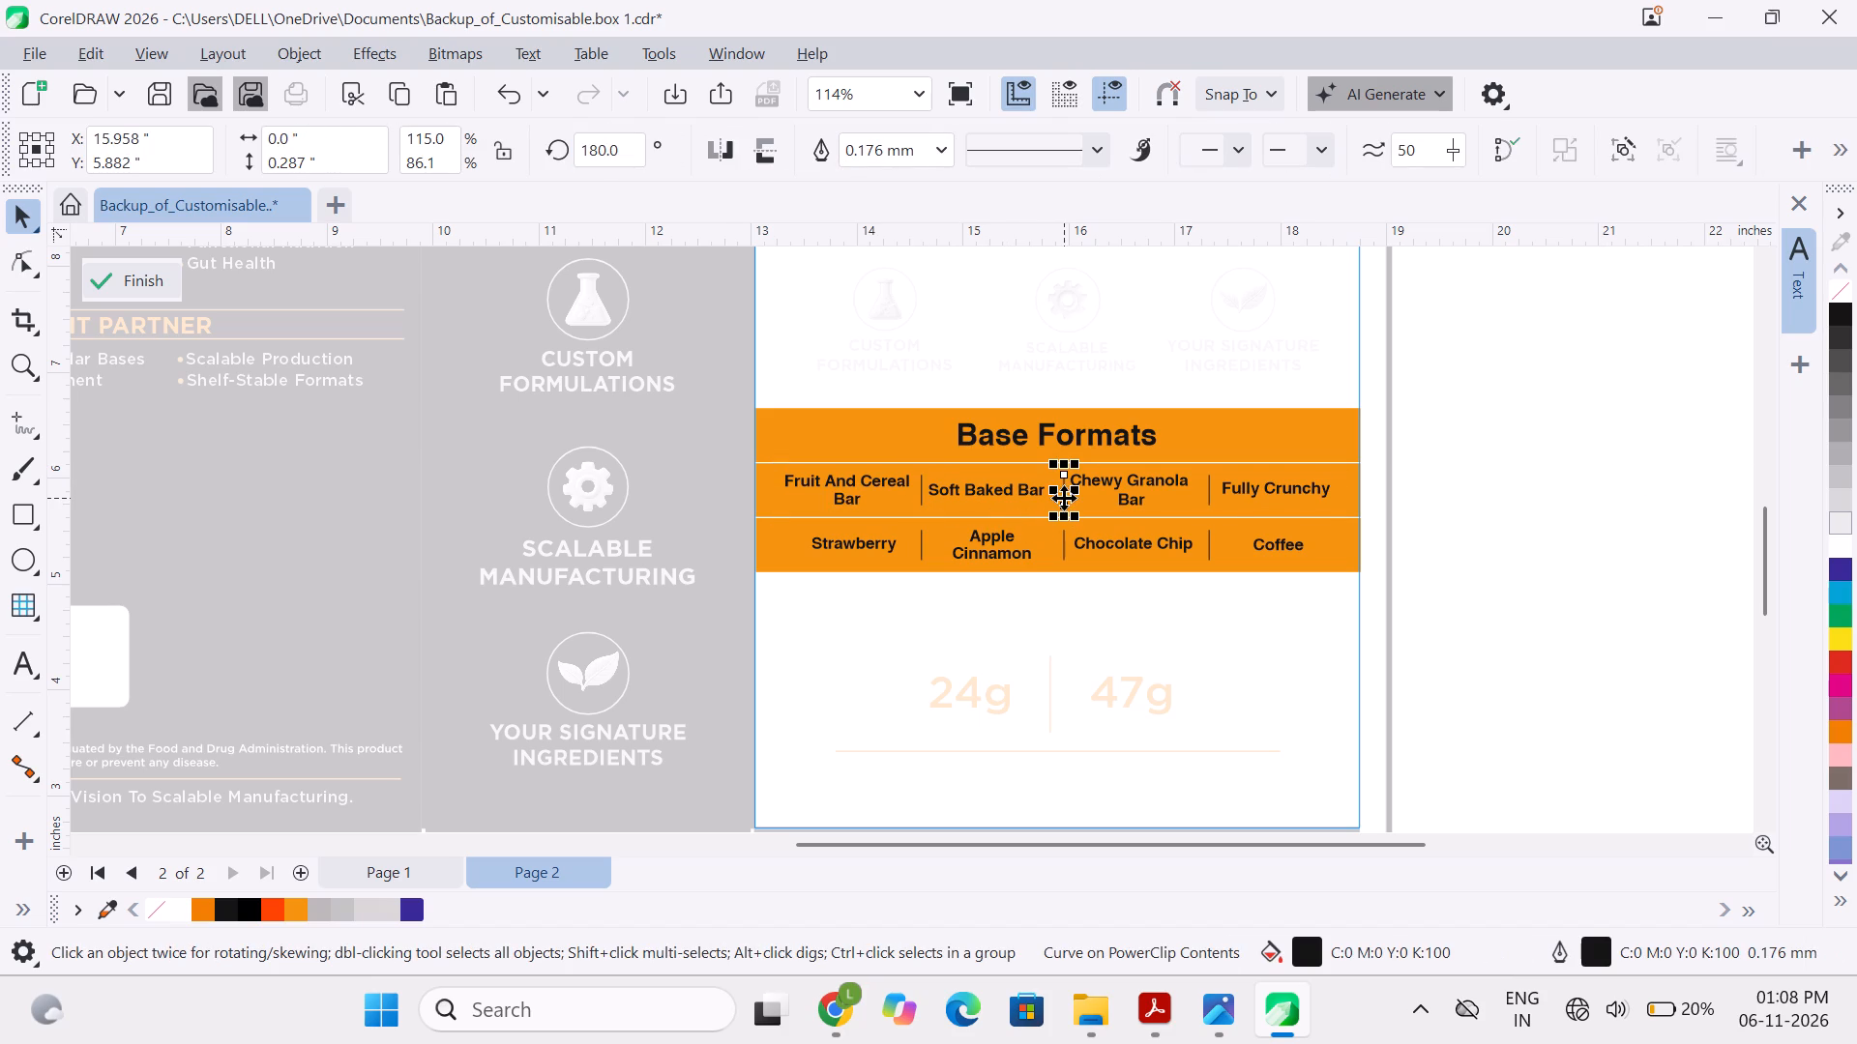
left_click(922, 491, "shift")
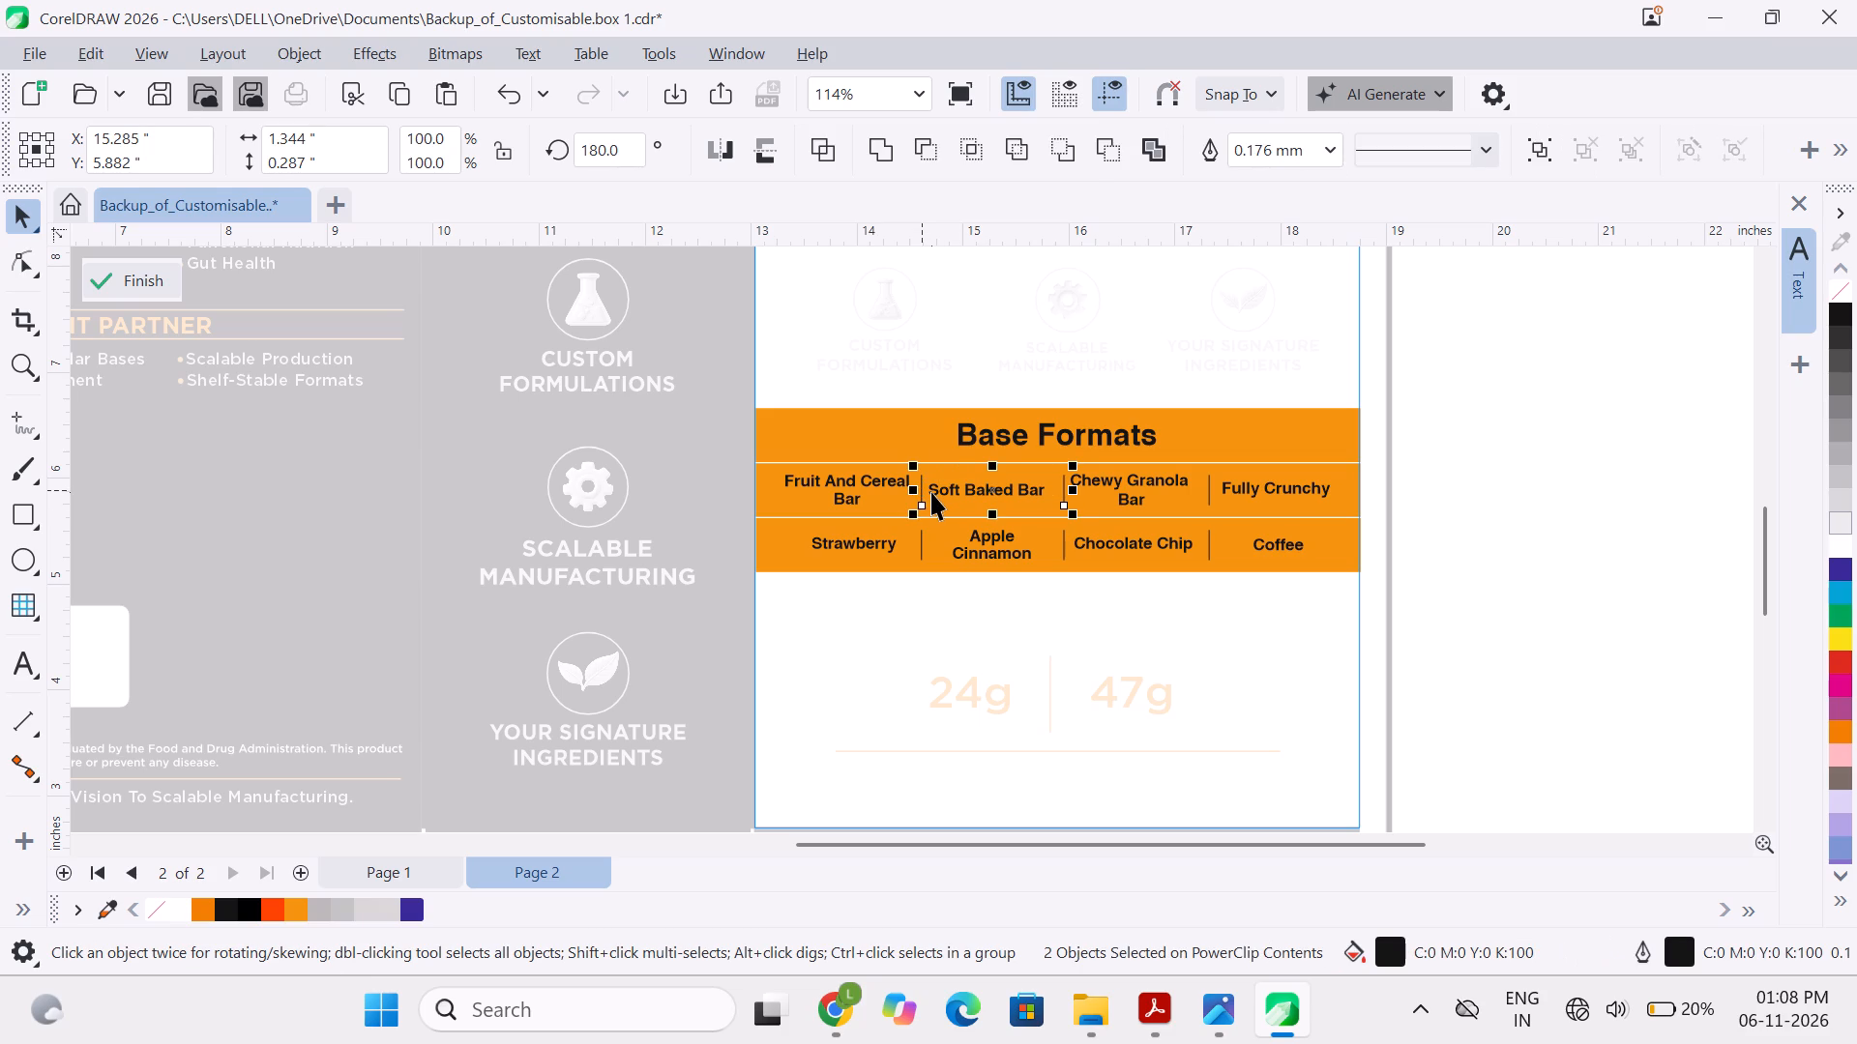
key("ctrl+g")
left_click(958, 488)
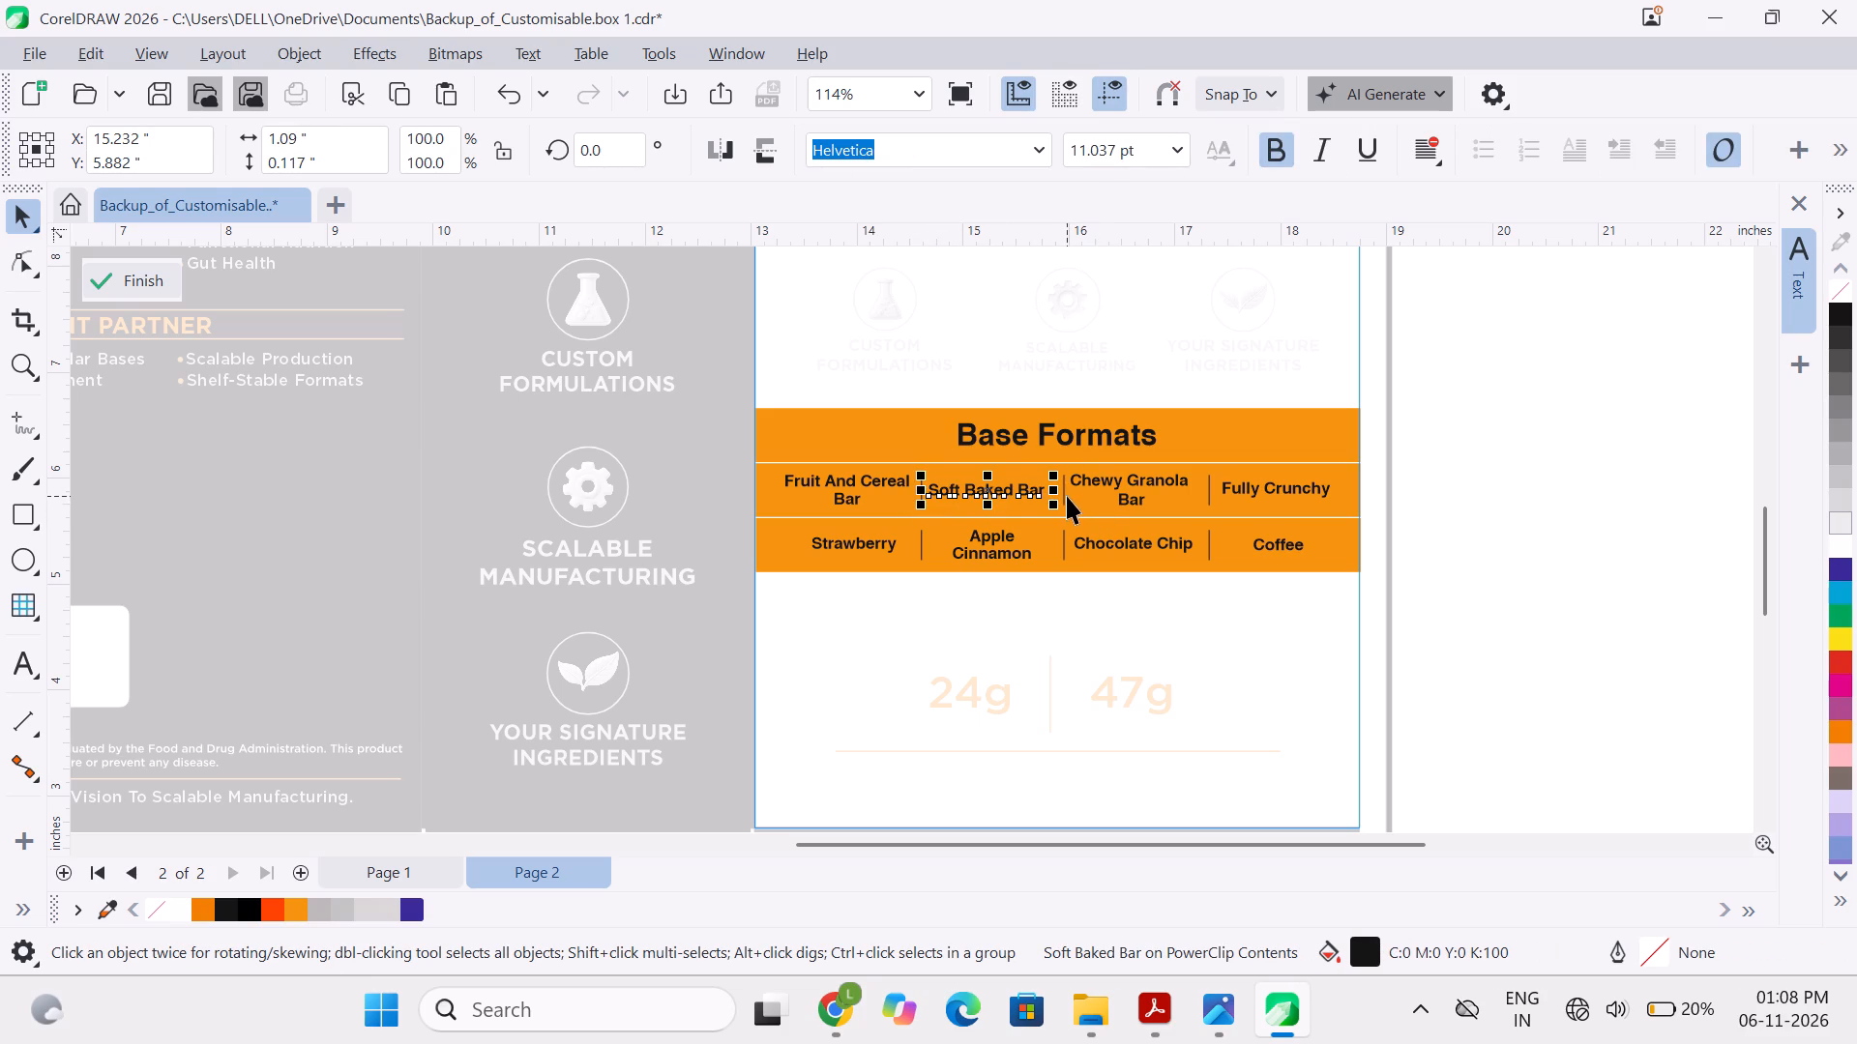
left_click(1066, 496, "shift")
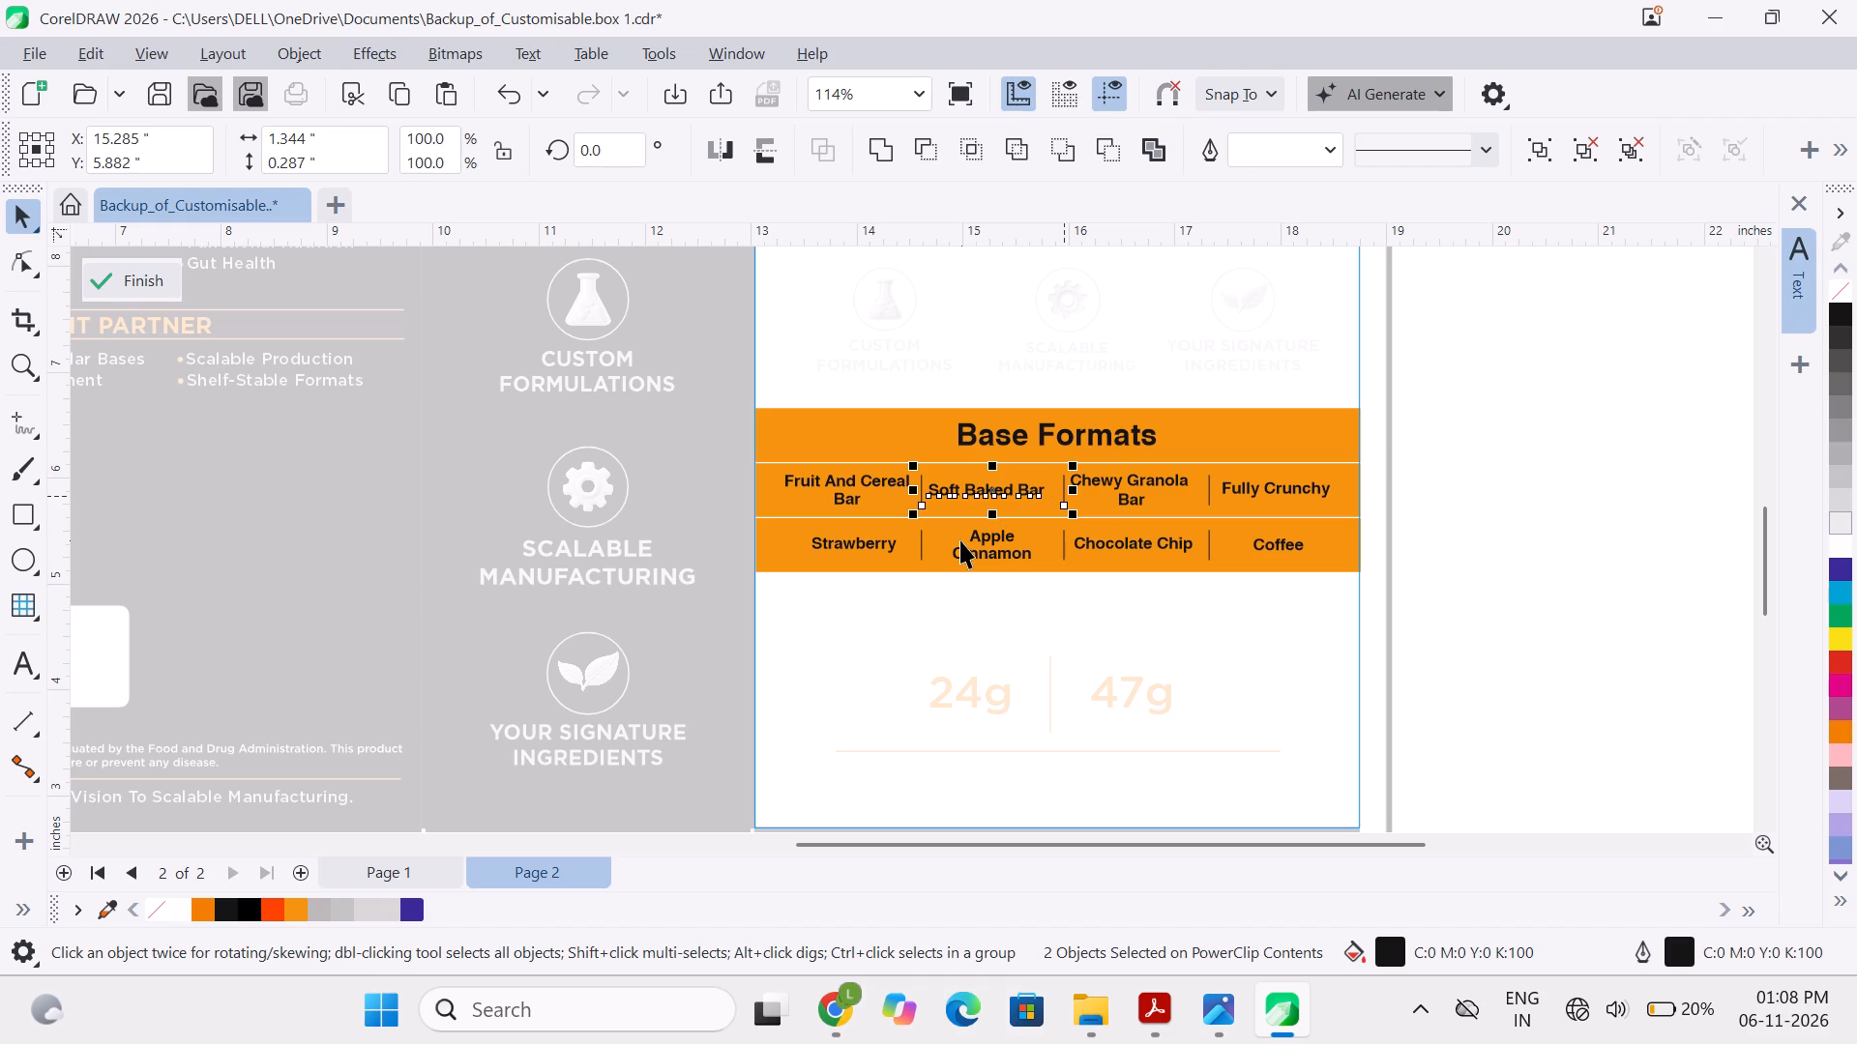
key("c")
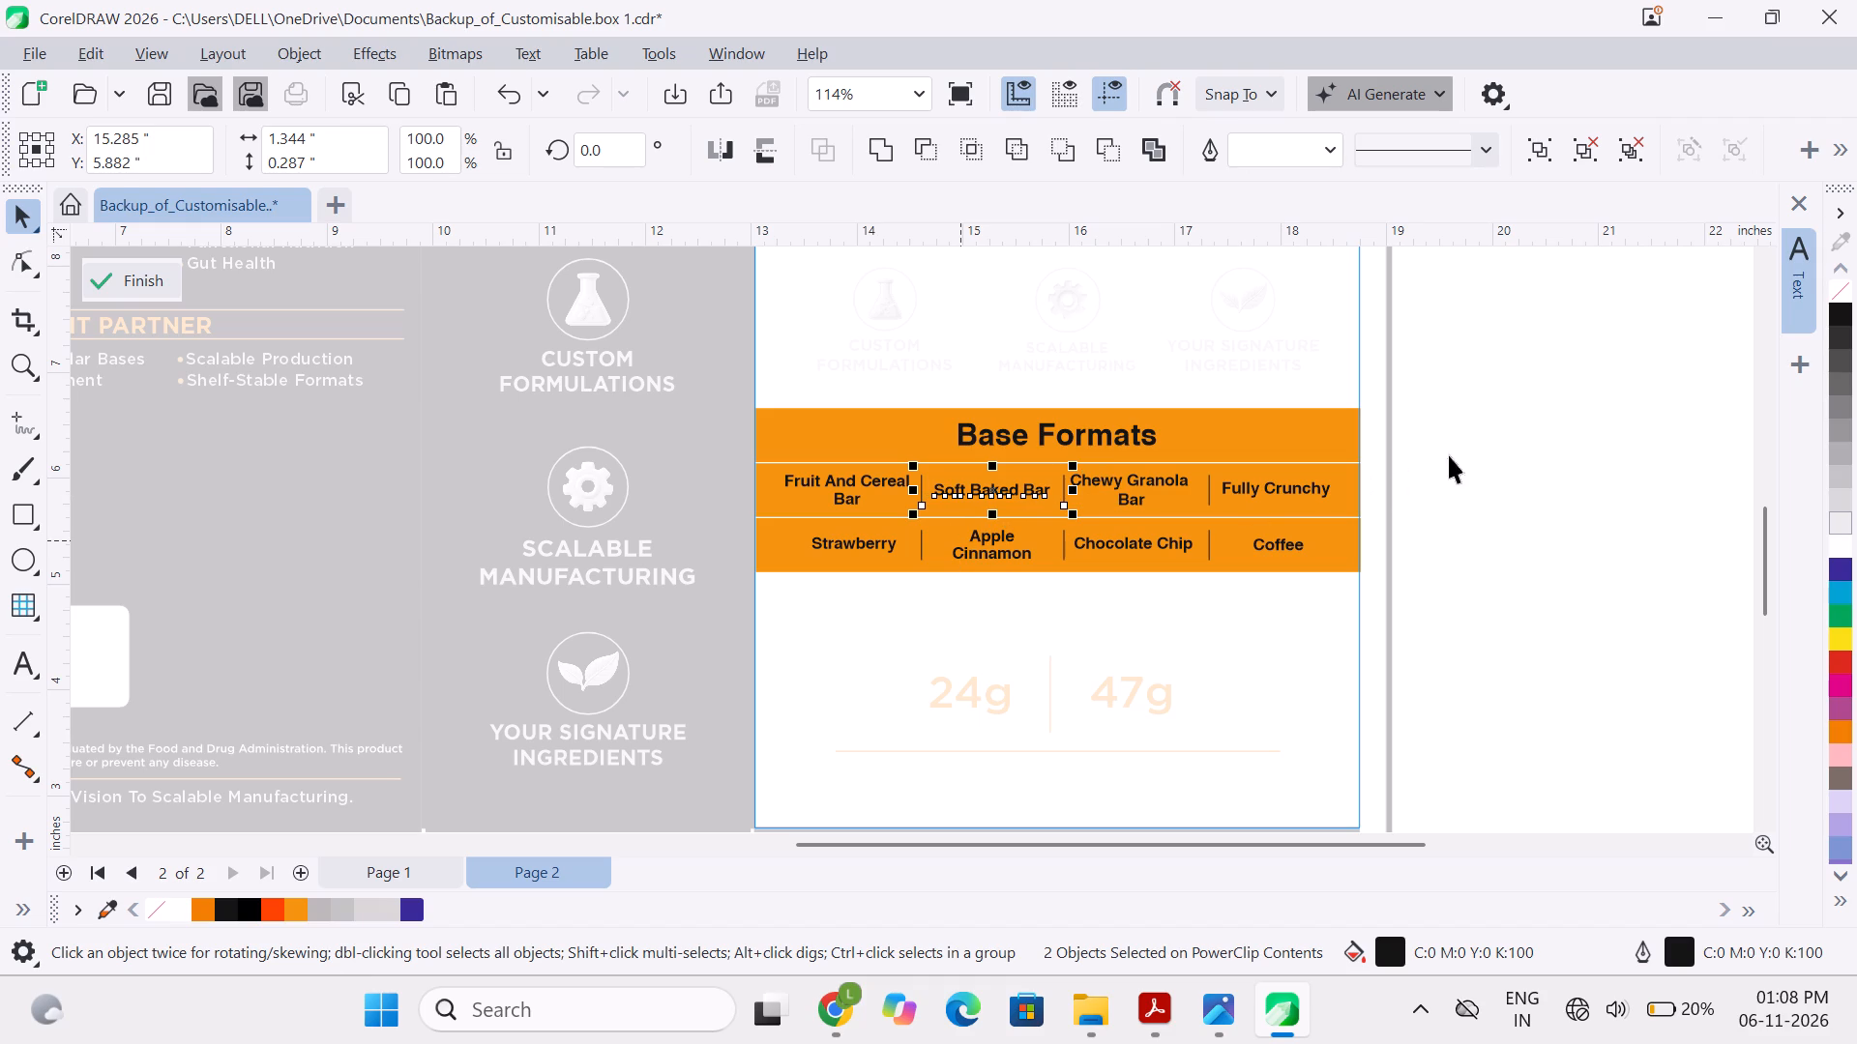
left_click(1558, 452)
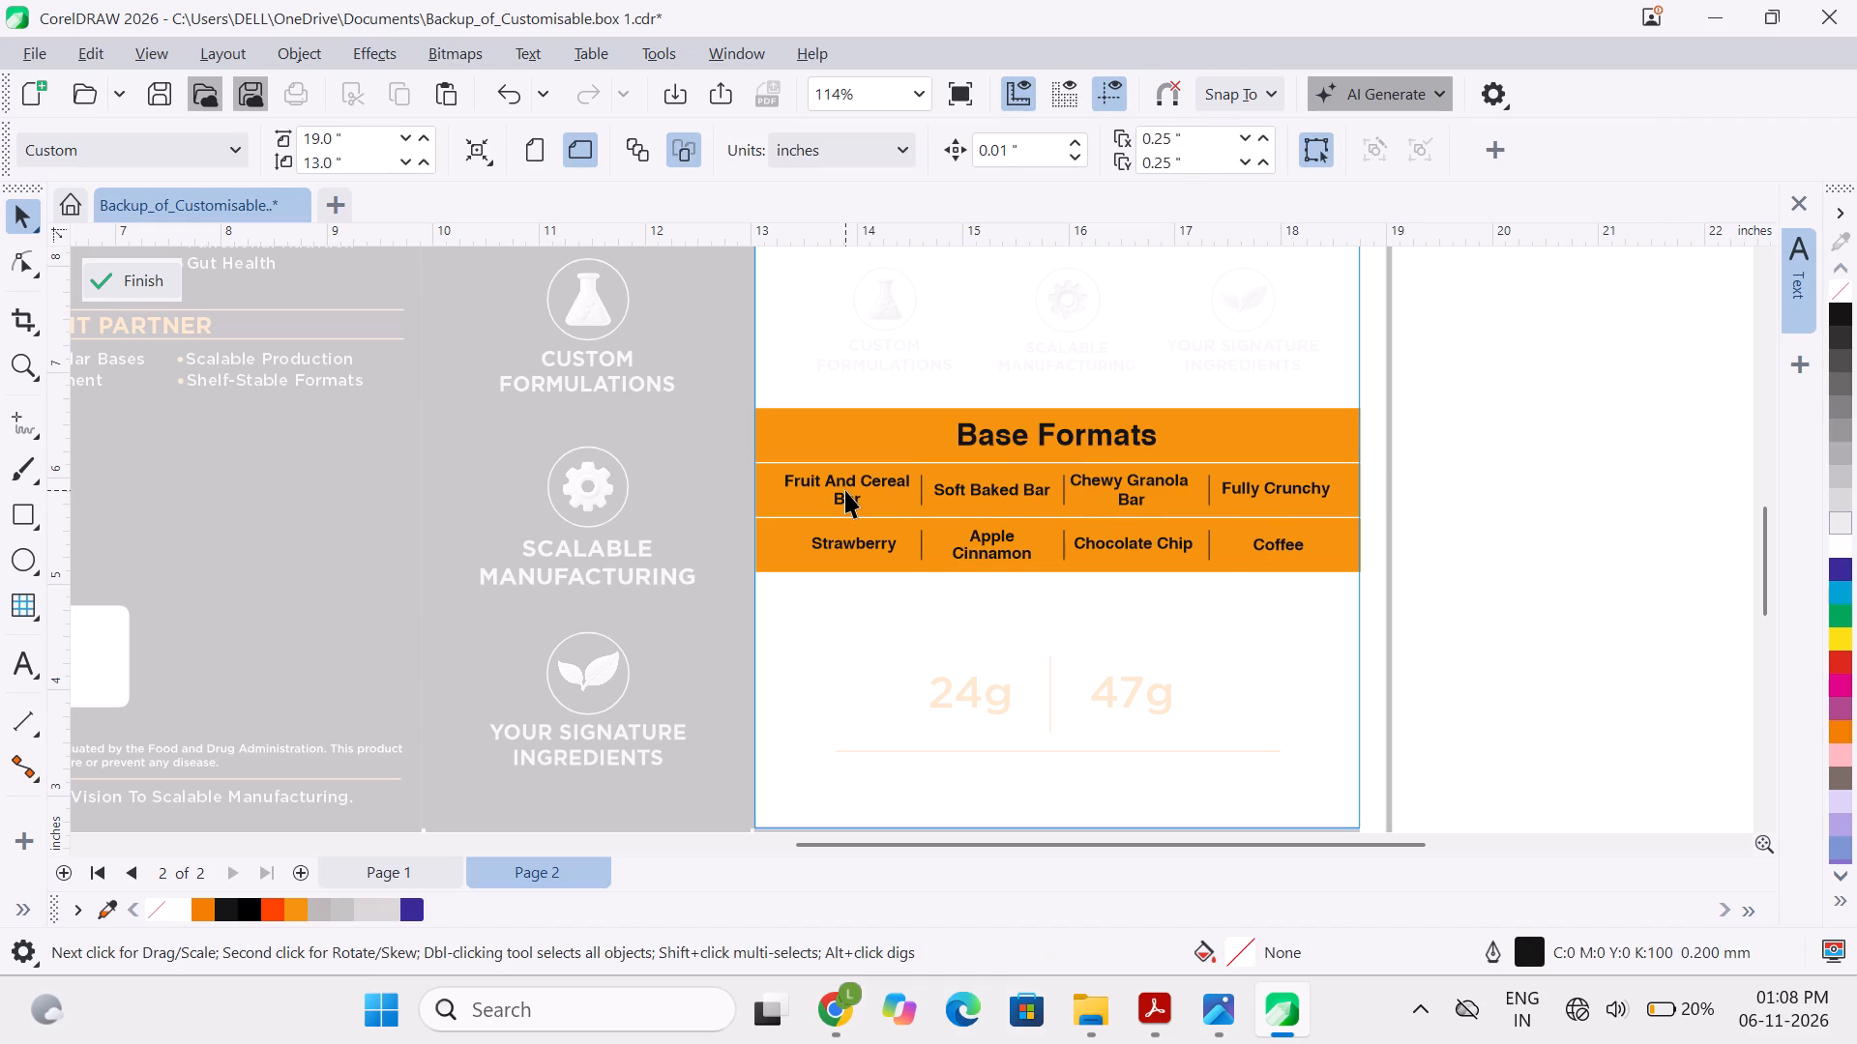
Duplicate the grouped divider pair around Soft Baked Bar.
left_click(922, 494)
key("ctrl+d")
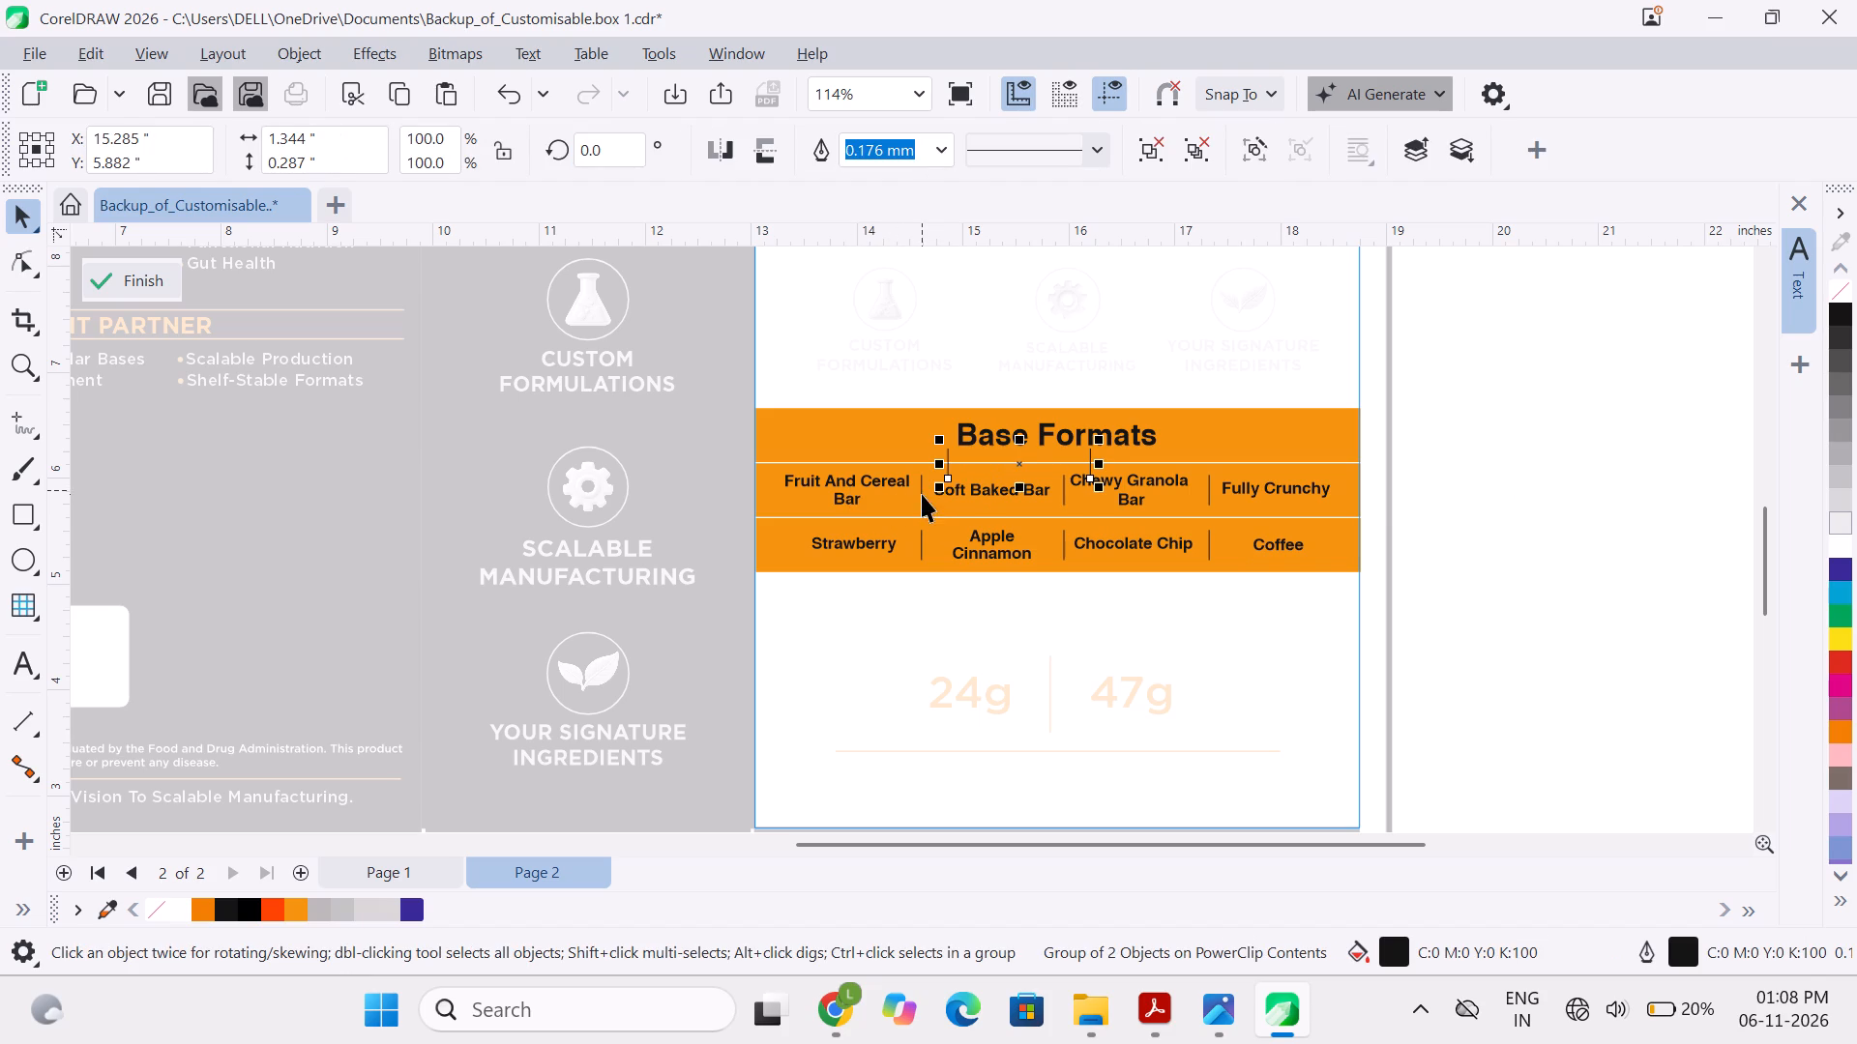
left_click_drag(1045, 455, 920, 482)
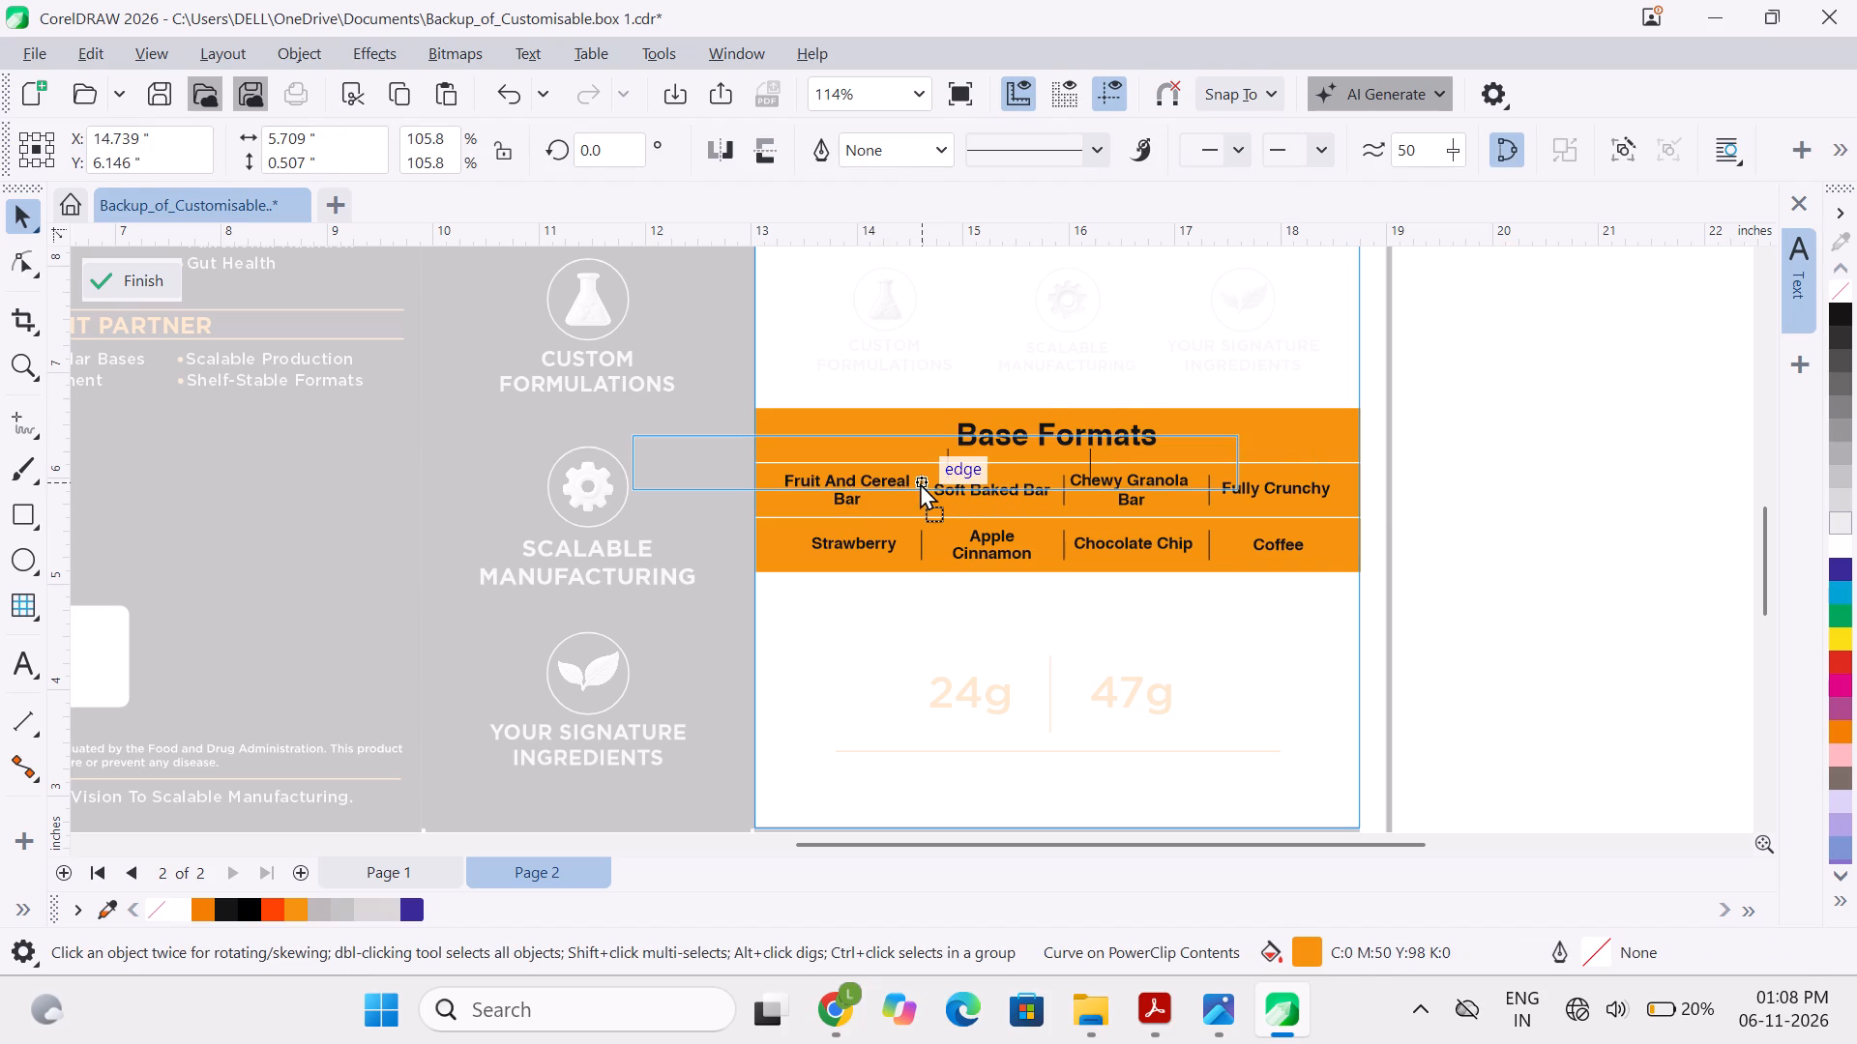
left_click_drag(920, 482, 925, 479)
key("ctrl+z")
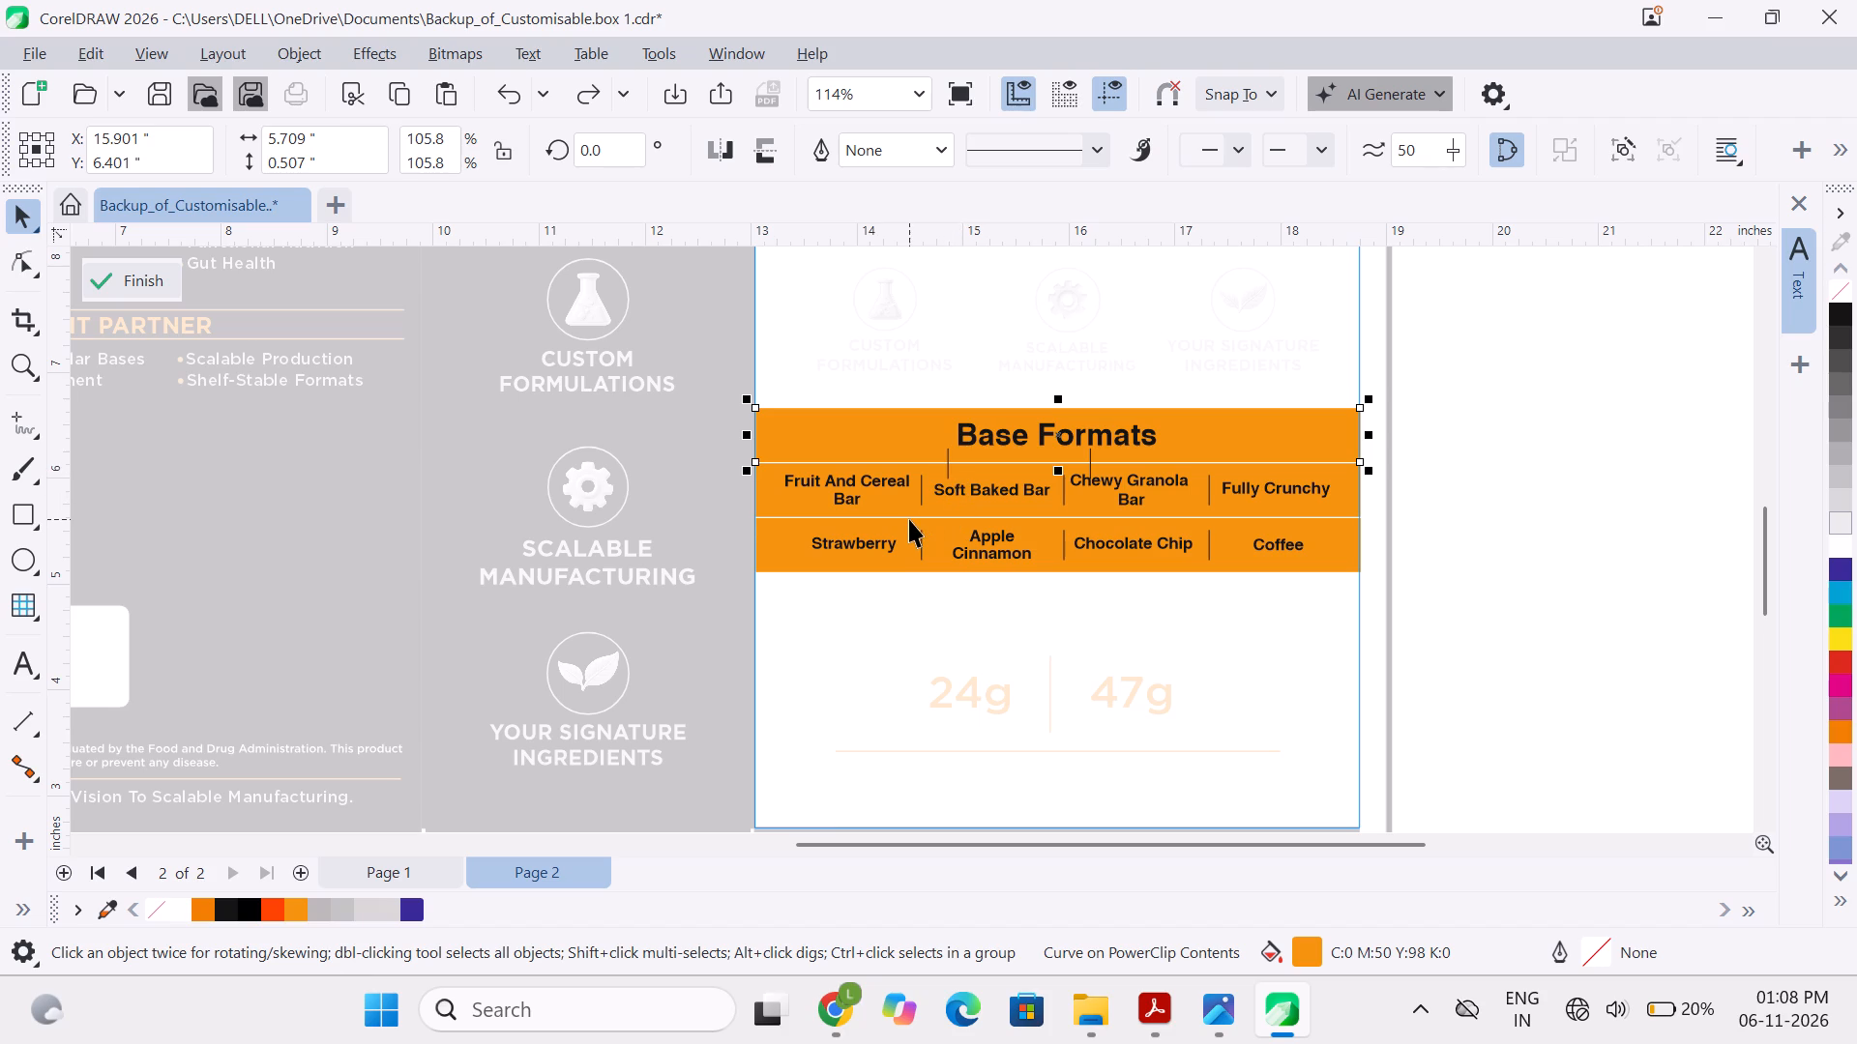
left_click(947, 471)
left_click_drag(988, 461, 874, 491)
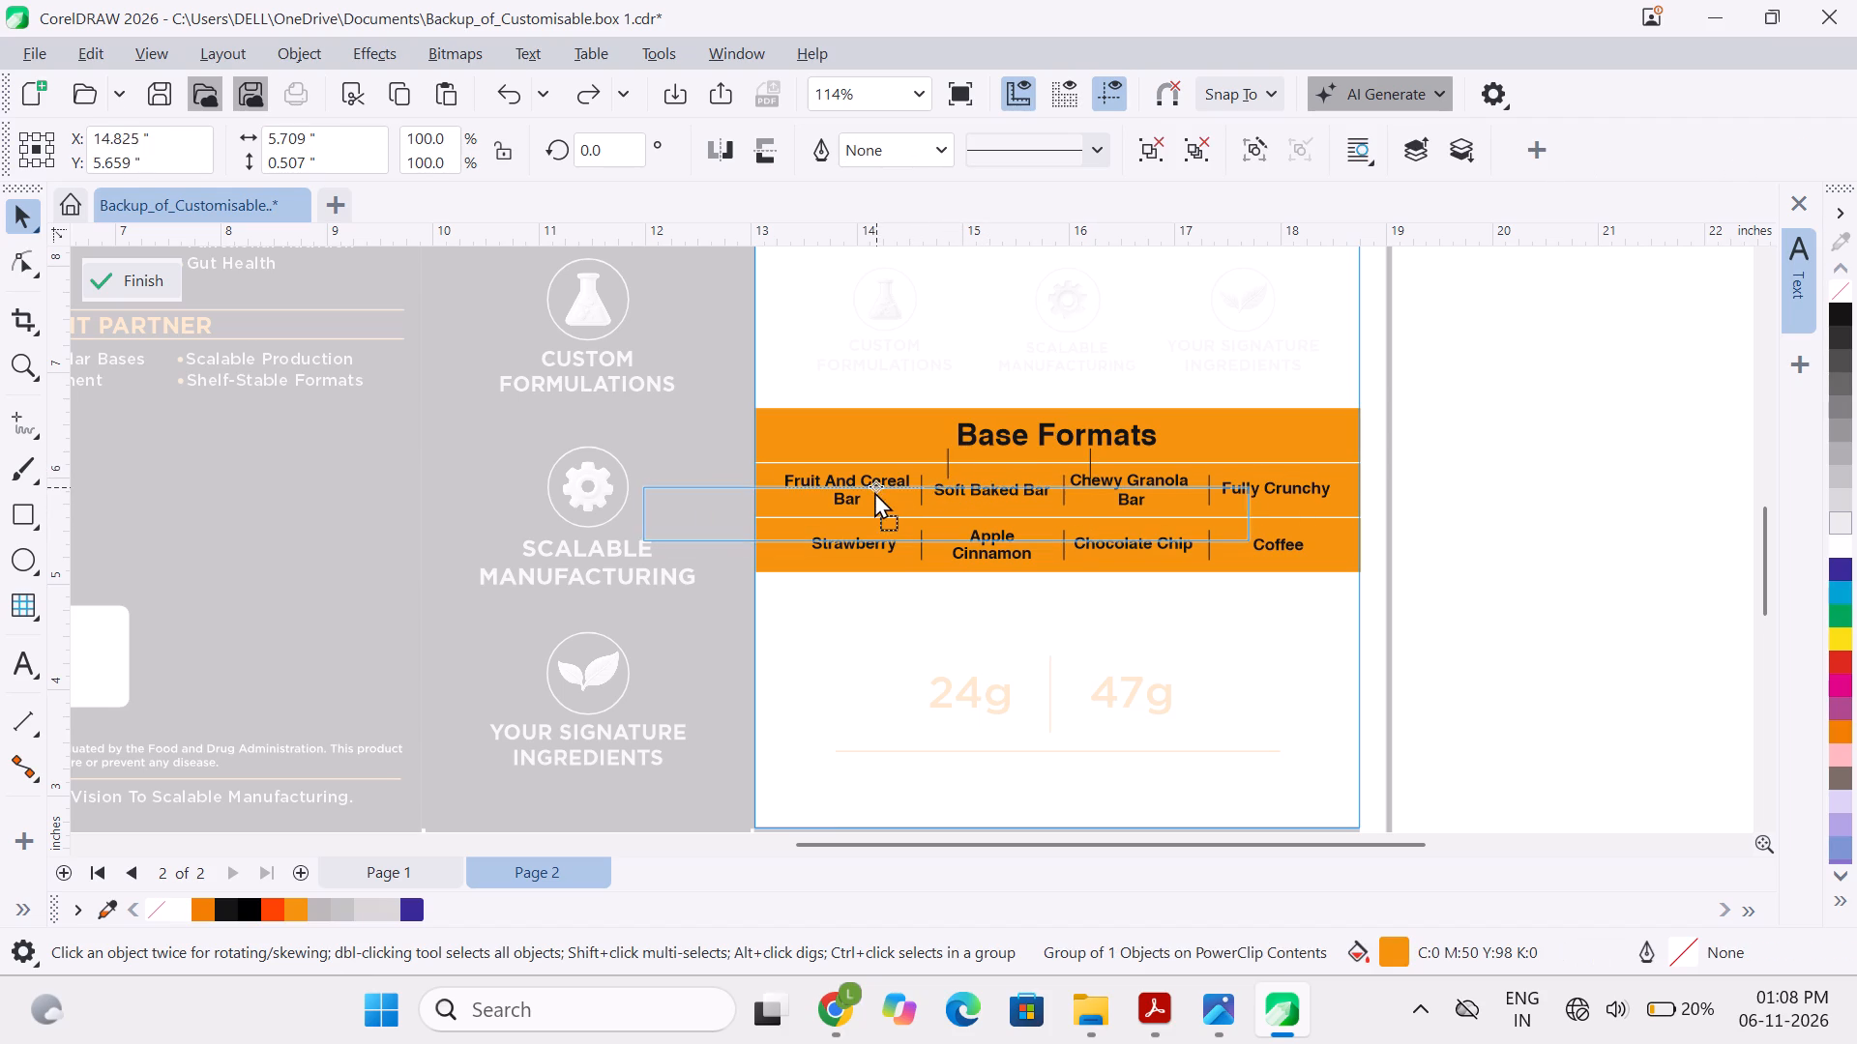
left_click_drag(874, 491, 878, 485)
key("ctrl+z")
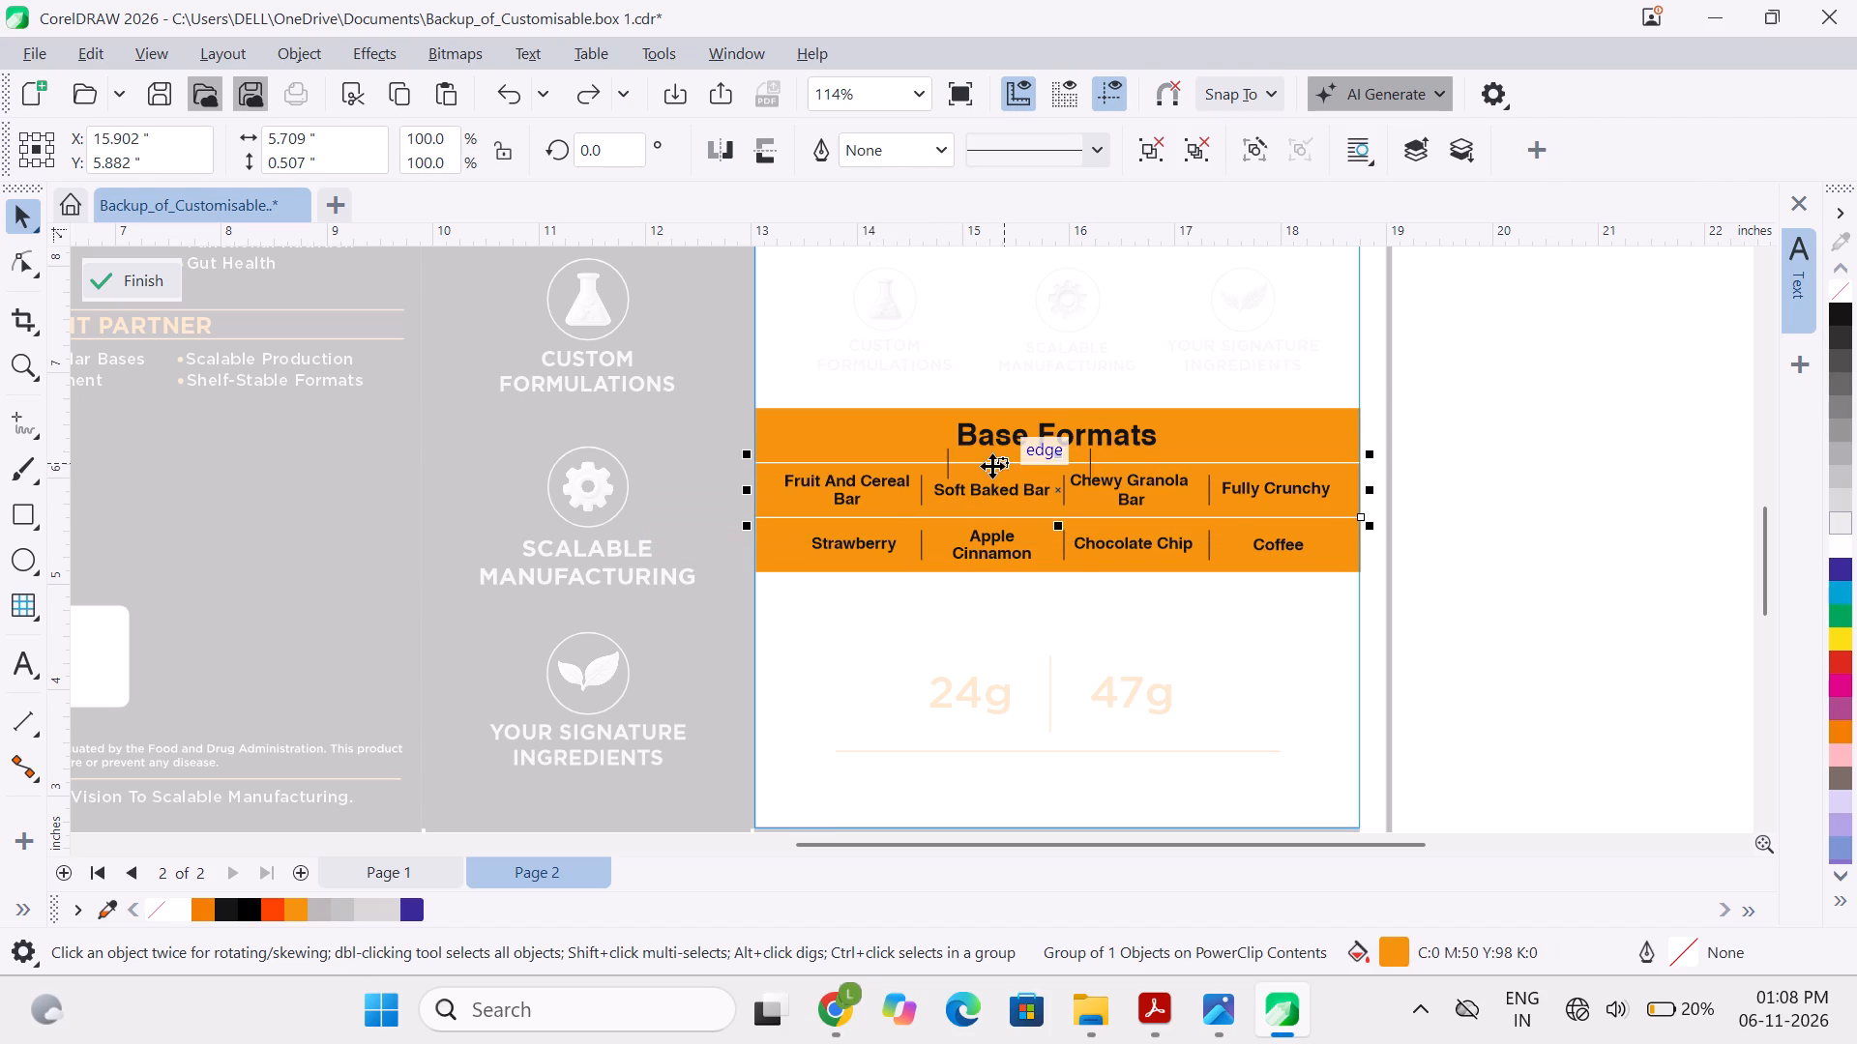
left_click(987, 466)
Move the duplicated divider pair around Fruit And Cereal Bar, with its second line over the divider before Soft Baked Bar.
left_click(1094, 451)
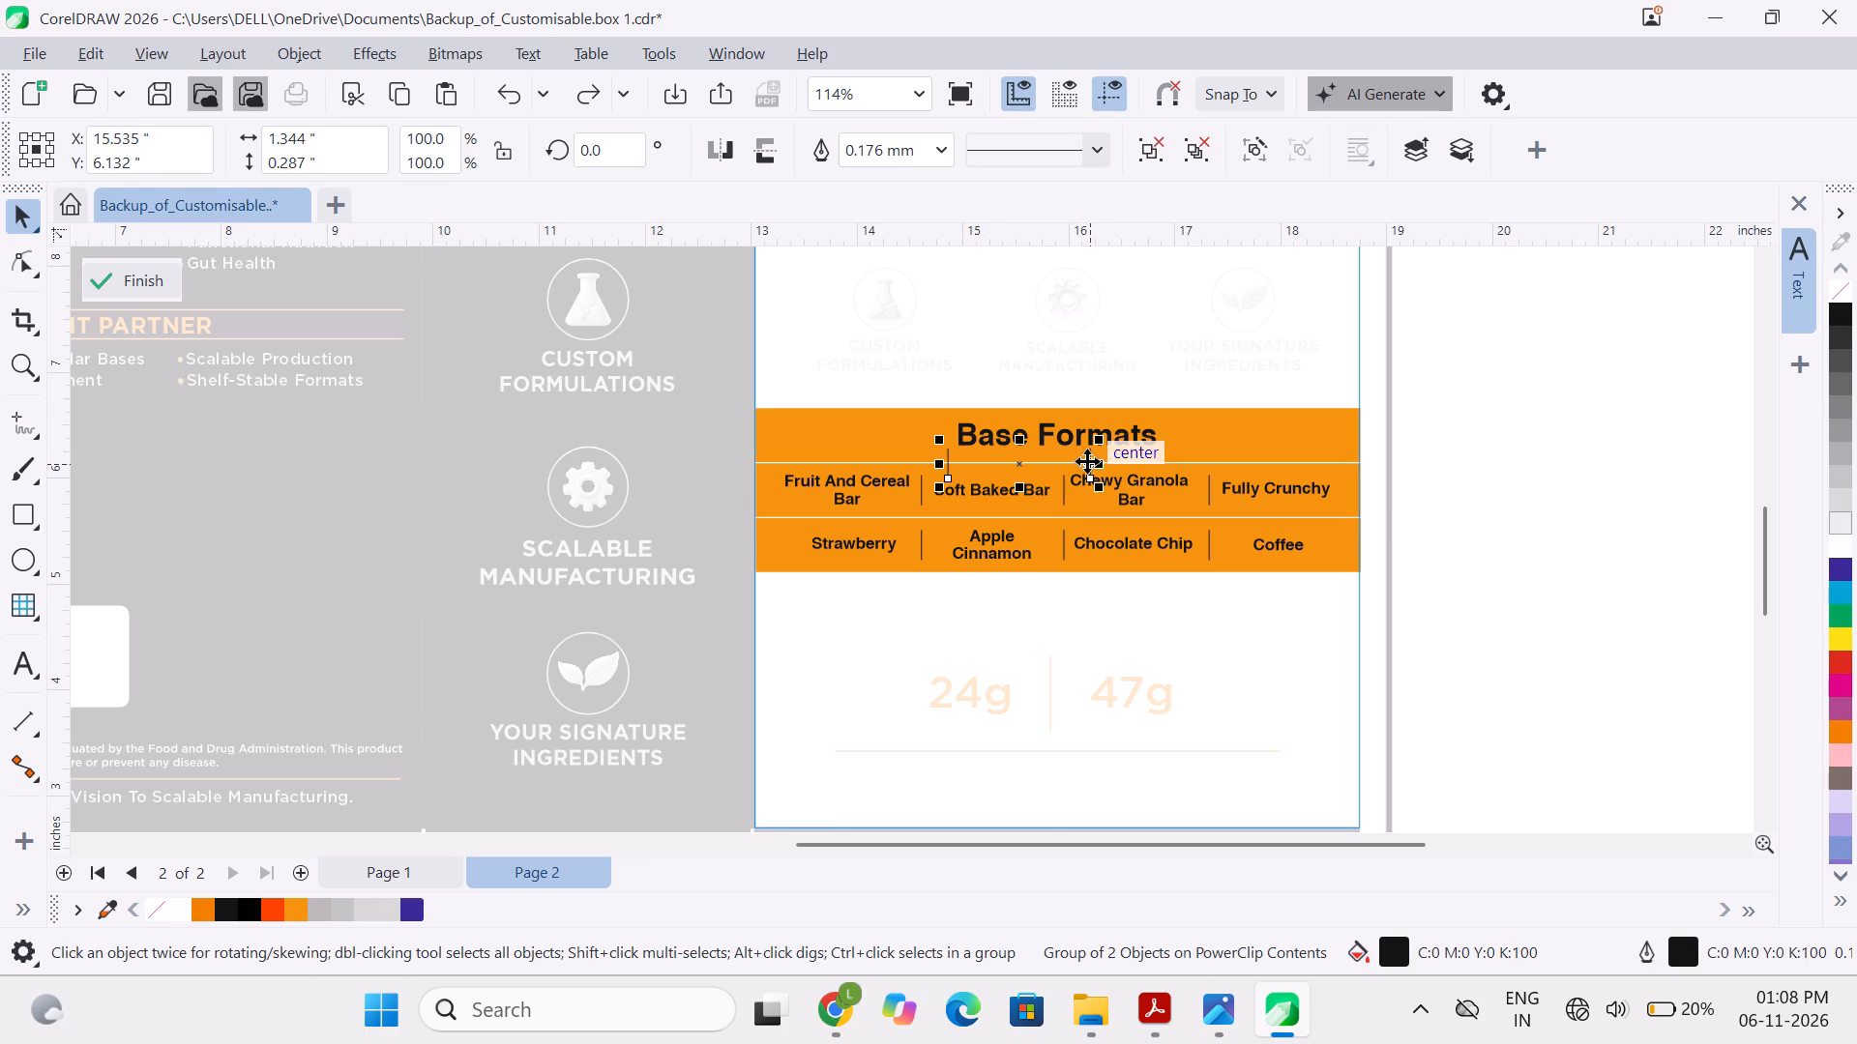
left_click_drag(1087, 457, 952, 485)
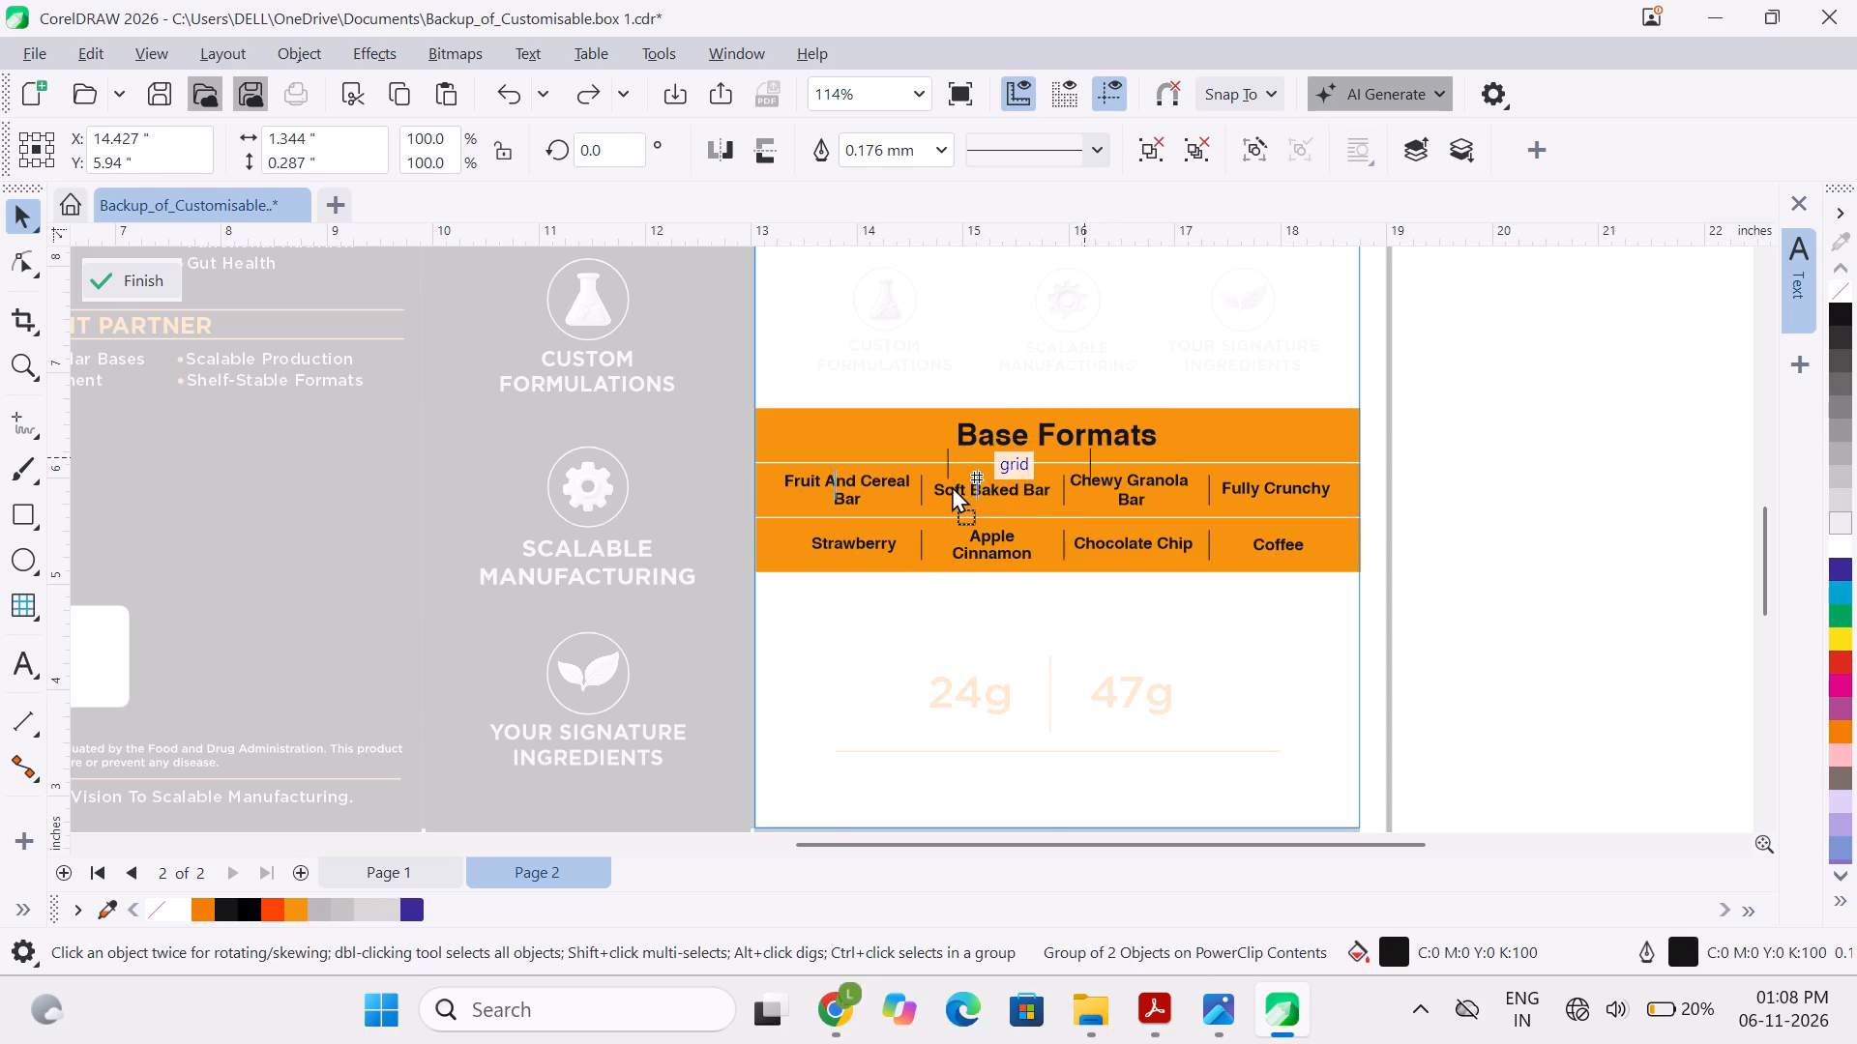
left_click_drag(952, 485, 918, 482)
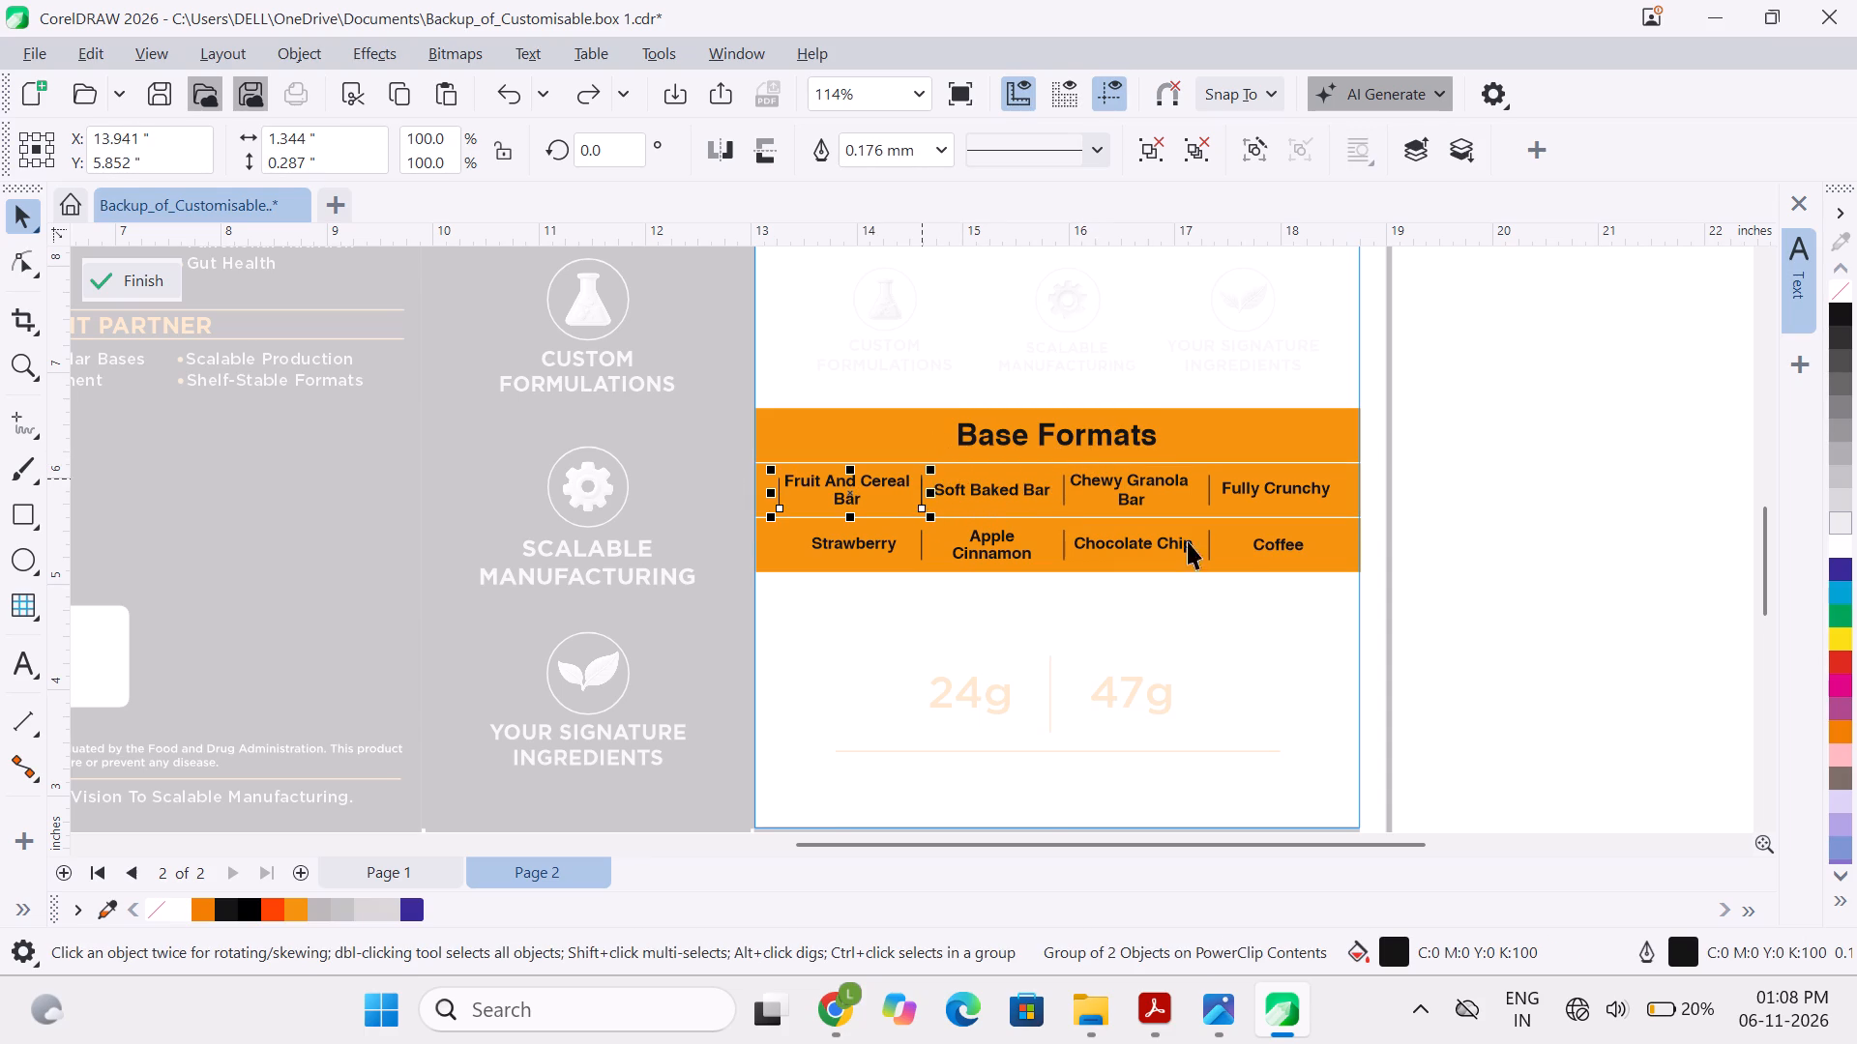
left_click(1521, 506)
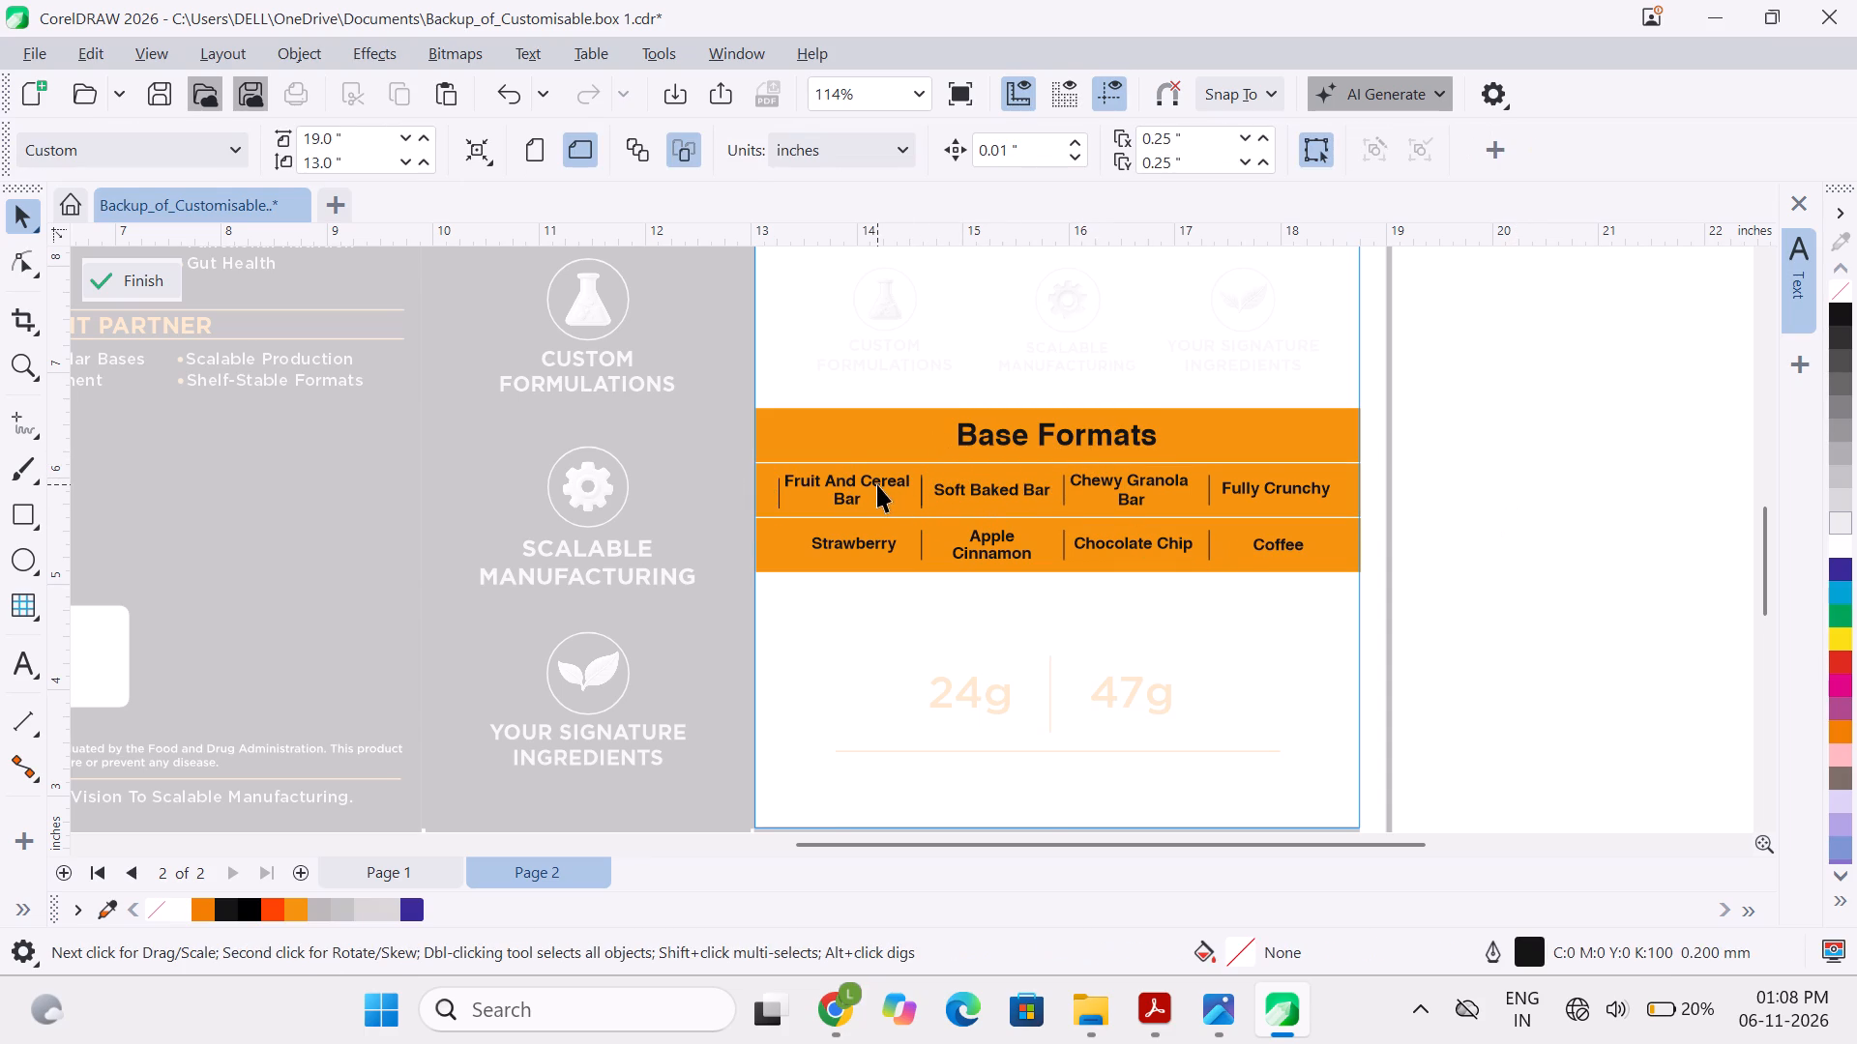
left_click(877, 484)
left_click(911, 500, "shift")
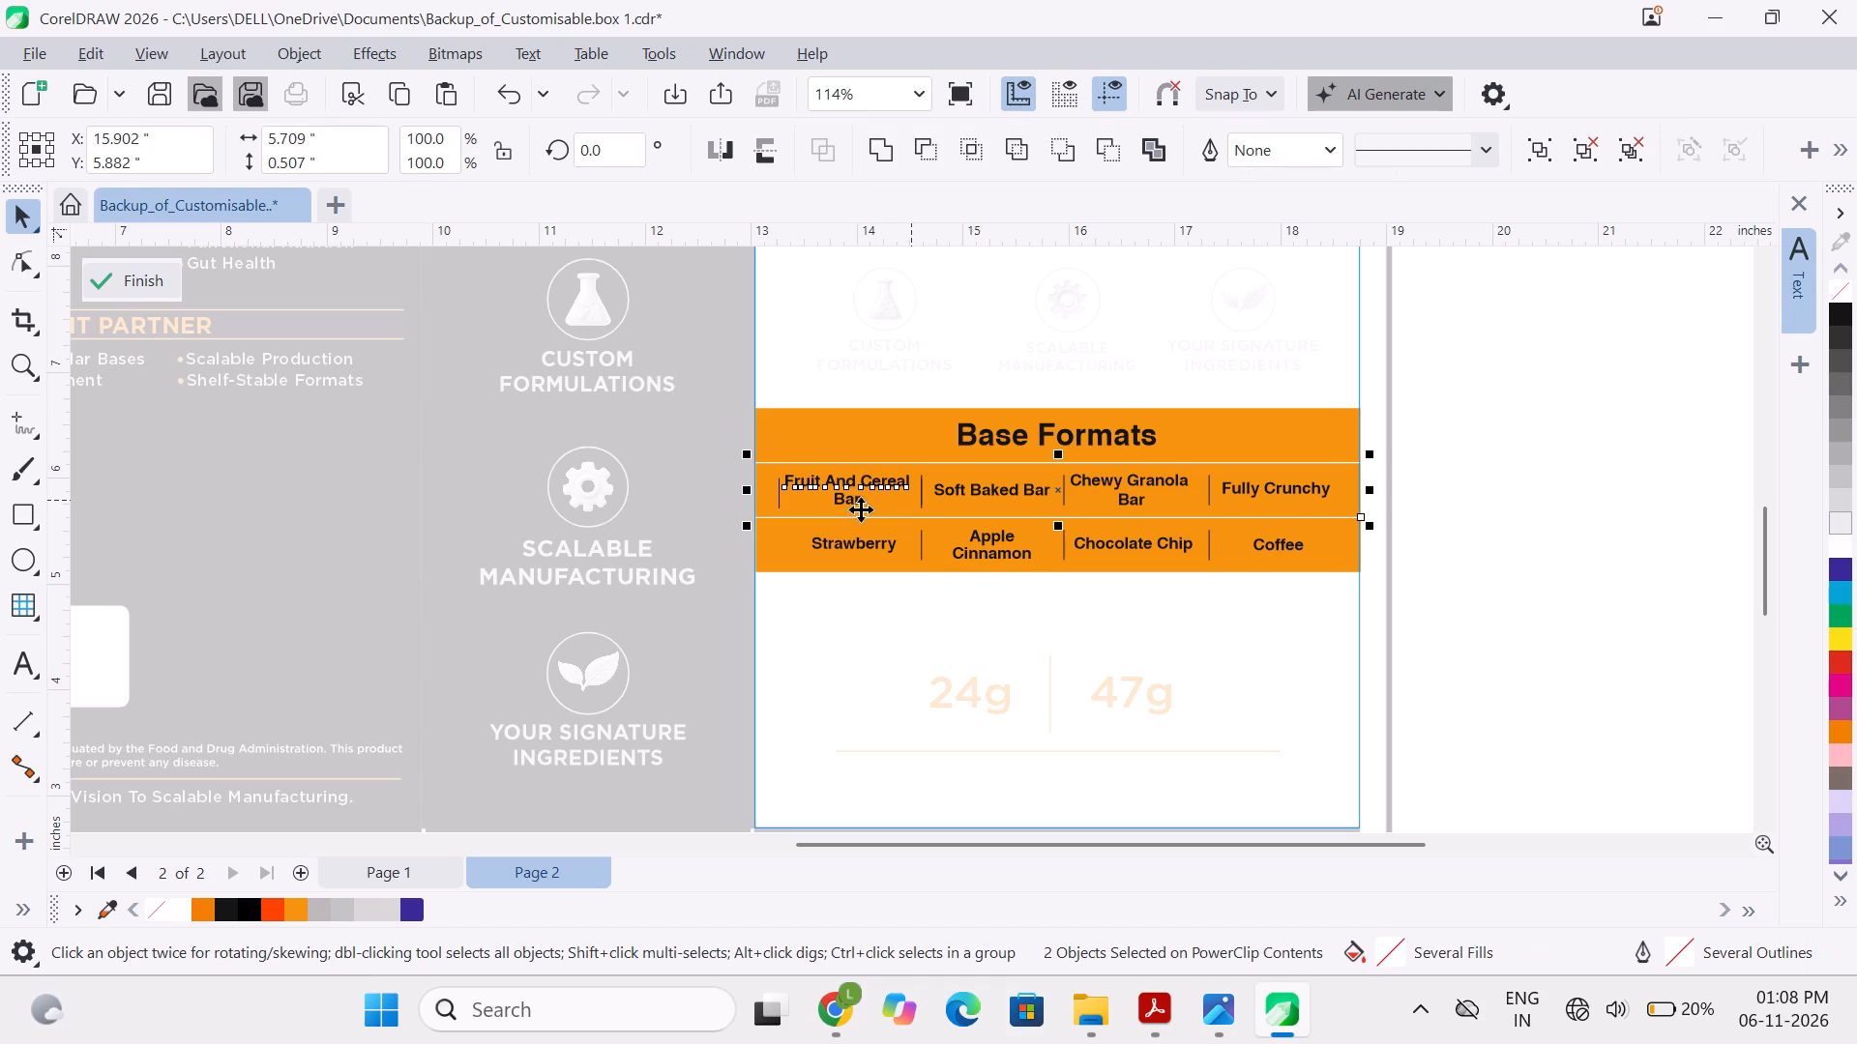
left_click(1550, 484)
Centre-align the Fruit And Cereal line and the duplicated divider pair horizontally with the Bar line below.
left_click(862, 486)
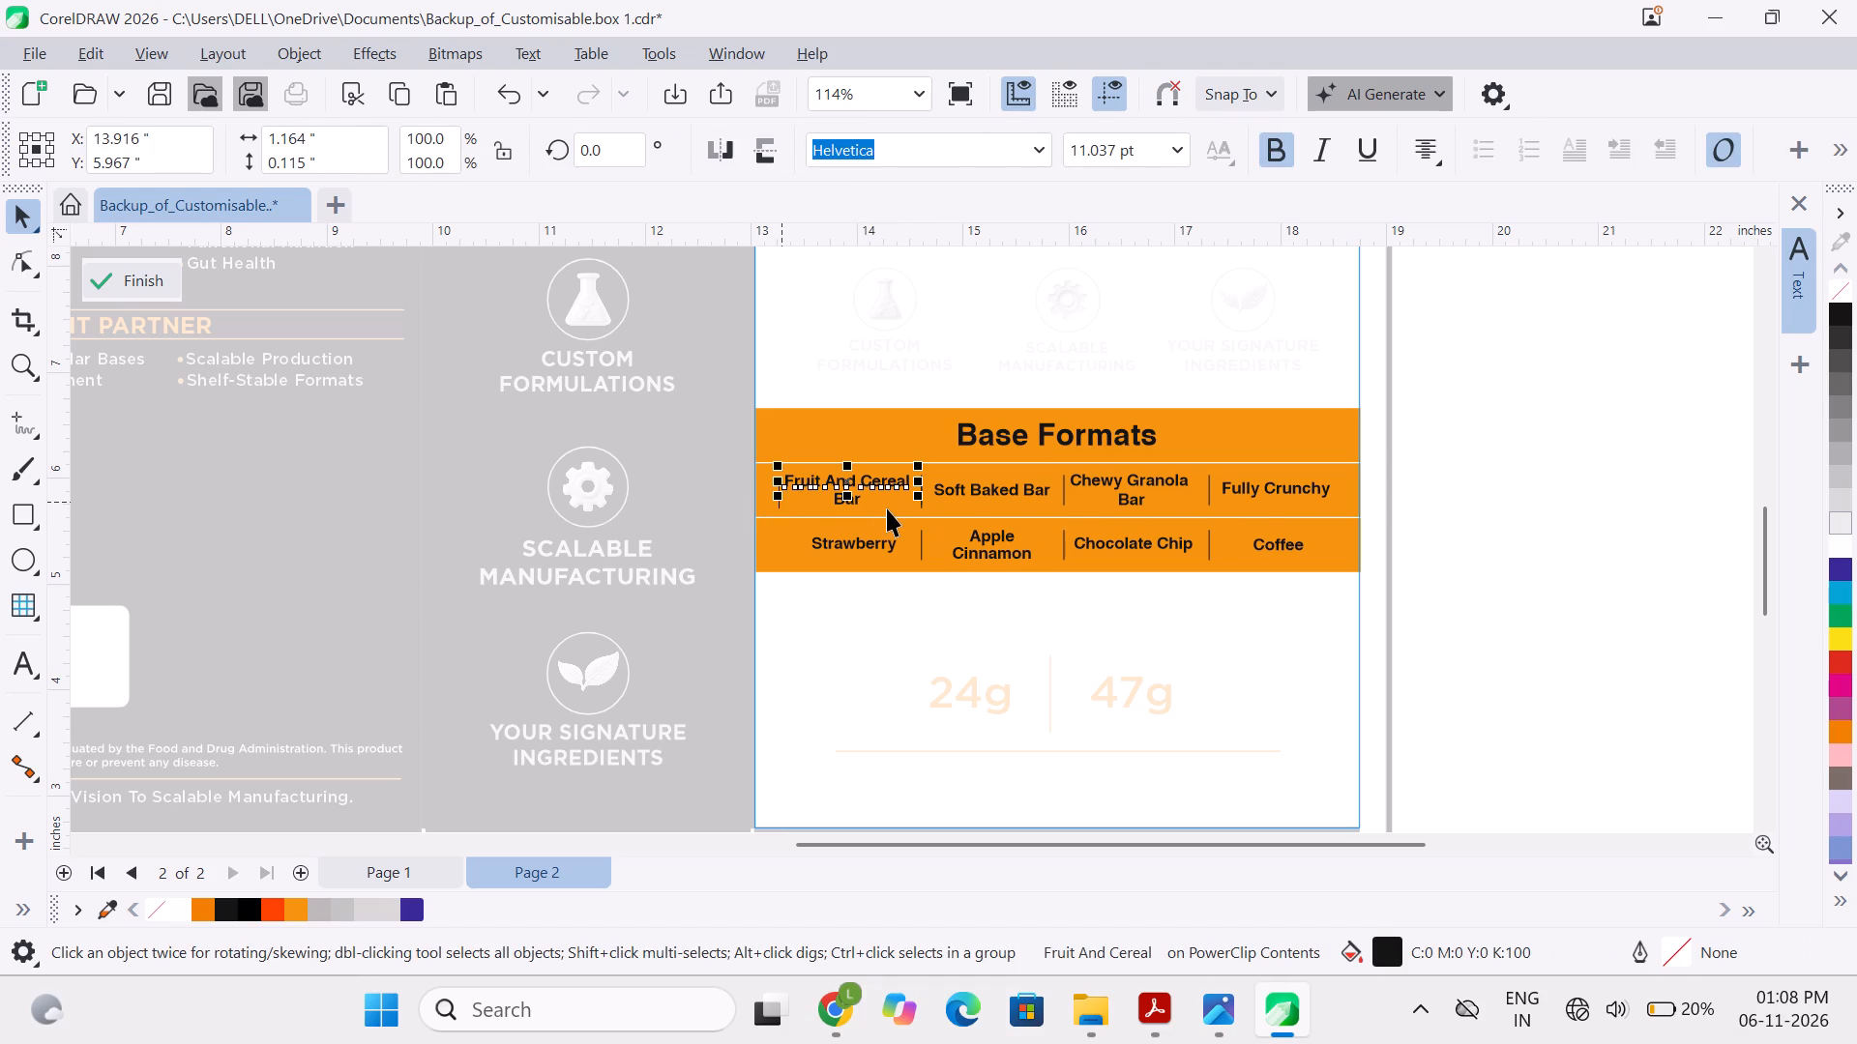
scroll(914, 519, "up", 2, "ctrl")
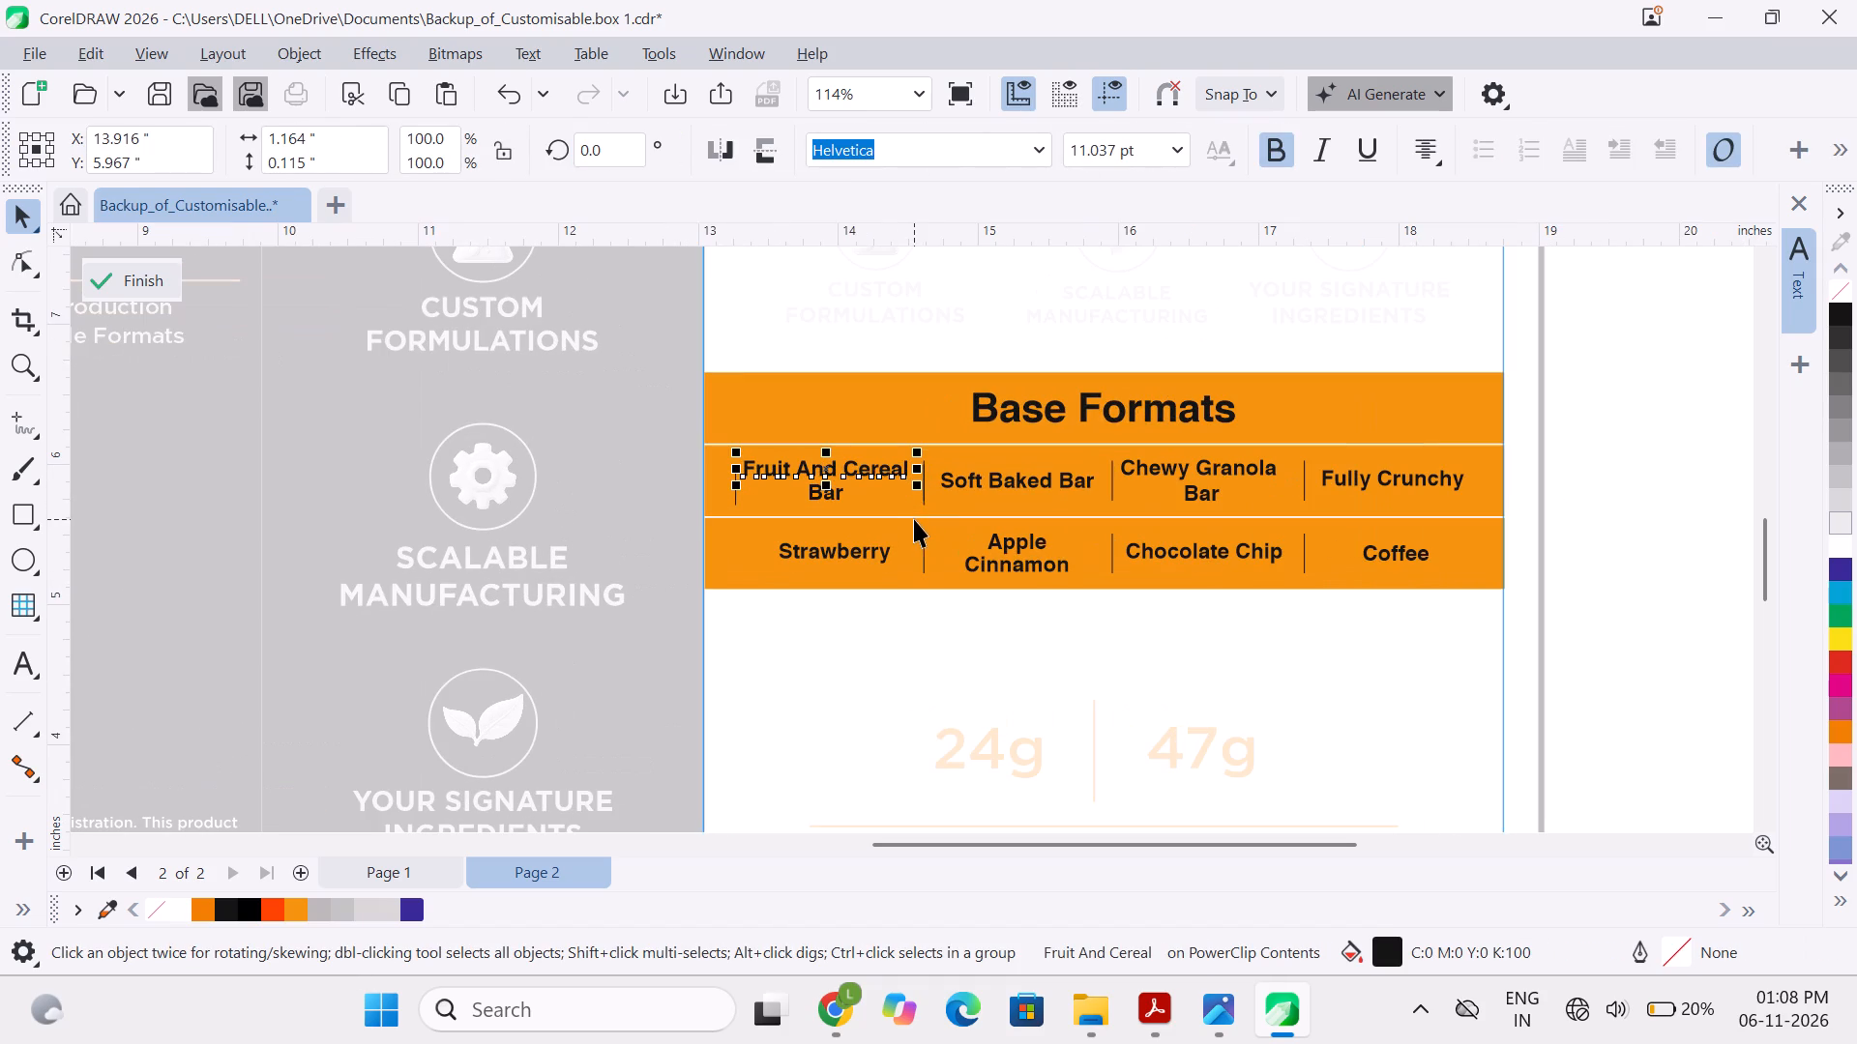
left_click(922, 494, "shift")
scroll(919, 505, "up", 9, "ctrl")
left_click(933, 496, "shift")
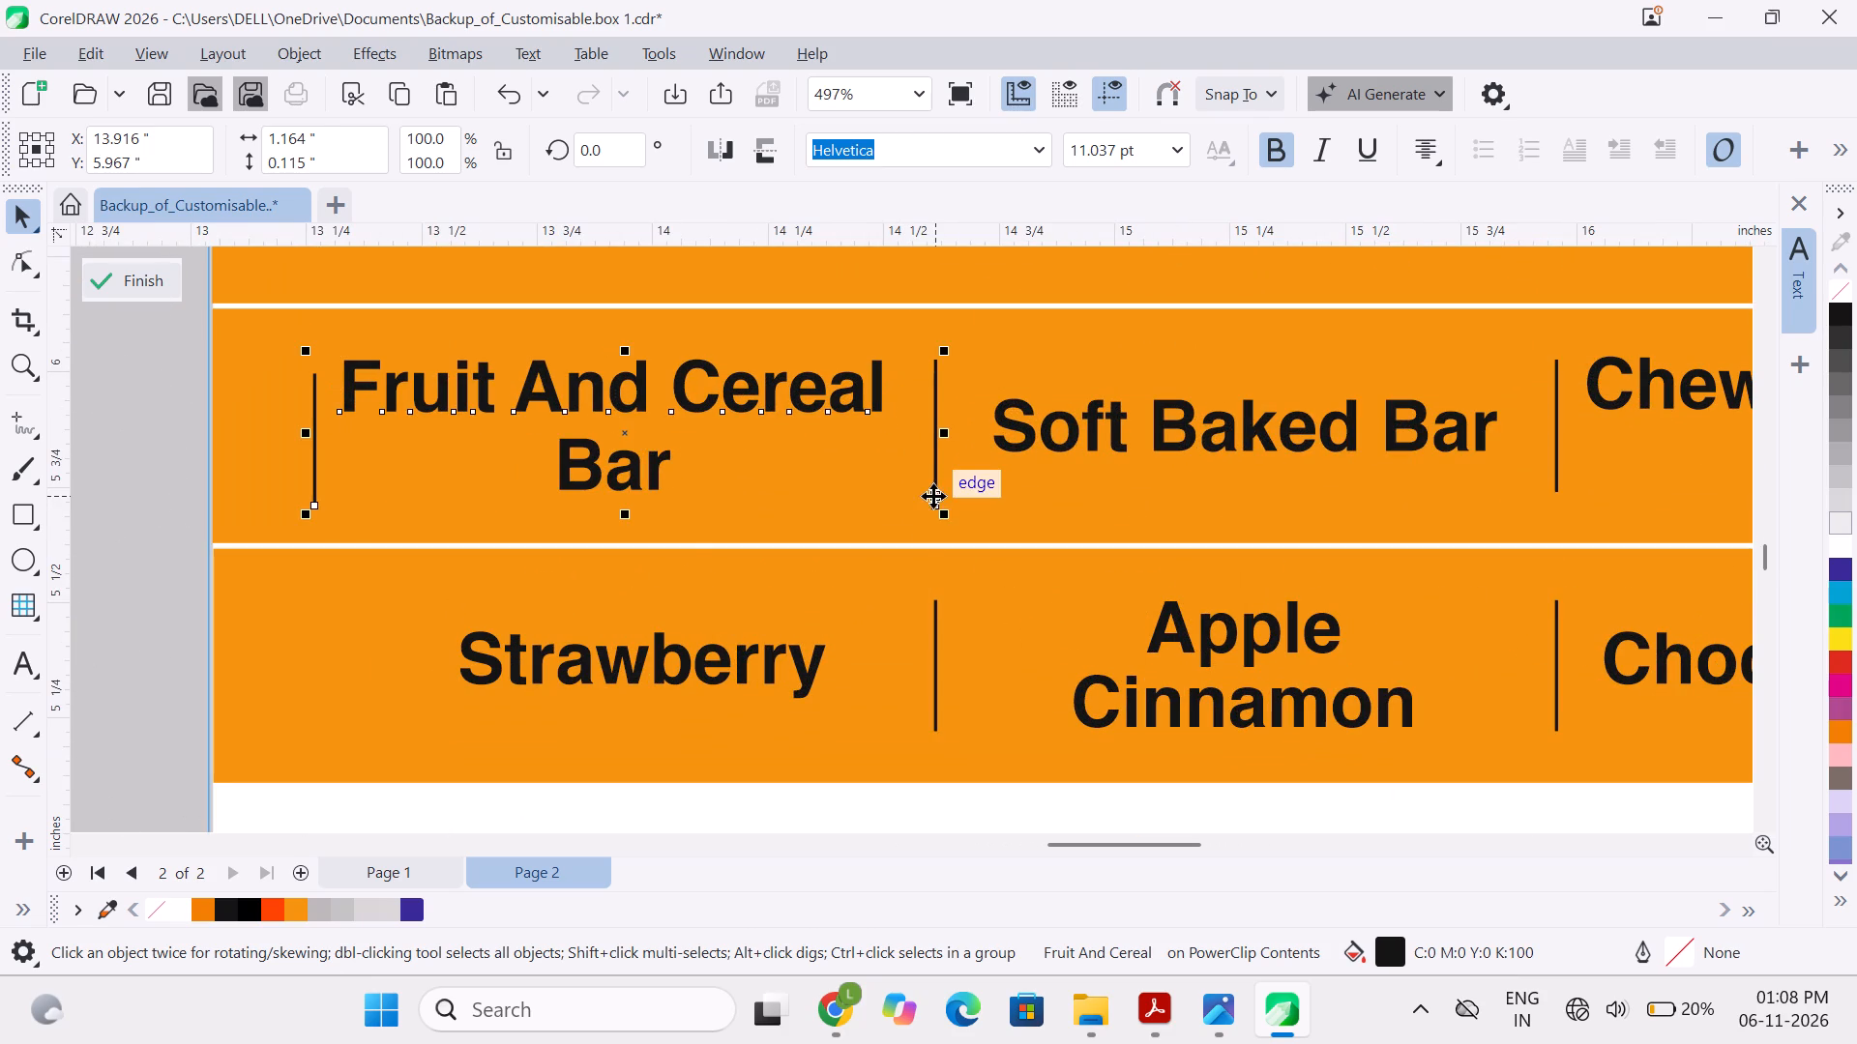
key("c")
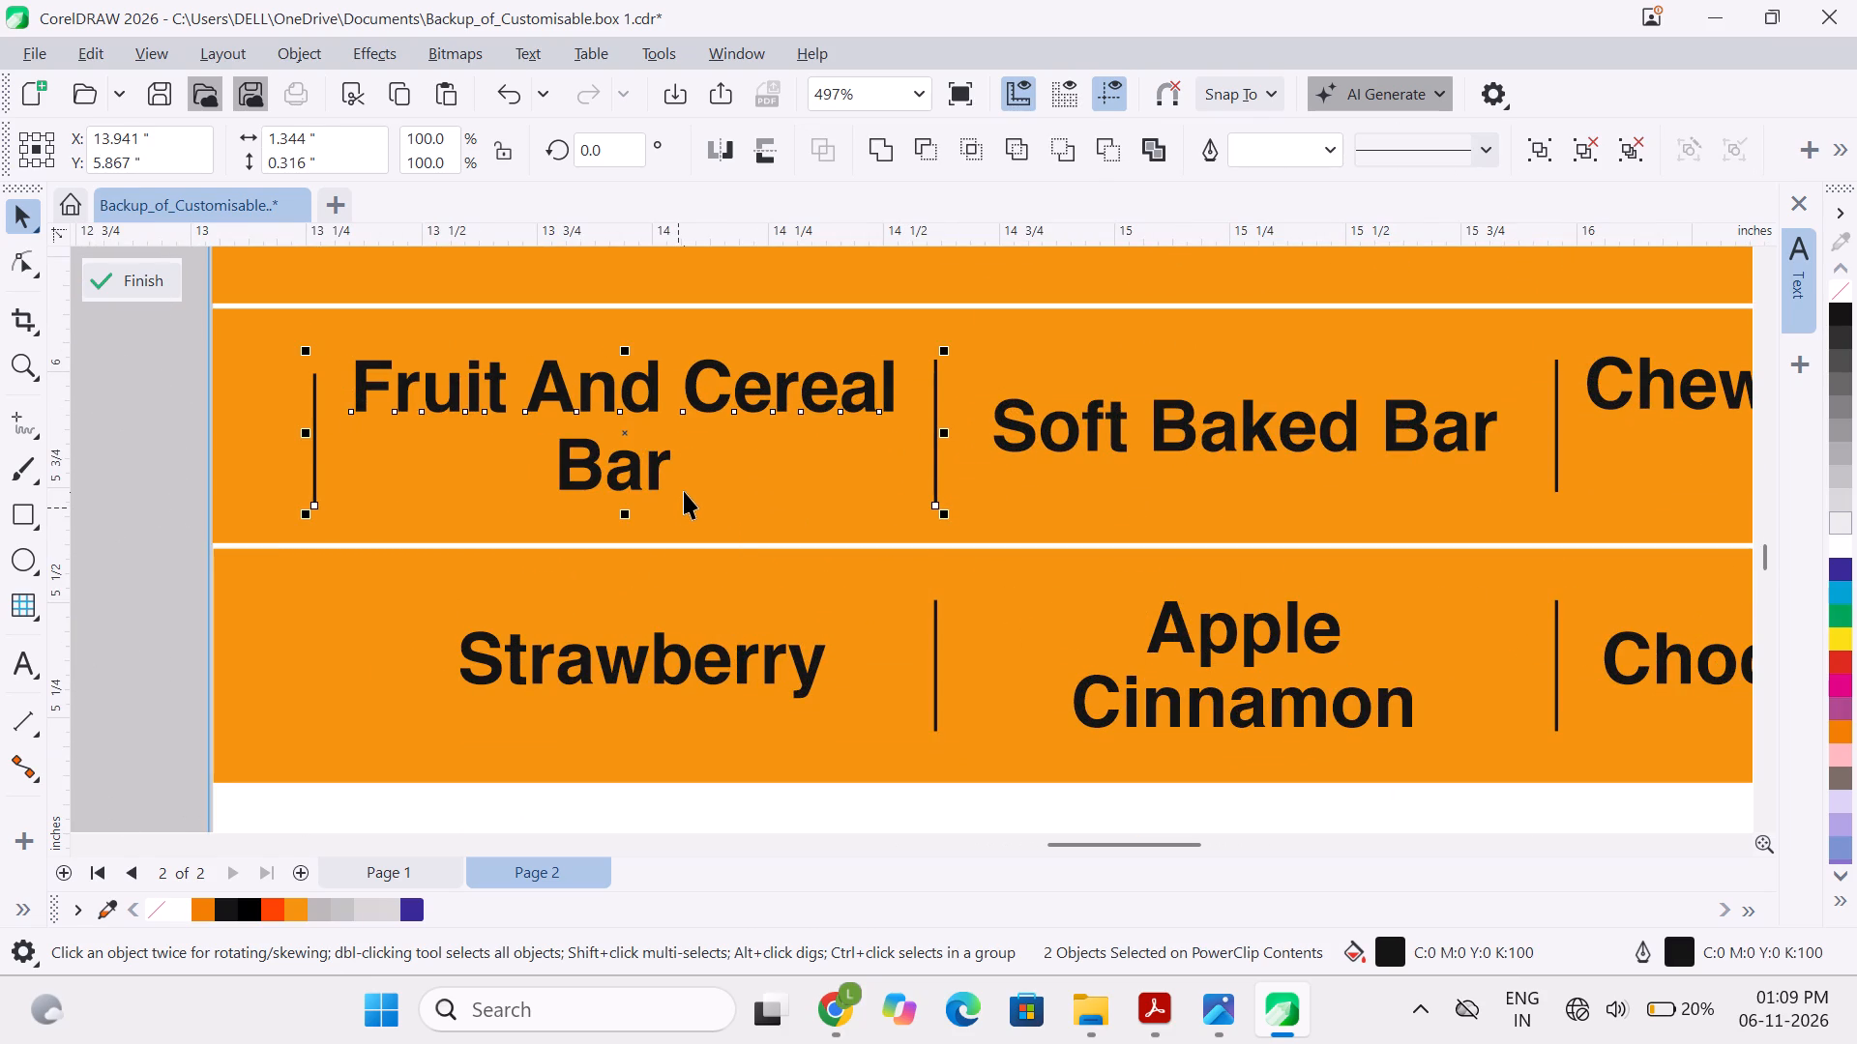
key("e")
key("ctrl+z")
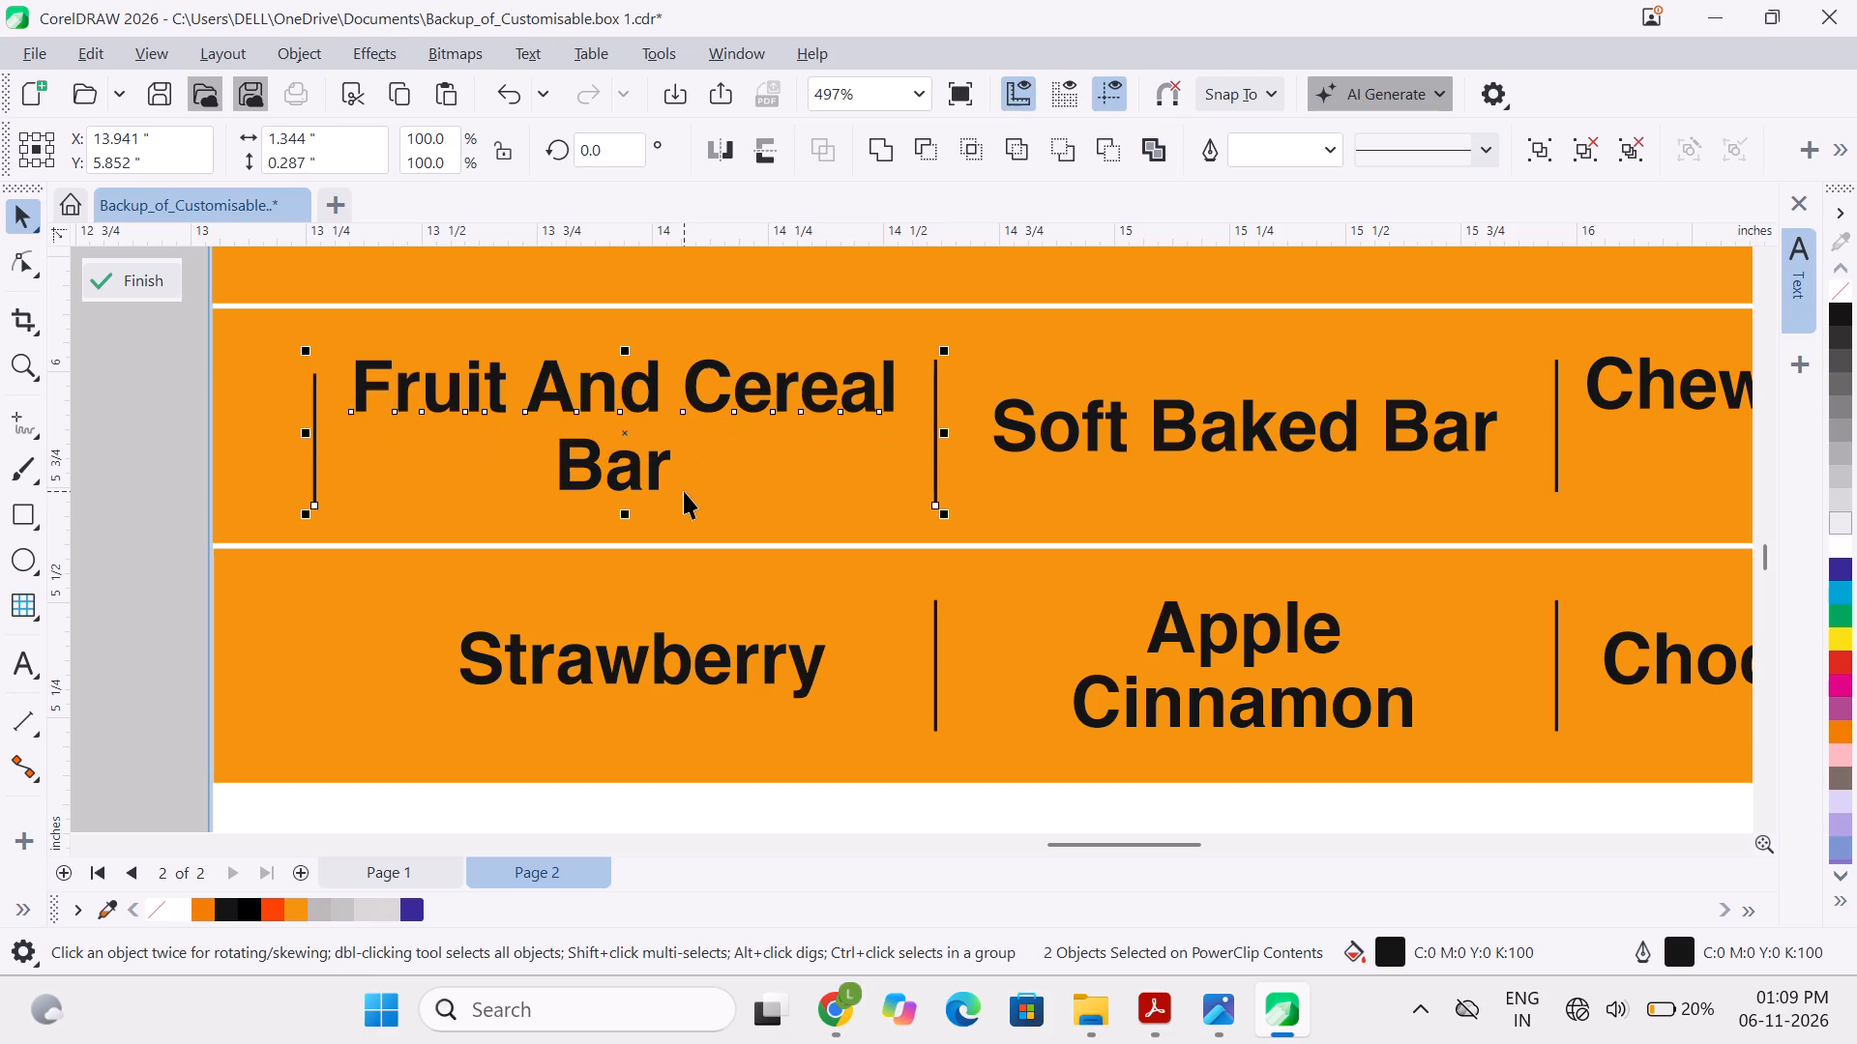
left_click(636, 472, "shift")
key("c")
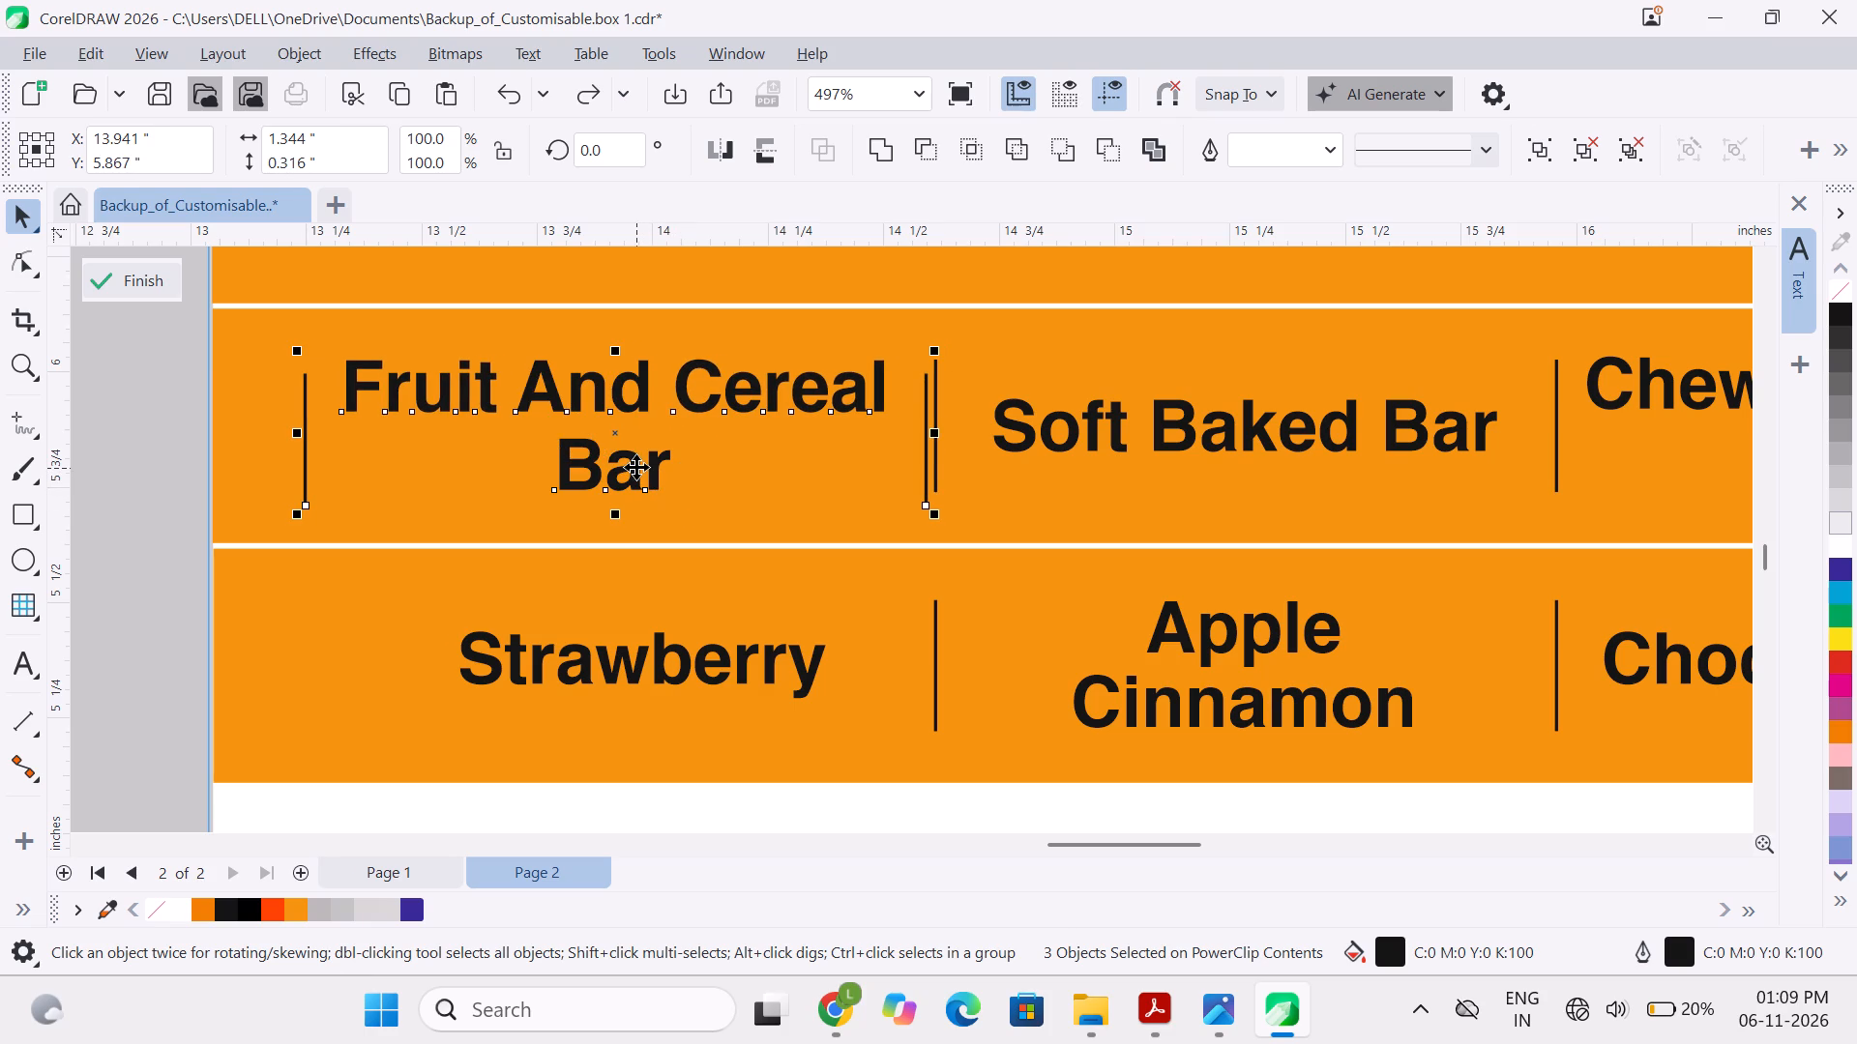
left_click(977, 460)
Delete the duplicated divider pair around Fruit And Cereal Bar.
left_click(923, 450)
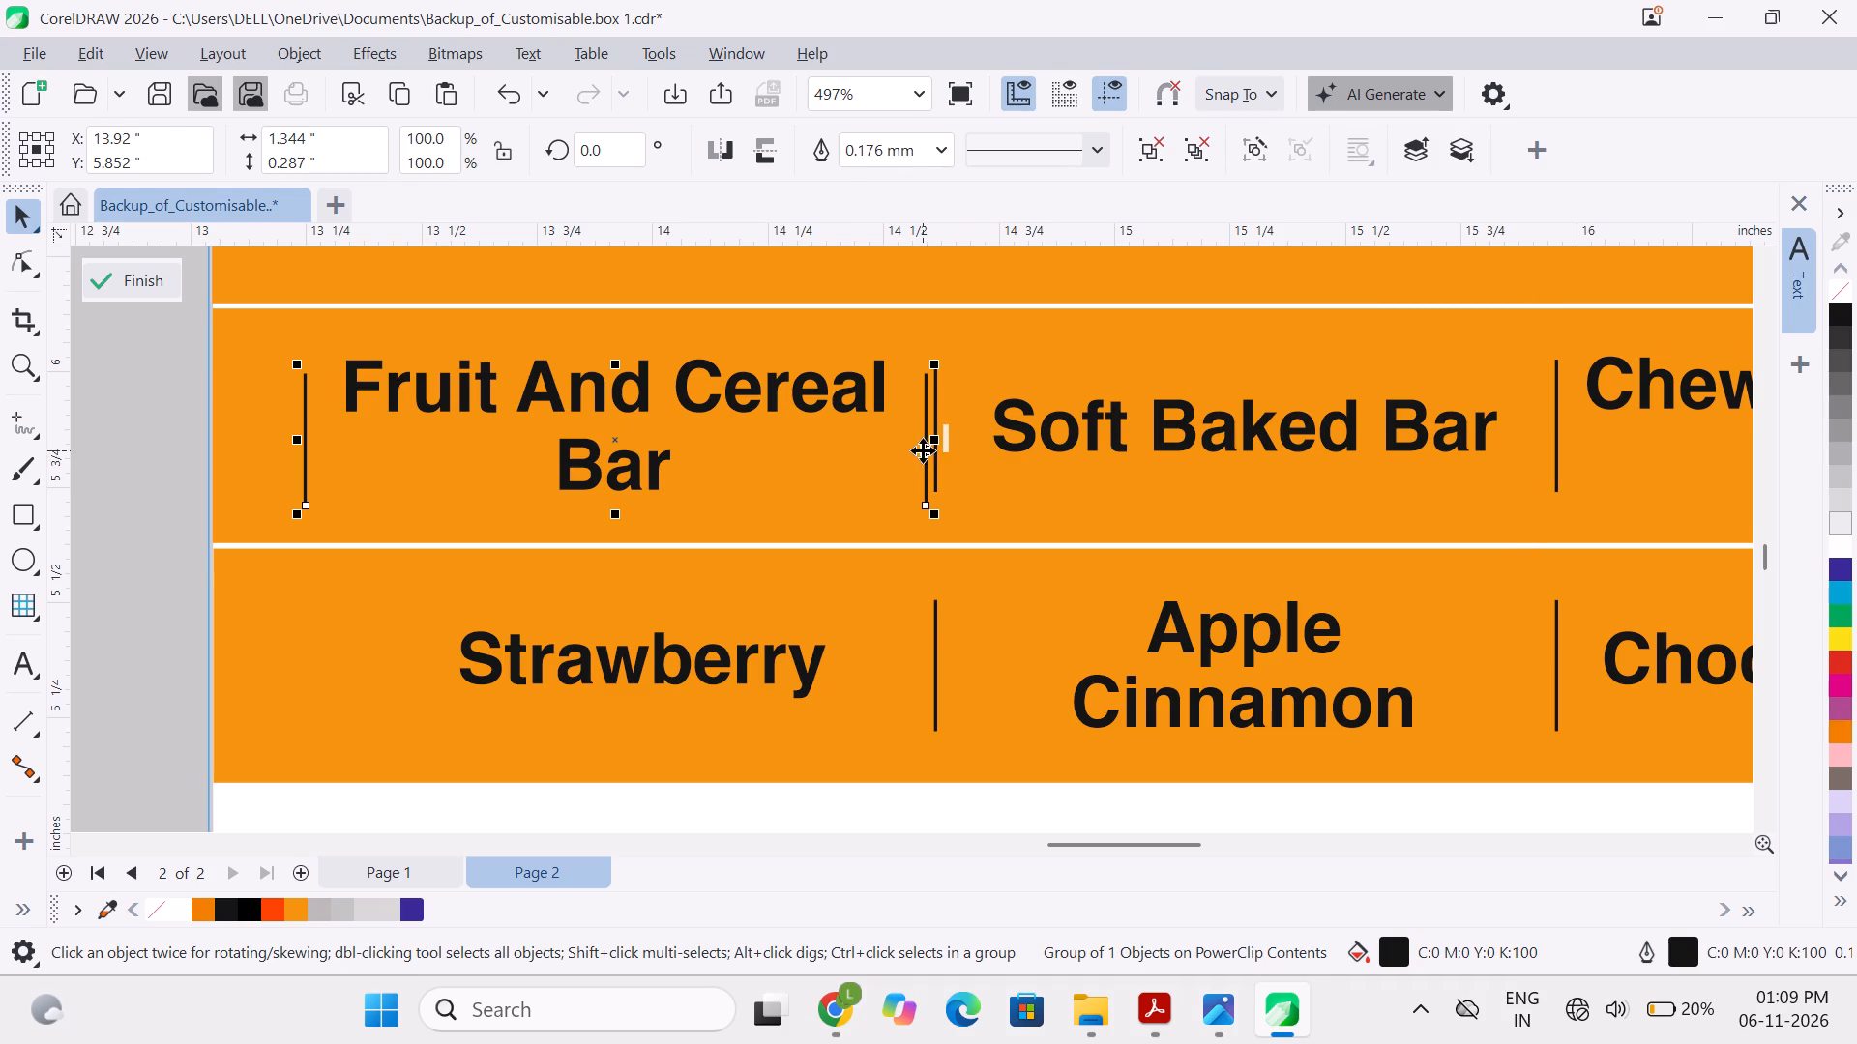
key("BackSpace")
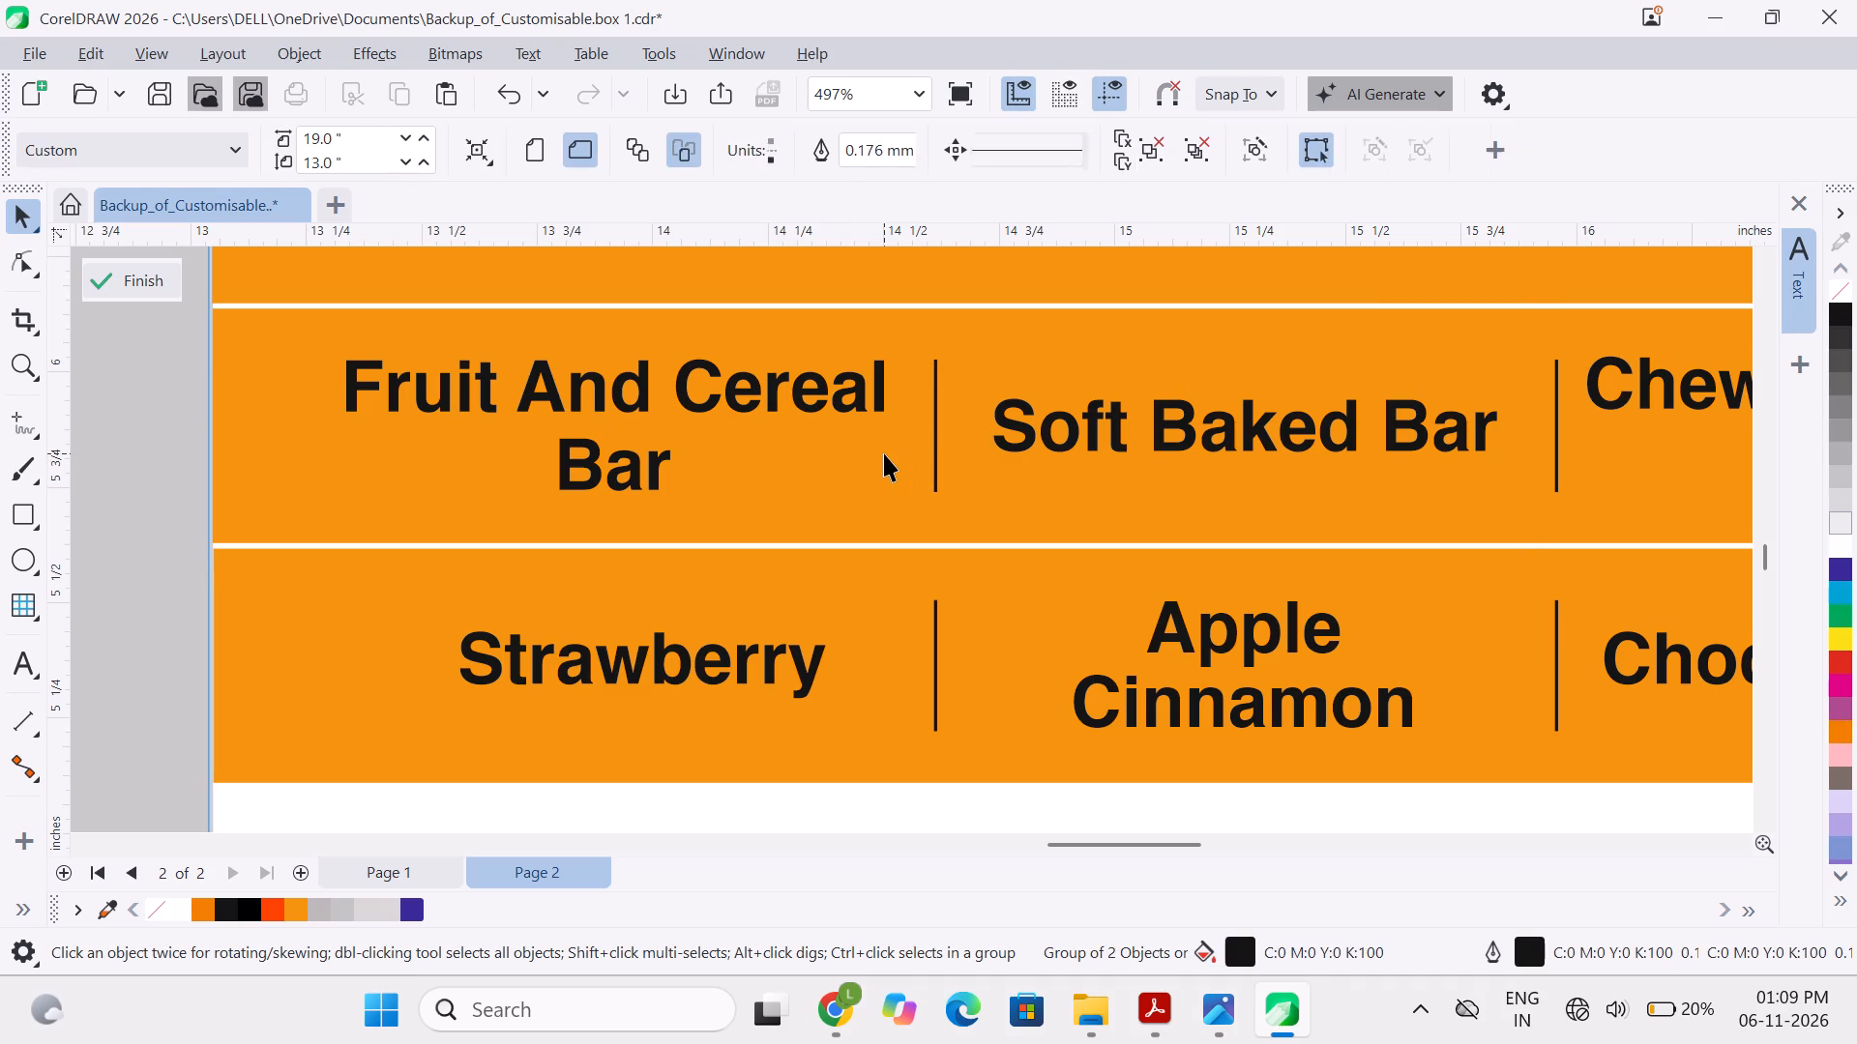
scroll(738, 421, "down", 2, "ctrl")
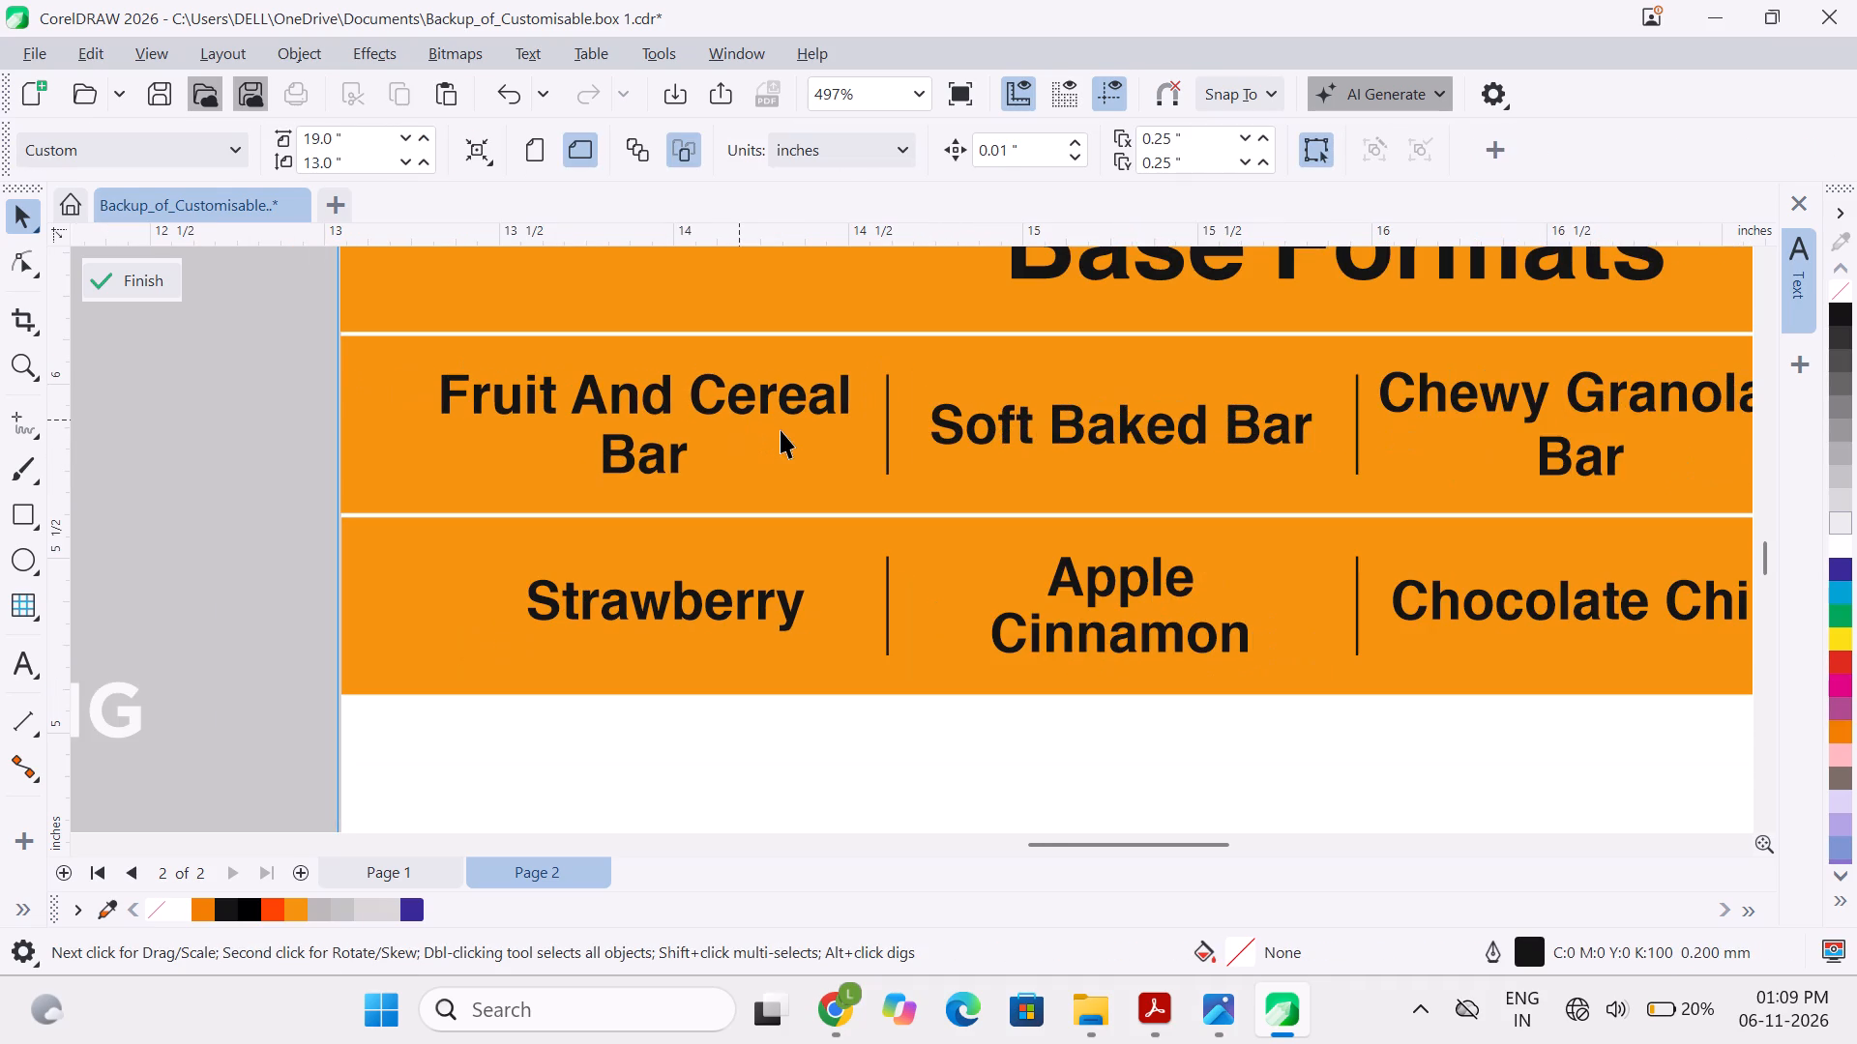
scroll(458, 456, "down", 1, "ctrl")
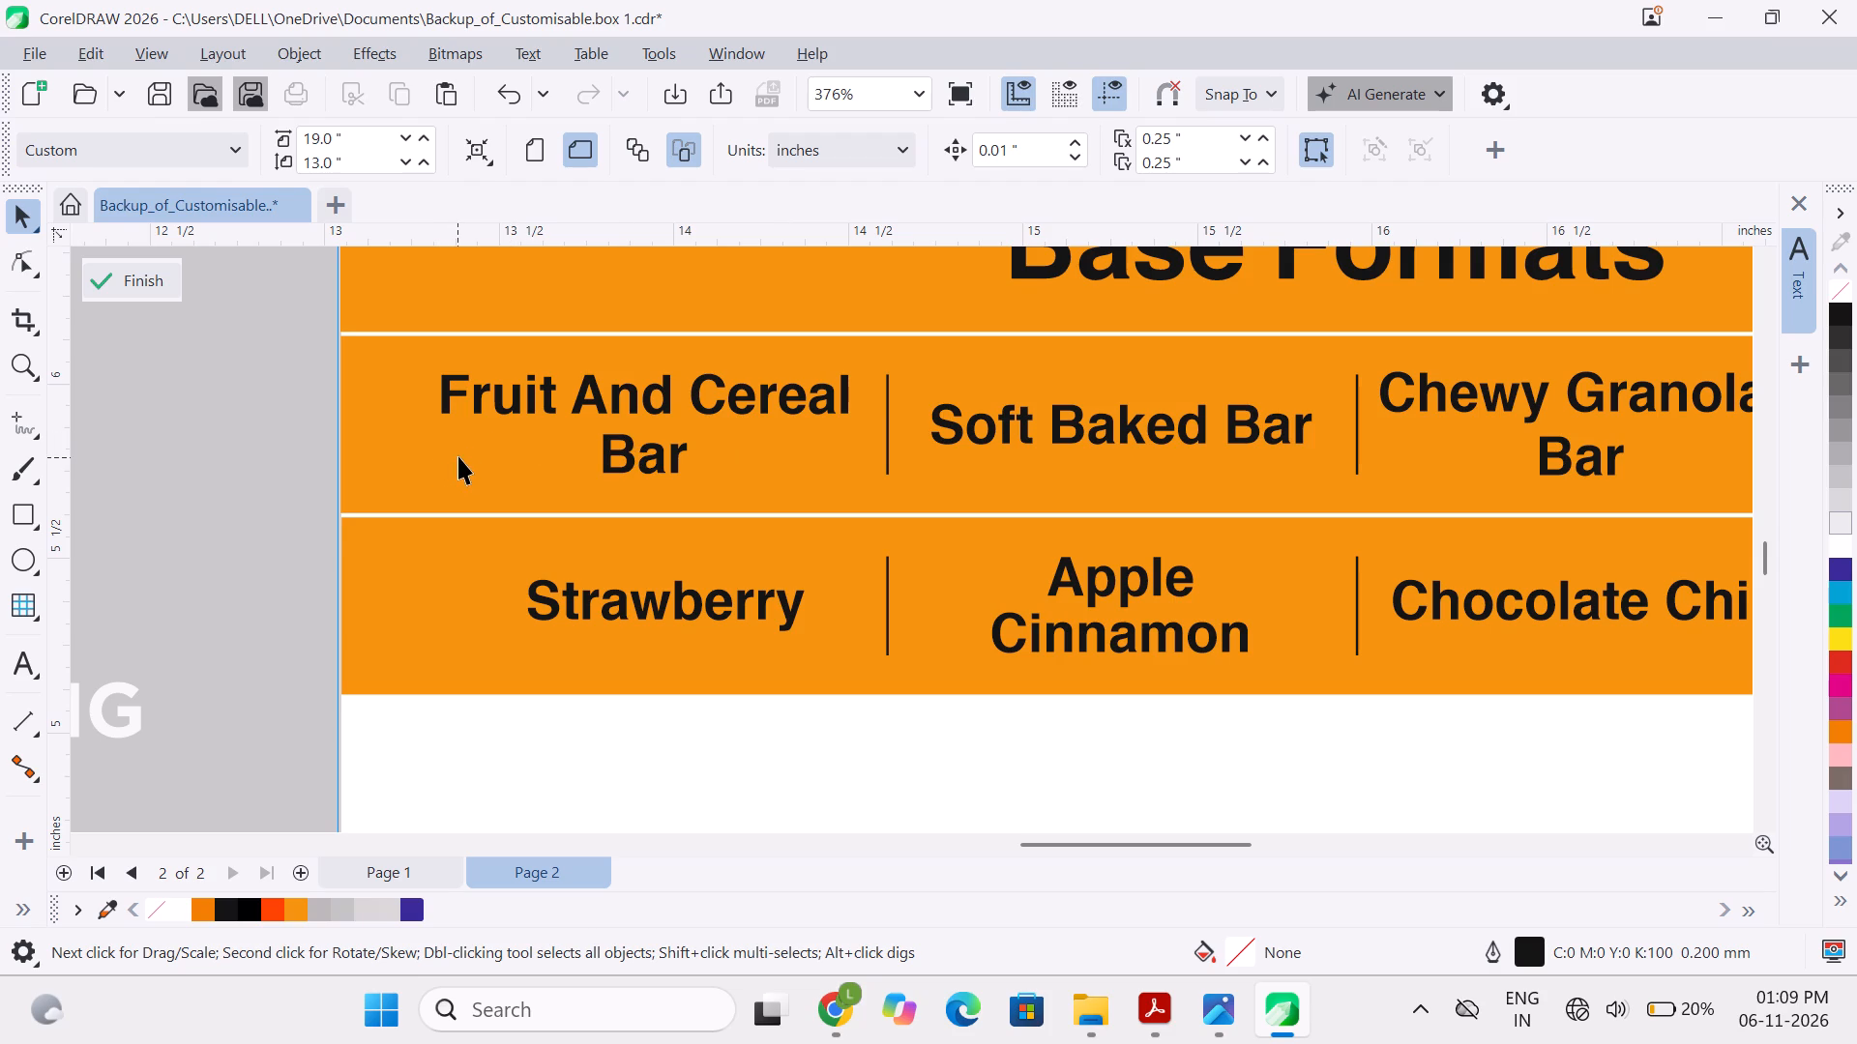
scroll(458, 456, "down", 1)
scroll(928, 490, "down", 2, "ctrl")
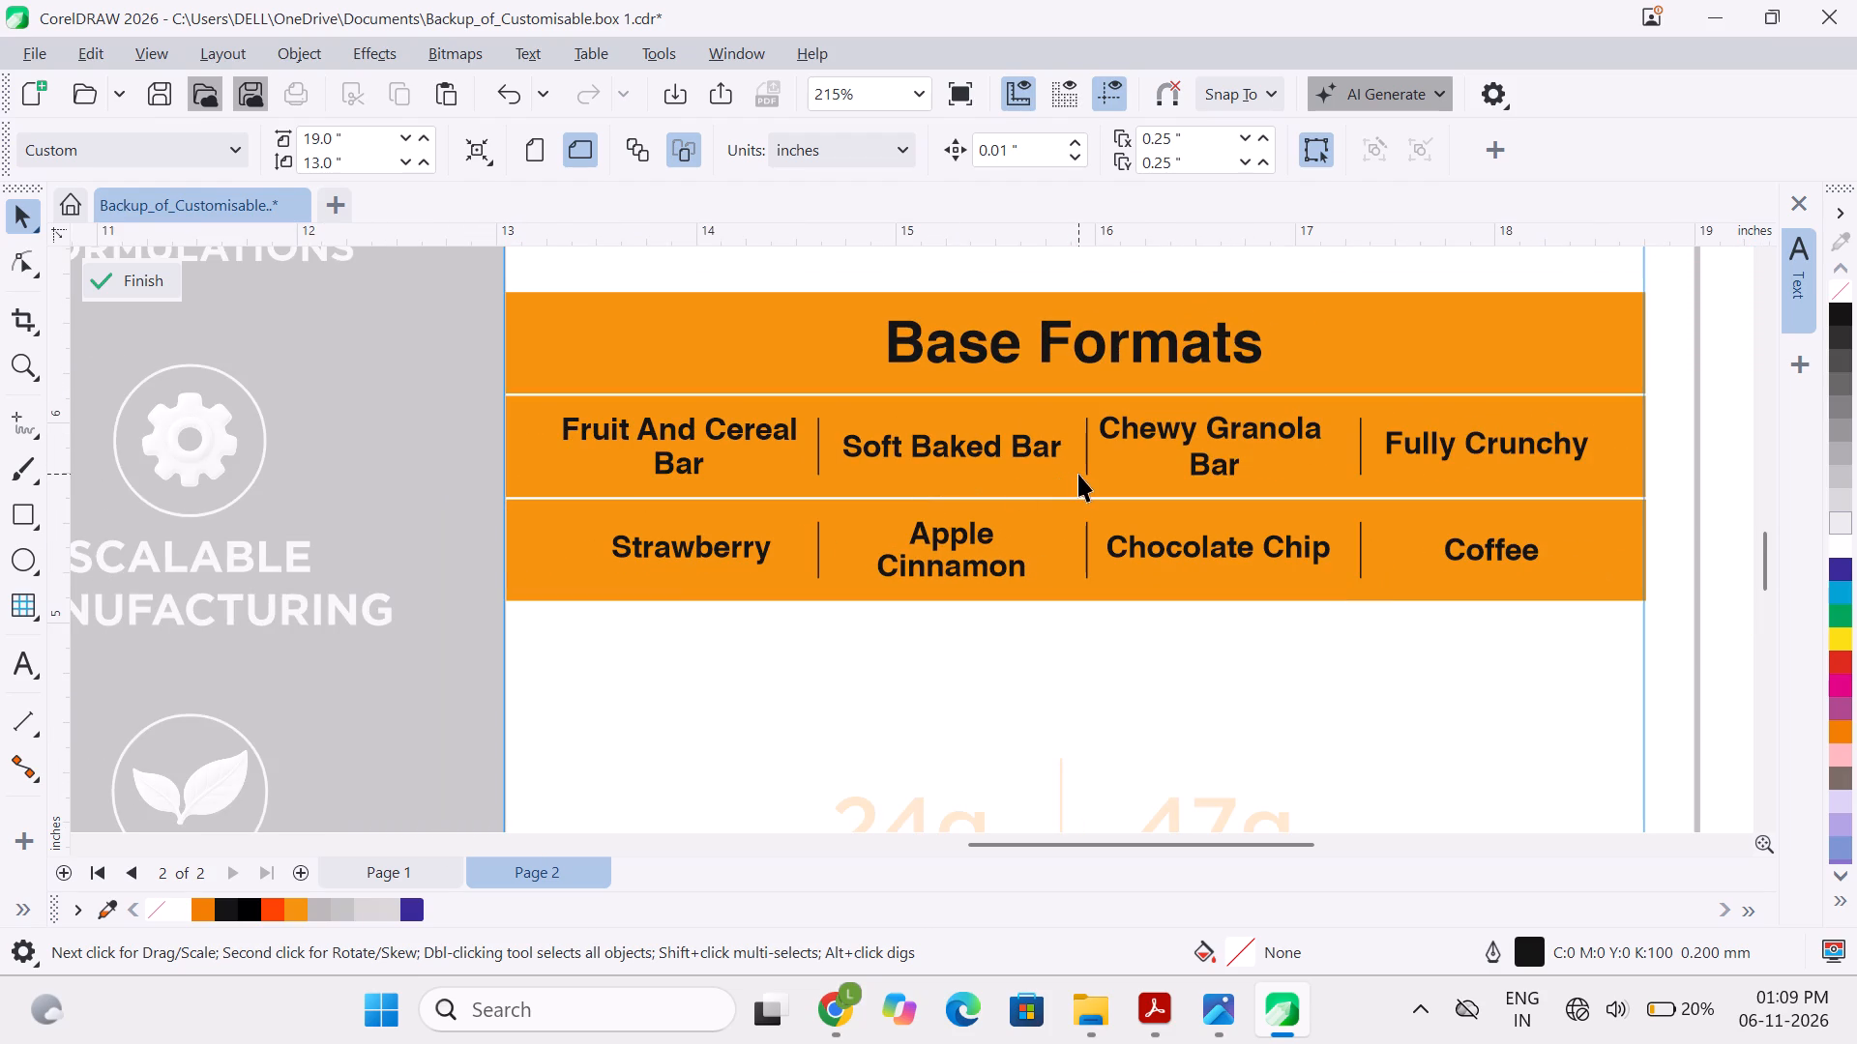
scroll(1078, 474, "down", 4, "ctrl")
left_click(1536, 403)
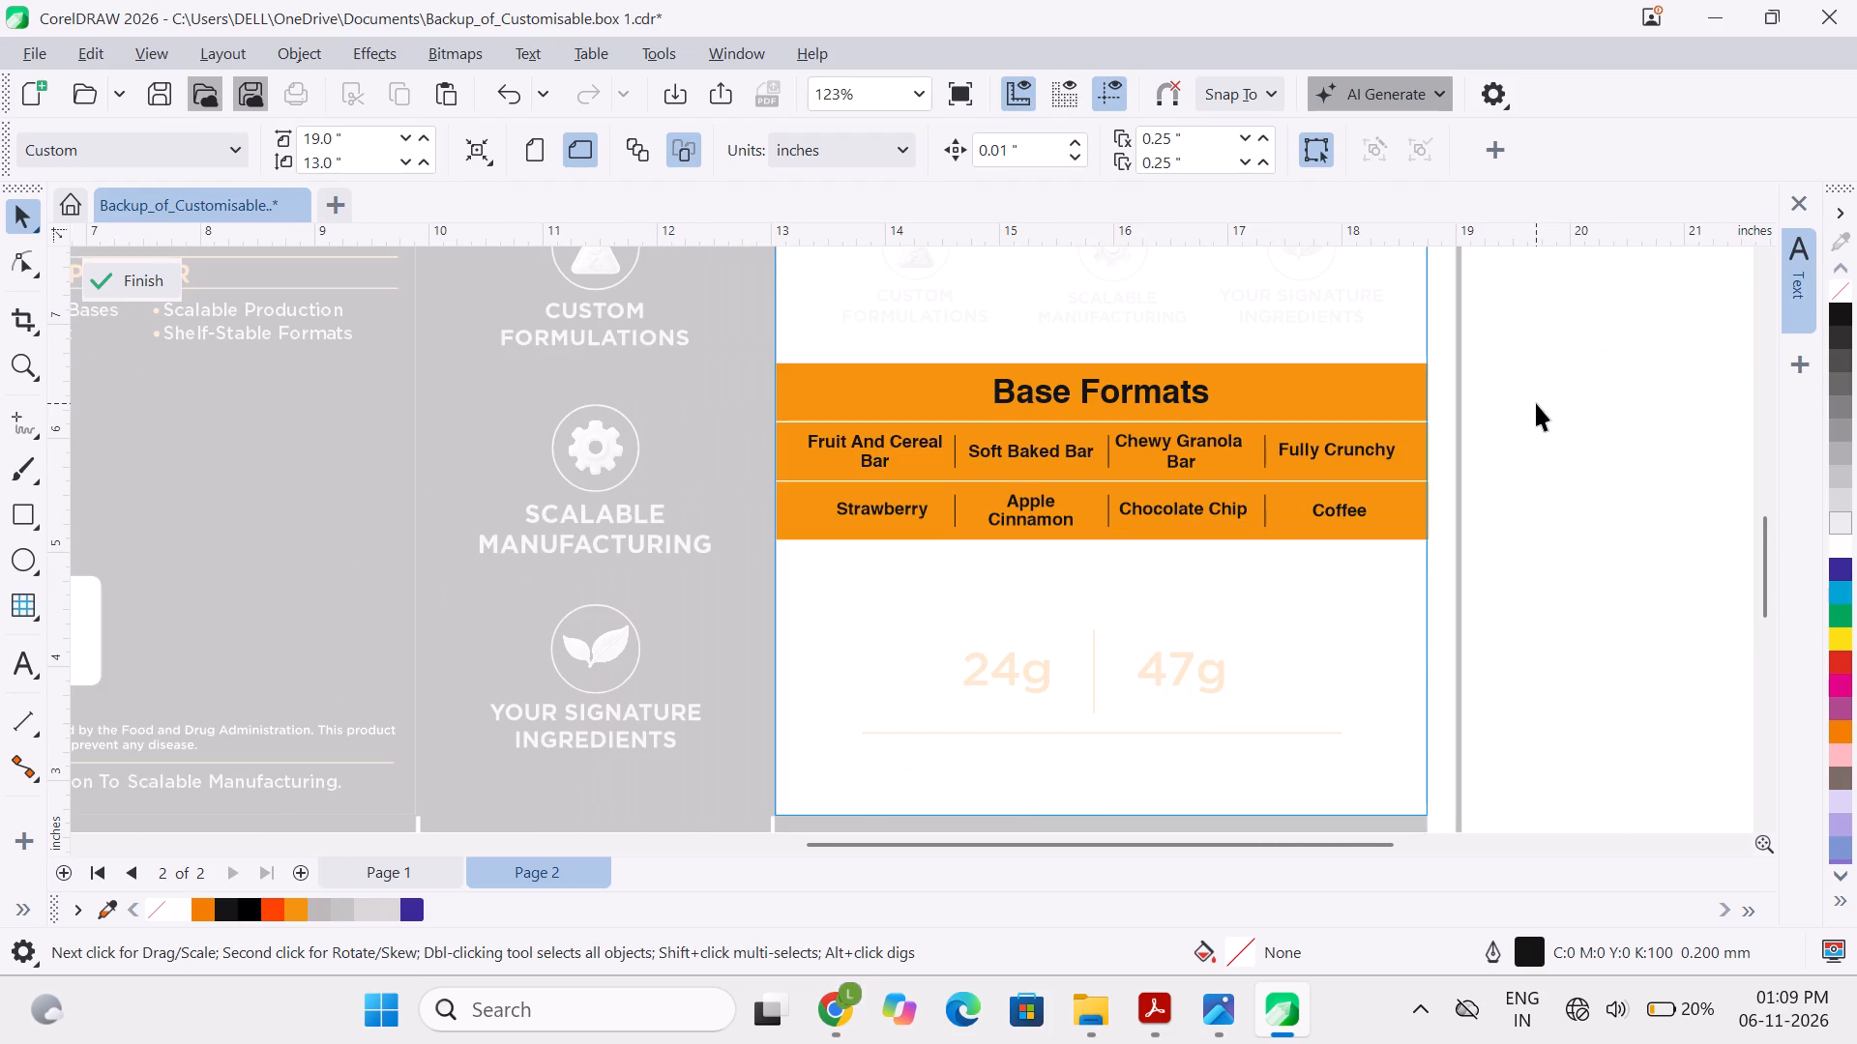